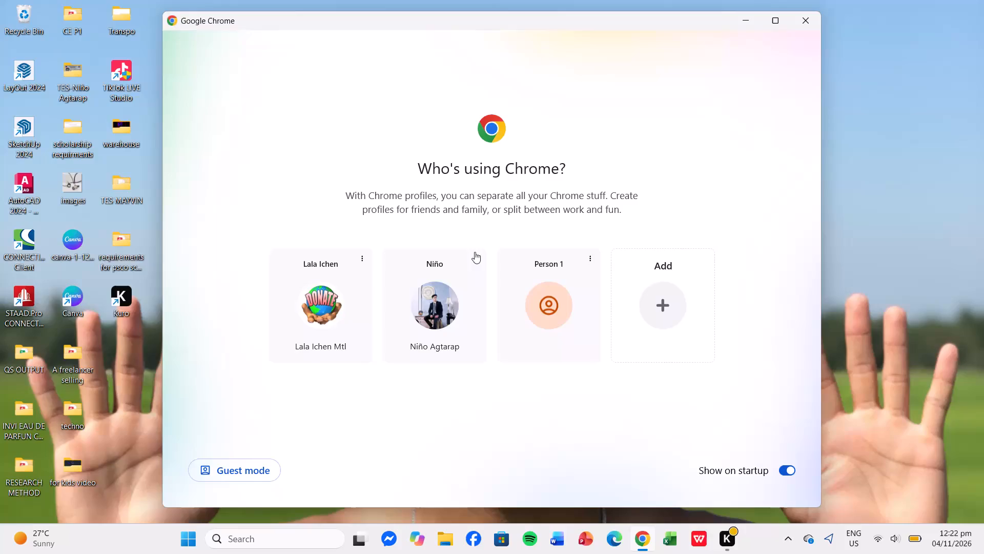
double_click(404, 295)
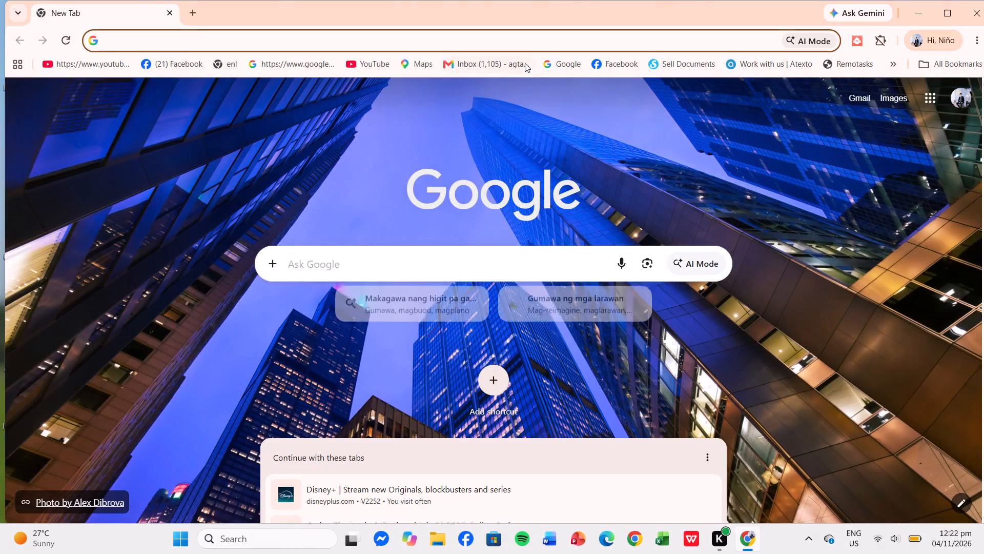
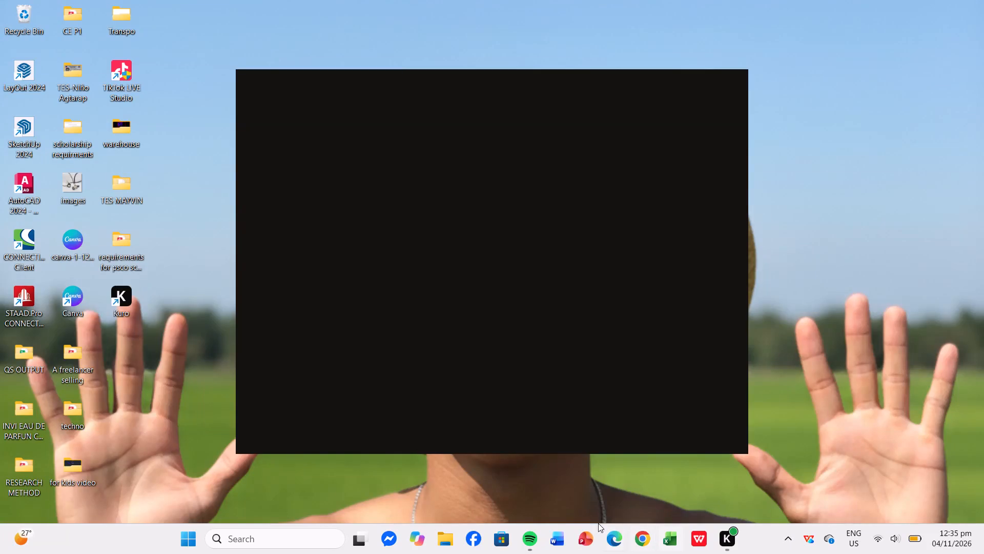
Launch Microsoft Word and open the recent document PERMIT NINO from the CE P1 folder.
double_click(557, 537)
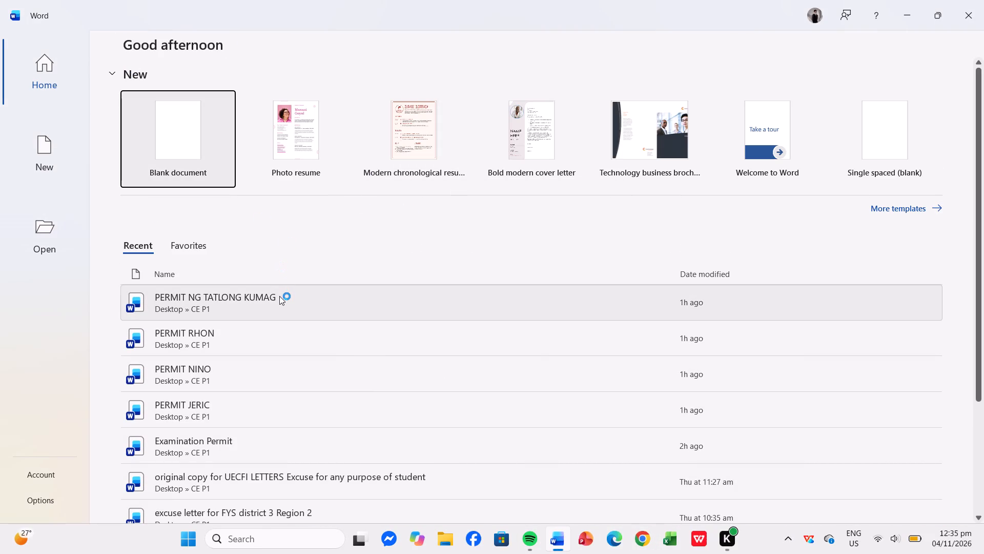
double_click(229, 377)
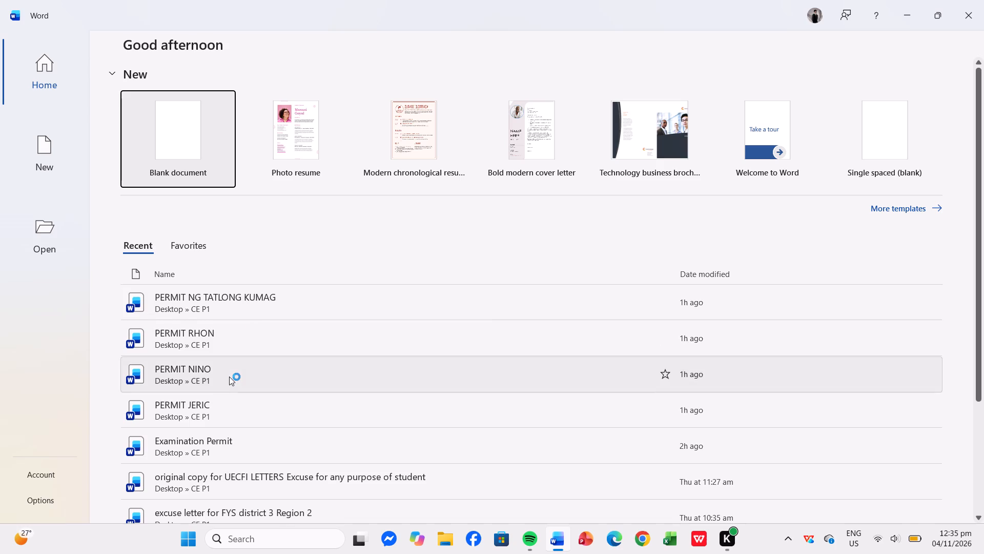
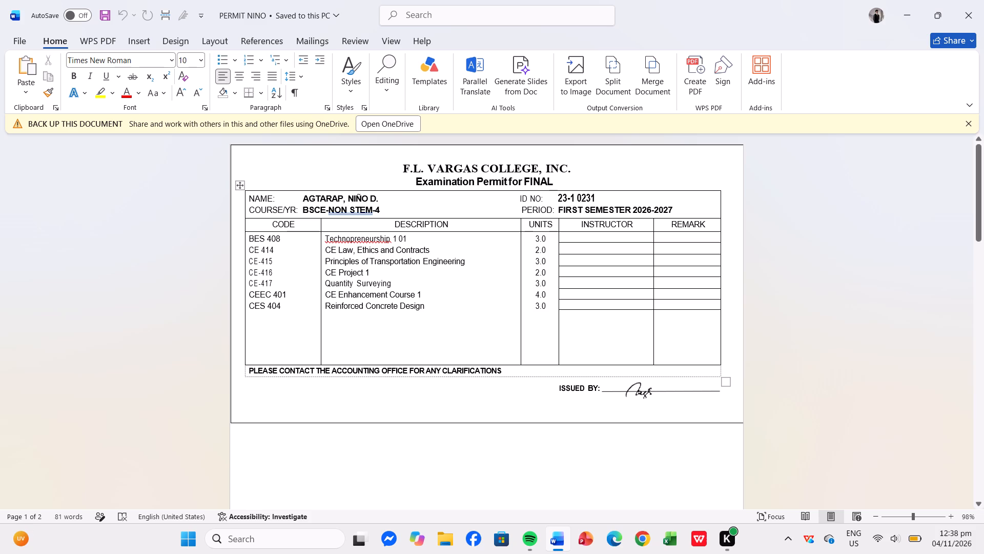
Set the font size of the "Examination Permit for FINAL" heading line to 11.
left_click_drag(552, 185, 481, 186)
left_click_drag(555, 181, 464, 182)
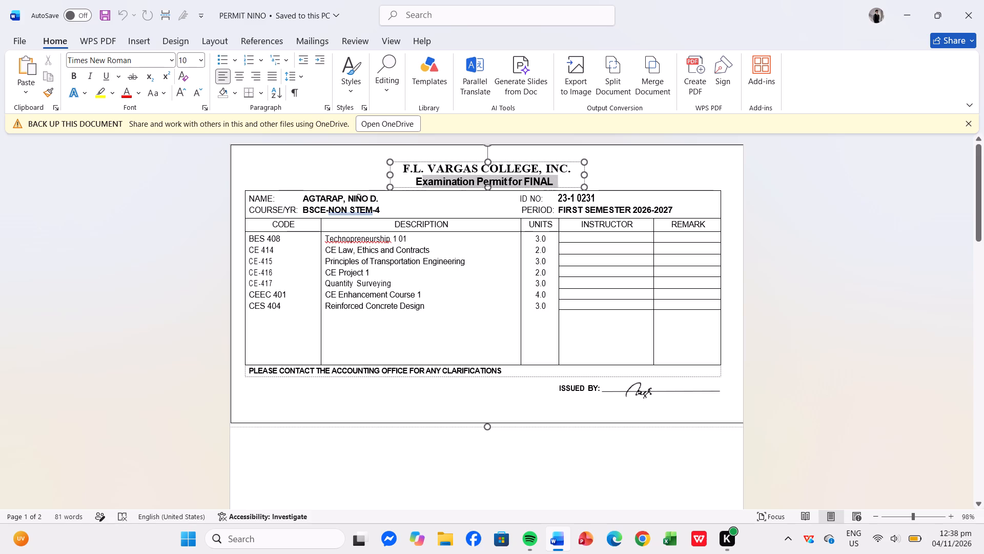
left_click_drag(464, 182, 448, 183)
left_click(201, 64)
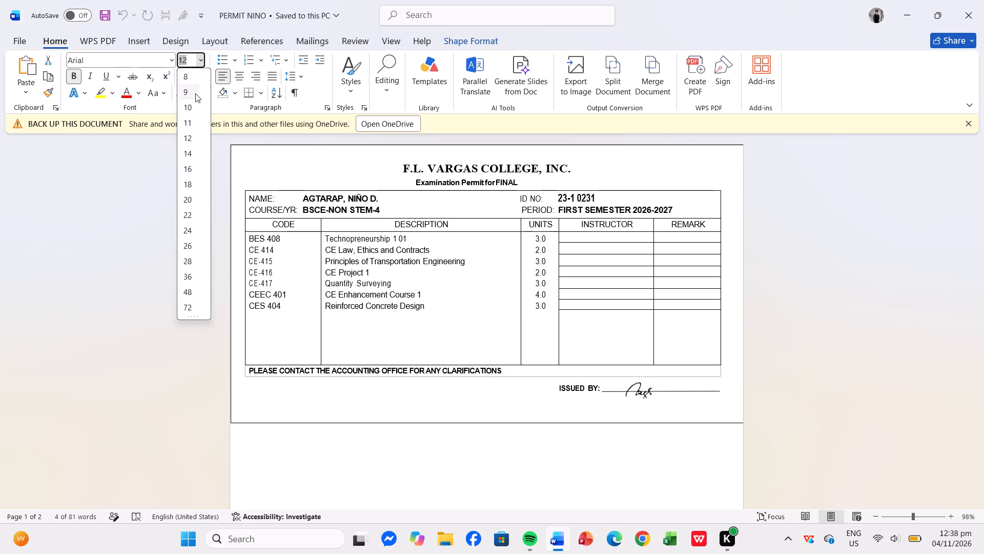
left_click(191, 120)
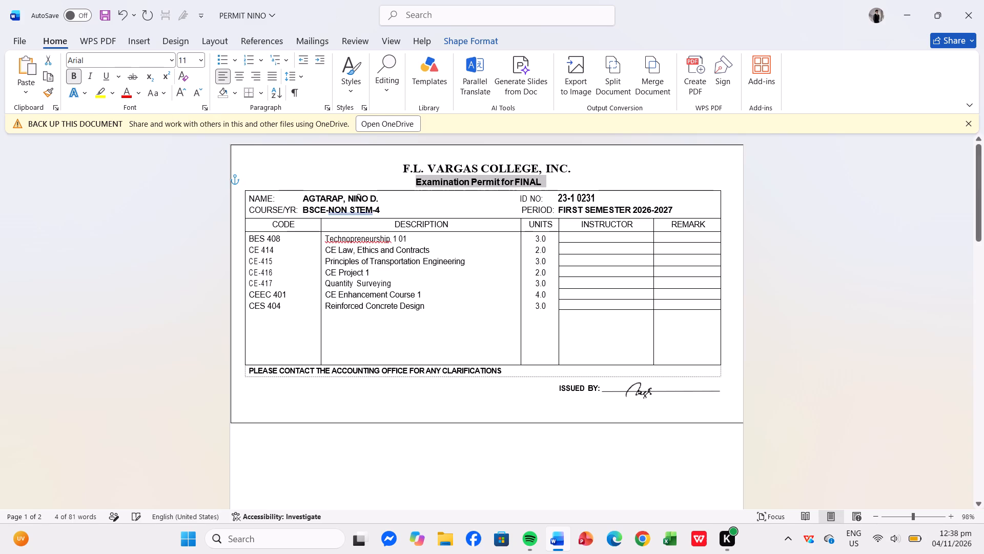
left_click(887, 405)
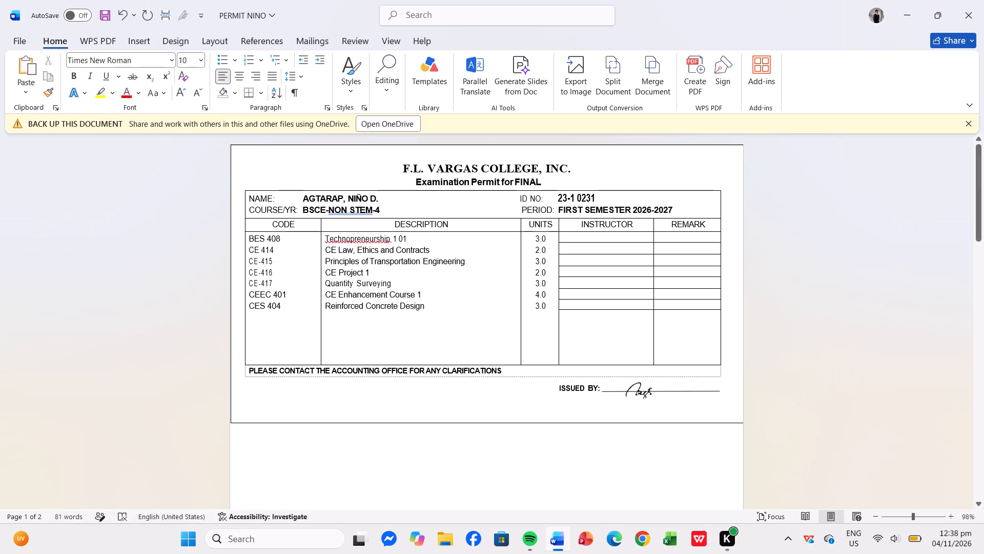
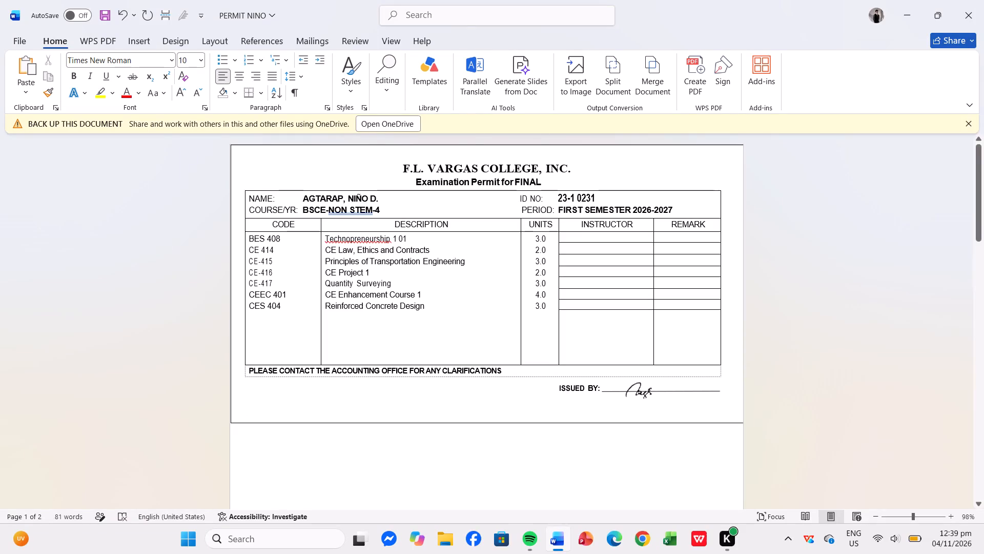
Set the line spacing of the two heading lines above the table to 1.0.
left_click_drag(399, 167, 513, 177)
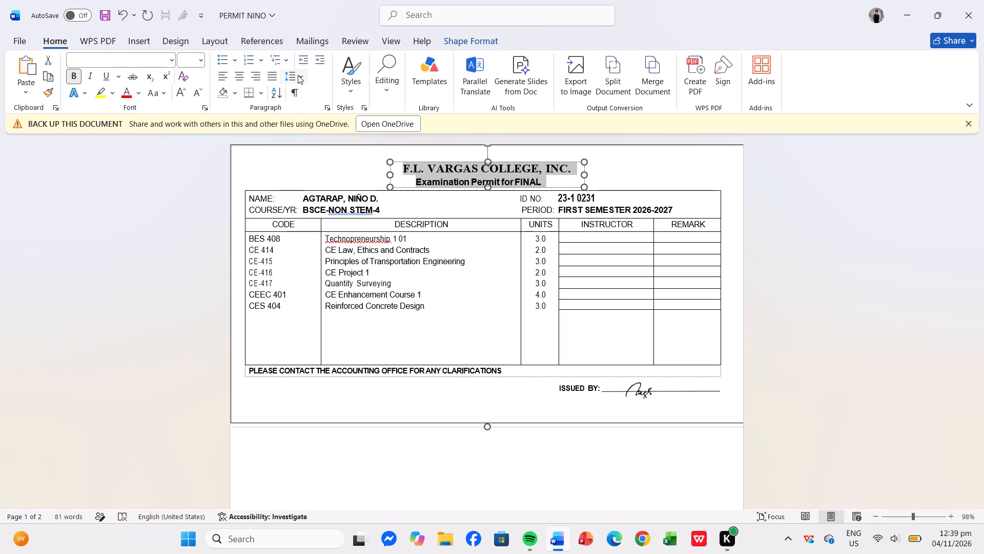
left_click(298, 75)
left_click(305, 89)
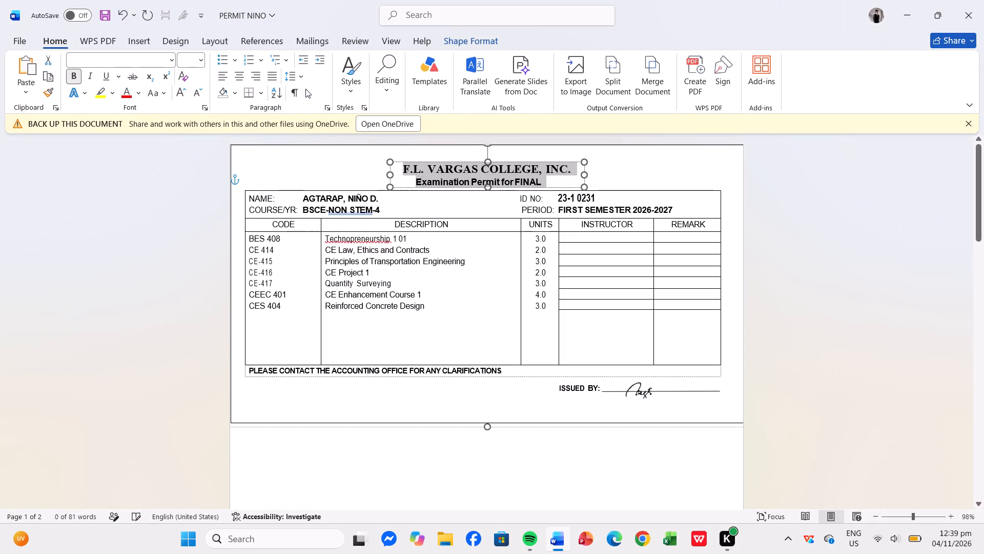
left_click(576, 219)
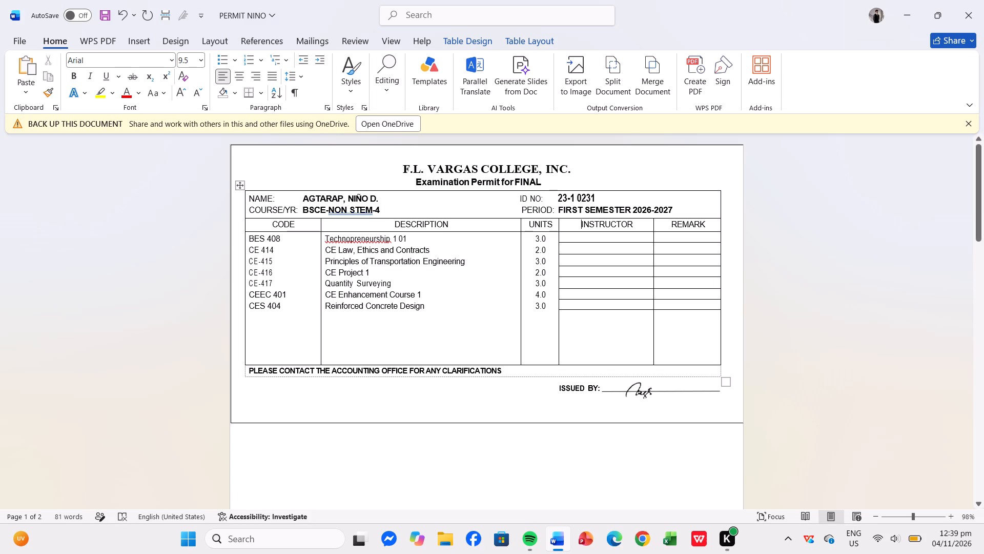
Set the font size of the "F.L. VARGAS COLLEGE, INC." heading line to 12.
left_click(527, 170)
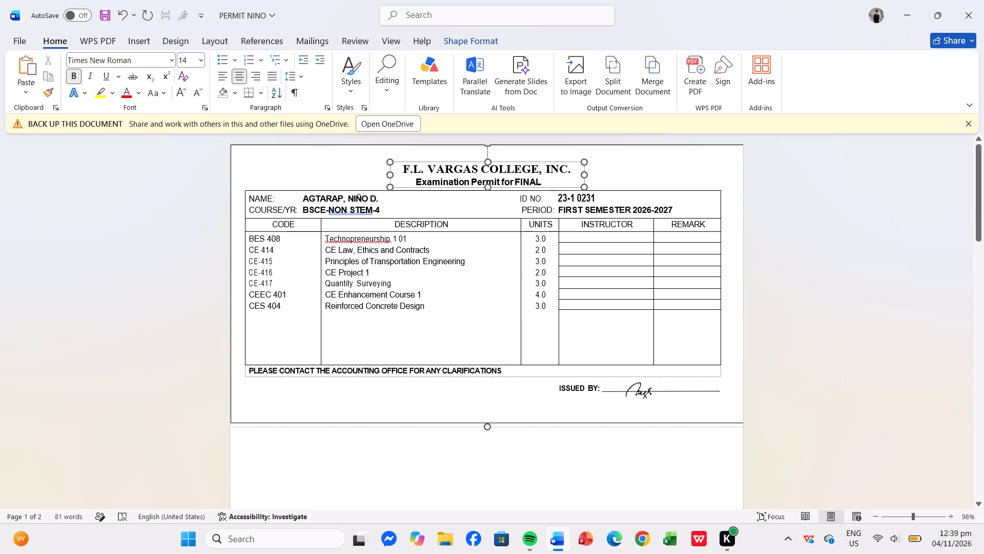
left_click_drag(573, 169, 400, 163)
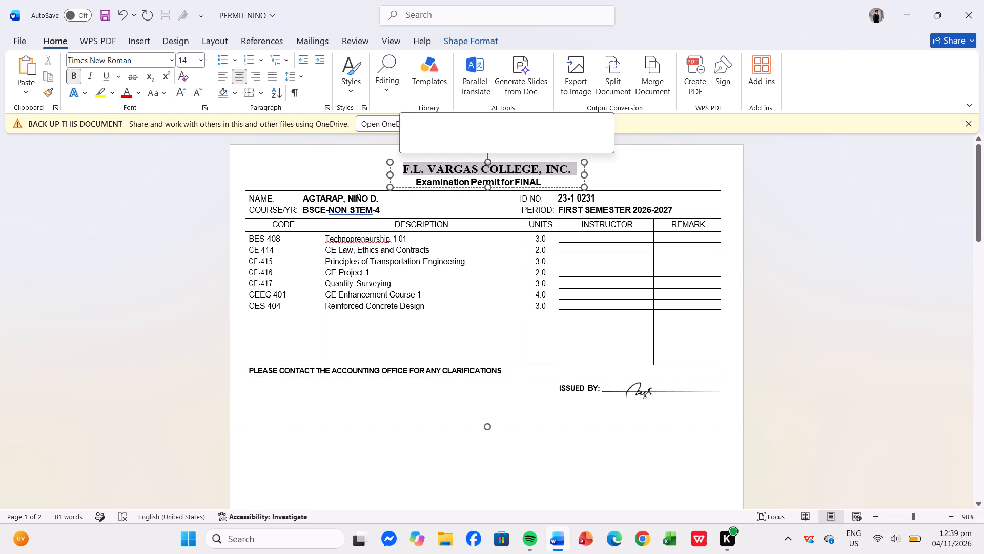
left_click(201, 65)
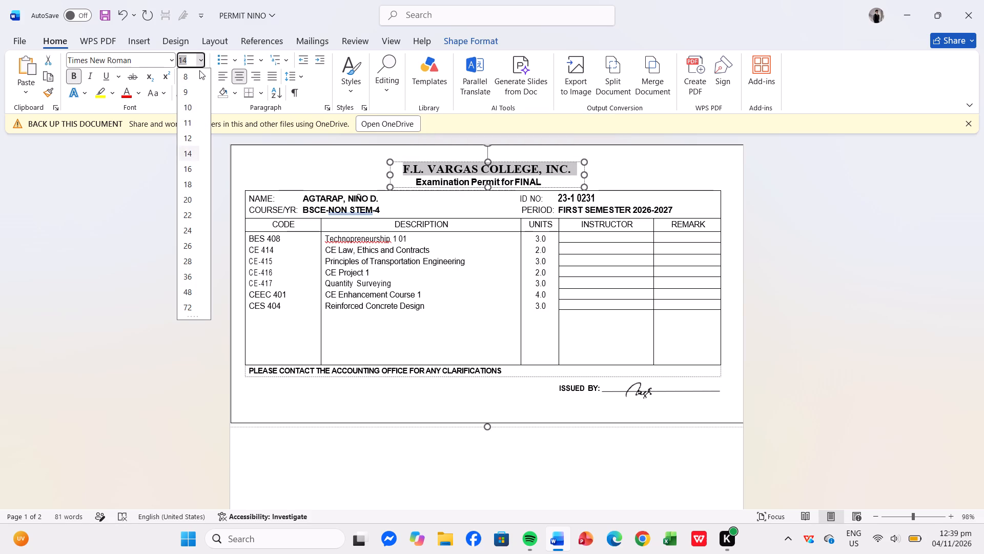
left_click(192, 143)
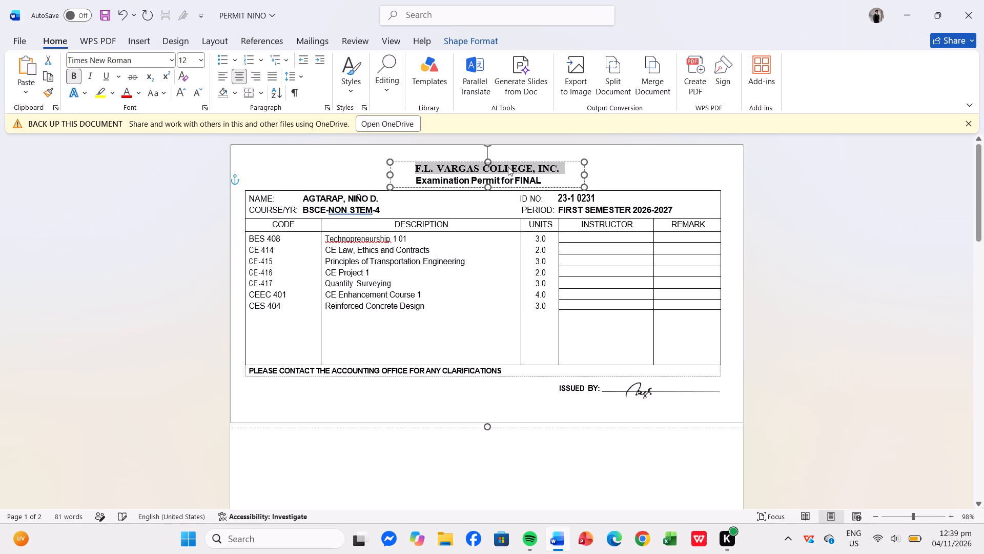
Set the font size of the "Examination Permit for FINAL" heading line to 10.
left_click_drag(544, 183, 434, 178)
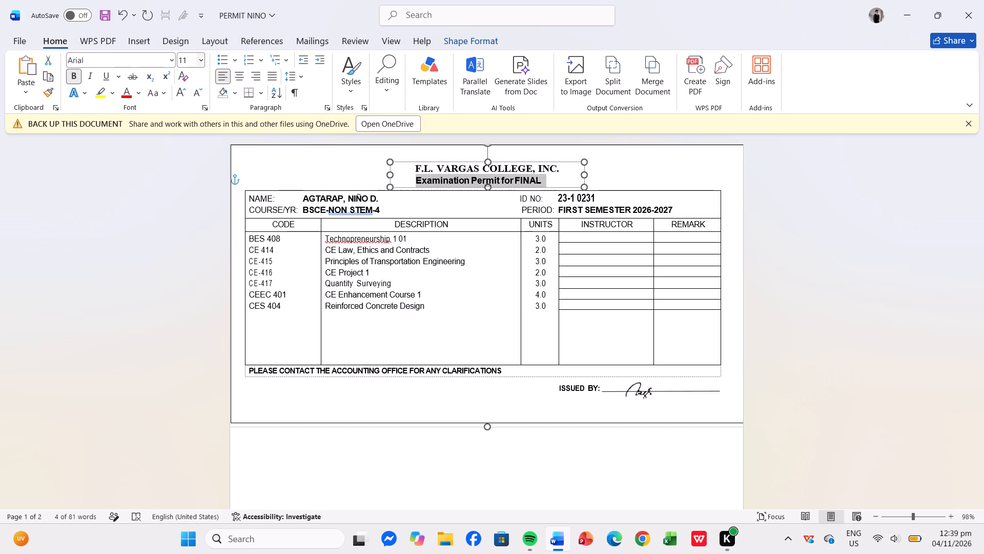
left_click(202, 63)
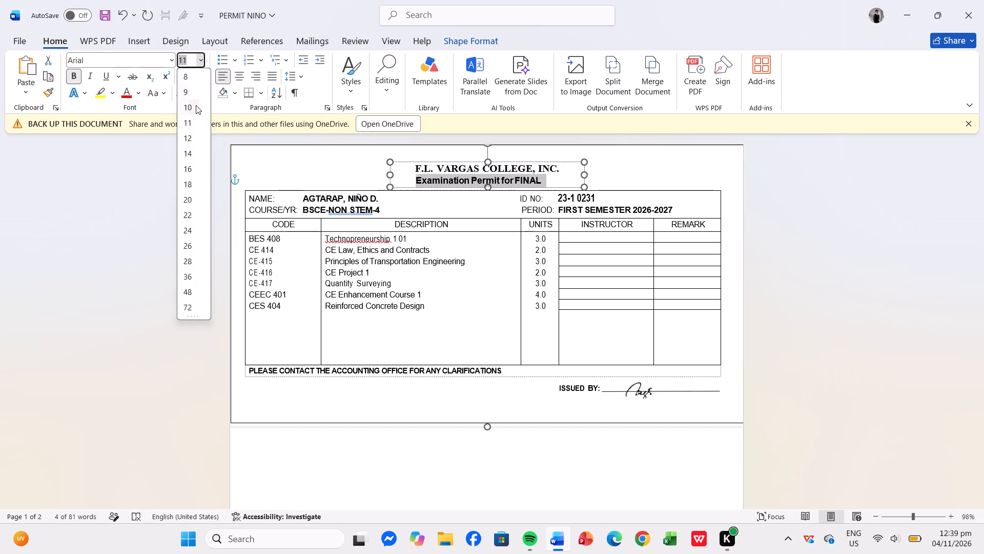
left_click(195, 109)
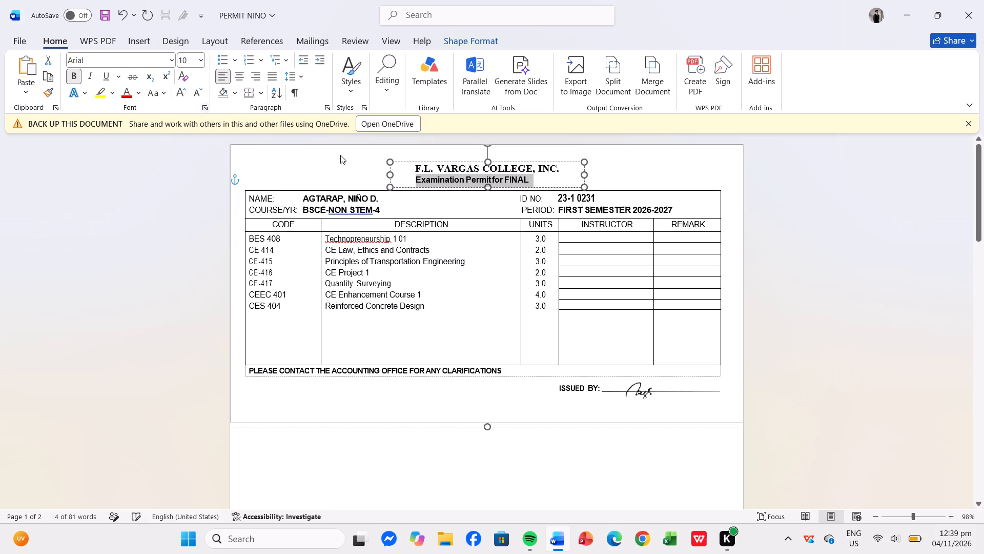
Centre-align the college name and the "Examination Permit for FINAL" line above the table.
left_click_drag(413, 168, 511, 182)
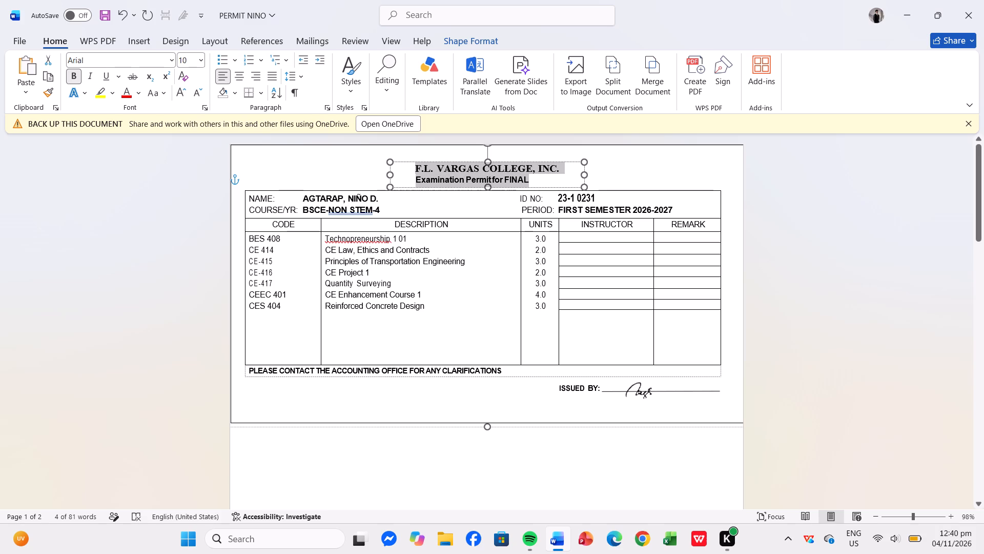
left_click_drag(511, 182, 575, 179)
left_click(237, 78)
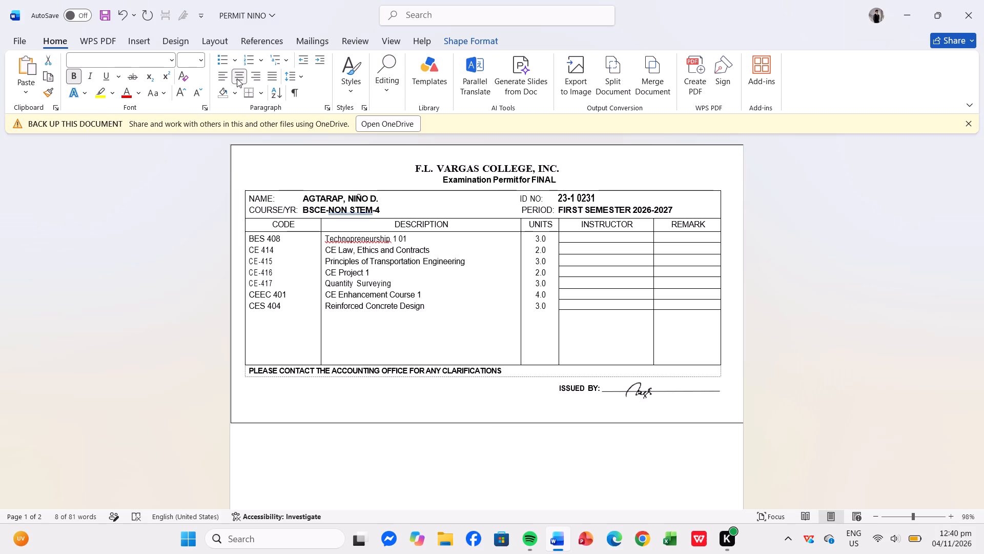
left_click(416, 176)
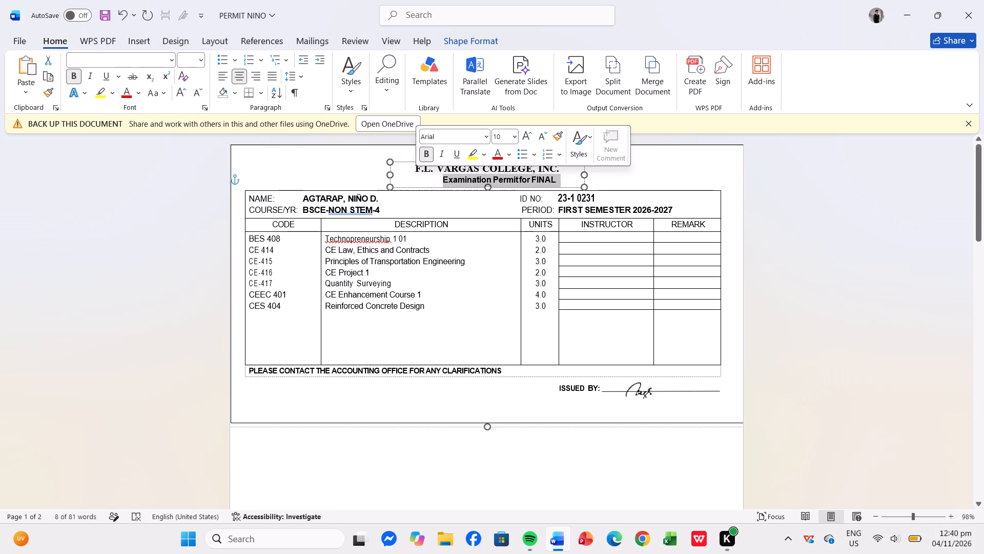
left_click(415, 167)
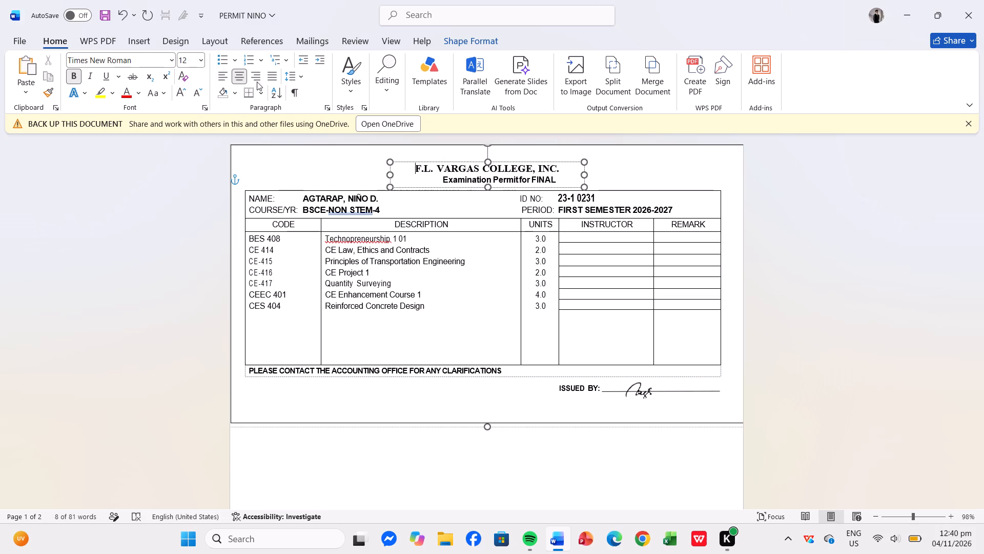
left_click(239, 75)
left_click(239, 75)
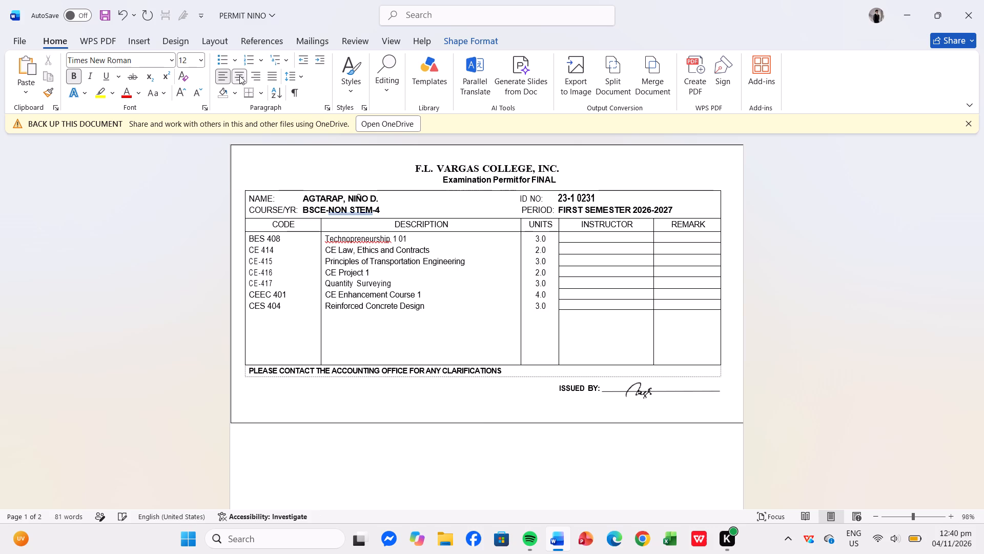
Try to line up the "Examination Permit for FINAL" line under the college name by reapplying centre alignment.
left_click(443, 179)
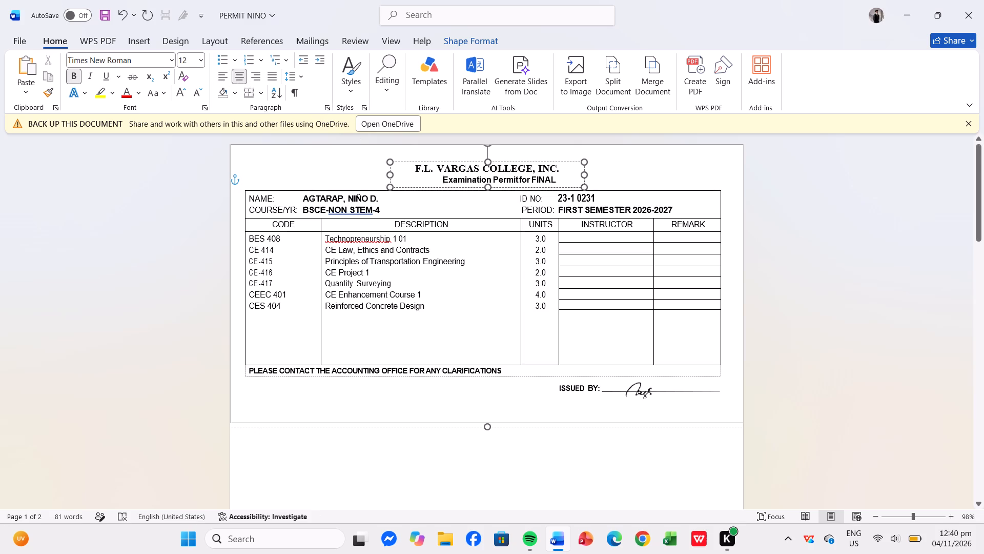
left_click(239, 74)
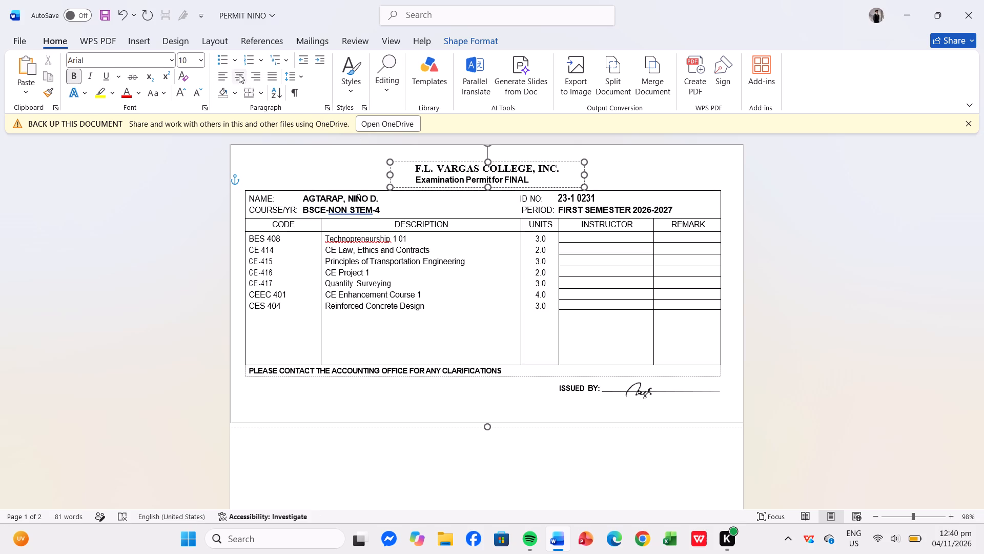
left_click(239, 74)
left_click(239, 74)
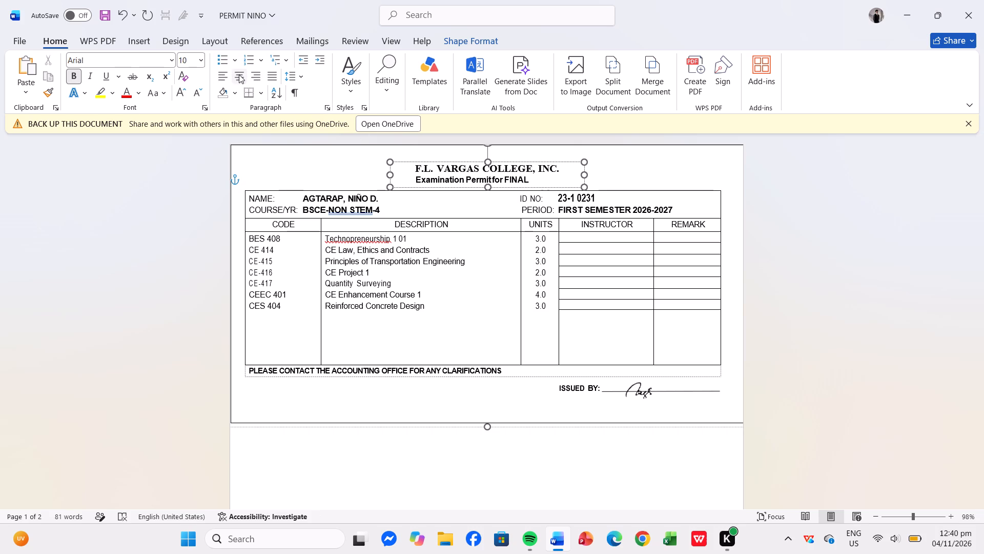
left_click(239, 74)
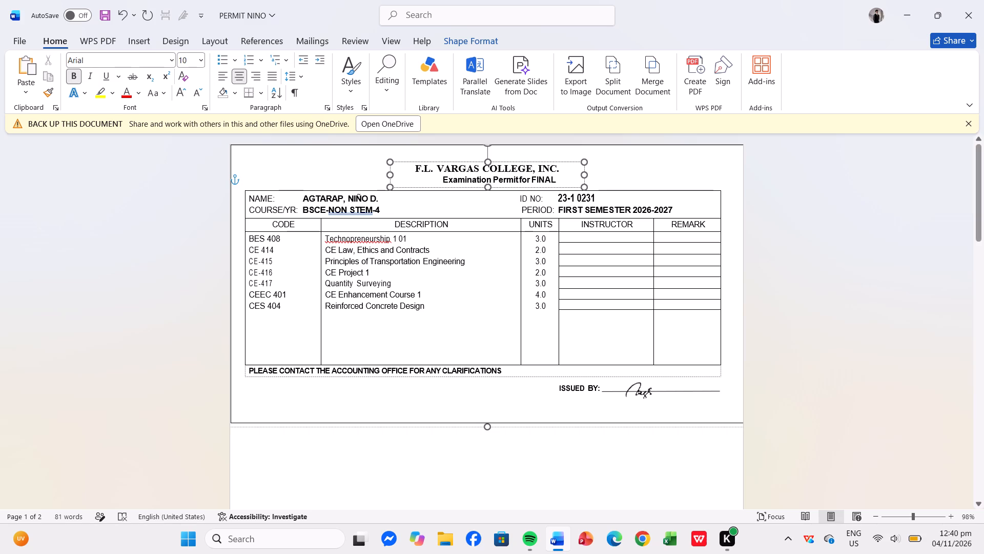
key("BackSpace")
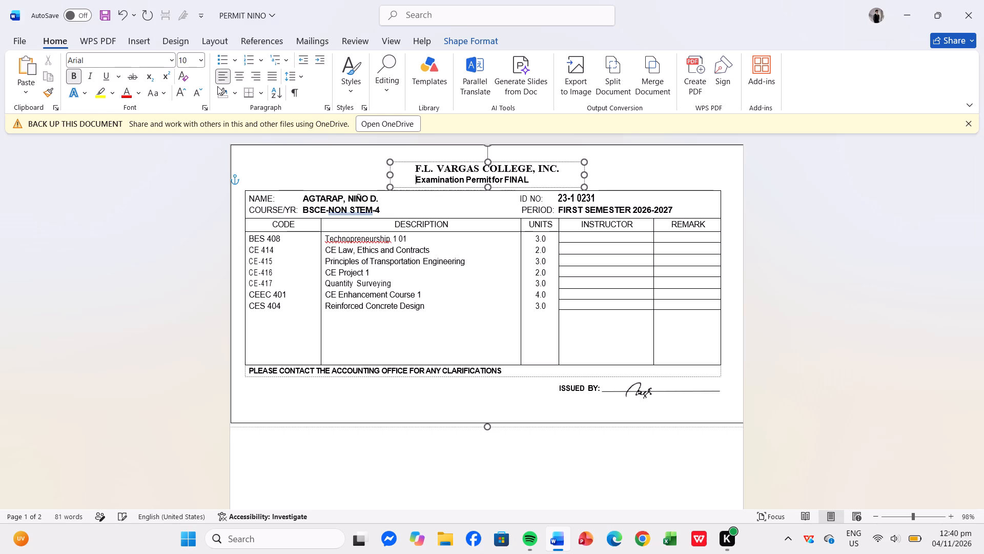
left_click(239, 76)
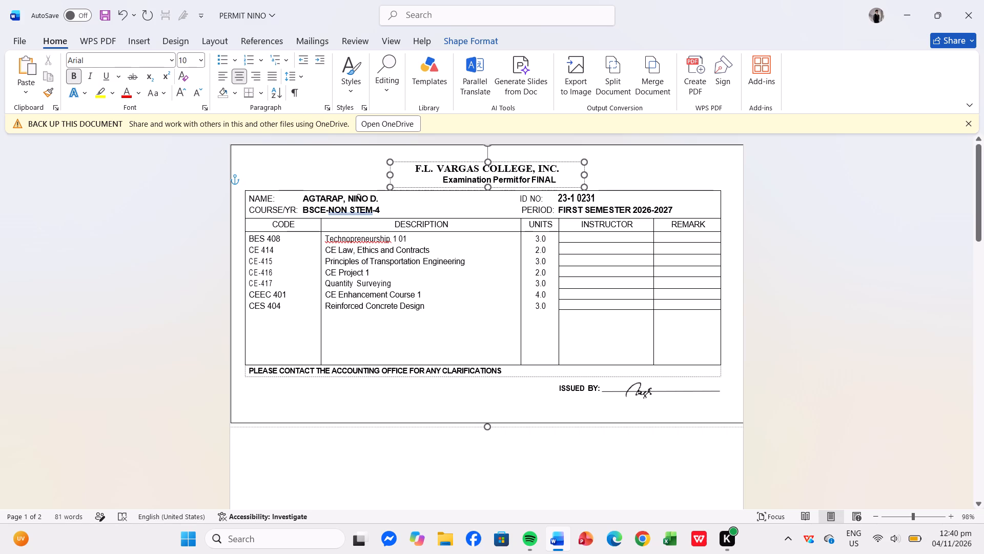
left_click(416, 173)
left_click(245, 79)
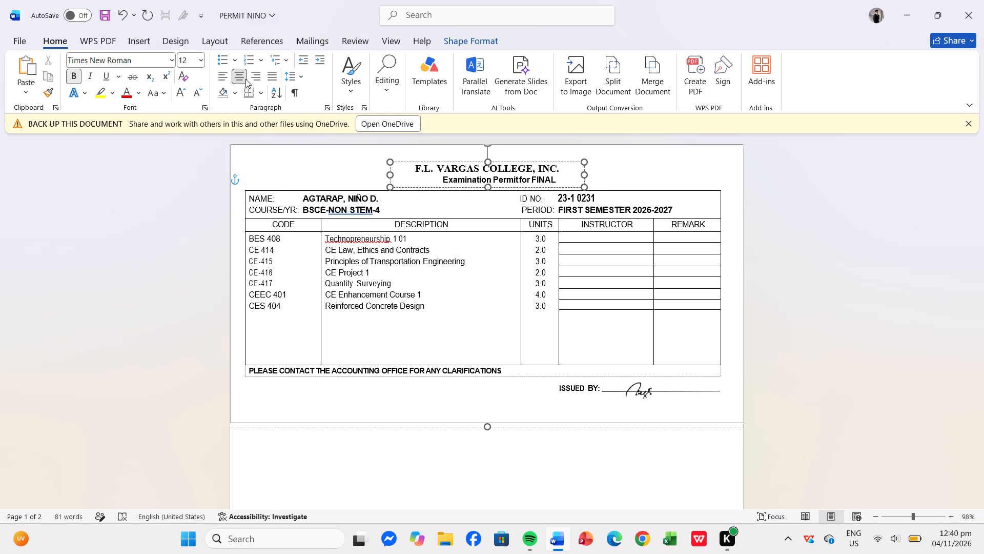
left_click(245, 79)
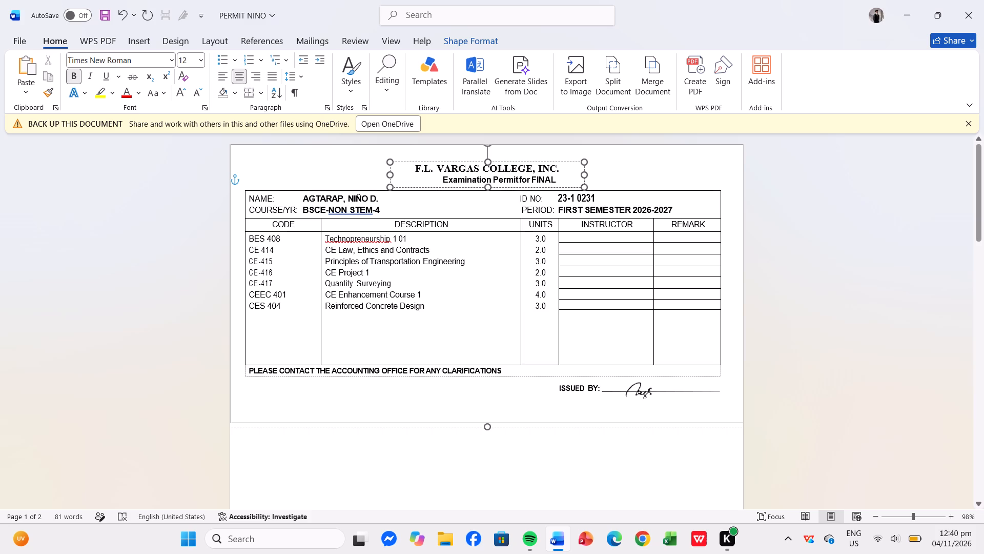
Remove the indent from the "Examination Permit for FINAL" line and centre it under the college name.
left_click(442, 180)
key("BackSpace")
key("BackSpace")
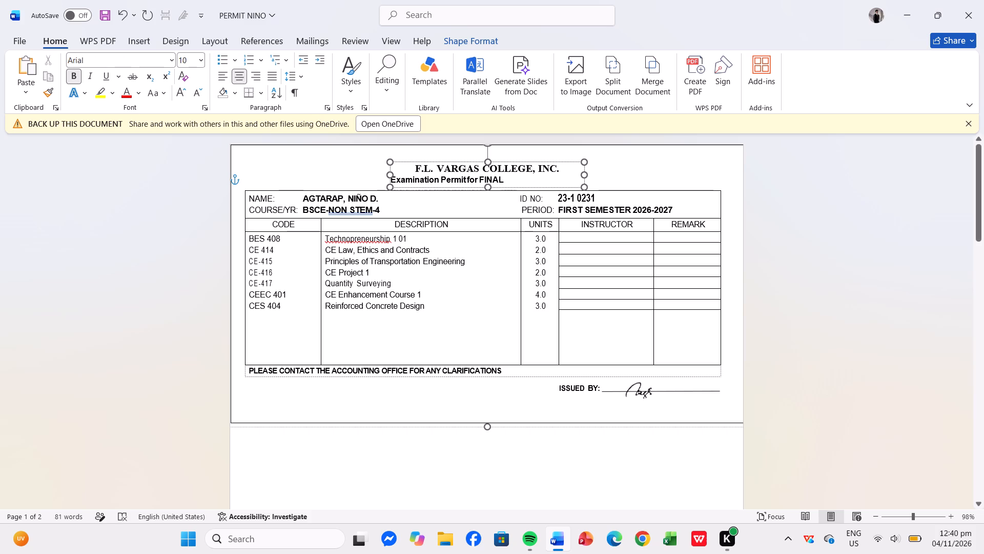
left_click(237, 76)
left_click(455, 239)
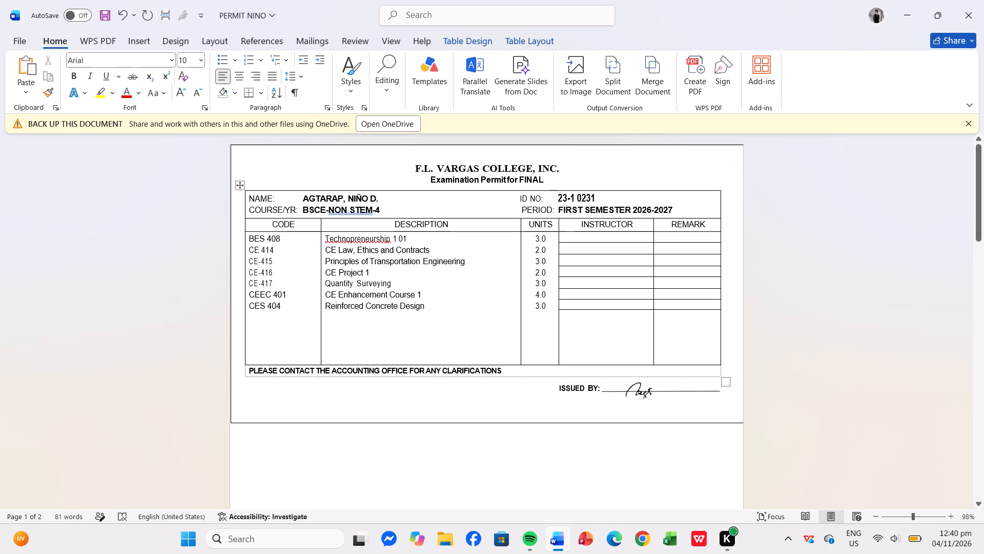
Set the line spacing of the seven values in the UNITS column to 1.0.
left_click_drag(531, 239, 547, 305)
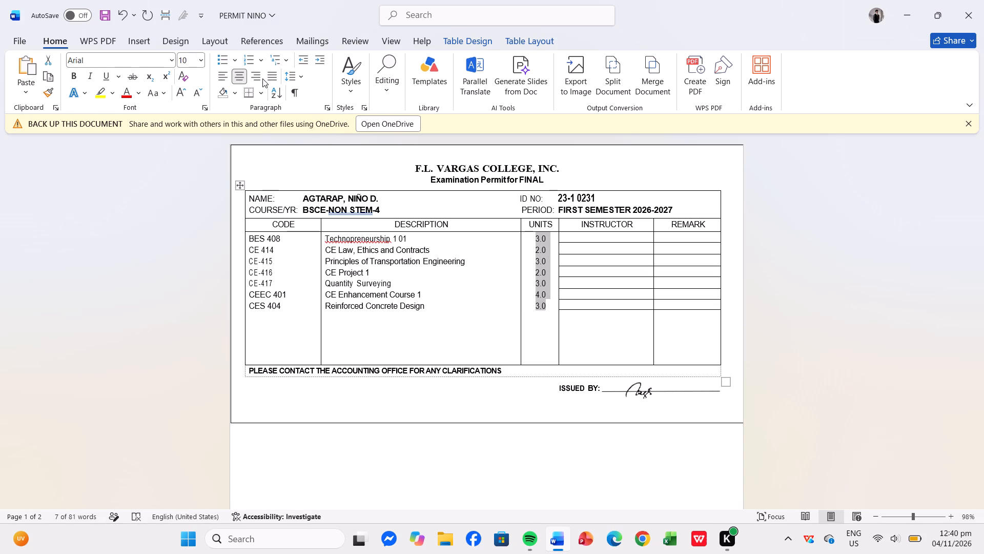
left_click(300, 78)
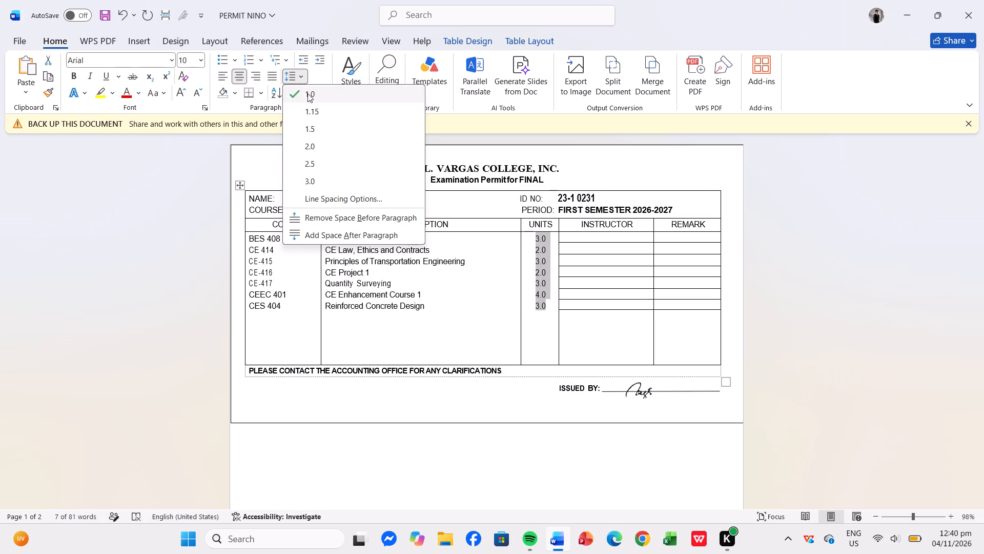
left_click(307, 93)
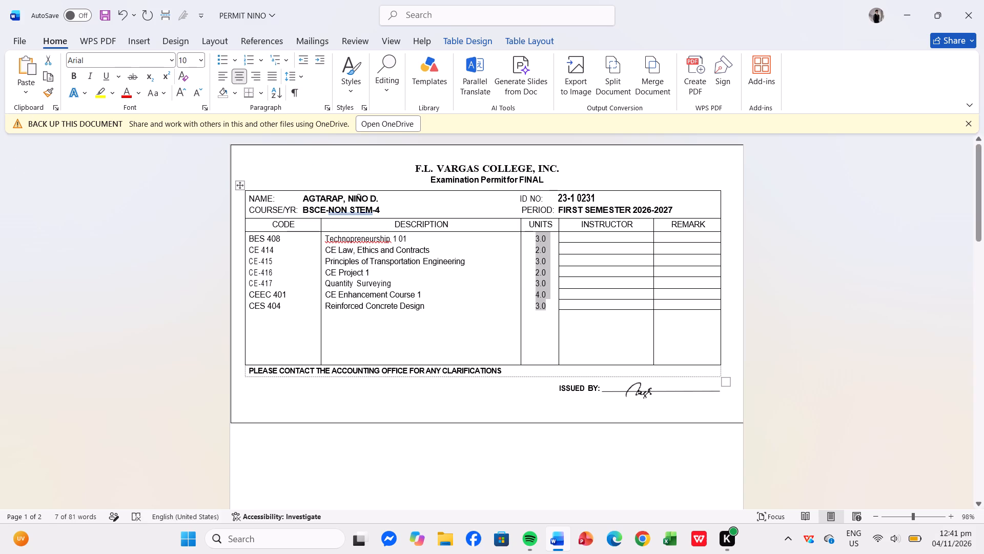
Reduce the font size of the seven UNITS column values to 9.
left_click(194, 97)
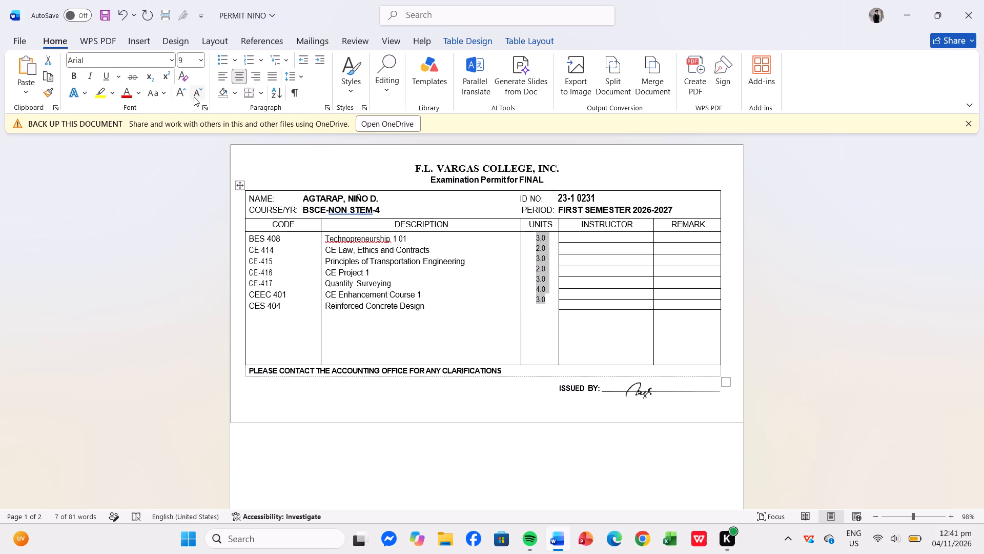
Tighten the second row in the INSTRUCTOR and REMARK columns by raising its lower border toward the UNITS value spacing.
left_click(562, 244)
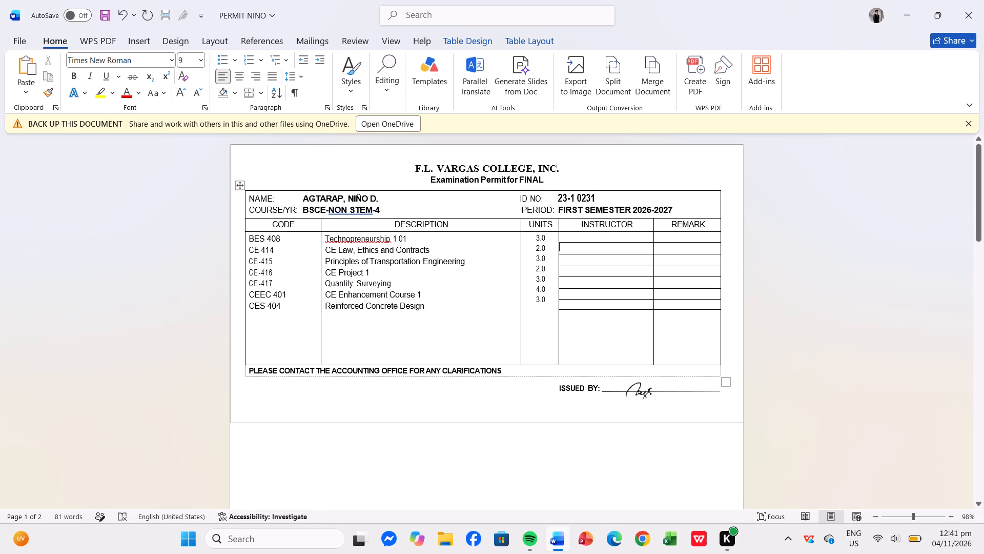
left_click_drag(571, 242, 569, 237)
left_click_drag(569, 237, 576, 253)
left_click(590, 242)
left_click_drag(590, 242, 577, 243)
left_click_drag(577, 243, 577, 243)
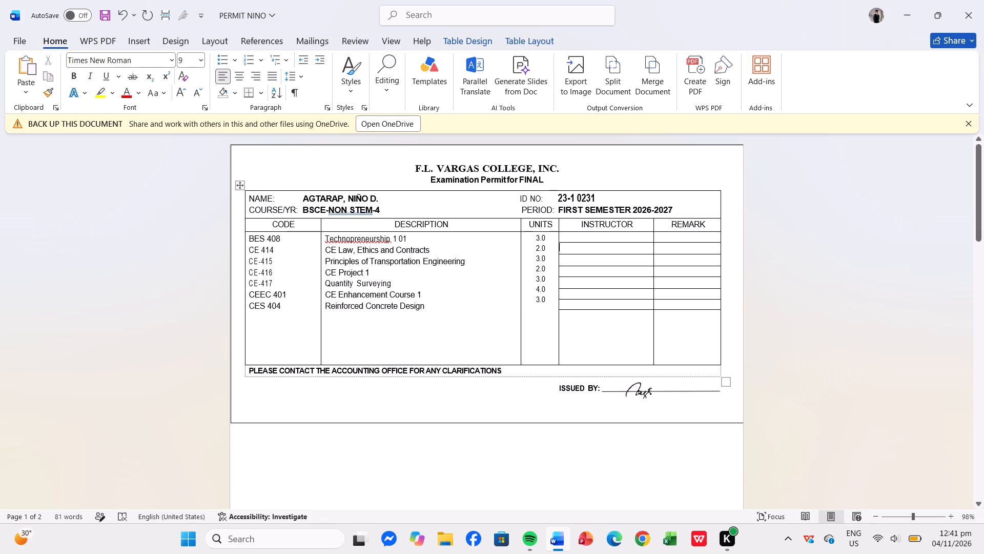
left_click(577, 243)
double_click(575, 255)
left_click_drag(575, 255, 571, 253)
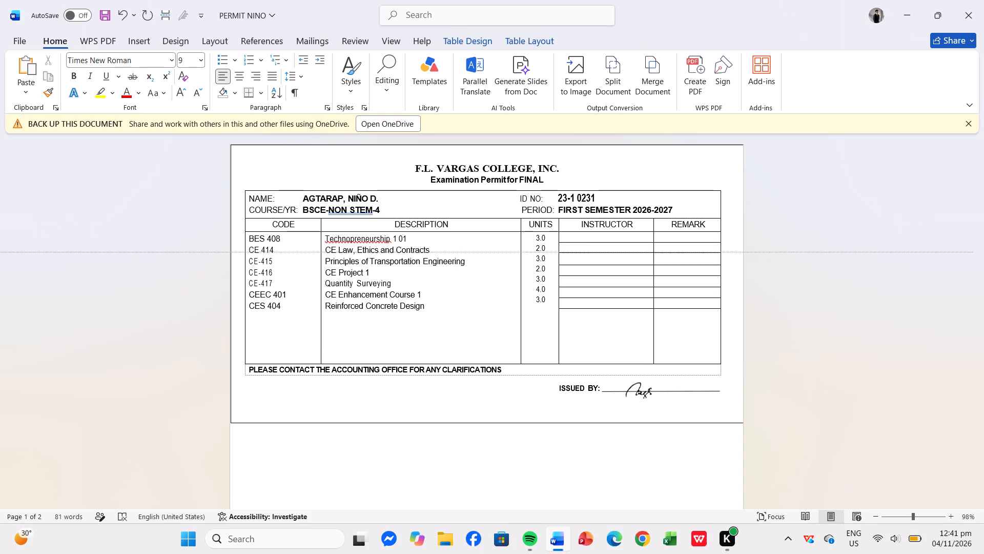
left_click_drag(571, 253, 575, 249)
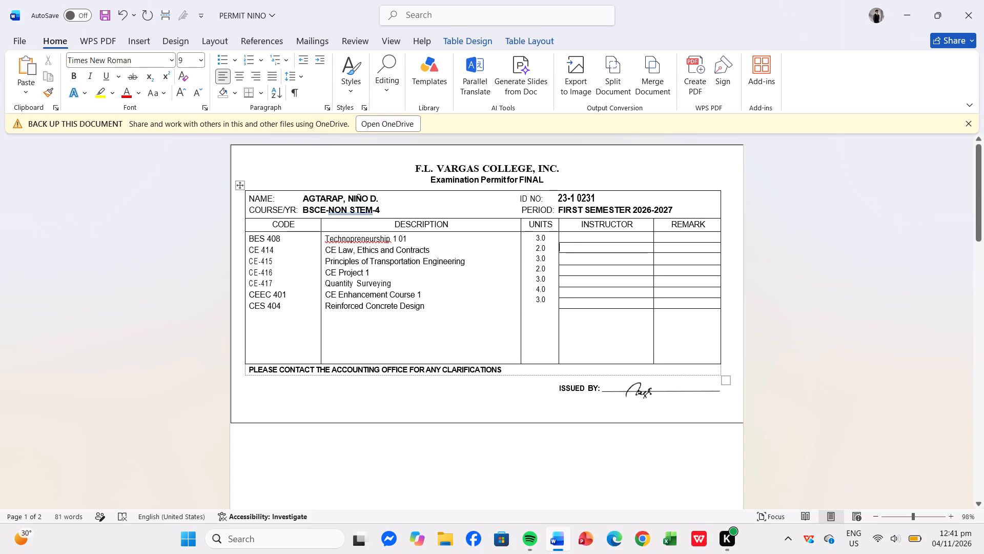
Raise the third row's lower border slightly in the INSTRUCTOR and REMARK columns and try to tighten the rows beneath it.
left_click_drag(579, 266, 578, 261)
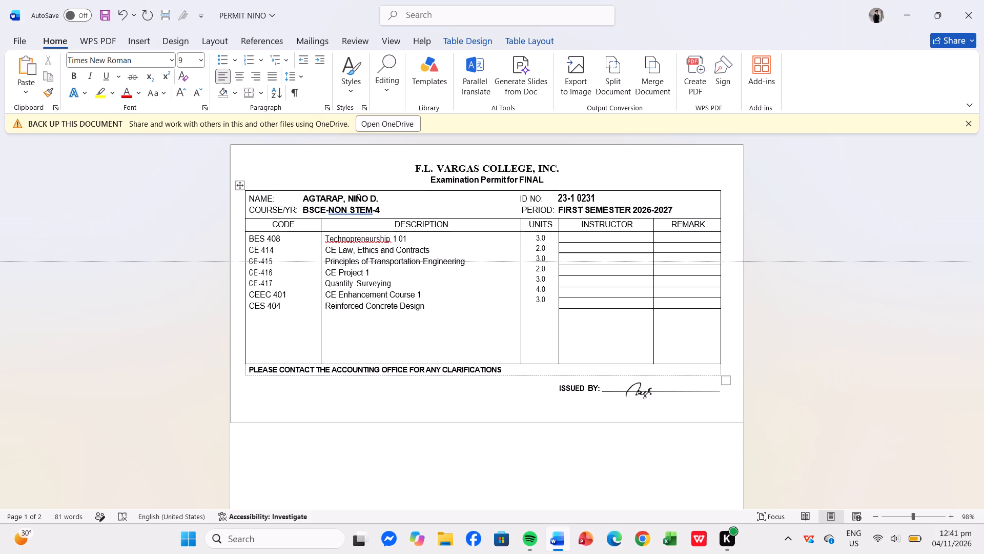
left_click_drag(578, 261, 578, 256)
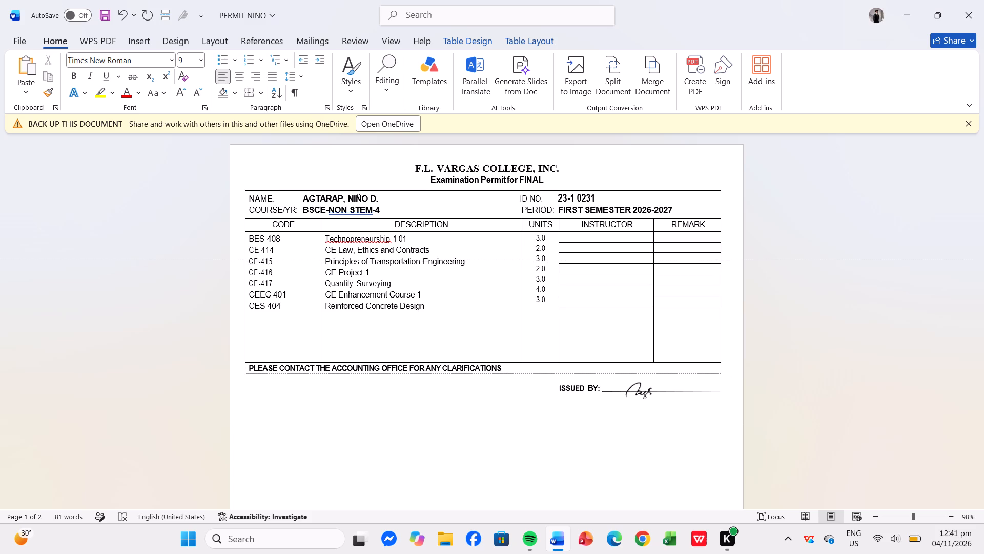
left_click_drag(578, 256, 578, 260)
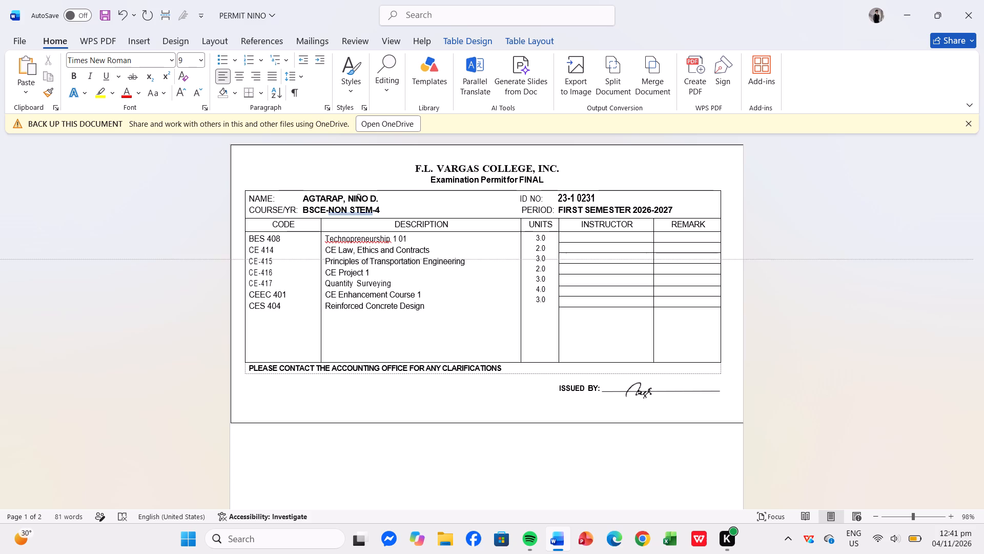
left_click_drag(578, 260, 581, 256)
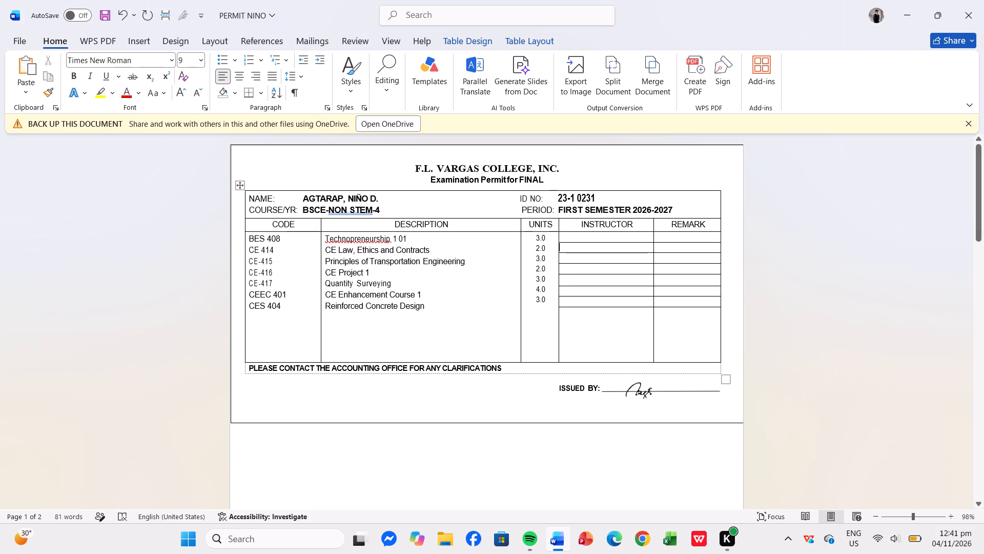
left_click_drag(567, 274, 562, 265)
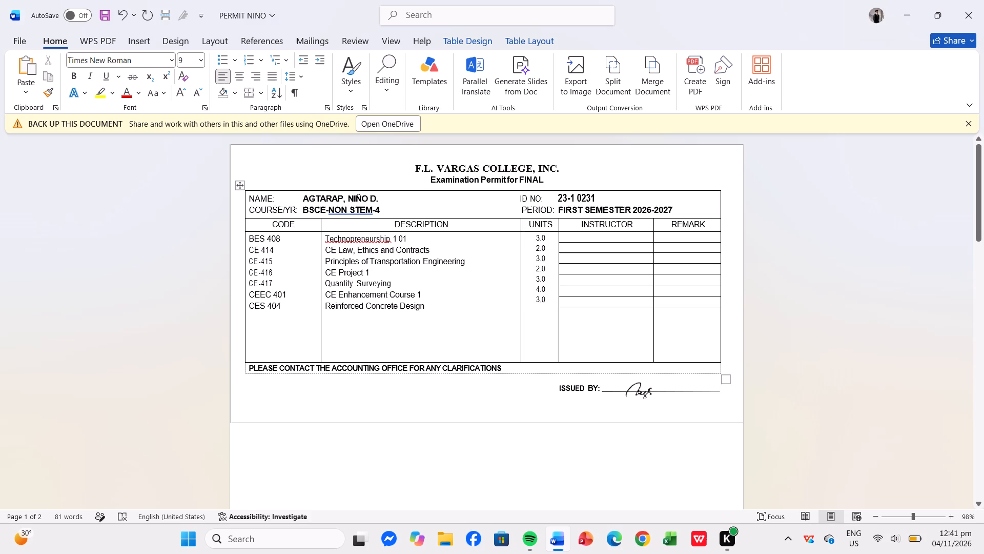
left_click(569, 286)
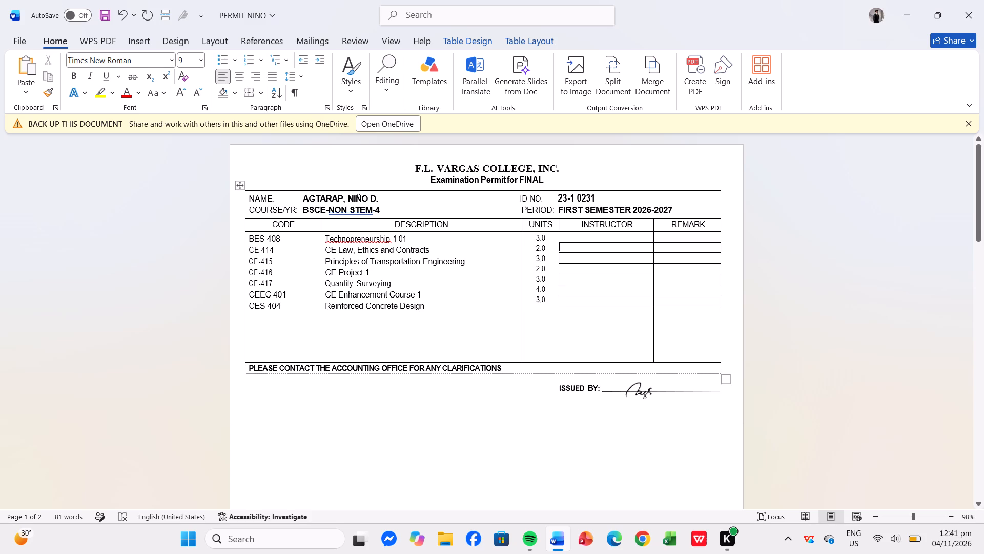
left_click_drag(570, 285, 566, 273)
left_click(570, 293)
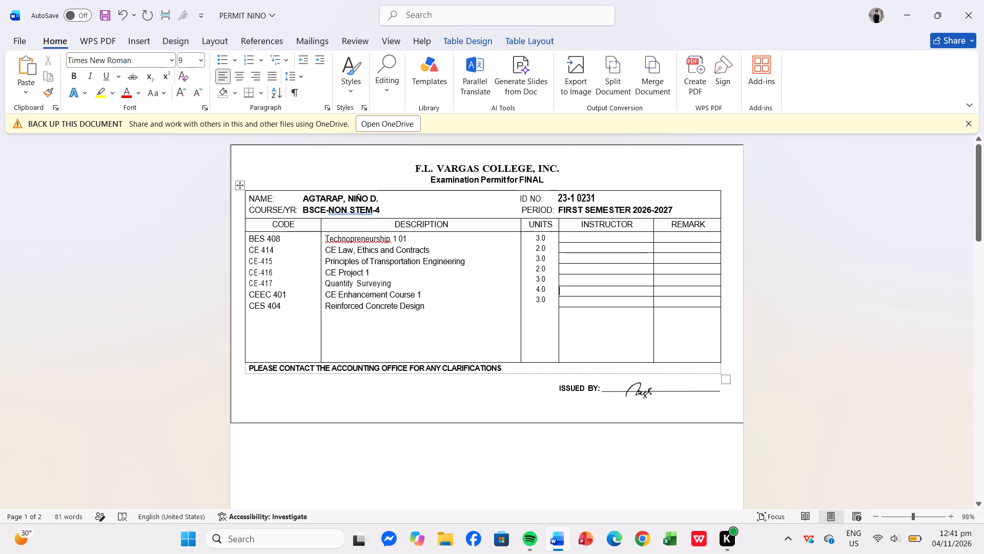
left_click(565, 307)
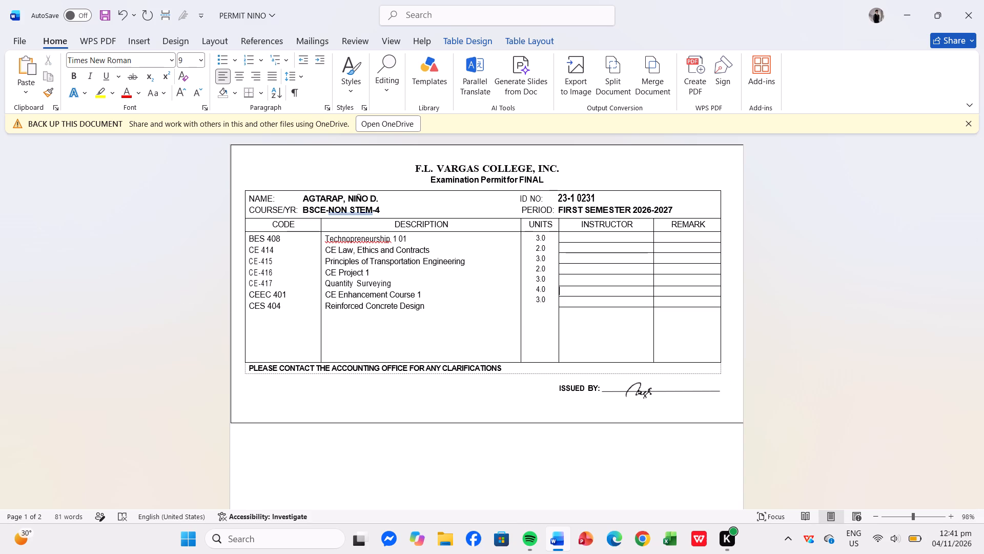
Shade the seven INSTRUCTOR cells beside the unit values with the grey theme colour that is the lightest tint of black.
scroll(577, 263, "up", 1)
scroll(572, 270, "up", 3, "ctrl")
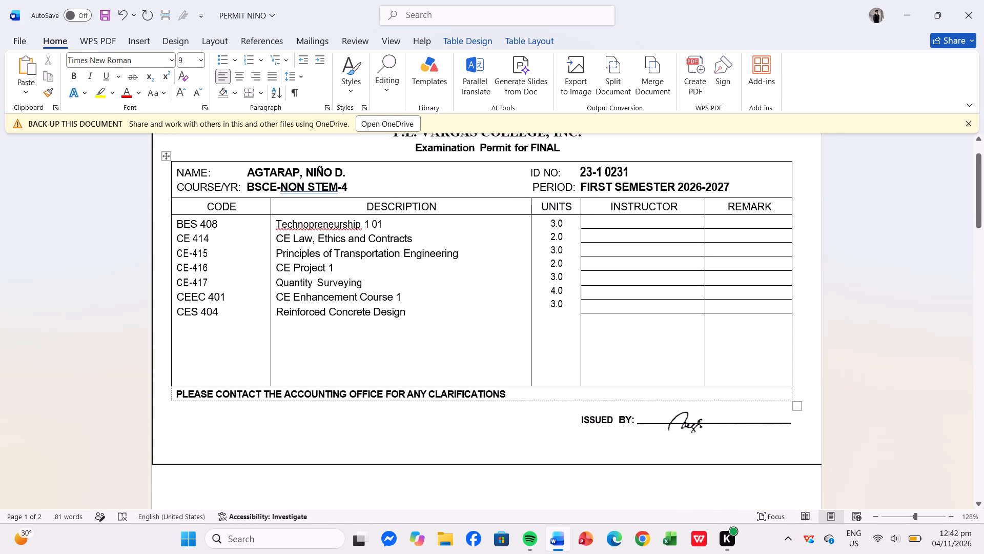
left_click_drag(596, 219, 782, 299)
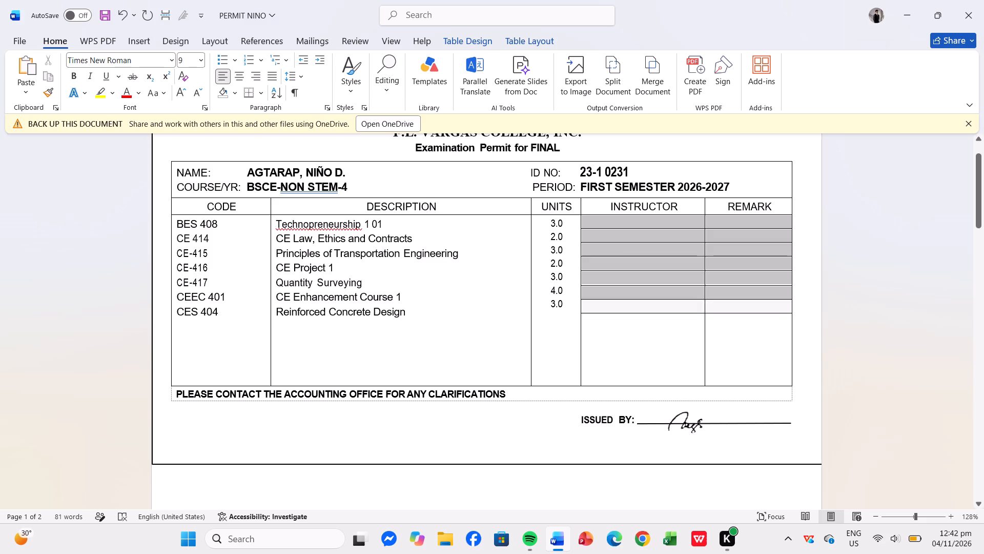
left_click_drag(782, 299, 674, 301)
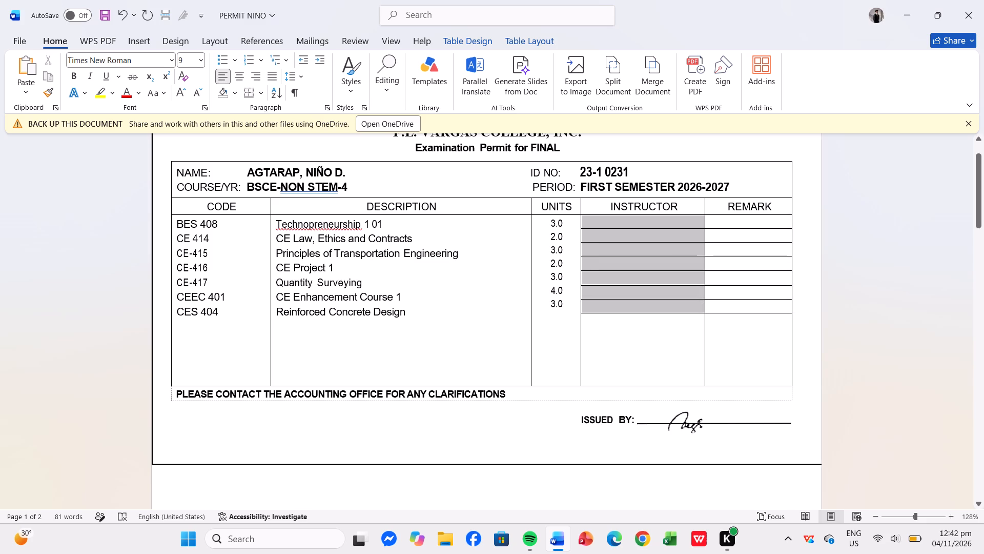
left_click_drag(674, 301, 675, 308)
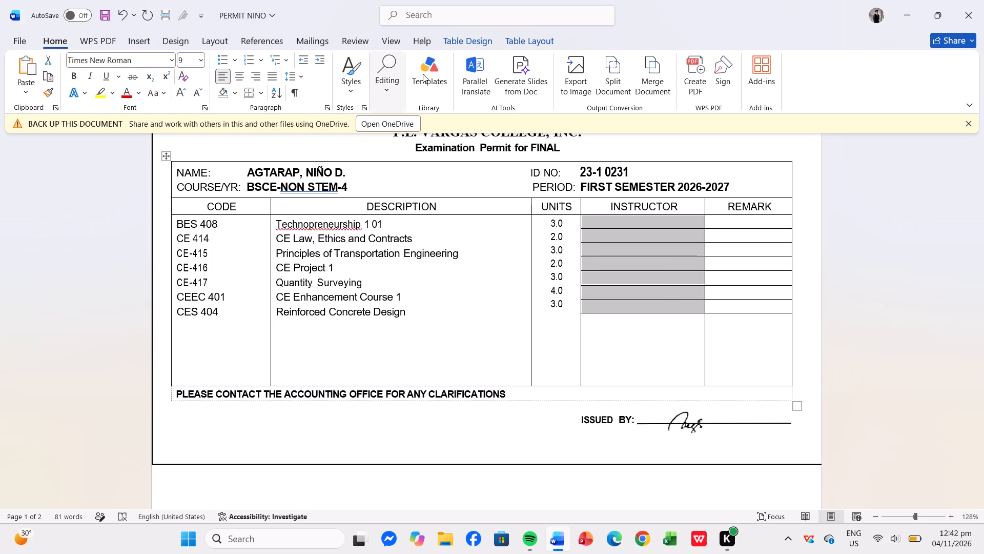
left_click(476, 38)
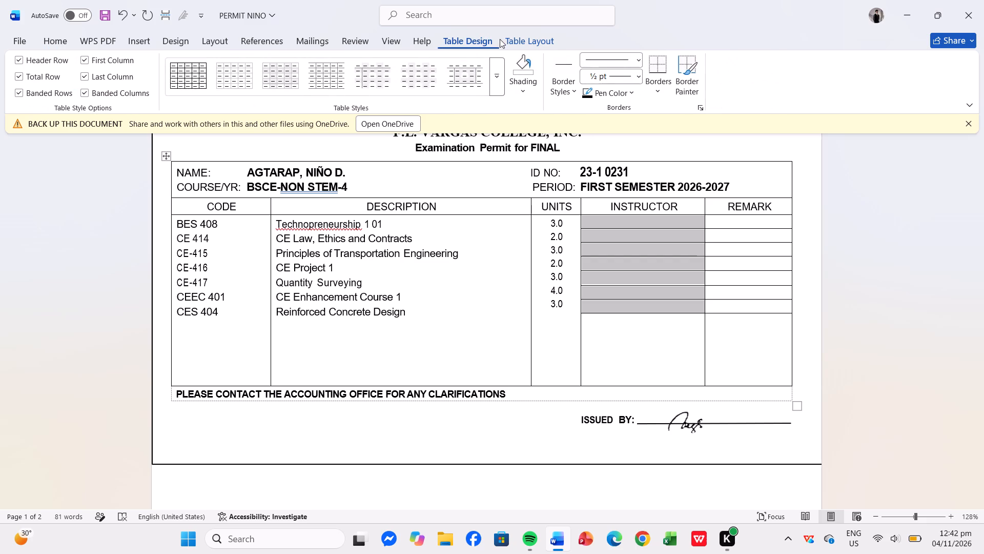
left_click(518, 38)
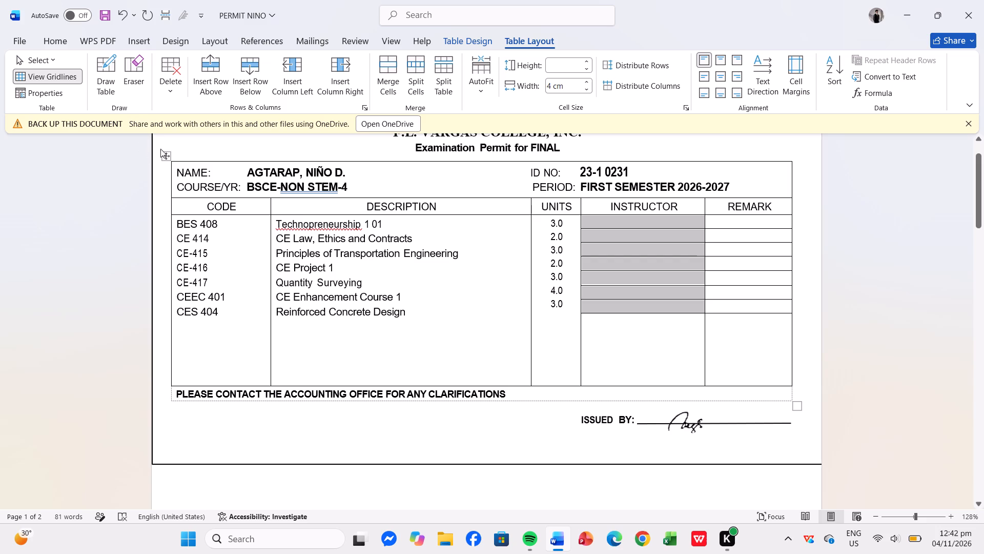
left_click(44, 63)
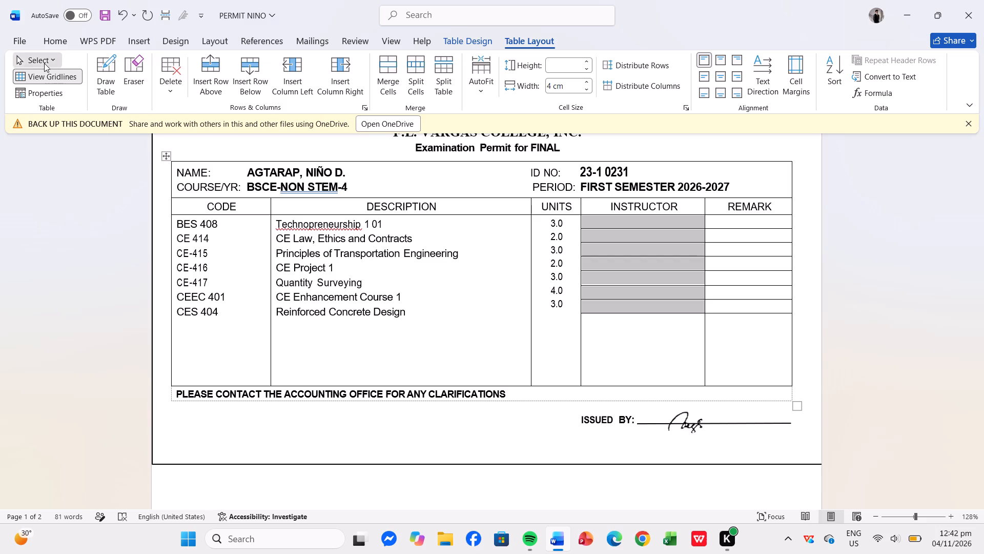
left_click(44, 63)
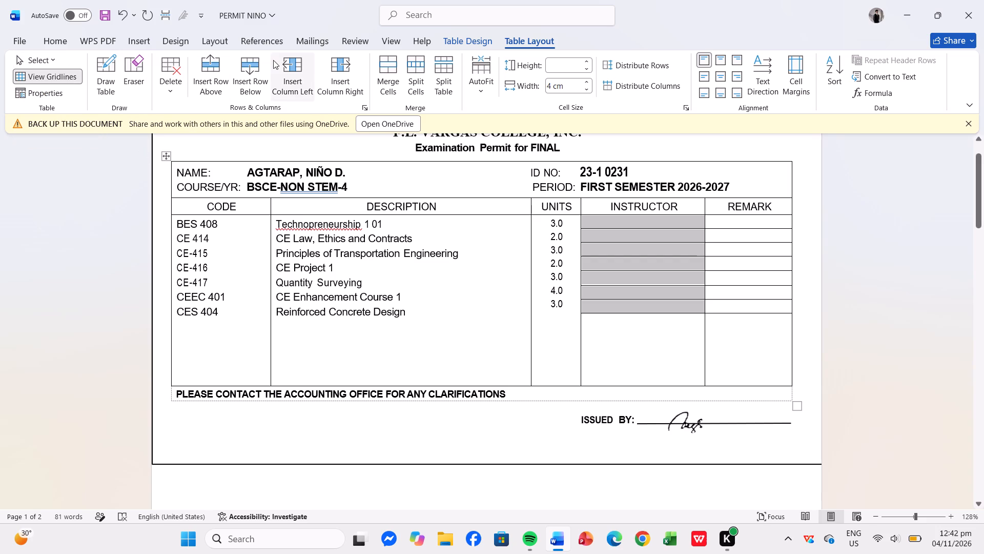
left_click(465, 41)
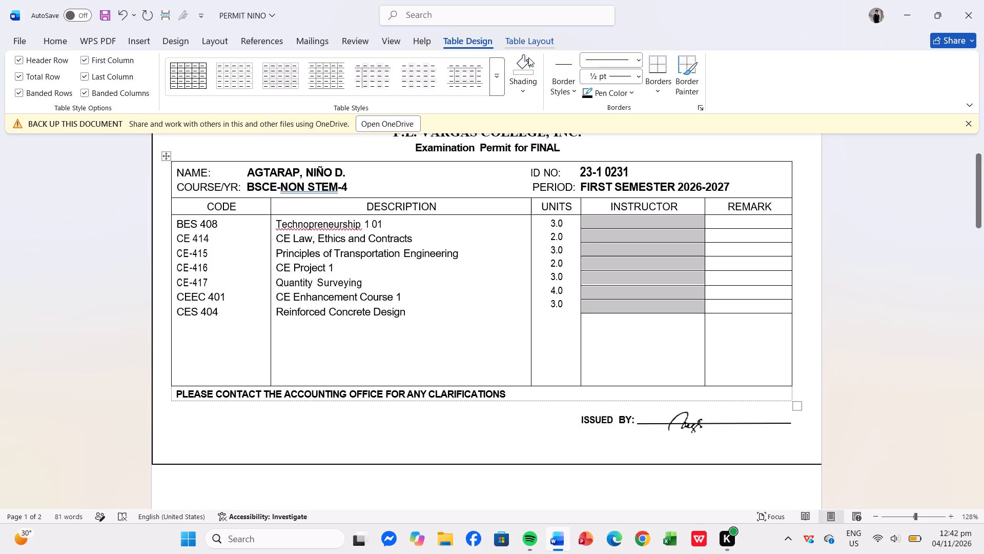
left_click(528, 84)
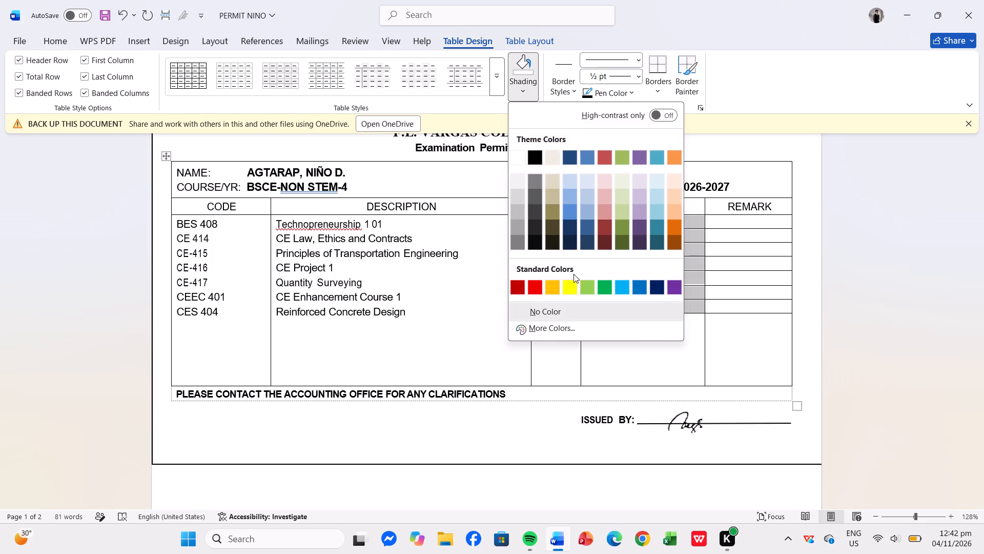
left_click(532, 179)
left_click(639, 330)
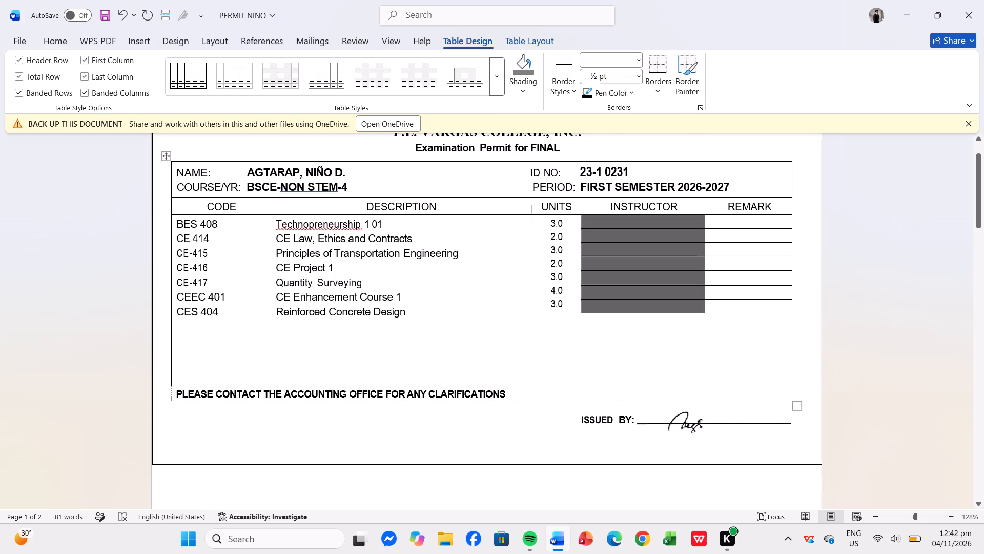
left_click(639, 330)
left_click(639, 330)
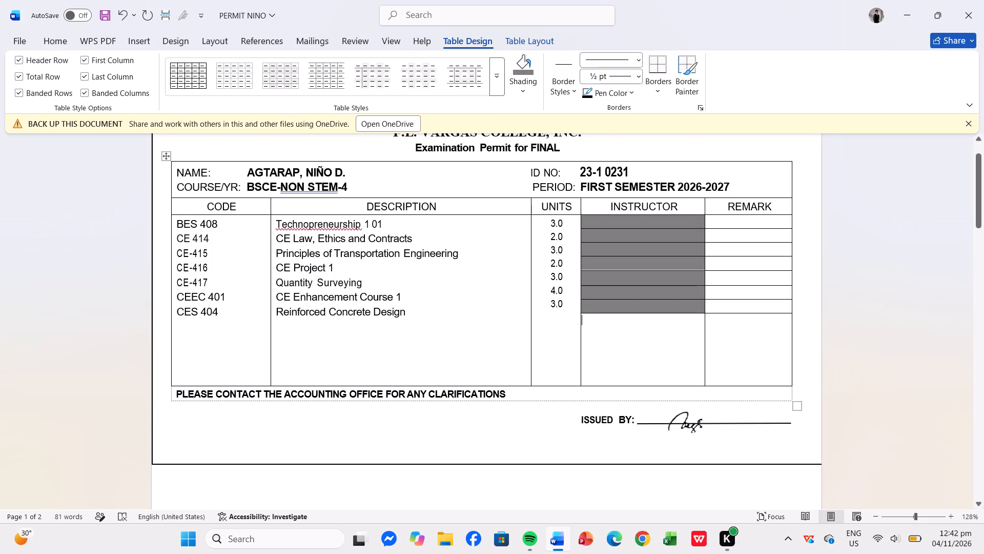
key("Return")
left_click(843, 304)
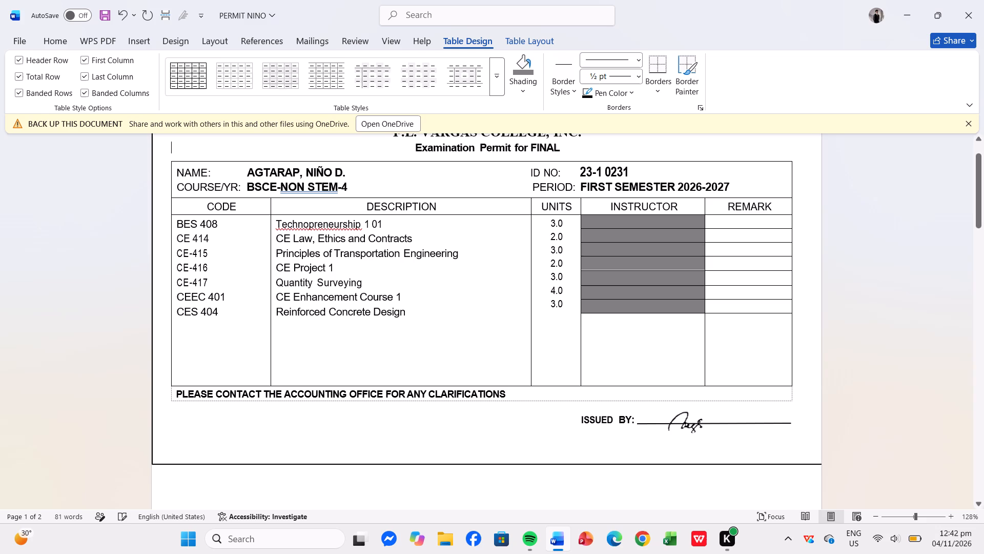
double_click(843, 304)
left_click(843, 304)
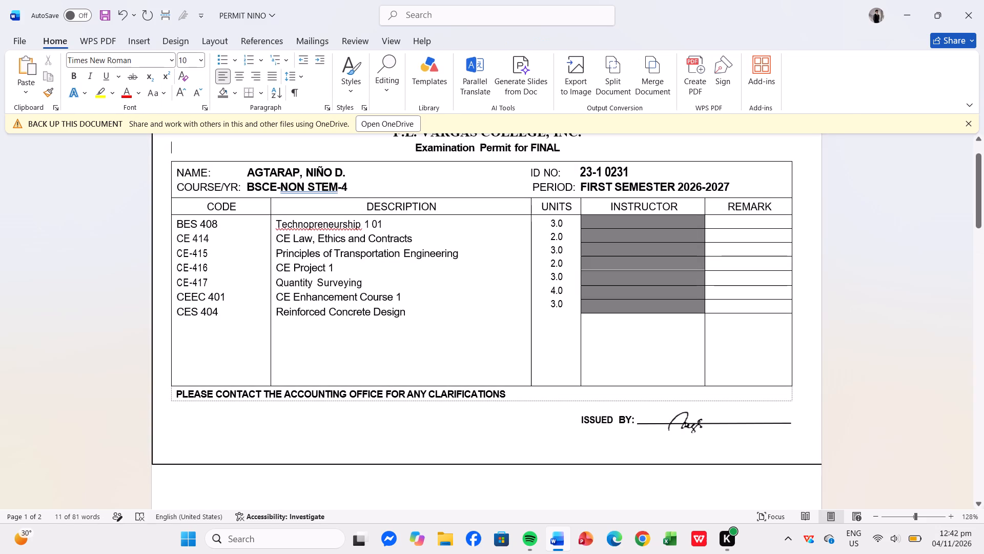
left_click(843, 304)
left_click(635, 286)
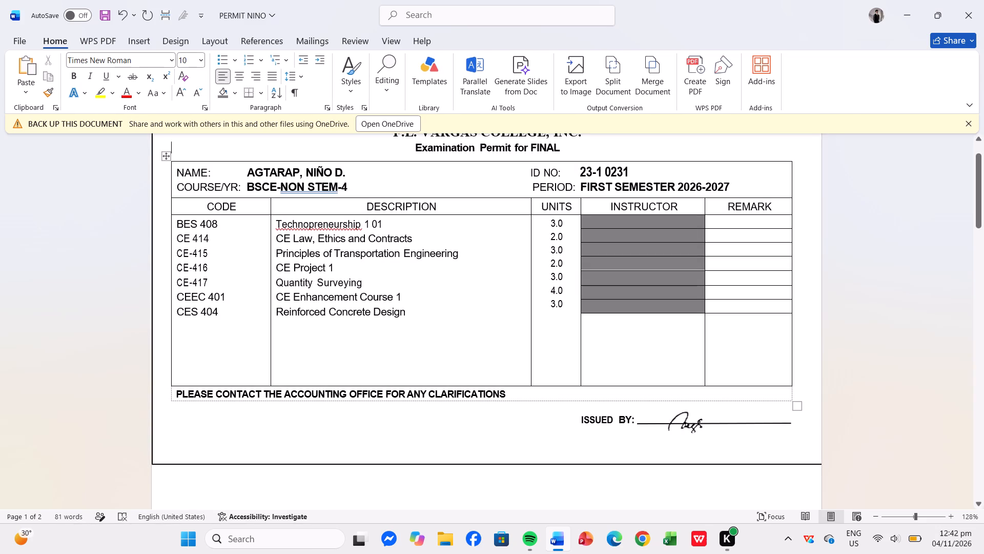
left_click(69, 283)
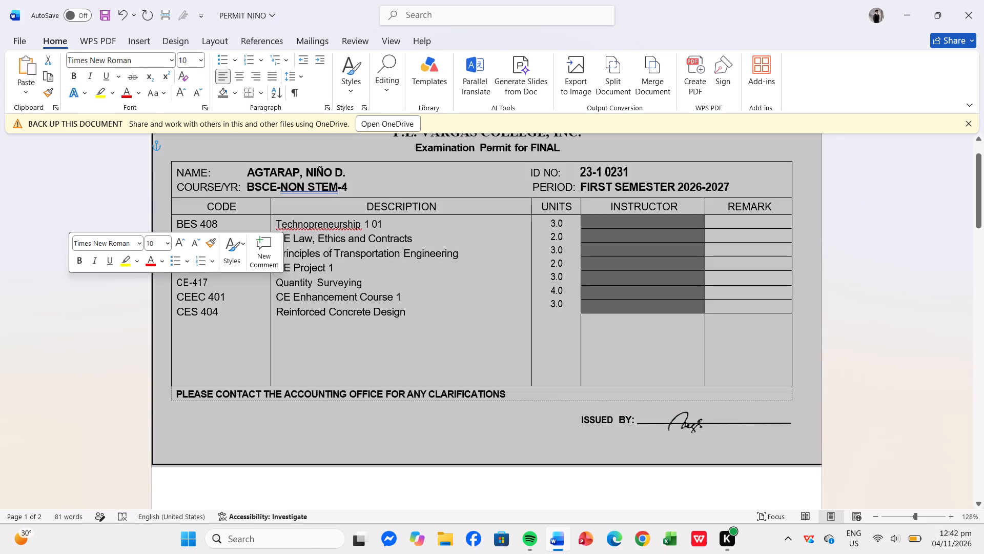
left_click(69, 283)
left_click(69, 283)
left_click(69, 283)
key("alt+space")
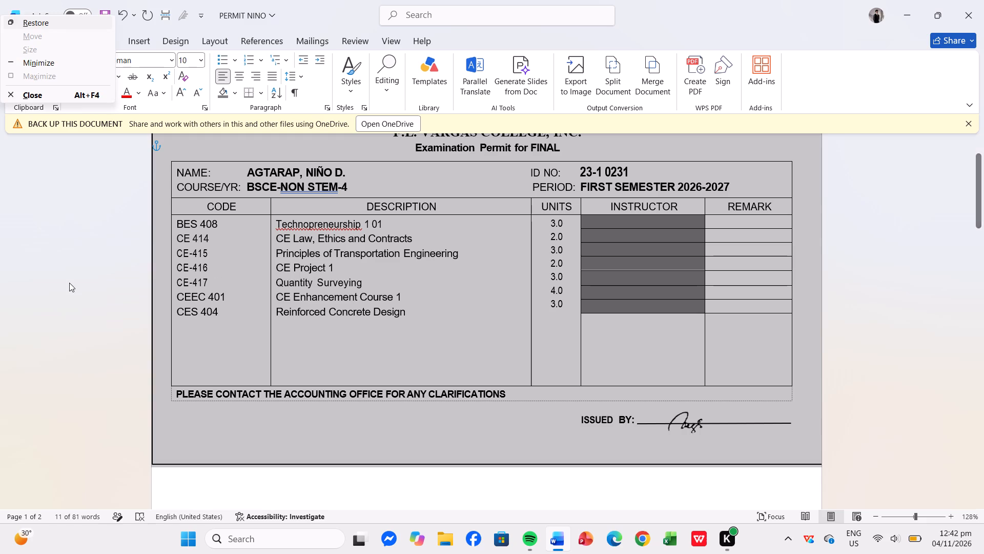
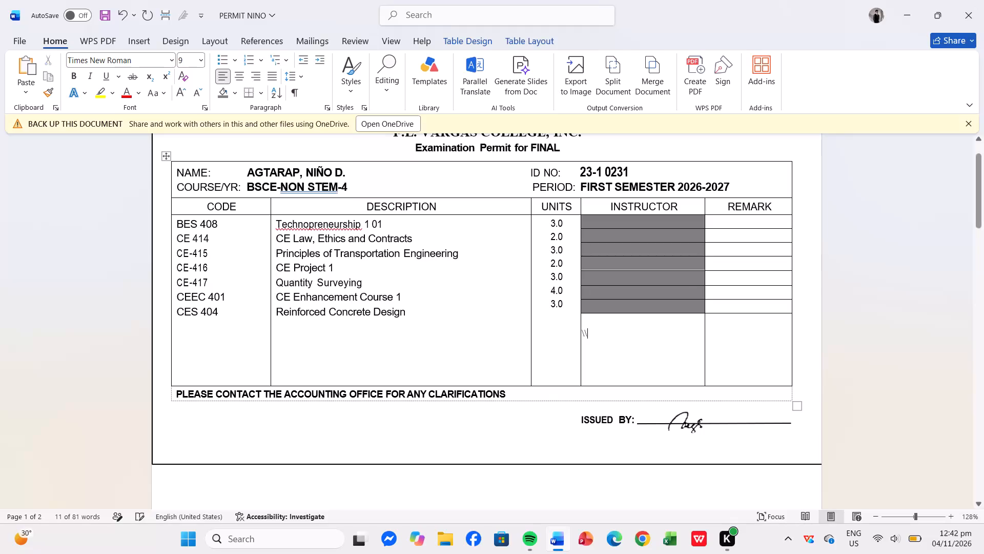
Remove the stray characters below the shaded INSTRUCTOR cells and undo the dark grey shading of those seven cells.
key("BackSpace")
key("BackSpace")
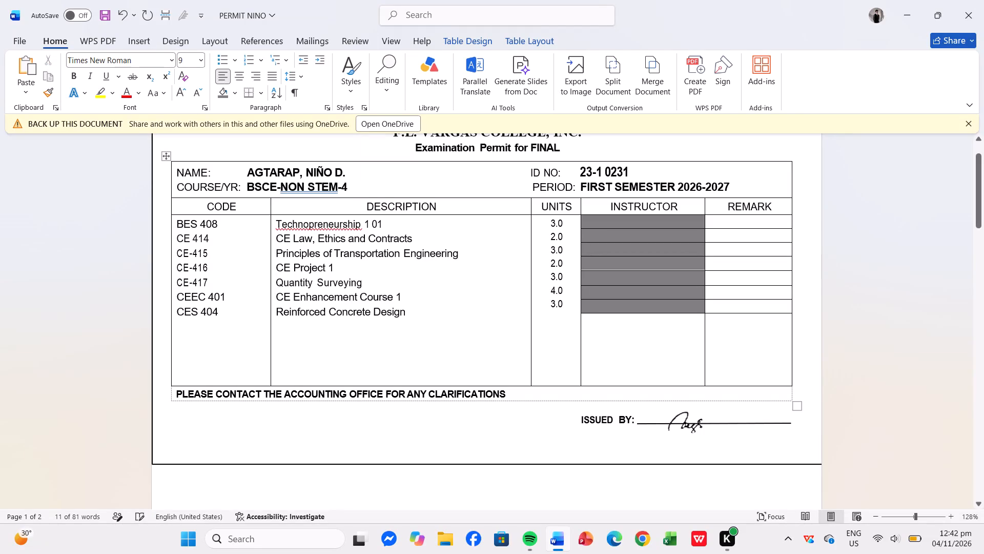
key("ctrl+z")
key("ctrl+z")
key("ctrl+z")
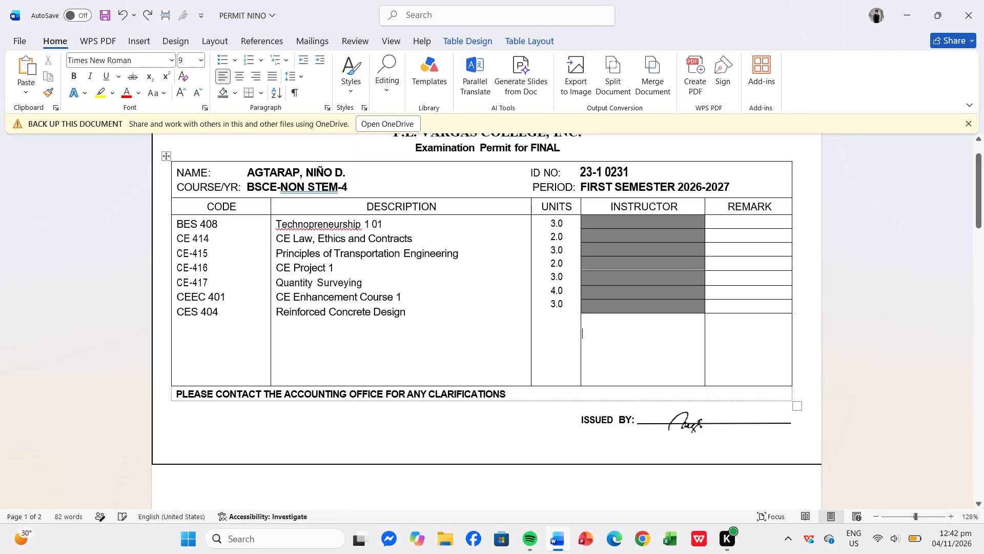
key("ctrl+z")
key("ctrl+z")
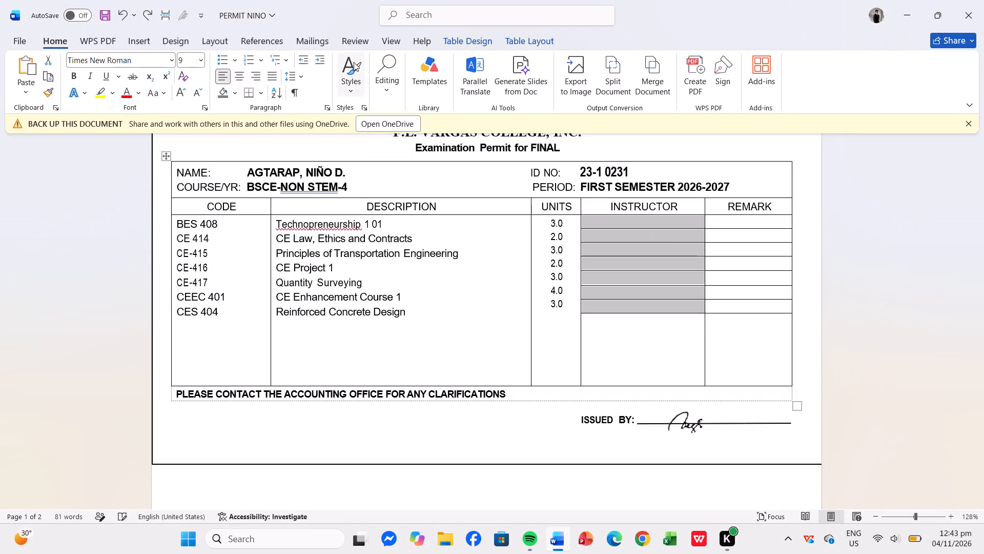
Set the shading of the seven selected INSTRUCTOR cells to No Color.
left_click(449, 44)
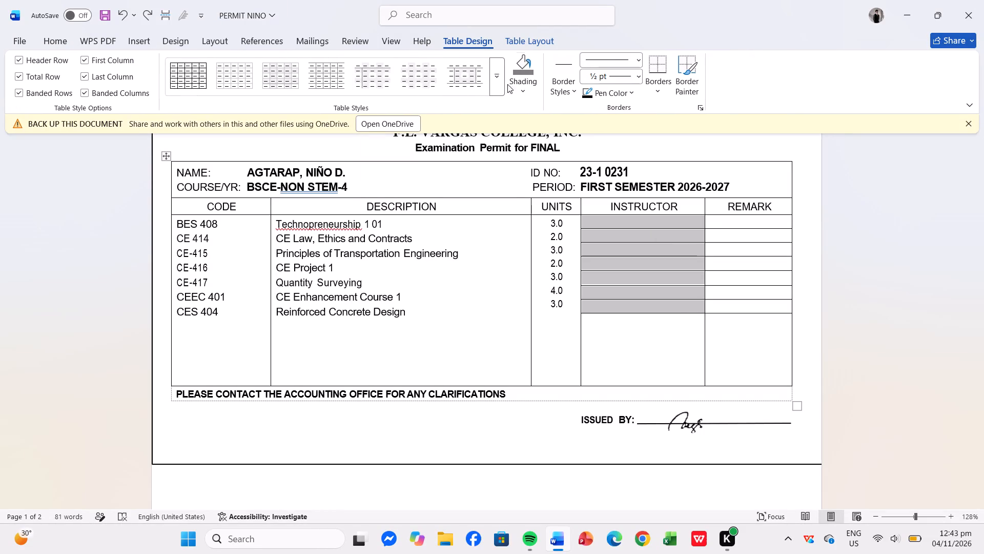
left_click(514, 84)
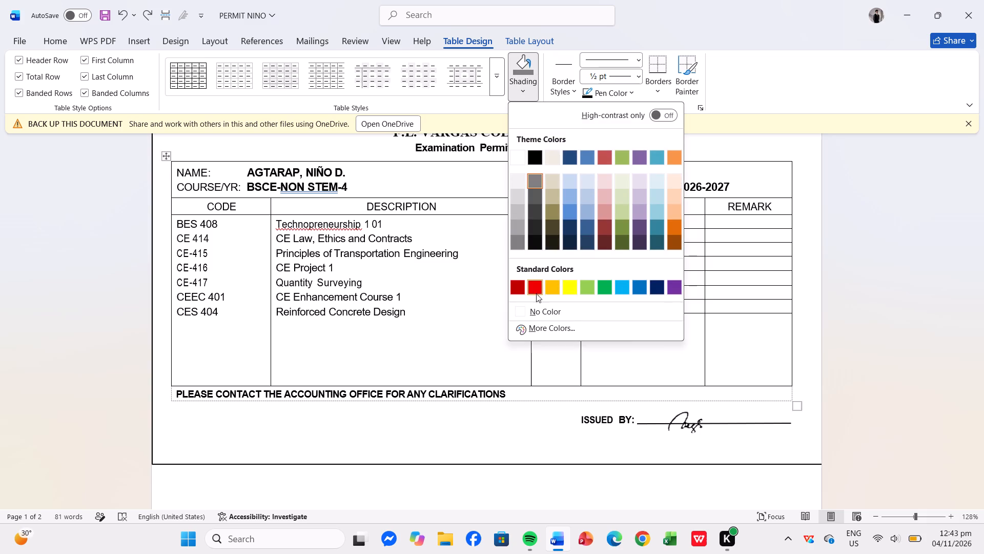
left_click(532, 313)
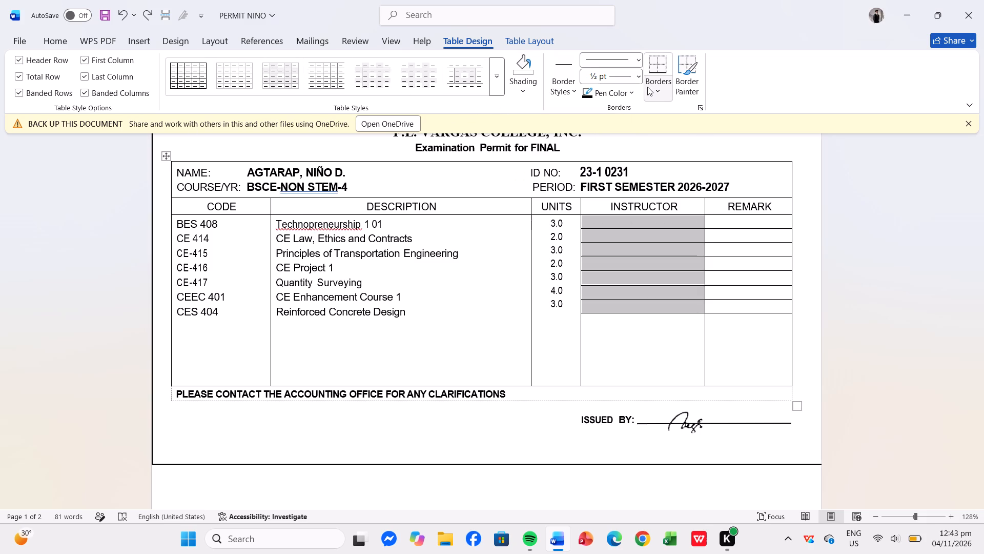
Activate the Border Painter with a ¼ pt line weight and try painting across the row borders in the INSTRUCTOR and REMARK columns.
left_click(689, 75)
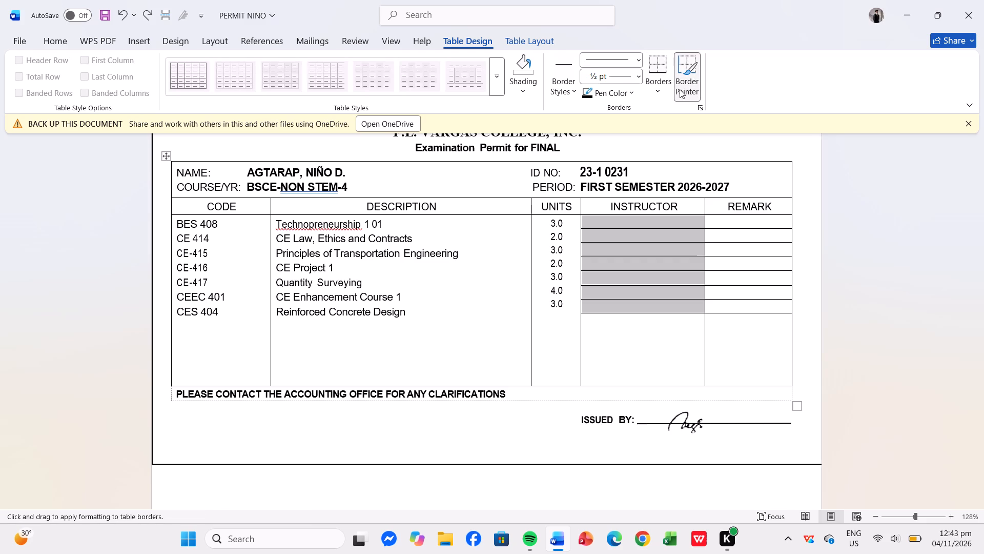
left_click(632, 91)
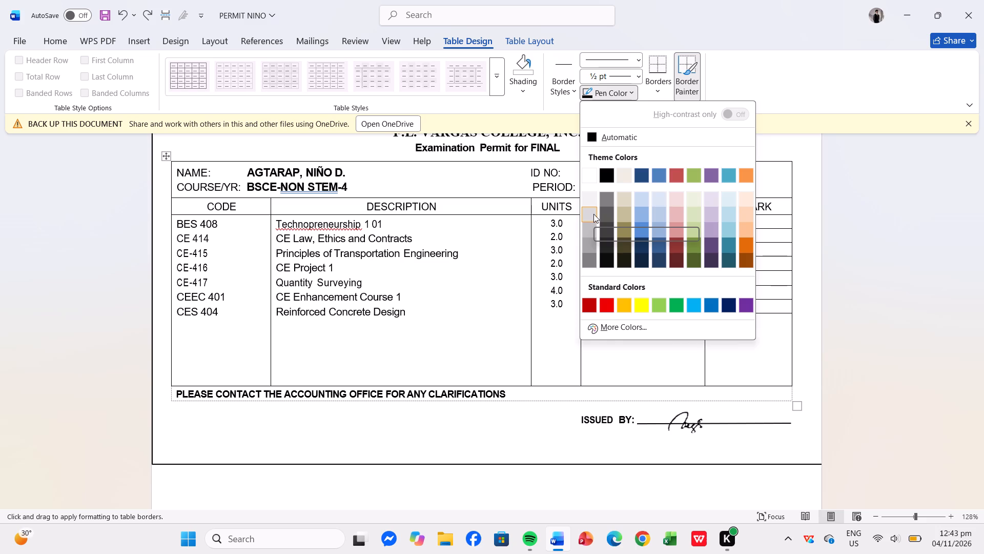
left_click(868, 269)
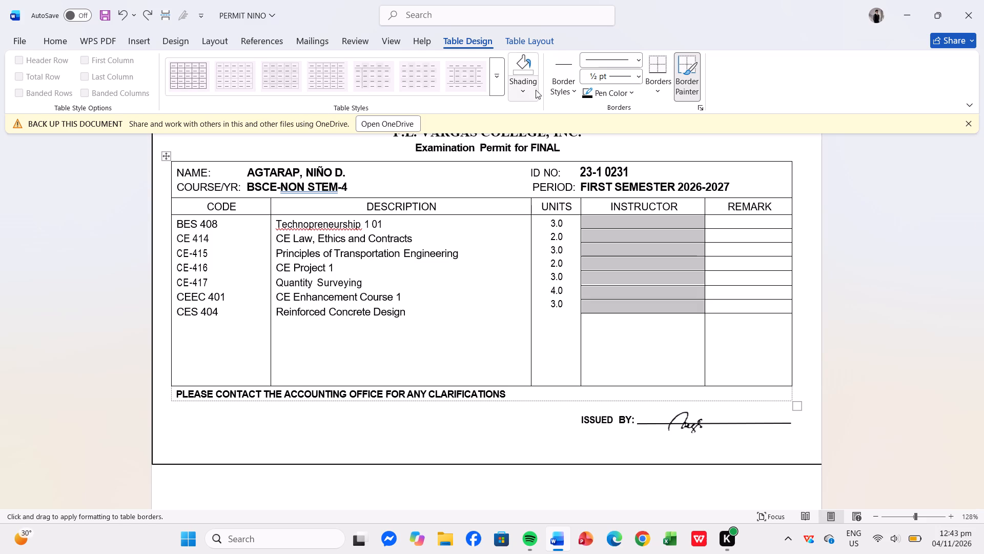
left_click(563, 89)
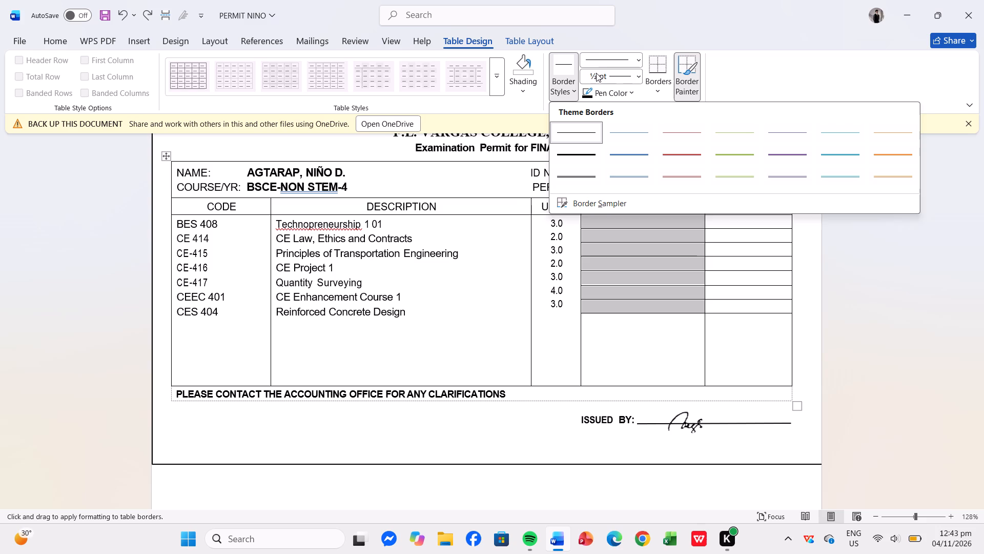
left_click(618, 63)
left_click(618, 63)
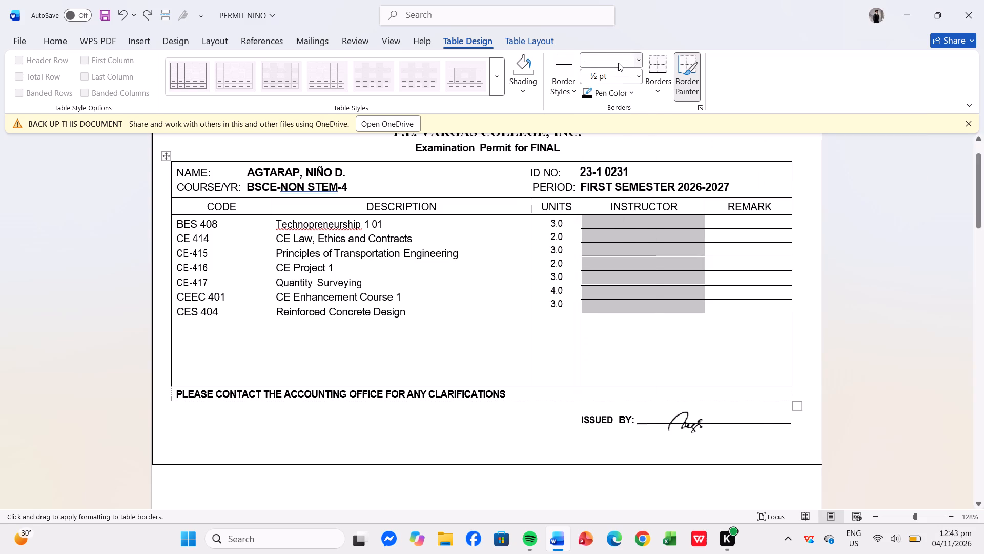
left_click(622, 76)
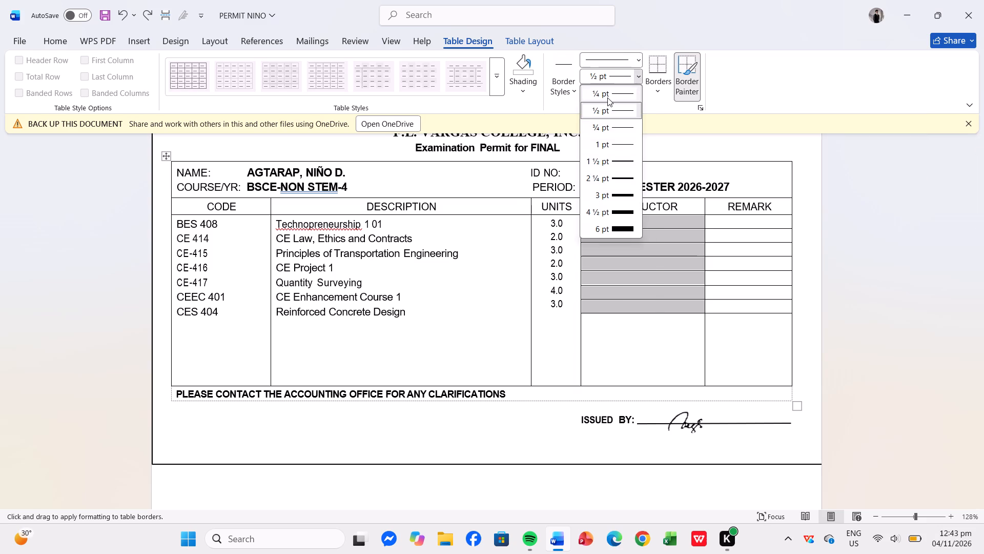
left_click(607, 97)
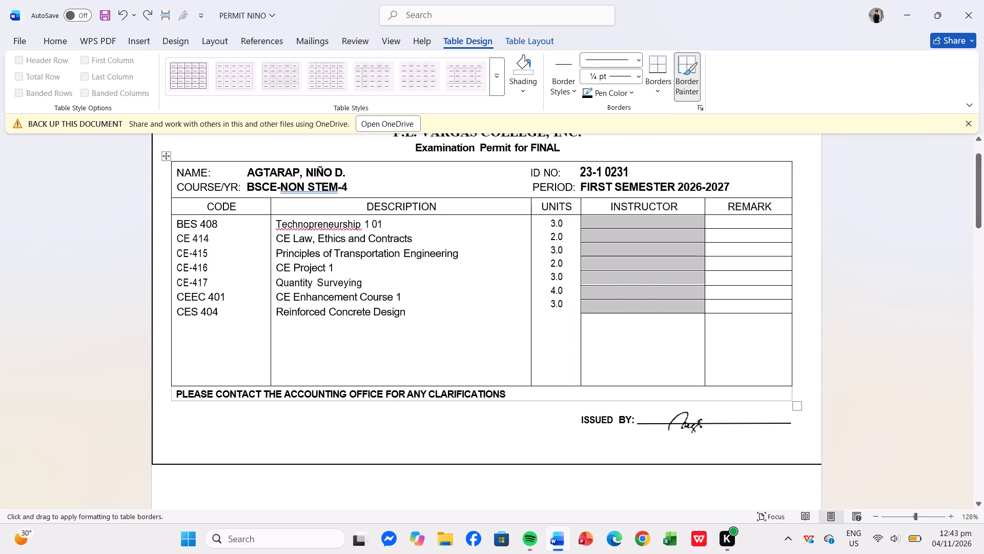
left_click(729, 340)
left_click_drag(651, 319, 645, 228)
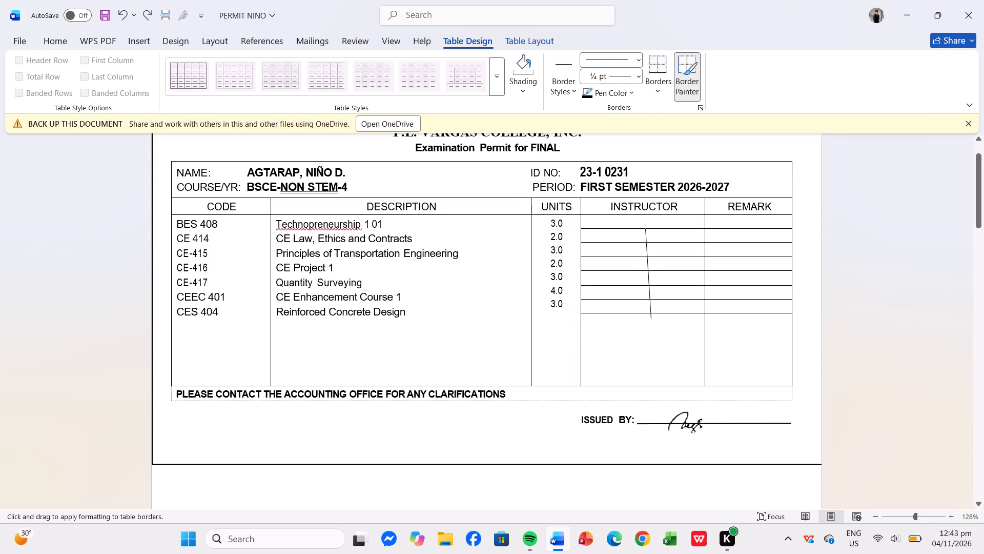
left_click_drag(645, 228, 646, 224)
left_click(646, 224)
left_click_drag(646, 224, 650, 233)
left_click_drag(716, 228, 730, 321)
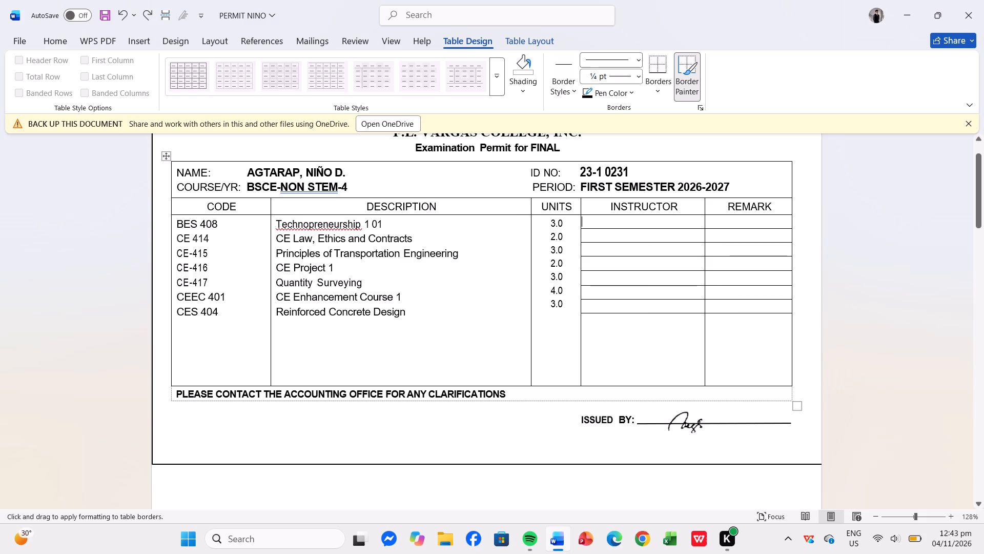
Apply the ¼ pt line to the seventh row's lower border in the REMARK and INSTRUCTOR columns, and try painting the rows above.
left_click(734, 313)
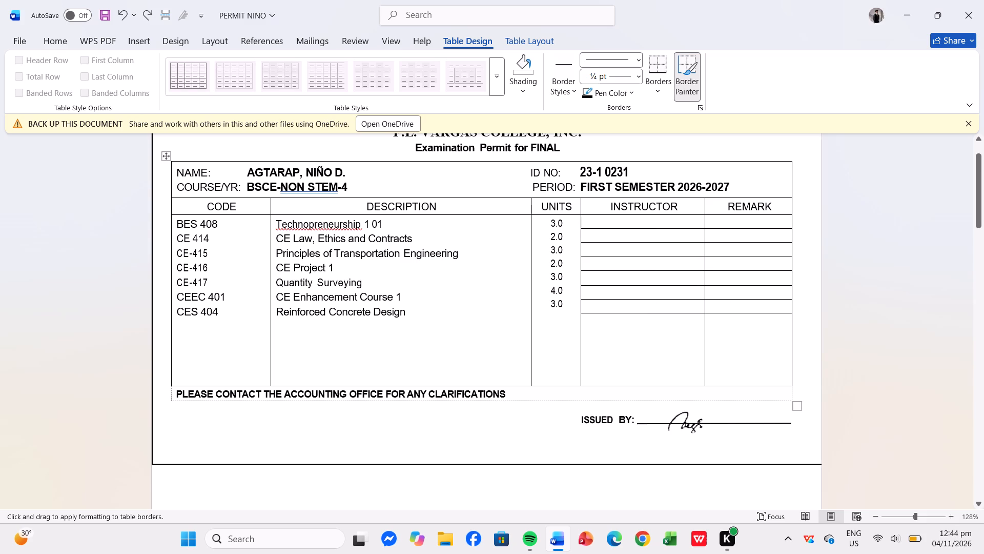
left_click(734, 313)
left_click(684, 312)
left_click(657, 296)
left_click_drag(624, 223, 646, 315)
left_click_drag(719, 224, 740, 325)
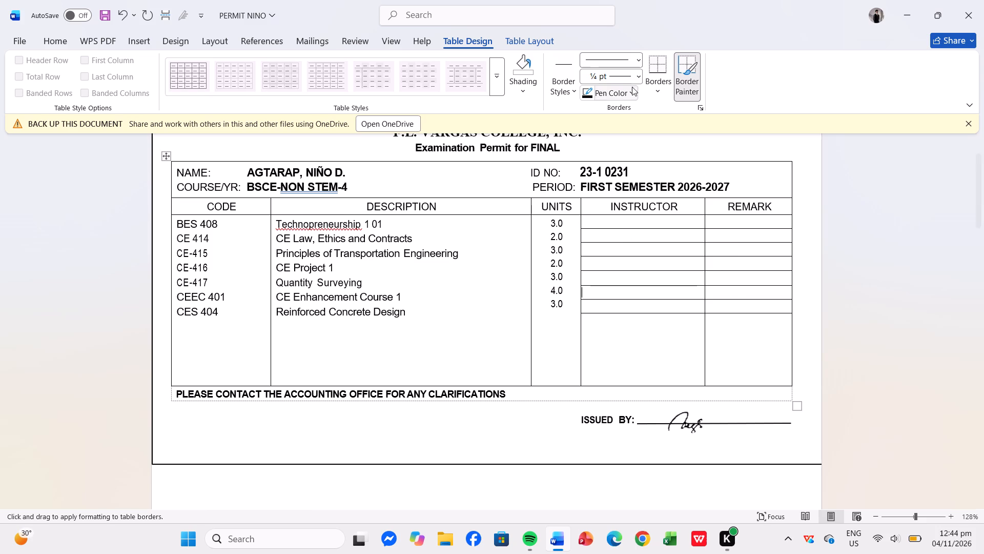
Change the border pen to a grey tint of black, repaint the seventh INSTRUCTOR cell's lower border, and try painting across both columns' rows.
left_click(637, 77)
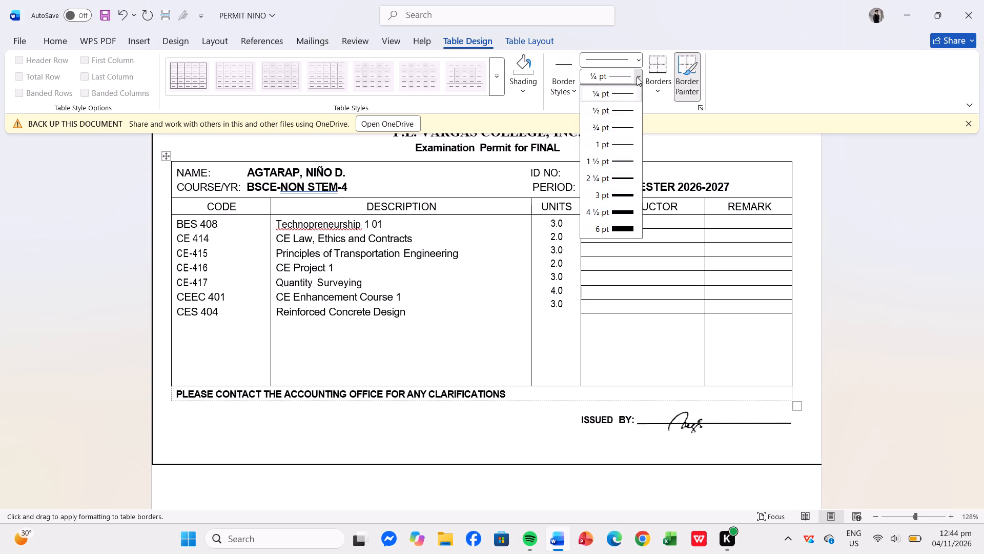
left_click(637, 77)
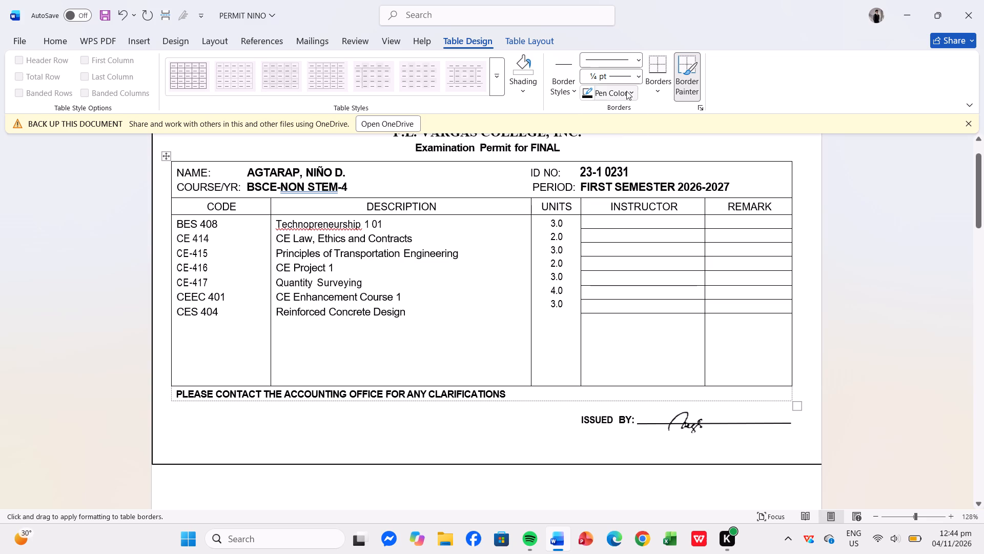
left_click(626, 91)
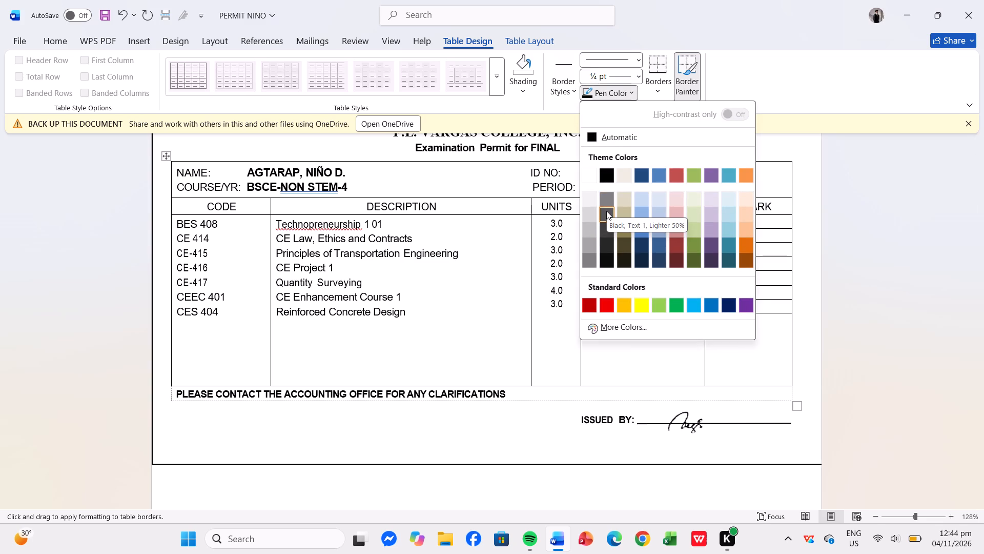
left_click(606, 211)
left_click_drag(610, 222, 622, 288)
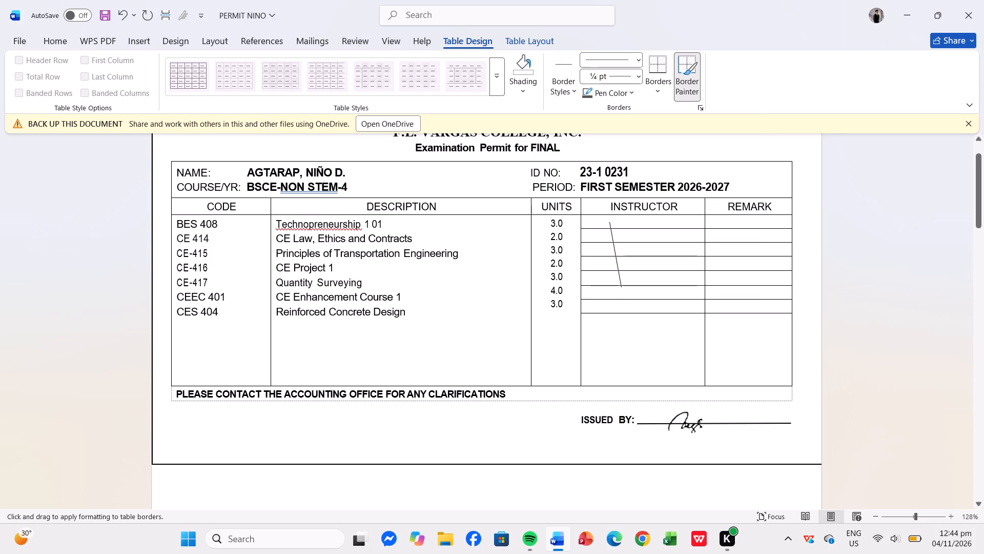
left_click_drag(622, 288, 629, 319)
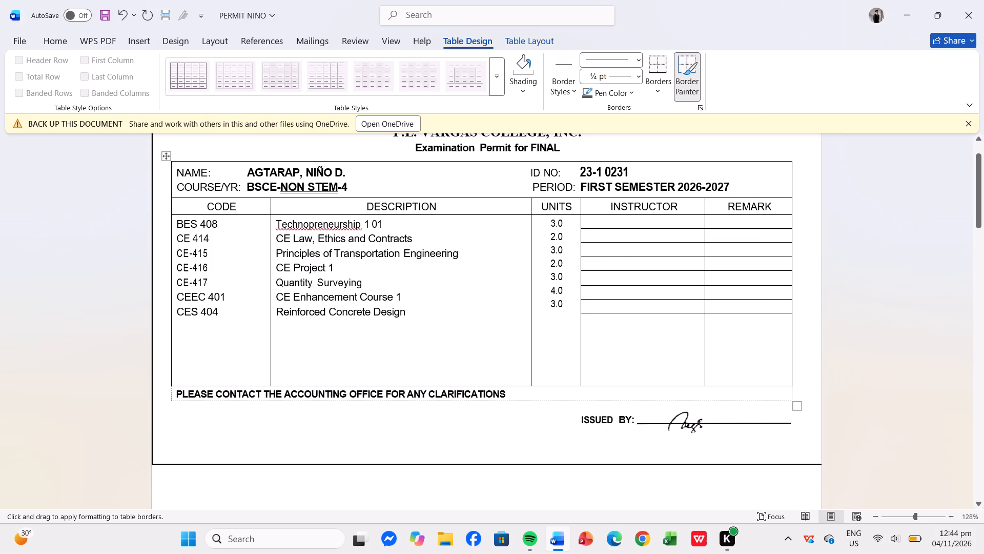
left_click(625, 314)
left_click_drag(636, 355, 634, 270)
left_click_drag(769, 339, 734, 221)
left_click_drag(734, 221, 739, 306)
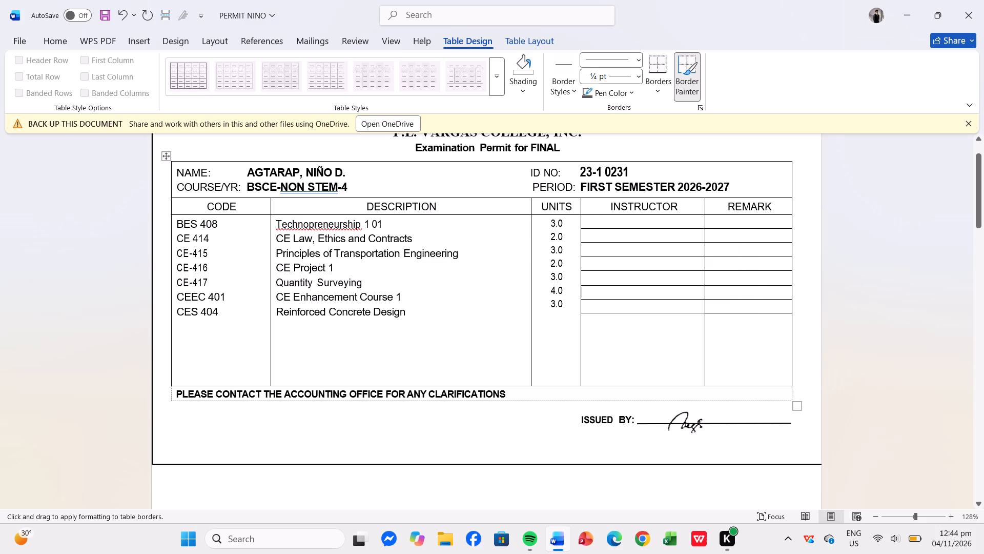
Reactivate the Border Painter and repaint the lower borders of INSTRUCTOR rows one to six with the thin ¼ pt grey line.
left_click(727, 276)
triple_click(727, 276)
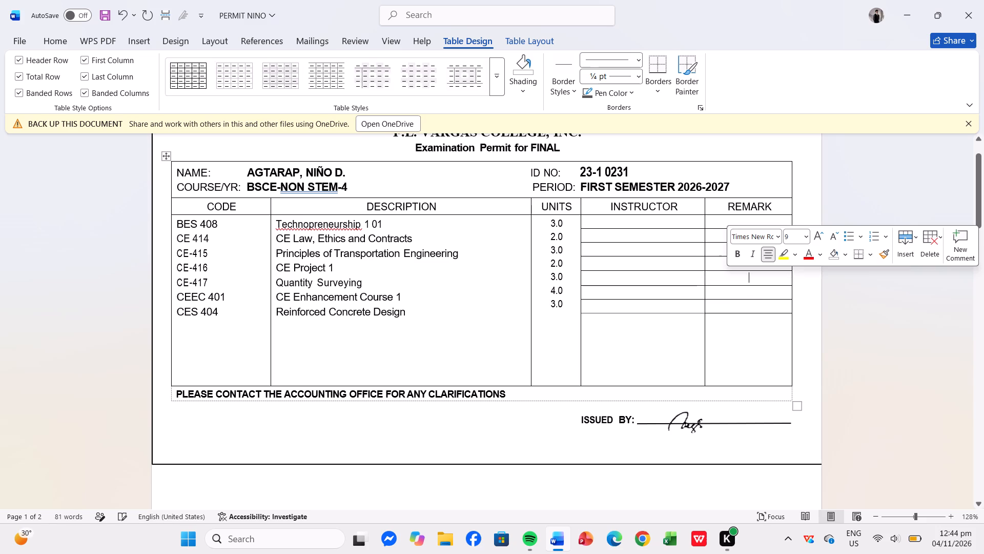
left_click(726, 268)
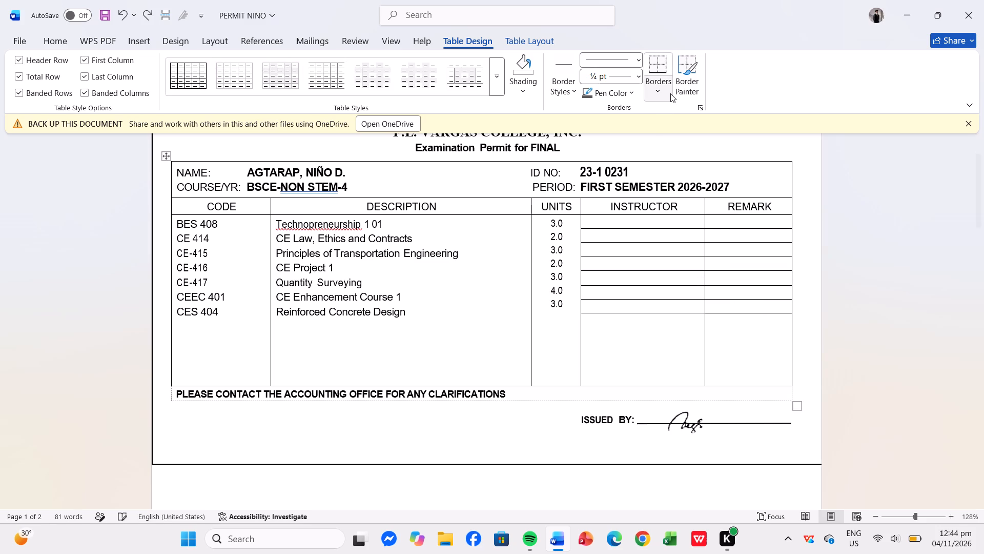
left_click(675, 91)
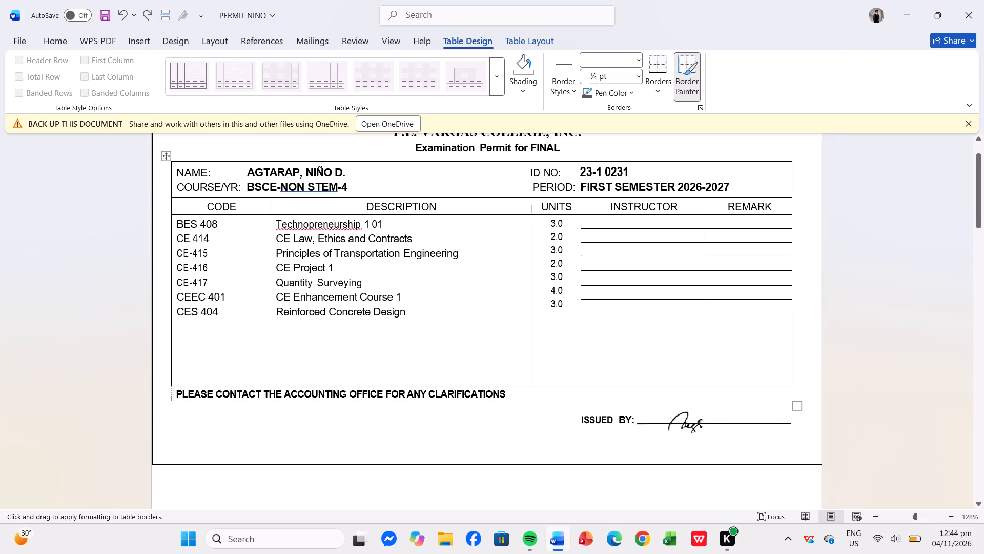
left_click(654, 228)
scroll(645, 271, "up", 5, "ctrl")
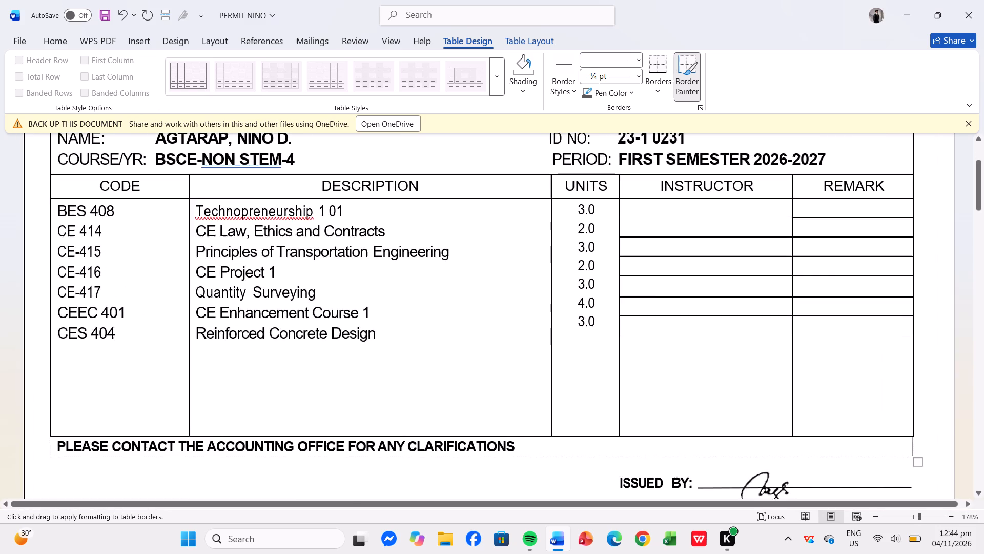
scroll(645, 271, "up", 10, "ctrl")
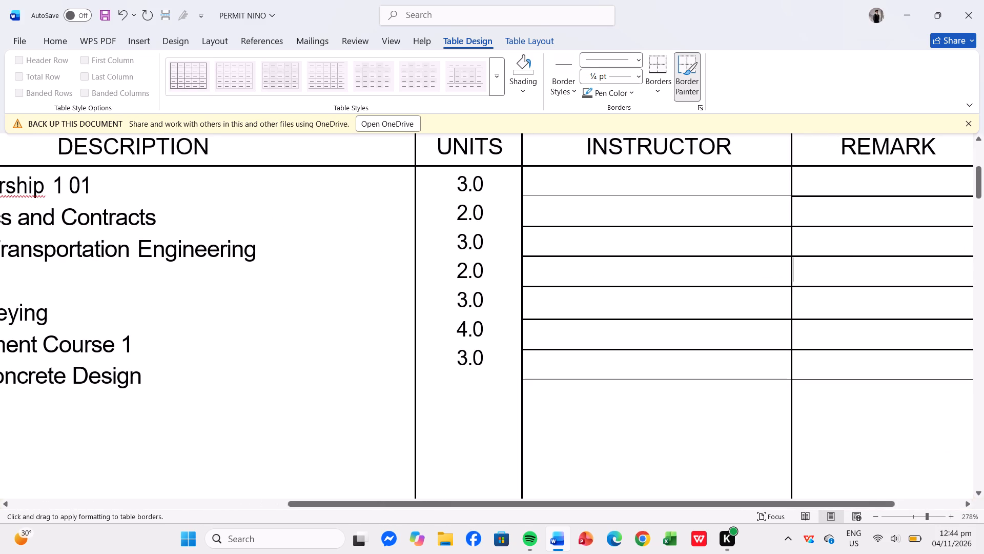
left_click(644, 226)
left_click(661, 256)
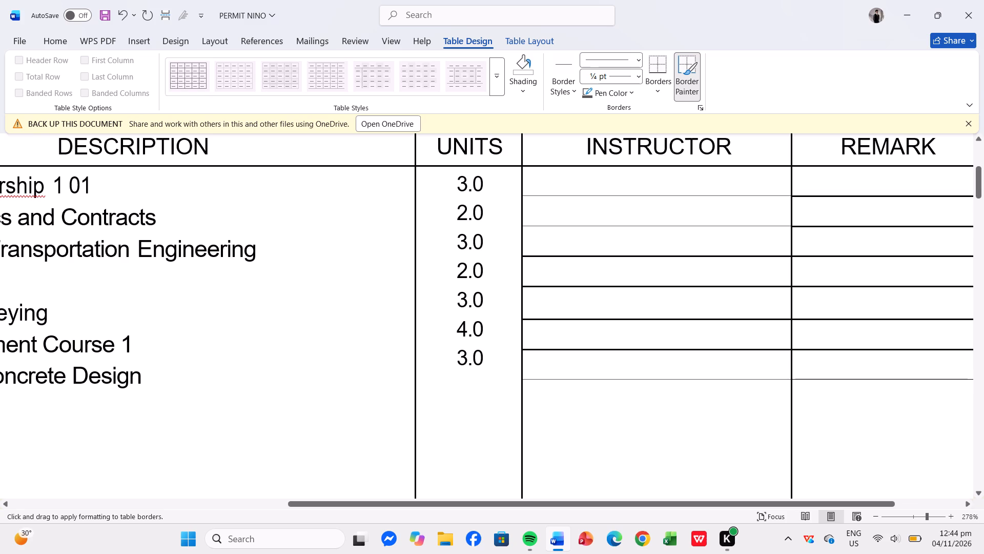
left_click(669, 287)
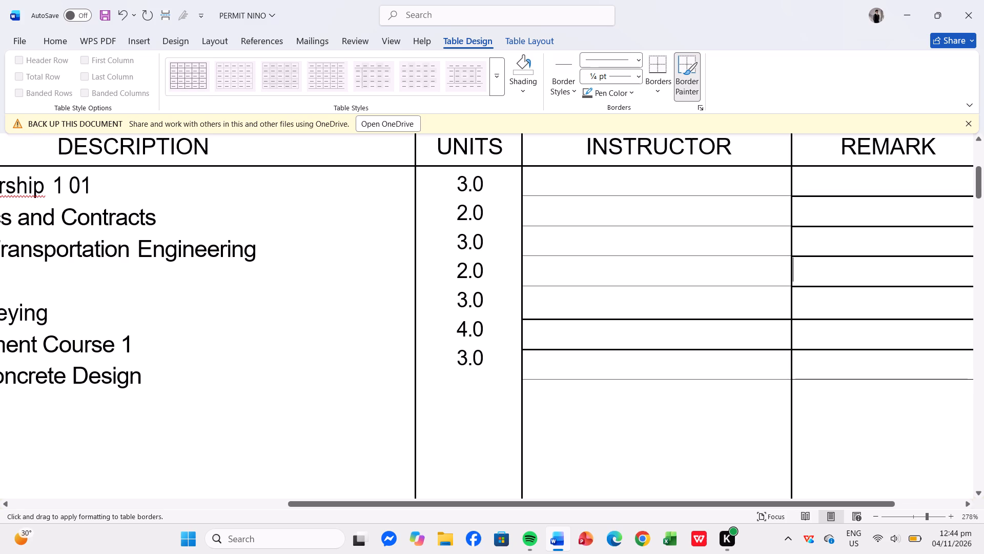
left_click(676, 319)
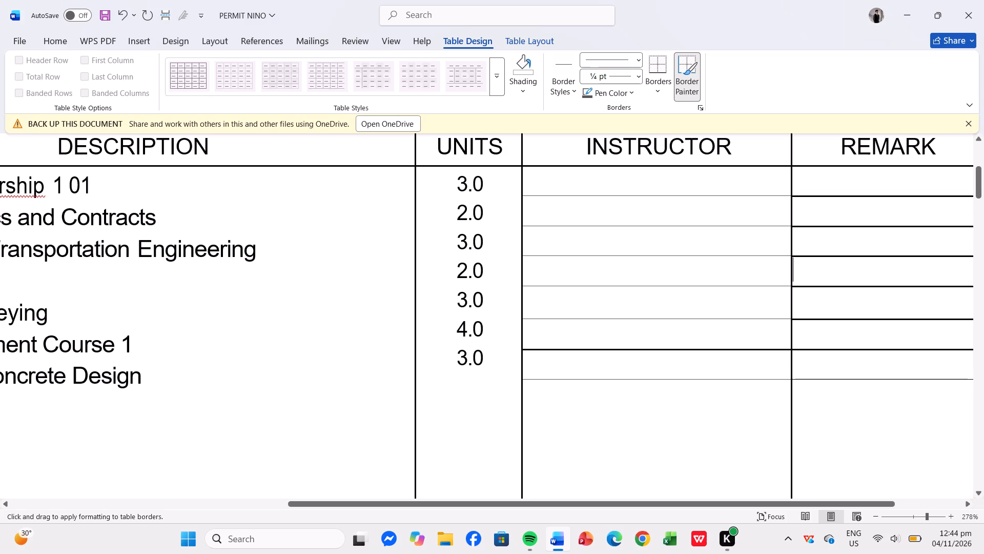
left_click(687, 349)
Repaint the lower borders of REMARK rows one to six with the thin ¼ pt grey line.
left_click(864, 193)
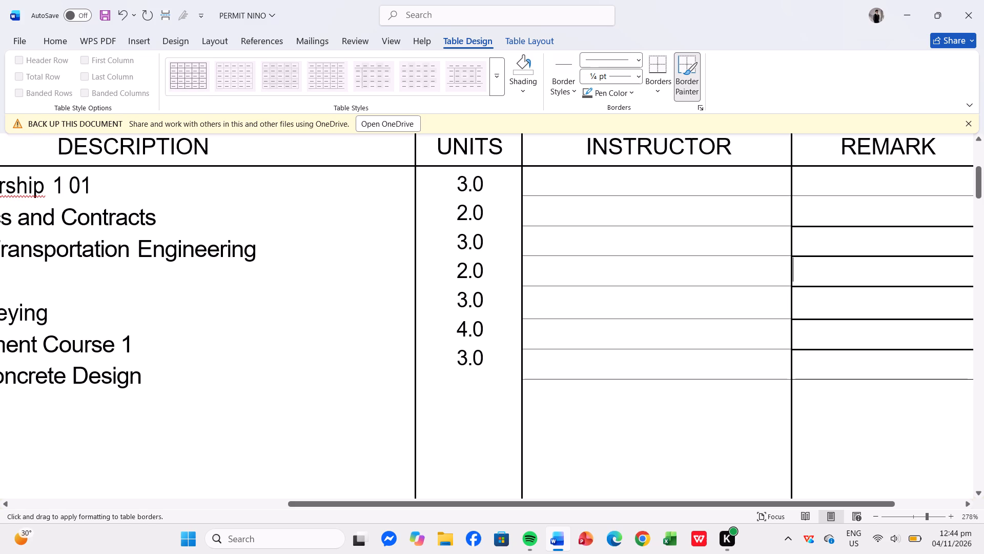
left_click(880, 228)
left_click(884, 254)
left_click(884, 286)
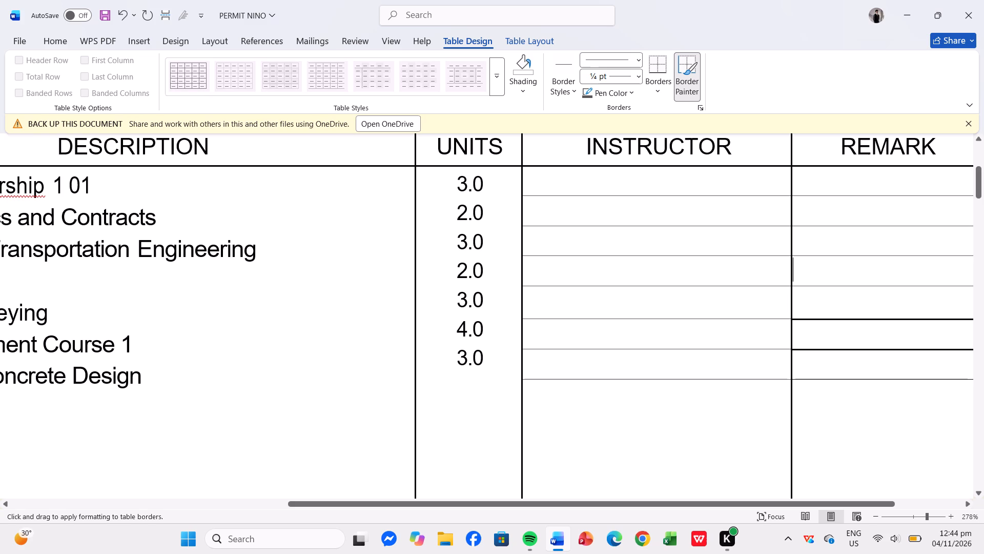
left_click(887, 320)
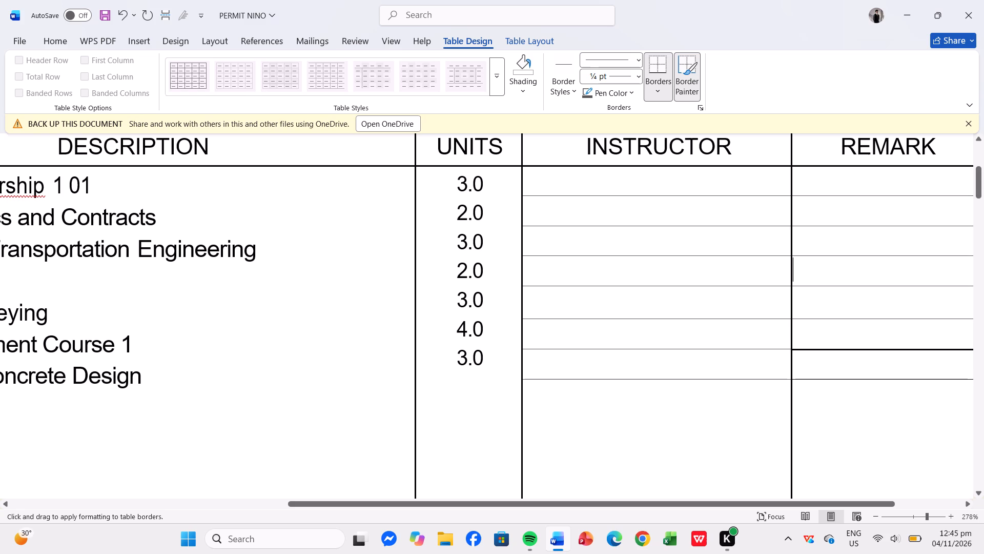
left_click(895, 349)
Review the repainted INSTRUCTOR and REMARK row borders against the rest of the permit table.
scroll(895, 349, "left", 1)
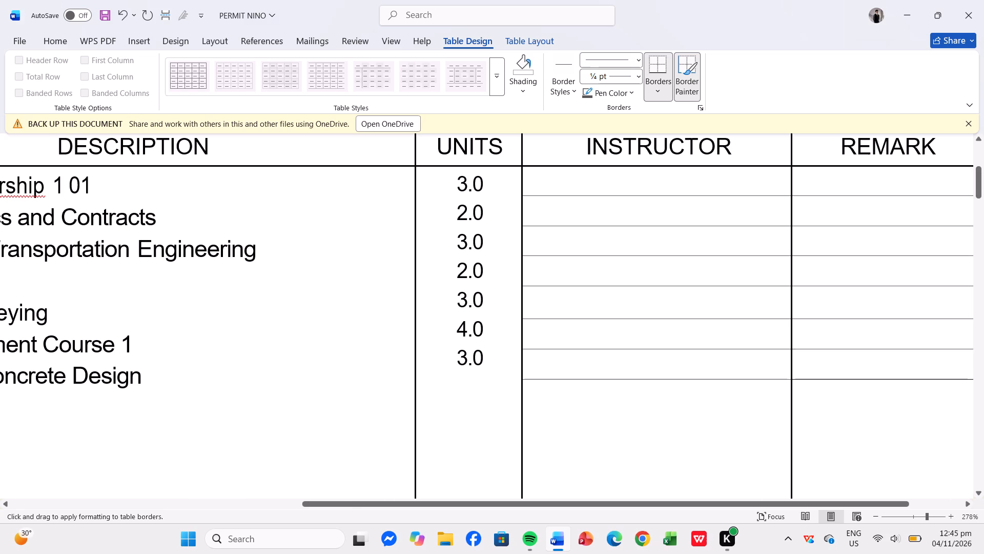
scroll(895, 349, "left", 3)
scroll(895, 349, "down", 12, "ctrl")
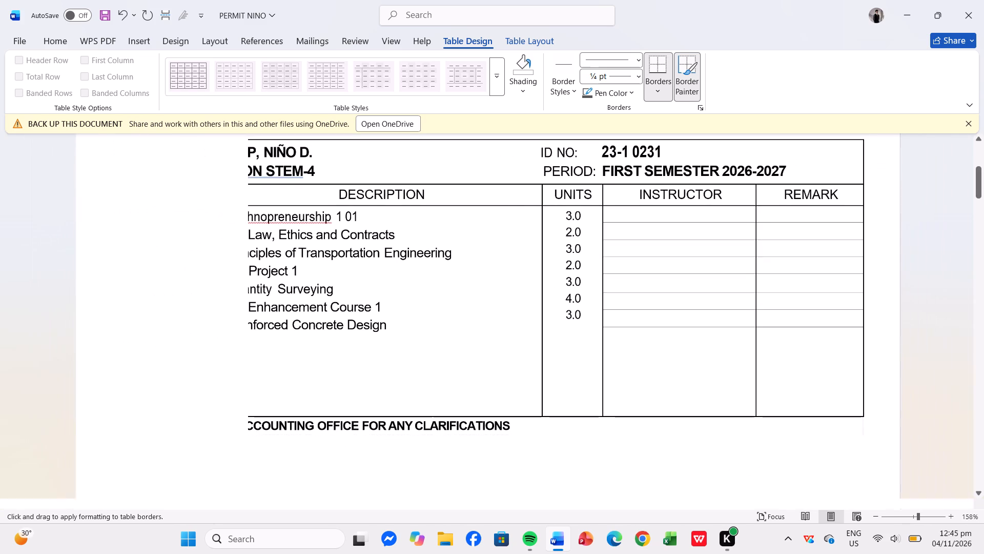
scroll(420, 391, "right", 1)
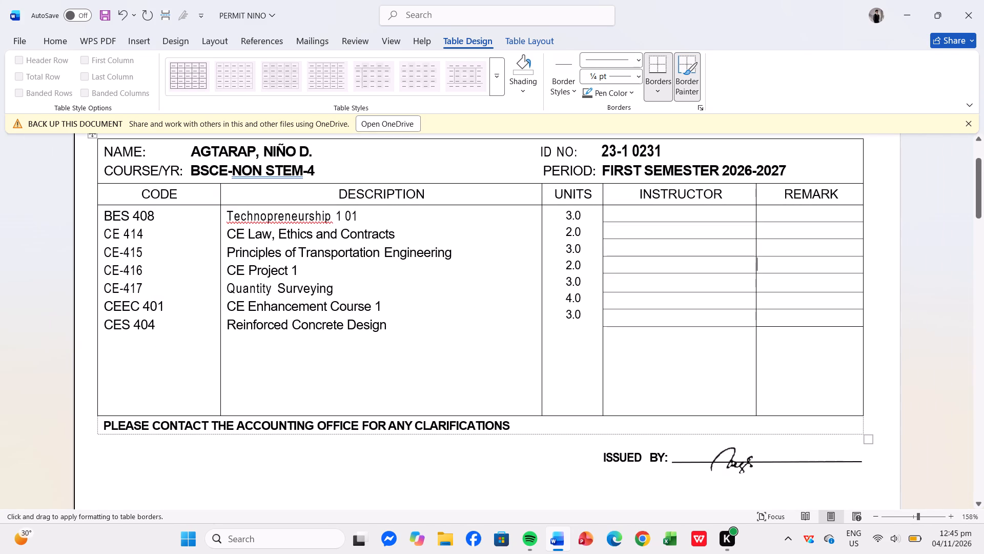
scroll(155, 225, "up", 1)
scroll(155, 225, "down", 1, "ctrl")
scroll(155, 225, "up", 1, "ctrl")
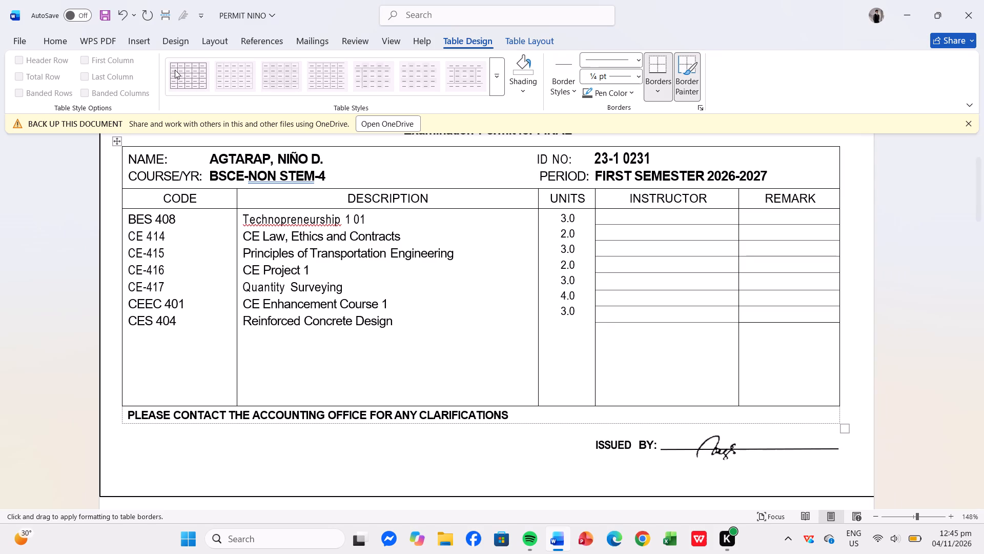
Turn off border painting and reduce the student details block and the DESCRIPTION to REMARK headings to font size 9.
left_click(68, 45)
scroll(121, 168, "up", 1)
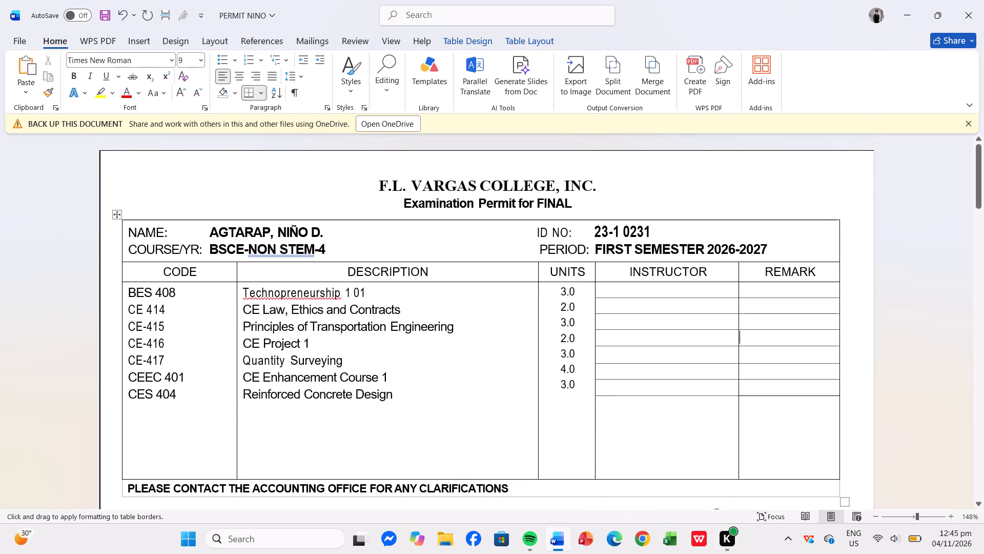
left_click(60, 168)
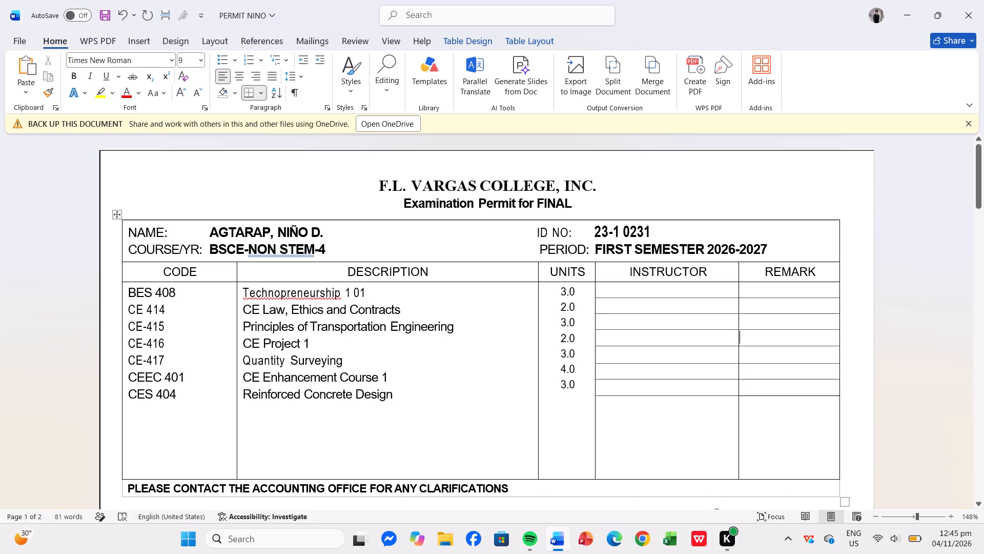
left_click_drag(128, 232, 616, 267)
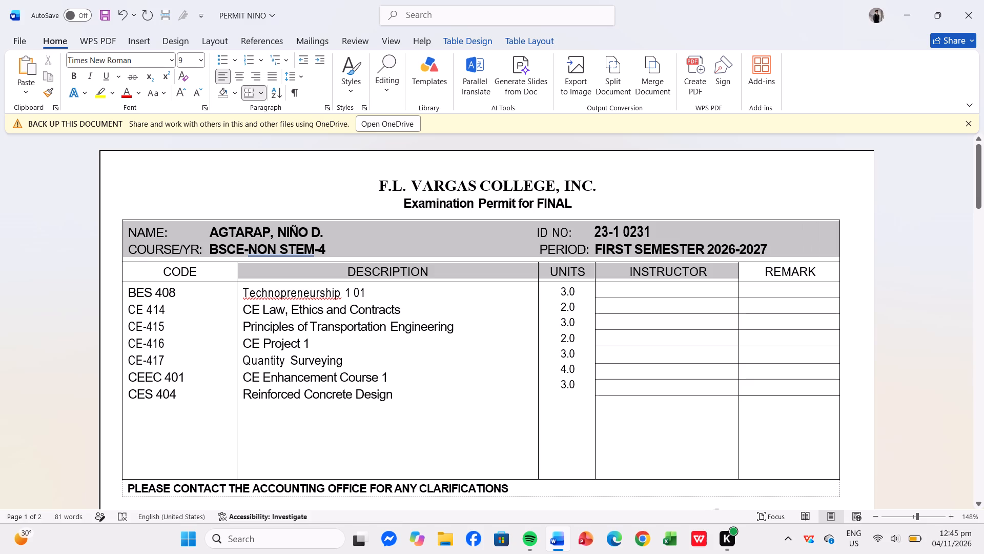
left_click_drag(616, 267, 542, 380)
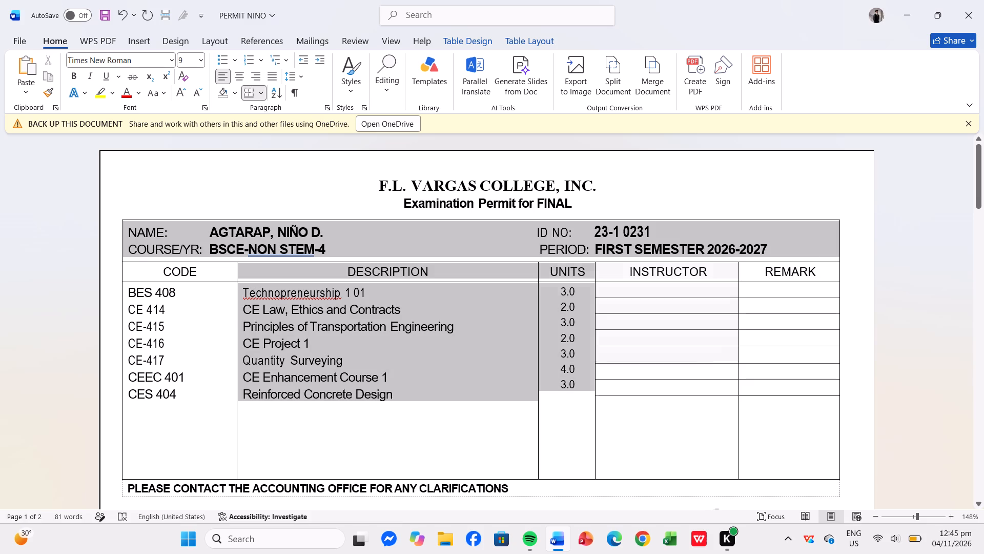
left_click_drag(542, 380, 824, 268)
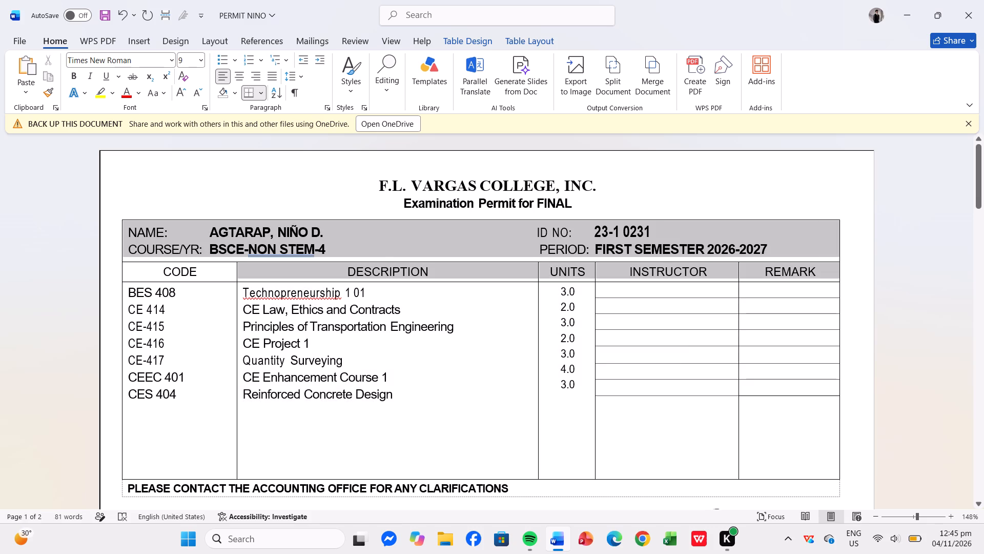
left_click_drag(824, 268, 809, 266)
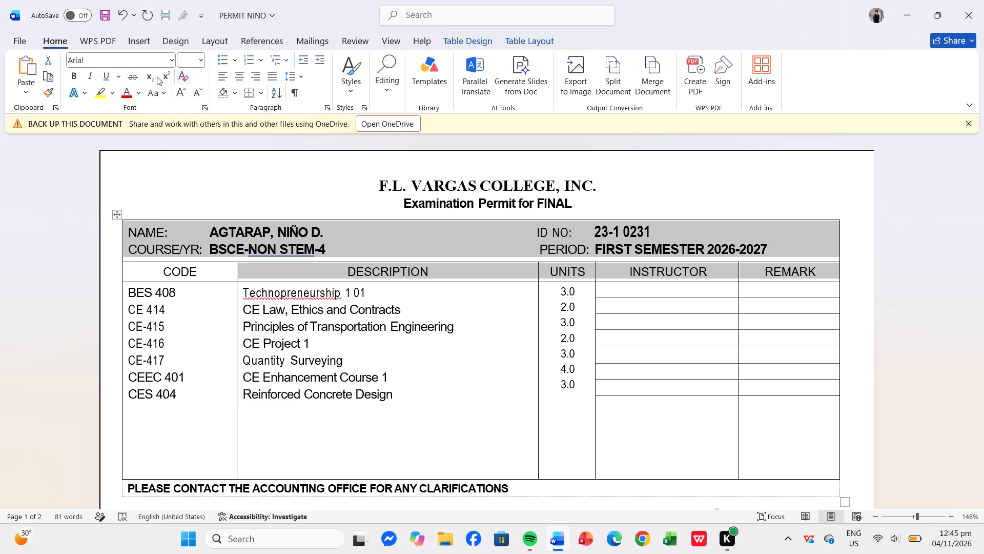
left_click(190, 95)
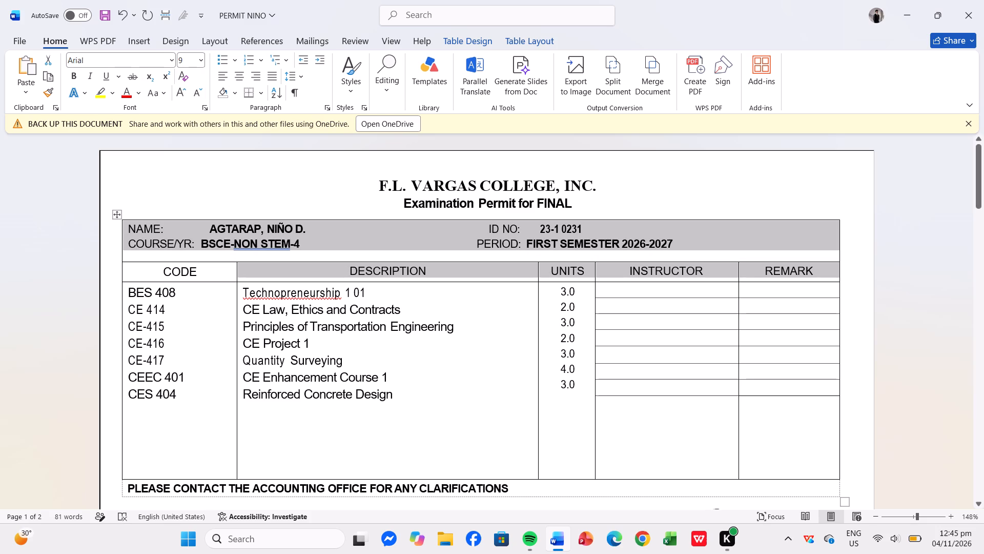
Set the table's heading row, from CODE to REMARK, to font size 9.5.
left_click(190, 280)
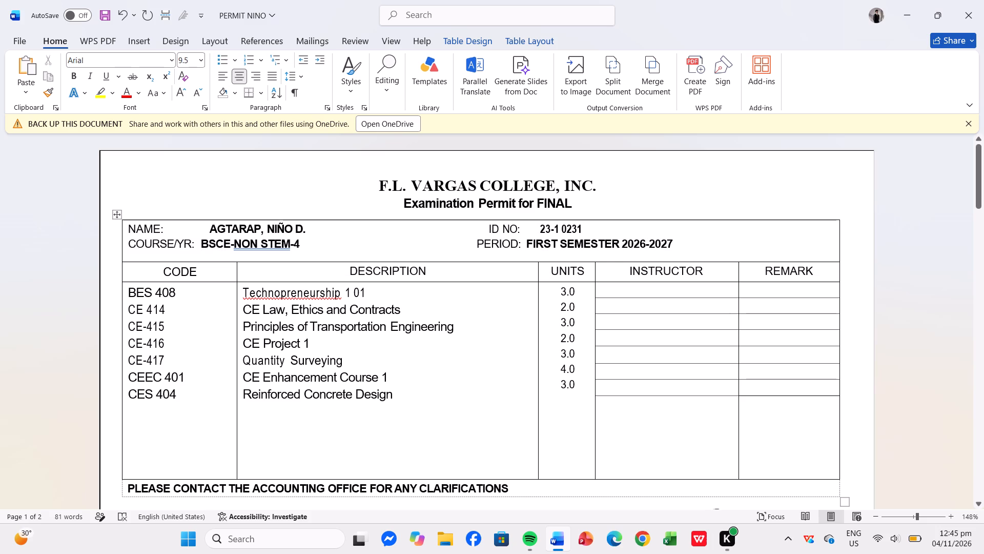
left_click_drag(158, 273, 482, 291)
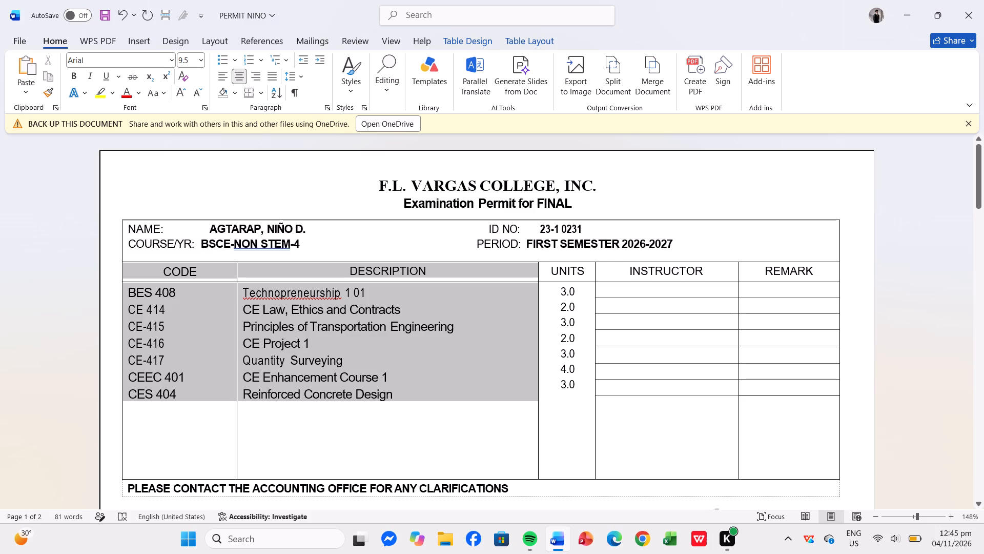
left_click_drag(482, 291, 750, 278)
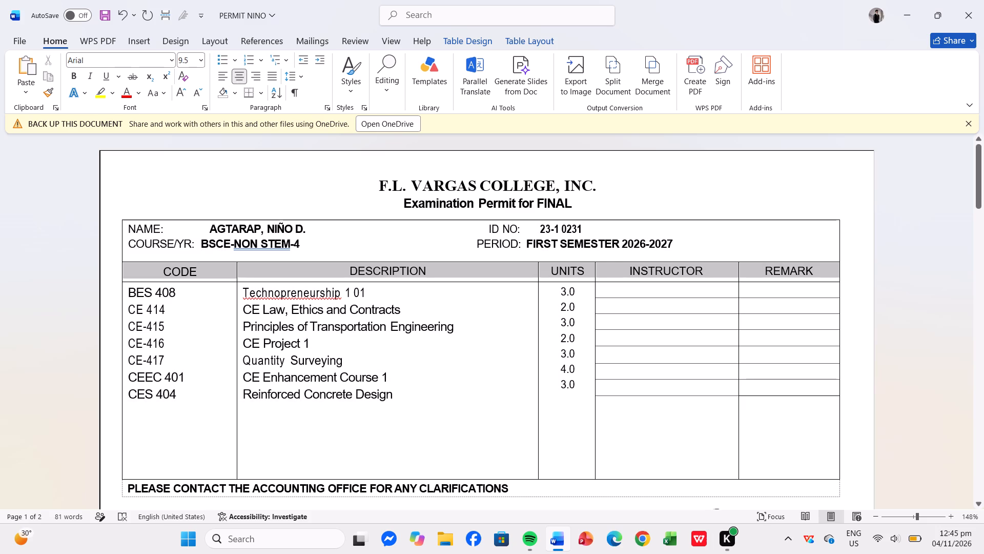
left_click_drag(750, 278, 753, 277)
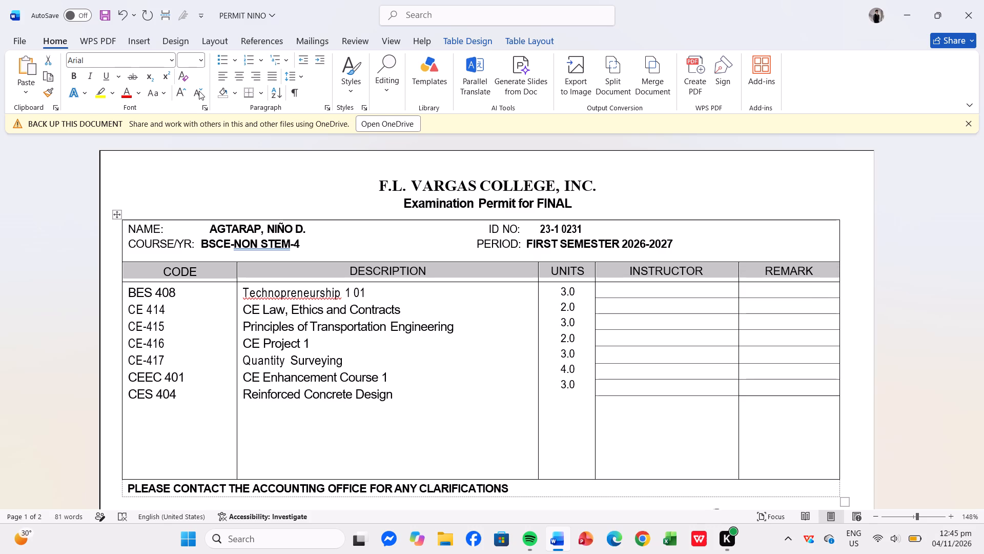
left_click(202, 62)
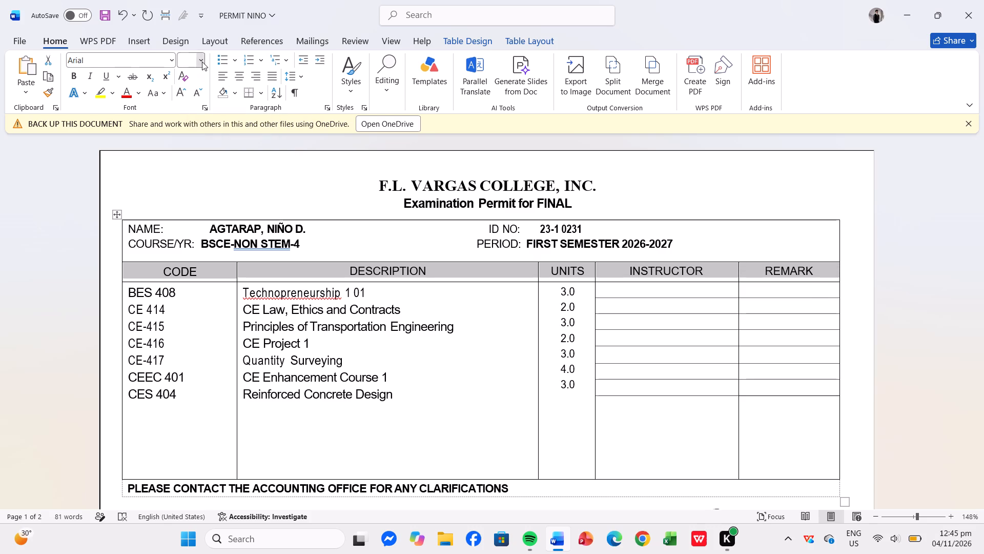
left_click(202, 62)
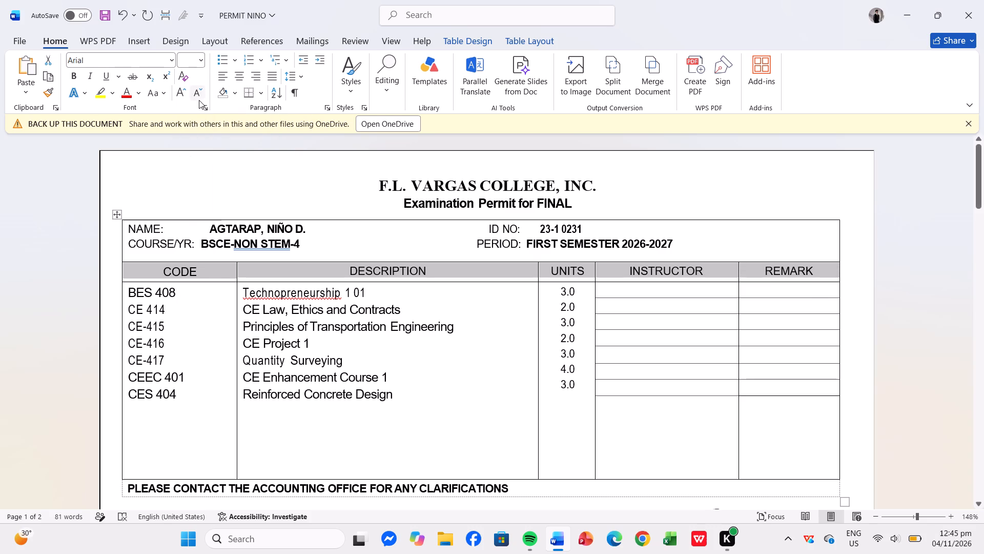
left_click(199, 92)
left_click(199, 92)
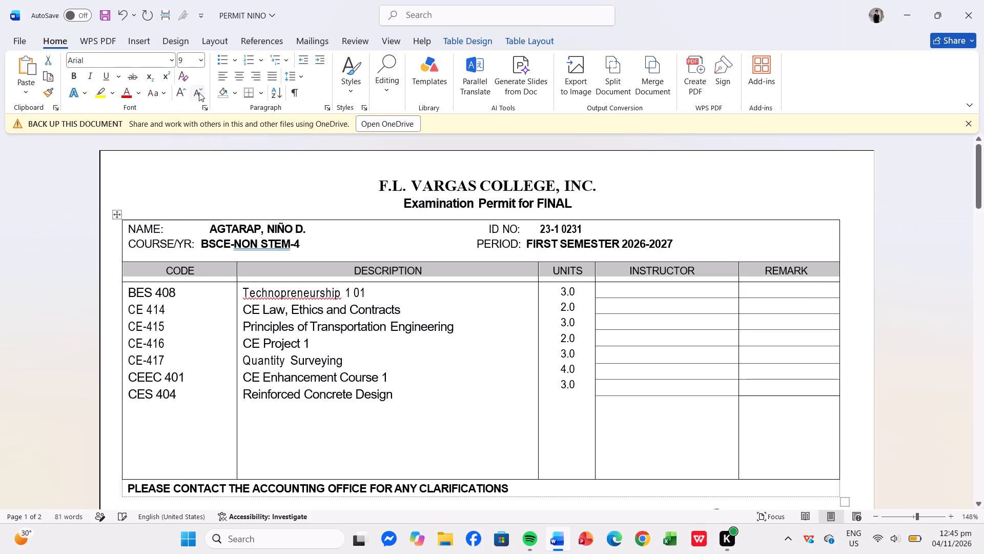
left_click(179, 96)
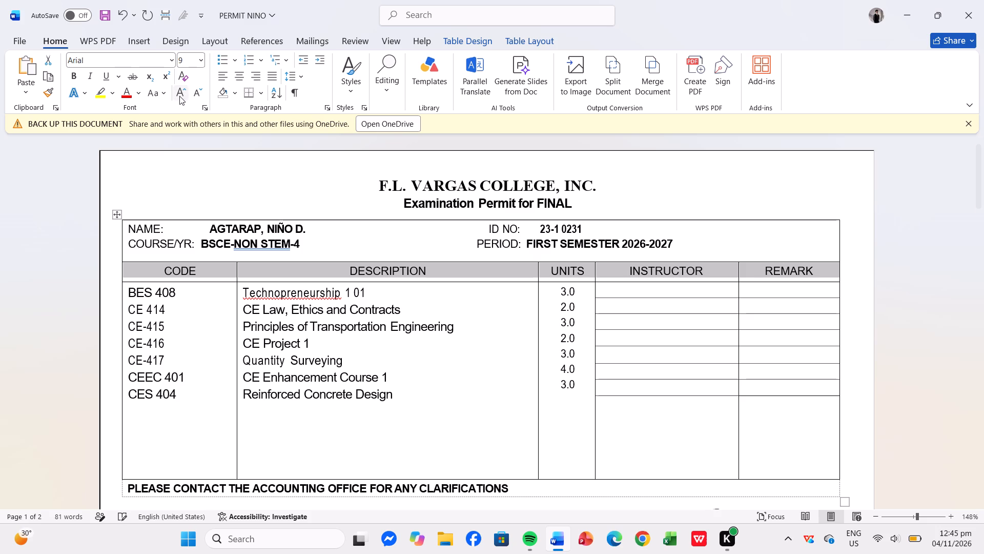
left_click(187, 60)
type("9.5")
key("Return")
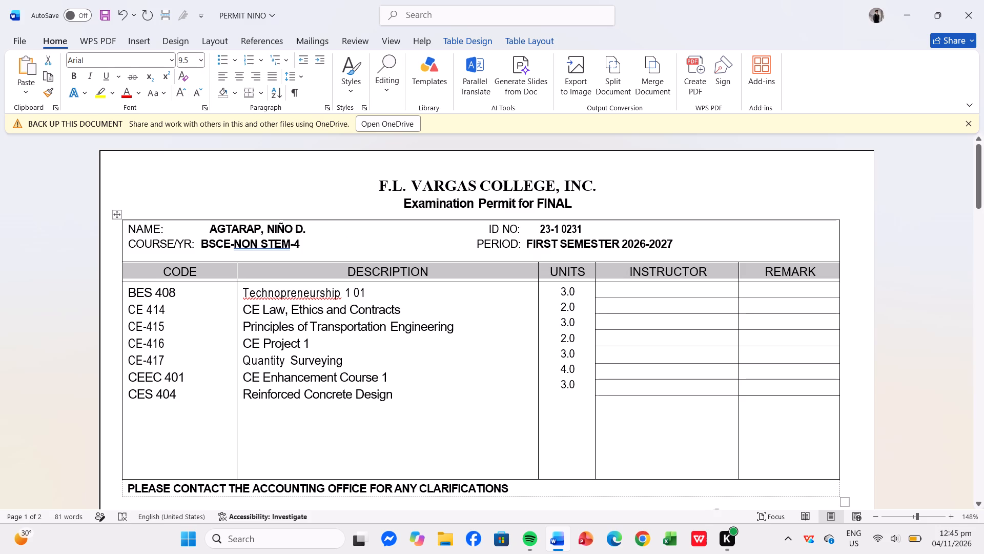
Set the student details block with NAME, ID NO, COURSE/YR and PERIOD to font size 11.
left_click(442, 339)
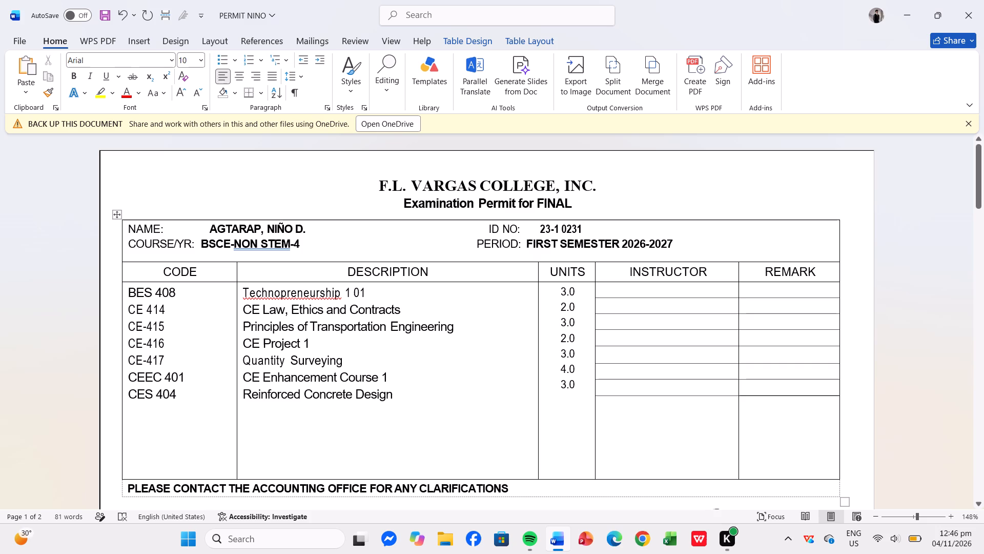
left_click_drag(124, 231, 616, 275)
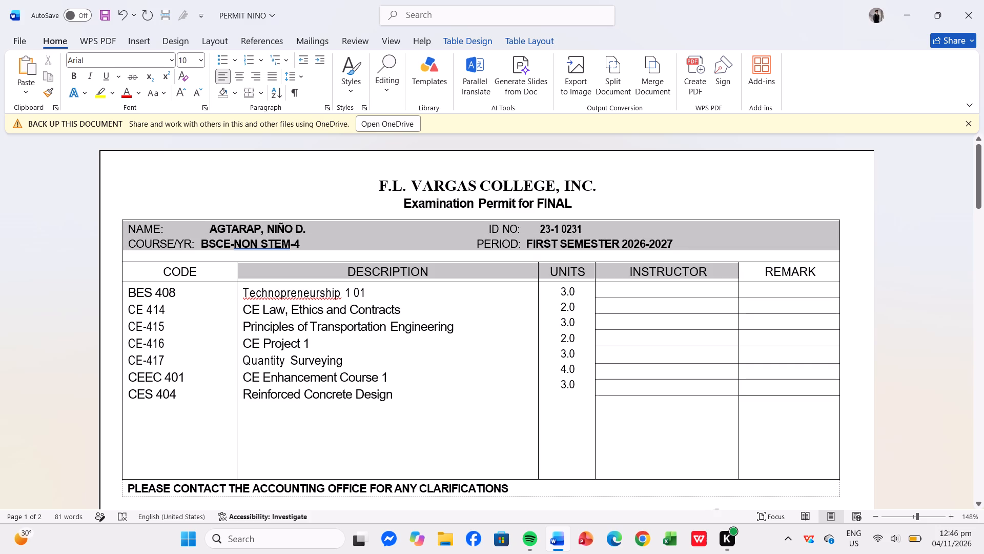
left_click_drag(616, 275, 676, 246)
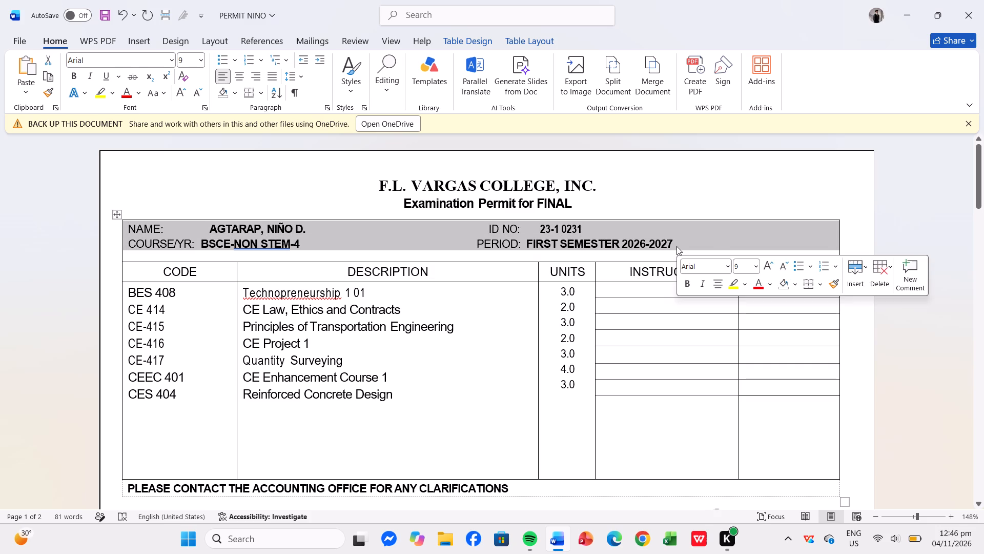
left_click(182, 64)
type("11")
key("Return")
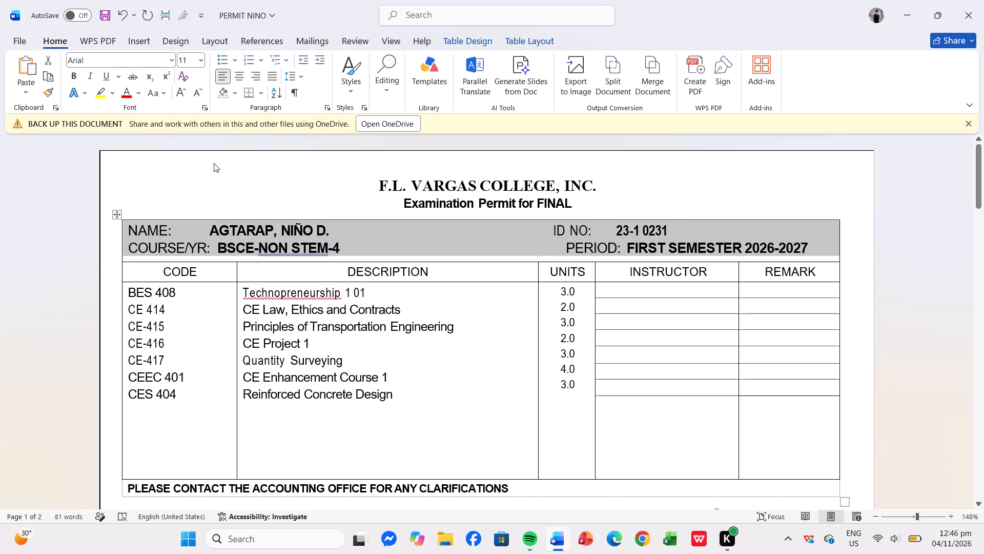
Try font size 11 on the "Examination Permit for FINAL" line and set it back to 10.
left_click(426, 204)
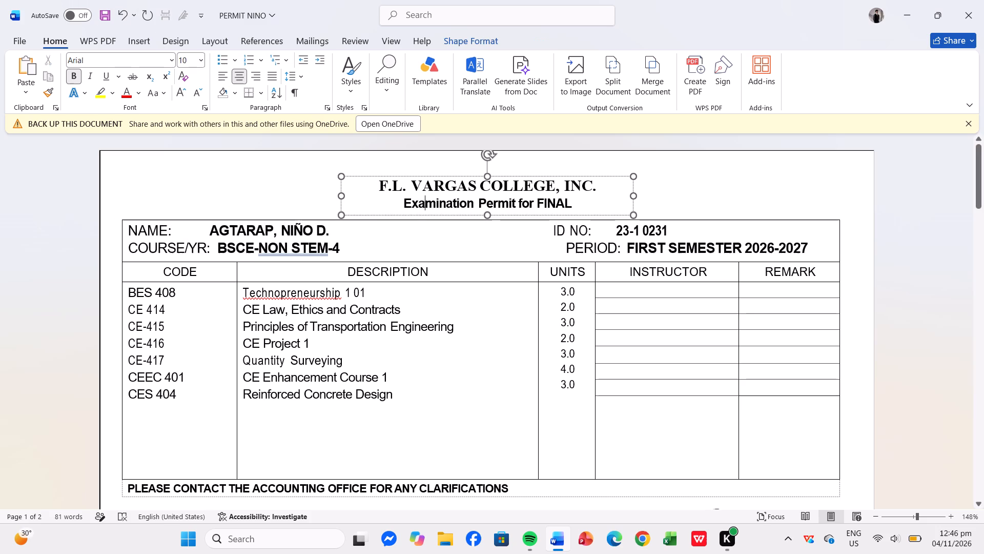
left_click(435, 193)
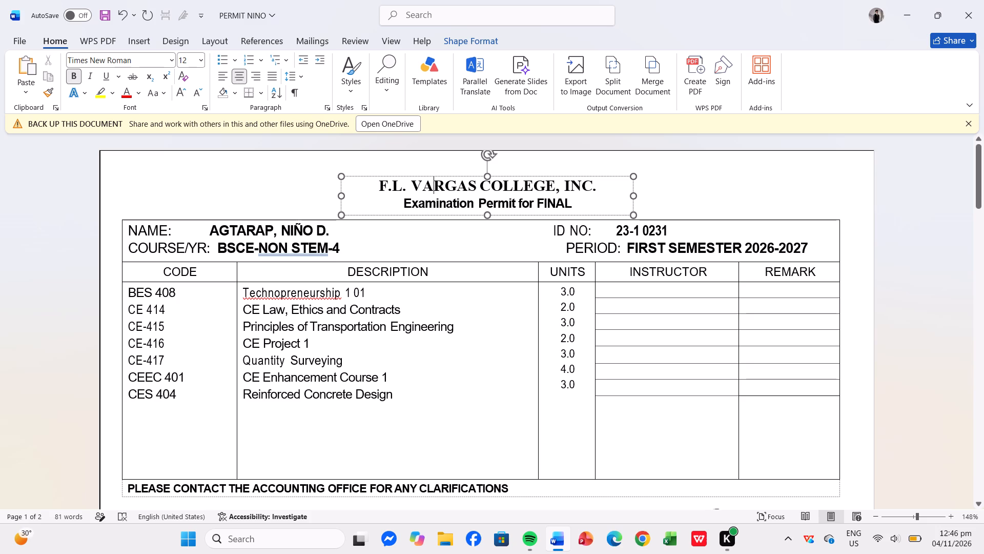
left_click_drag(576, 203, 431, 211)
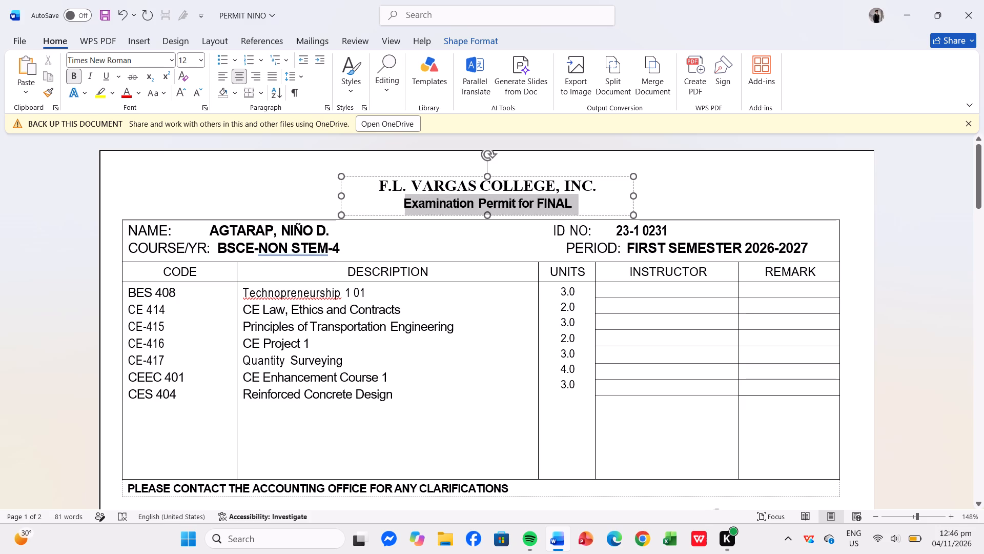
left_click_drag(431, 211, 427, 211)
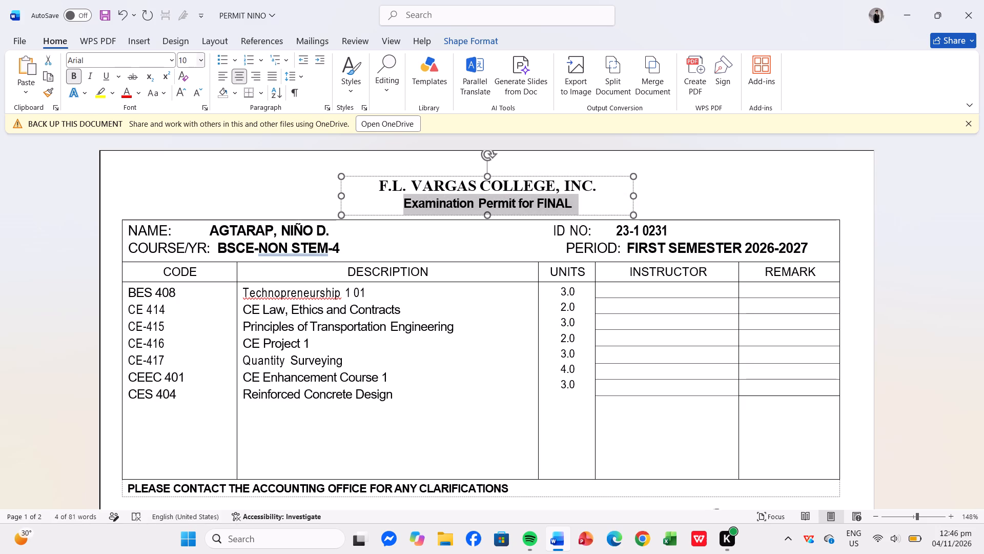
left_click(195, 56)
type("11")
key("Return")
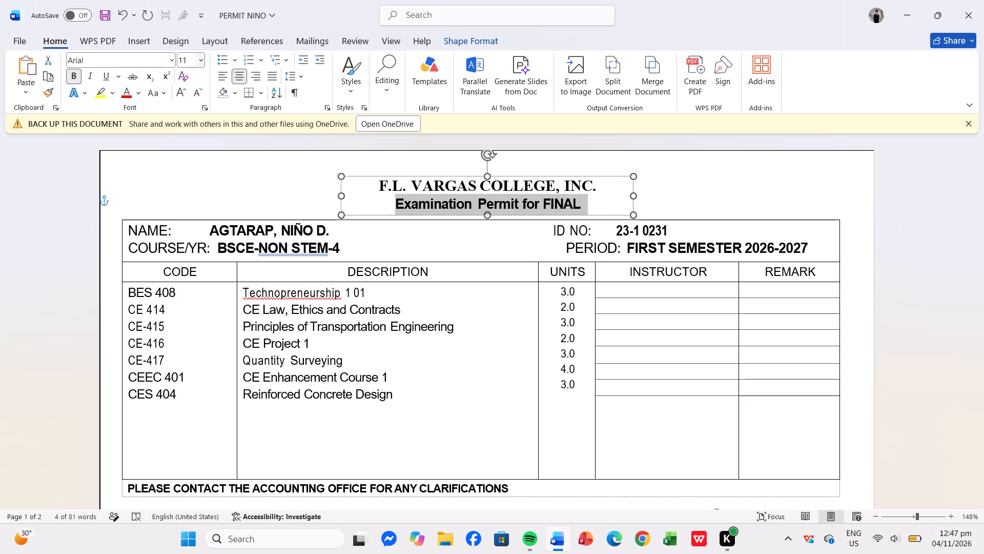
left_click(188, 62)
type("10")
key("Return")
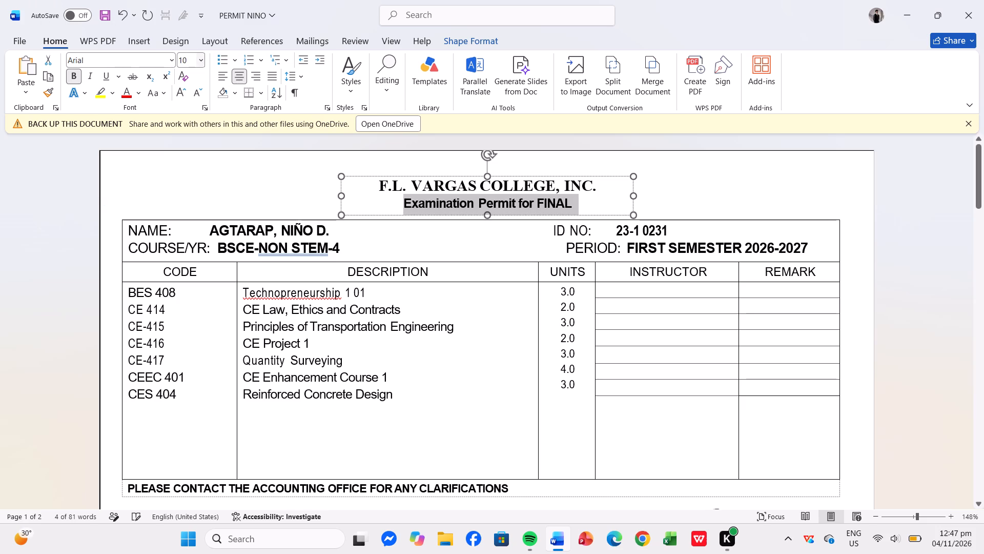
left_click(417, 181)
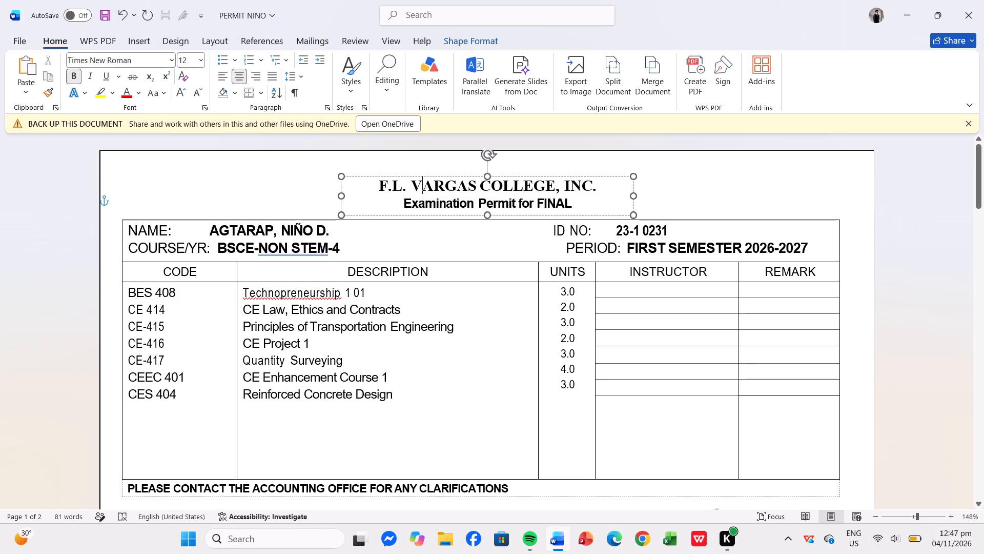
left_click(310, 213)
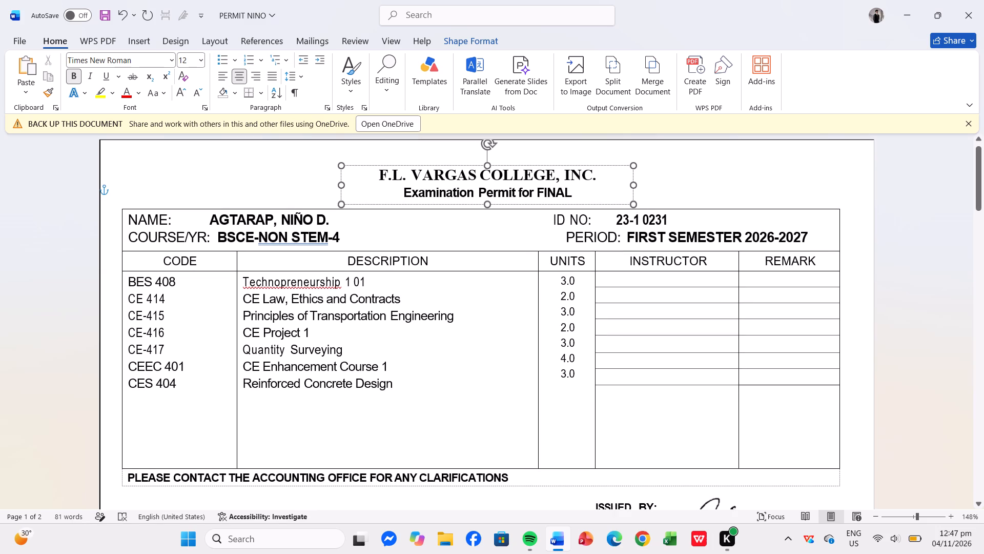
Remove the stray space inside the course number so the BES 408 description reads "Technopreneurship 101".
left_click(347, 241)
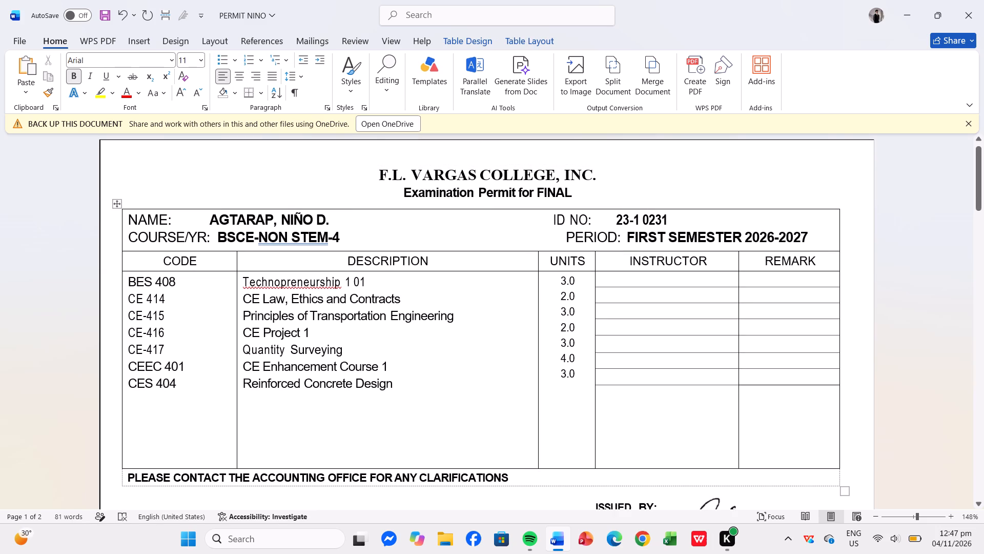
left_click(657, 236)
left_click(646, 223)
scroll(643, 261, "down", 1)
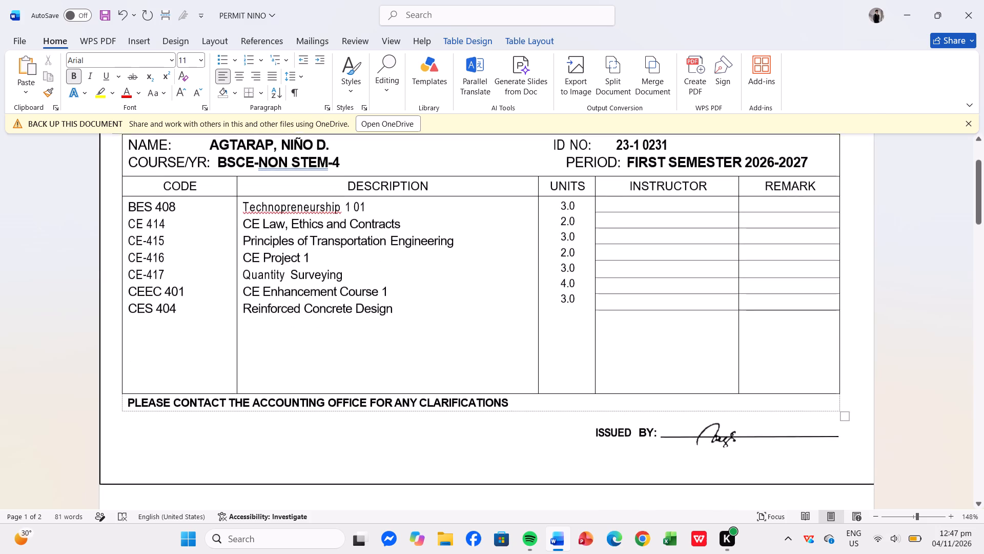
scroll(643, 261, "down", 1)
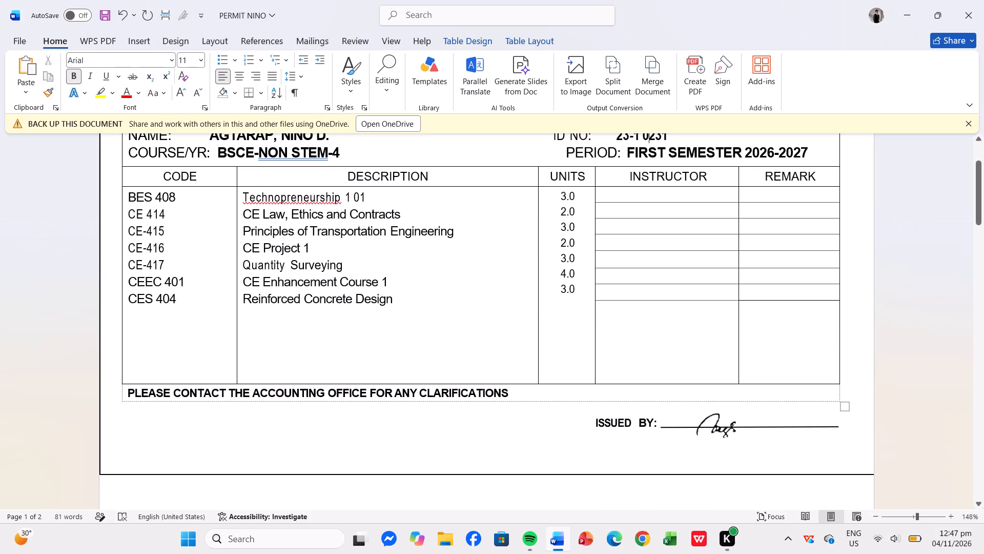
left_click(354, 199)
key("BackSpace")
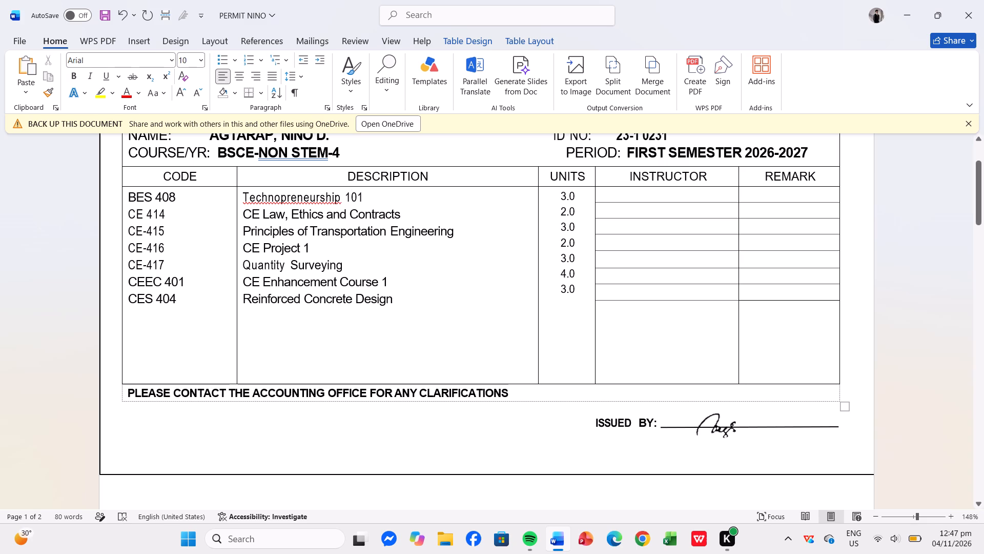
Review the finished permit's layout in the distraction-free Focus view and in Print Layout, including the pages below it.
scroll(293, 279, "up", 1)
scroll(293, 279, "down", 1)
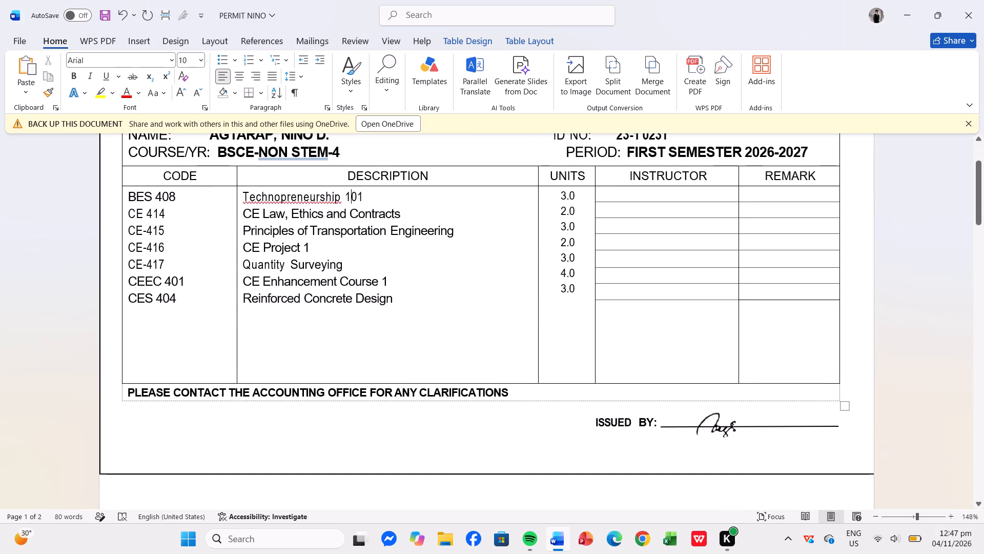
scroll(245, 259, "up", 6)
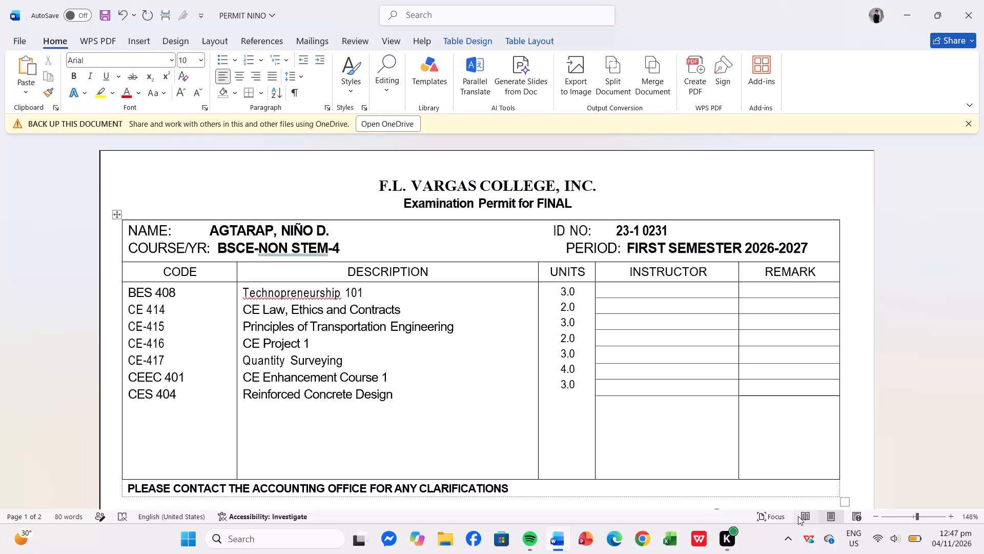
left_click(778, 512)
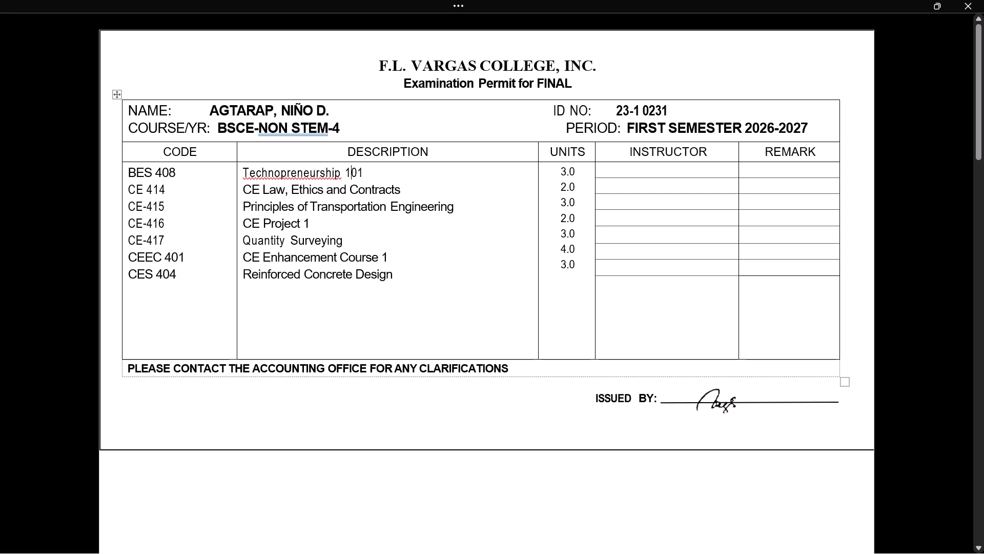
key("Escape")
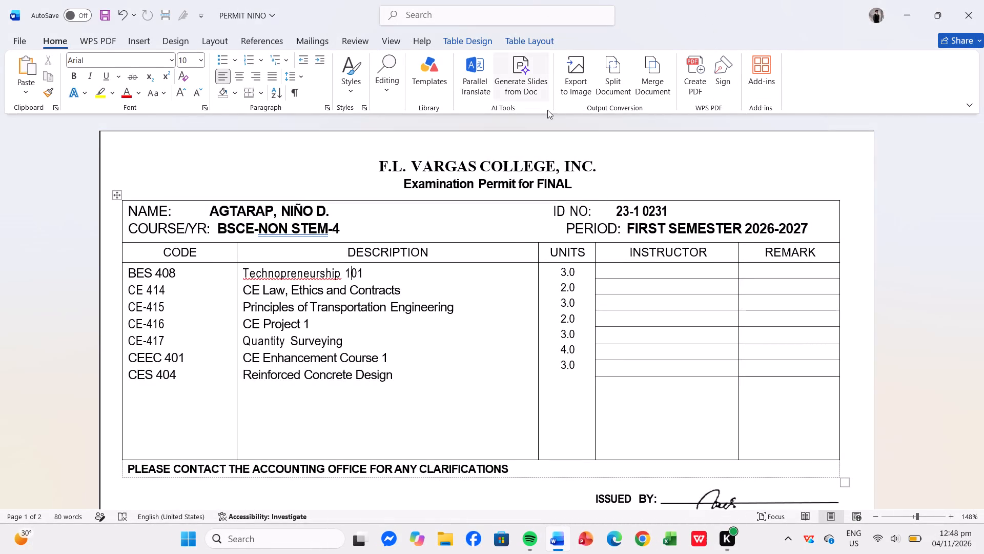
left_click(402, 37)
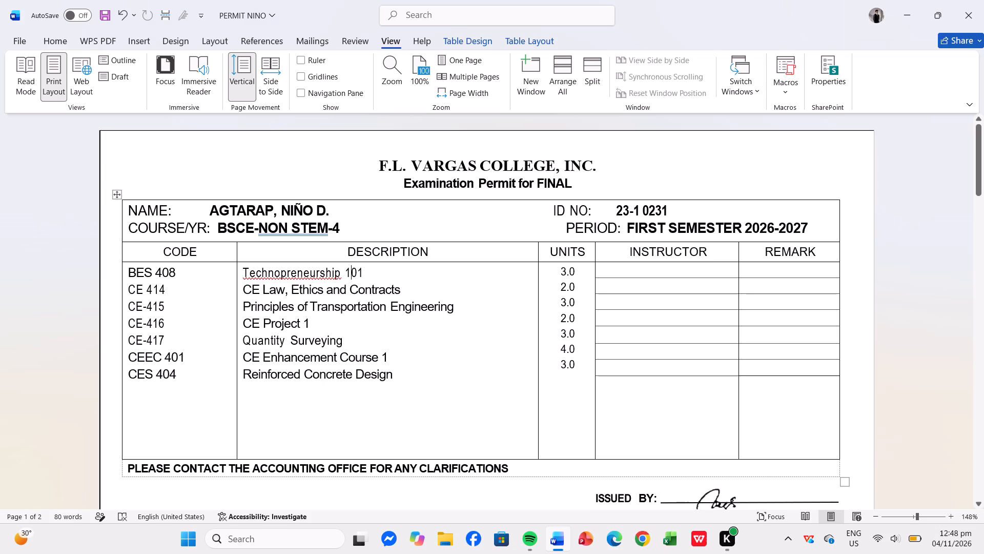
left_click(49, 82)
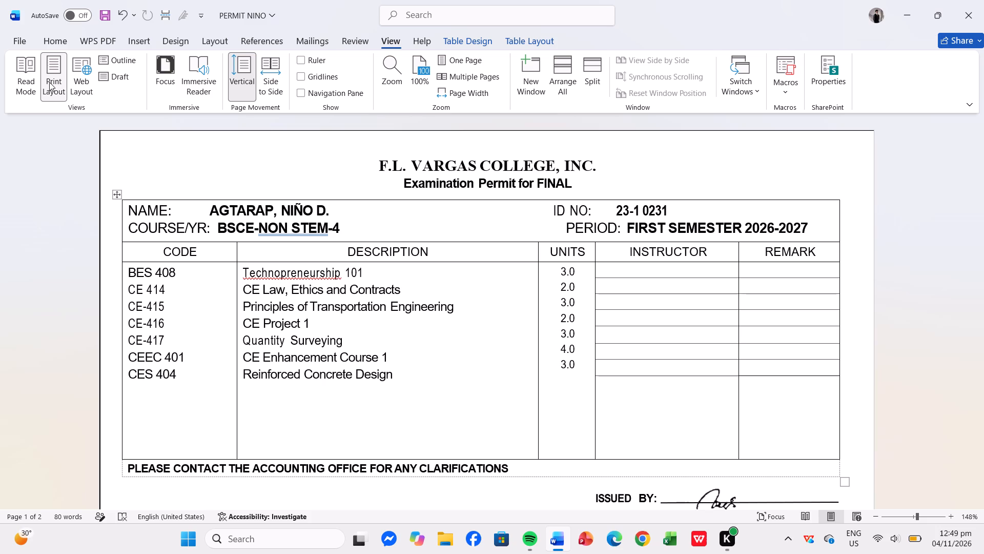
left_click(49, 82)
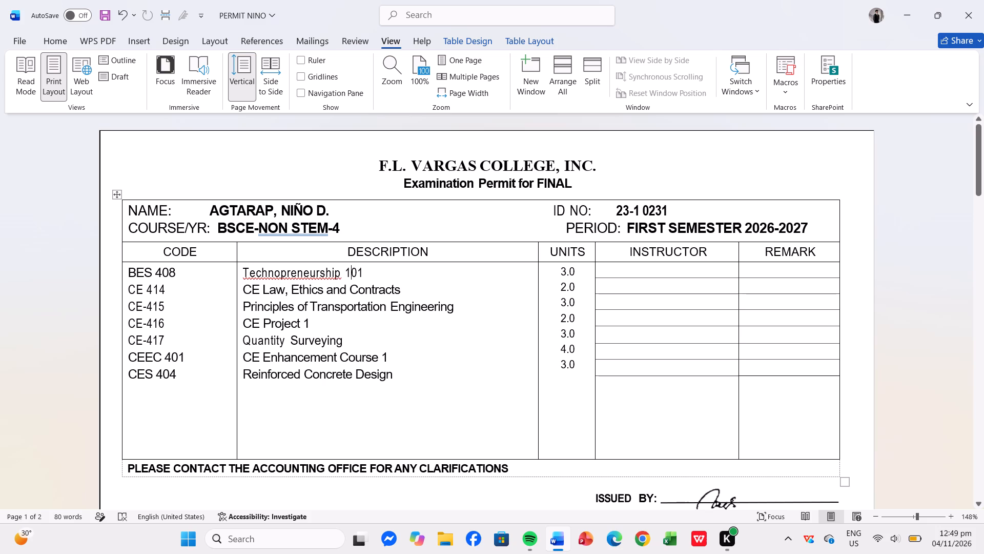
scroll(162, 141, "down", 1)
scroll(162, 141, "up", 1)
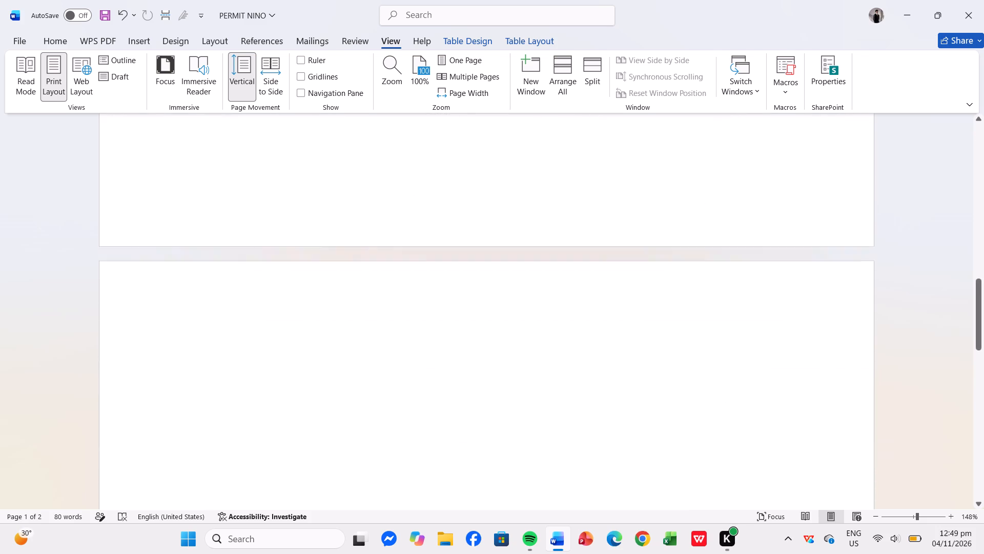
Show the ruler around the permit page.
scroll(162, 141, "up", 1)
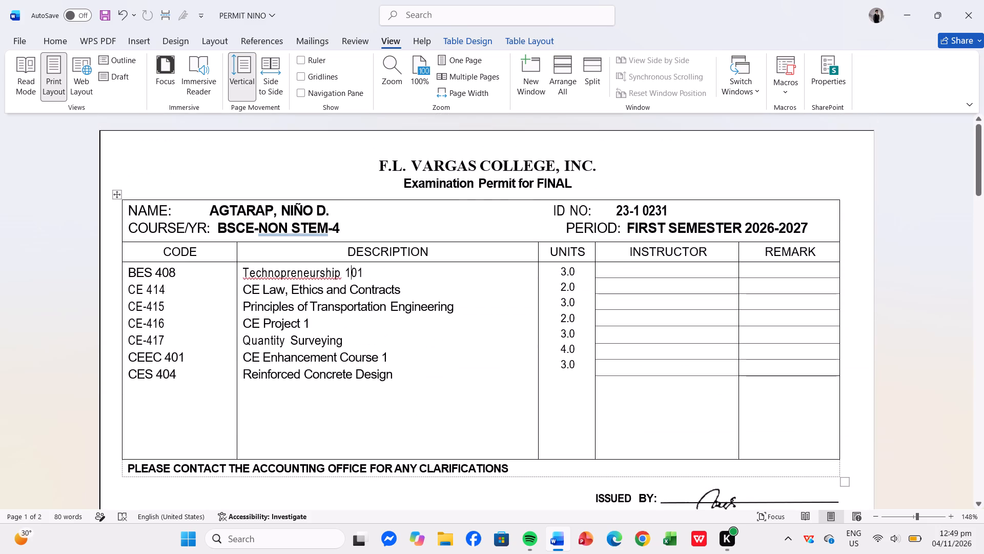
left_click(302, 57)
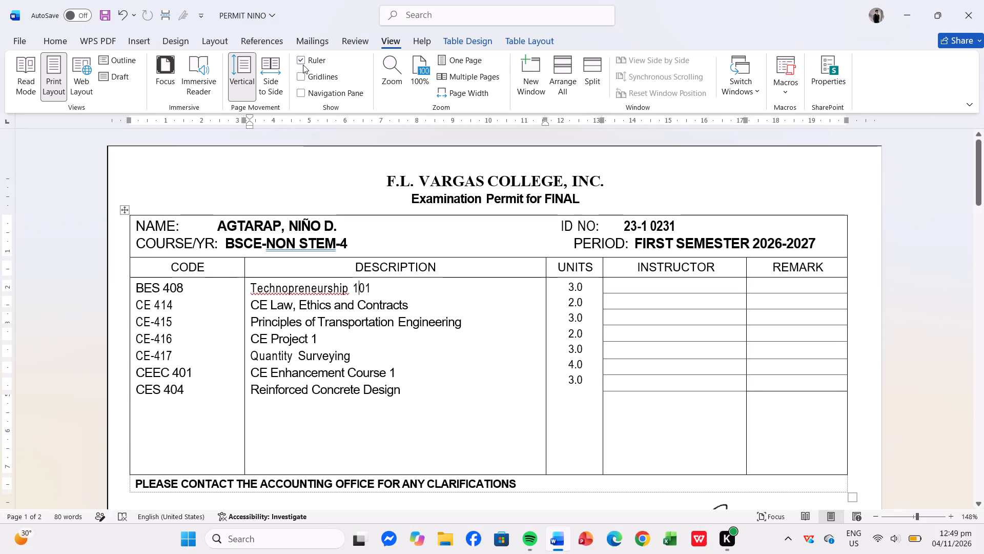
scroll(337, 202, "up", 2)
scroll(337, 202, "right", 1)
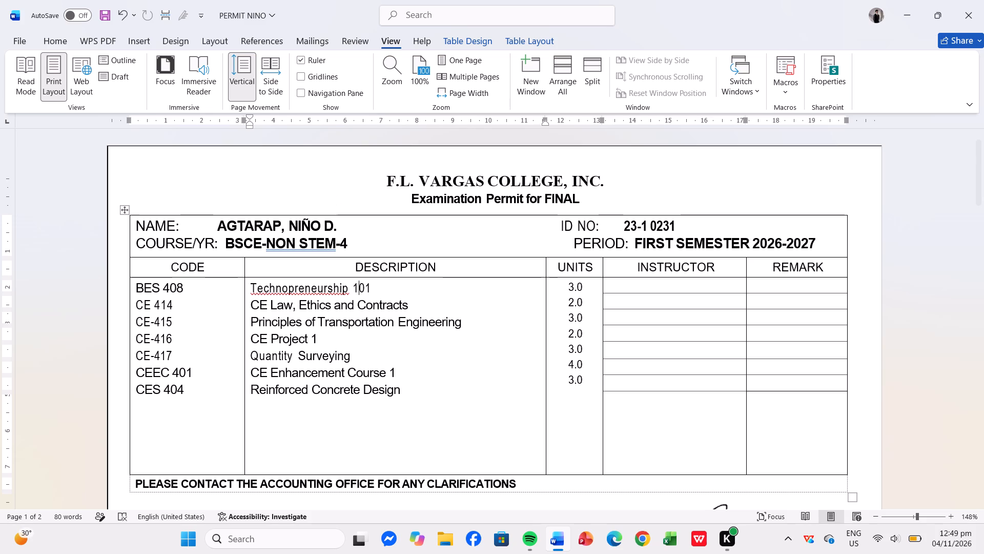
scroll(337, 202, "right", 1)
scroll(295, 160, "up", 1)
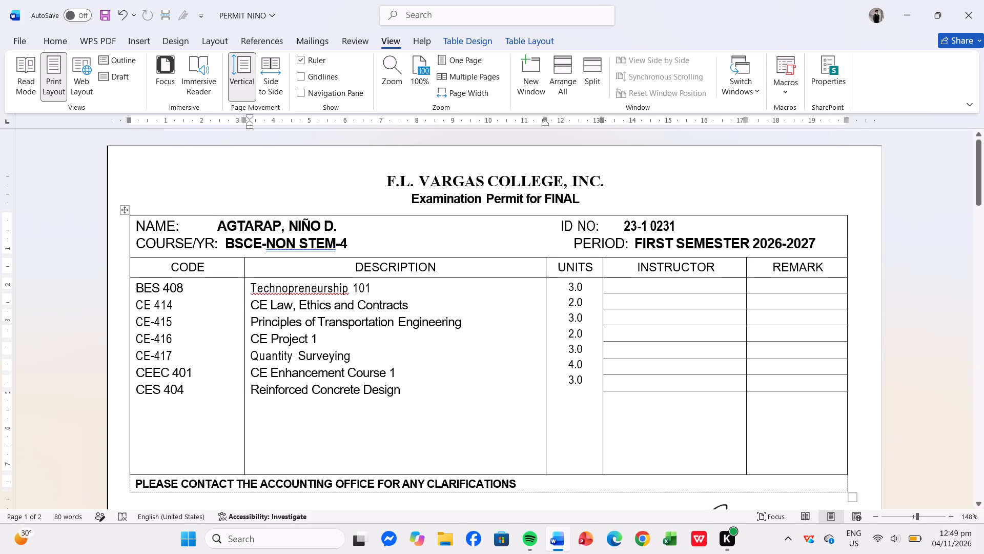
scroll(295, 160, "up", 2)
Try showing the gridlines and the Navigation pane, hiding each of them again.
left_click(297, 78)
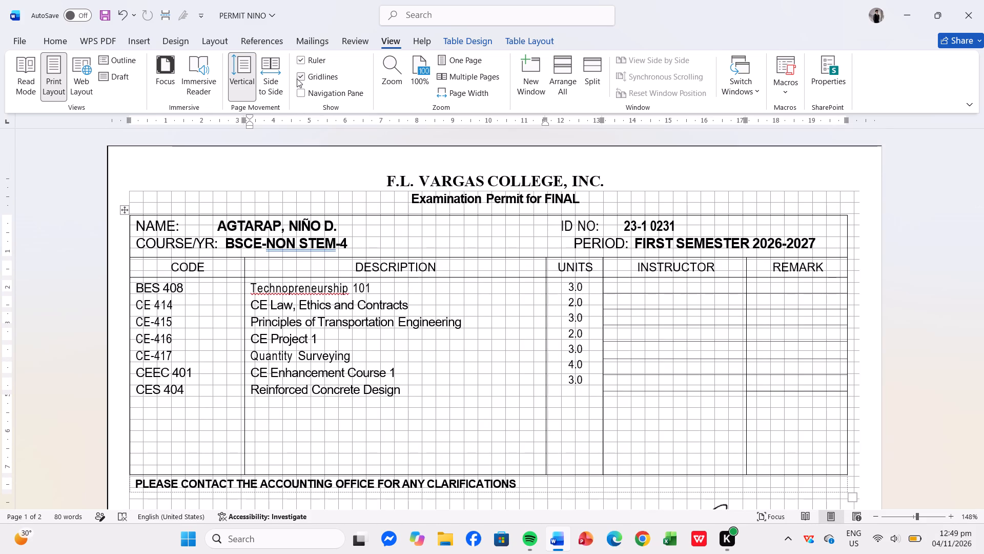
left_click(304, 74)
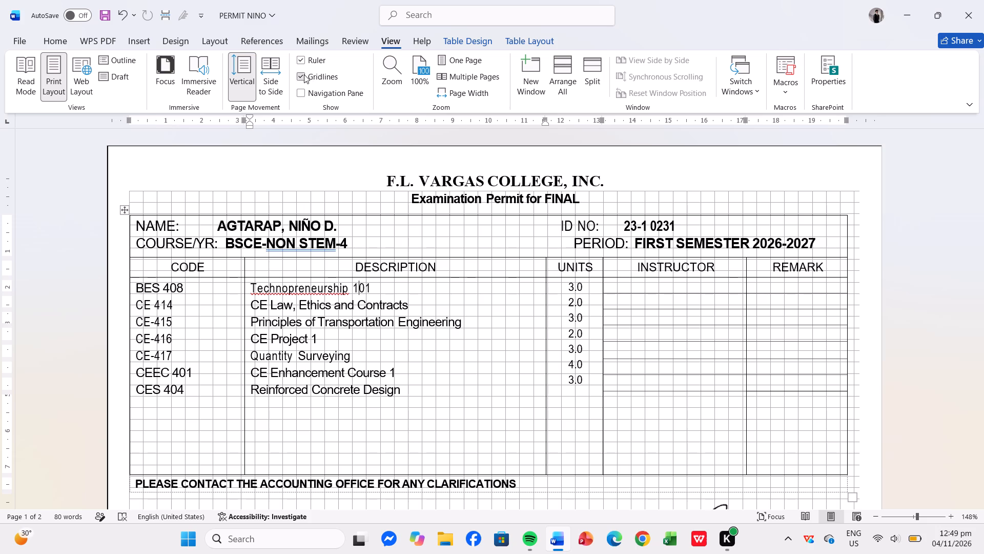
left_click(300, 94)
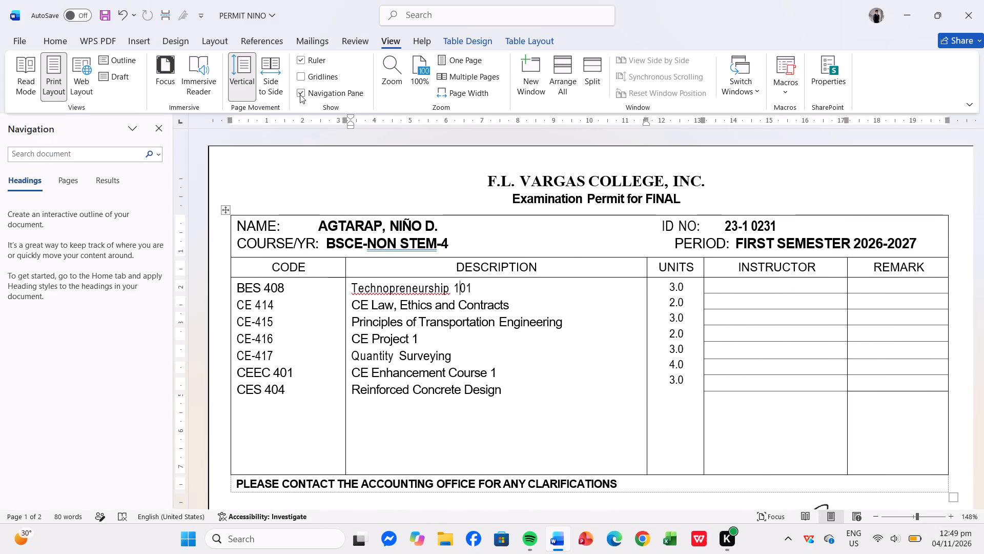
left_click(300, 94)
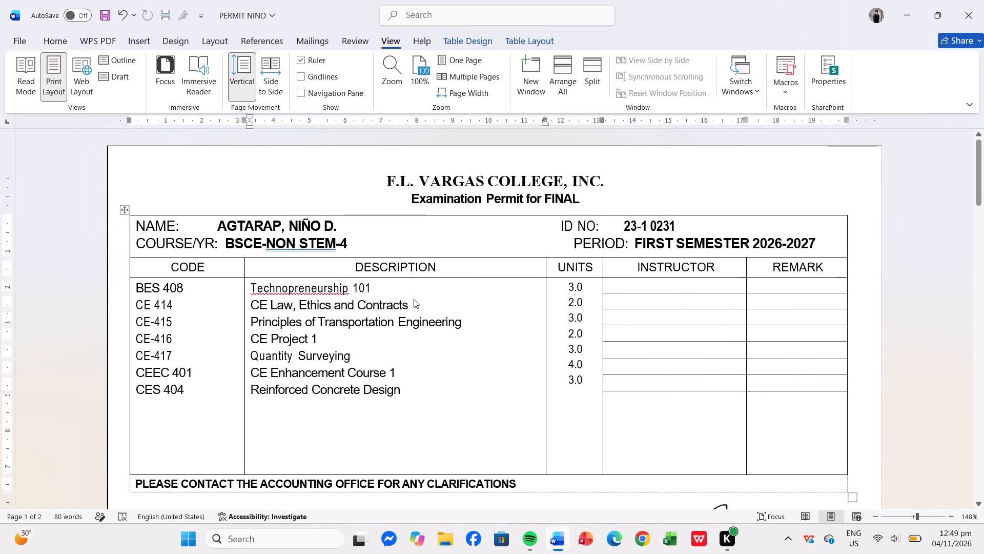
Examine the permit's layout against the ruler, from the heading down to the signature line and the blank area below.
scroll(414, 299, "down", 3)
scroll(414, 299, "up", 5)
scroll(414, 299, "right", 2)
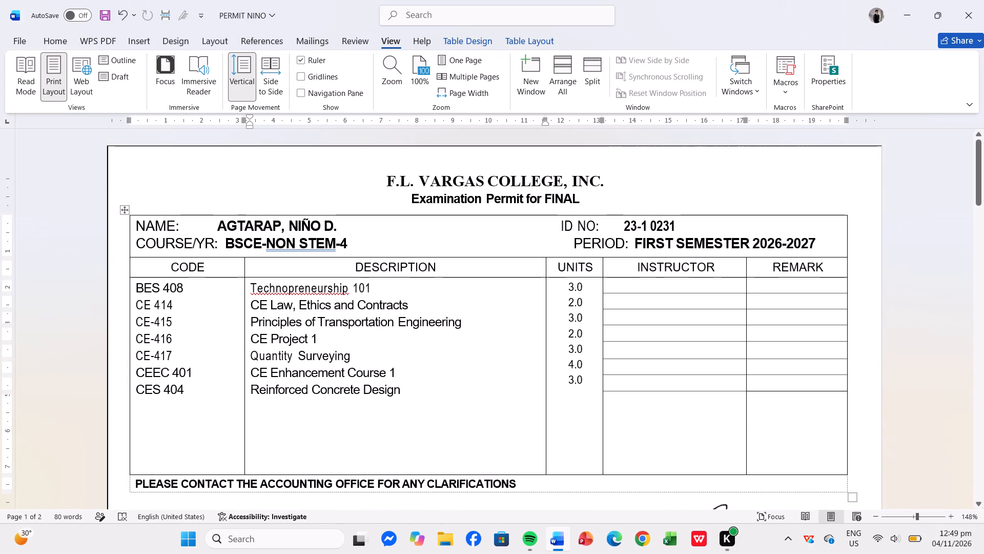
scroll(147, 262, "up", 6, "ctrl")
scroll(147, 262, "down", 6, "ctrl")
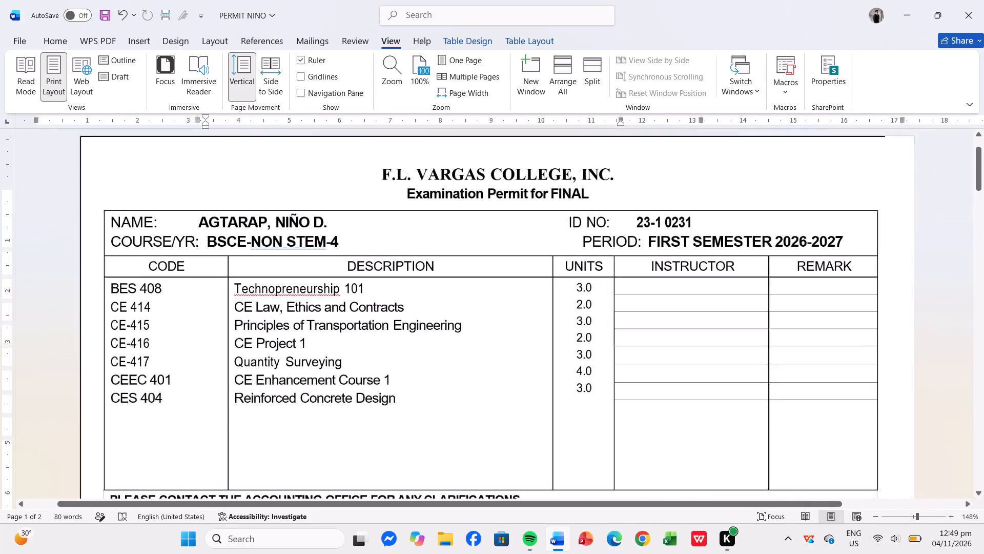
scroll(147, 262, "down", 3, "ctrl")
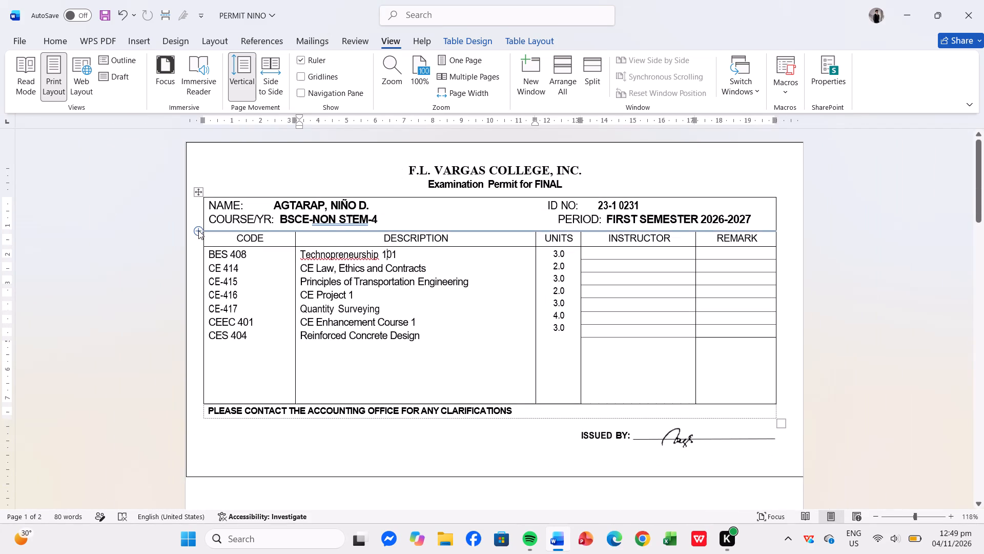
left_click(4, 115)
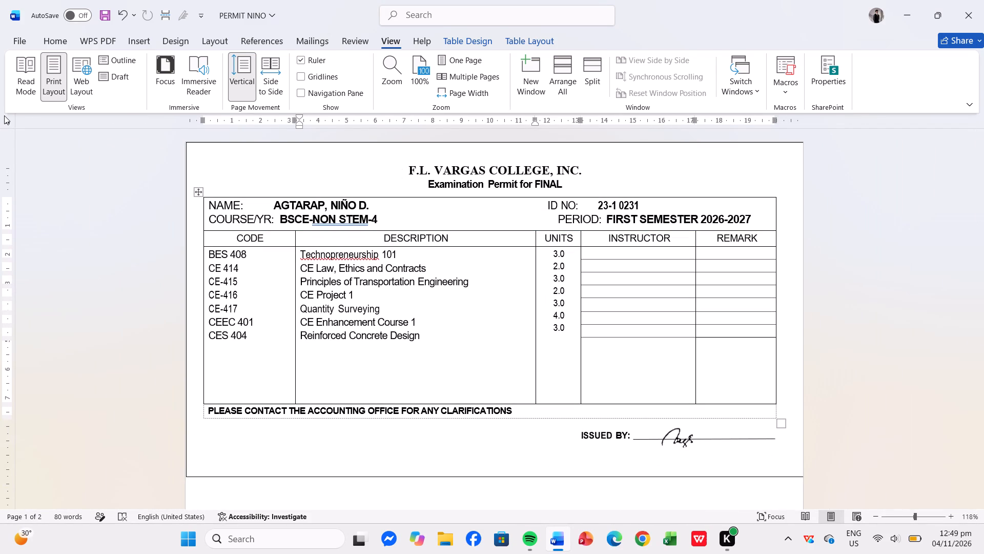
left_click(6, 124)
scroll(322, 450, "up", 3)
scroll(322, 450, "down", 2)
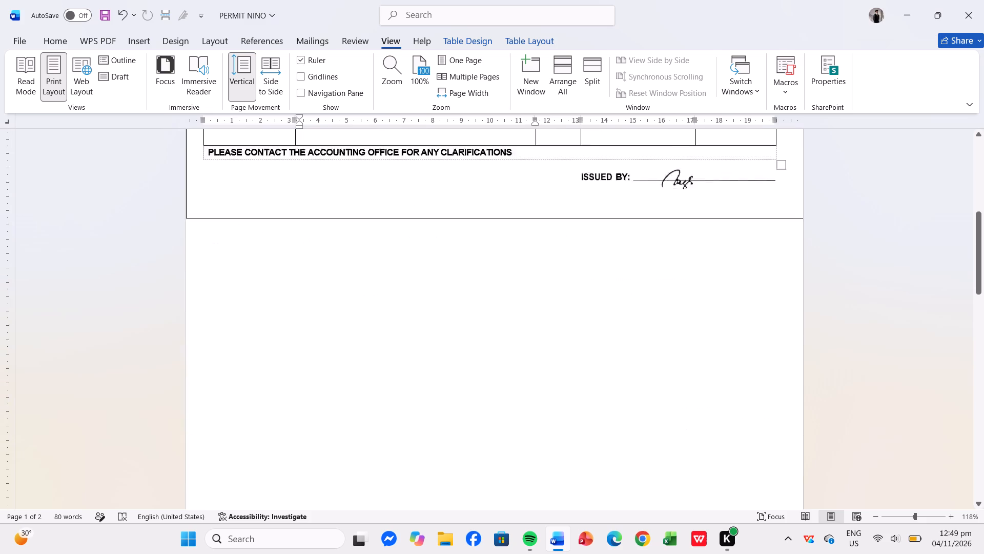
scroll(322, 450, "up", 12)
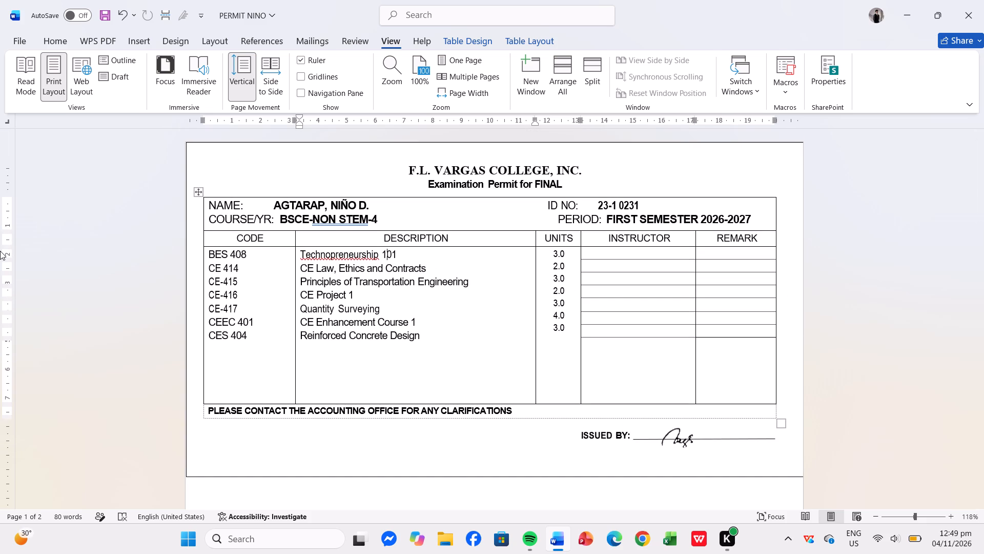
Check the document's margin settings in Page Setup.
double_click(0, 251)
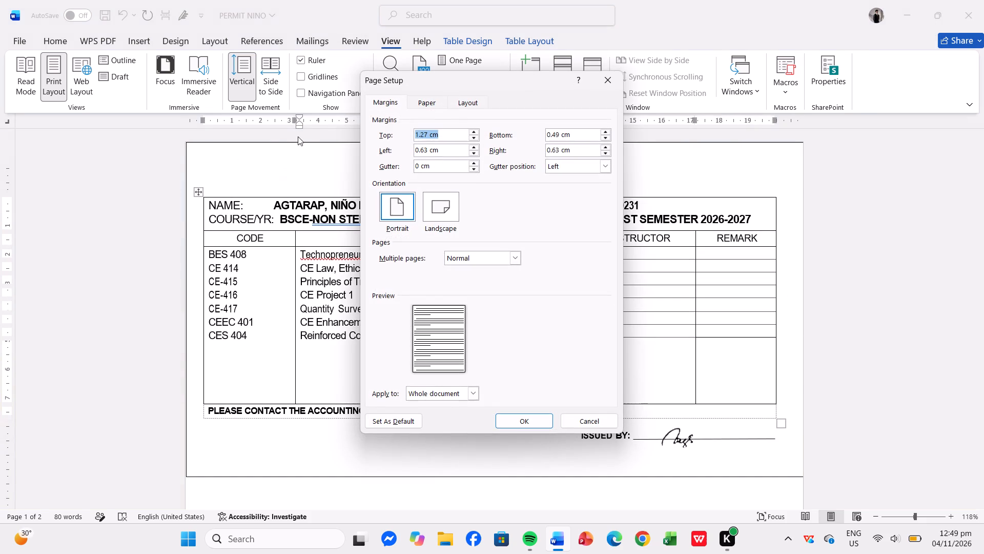
left_click(613, 83)
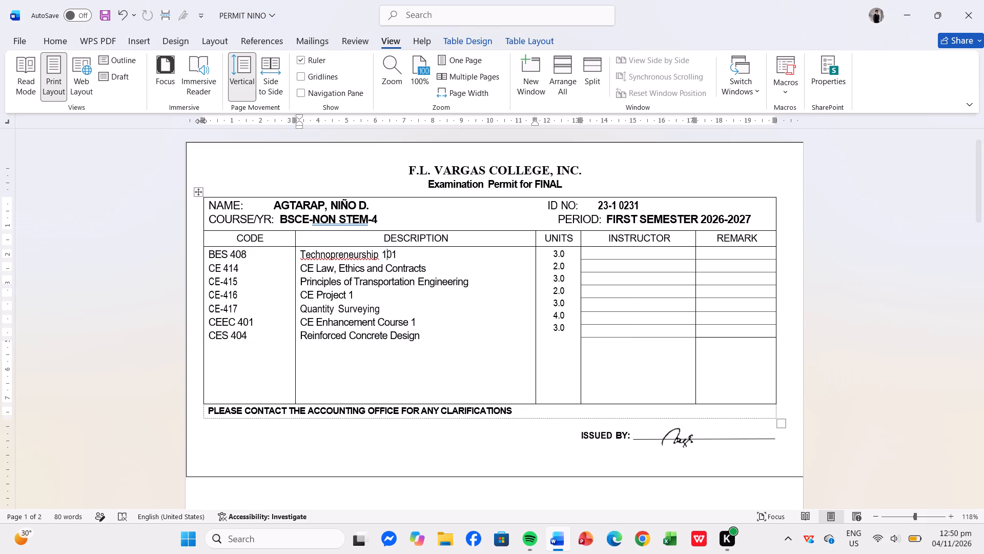
Shift the whole permit table about 1 cm to the right on the page using its left edge on the ruler.
left_click_drag(201, 121, 213, 127)
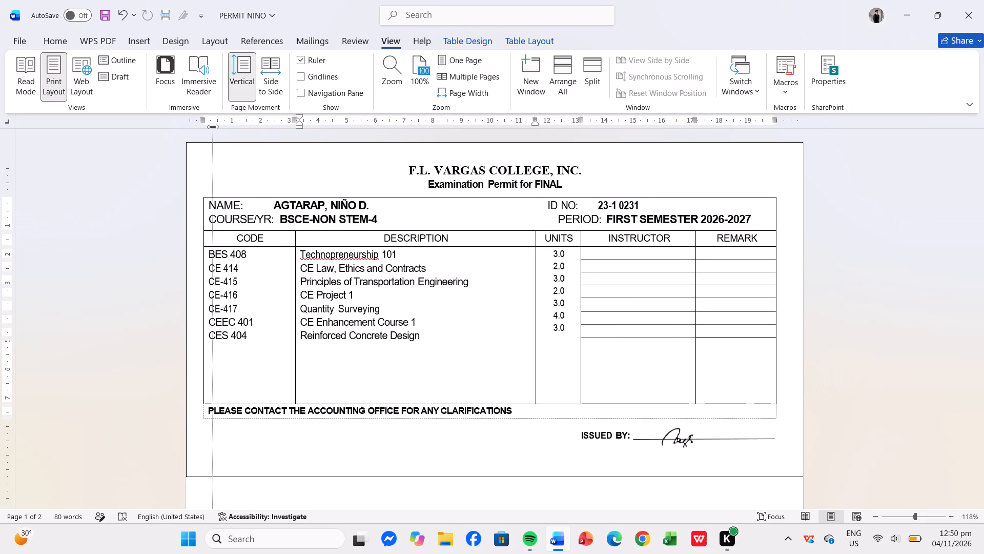
left_click_drag(213, 127, 211, 128)
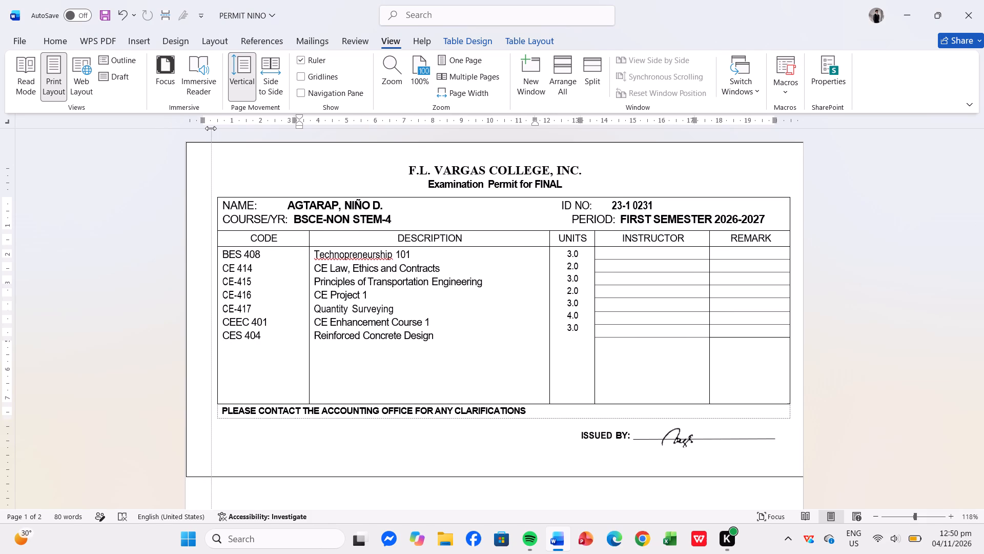
left_click_drag(211, 128, 215, 128)
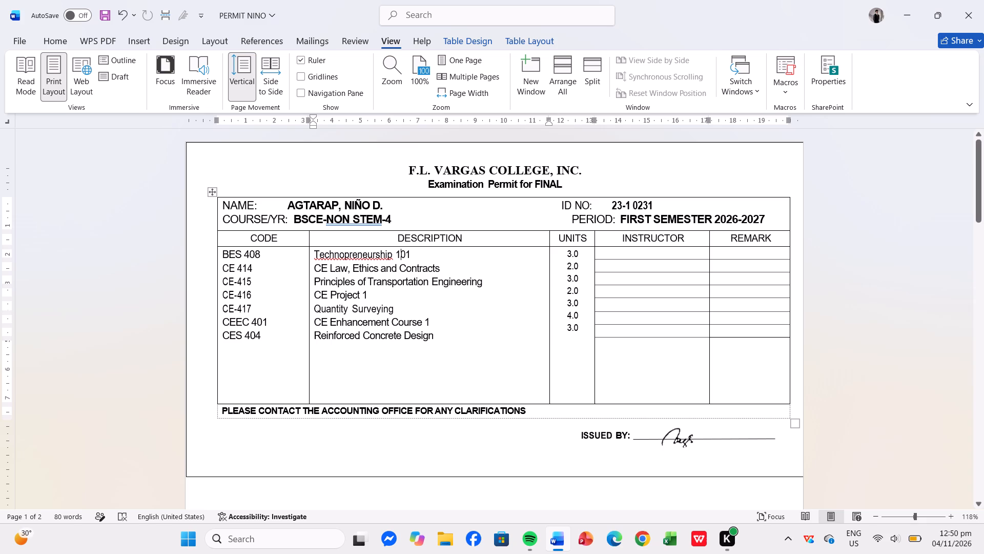
left_click(244, 121)
left_click_drag(215, 117, 183, 114)
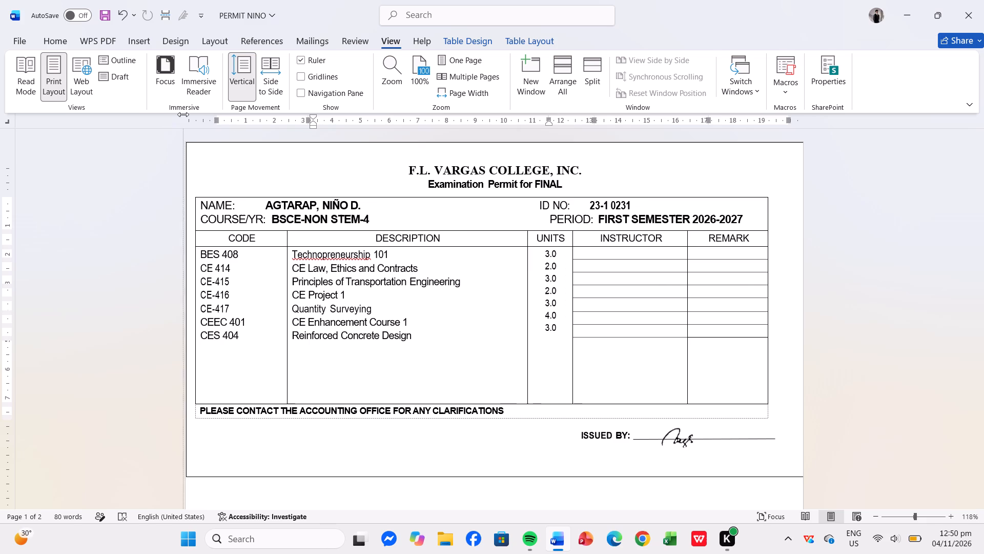
left_click_drag(183, 114, 238, 122)
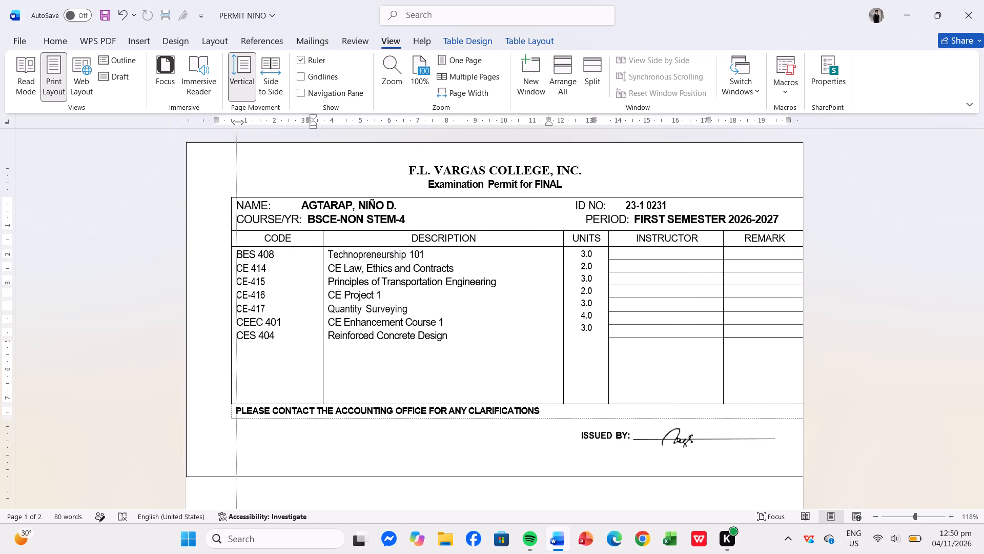
left_click_drag(238, 122, 260, 123)
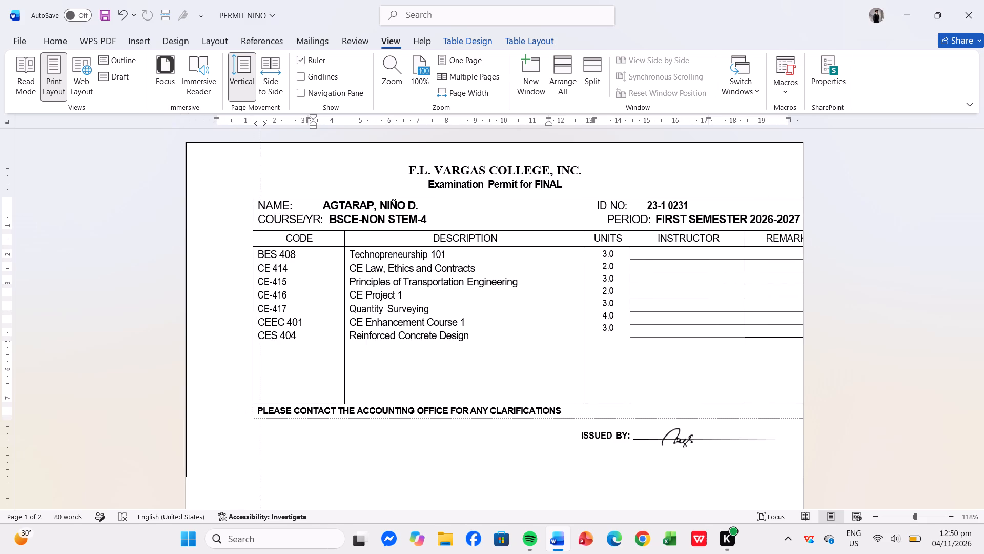
left_click_drag(260, 123, 257, 123)
left_click_drag(257, 123, 229, 122)
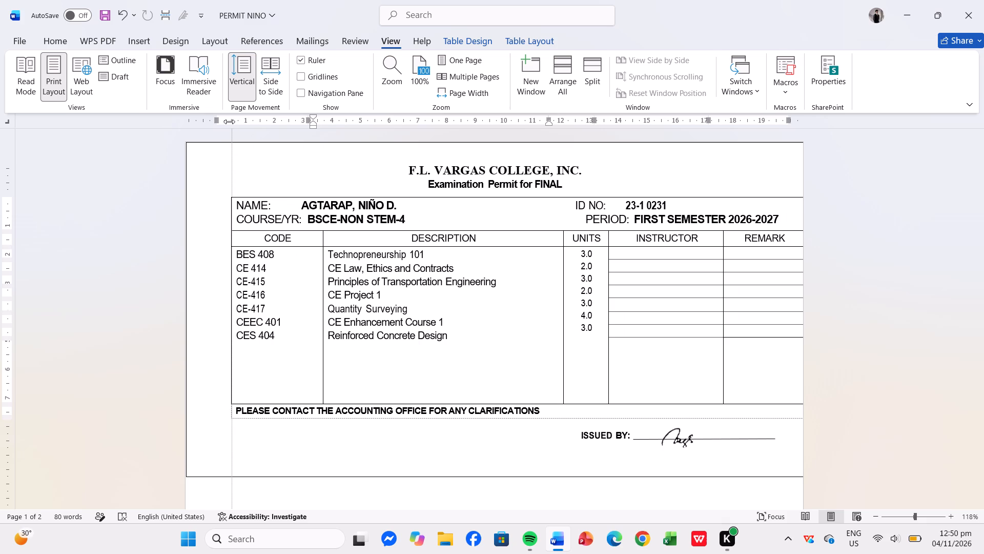
left_click_drag(229, 122, 203, 121)
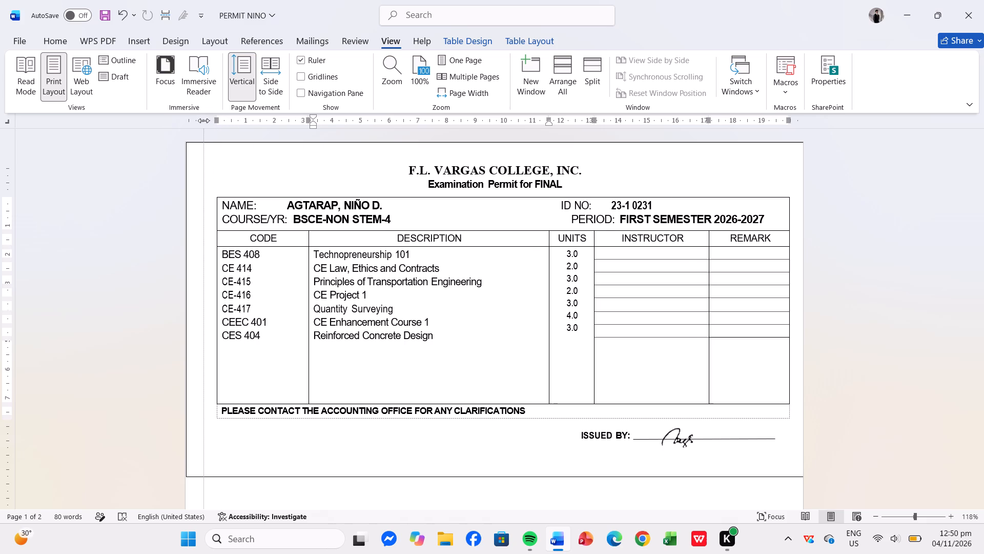
left_click_drag(203, 121, 226, 122)
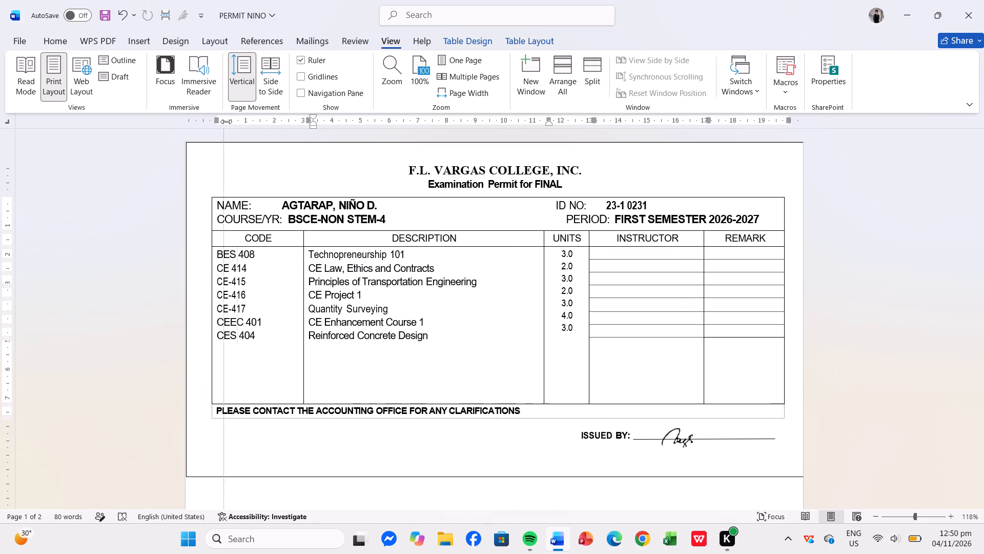
left_click_drag(226, 122, 231, 123)
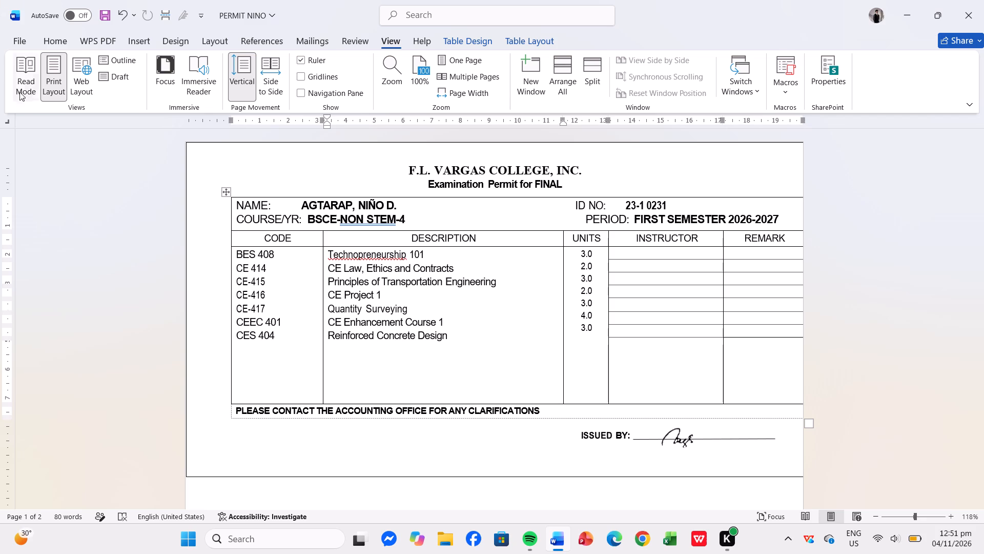
Open the custom page margin settings for the whole document and set the top margin to .5 cm.
left_click(63, 36)
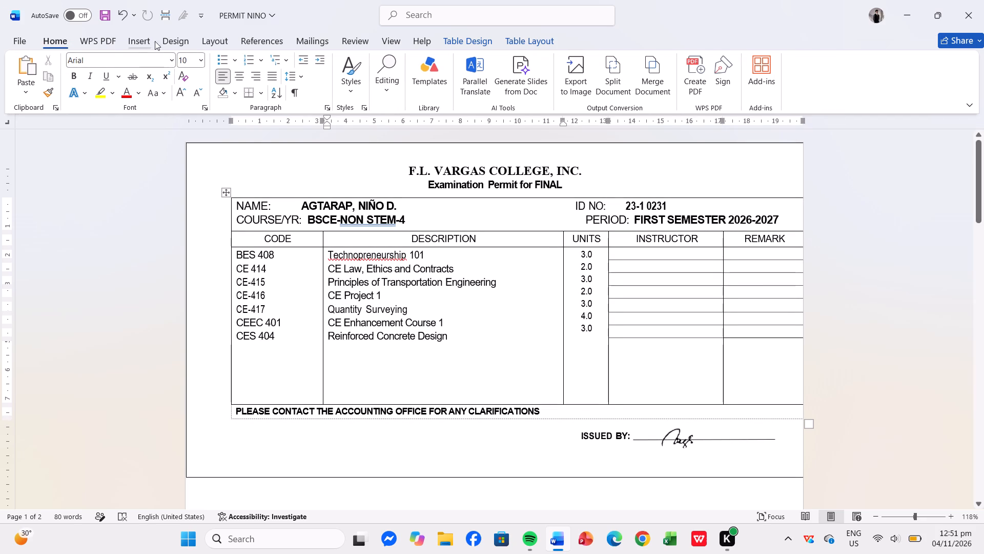
left_click(232, 43)
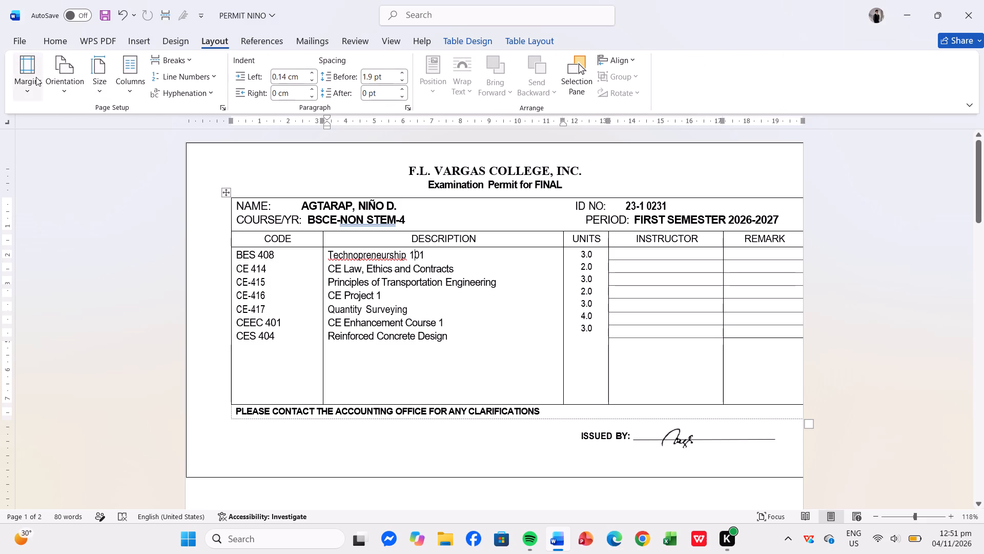
left_click(36, 77)
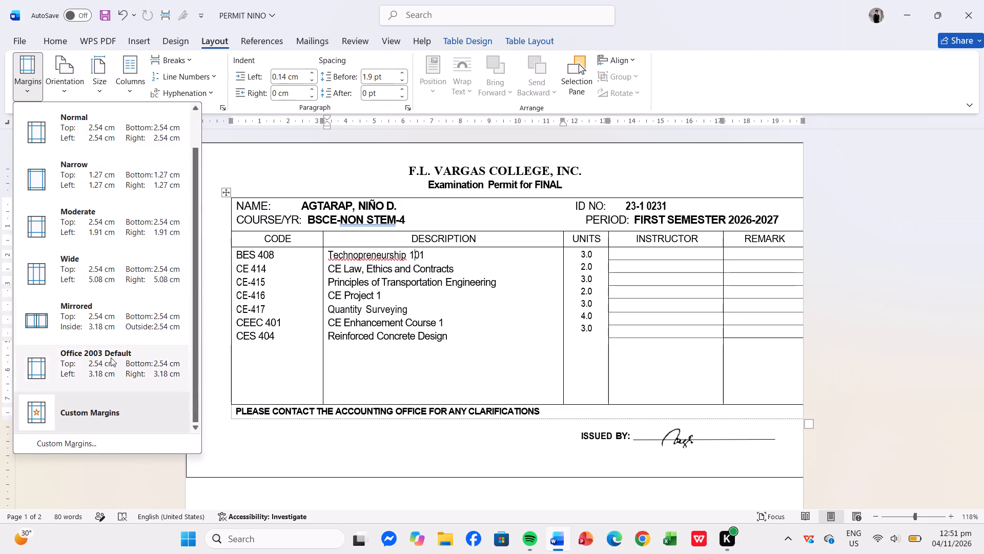
left_click(116, 402)
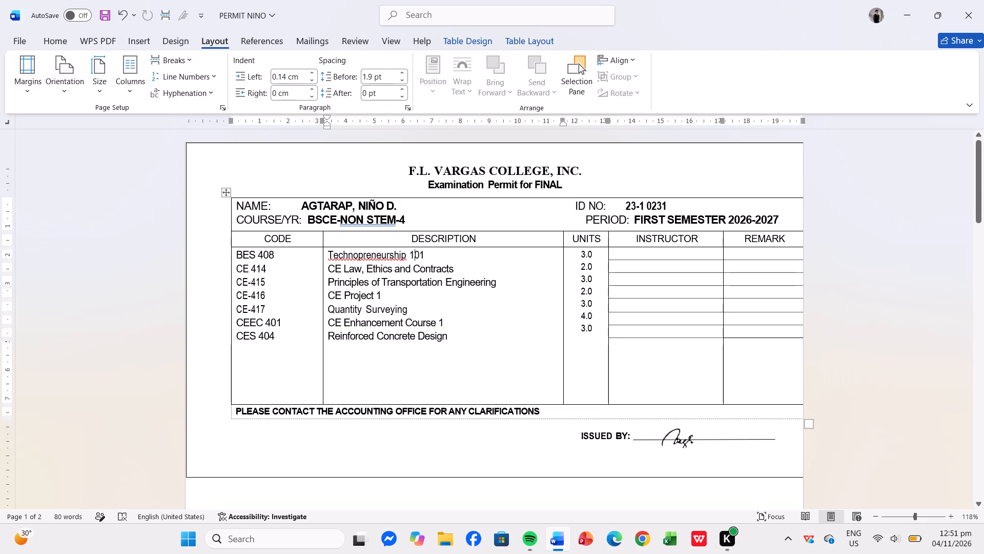
left_click(30, 64)
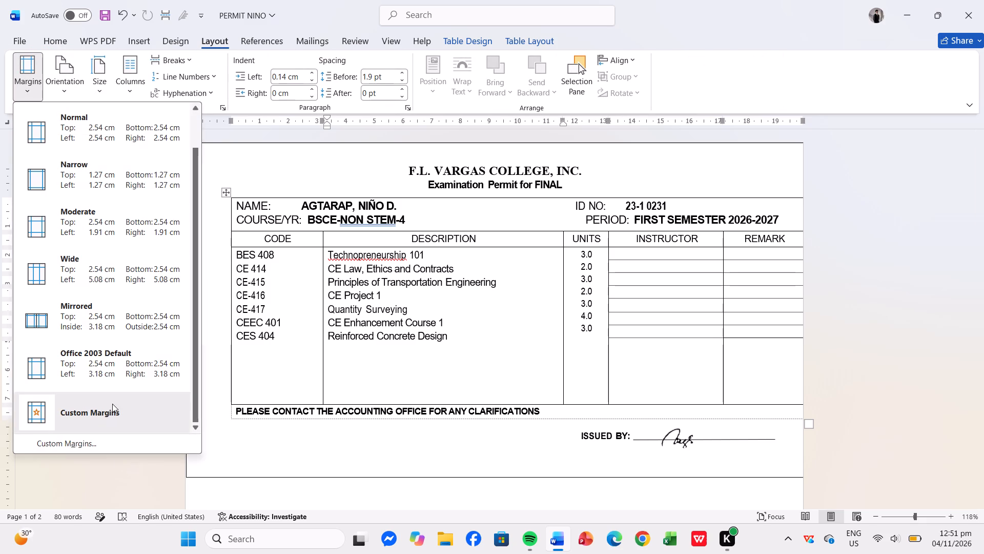
scroll(112, 404, "down", 3)
left_click(67, 443)
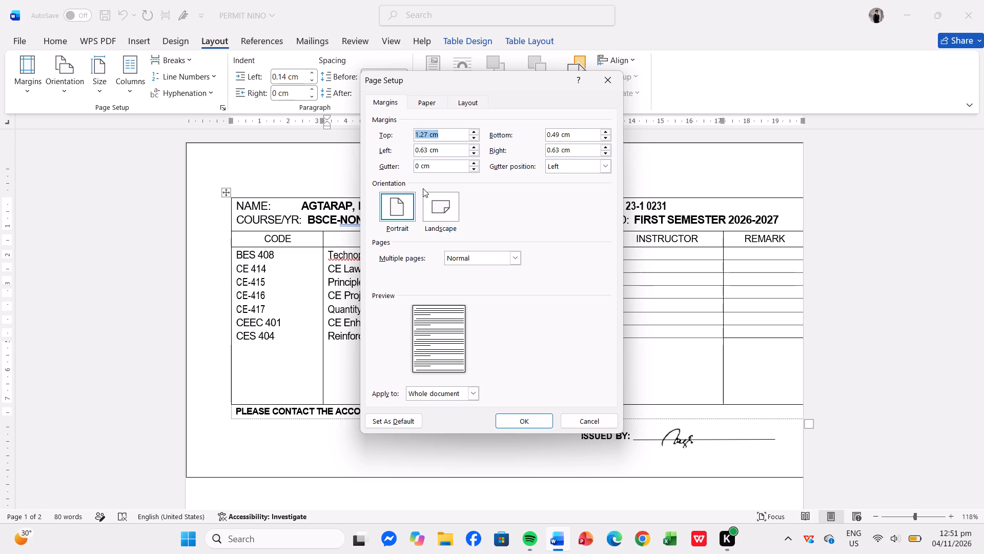
type(".5")
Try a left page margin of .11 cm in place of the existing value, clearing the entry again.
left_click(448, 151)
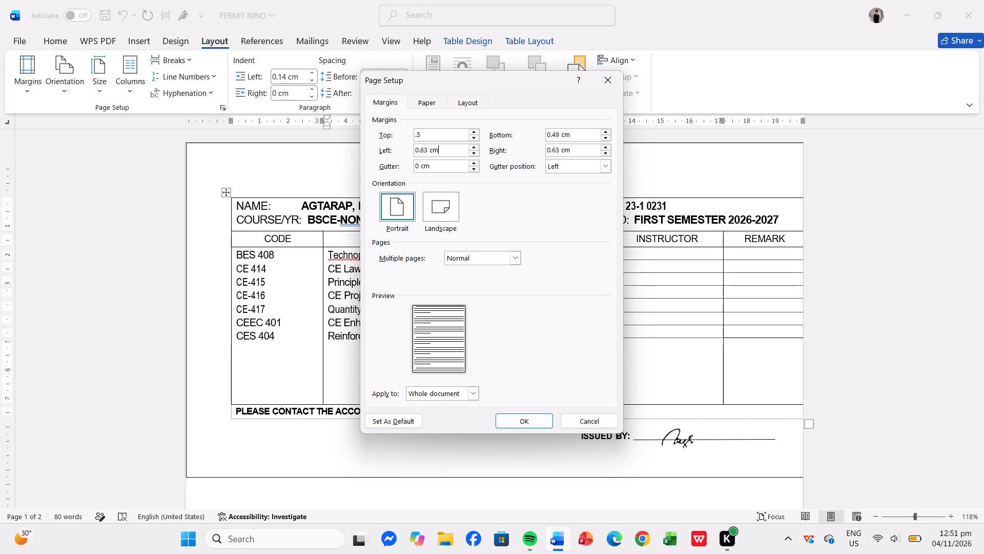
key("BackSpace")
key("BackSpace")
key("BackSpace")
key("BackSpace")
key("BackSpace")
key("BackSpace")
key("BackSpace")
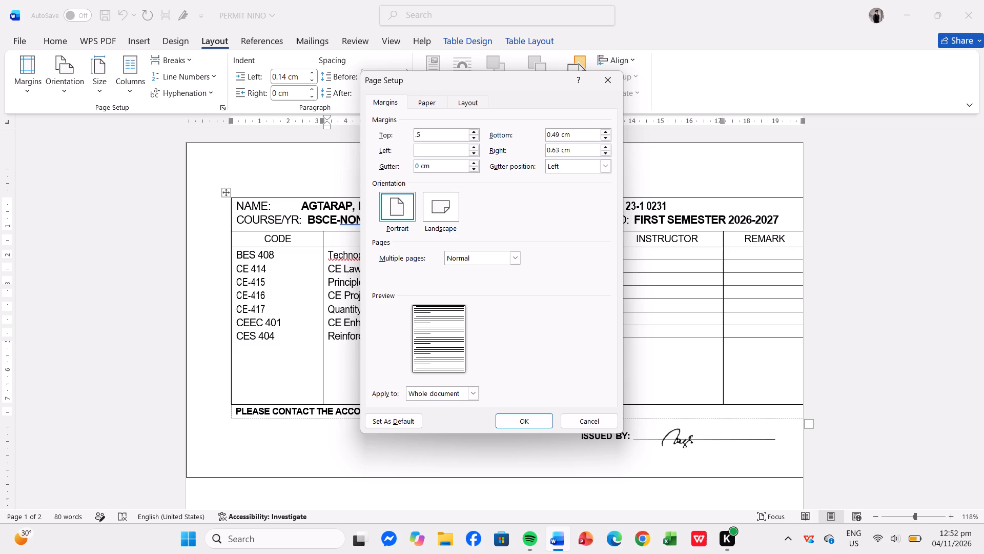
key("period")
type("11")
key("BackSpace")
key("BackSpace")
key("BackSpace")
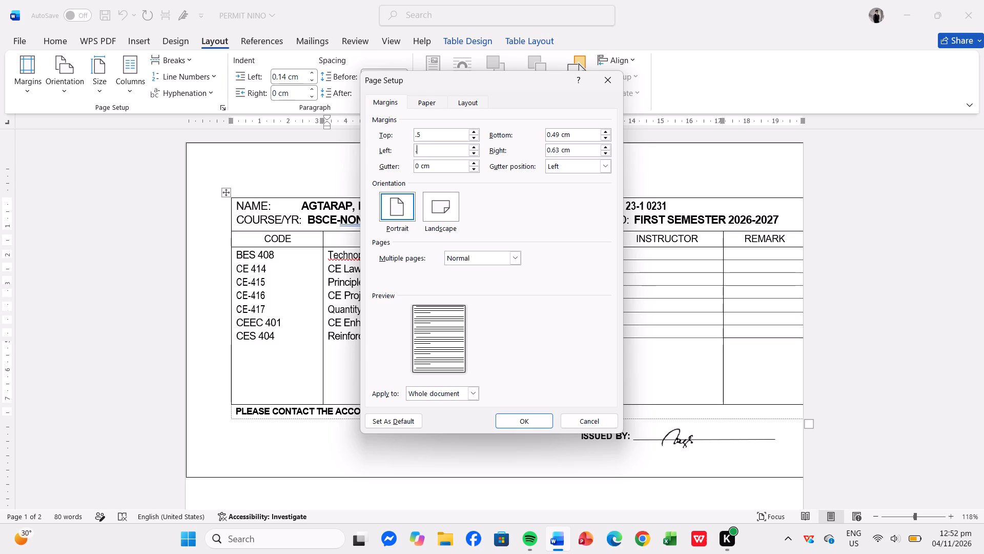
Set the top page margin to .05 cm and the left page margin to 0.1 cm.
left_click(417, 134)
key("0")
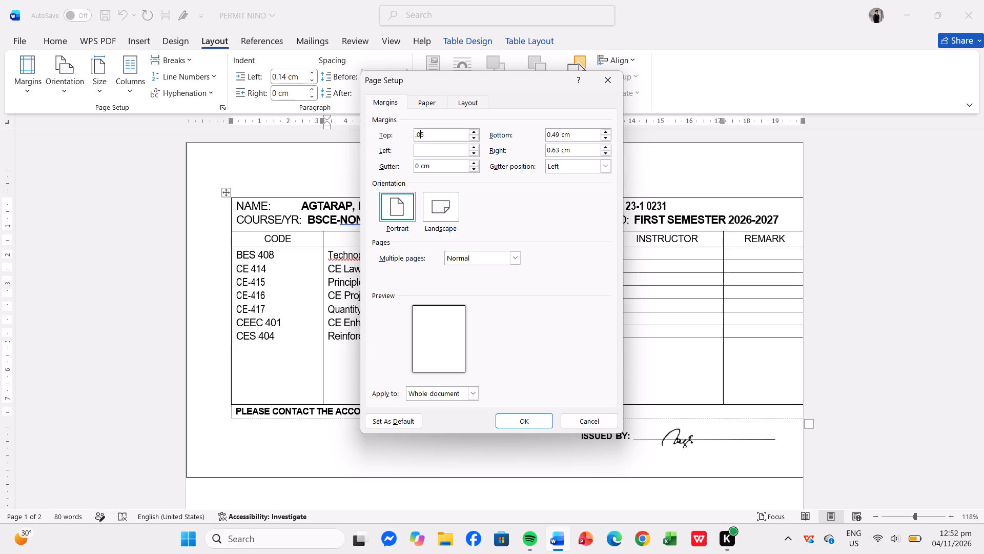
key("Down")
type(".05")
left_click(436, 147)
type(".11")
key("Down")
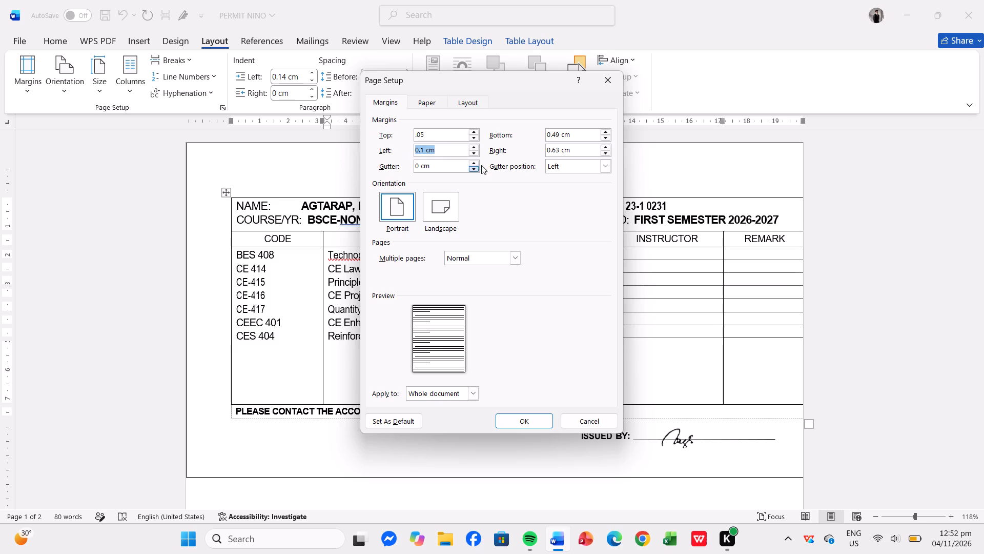
Set the right page margin to 1.5 cm and apply the margins to the whole document.
left_click(579, 150)
key("BackSpace")
key("BackSpace")
key("BackSpace")
key("BackSpace")
key("BackSpace")
key("BackSpace")
key("BackSpace")
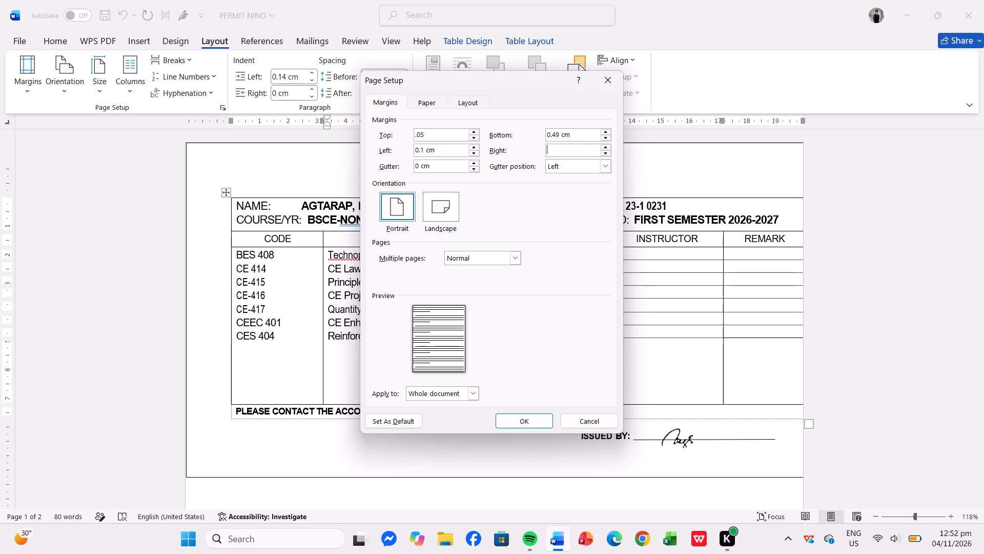
type("1.5")
key("BackSpace")
key("5")
key("Return")
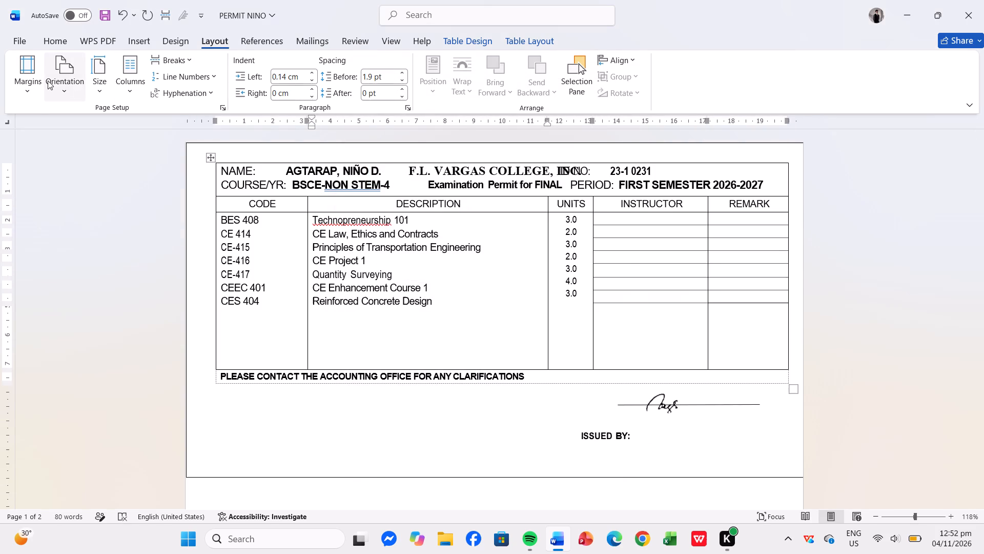
Reopen the custom page margin settings and set the top margin to 0.5 cm.
left_click(29, 84)
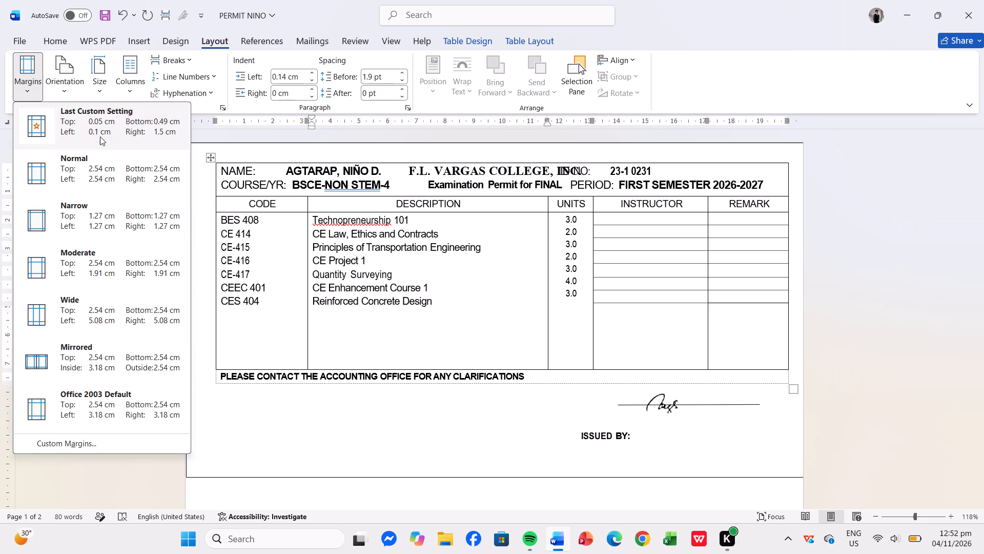
left_click_drag(89, 453, 81, 443)
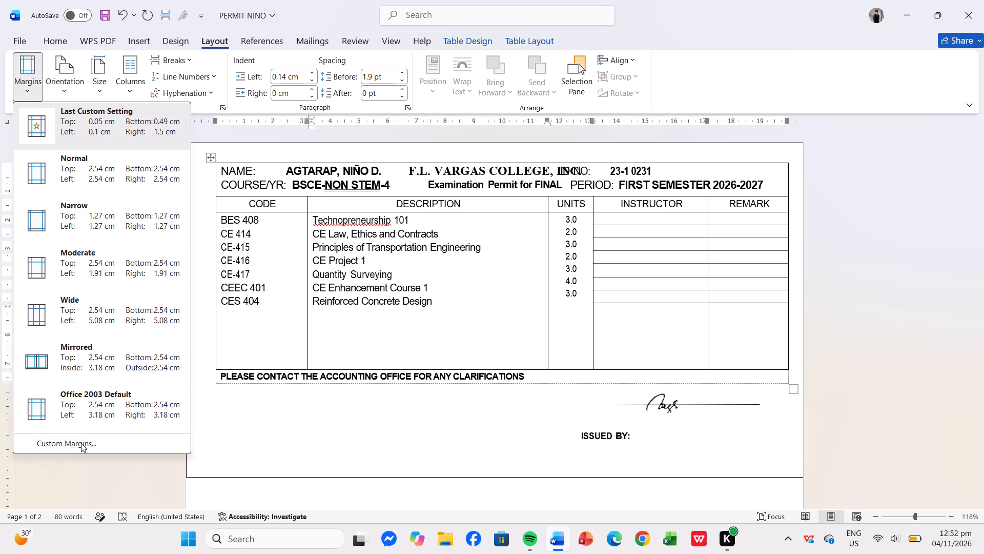
left_click(81, 443)
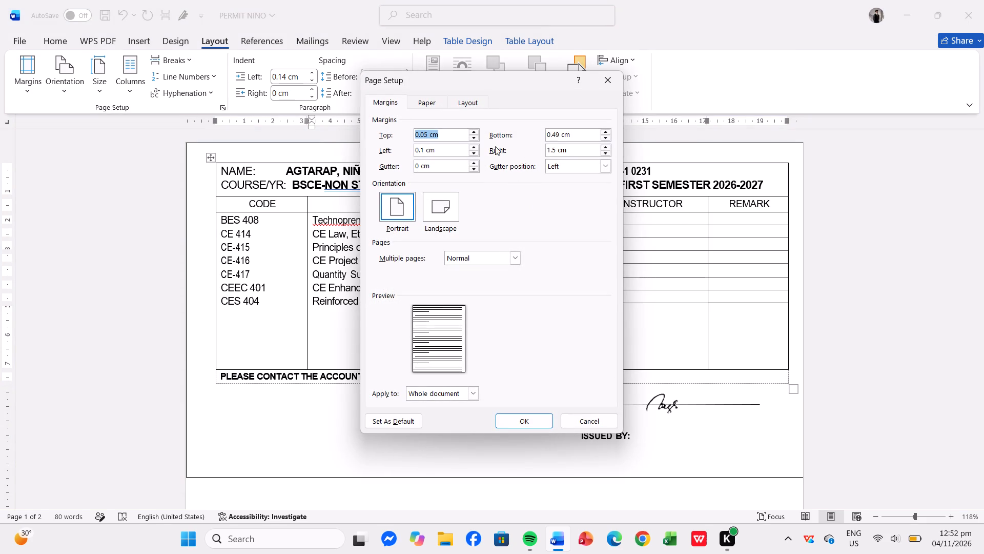
left_click(448, 135)
key("BackSpace")
key("BackSpace")
key("BackSpace")
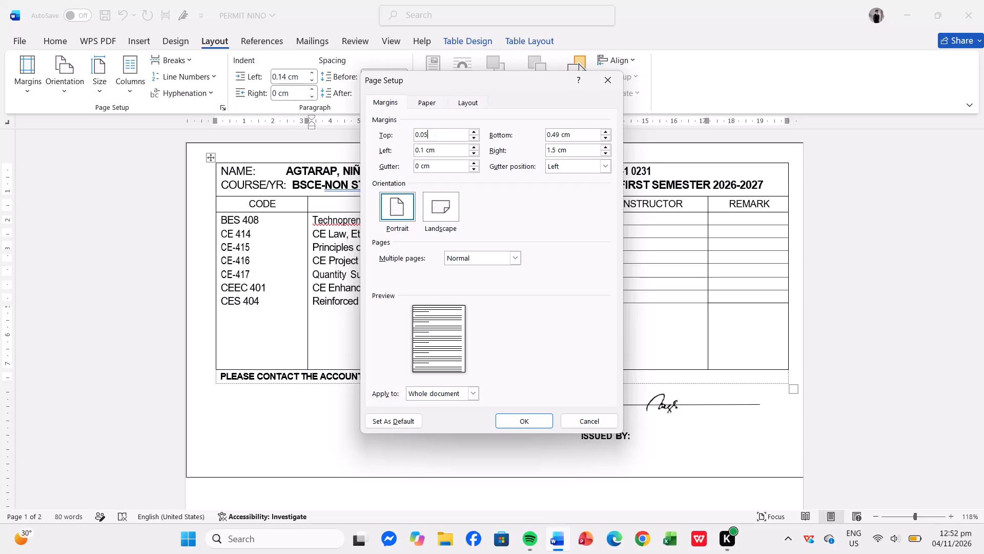
key("BackSpace")
key("BackSpace")
key("5")
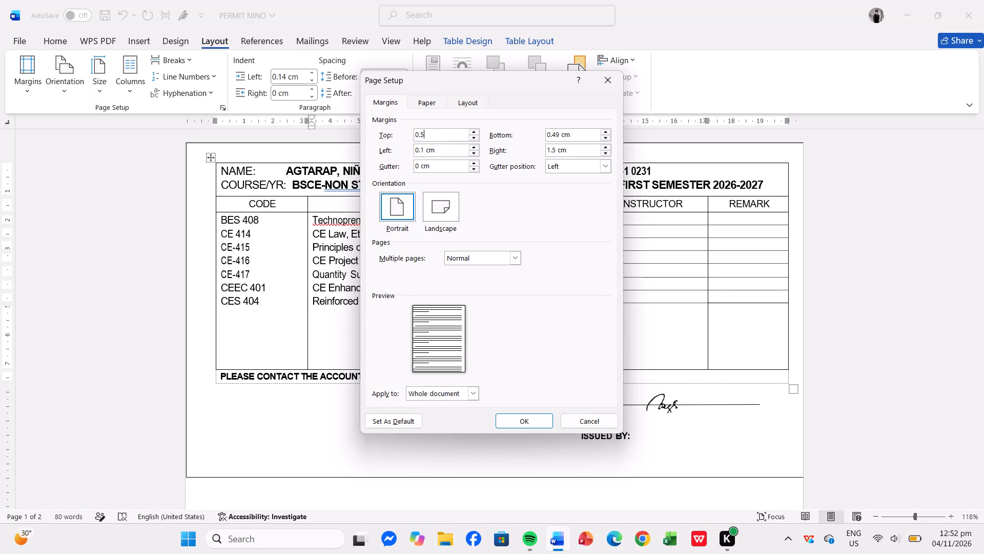
Set the left page margin to 1.1 cm and apply the new margins to the document.
left_click(455, 146)
key("BackSpace")
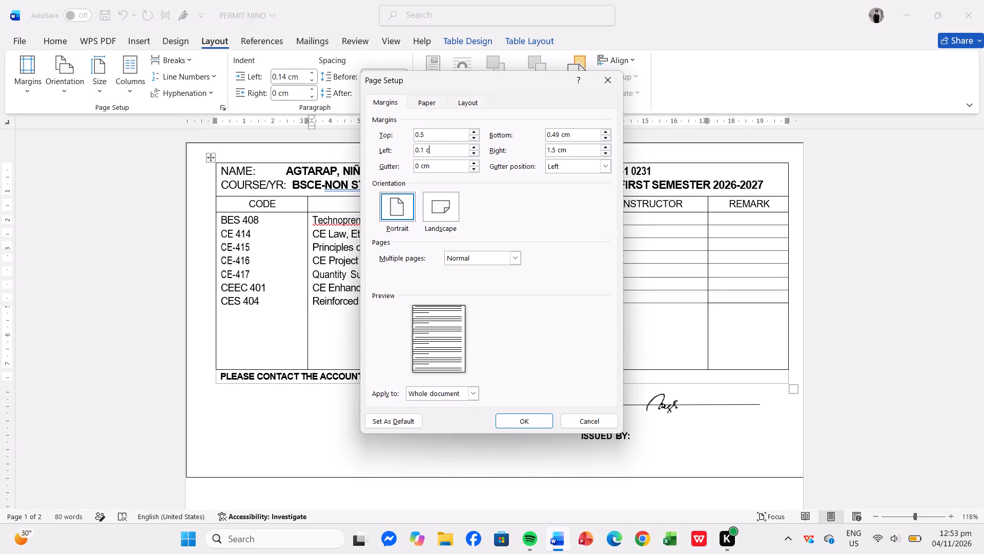
key("BackSpace")
key("BackSpace")
key("BackSpace")
key("BackSpace")
key("BackSpace")
type("1.1")
key("Return")
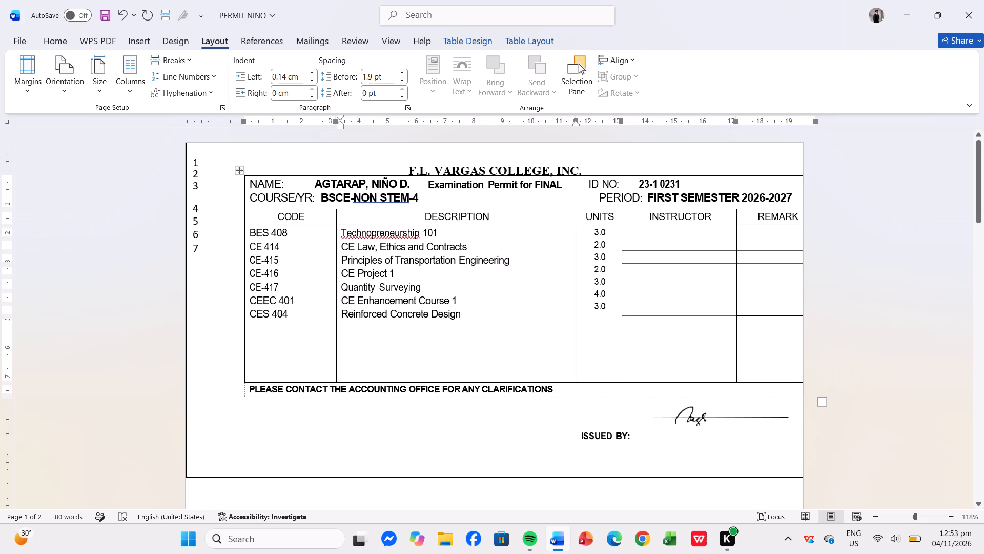
Shift the left indent of the Technopreneurship 101 paragraph to the page's left edge, at -5.22 cm.
left_click_drag(340, 128, 228, 122)
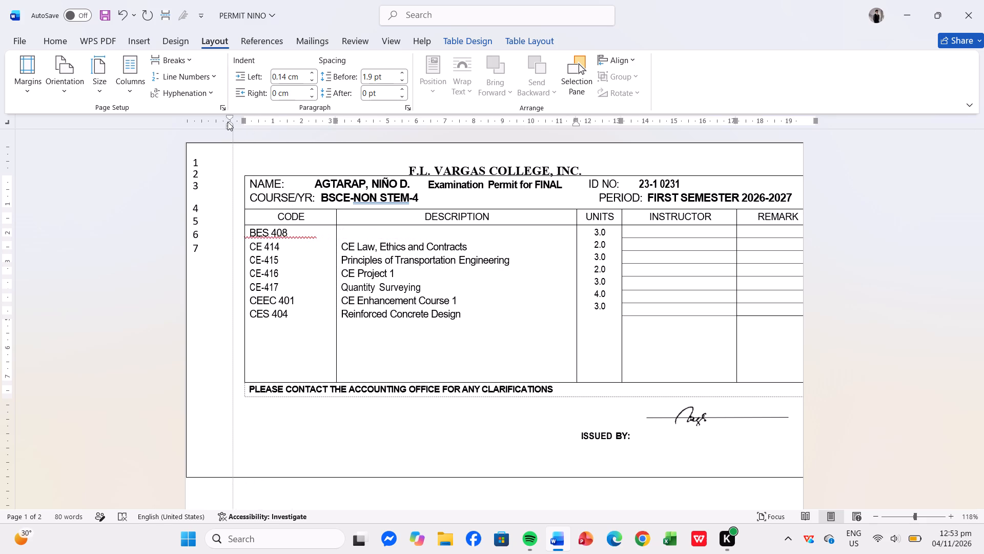
left_click_drag(228, 122, 189, 120)
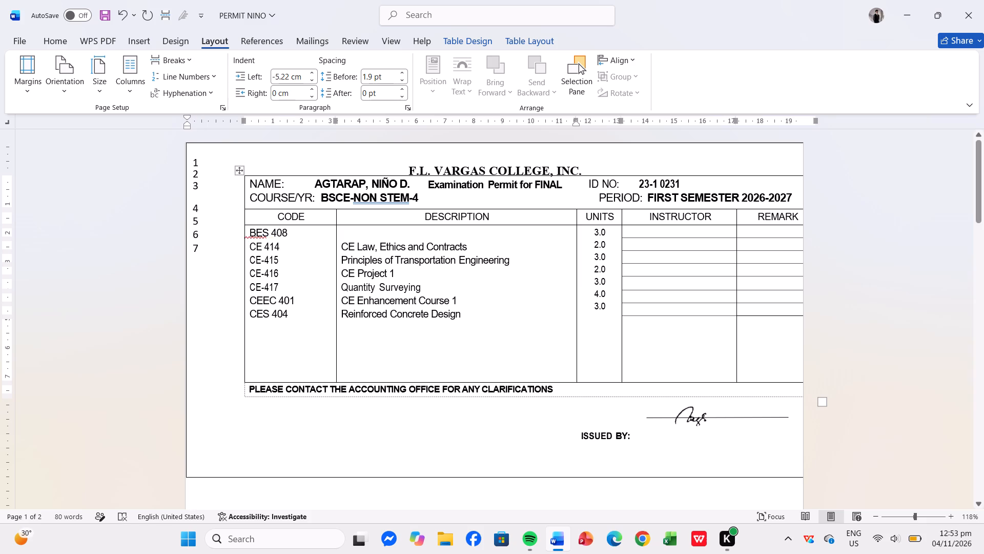
Move the permit table about 1 cm left and slightly down so it sits below the Examination Permit for FINAL heading.
left_click_drag(239, 169, 210, 173)
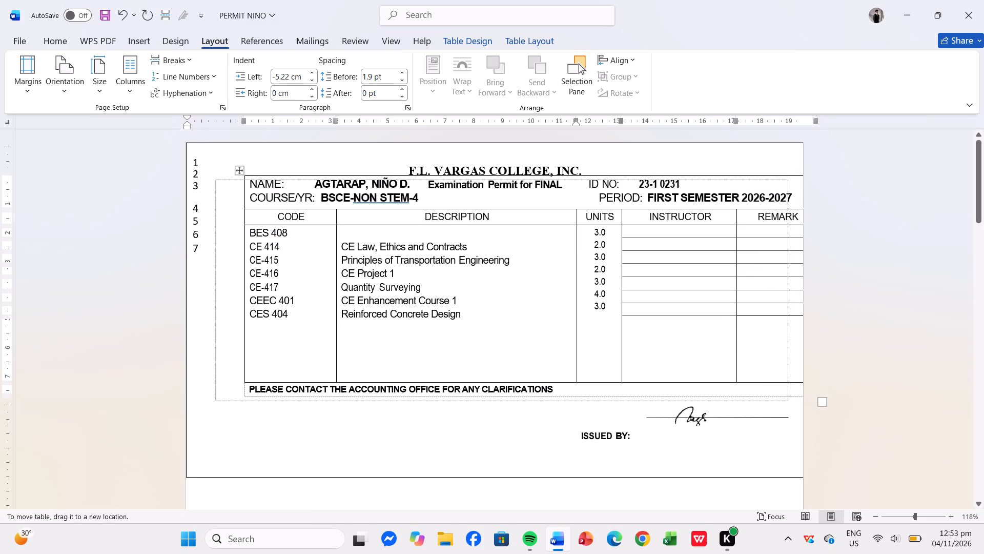
left_click_drag(210, 173, 210, 183)
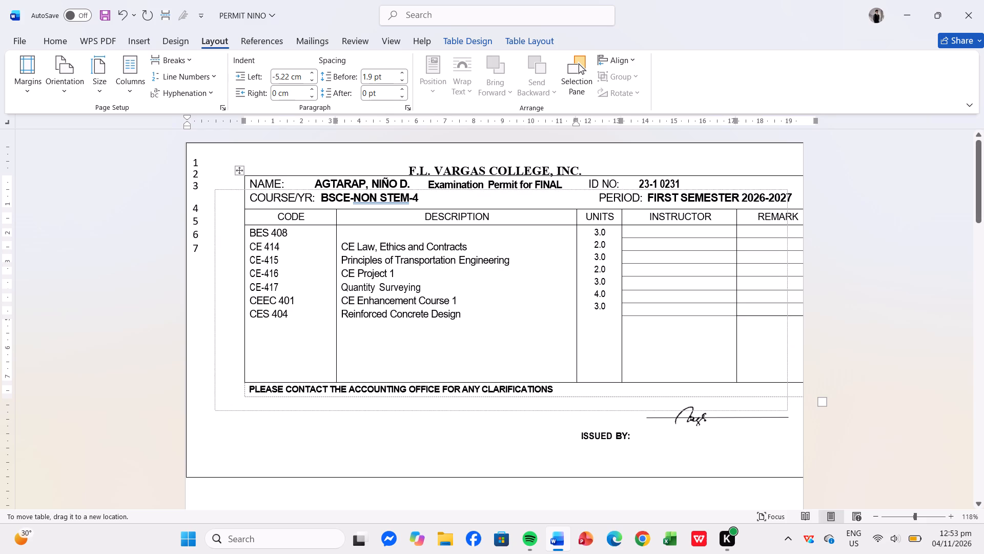
left_click_drag(210, 183, 209, 184)
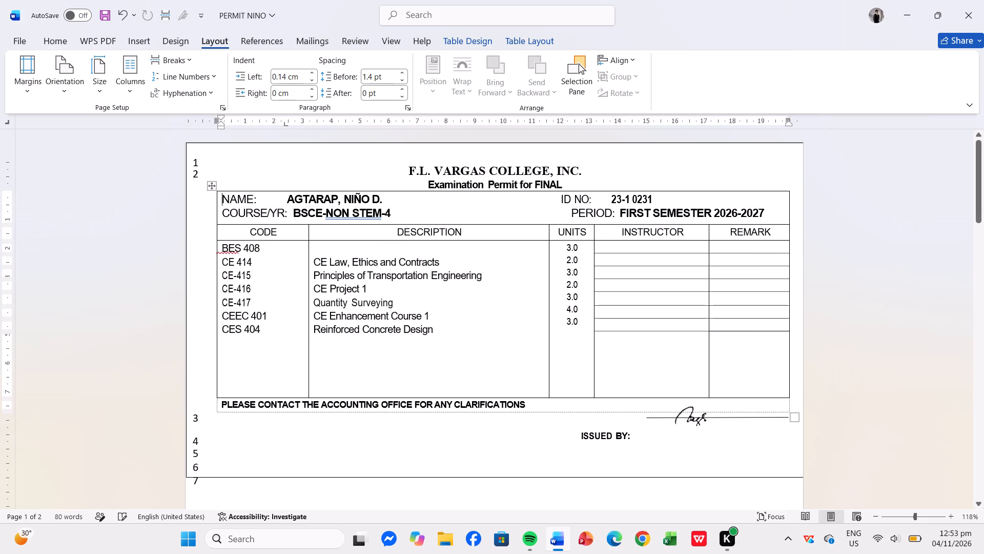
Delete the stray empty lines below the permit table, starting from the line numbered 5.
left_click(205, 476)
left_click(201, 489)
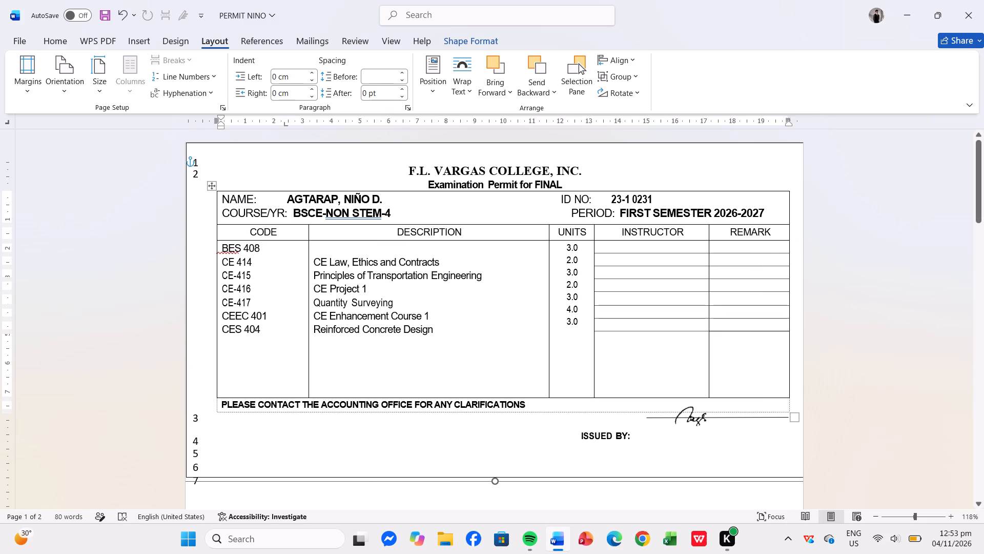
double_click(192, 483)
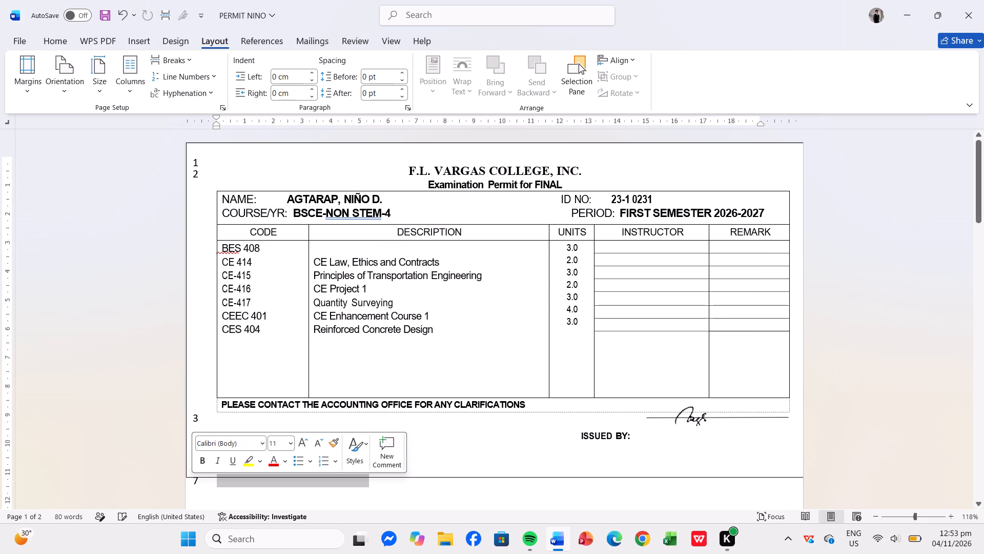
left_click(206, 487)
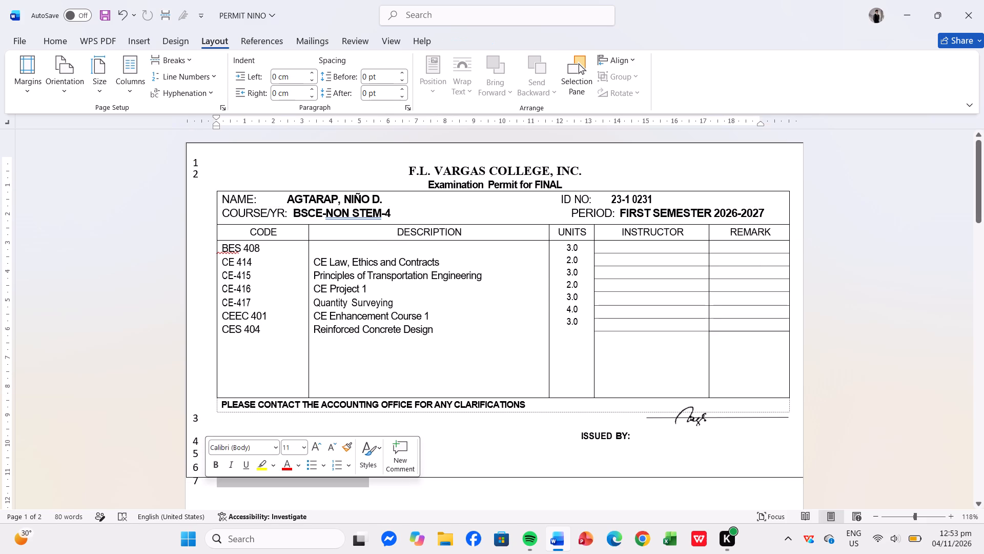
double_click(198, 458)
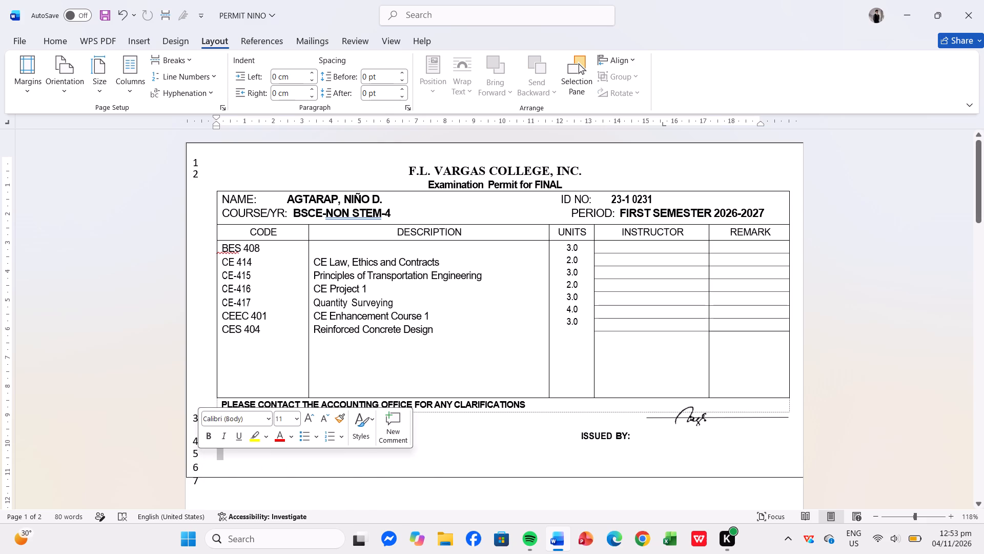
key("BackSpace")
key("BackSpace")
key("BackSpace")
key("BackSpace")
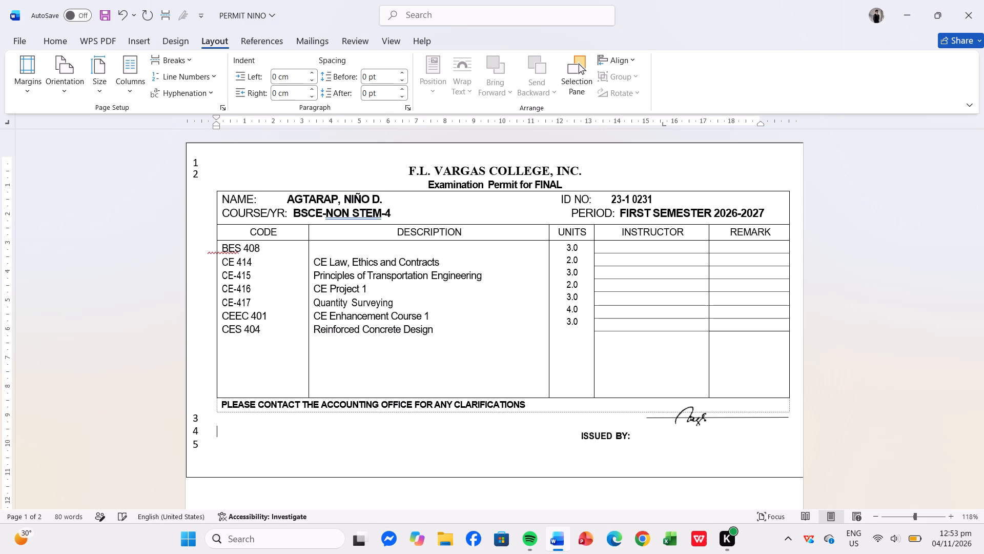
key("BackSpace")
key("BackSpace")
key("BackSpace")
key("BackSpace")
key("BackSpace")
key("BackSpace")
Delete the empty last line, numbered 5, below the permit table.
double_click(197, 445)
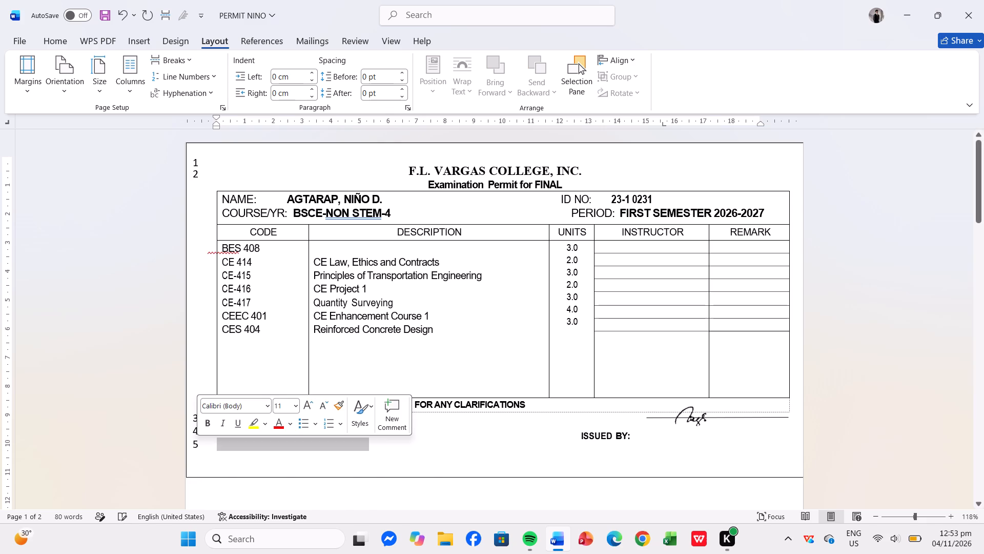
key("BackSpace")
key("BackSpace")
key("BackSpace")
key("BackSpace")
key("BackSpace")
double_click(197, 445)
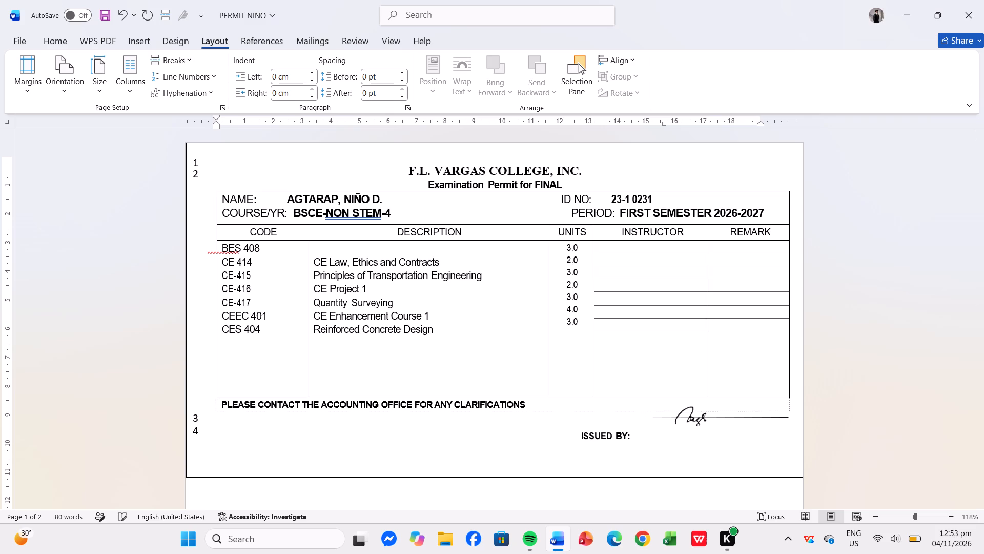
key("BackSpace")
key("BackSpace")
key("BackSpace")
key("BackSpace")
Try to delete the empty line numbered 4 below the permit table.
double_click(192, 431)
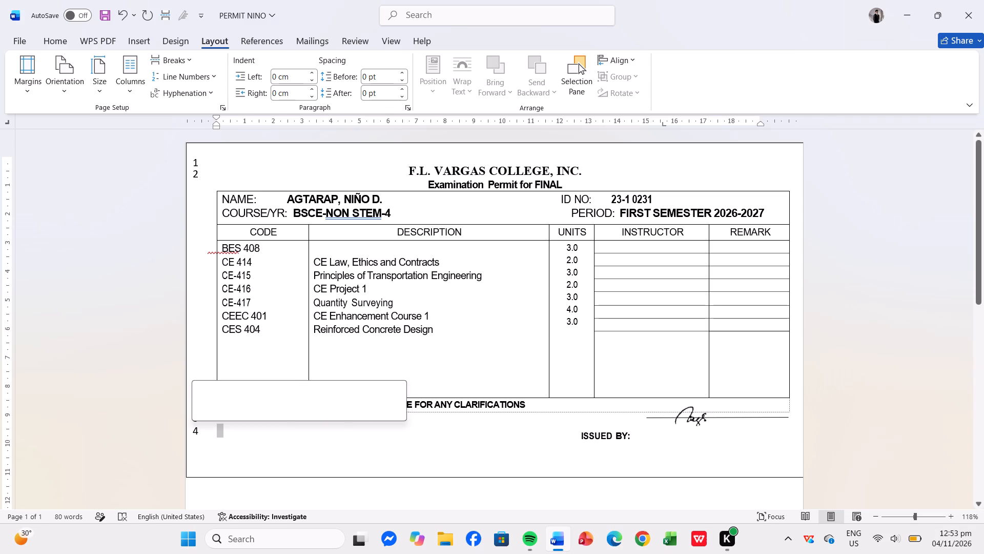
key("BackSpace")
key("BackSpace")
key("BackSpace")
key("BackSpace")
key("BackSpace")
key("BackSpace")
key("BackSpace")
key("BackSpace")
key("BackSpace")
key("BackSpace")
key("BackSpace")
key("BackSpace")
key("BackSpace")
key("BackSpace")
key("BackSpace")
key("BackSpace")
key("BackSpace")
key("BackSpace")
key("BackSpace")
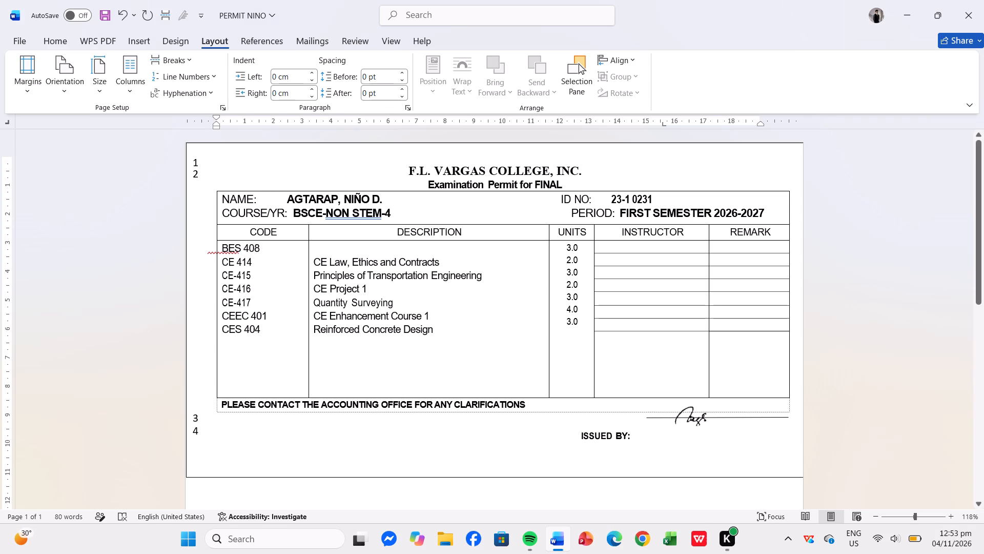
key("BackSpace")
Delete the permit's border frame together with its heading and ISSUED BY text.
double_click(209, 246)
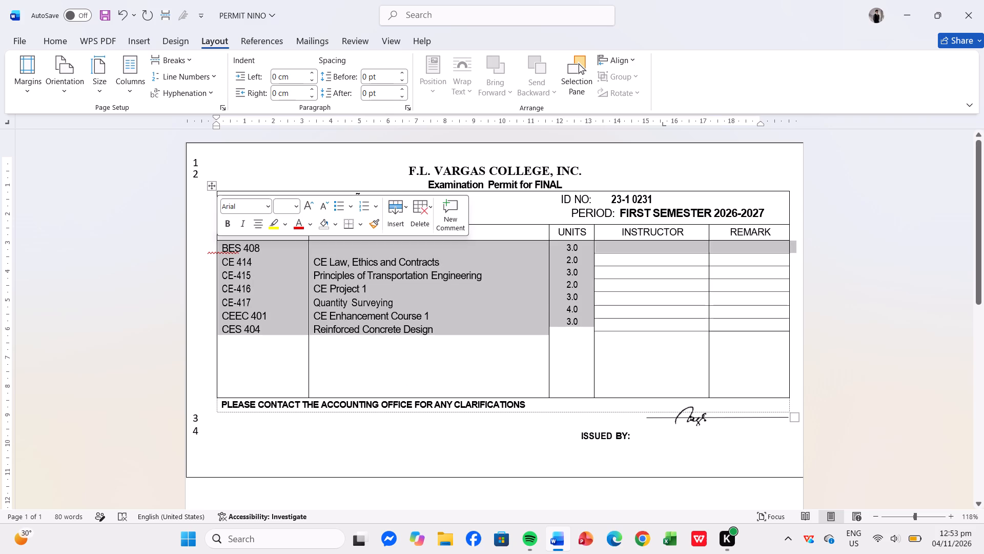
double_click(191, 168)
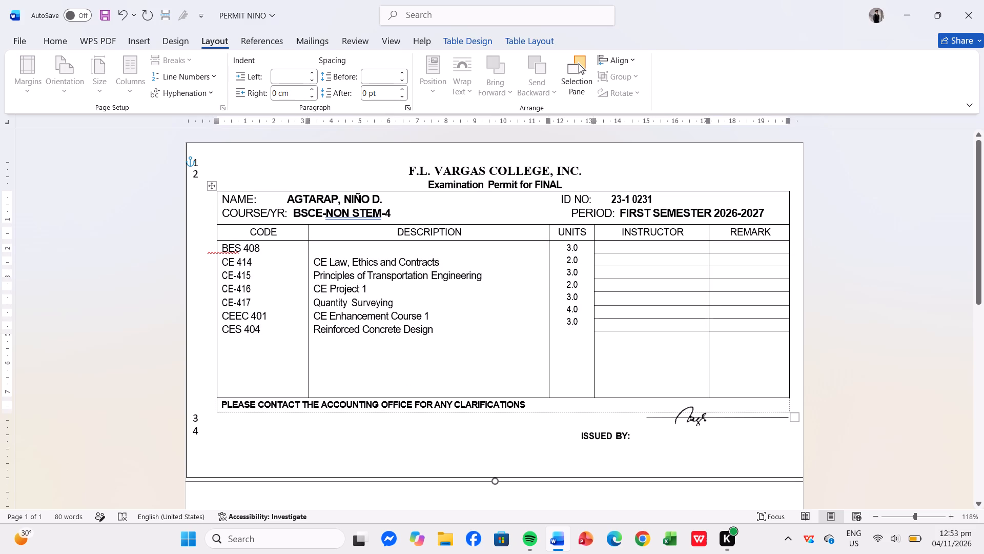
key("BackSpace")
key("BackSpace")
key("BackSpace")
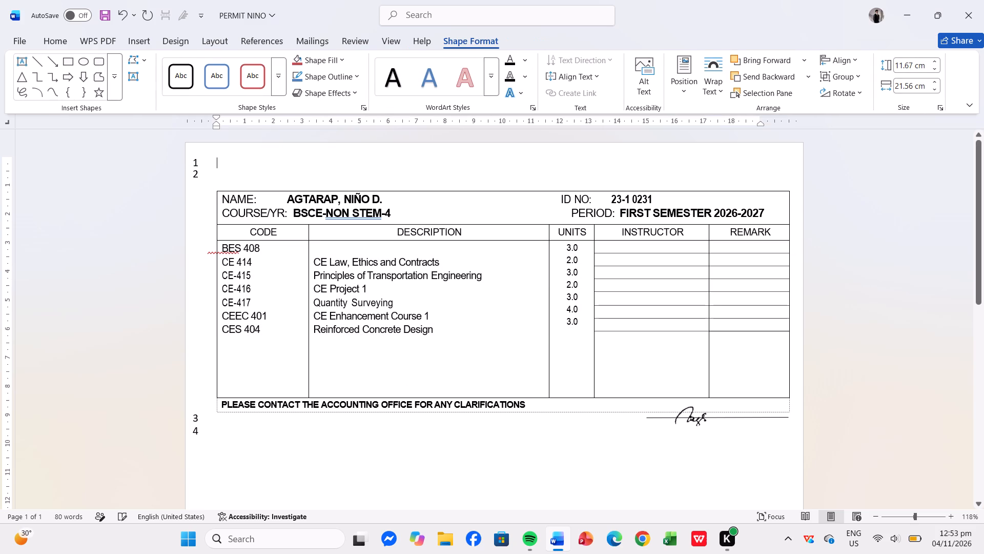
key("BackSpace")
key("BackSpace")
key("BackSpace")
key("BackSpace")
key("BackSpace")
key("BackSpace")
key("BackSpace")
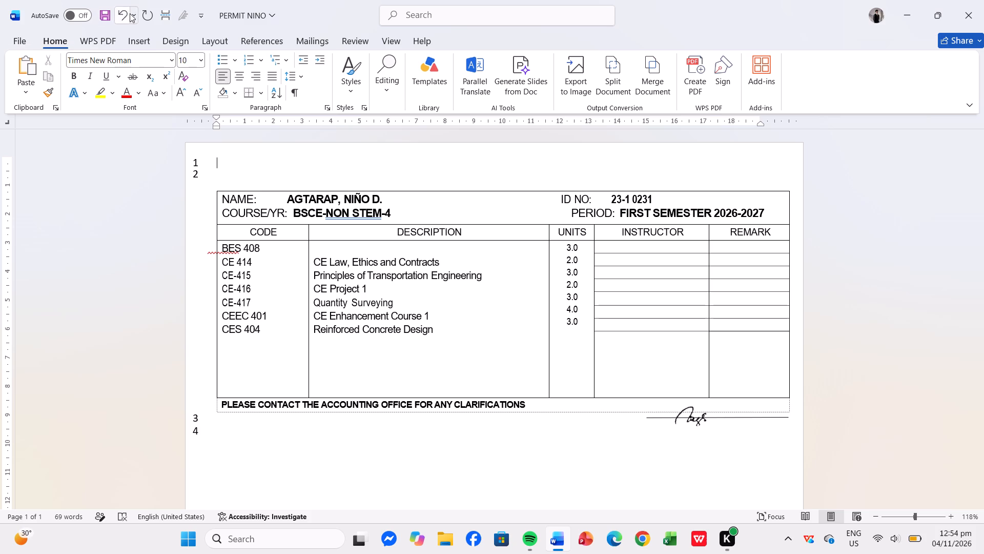
Undo the recent deletions, the table move, the indent shift and the margin changes to restore the full permit layout.
triple_click(116, 9)
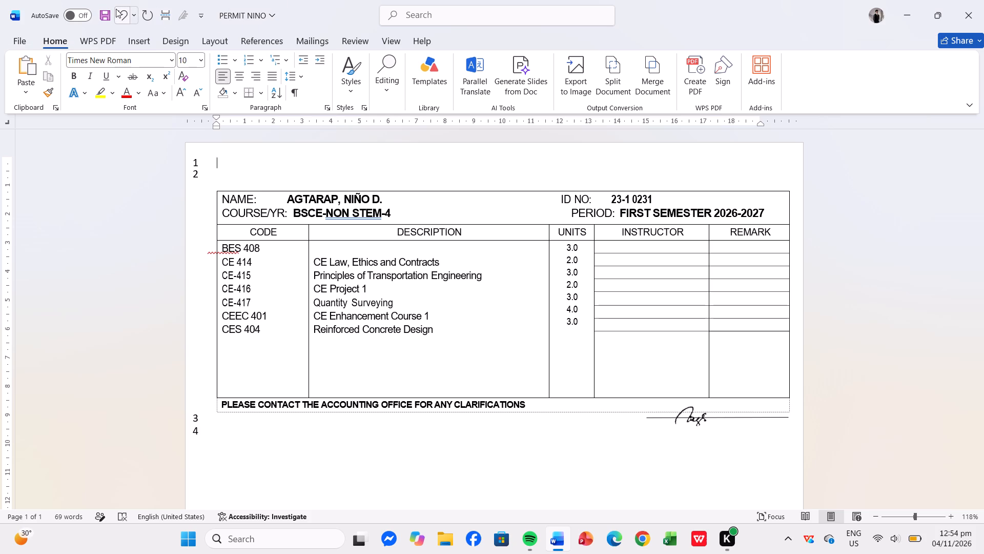
triple_click(116, 9)
triple_click(116, 9)
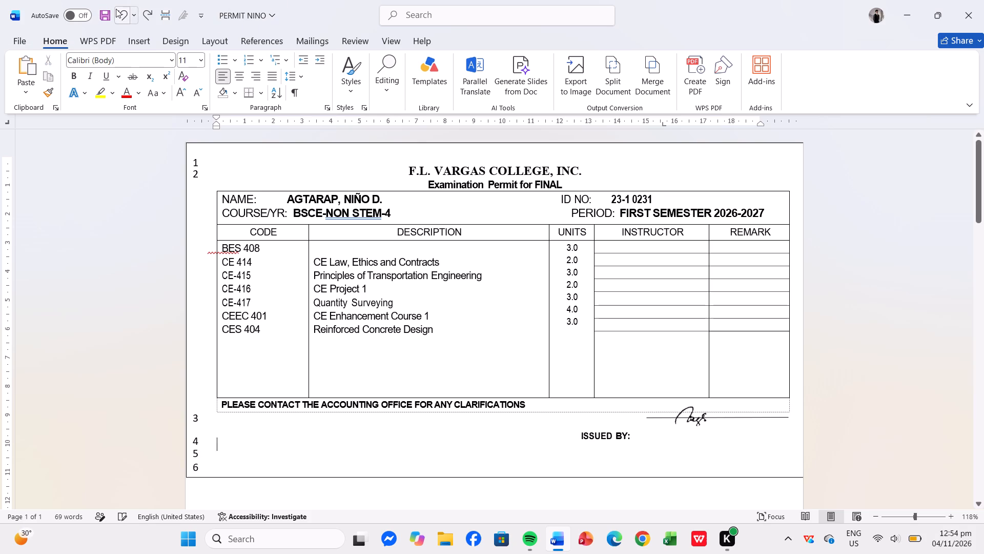
triple_click(116, 9)
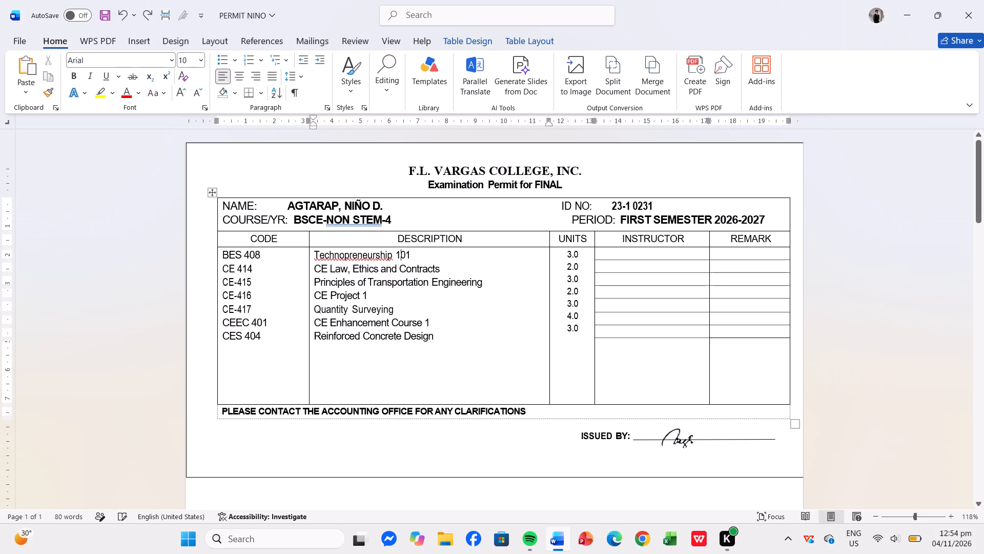
Choose the Legal paper size, 21.59 cm x 35.56 cm, for the page.
left_click(206, 41)
left_click(24, 72)
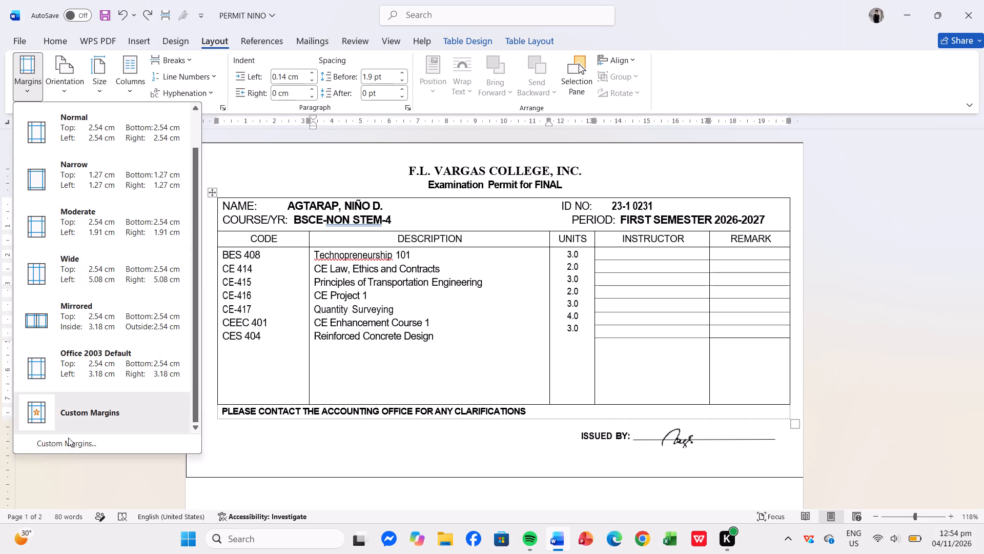
left_click(101, 85)
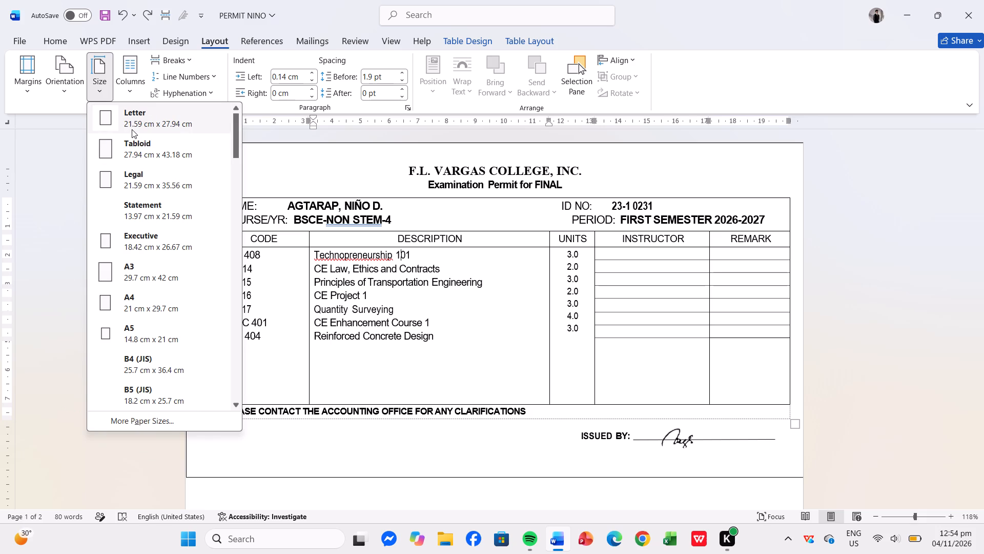
left_click(153, 170)
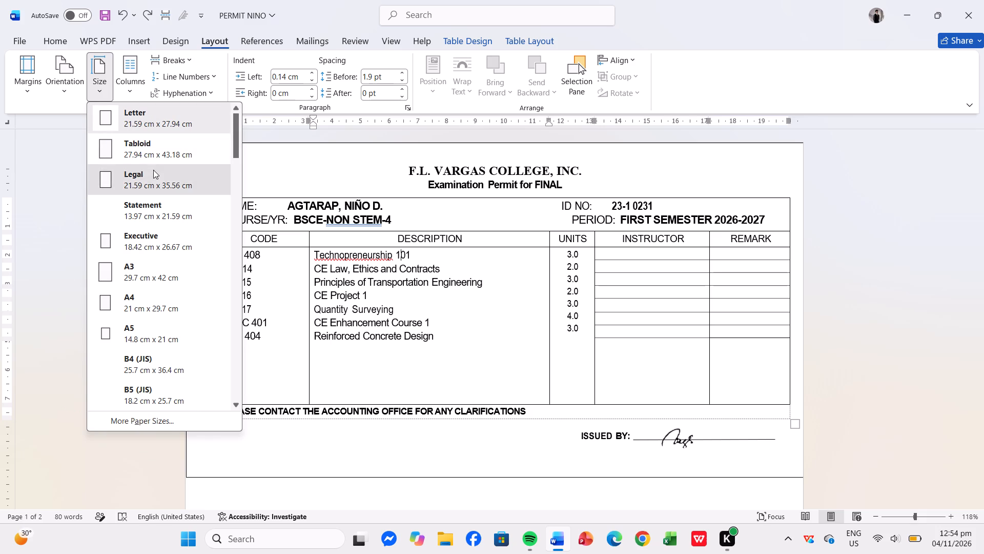
Set custom page margins of 0.5 cm at the top and 1.1 cm on the left.
left_click(29, 58)
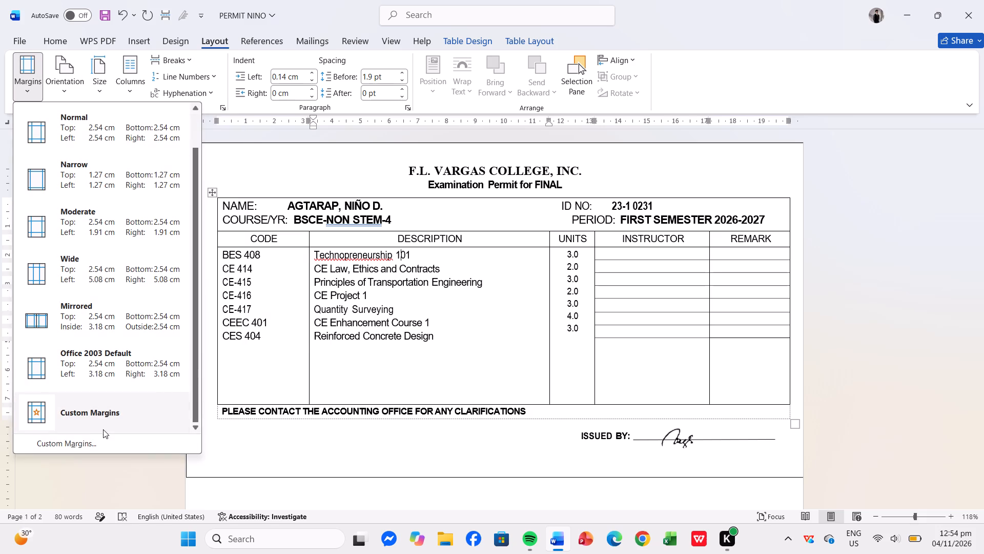
left_click(85, 437)
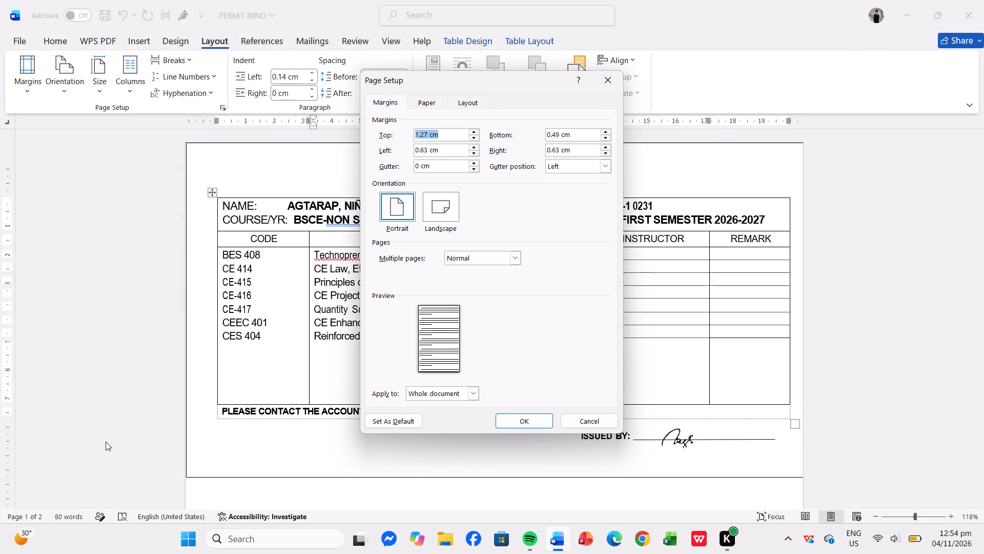
type(".5")
left_click(428, 149)
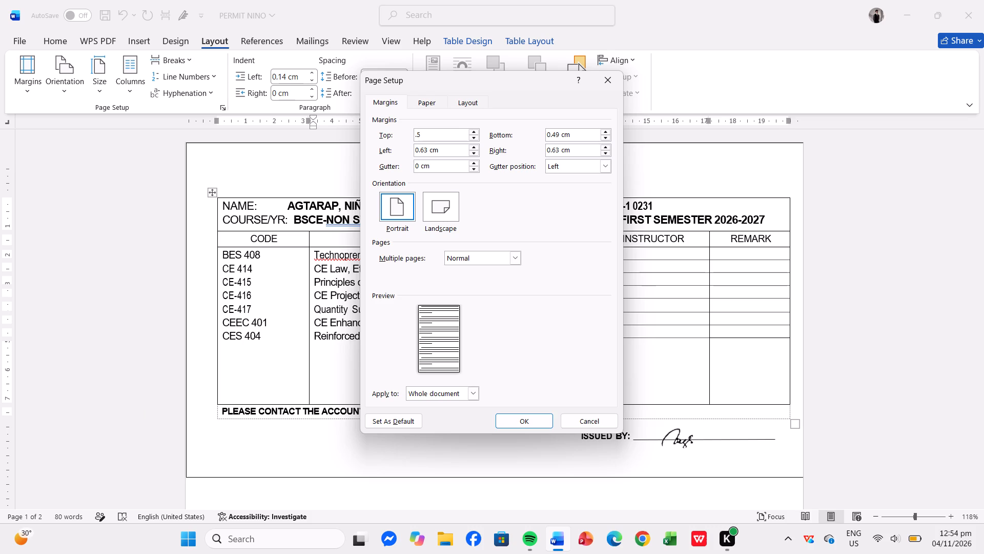
key("BackSpace")
key("BackSpace")
key("BackSpace")
key("BackSpace")
type("1.1")
Set the right page margin to 1.5 cm and save the page setup as the default.
left_click(560, 149)
key("BackSpace")
key("BackSpace")
key("BackSpace")
key("BackSpace")
type("1.5")
left_click(396, 425)
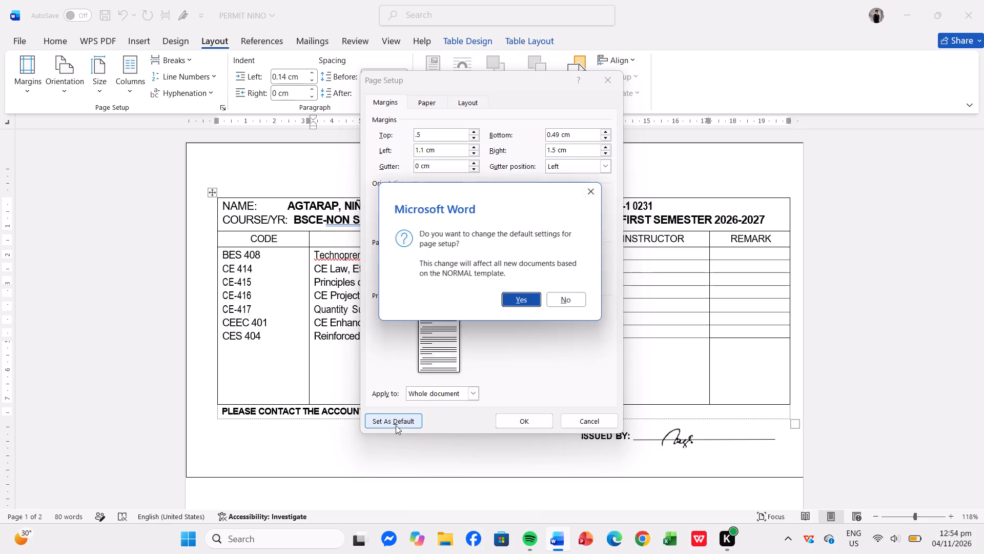
left_click(512, 307)
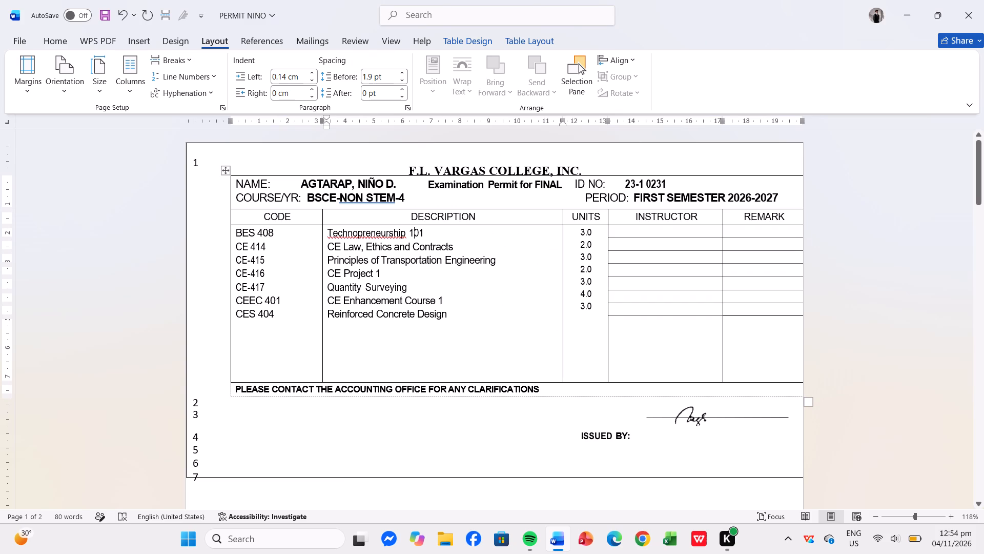
Delete the large border frame around the permit.
left_click(200, 476)
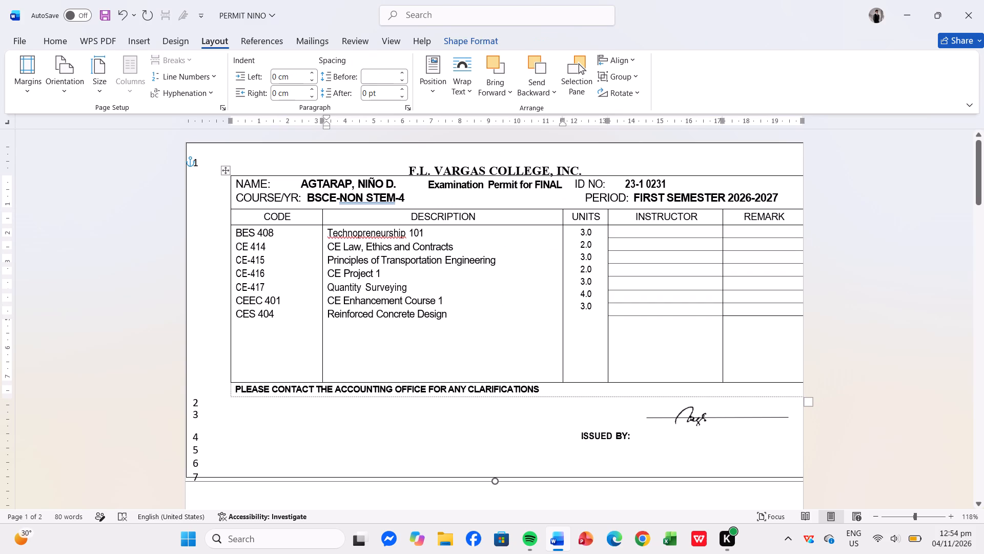
double_click(196, 477)
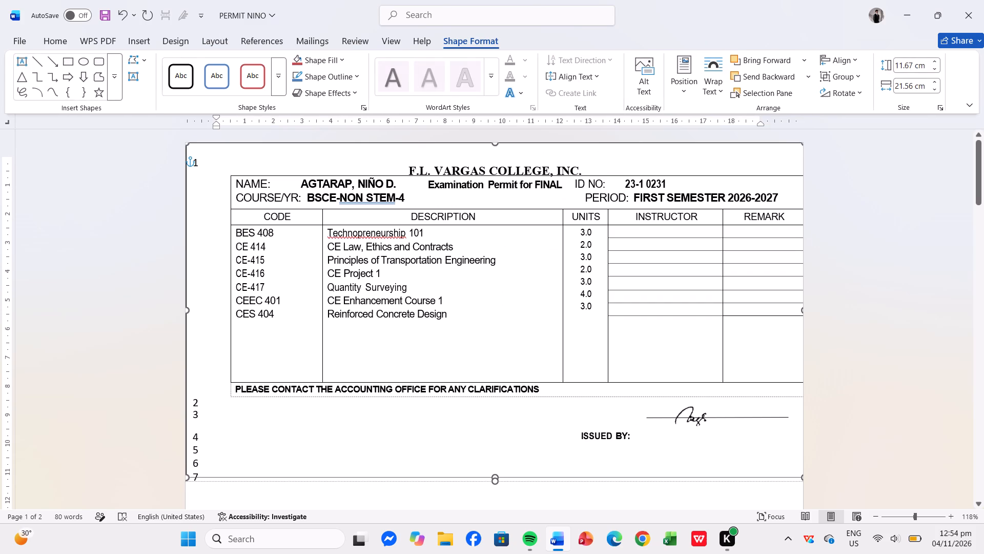
left_click(205, 478)
left_click(205, 478)
key("BackSpace")
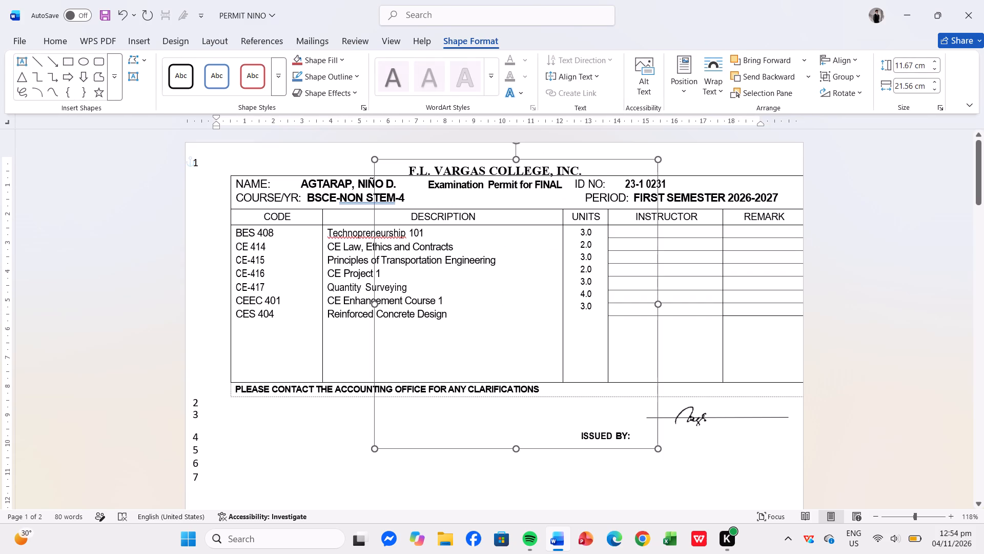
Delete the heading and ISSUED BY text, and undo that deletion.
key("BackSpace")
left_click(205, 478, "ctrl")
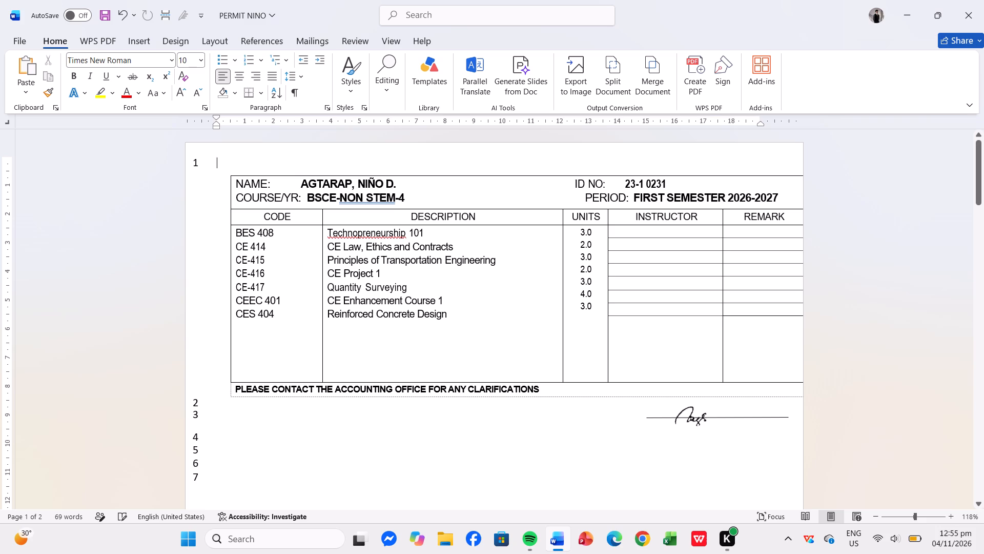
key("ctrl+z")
Delete the surplus blank lines numbered 3 to 7 below the permit table.
left_click(201, 438)
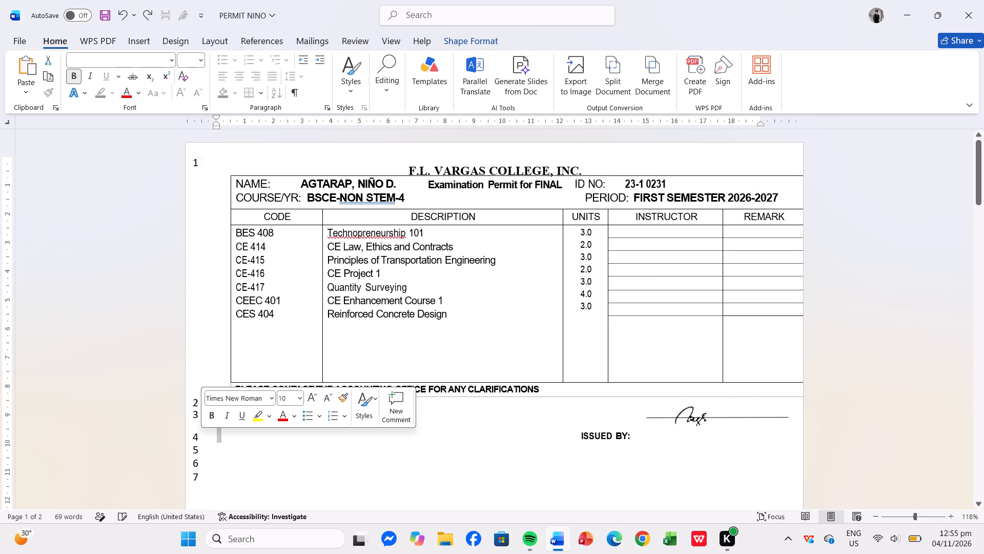
key("BackSpace")
key("BackSpace")
key("BackSpace")
key("BackSpace")
key("BackSpace")
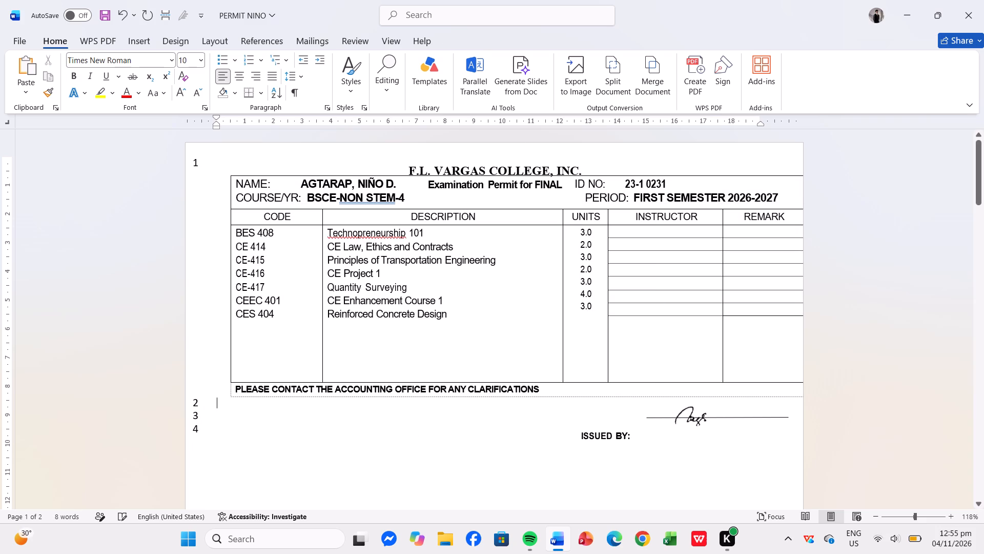
left_click(202, 440)
key("BackSpace")
key("BackSpace")
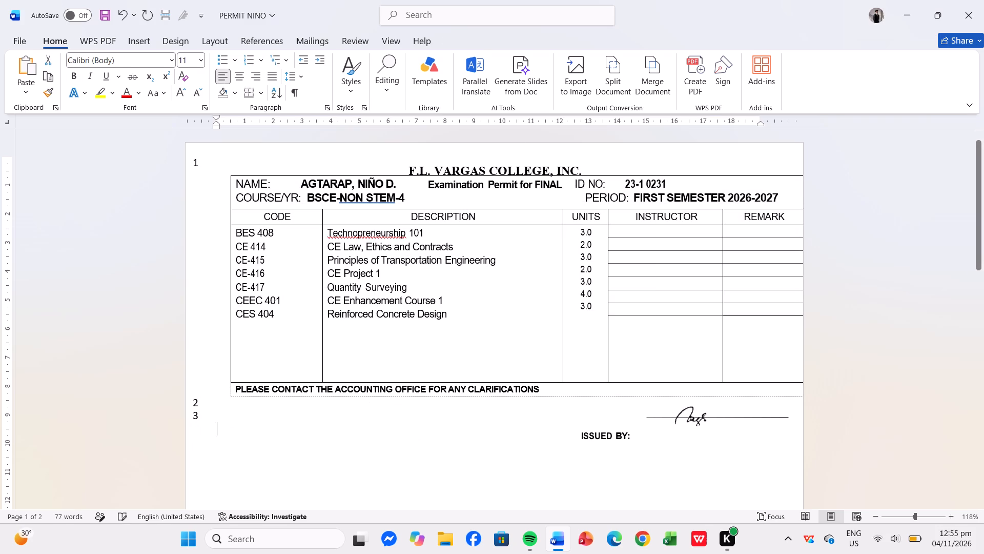
key("BackSpace")
key("BackSpace")
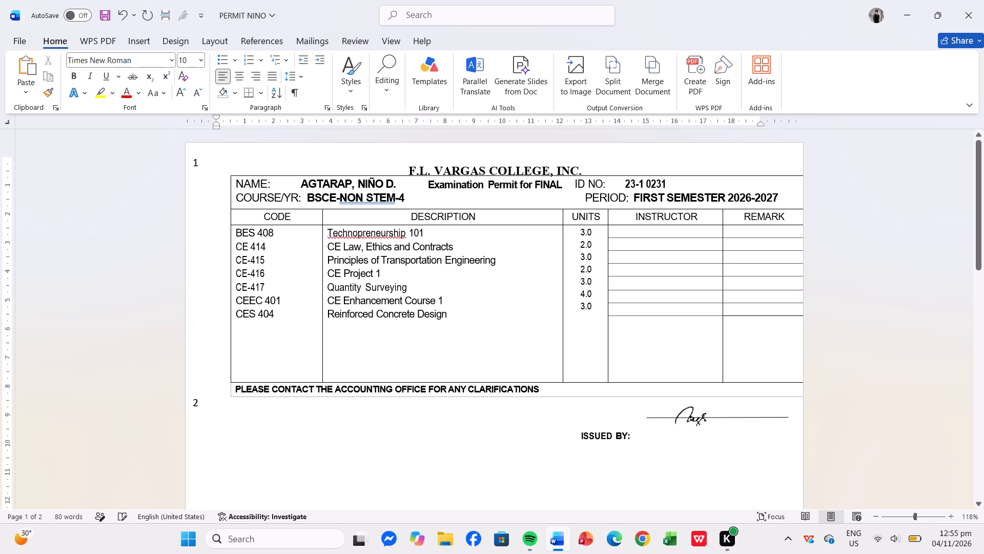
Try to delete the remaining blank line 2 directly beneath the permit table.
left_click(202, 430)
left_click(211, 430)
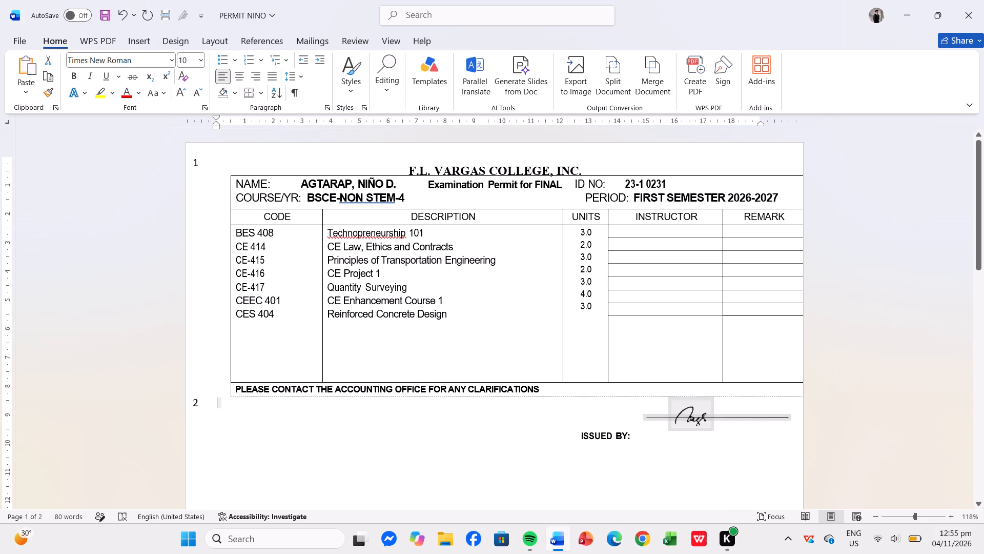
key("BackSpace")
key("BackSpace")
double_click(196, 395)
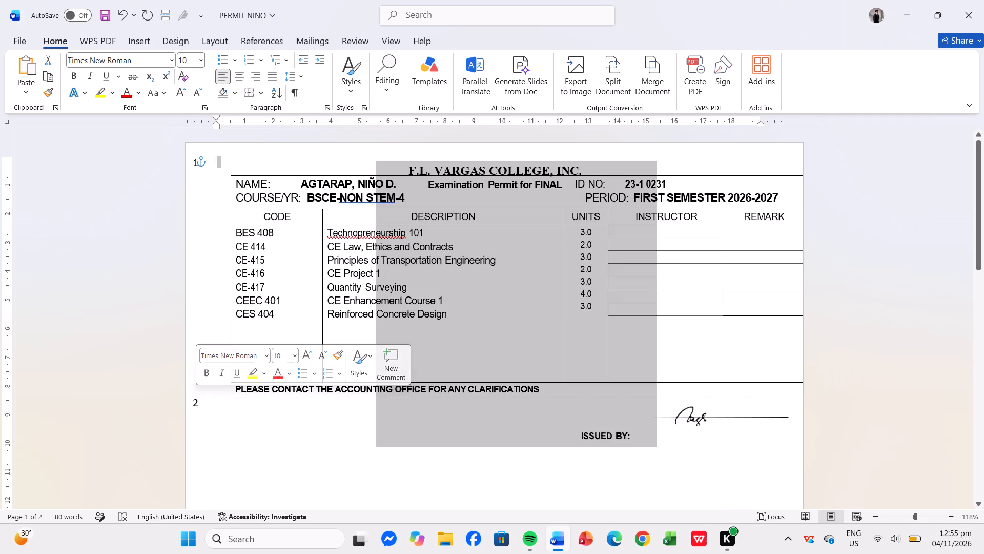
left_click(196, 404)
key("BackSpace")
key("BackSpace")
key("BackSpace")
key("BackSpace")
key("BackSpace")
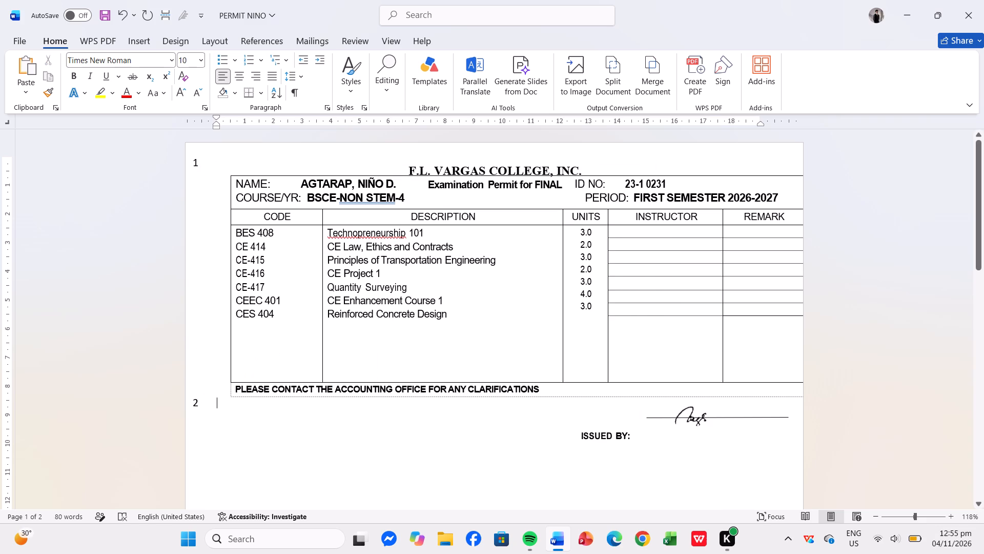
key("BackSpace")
Delete the college heading, the examination permit title and the ISSUED BY text anchored to line 1.
left_click(208, 162)
key("BackSpace")
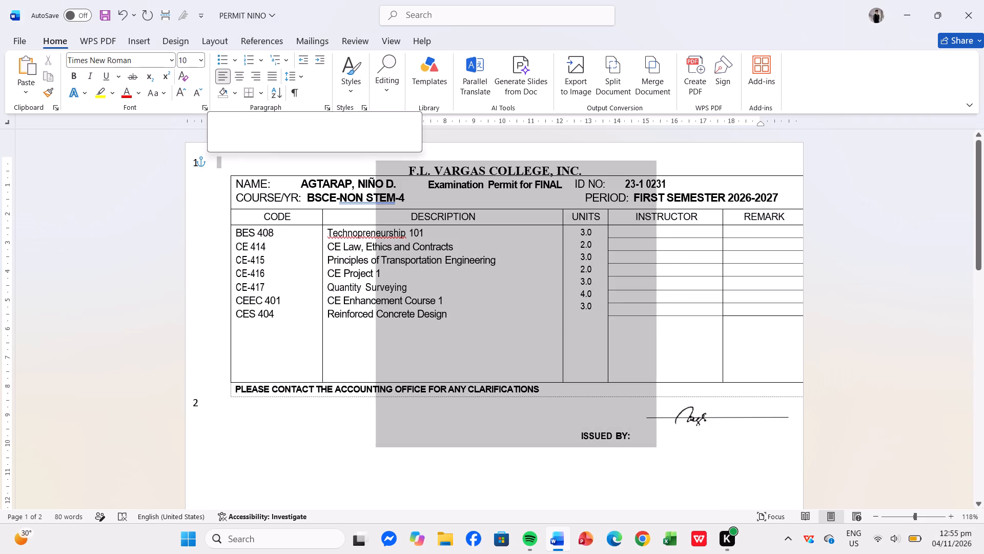
key("BackSpace")
key("BackSpace")
key("BackSpace")
key("BackSpace")
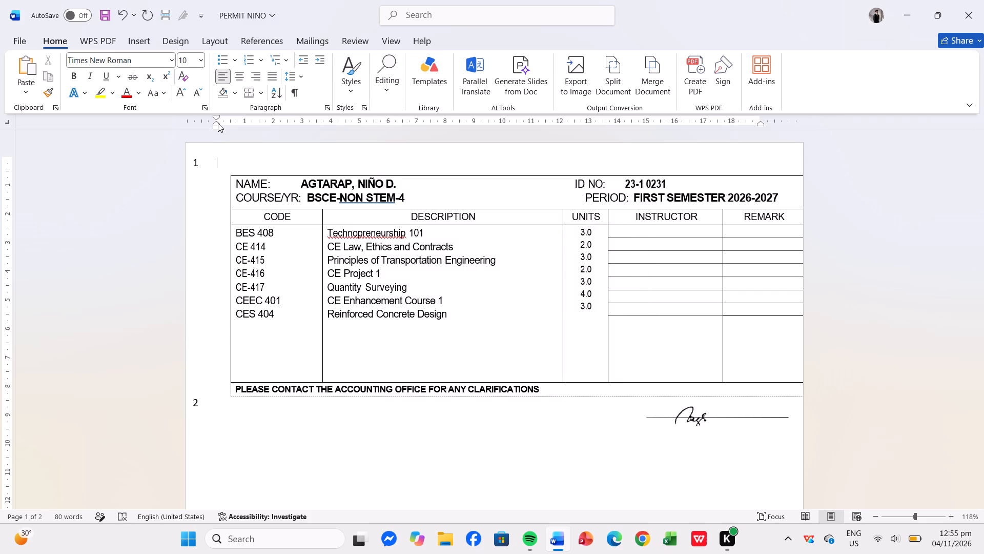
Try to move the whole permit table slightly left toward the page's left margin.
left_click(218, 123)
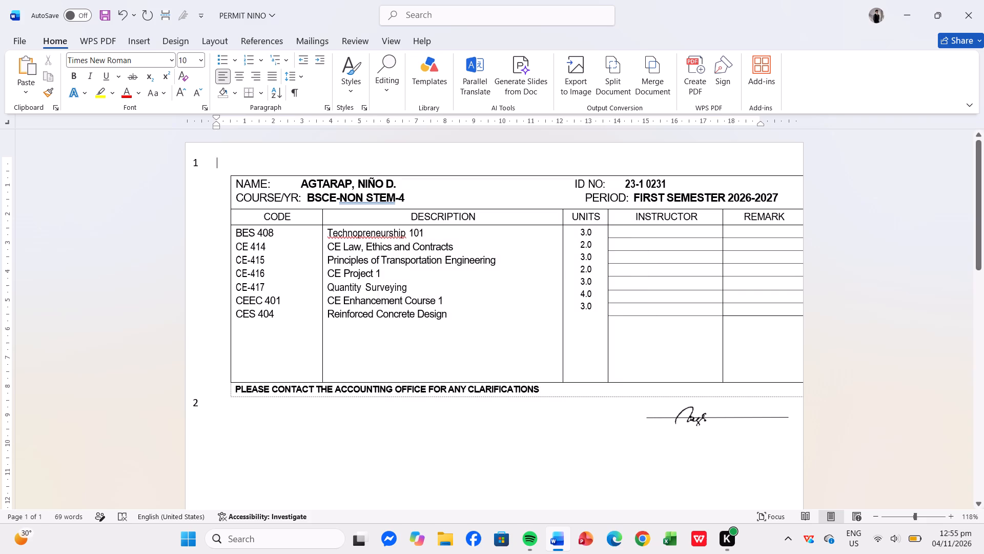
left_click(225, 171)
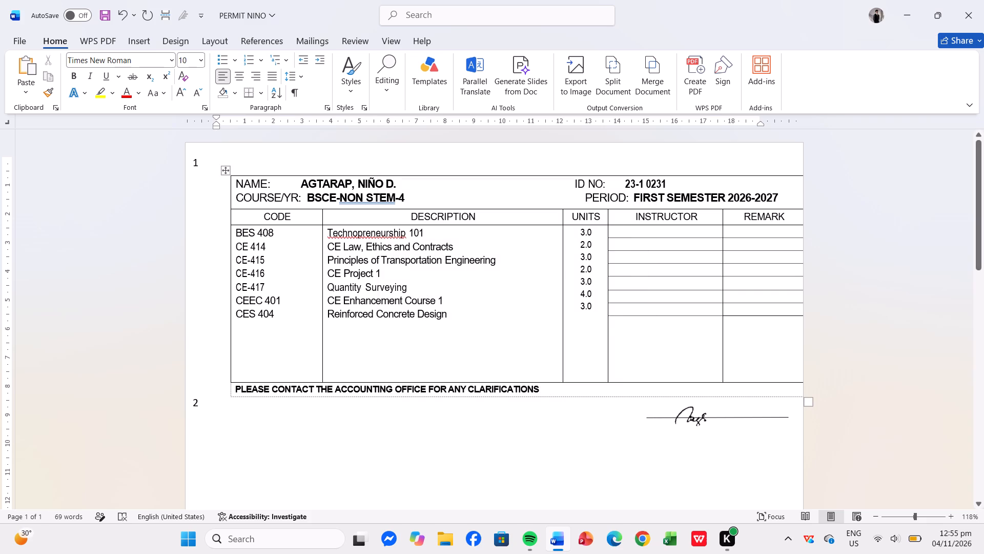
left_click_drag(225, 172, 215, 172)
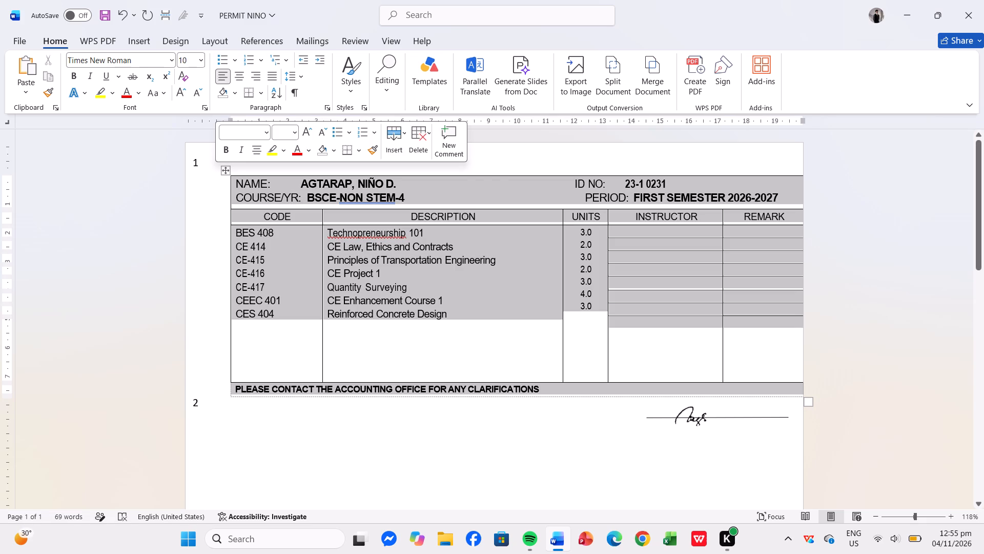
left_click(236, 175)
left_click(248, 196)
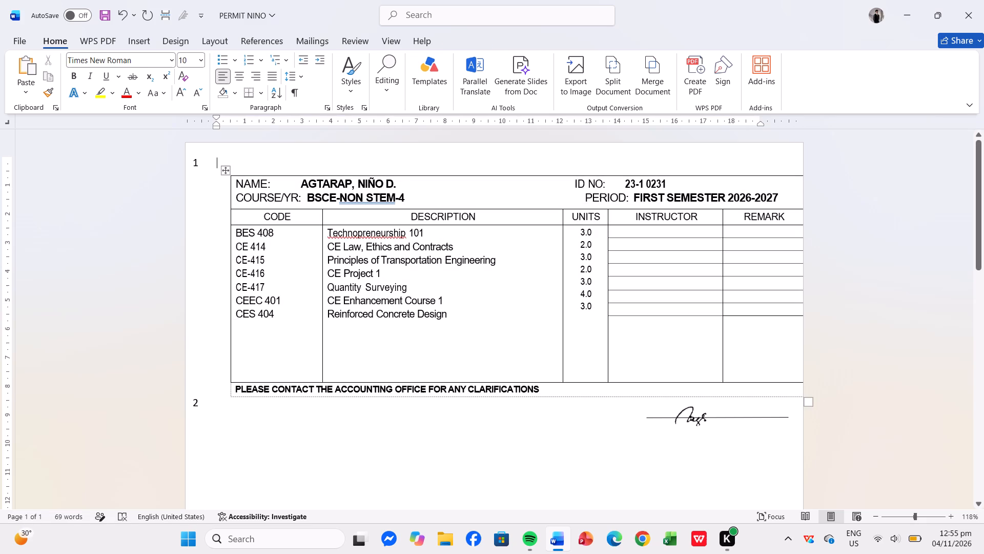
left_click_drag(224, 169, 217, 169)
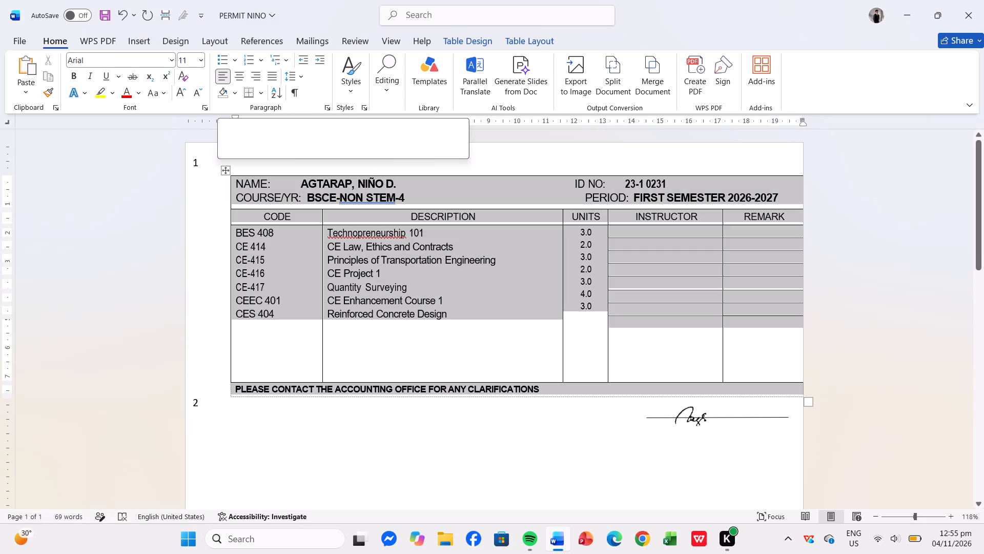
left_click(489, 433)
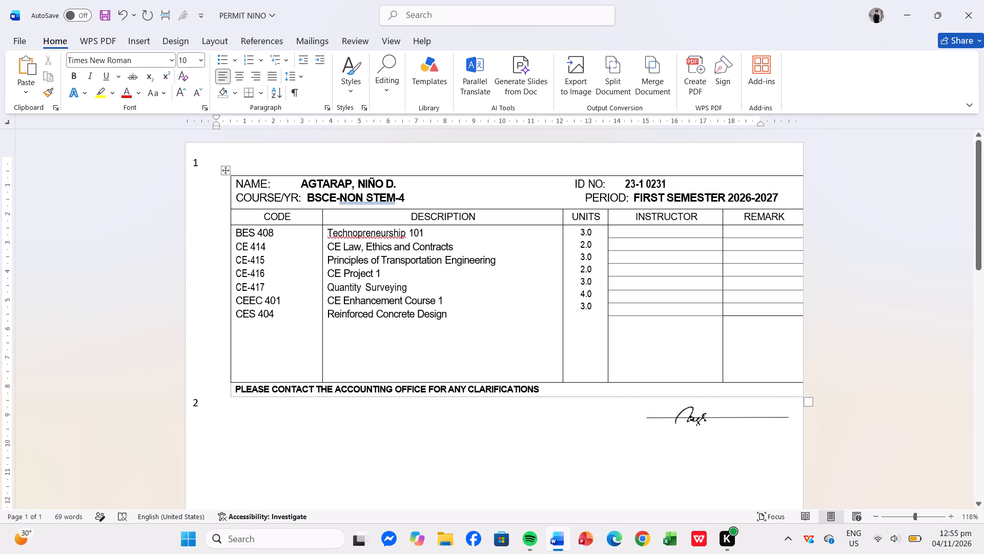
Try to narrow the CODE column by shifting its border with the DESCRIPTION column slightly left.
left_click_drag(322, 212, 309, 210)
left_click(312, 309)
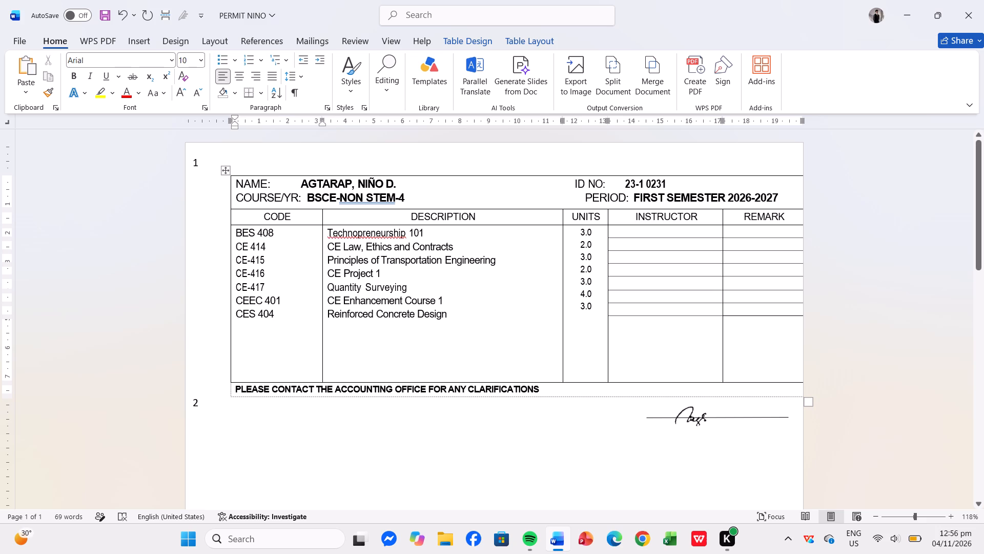
Switch to Excel and create a blank workbook in a maximized window.
left_click(668, 537)
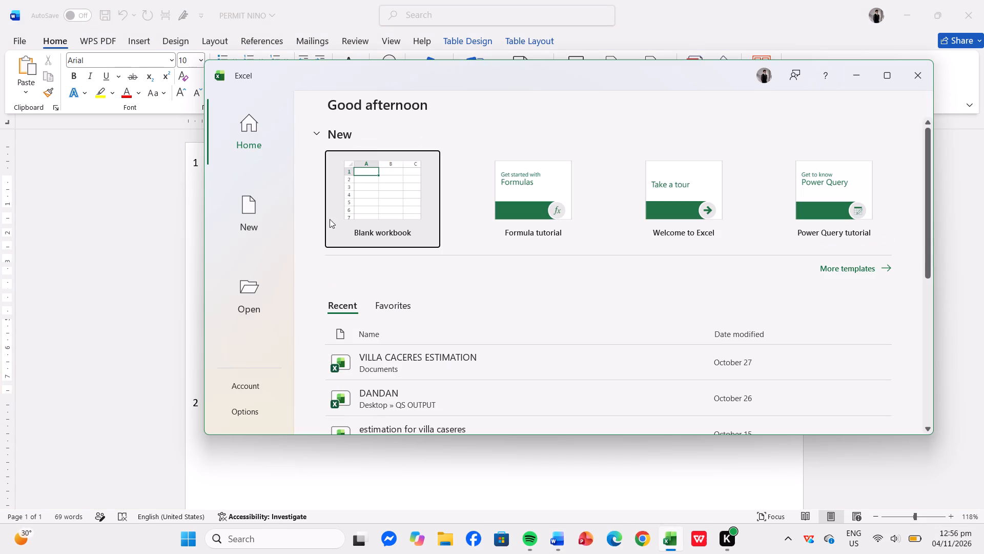
left_click(361, 205)
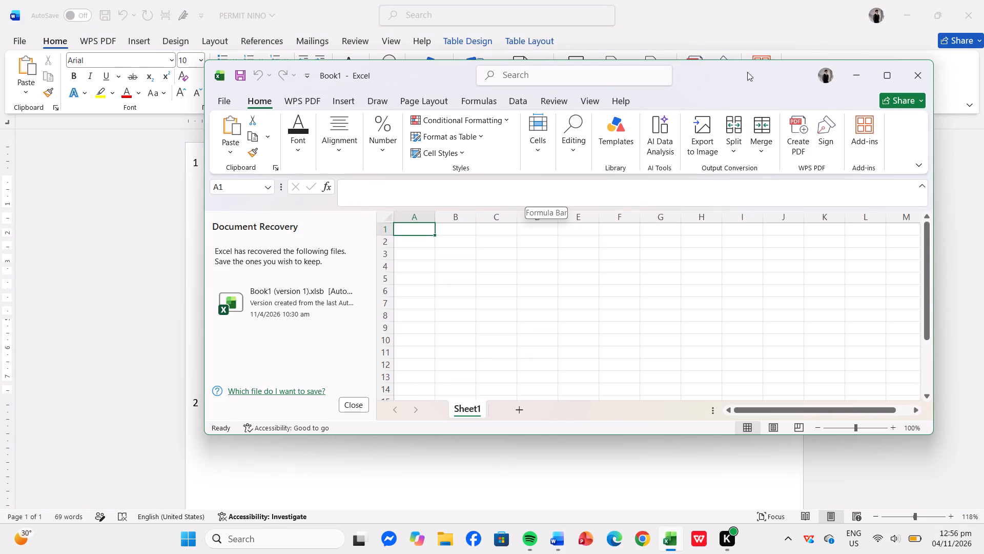
left_click(894, 70)
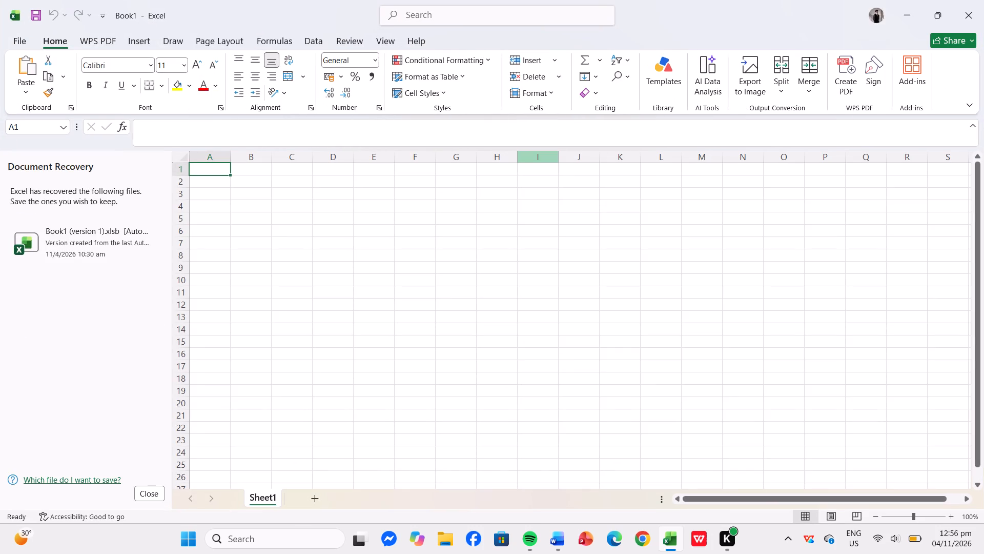
Set the width of column A to 31.
left_click(230, 158)
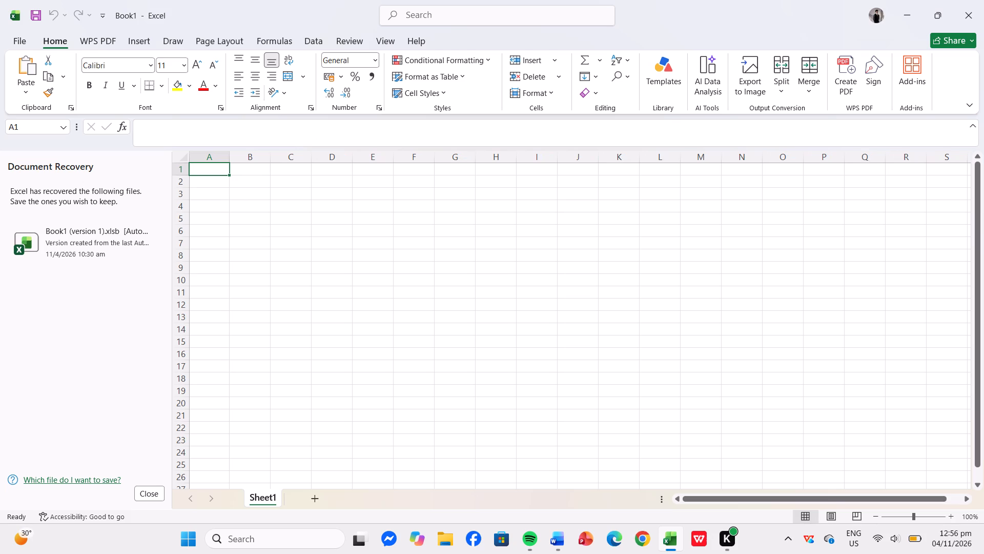
right_click(217, 155)
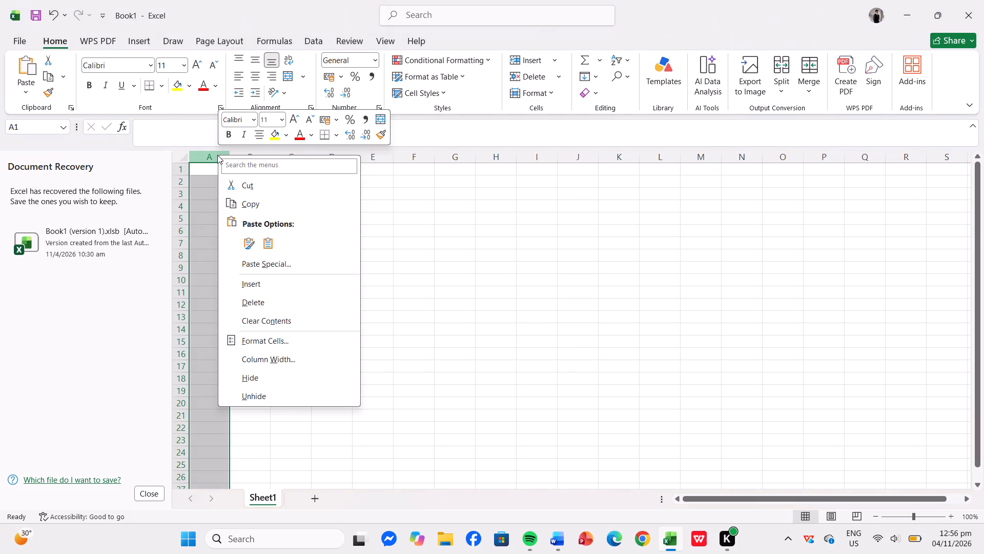
left_click(279, 357)
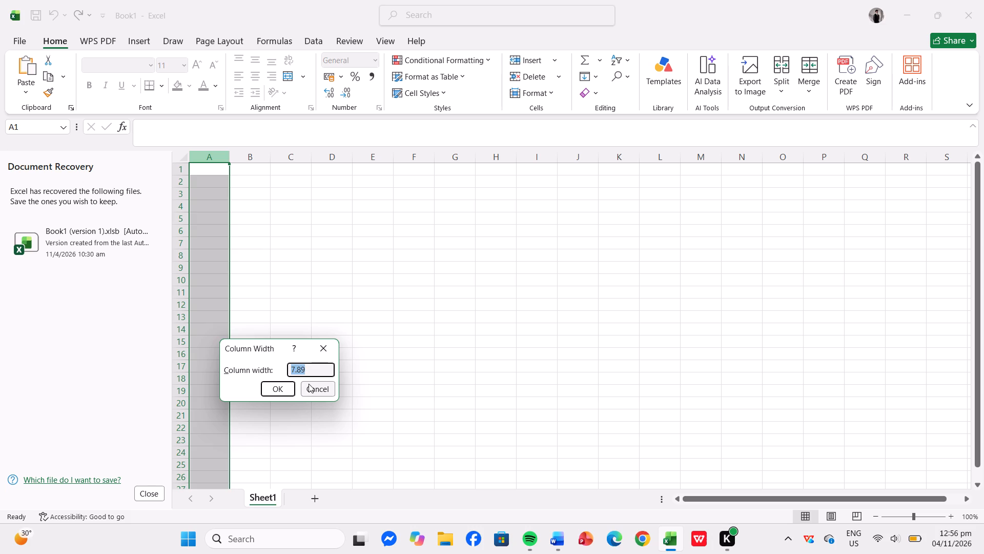
type("31")
key("Return")
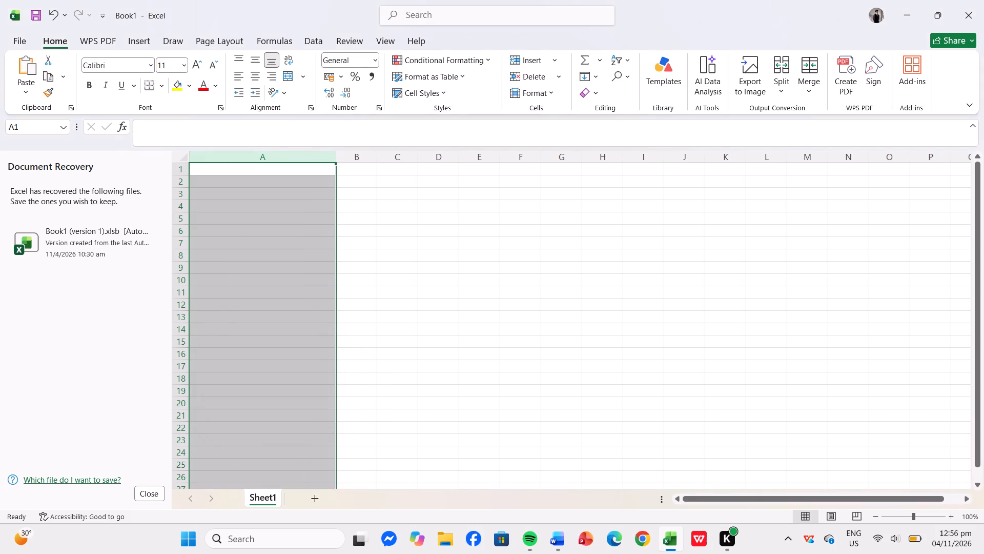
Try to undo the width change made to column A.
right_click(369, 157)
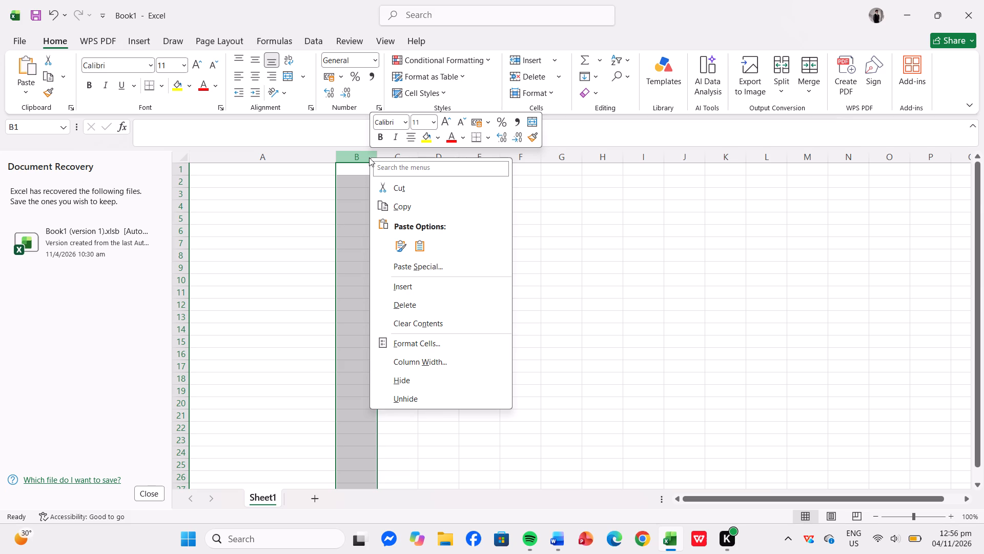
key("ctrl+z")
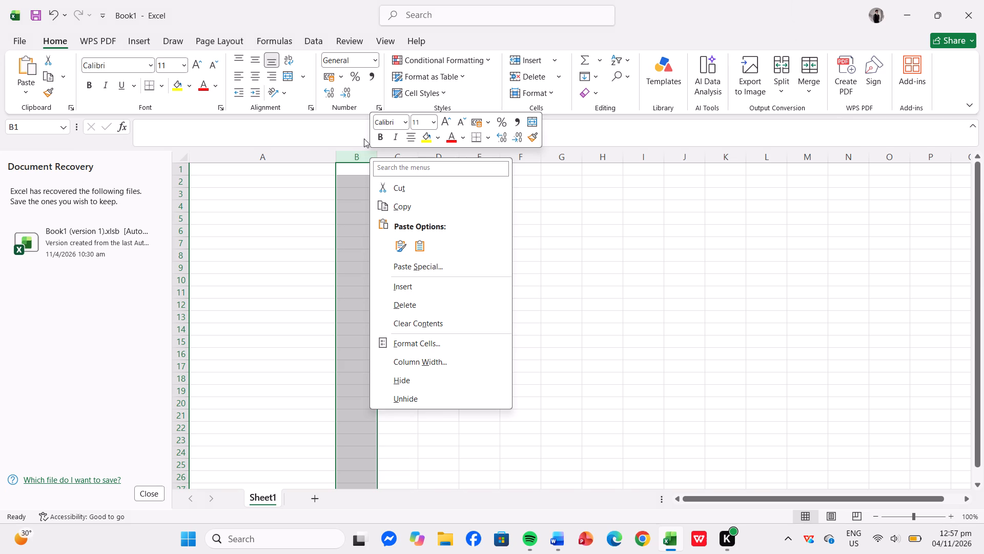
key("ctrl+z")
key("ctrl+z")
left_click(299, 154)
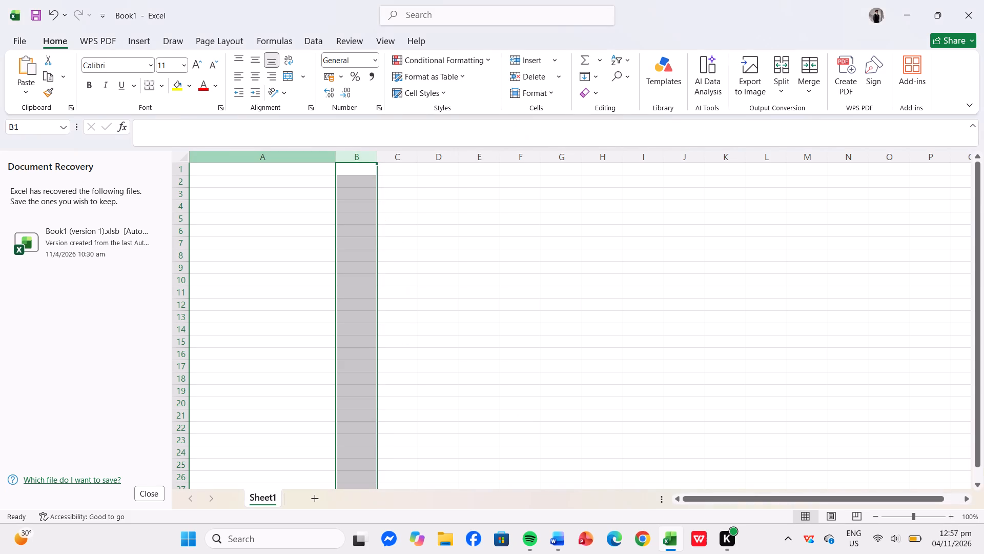
Switch to Chrome, use the Niño profile, and search Google for "size width of excrell".
left_click(637, 539)
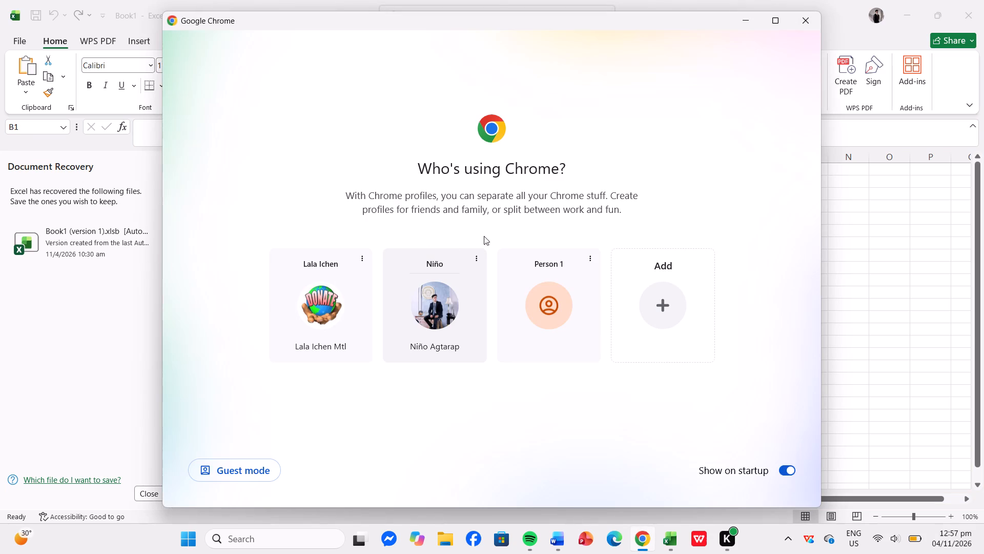
left_click(454, 298)
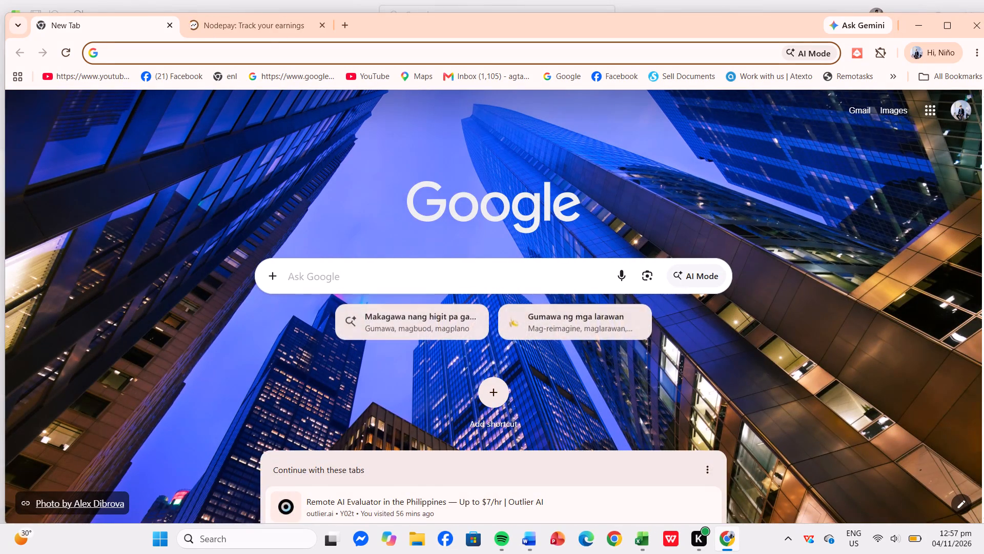
left_click(357, 262)
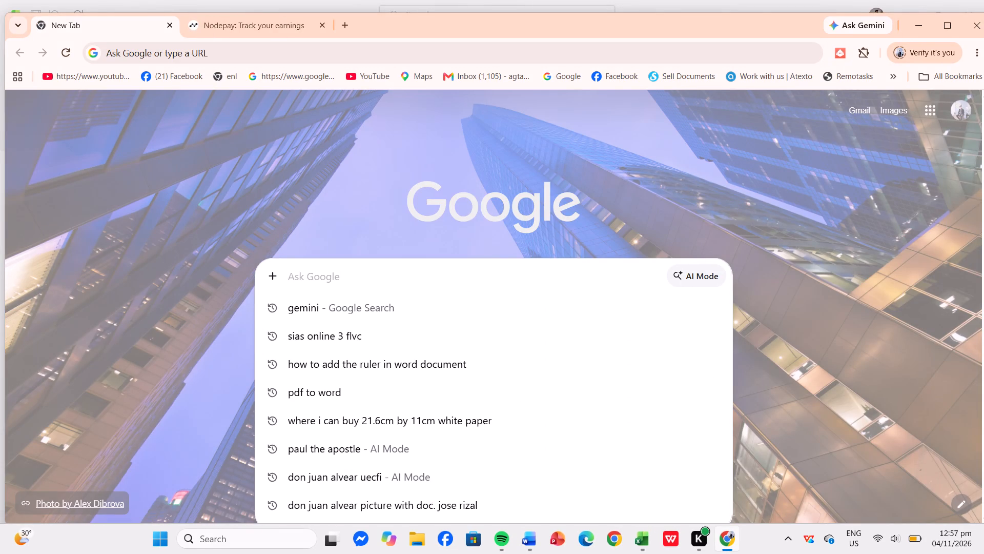
key("s")
key("i")
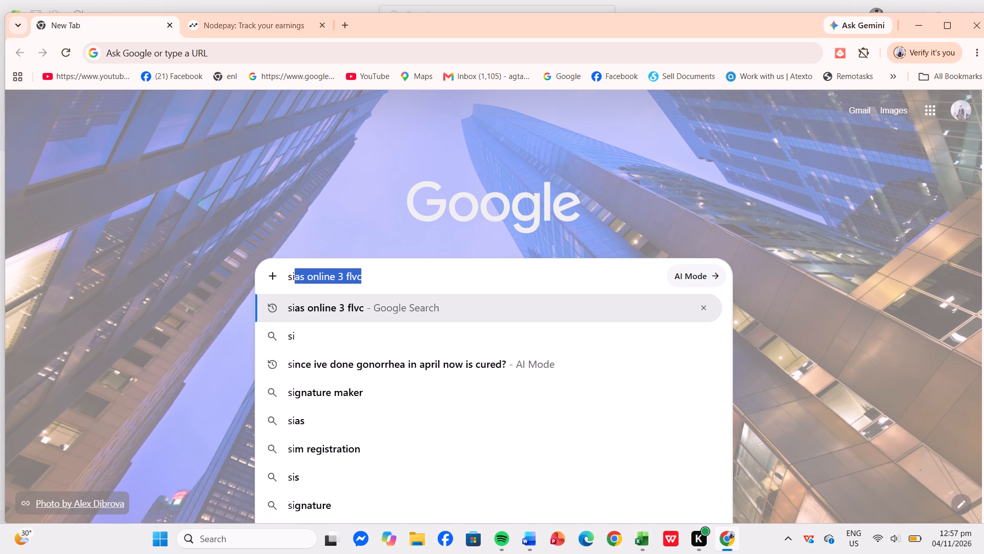
type("ze")
key("space")
type("width of")
key("space")
type("excrell")
key("Return")
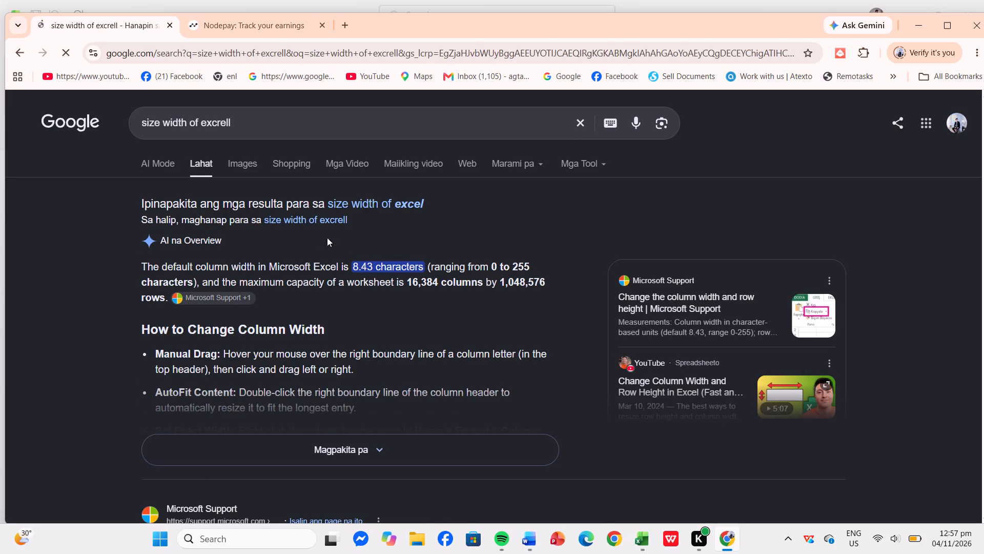
Expand the AI overview and examine how Excel column widths are defined and changed.
left_click(382, 444)
scroll(314, 332, "down", 1)
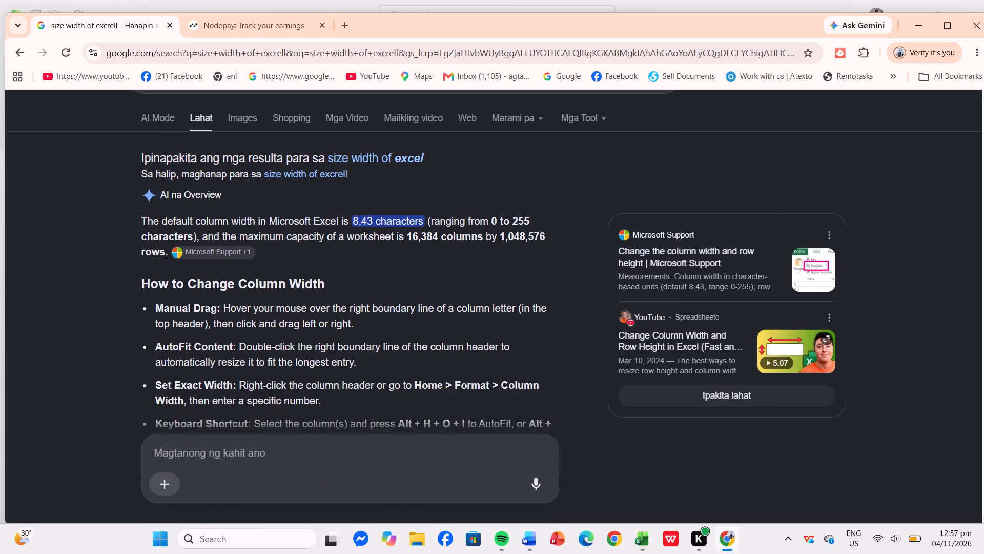
scroll(314, 332, "down", 4)
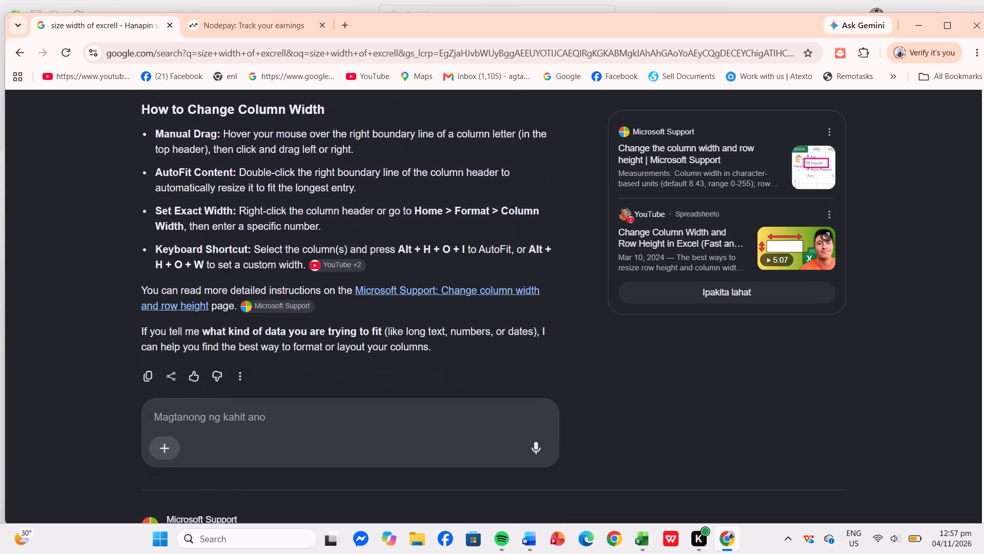
scroll(314, 332, "down", 1)
scroll(300, 321, "up", 9)
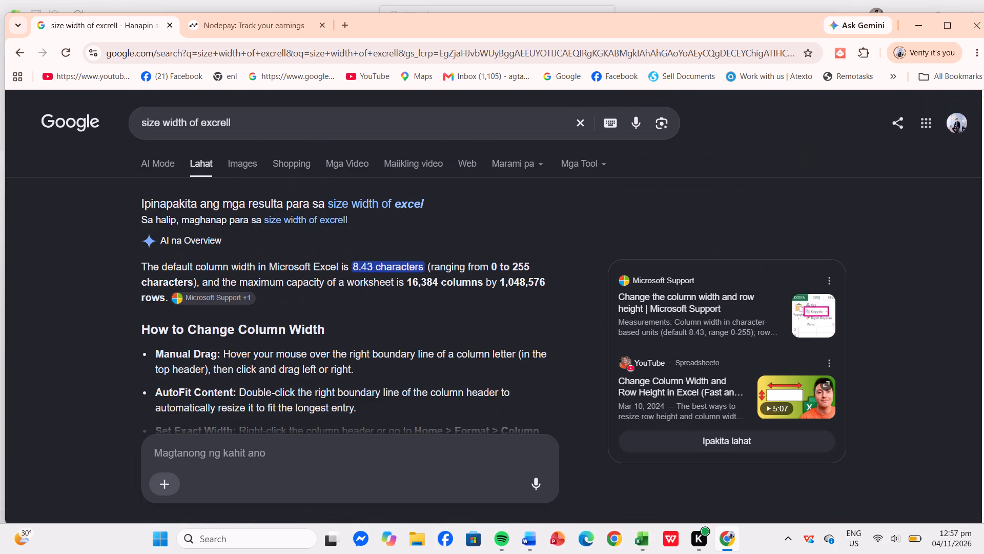
Refine the Google search to "size width of excrell what are the unit".
left_click(304, 125)
key("space")
type("what are the unit")
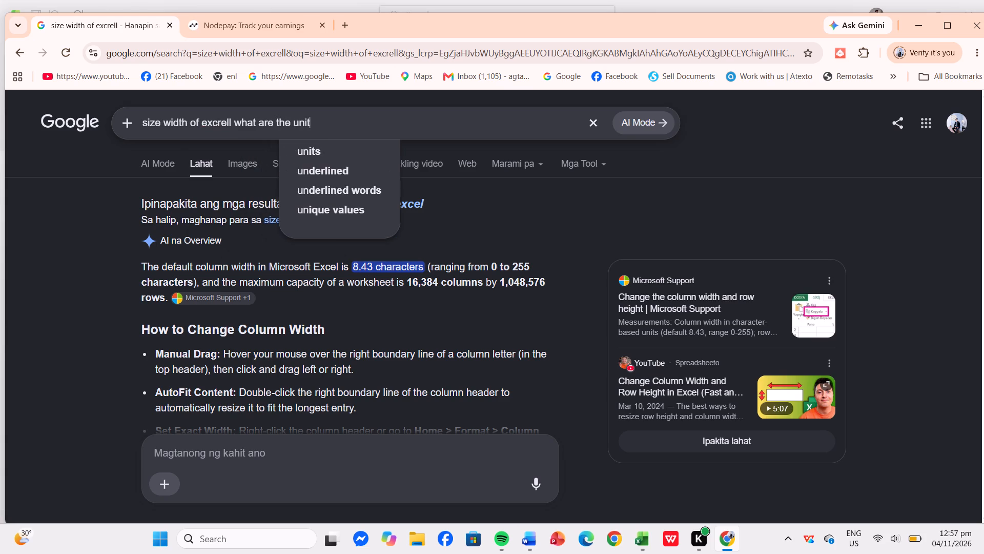
key("Return")
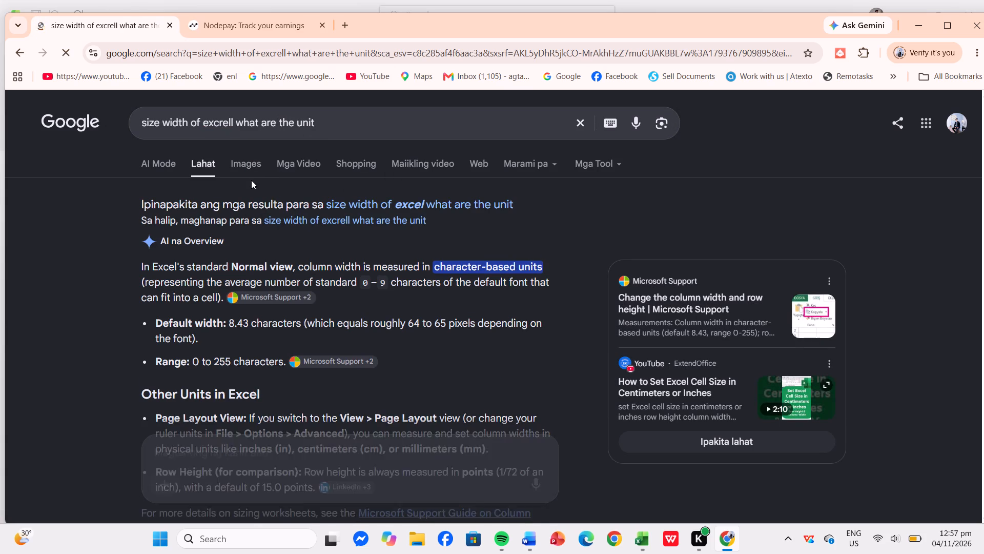
Extend the Google search to "size width of excrell what are the unit is it mm".
left_click(358, 137)
key("space")
type("t")
key("BackSpace")
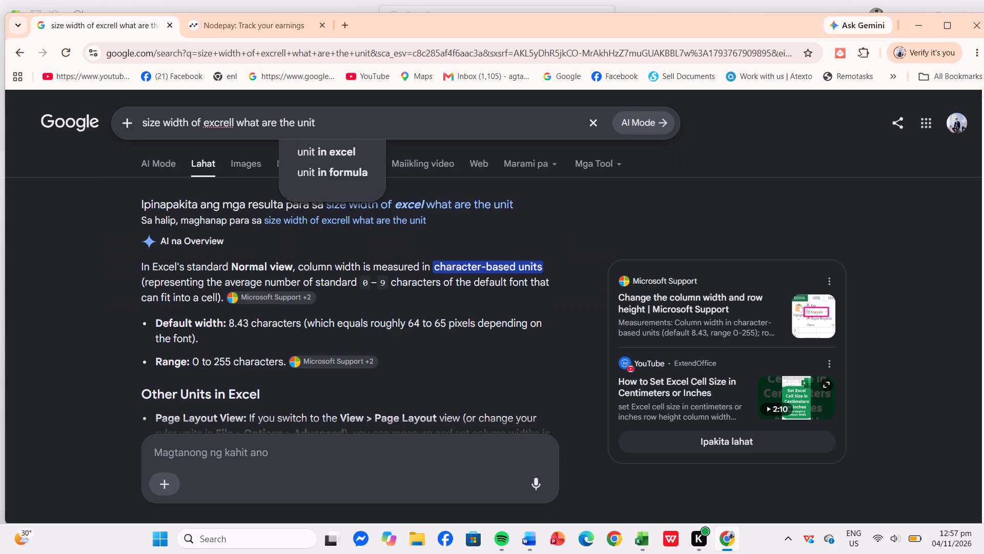
type("it is")
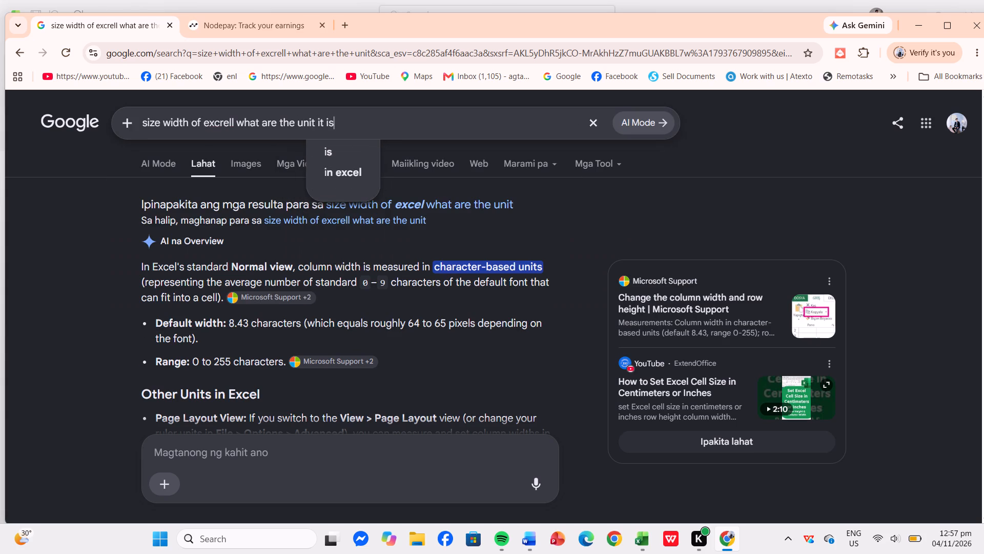
key("space")
key("BackSpace")
key("BackSpace")
key("BackSpace")
key("BackSpace")
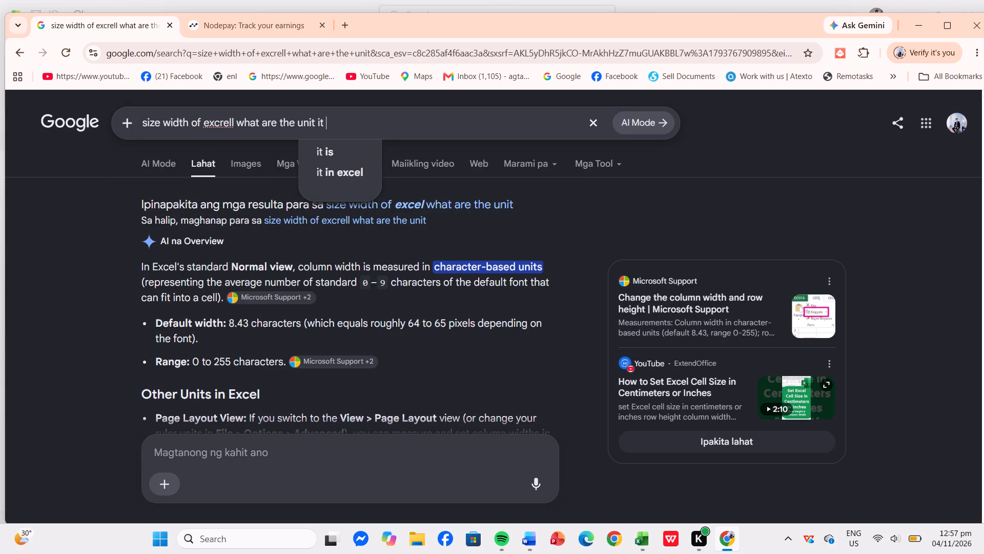
key("BackSpace")
type("s ir")
key("BackSpace")
type("t")
key("space")
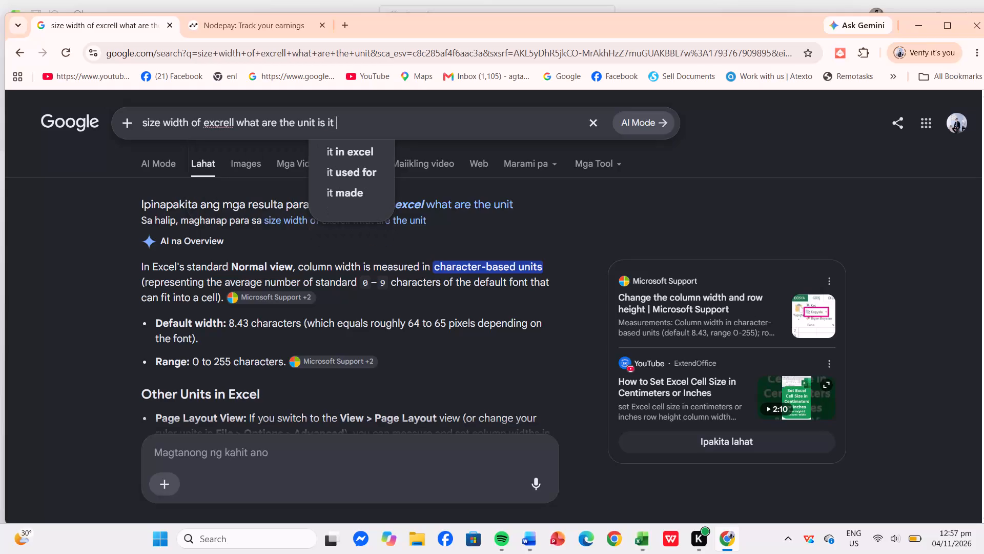
type("mm")
key("Return")
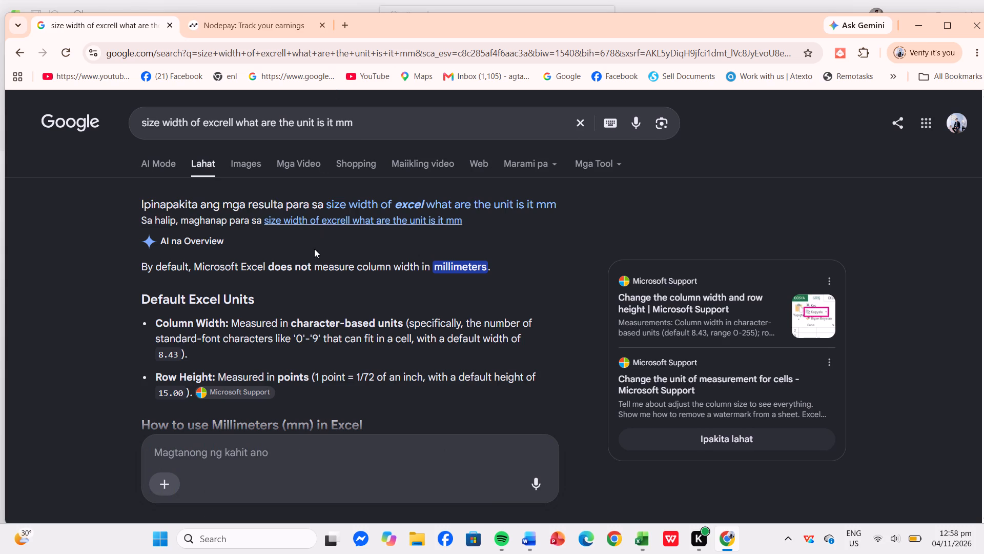
Examine the AI overview on Excel's default measurement units and how to use millimetres.
scroll(314, 249, "down", 4)
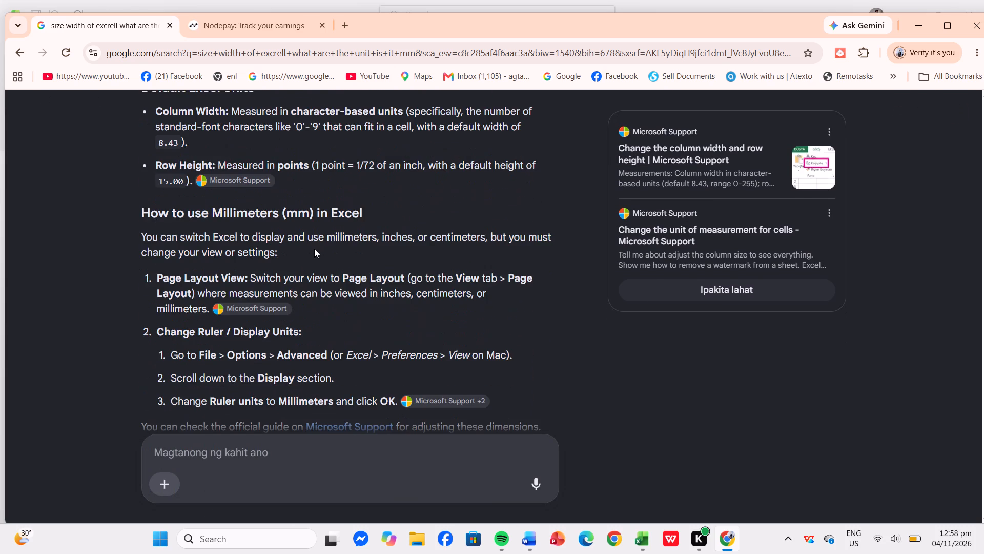
scroll(314, 249, "down", 3)
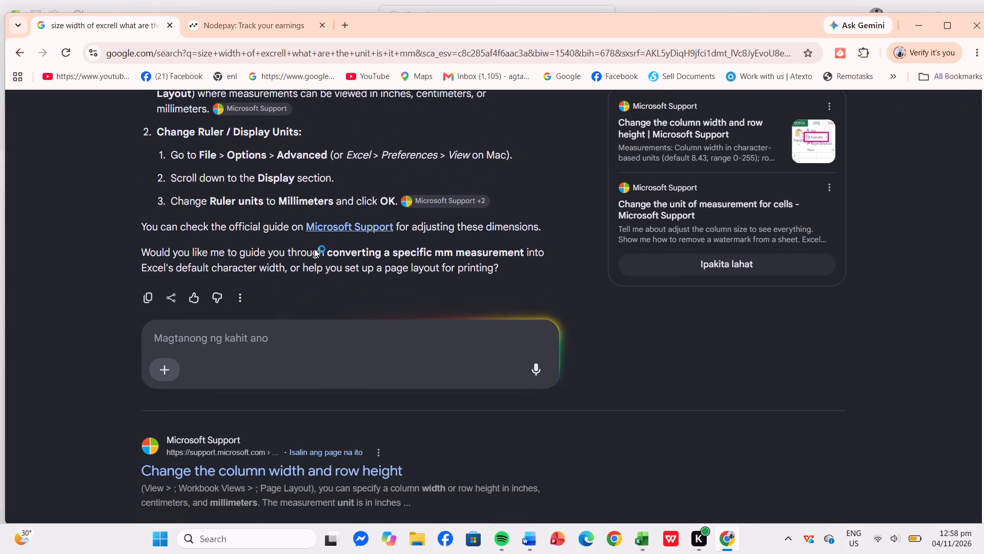
scroll(314, 249, "down", 3)
scroll(314, 249, "up", 11)
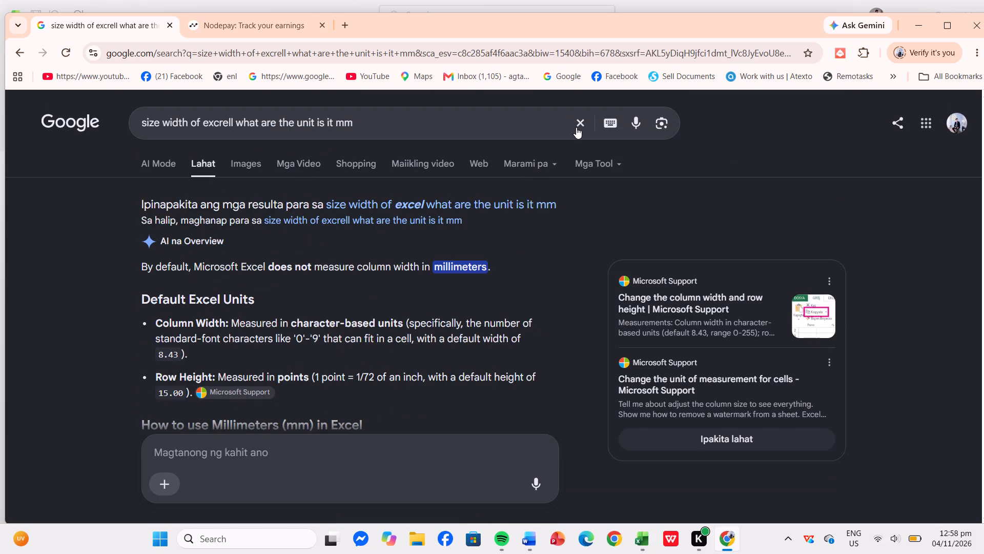
Search Google for "whar is the width of 31cm in excel" and read how to set a column width in centimetres.
left_click(582, 125)
type("whar is the wid")
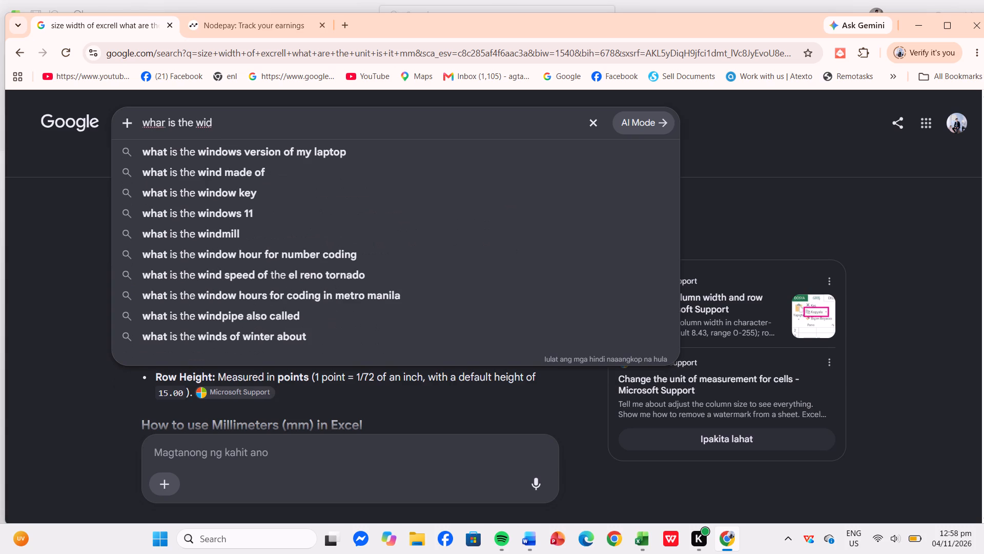
key("t")
type("h o")
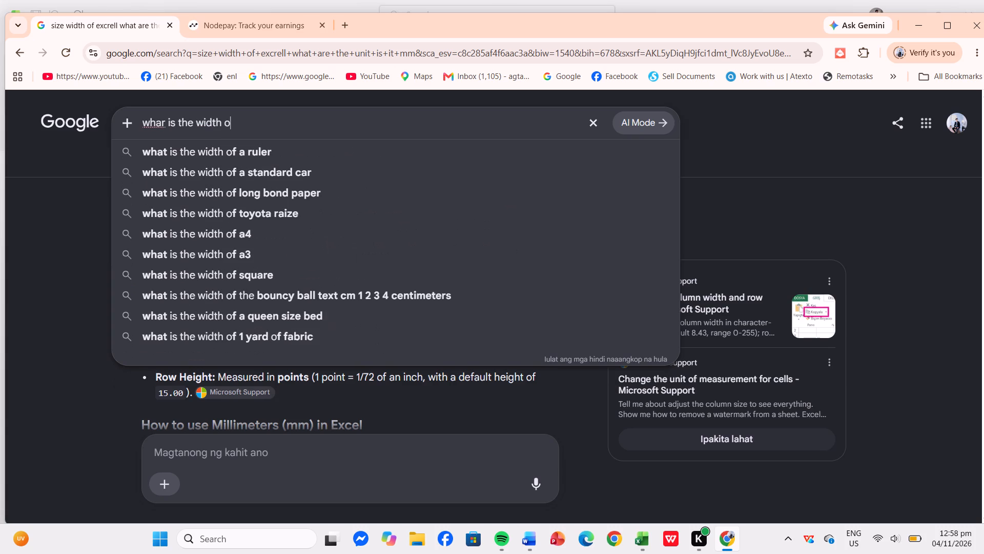
key("d")
key("BackSpace")
type("f")
key("space")
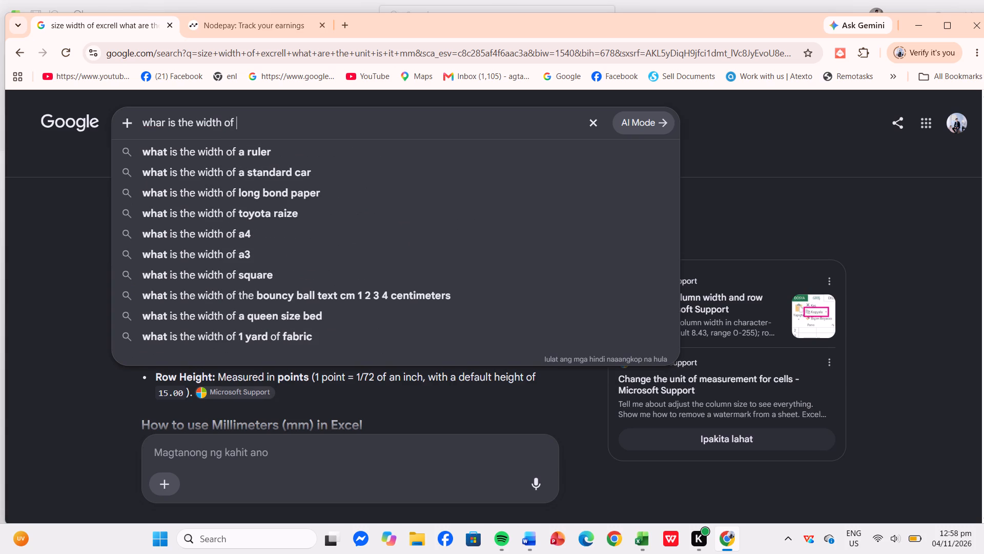
type("31")
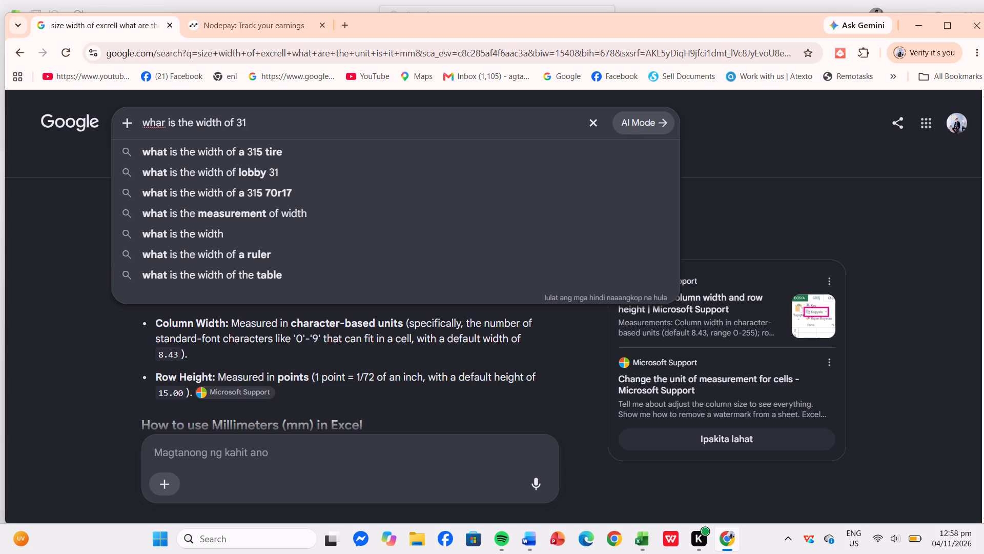
type("cm")
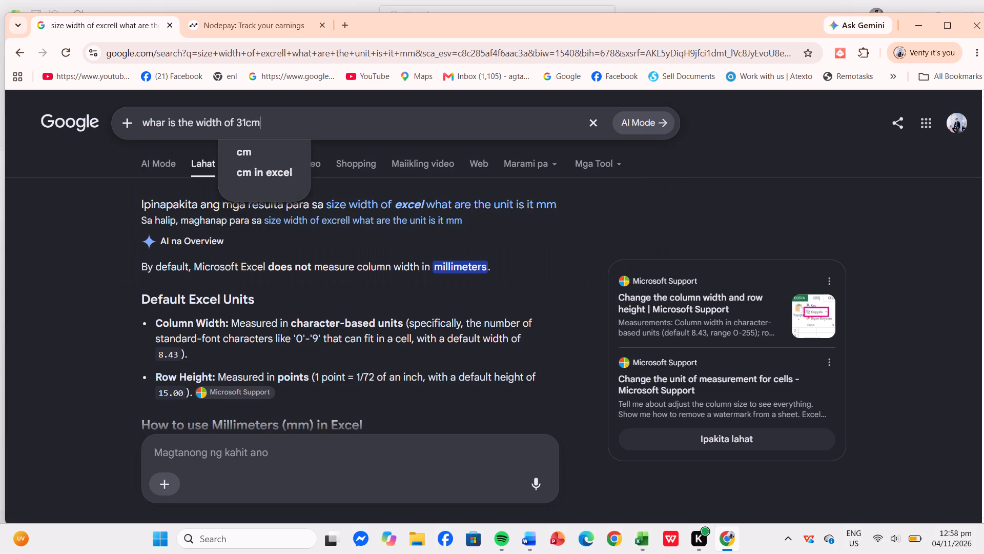
key("space")
type("in")
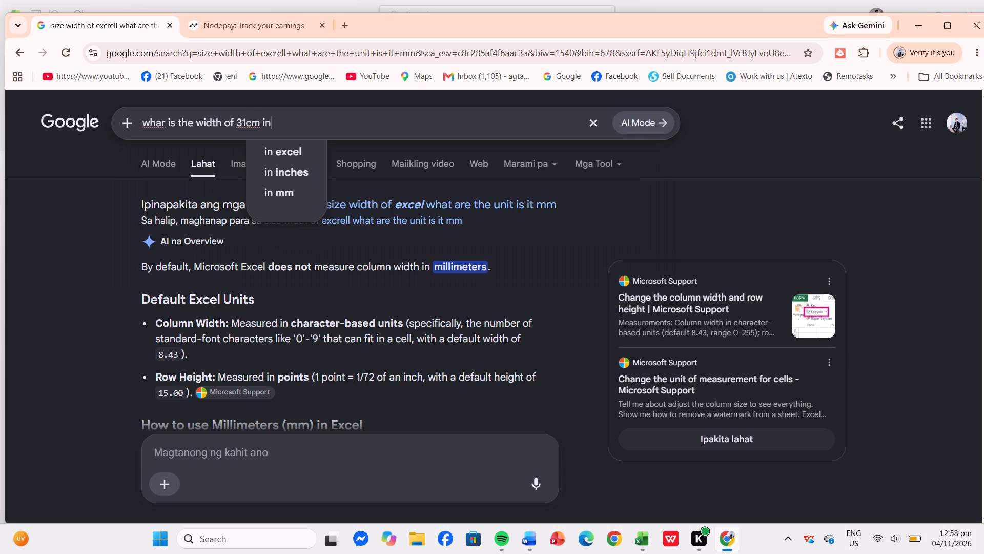
left_click(305, 148)
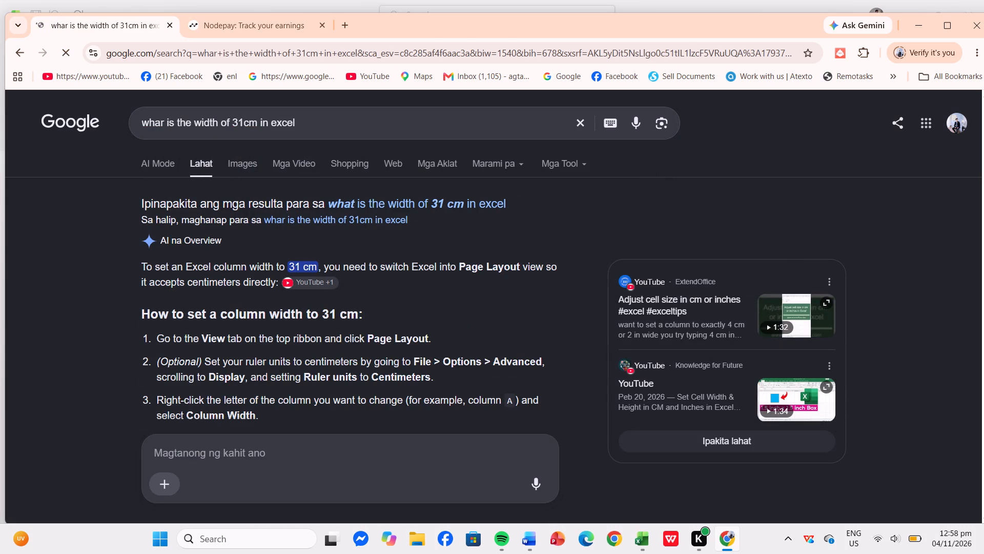
scroll(259, 311, "down", 1)
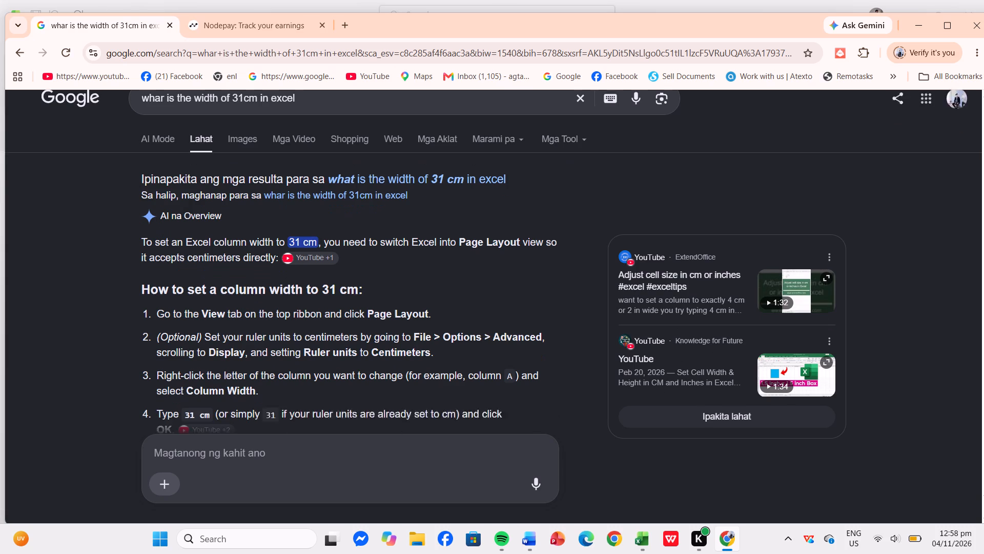
scroll(259, 311, "down", 2)
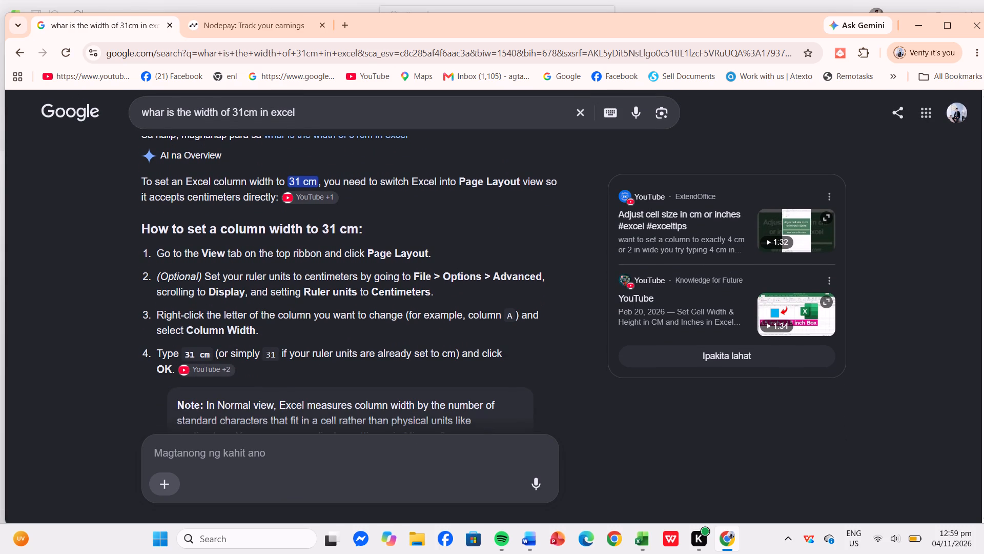
Switch to Excel and display the worksheet in Page Layout view.
left_click(648, 543)
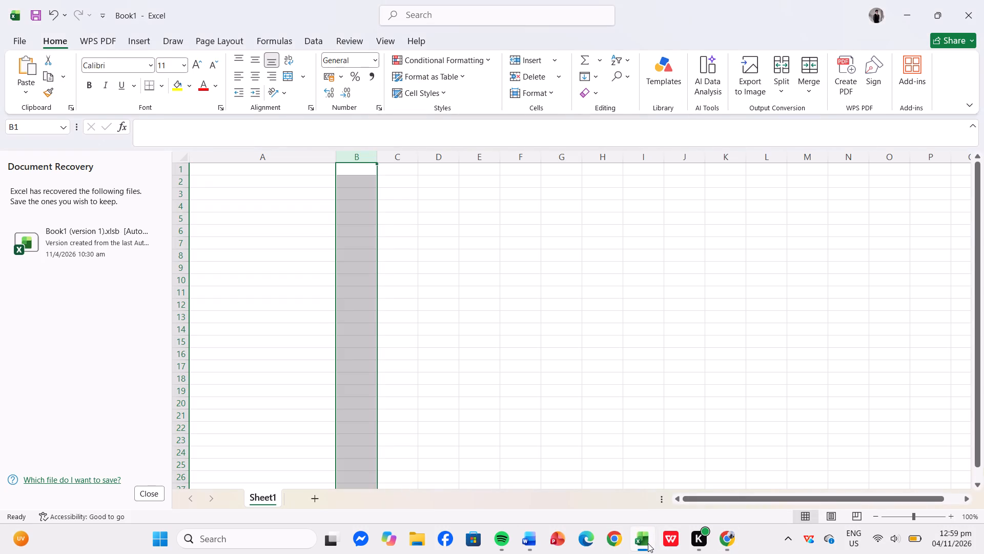
left_click(385, 45)
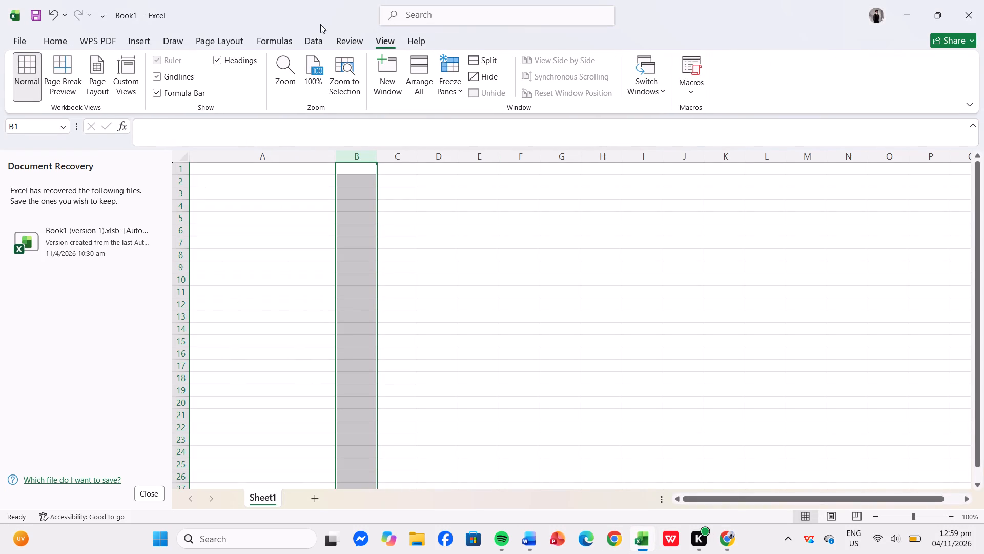
left_click(96, 73)
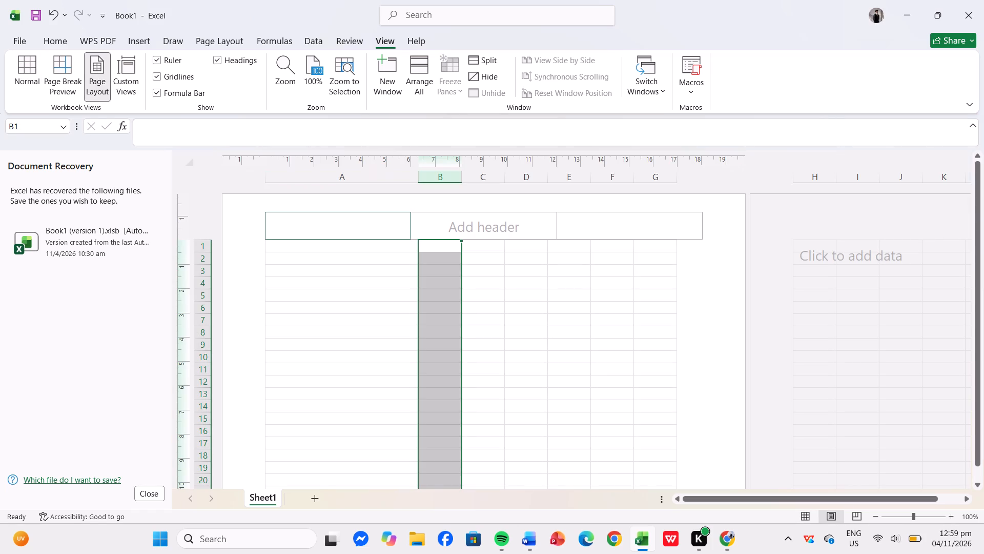
Recheck the centimetre column-width instructions in Chrome and return to Excel.
left_click(724, 535)
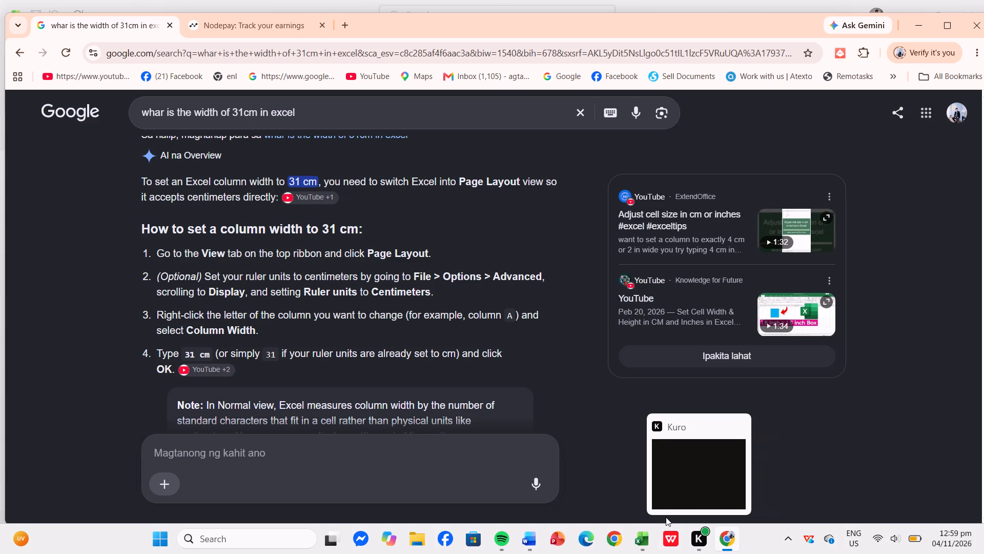
left_click(634, 540)
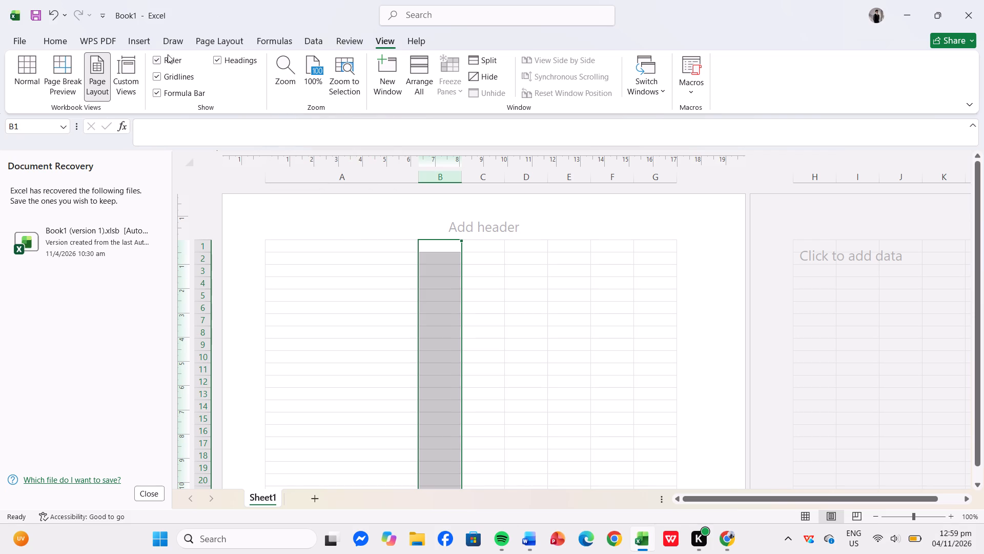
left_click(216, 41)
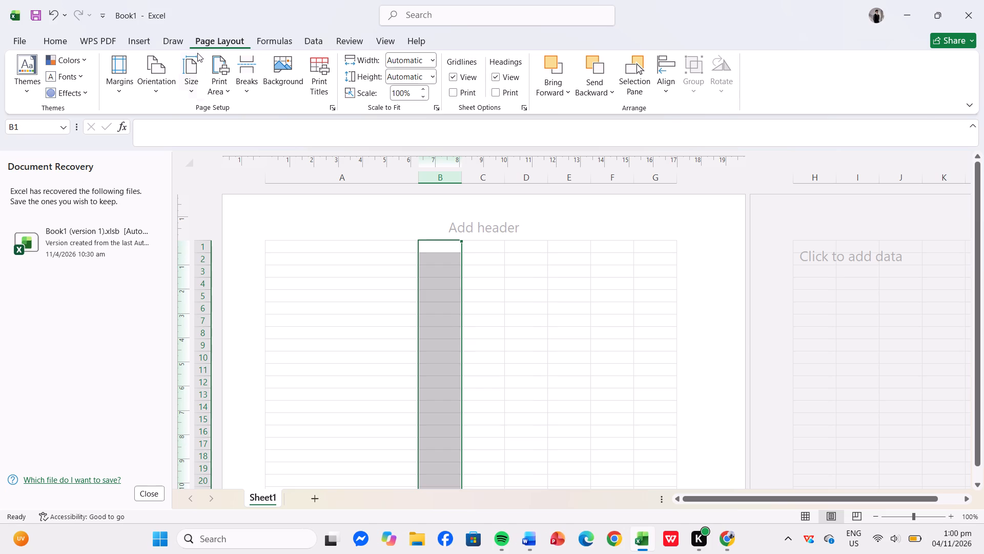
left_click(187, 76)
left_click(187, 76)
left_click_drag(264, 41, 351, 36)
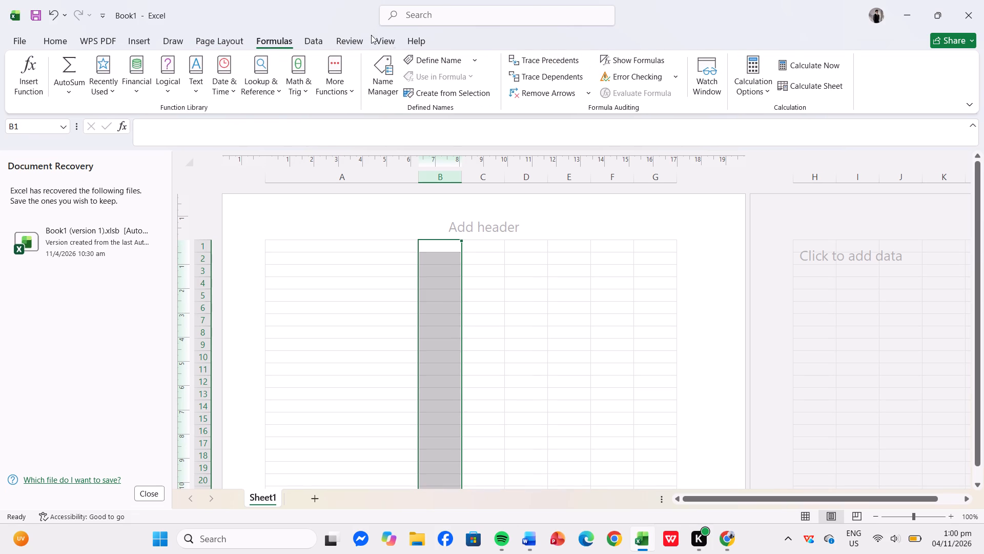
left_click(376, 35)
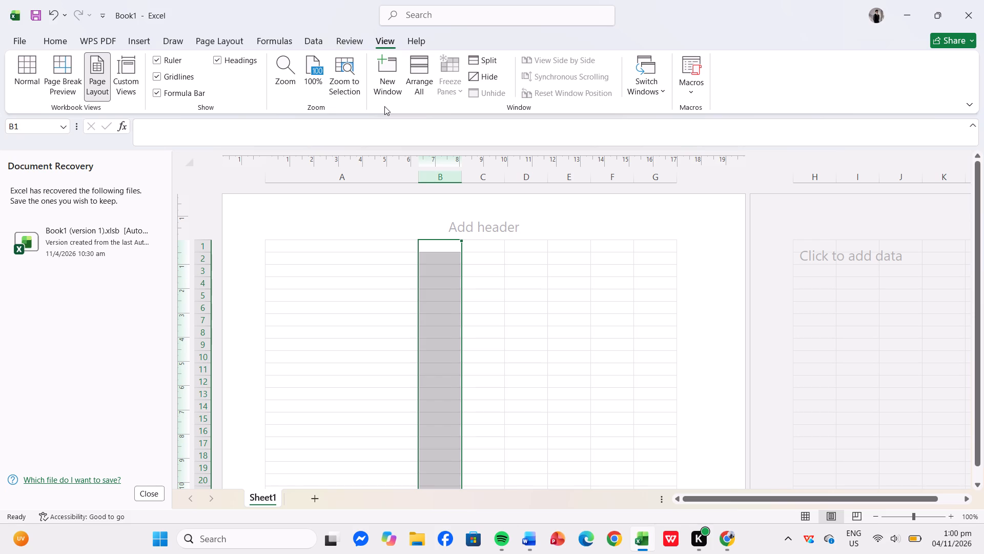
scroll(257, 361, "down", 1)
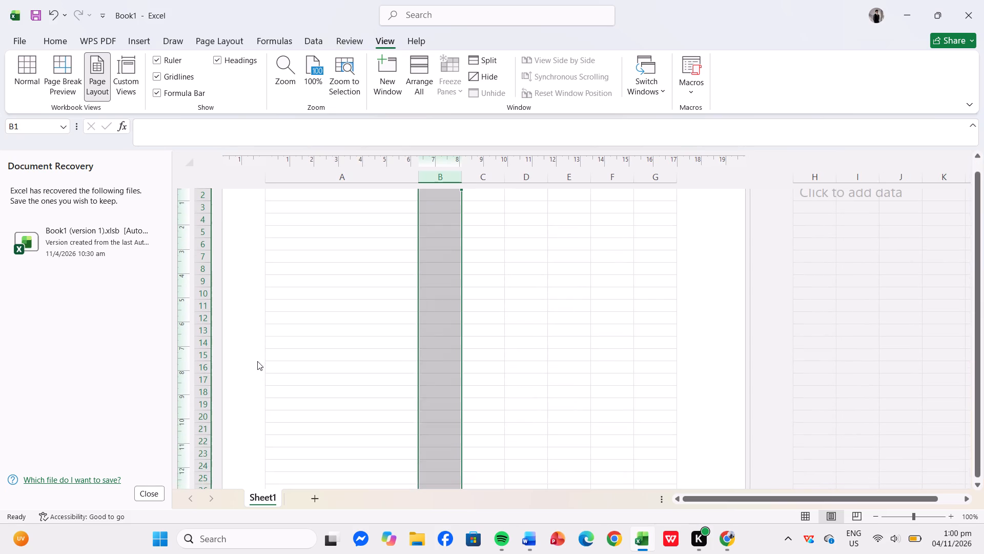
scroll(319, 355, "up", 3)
Select column A and narrow it freehand to about 3.2 cm.
left_click(318, 284)
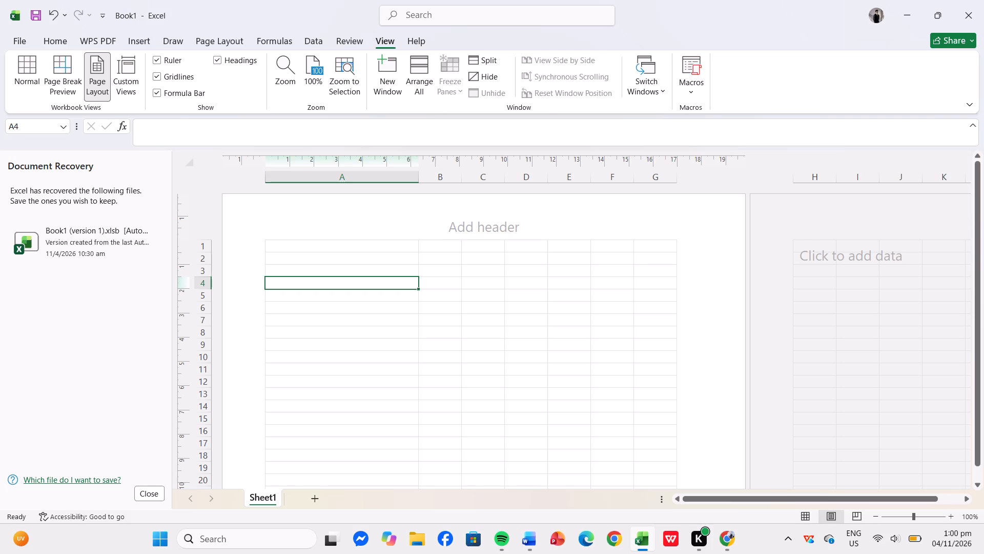
left_click(264, 178)
left_click_drag(267, 178, 228, 175)
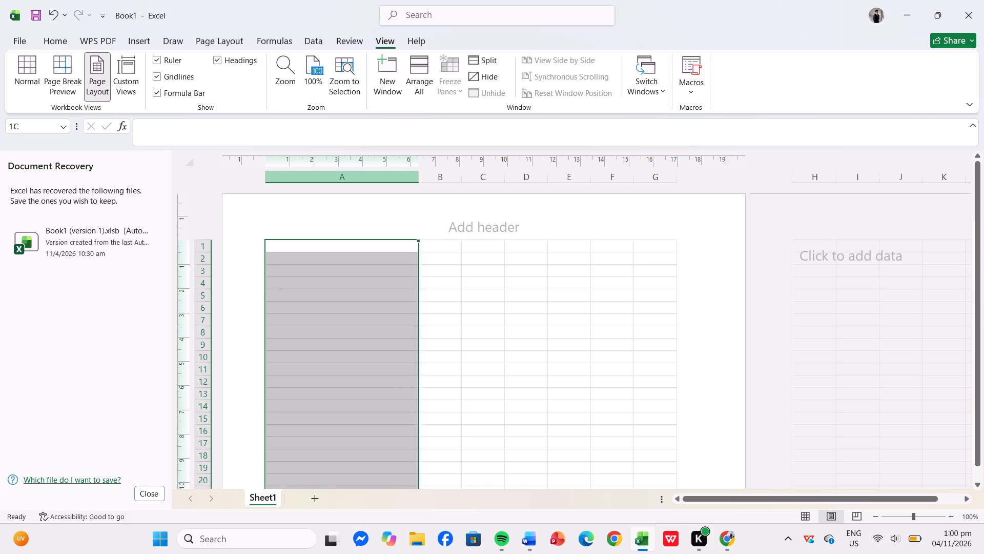
left_click_drag(228, 175, 244, 174)
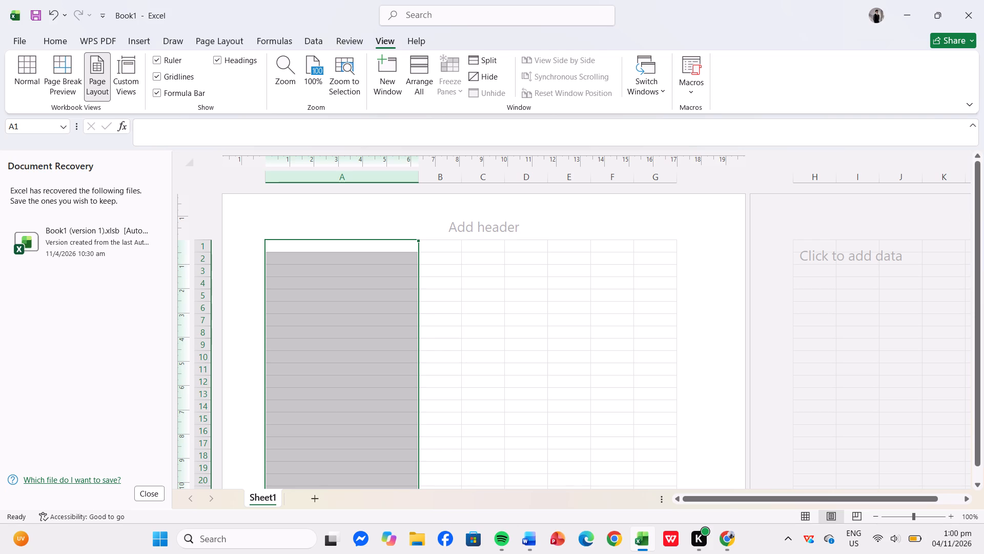
left_click_drag(419, 179, 346, 176)
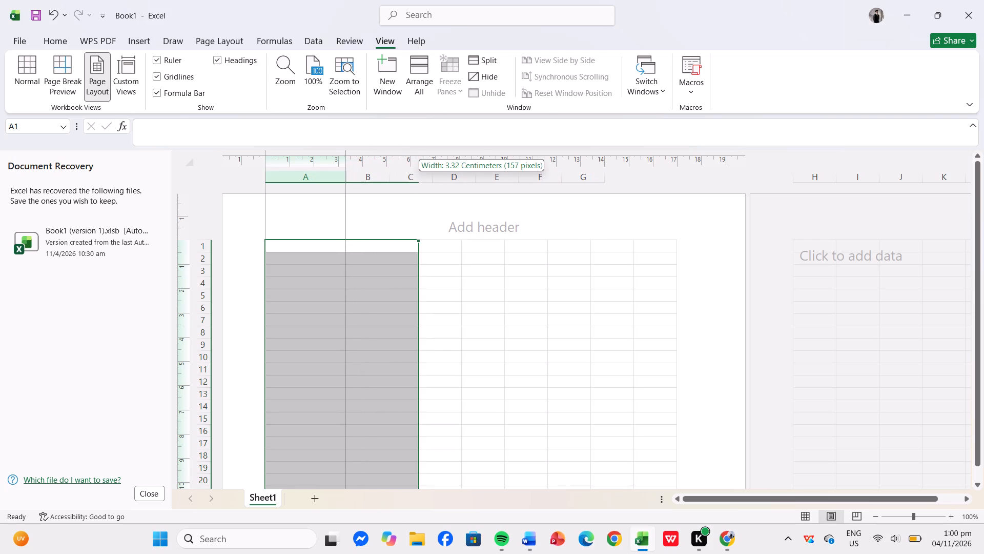
left_click_drag(346, 176, 343, 176)
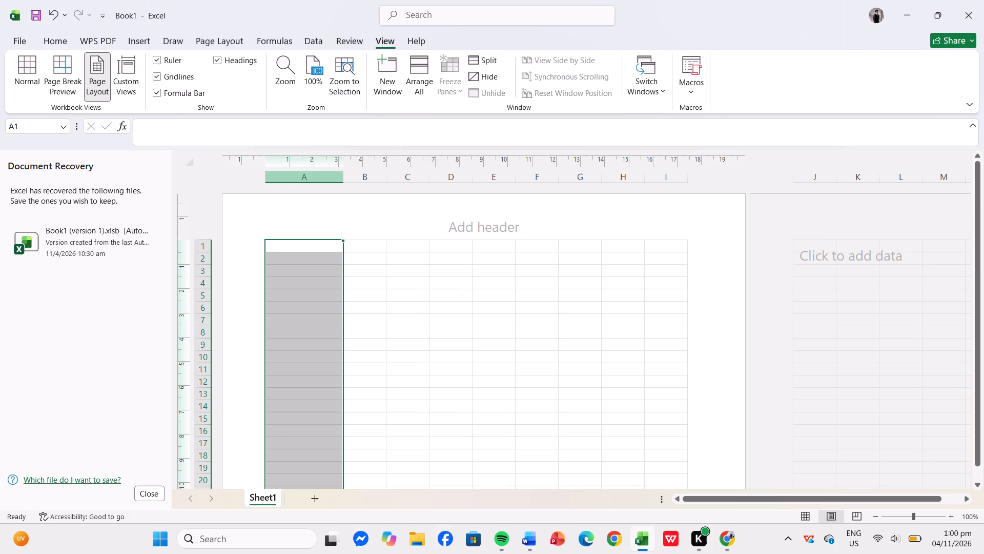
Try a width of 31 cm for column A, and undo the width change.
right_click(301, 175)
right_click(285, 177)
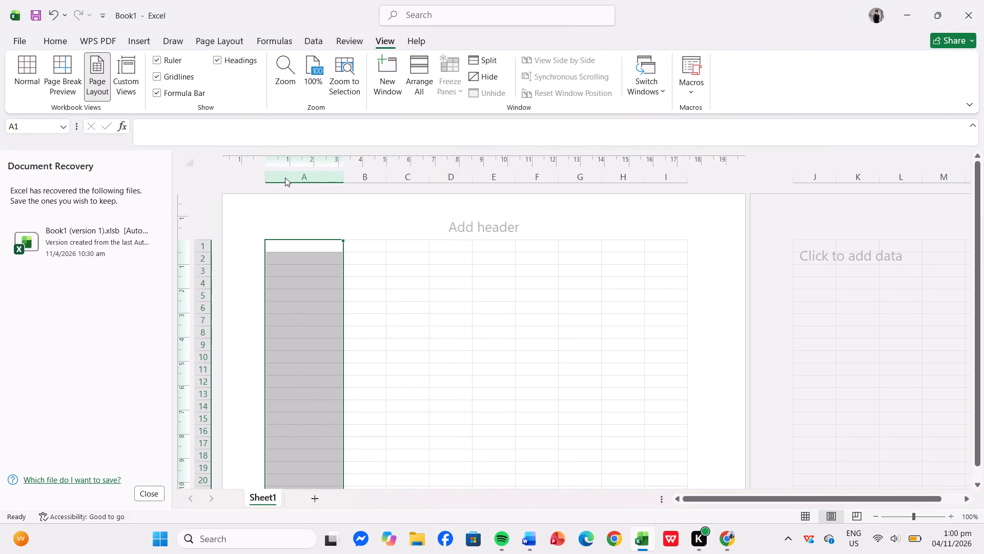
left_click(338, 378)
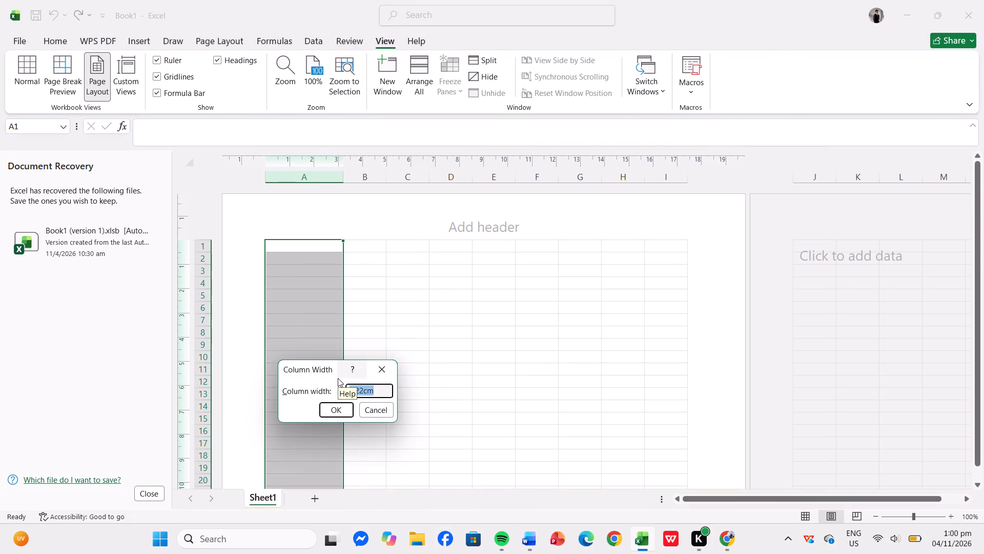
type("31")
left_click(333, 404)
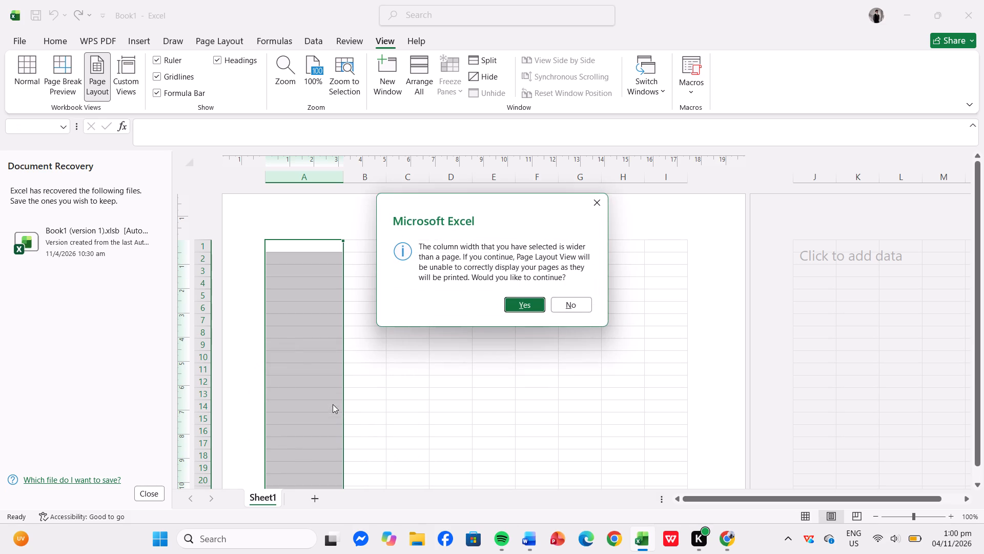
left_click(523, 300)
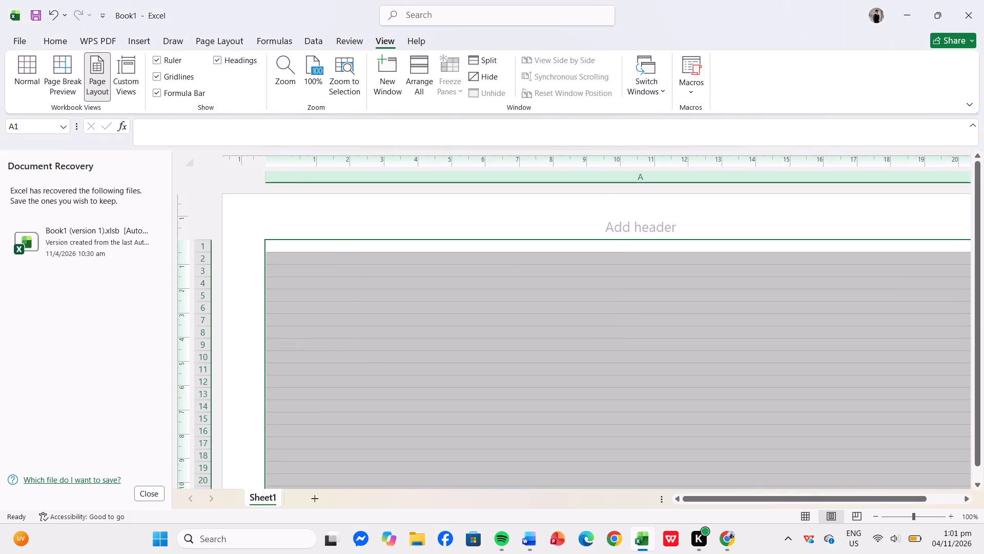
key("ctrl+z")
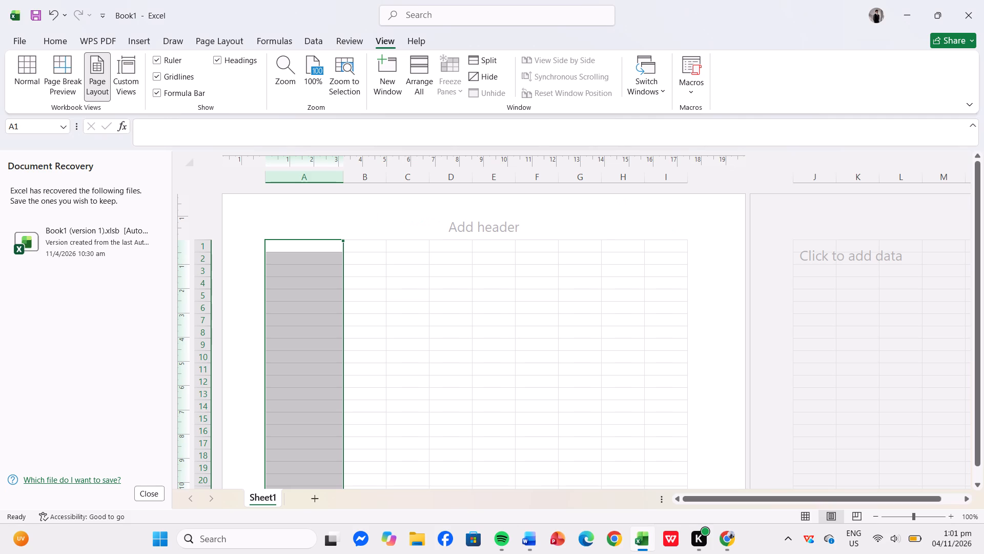
Set column A's width to 3.1 cm.
left_click(324, 177)
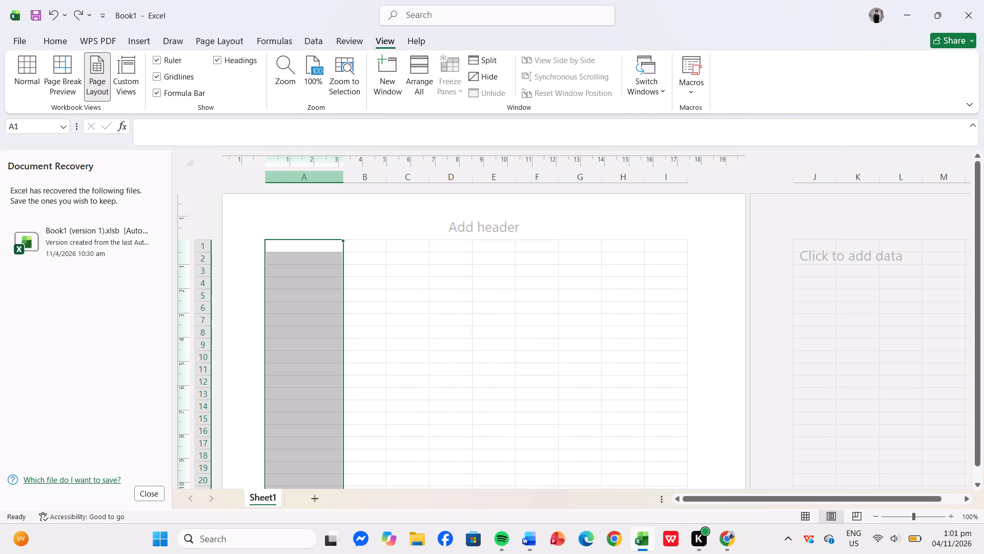
right_click(324, 177)
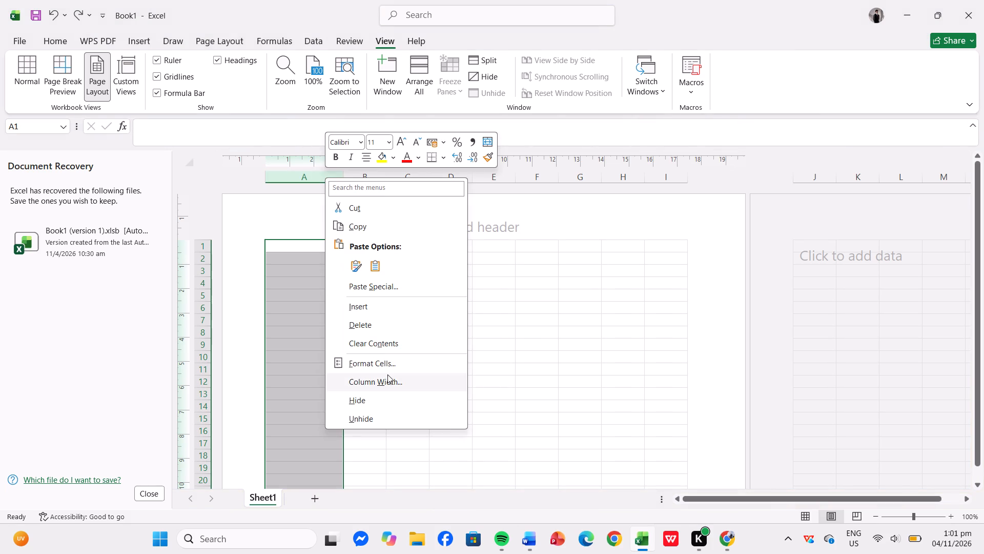
left_click(389, 376)
type("3.1")
left_click(390, 405)
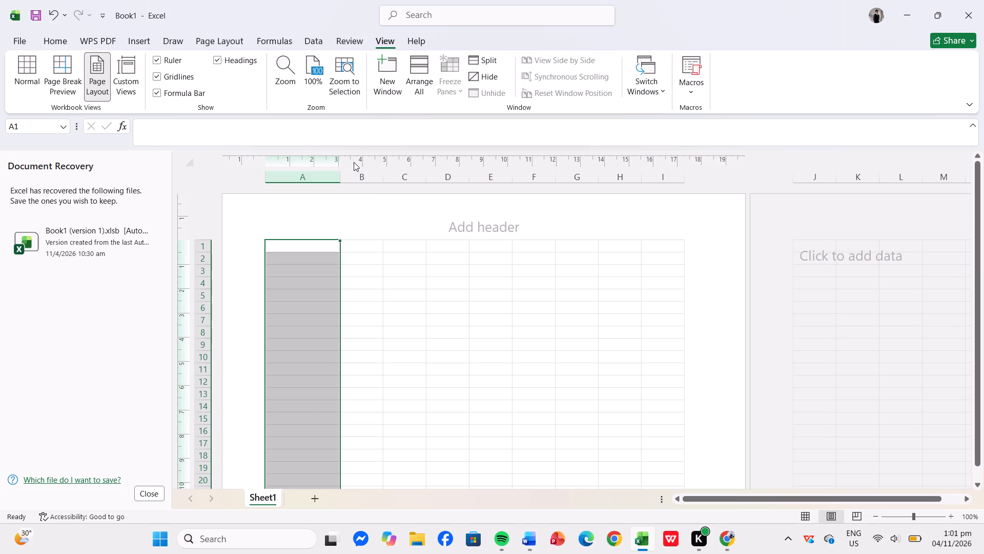
Set column B's width to 7.7 cm.
right_click(361, 174)
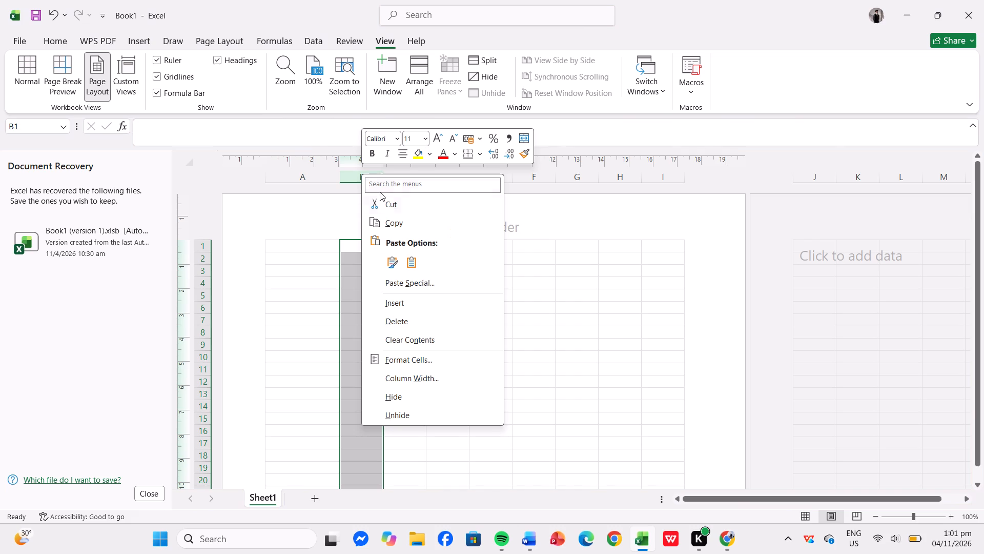
left_click(404, 373)
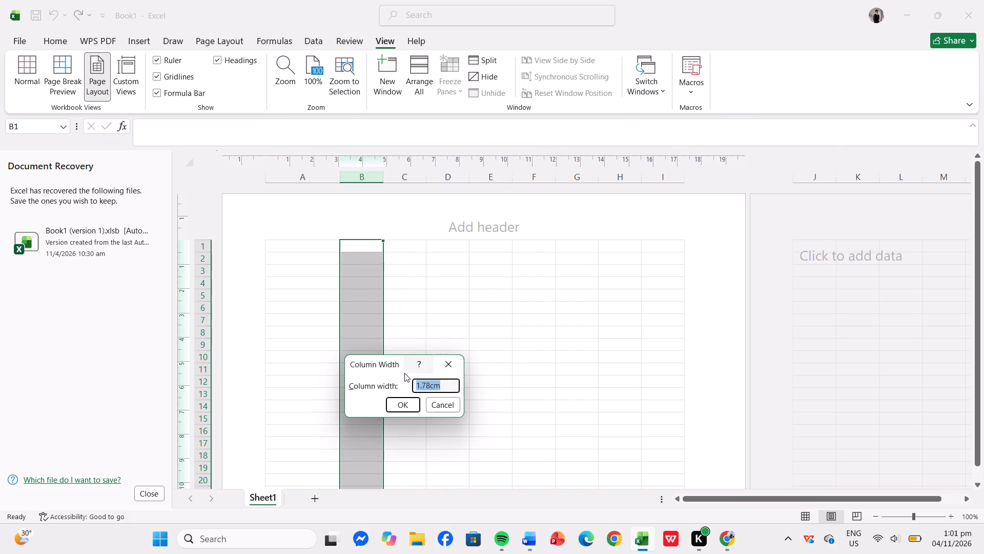
type("7.7")
left_click(414, 404)
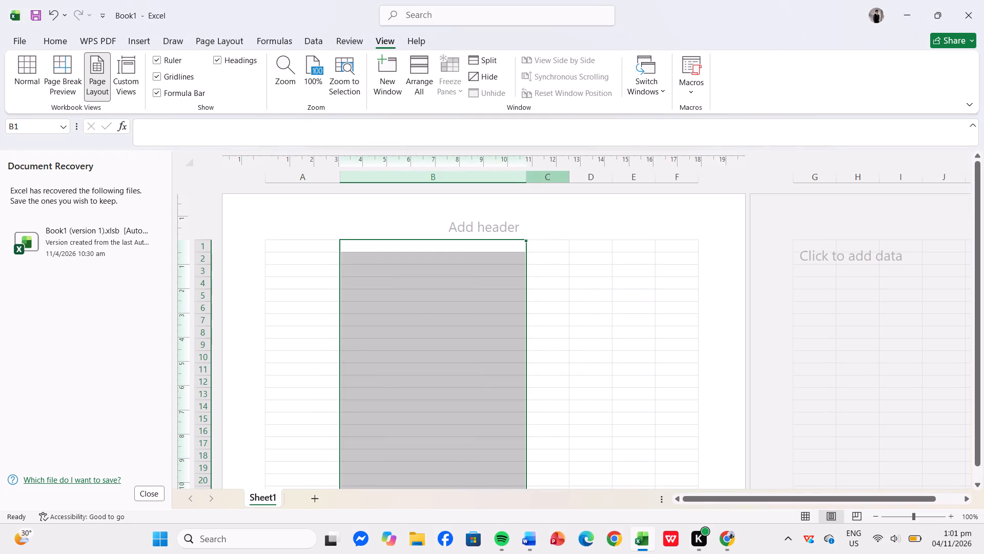
Set column C's width to 1.2 cm.
left_click(546, 183)
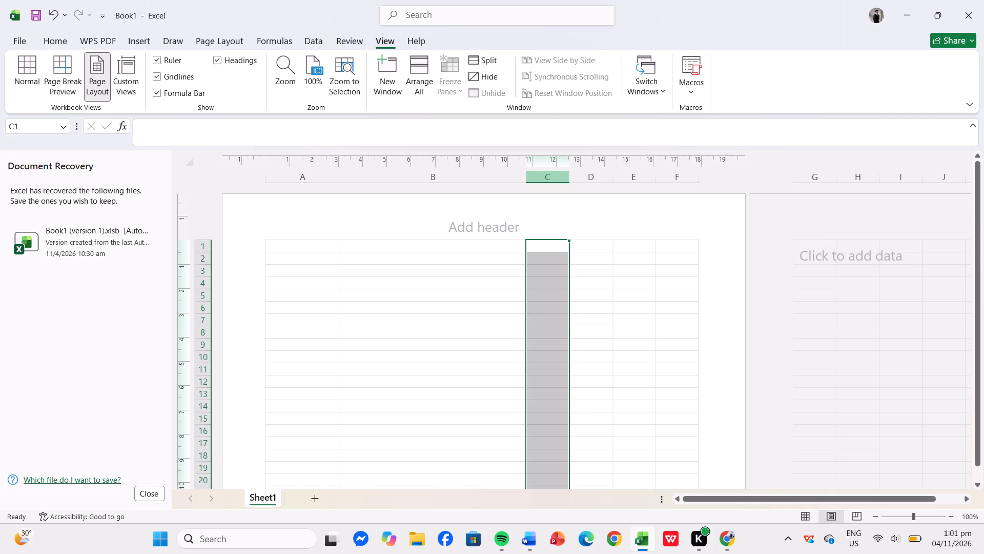
right_click(542, 182)
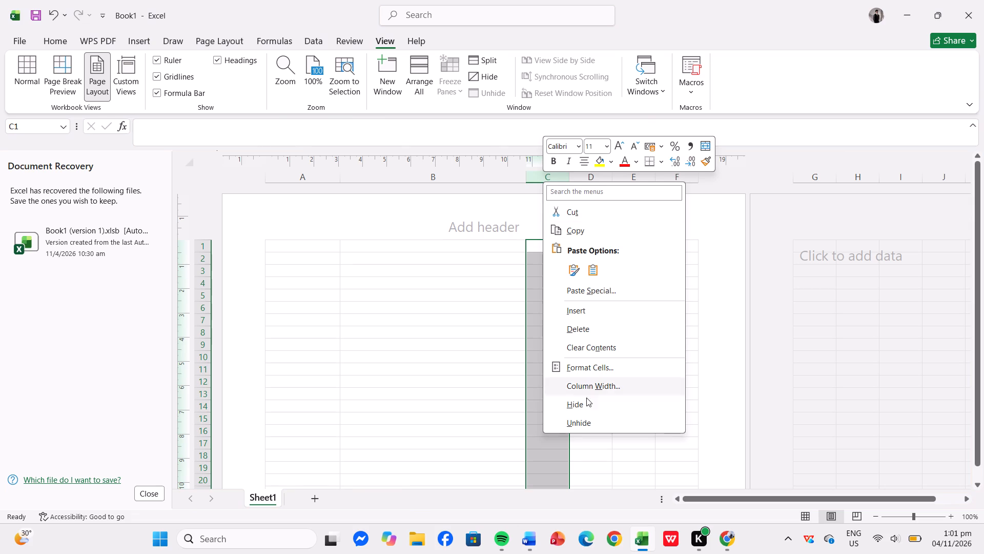
left_click(586, 392)
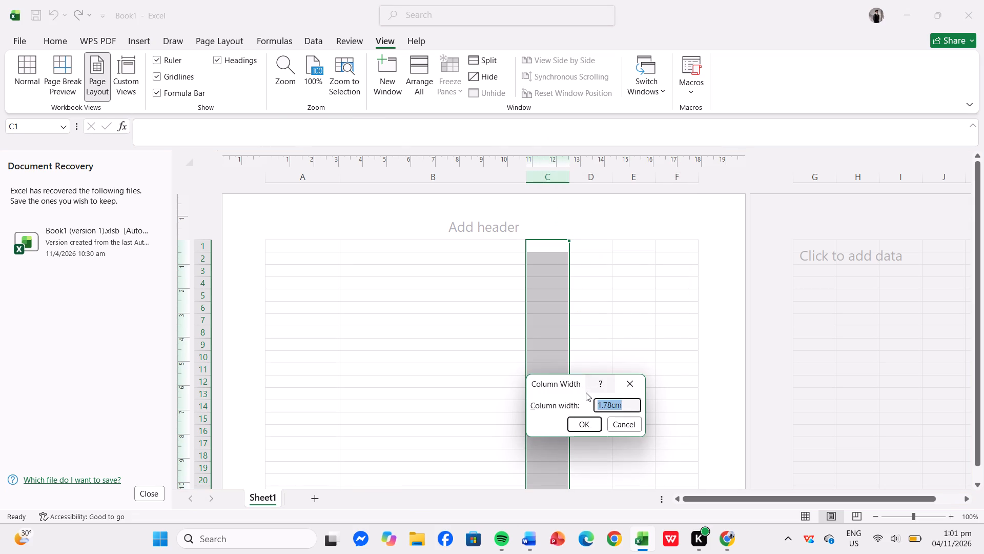
type("1.2")
key("Return")
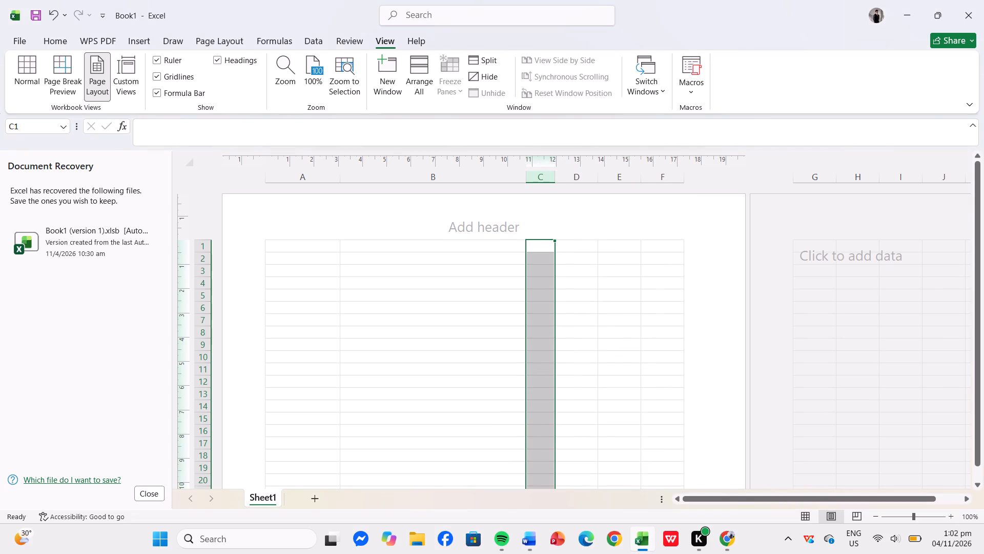
Set column D's width to 4.5 cm.
left_click(572, 176)
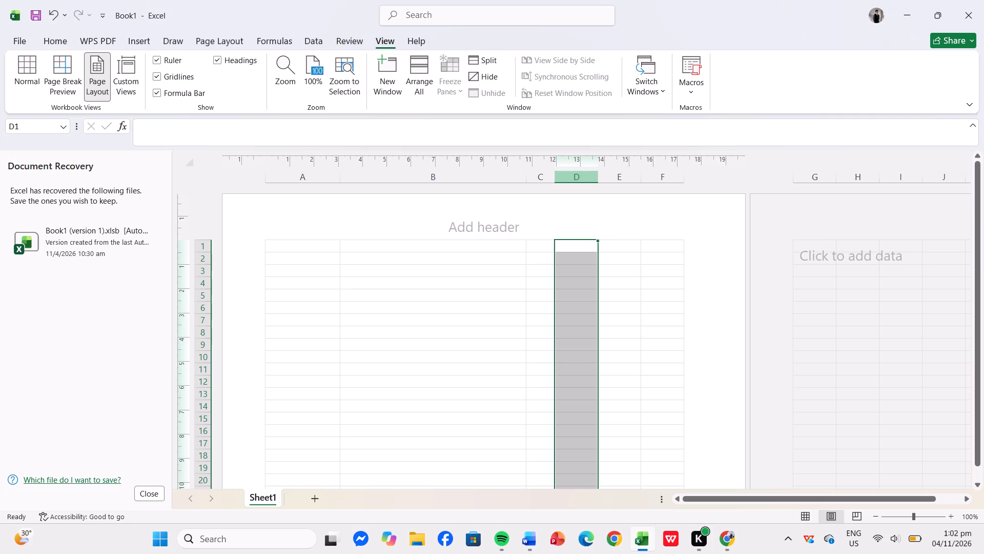
right_click(572, 176)
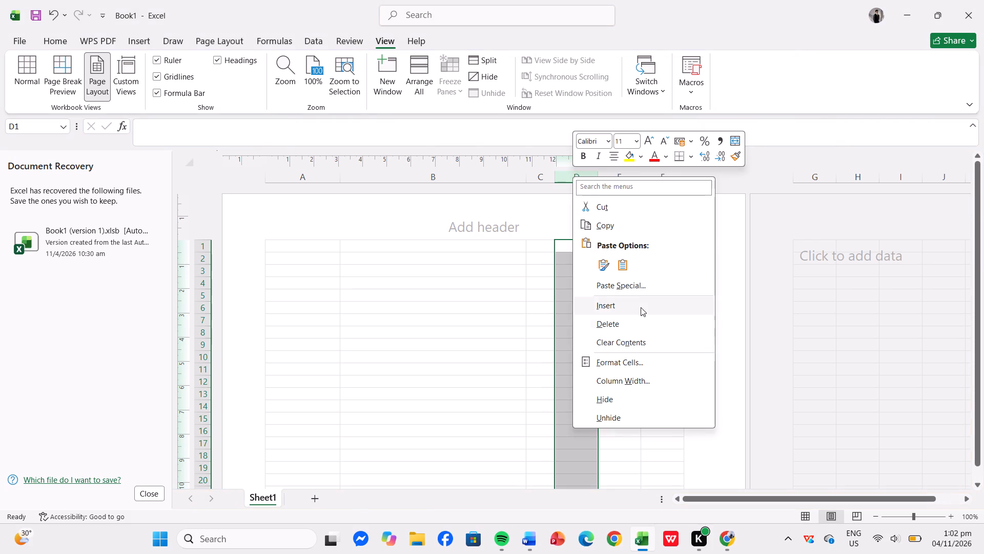
left_click(650, 378)
type("4.5")
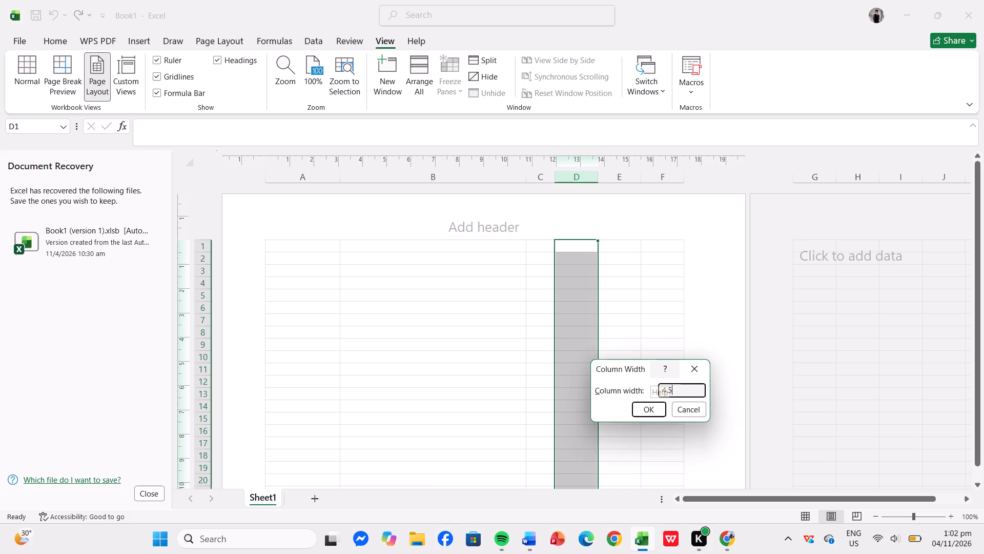
key("Return")
Select column E in Normal view and return the worksheet to Page Layout view.
scroll(601, 201, "left", 1)
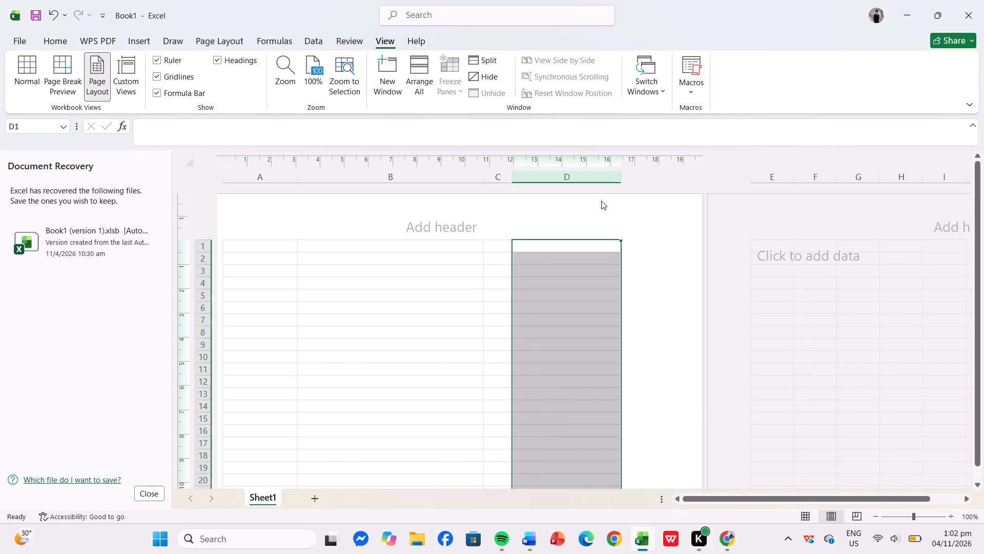
scroll(601, 201, "left", 1)
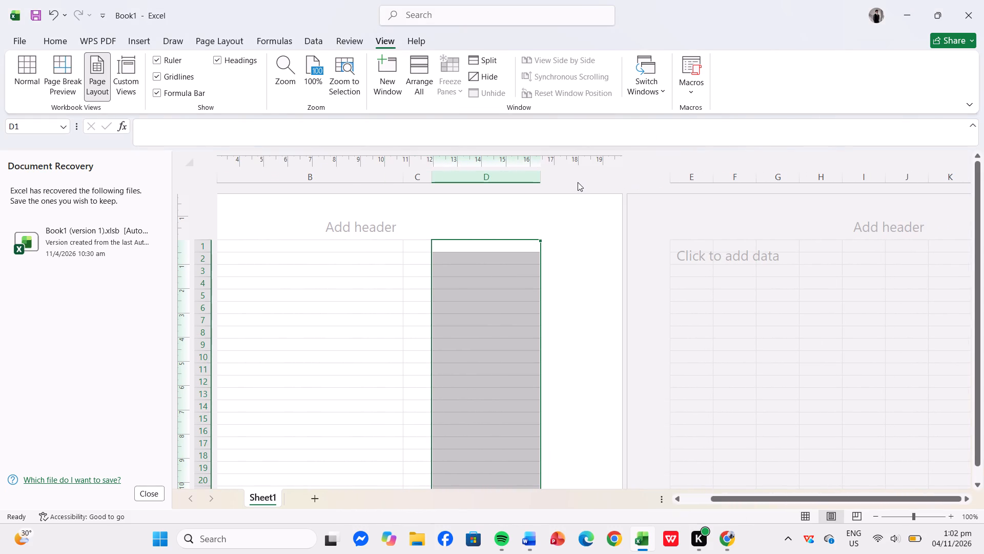
left_click(808, 514)
left_click(521, 162)
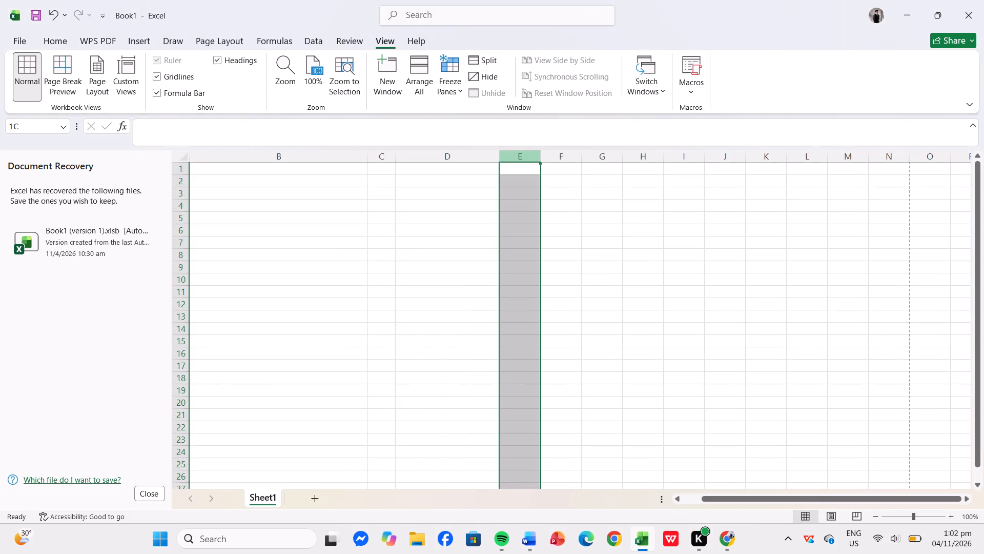
scroll(521, 162, "up", 2)
left_click(832, 520)
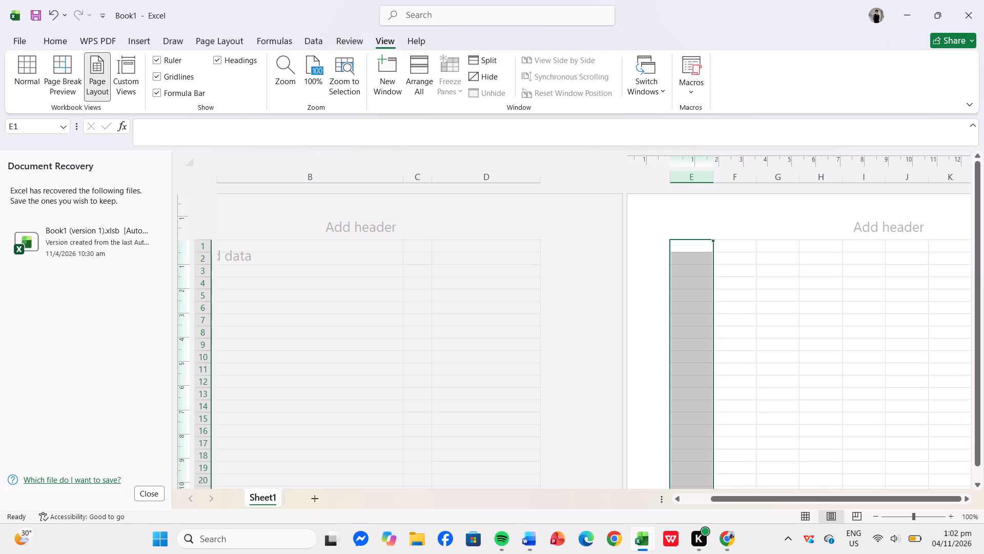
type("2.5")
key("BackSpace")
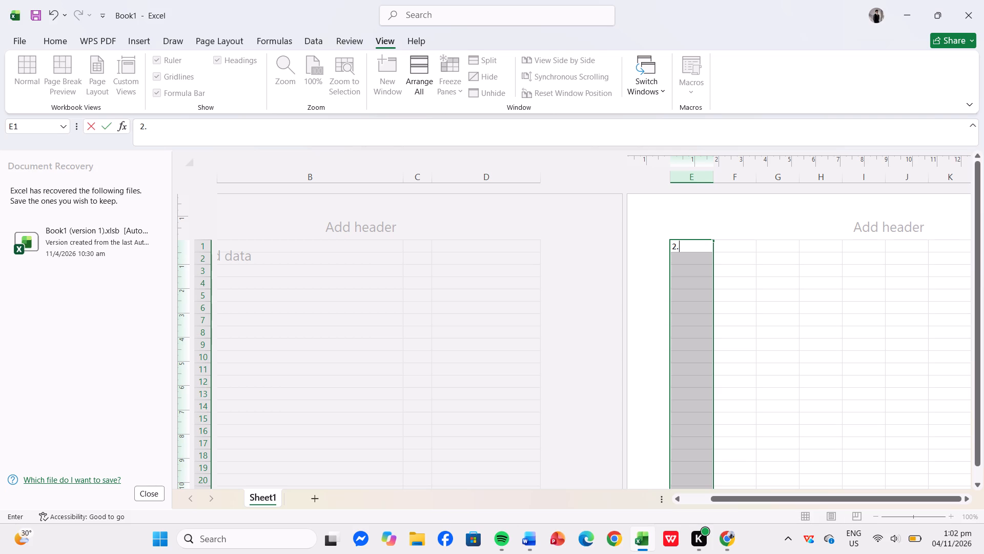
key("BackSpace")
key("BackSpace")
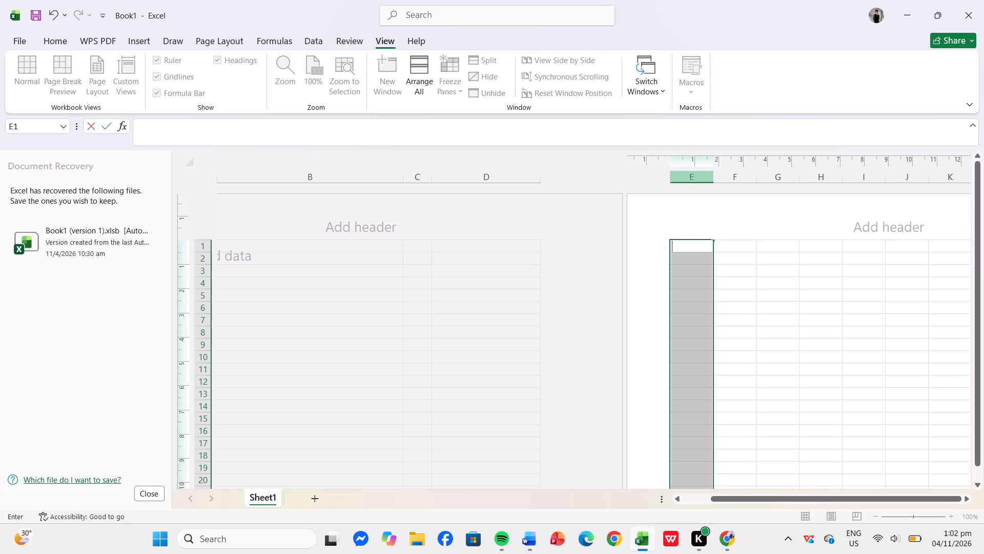
Set column E's width to 2.4 cm.
right_click(692, 174)
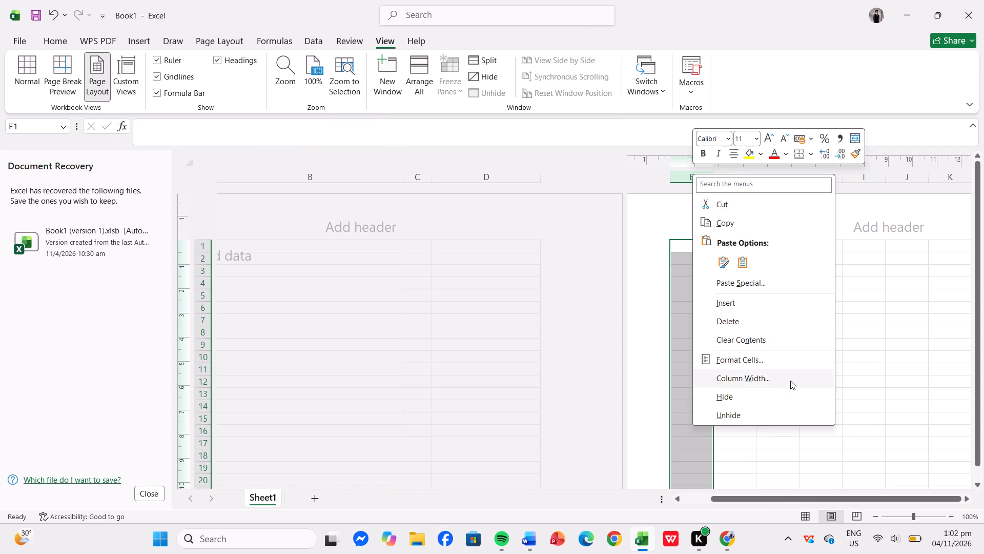
left_click(790, 381)
type("2.4")
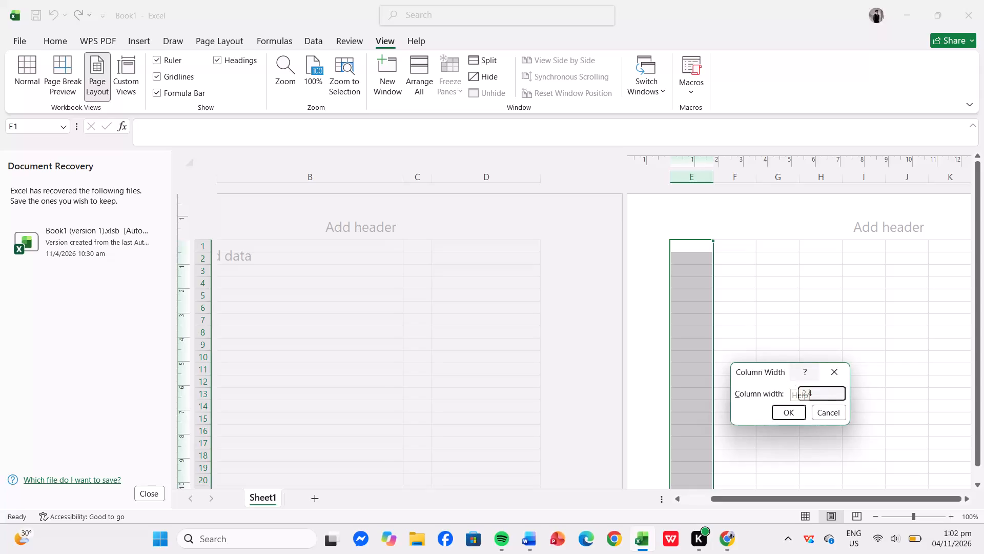
key("Return")
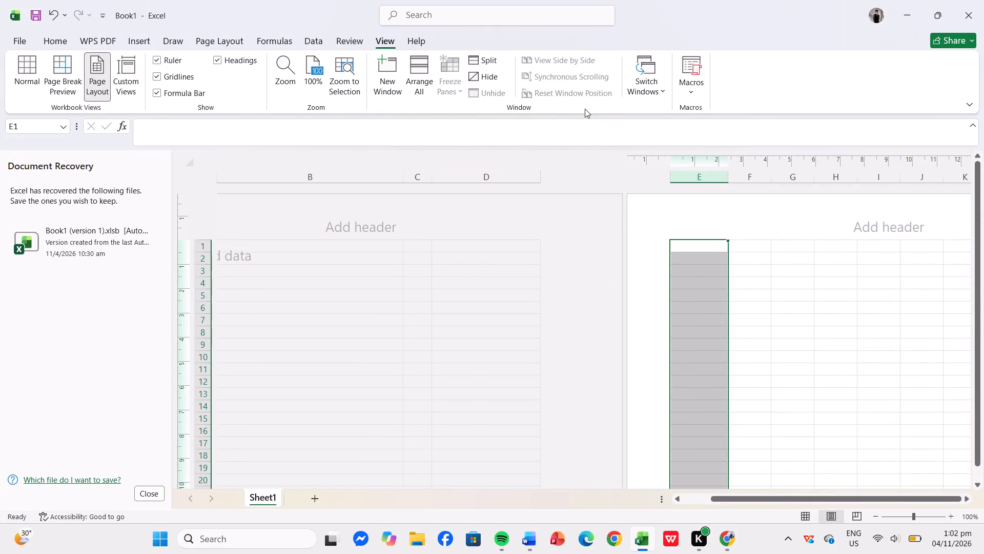
Compare how columns A to E fit the page break in Normal and Page Layout views, finishing in Normal view.
left_click(807, 521)
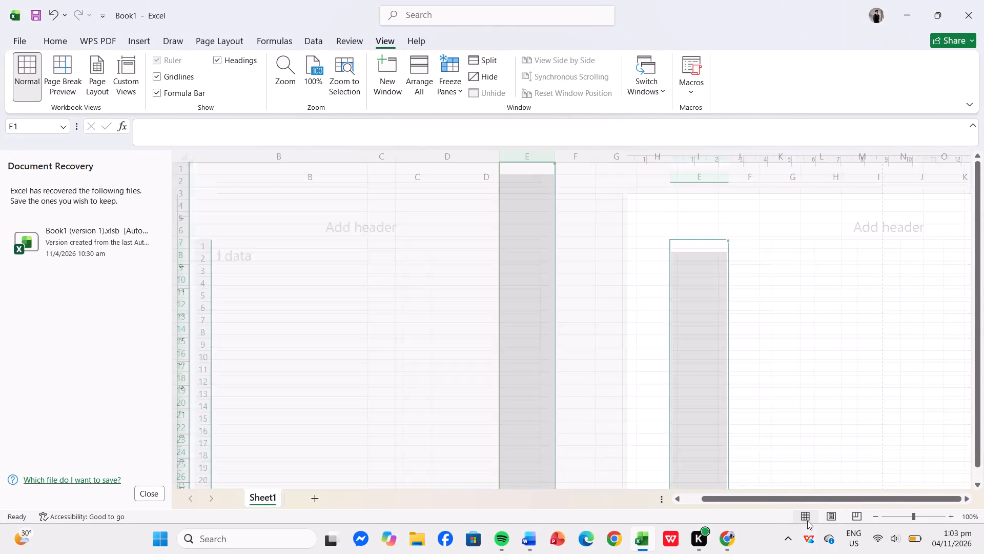
left_click(672, 382)
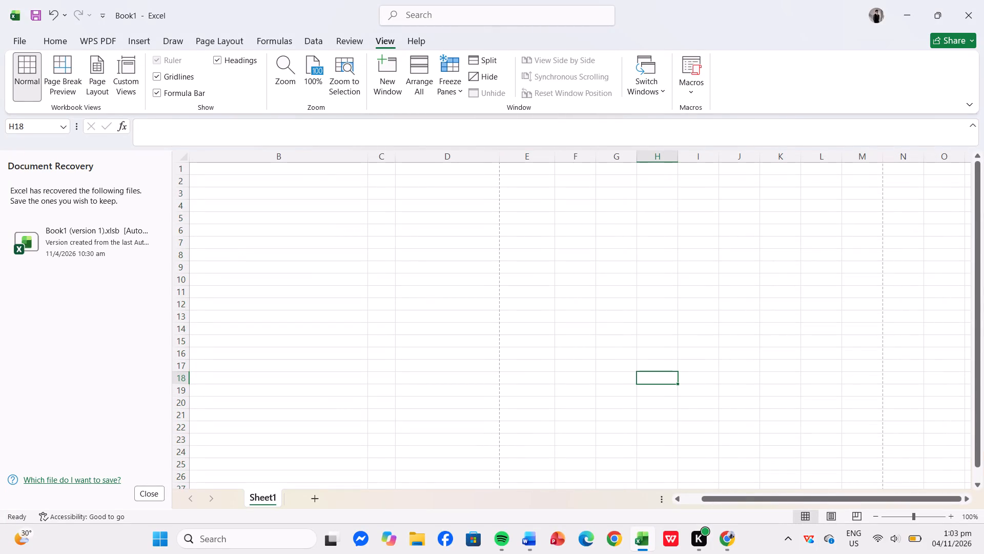
left_click(278, 174)
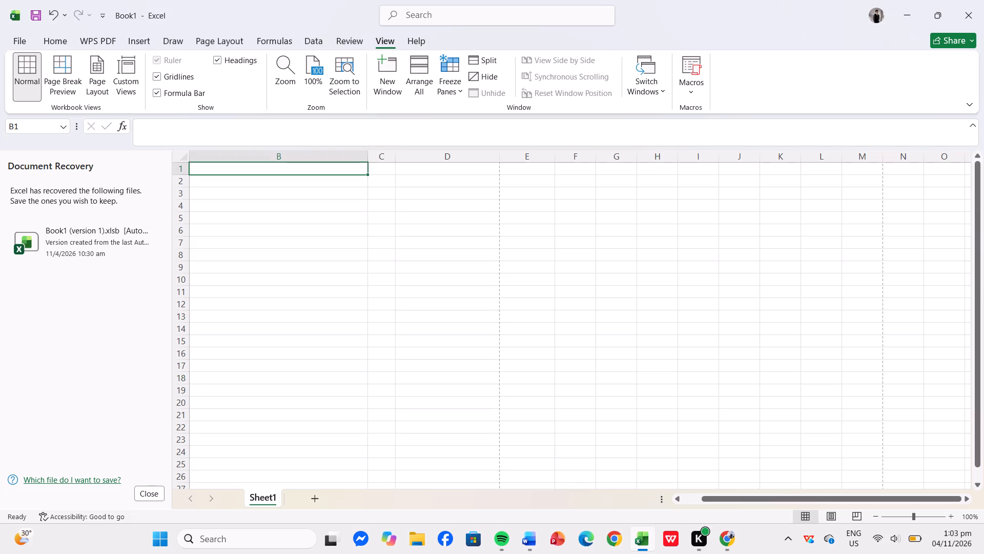
left_click(501, 185)
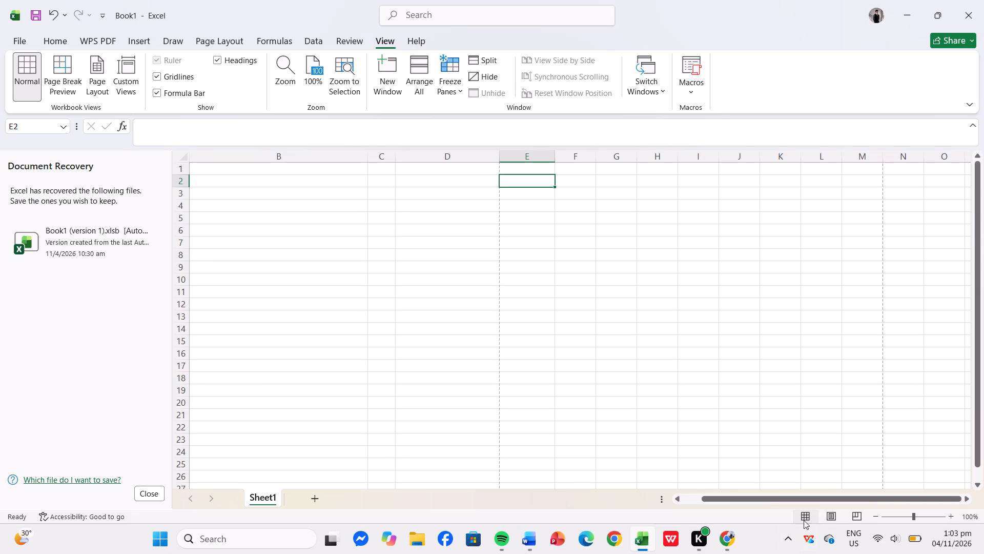
left_click(831, 522)
left_click(831, 522)
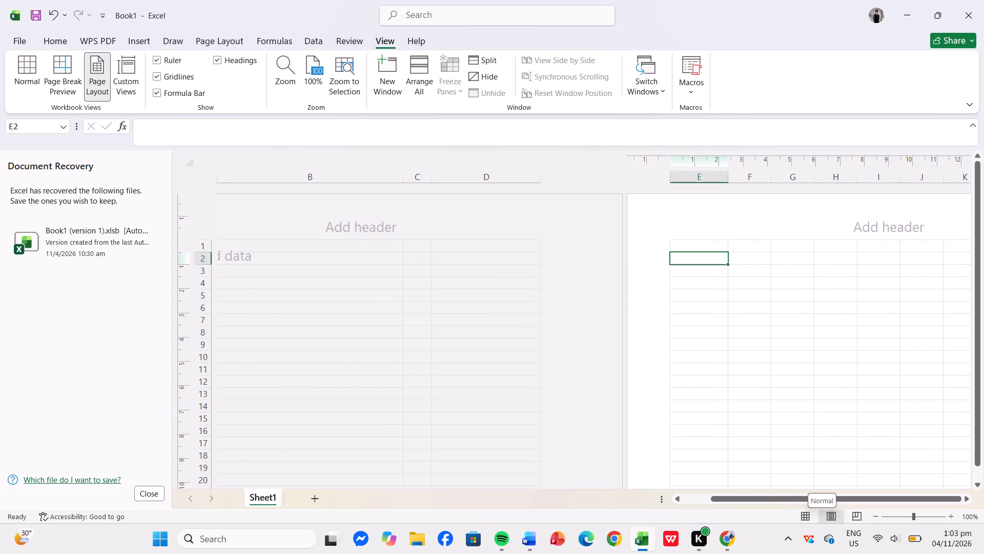
left_click(93, 90)
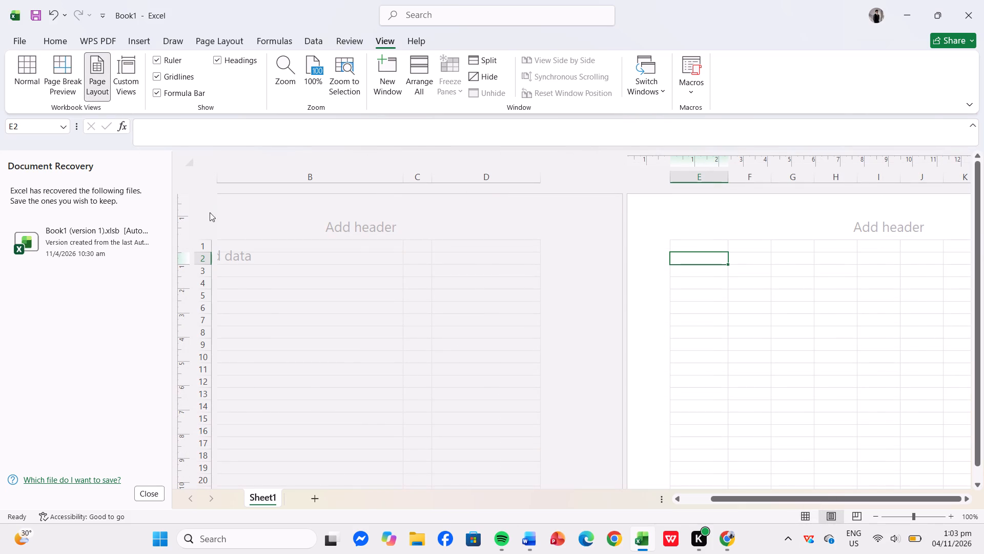
scroll(355, 305, "right", 5)
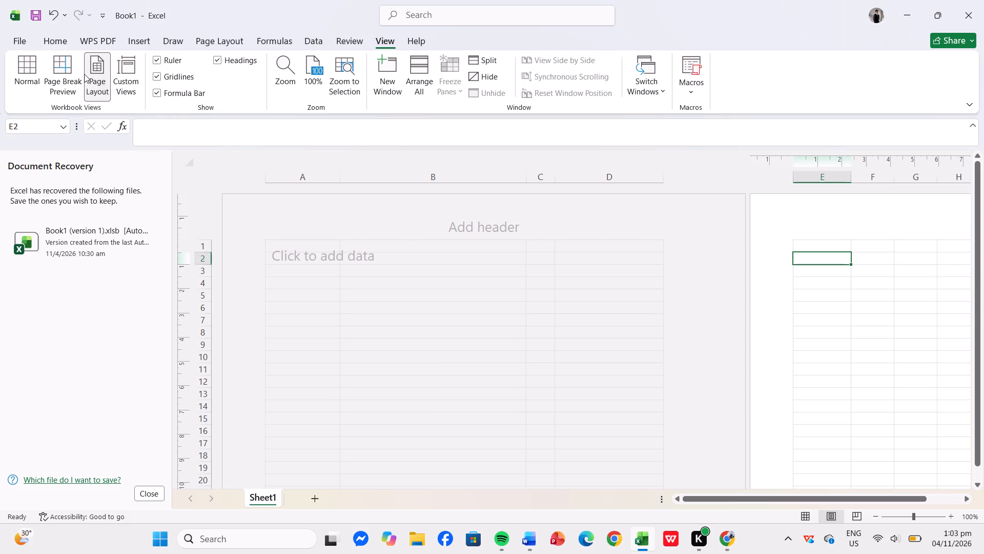
left_click(27, 56)
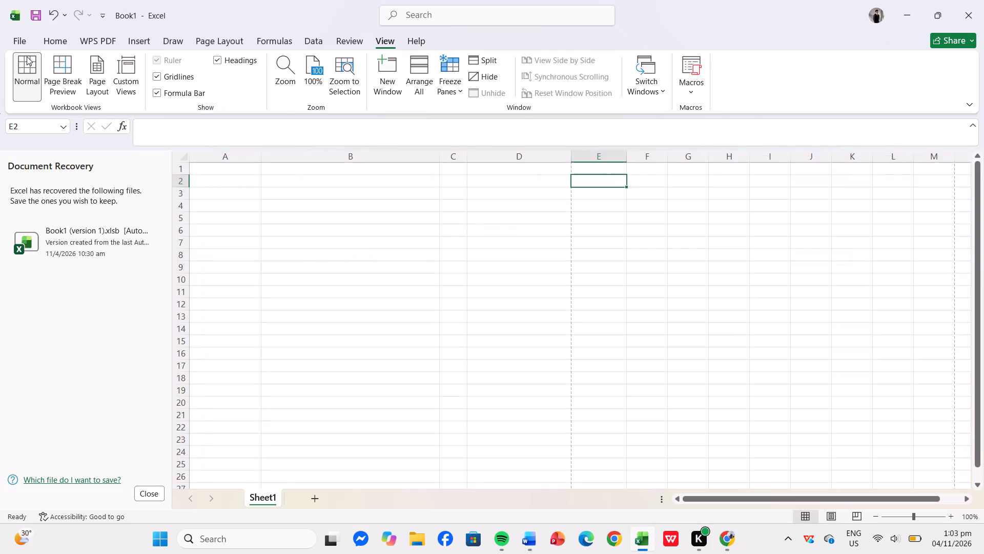
left_click(551, 250)
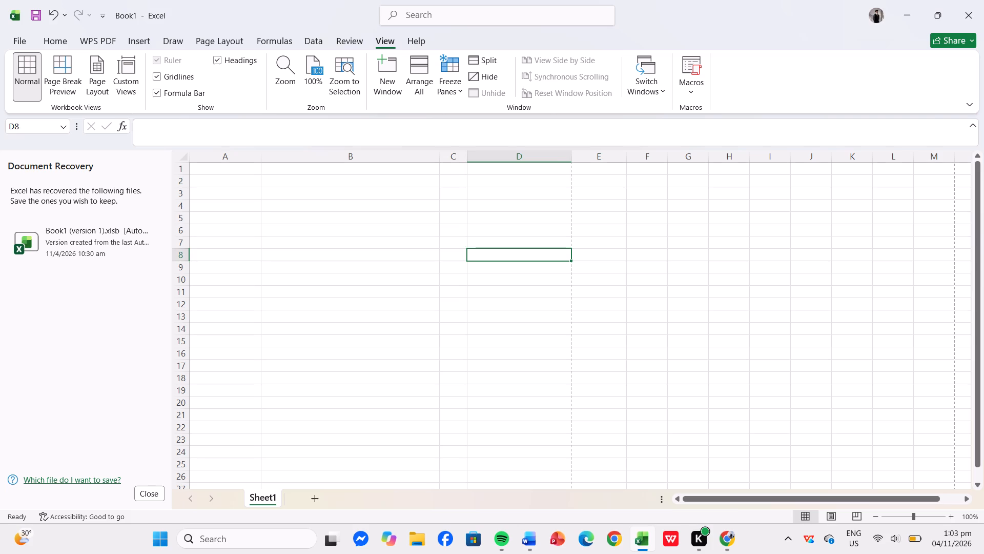
left_click(570, 170)
left_click(570, 170)
left_click(318, 227)
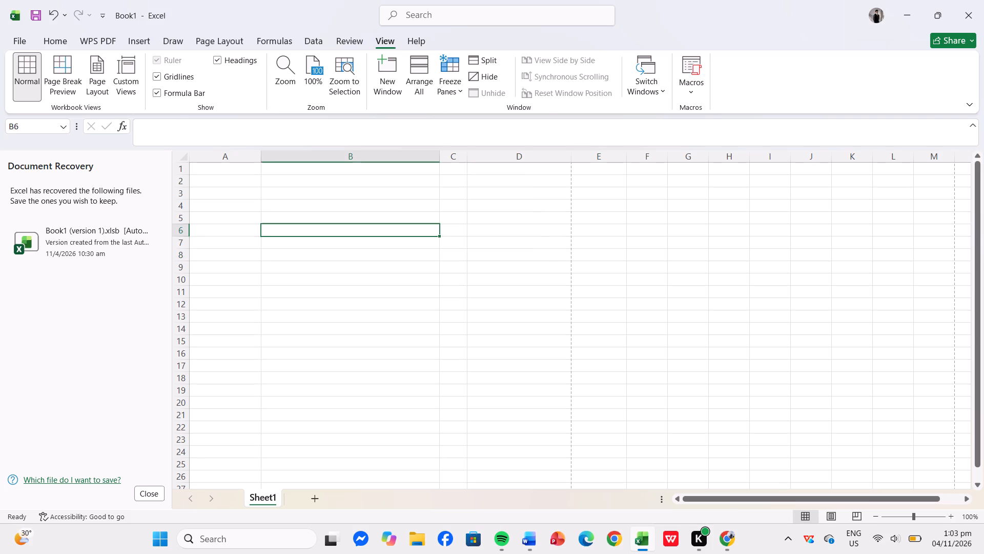
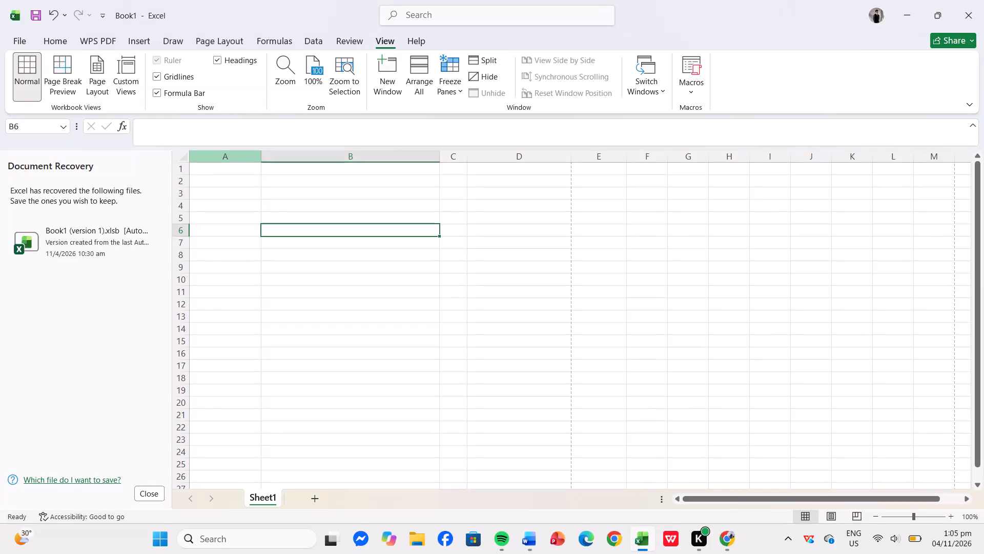
Merge and center cells A1:E1 and enter "F.L. VARGAS COLLEGE, INC." as the permit heading.
scroll(355, 294, "right", 2)
left_click(278, 216)
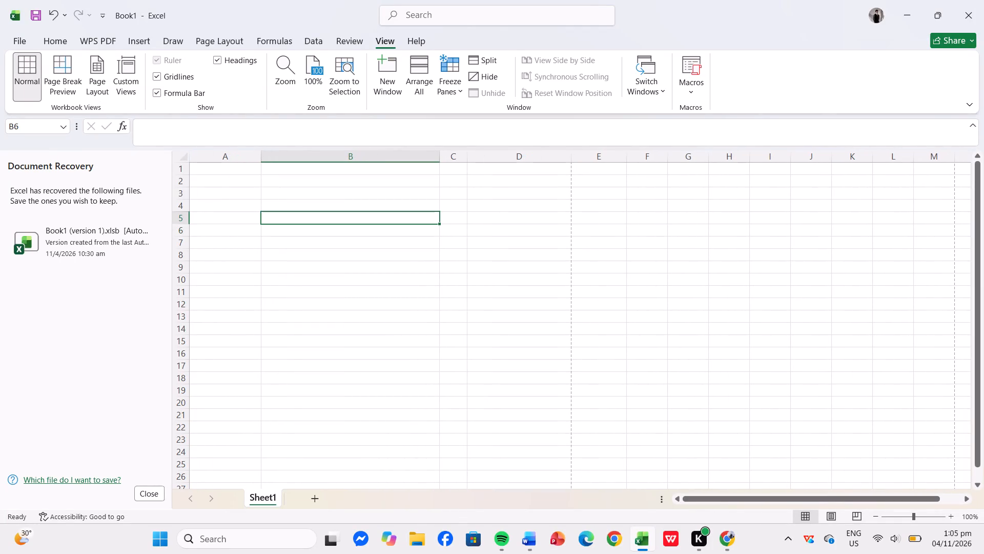
left_click(216, 169)
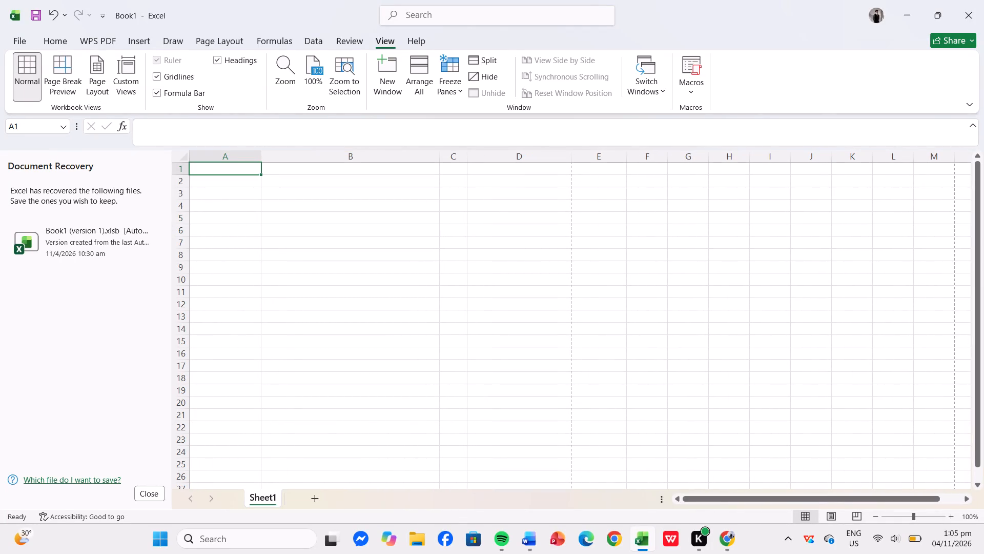
left_click_drag(234, 170, 583, 169)
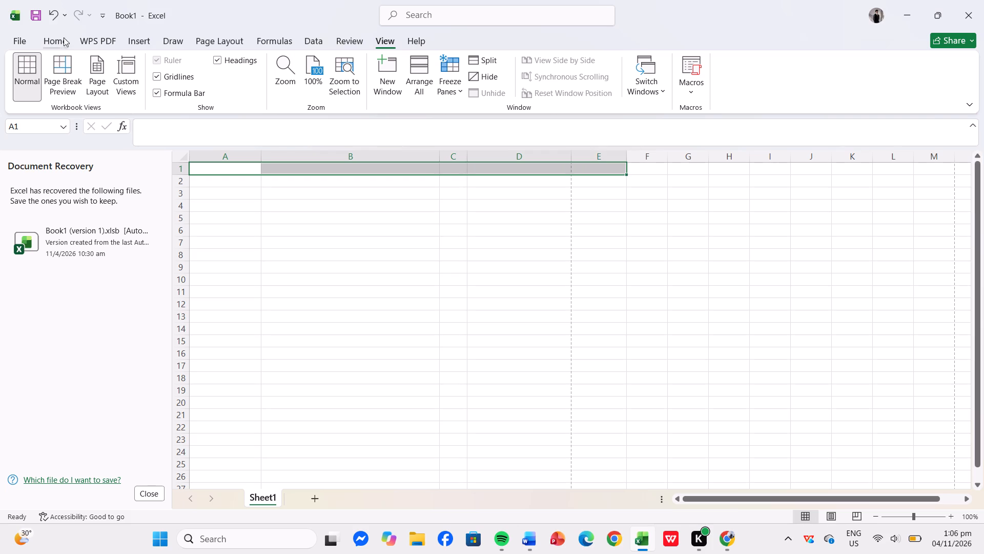
left_click(48, 32)
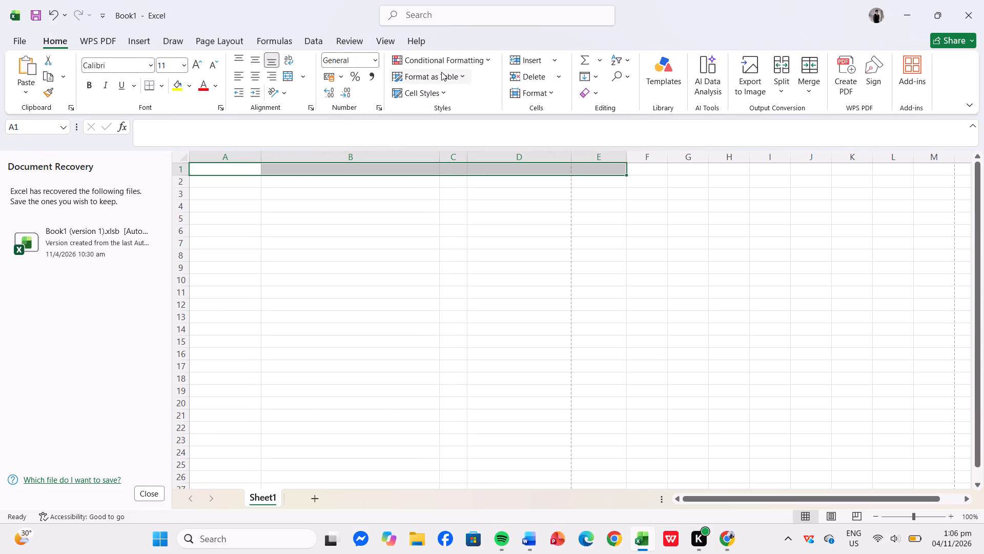
left_click(284, 75)
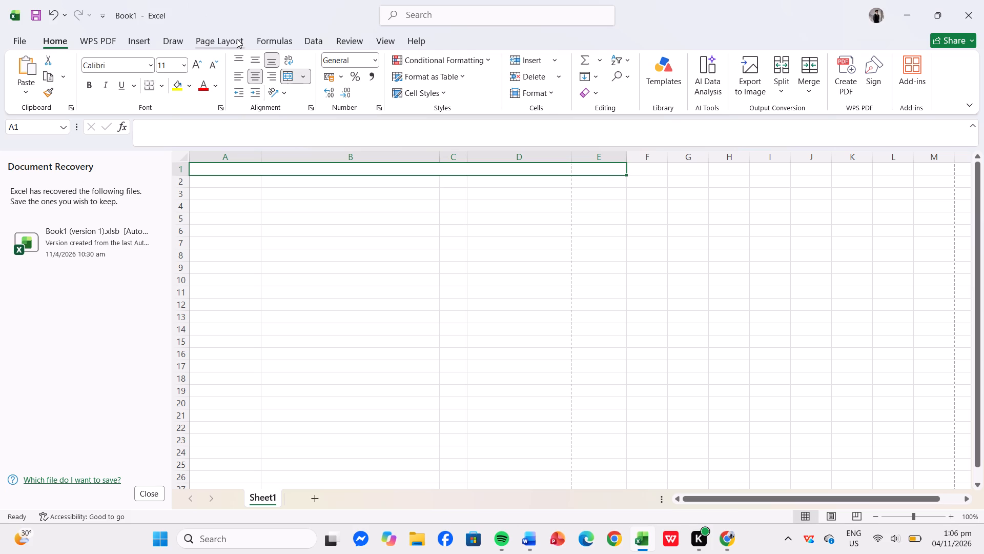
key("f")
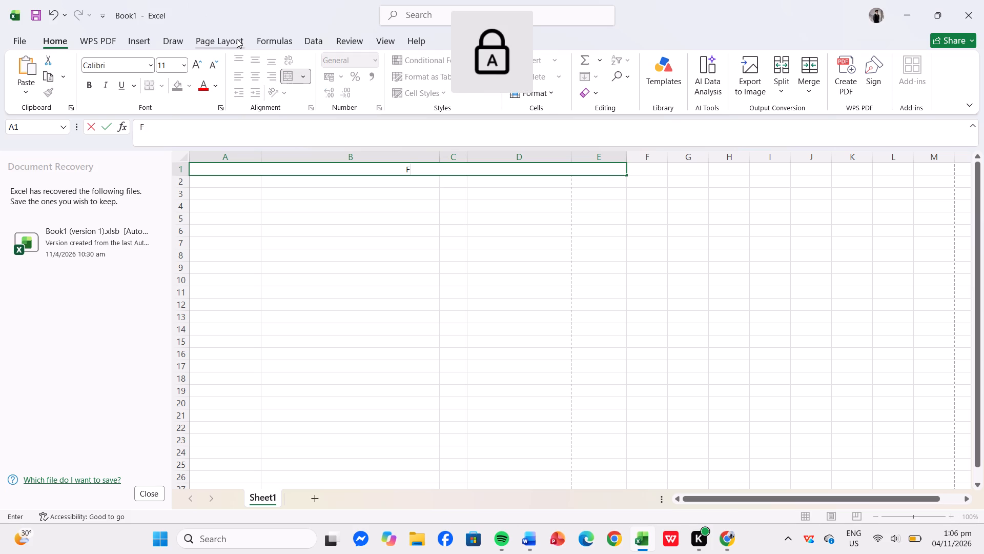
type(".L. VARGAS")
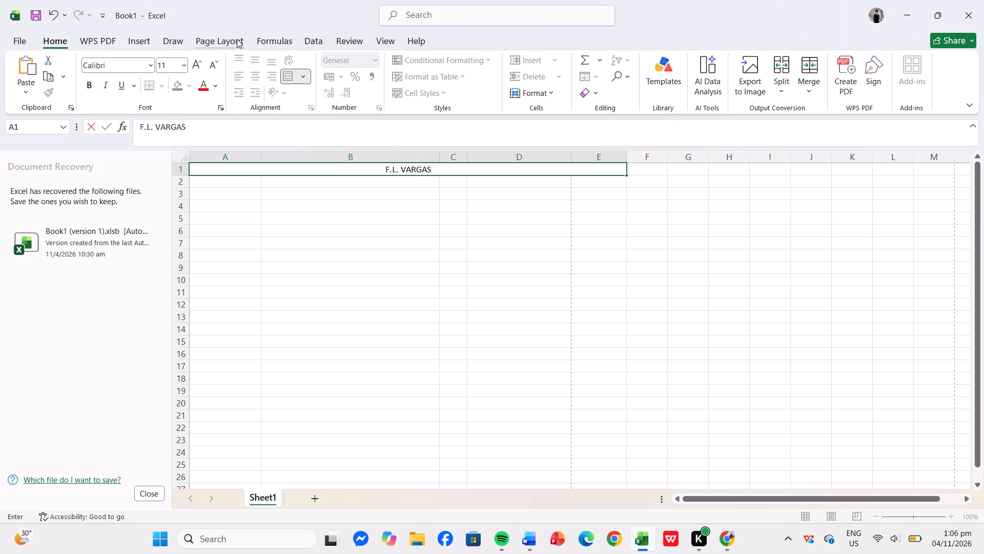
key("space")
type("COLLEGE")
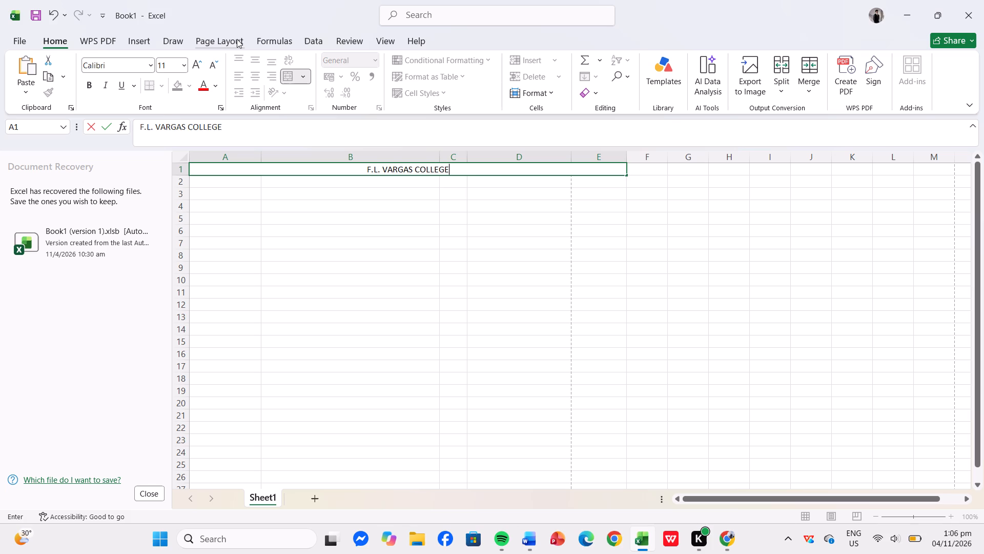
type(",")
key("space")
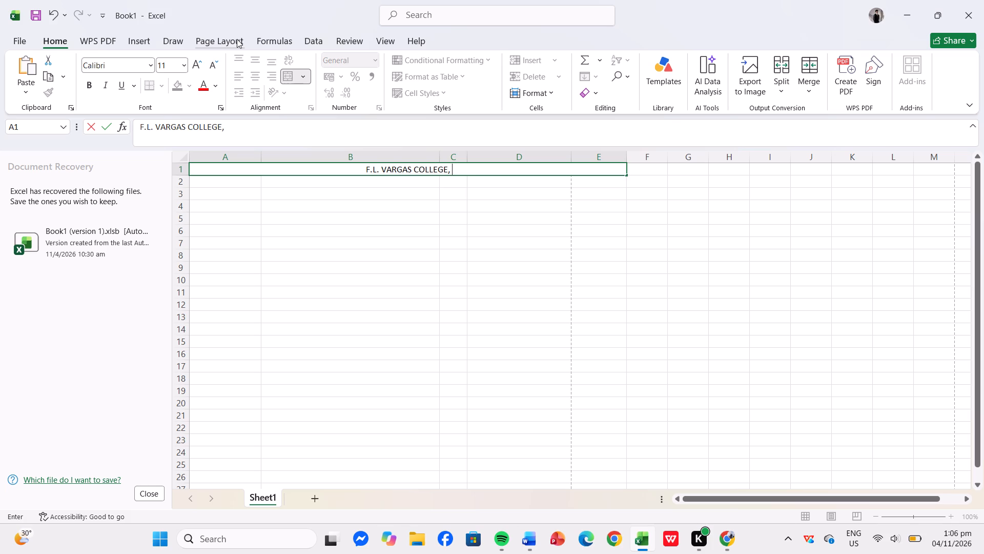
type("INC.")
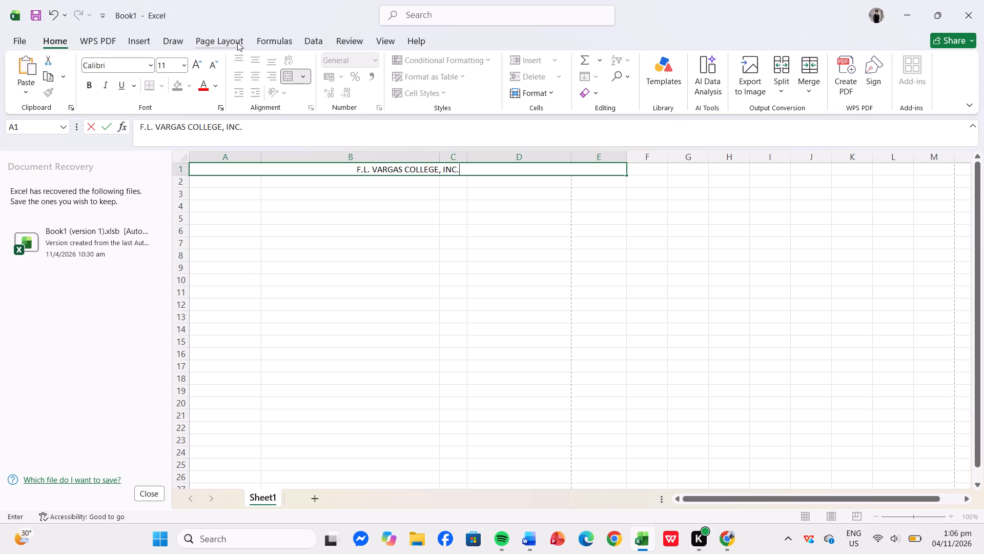
Merge and center cells A2:E2 and enter "Erxamination Permit for Final" beneath the college name.
left_click_drag(598, 183, 218, 182)
left_click(286, 75)
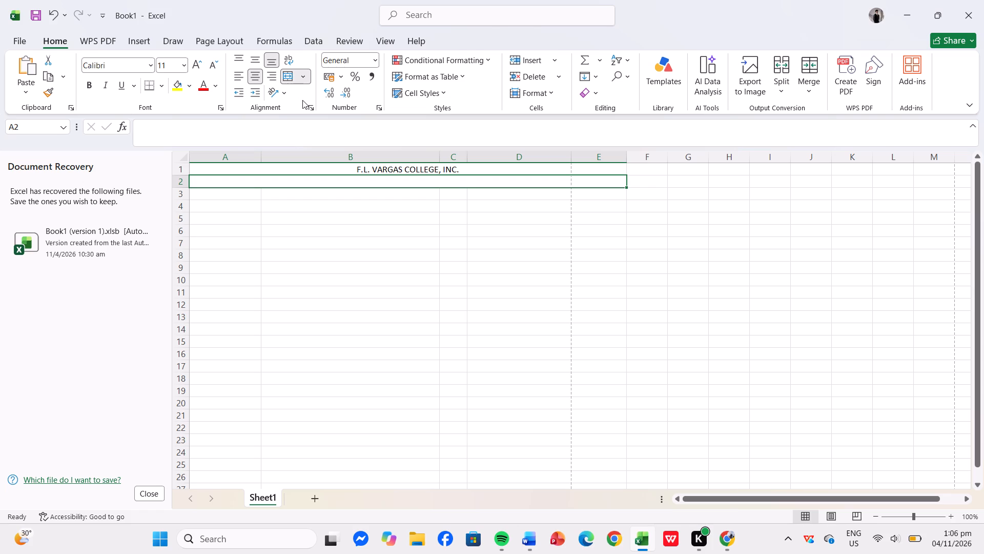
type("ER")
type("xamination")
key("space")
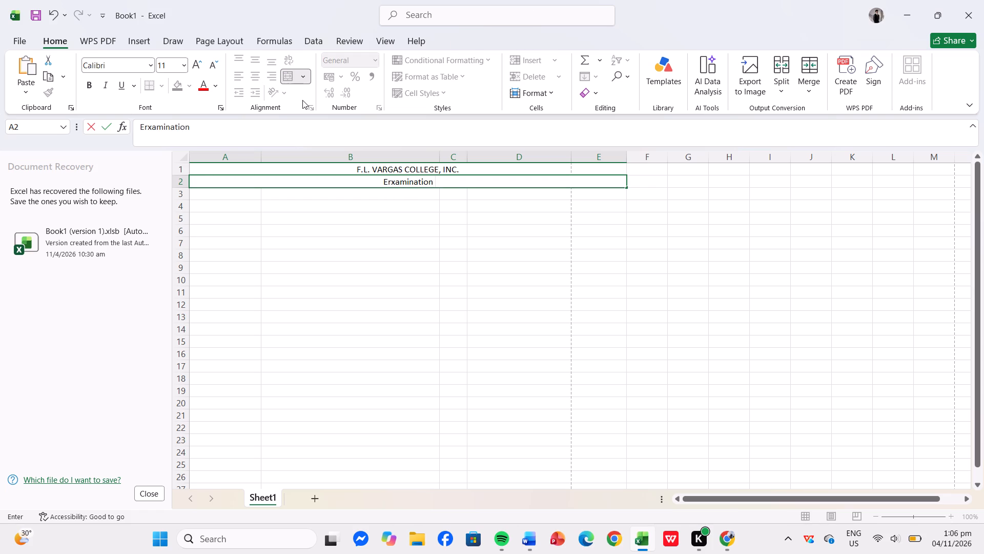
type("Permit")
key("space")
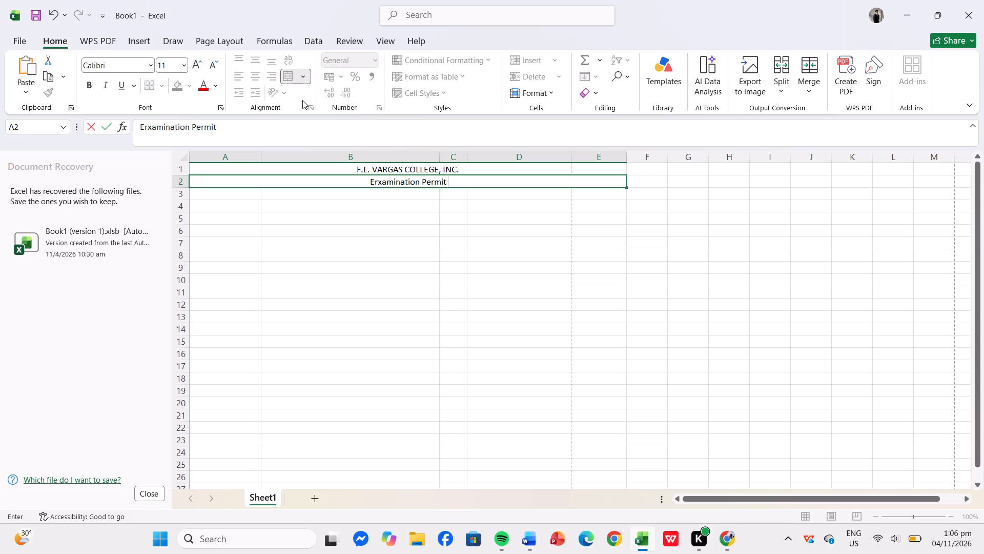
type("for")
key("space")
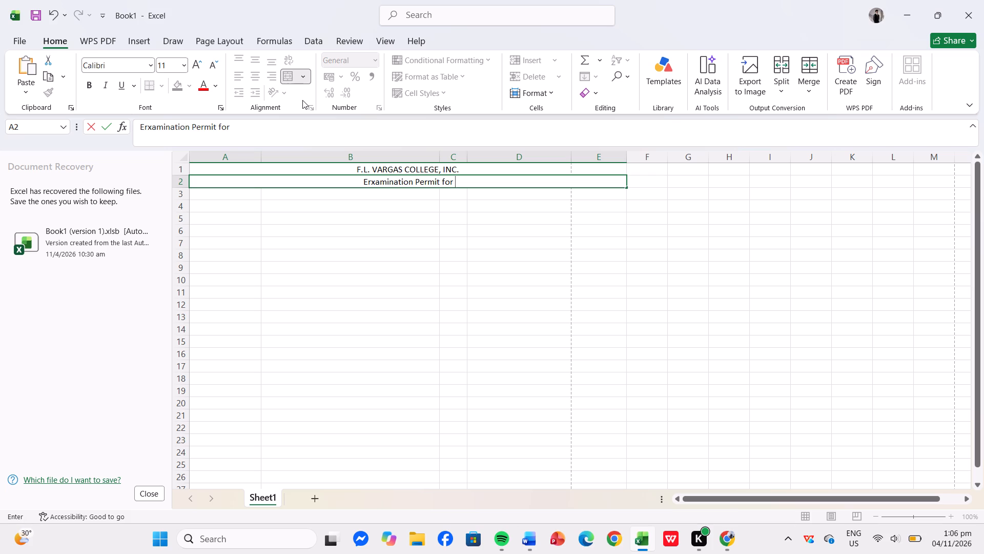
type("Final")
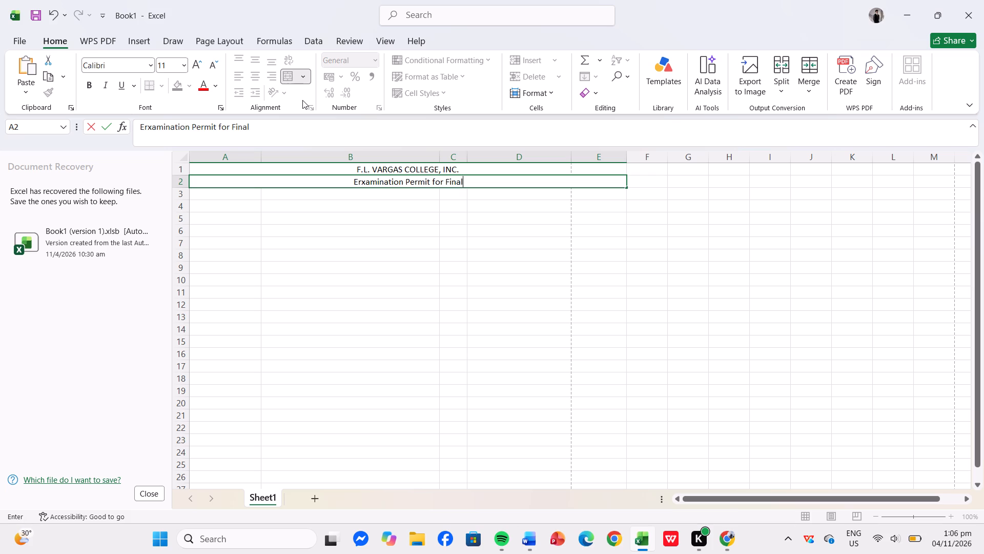
left_click(227, 196)
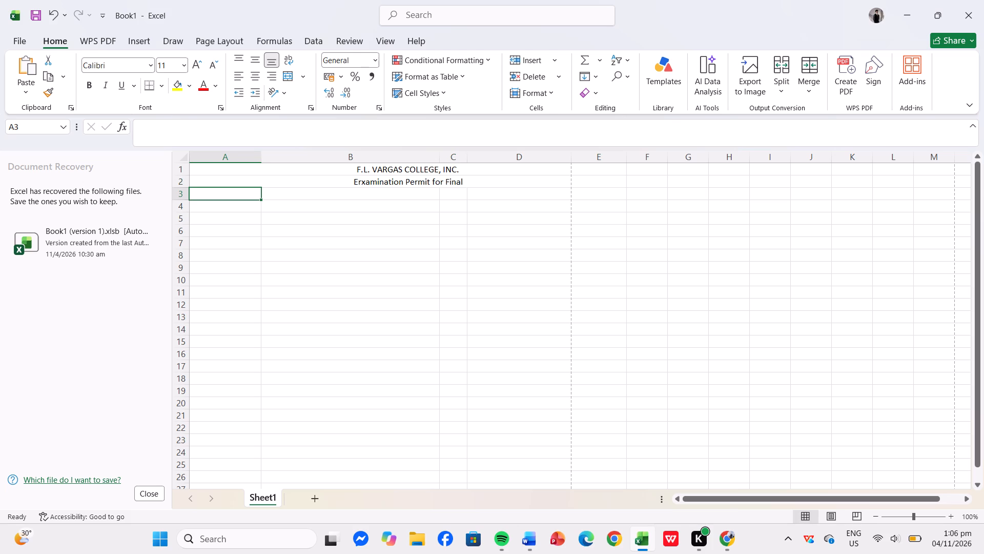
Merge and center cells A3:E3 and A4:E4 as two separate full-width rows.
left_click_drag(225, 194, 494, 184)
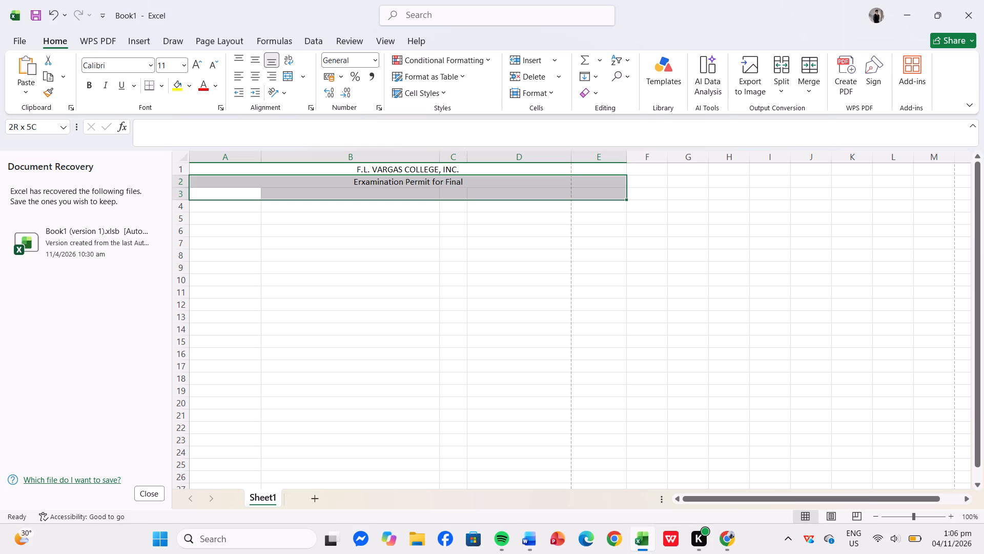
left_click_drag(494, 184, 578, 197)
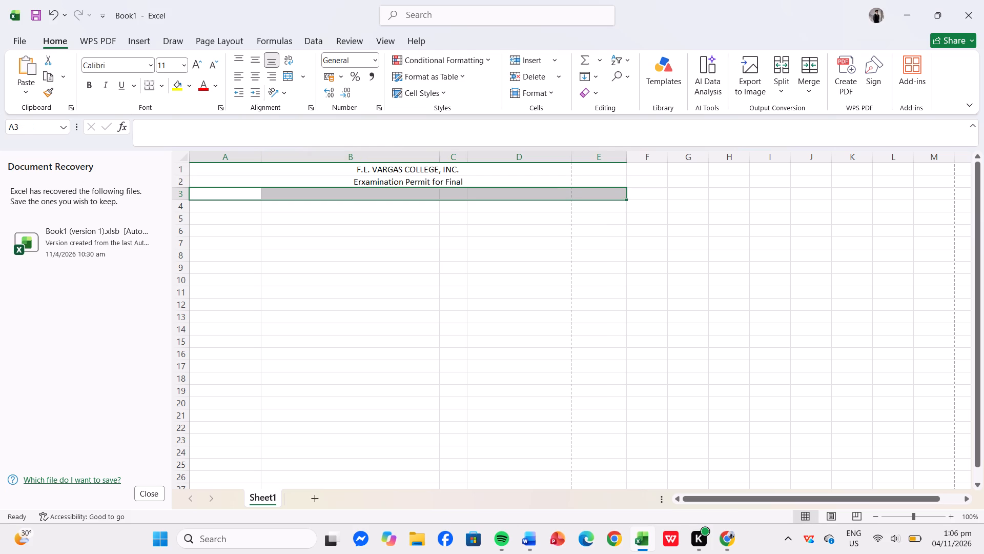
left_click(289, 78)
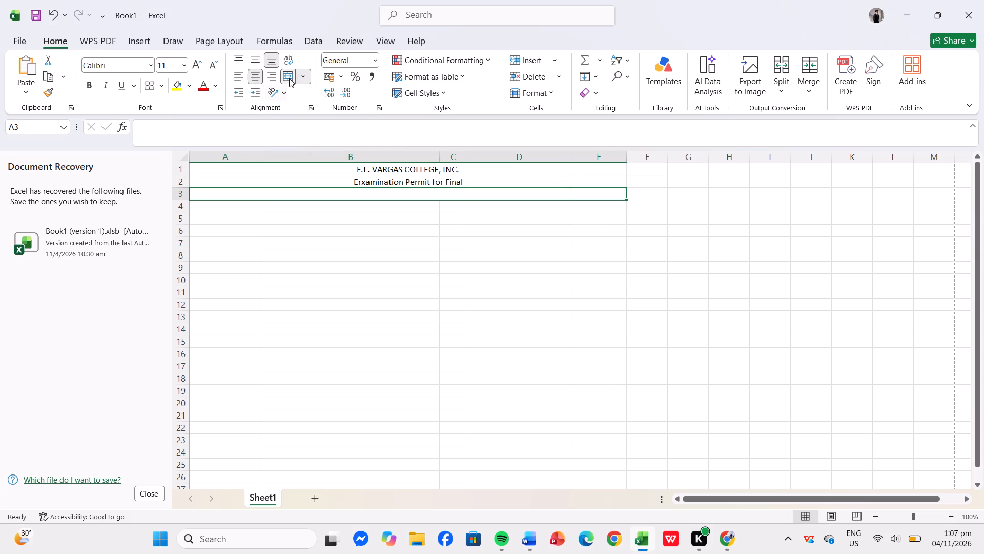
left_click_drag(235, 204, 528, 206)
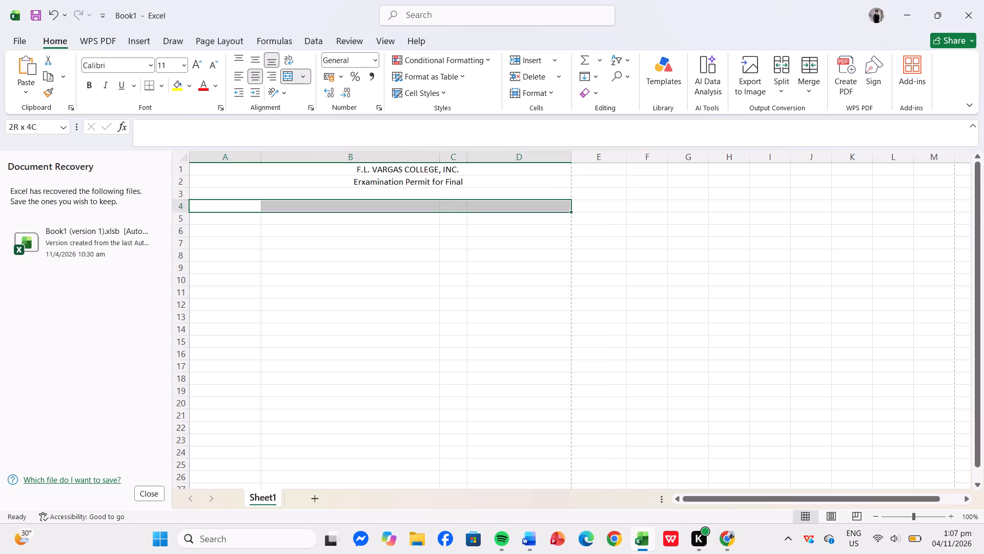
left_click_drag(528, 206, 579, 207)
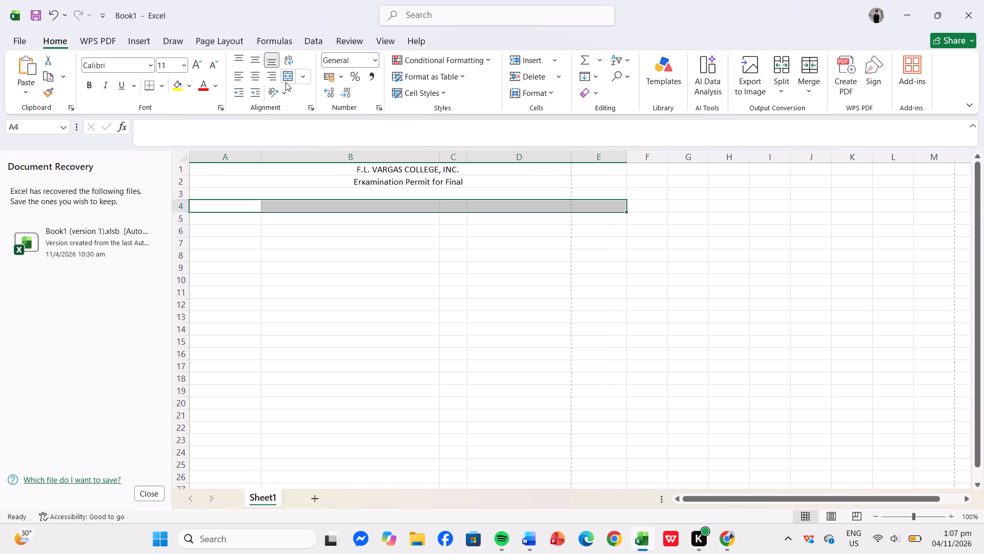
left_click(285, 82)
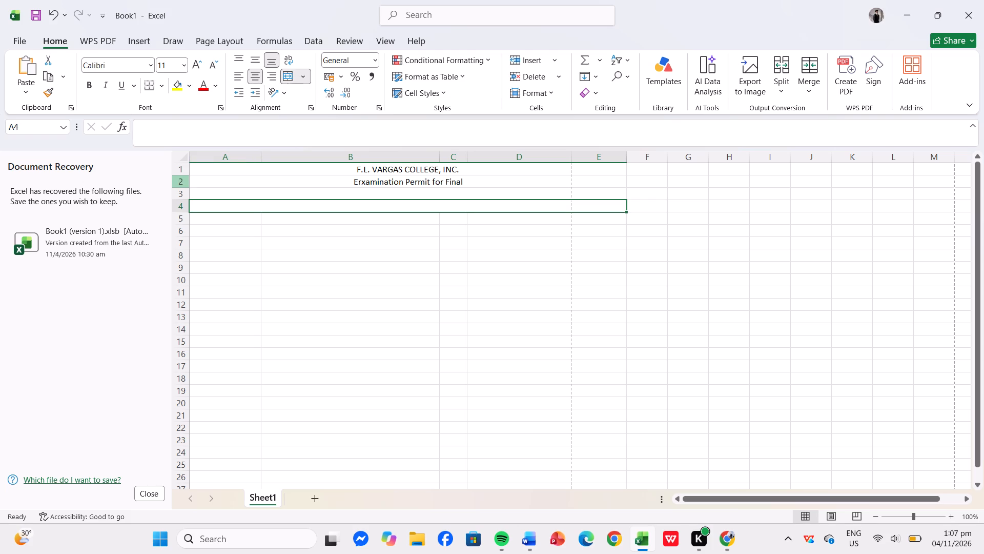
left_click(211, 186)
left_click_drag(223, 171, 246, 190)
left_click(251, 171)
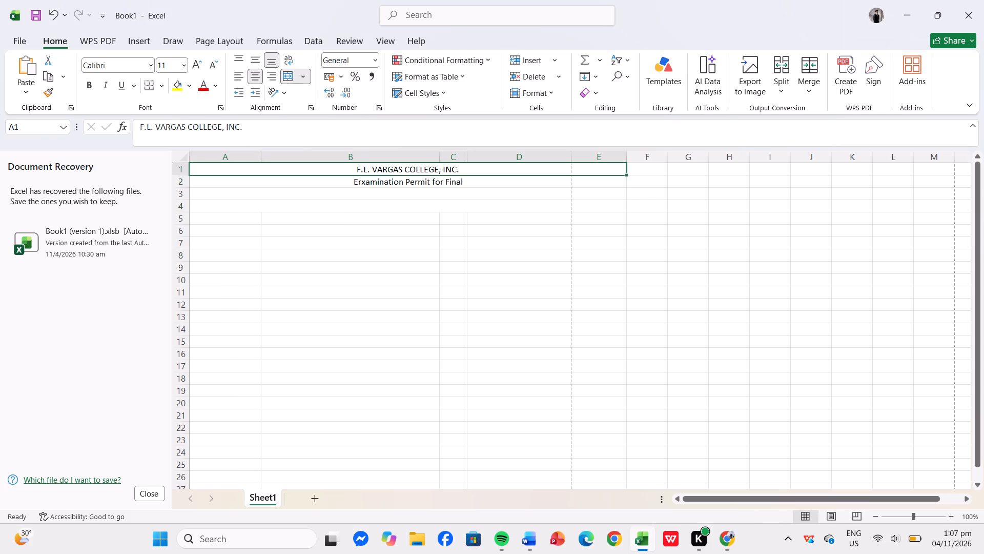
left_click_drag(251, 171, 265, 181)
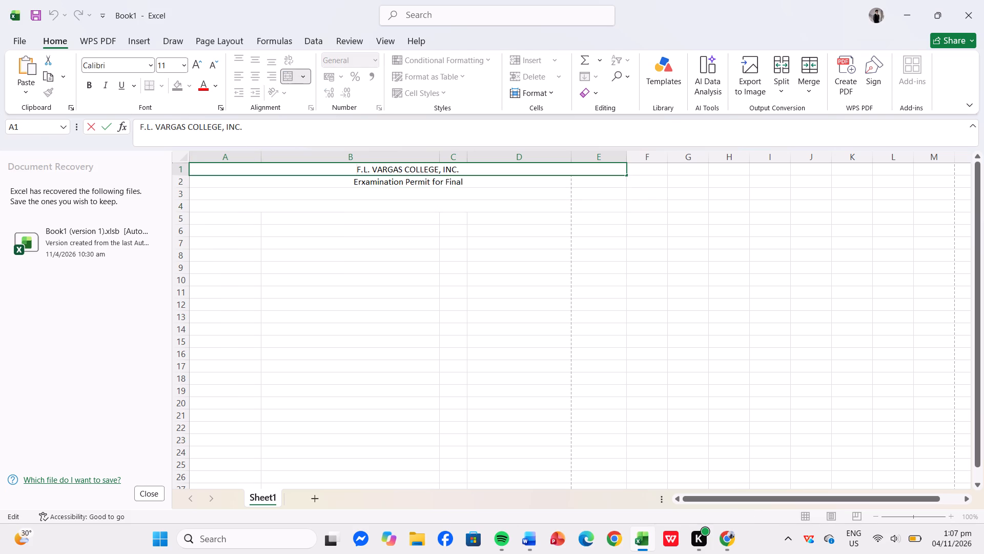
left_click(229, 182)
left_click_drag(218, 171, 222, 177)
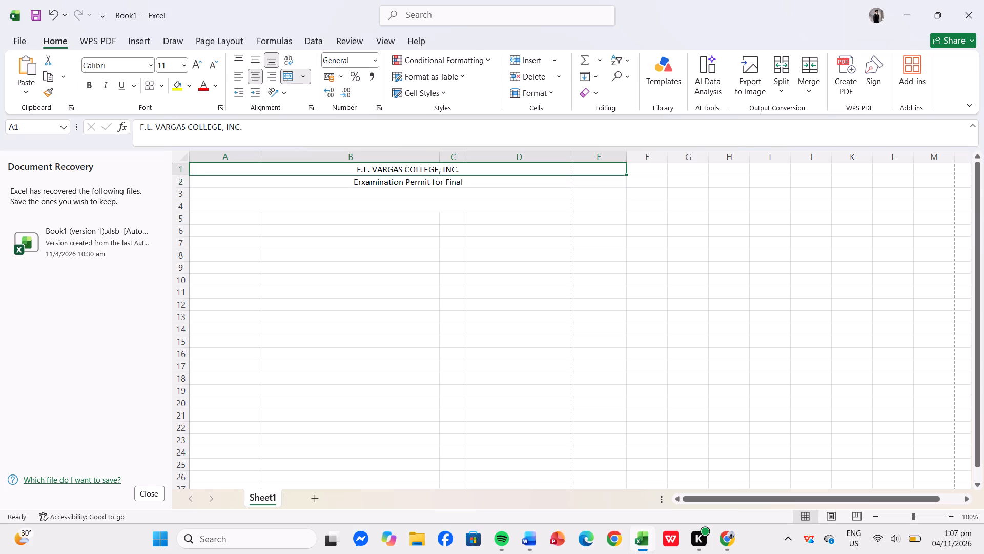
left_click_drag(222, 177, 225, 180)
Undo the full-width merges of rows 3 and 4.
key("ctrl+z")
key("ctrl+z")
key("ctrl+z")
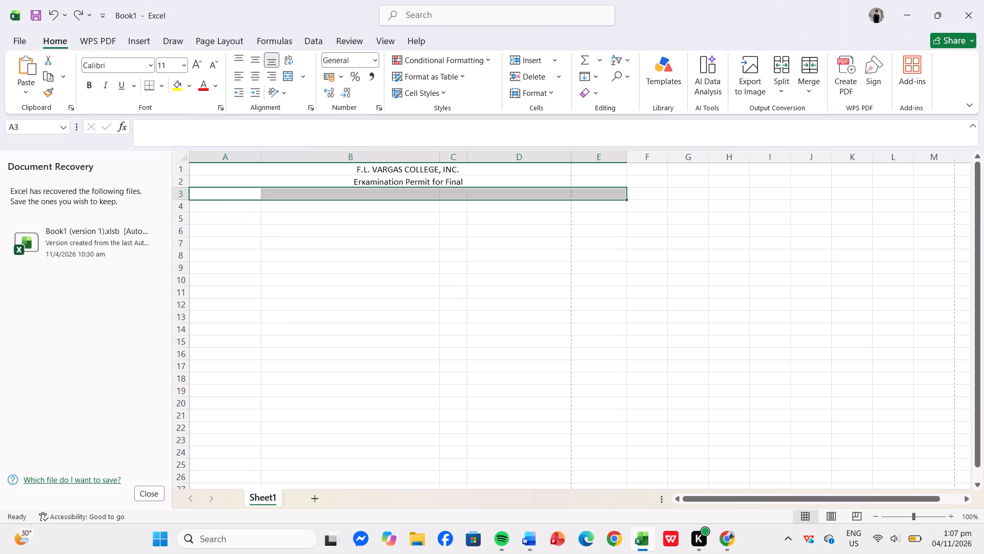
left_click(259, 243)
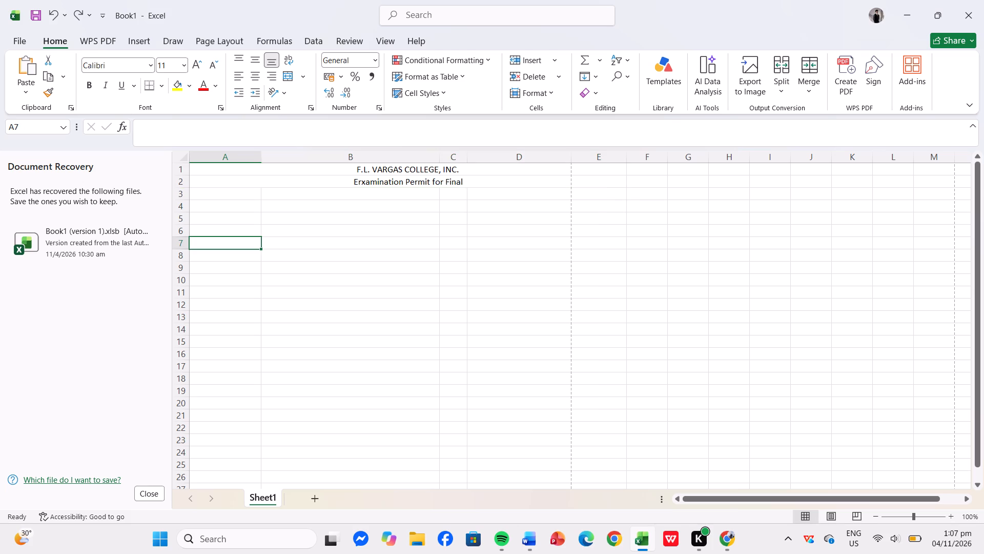
Merge and center cells A3:B3, and do the same for A4:B4.
left_click_drag(231, 192, 337, 192)
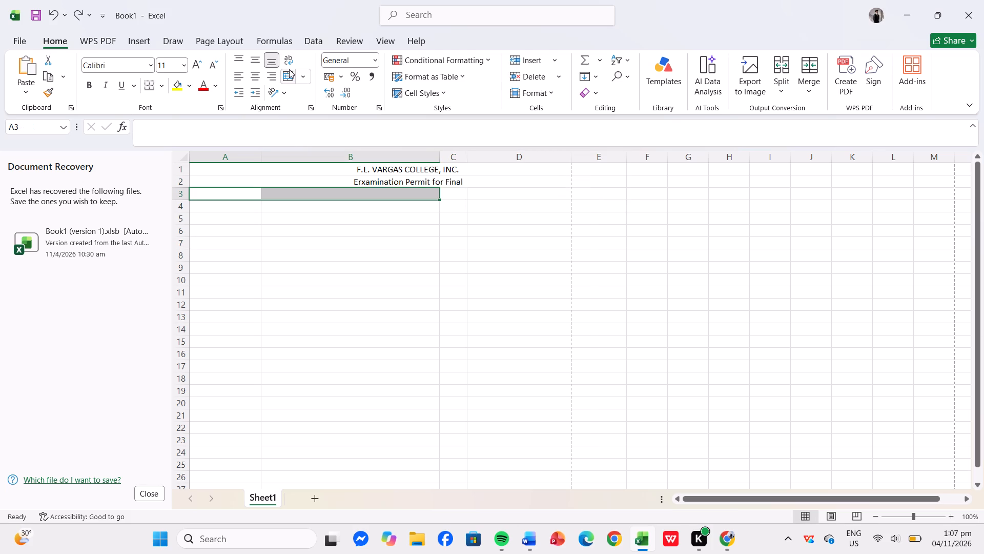
left_click(289, 70)
left_click_drag(217, 205, 288, 209)
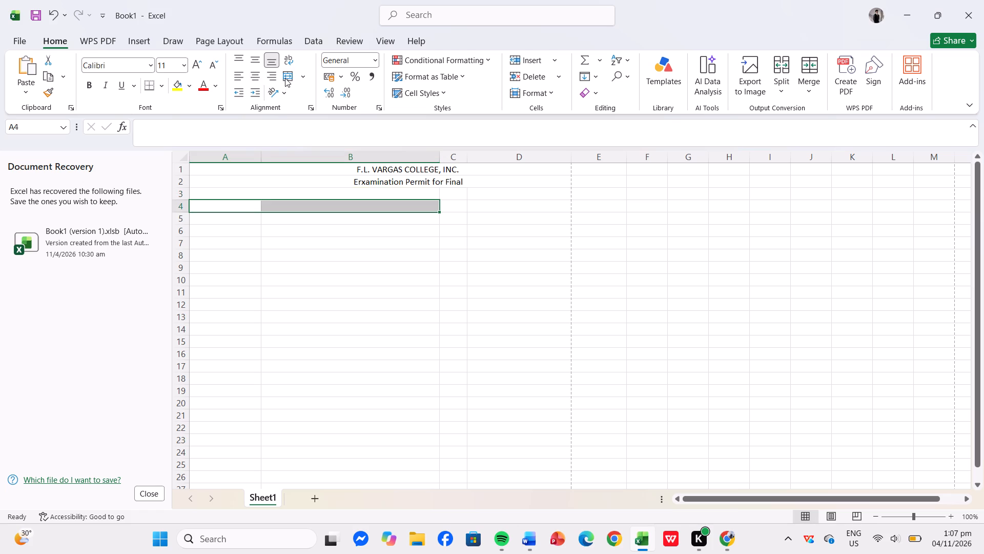
left_click(286, 74)
Merge and center cells C3:D3, and do the same for C4:D4.
left_click_drag(450, 195, 480, 192)
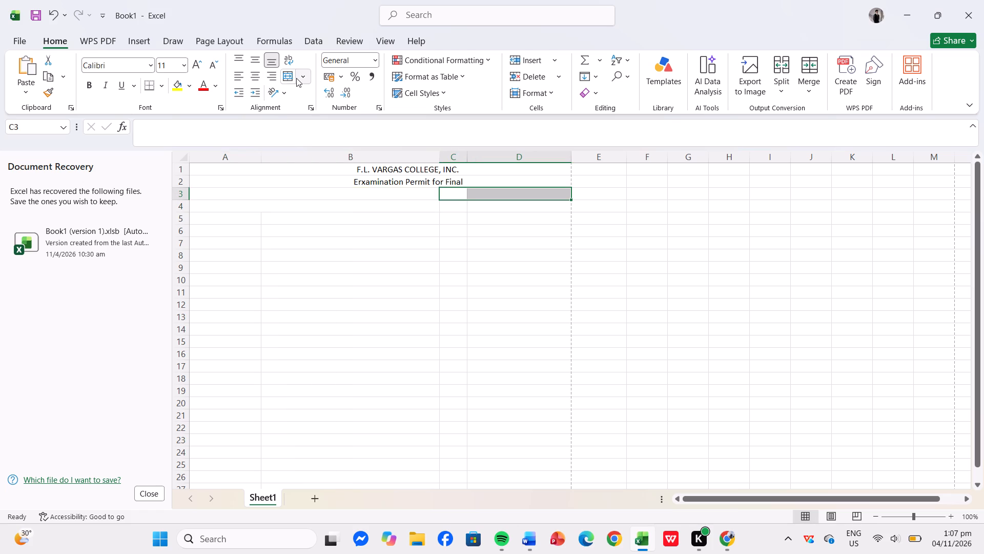
left_click(294, 77)
left_click_drag(448, 209, 460, 209)
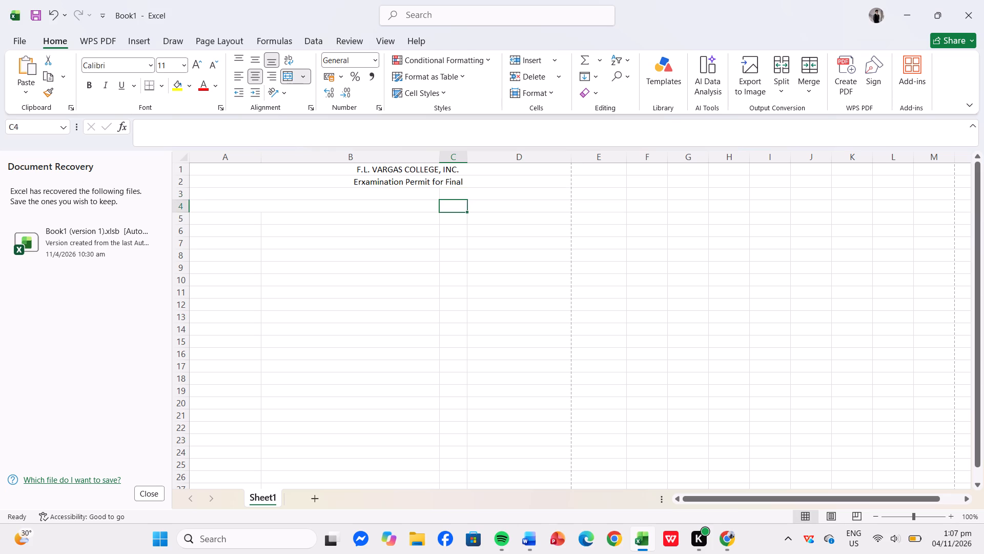
left_click_drag(460, 209, 485, 210)
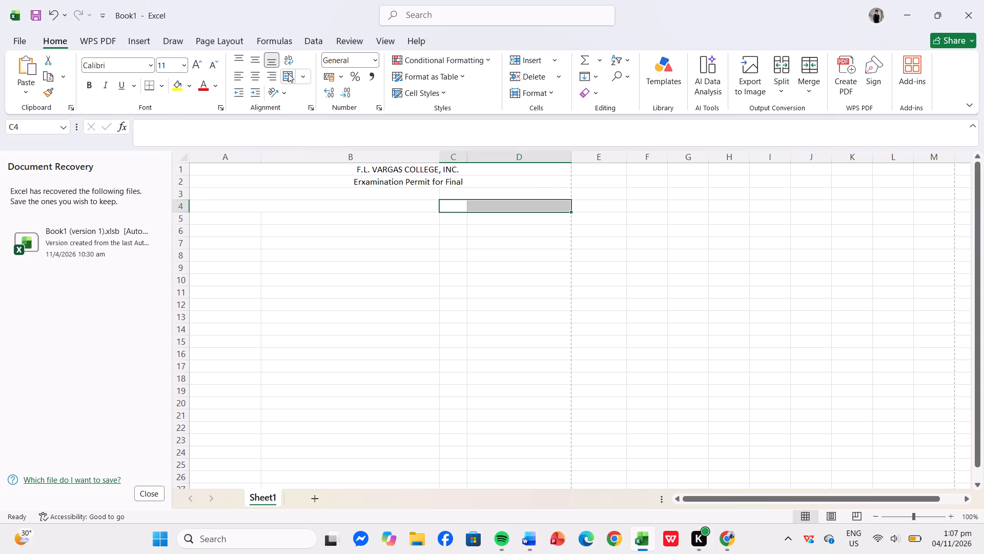
left_click(288, 73)
left_click(443, 291)
left_click(305, 301)
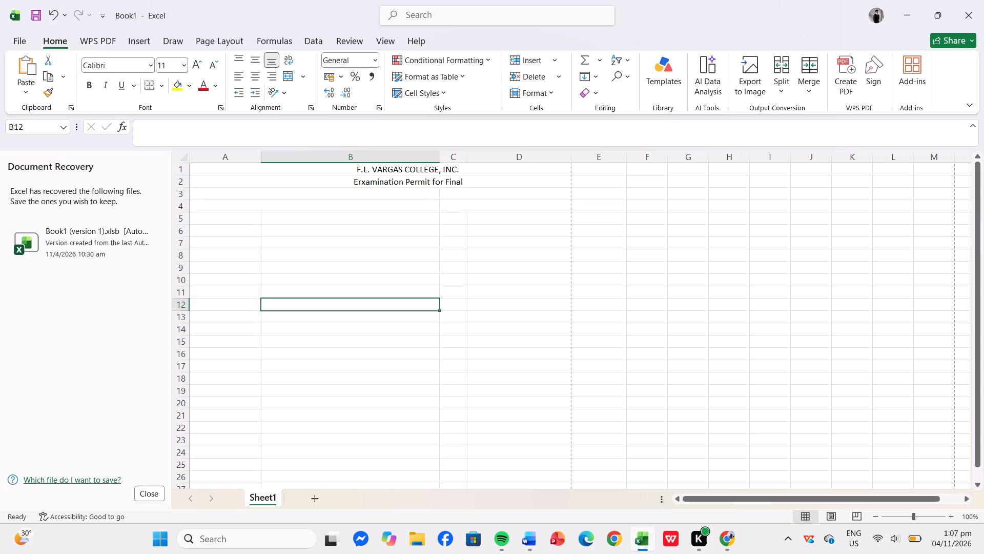
Enter the uppercase label "NAME:" in merged cell A3, followed by the student's surname, a comma and the given name's first two letters.
left_click(218, 193)
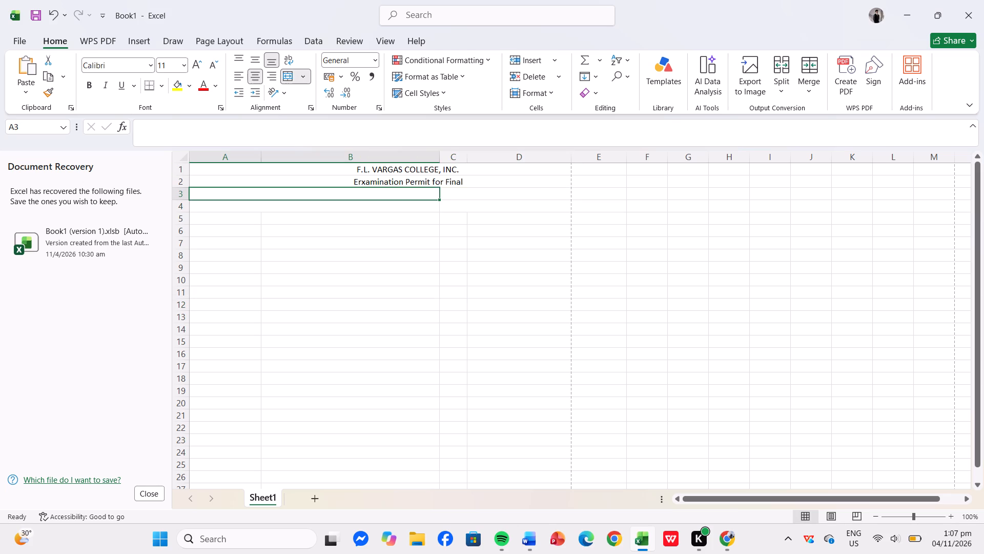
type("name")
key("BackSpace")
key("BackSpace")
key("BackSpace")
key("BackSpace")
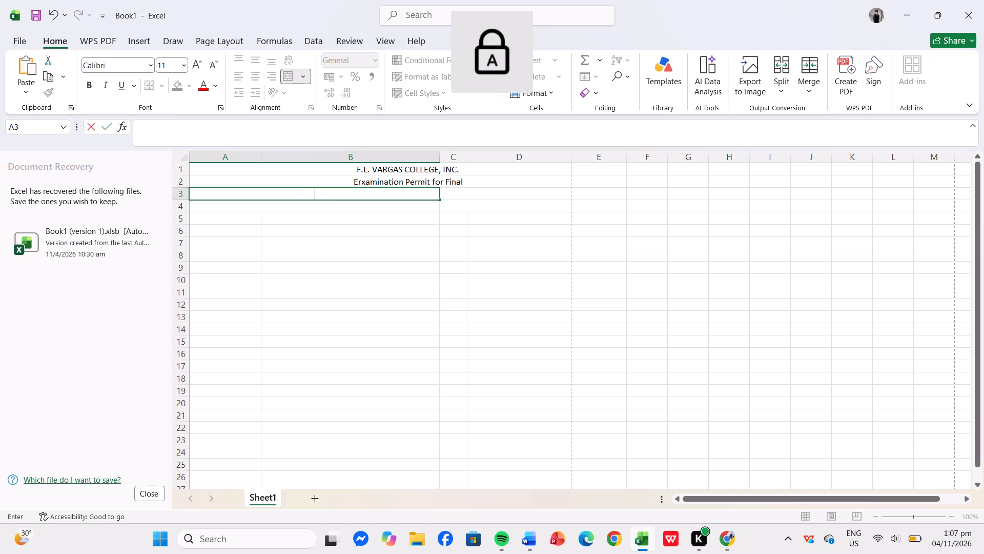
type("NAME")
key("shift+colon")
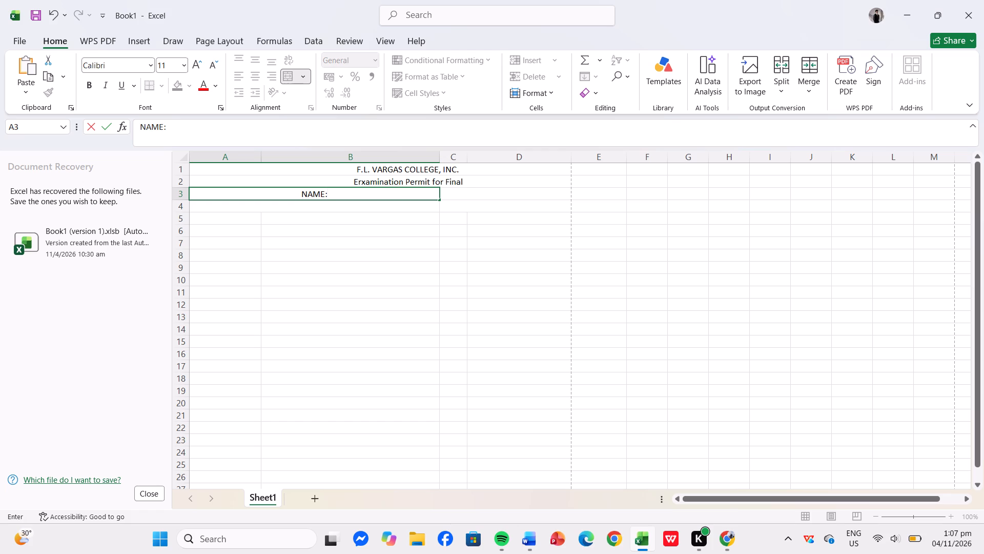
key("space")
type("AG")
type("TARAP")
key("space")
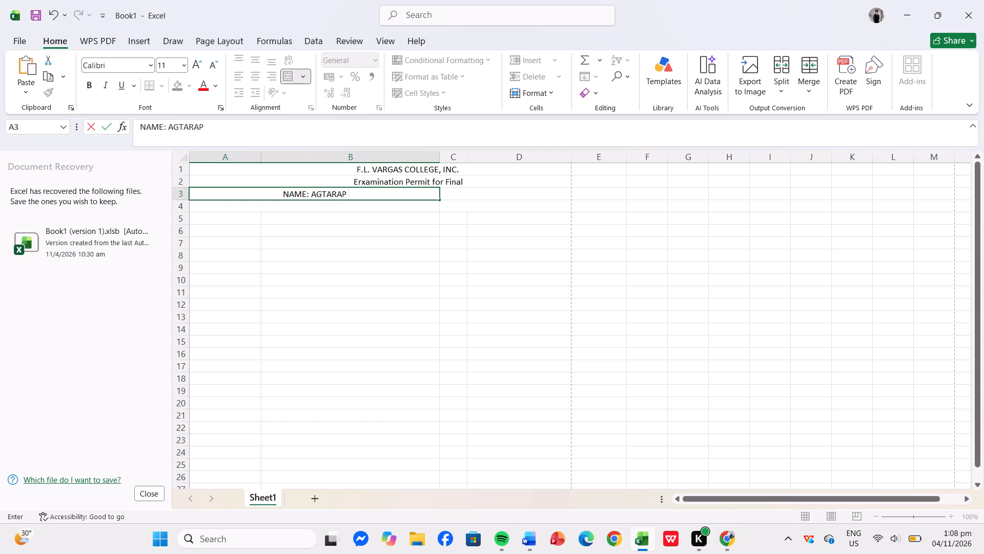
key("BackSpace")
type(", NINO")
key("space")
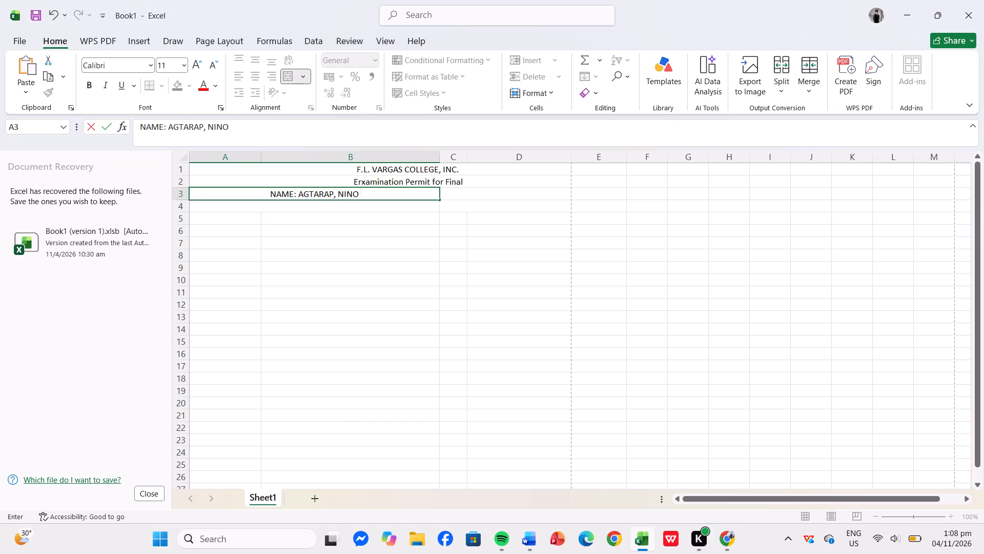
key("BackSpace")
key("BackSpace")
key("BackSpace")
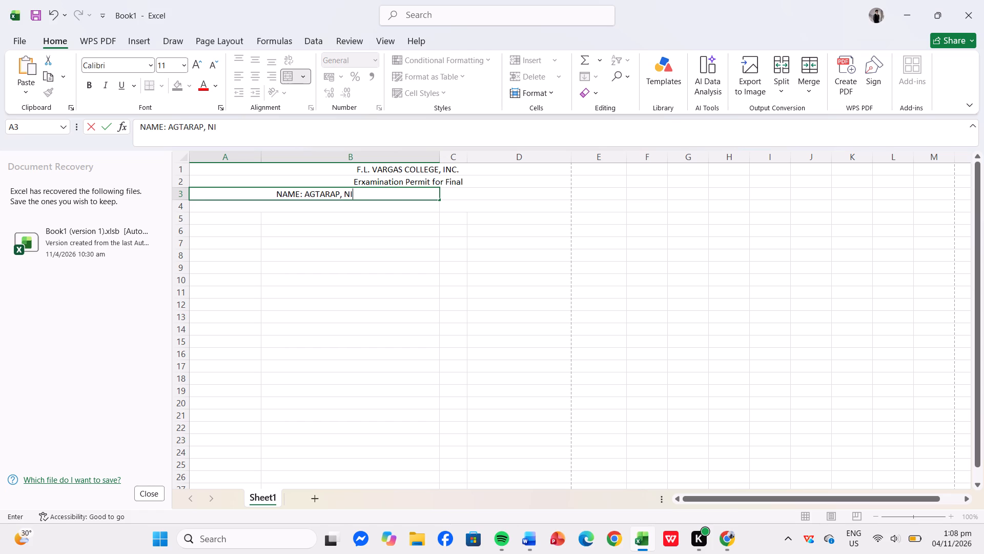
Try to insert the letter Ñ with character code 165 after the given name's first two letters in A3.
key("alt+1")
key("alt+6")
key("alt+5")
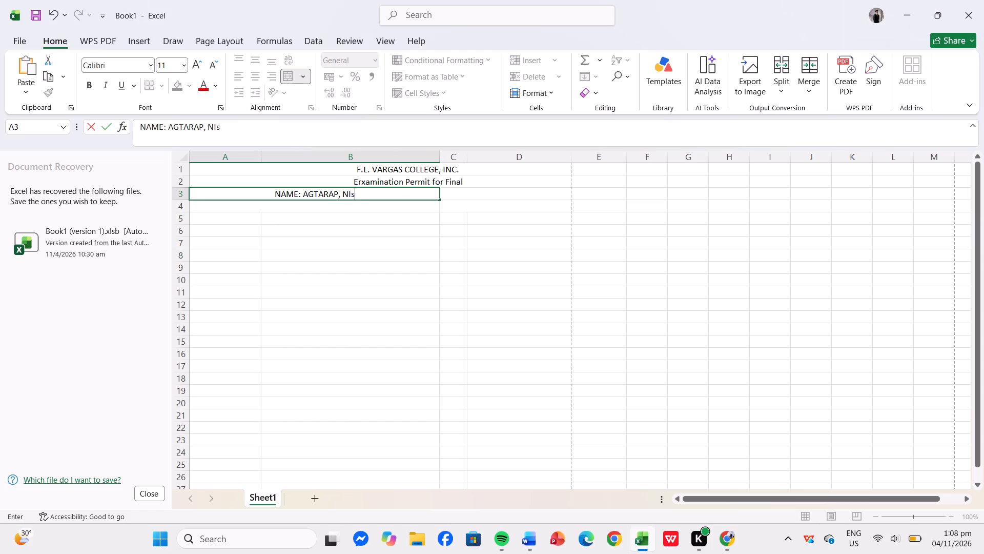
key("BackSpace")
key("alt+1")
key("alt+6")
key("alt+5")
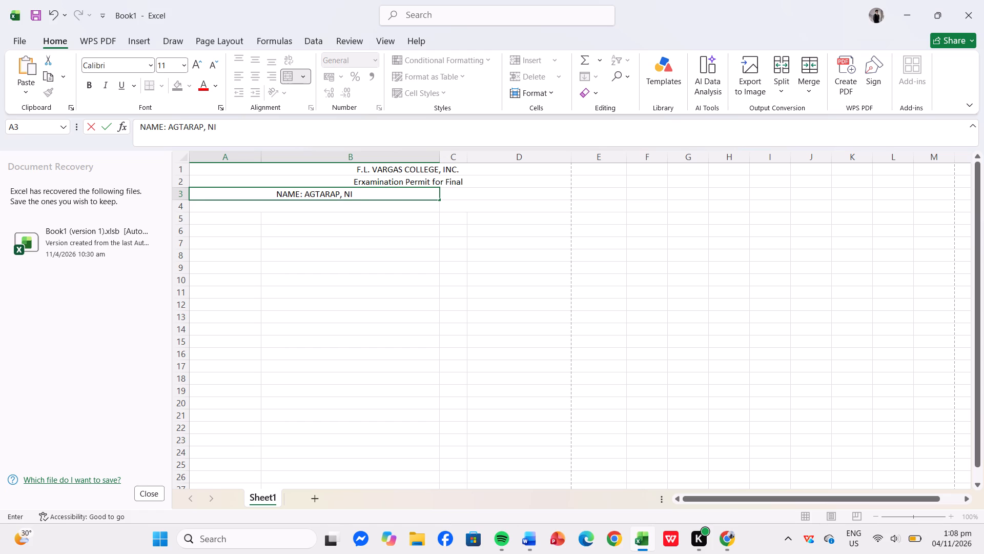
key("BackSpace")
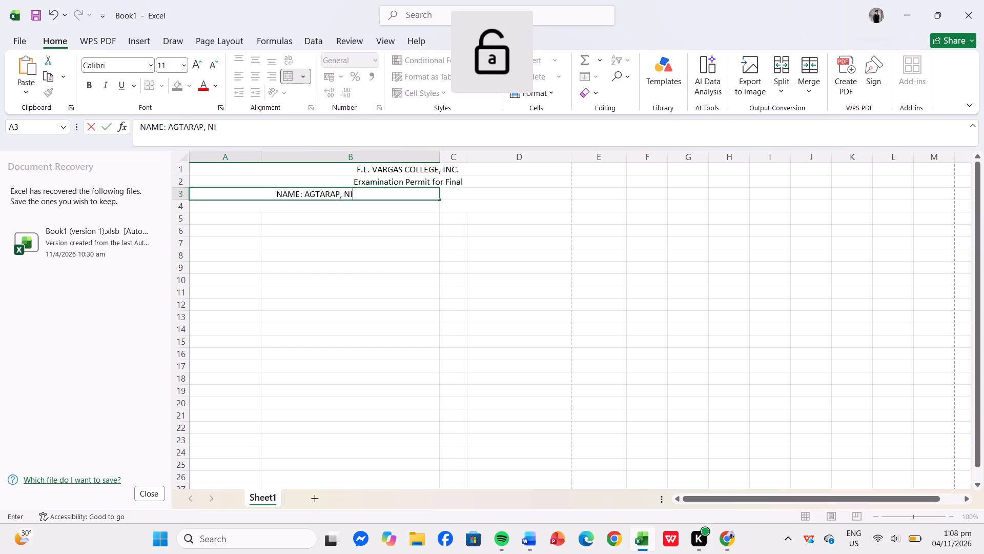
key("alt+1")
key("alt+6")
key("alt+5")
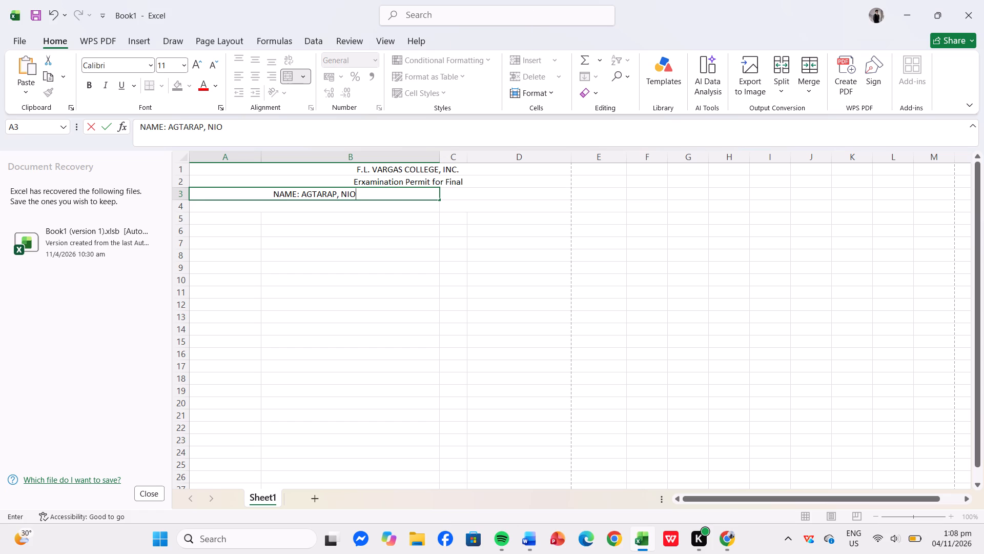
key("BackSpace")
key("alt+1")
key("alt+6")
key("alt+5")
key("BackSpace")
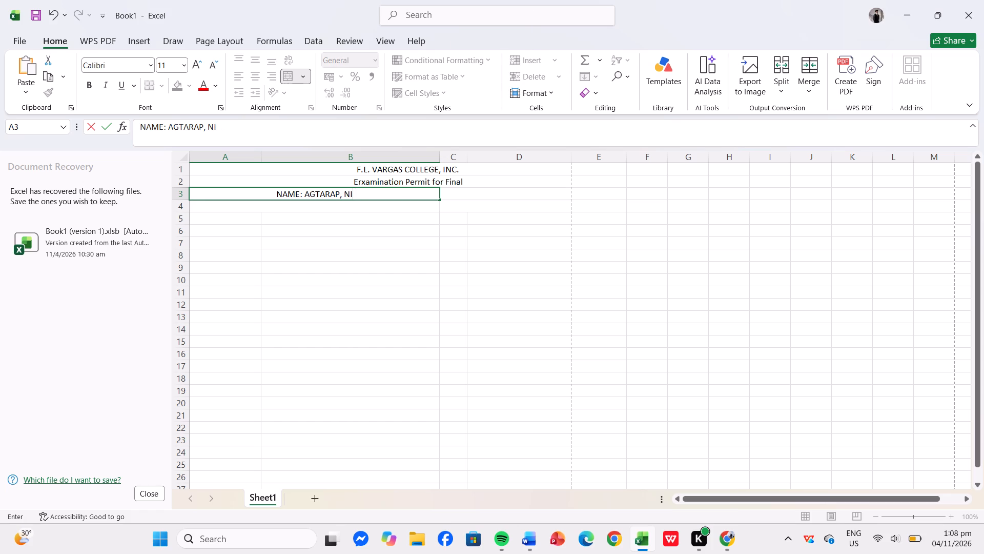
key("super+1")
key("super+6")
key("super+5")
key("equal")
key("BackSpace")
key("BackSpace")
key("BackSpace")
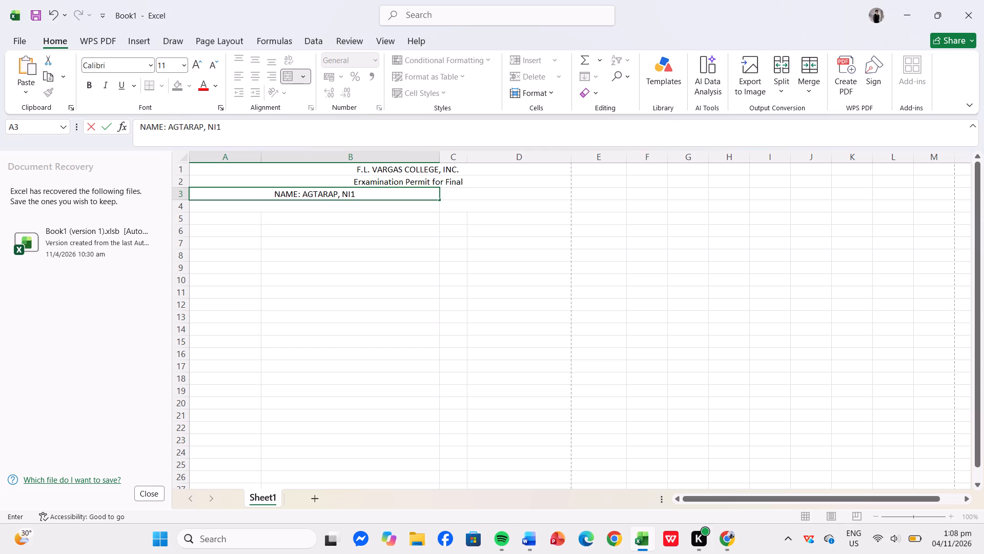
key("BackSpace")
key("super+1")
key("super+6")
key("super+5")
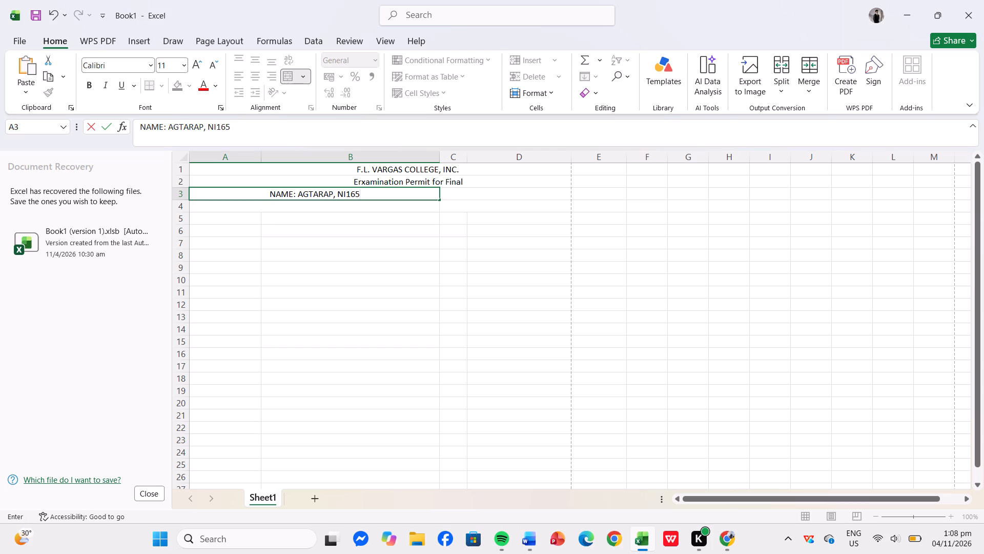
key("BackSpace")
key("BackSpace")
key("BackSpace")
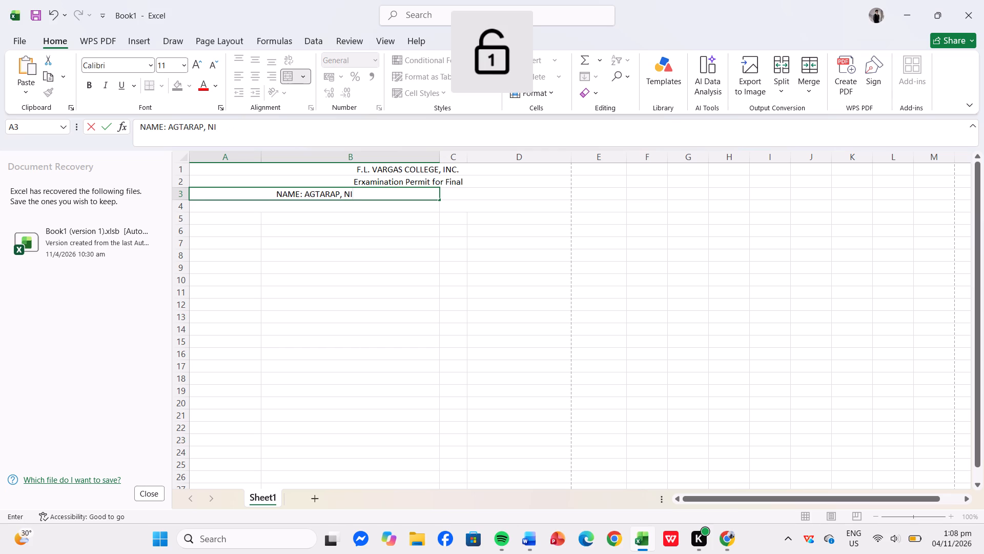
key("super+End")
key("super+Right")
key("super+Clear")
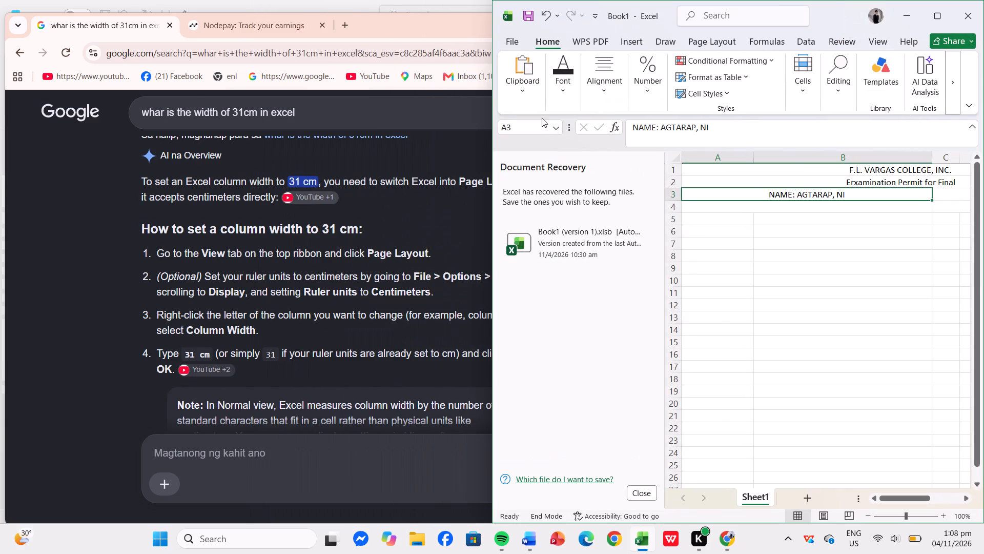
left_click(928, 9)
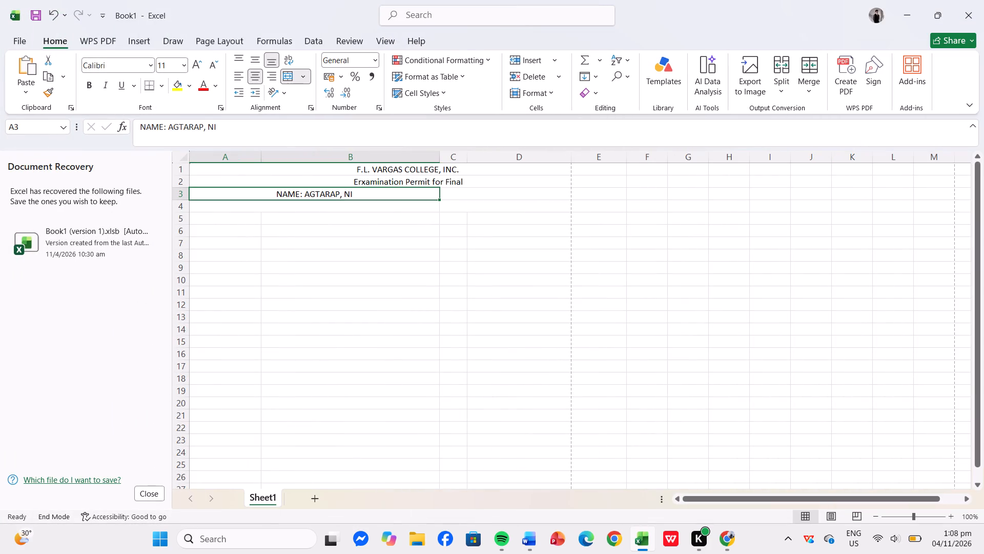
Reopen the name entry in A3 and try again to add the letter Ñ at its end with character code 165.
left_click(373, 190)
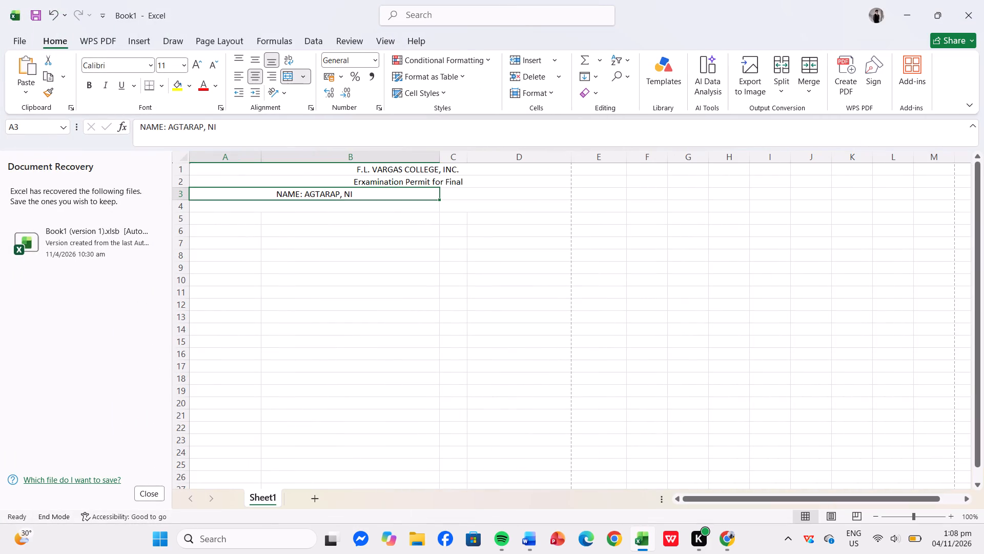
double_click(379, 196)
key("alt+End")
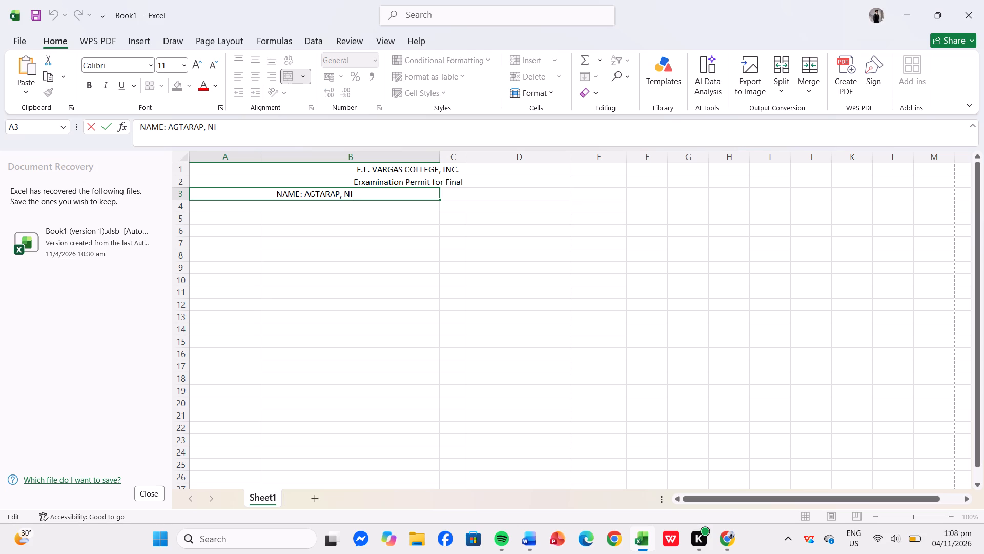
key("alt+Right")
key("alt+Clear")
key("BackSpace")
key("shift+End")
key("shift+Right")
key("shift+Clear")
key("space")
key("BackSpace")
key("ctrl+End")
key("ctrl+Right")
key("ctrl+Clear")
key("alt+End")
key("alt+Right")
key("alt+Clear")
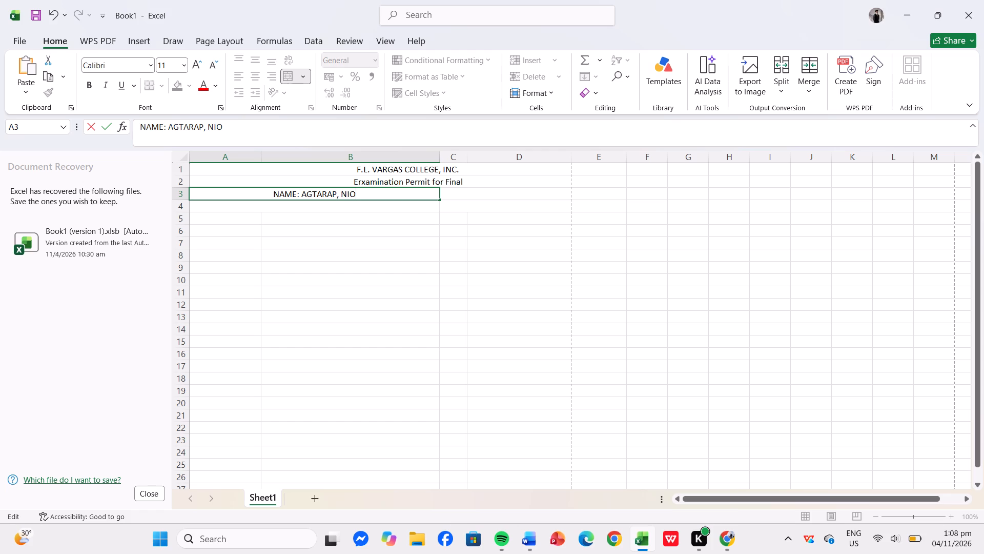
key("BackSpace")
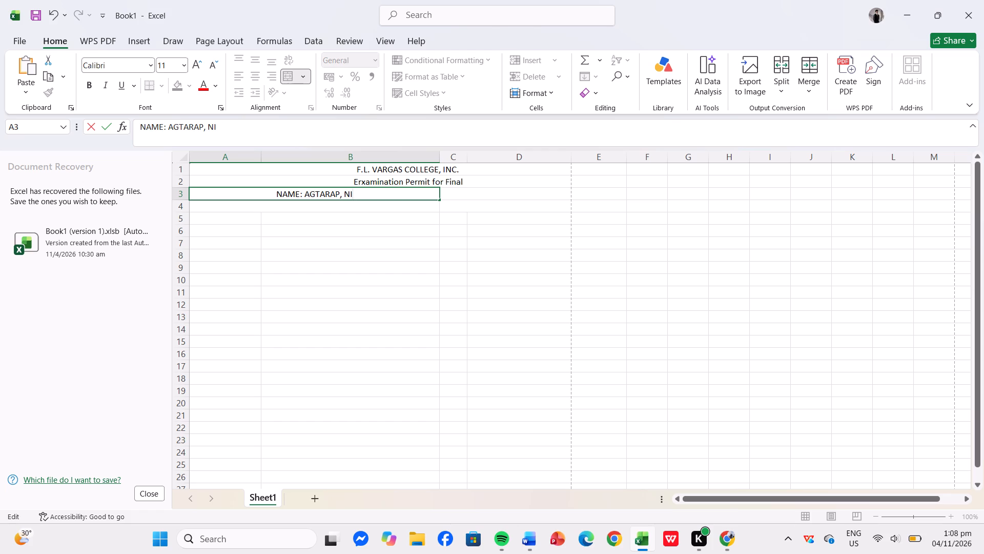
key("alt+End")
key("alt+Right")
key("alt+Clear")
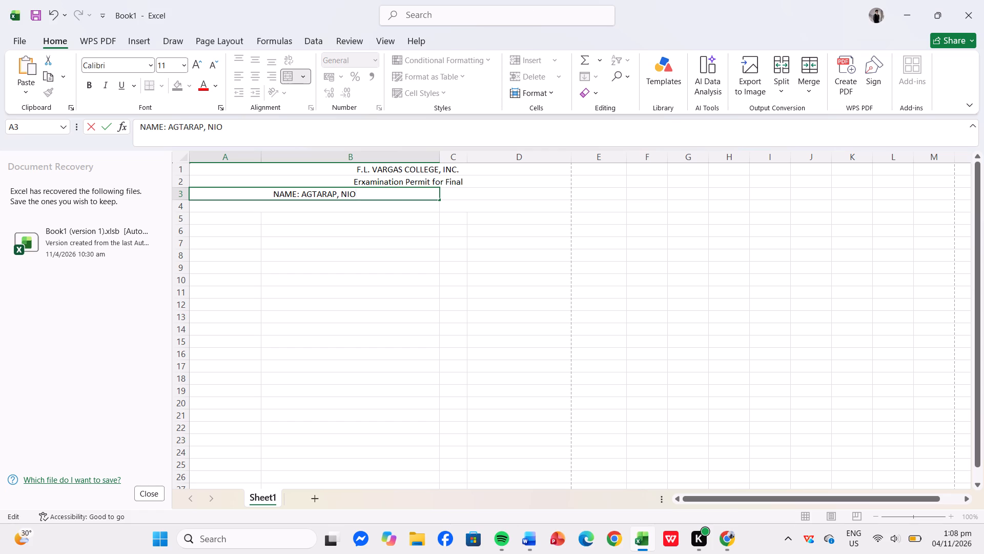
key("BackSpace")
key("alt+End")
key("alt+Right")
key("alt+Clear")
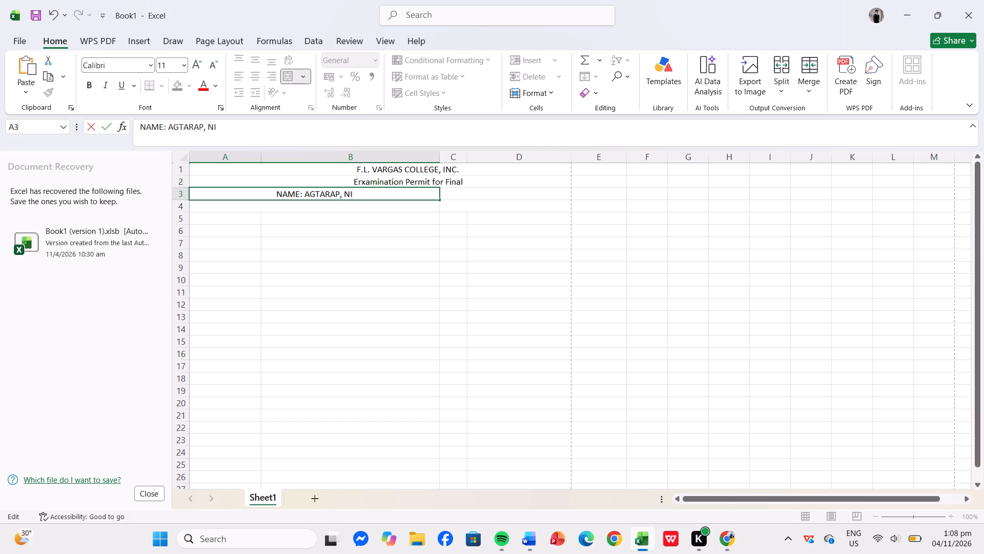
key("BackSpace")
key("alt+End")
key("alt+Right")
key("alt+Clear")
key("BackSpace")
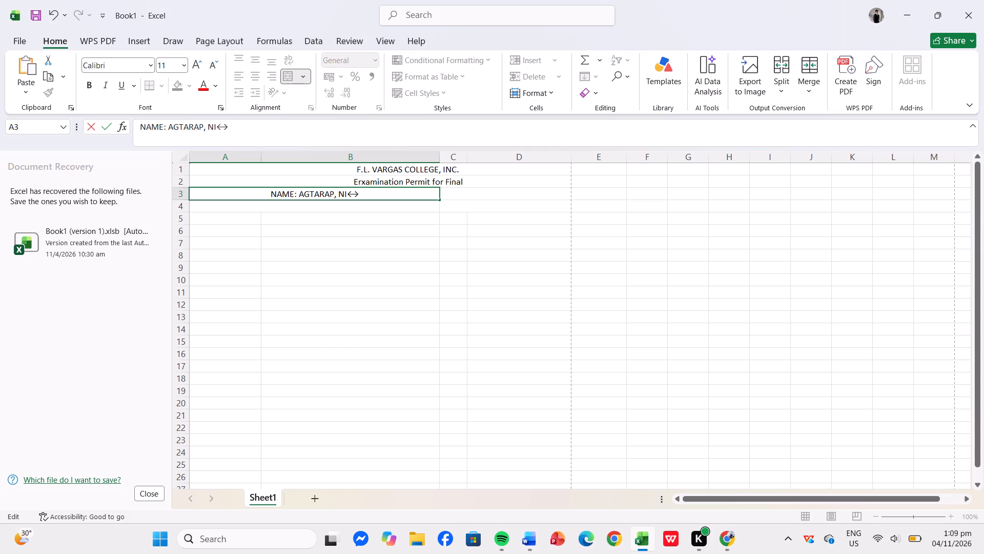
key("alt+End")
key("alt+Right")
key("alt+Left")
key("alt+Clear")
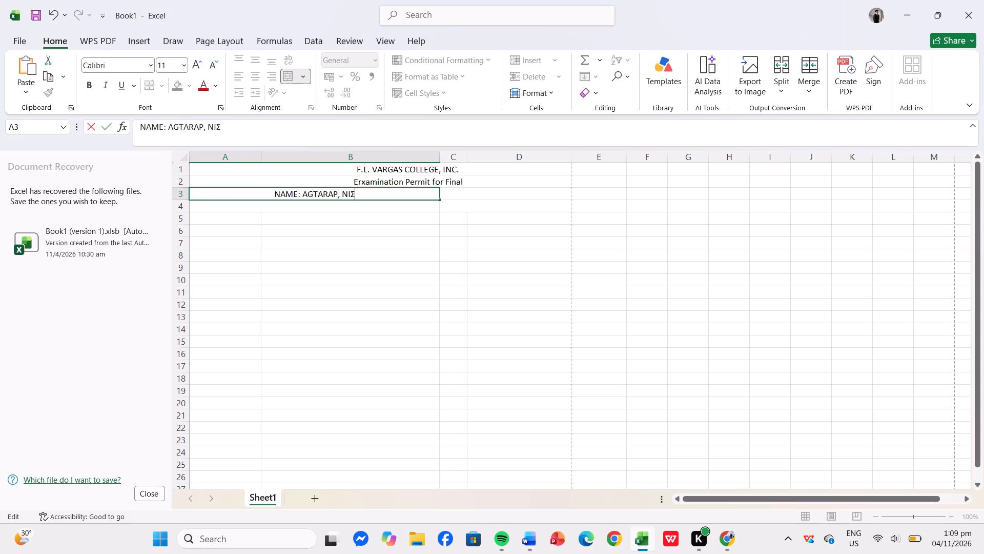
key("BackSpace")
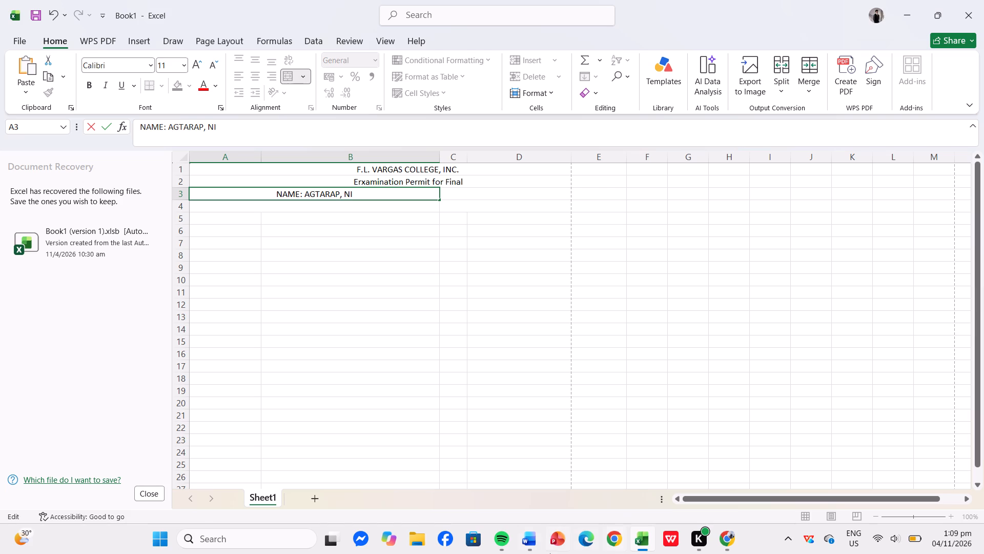
Copy the letter Ñ from the name in the Word permit into A3's name, completing it with O and the middle initial.
left_click(529, 544)
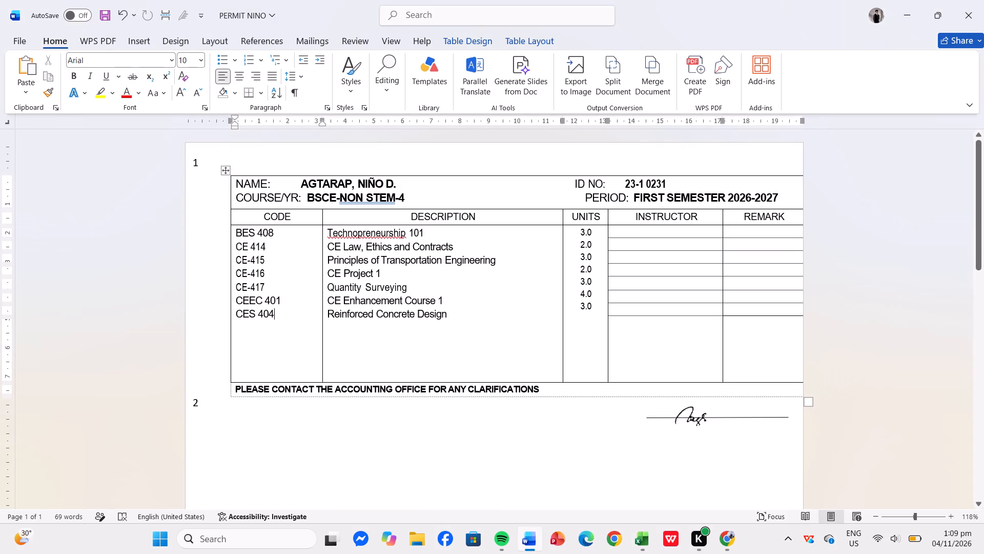
left_click_drag(370, 185, 376, 185)
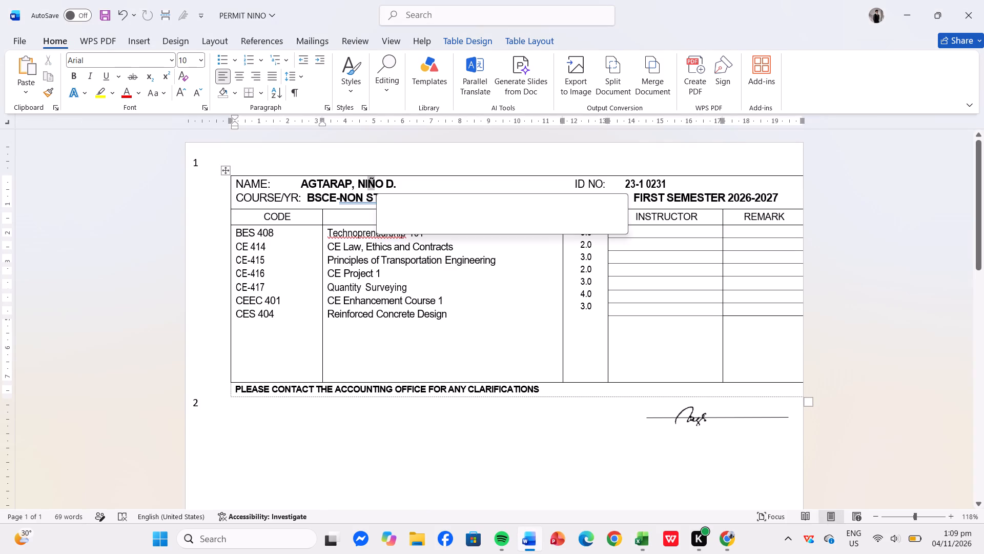
key("ctrl+c")
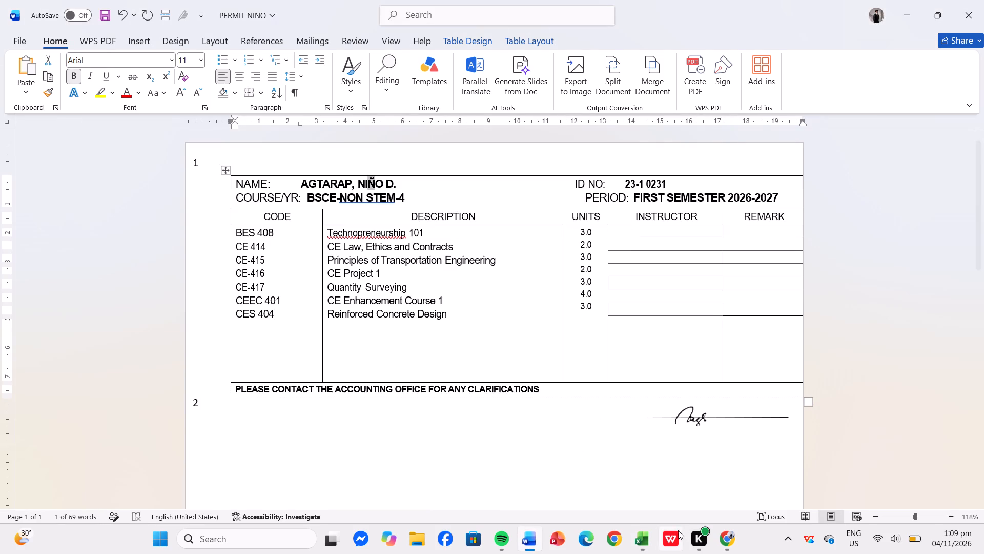
left_click(635, 544)
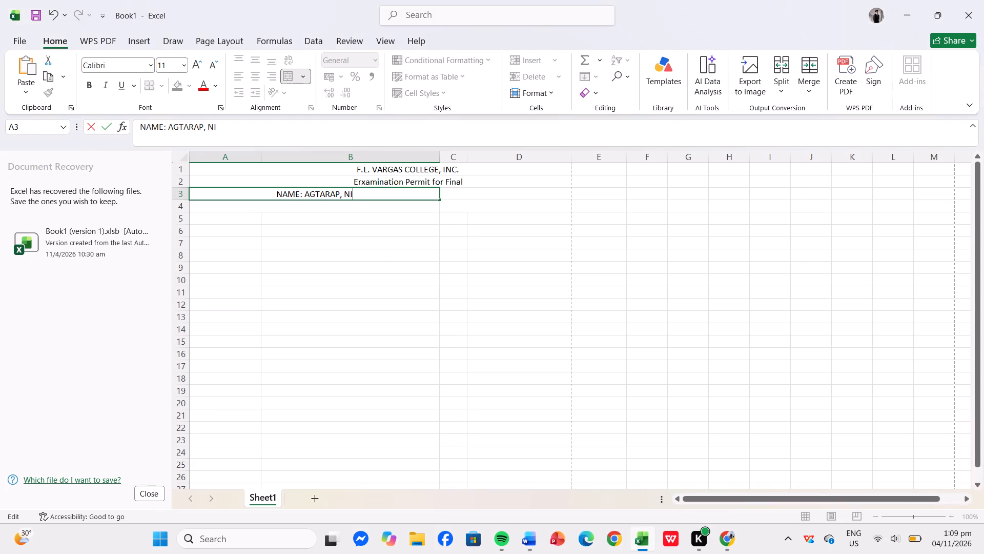
key("ctrl+v")
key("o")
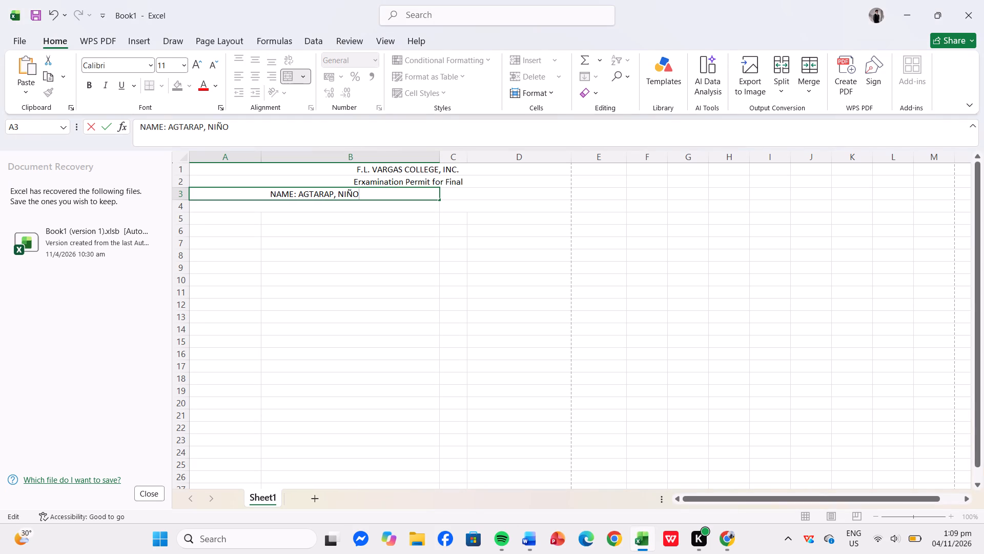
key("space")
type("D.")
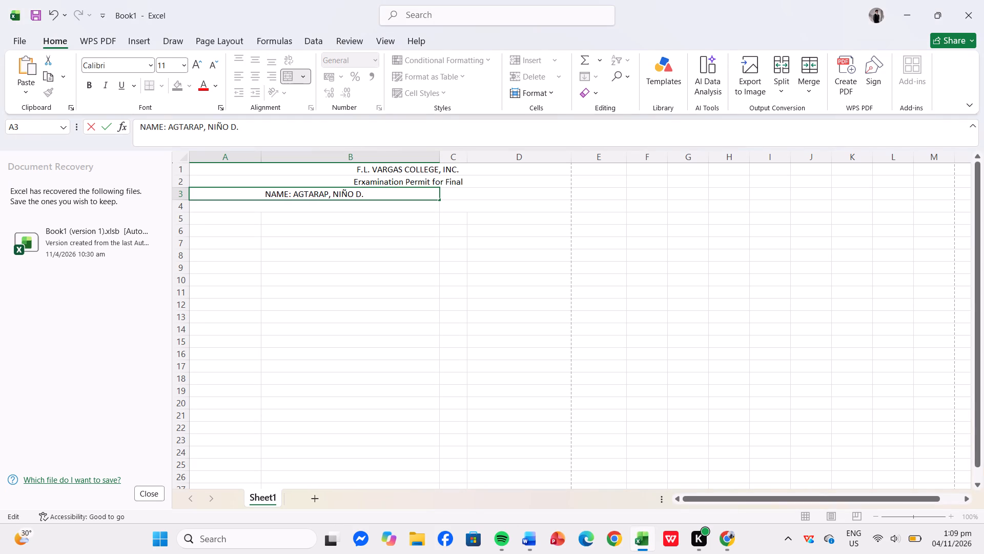
Enter "COURSE/YEAR: BSCE-NON STEM-4" in merged cell A4, with two spaces after the colon.
left_click(295, 209)
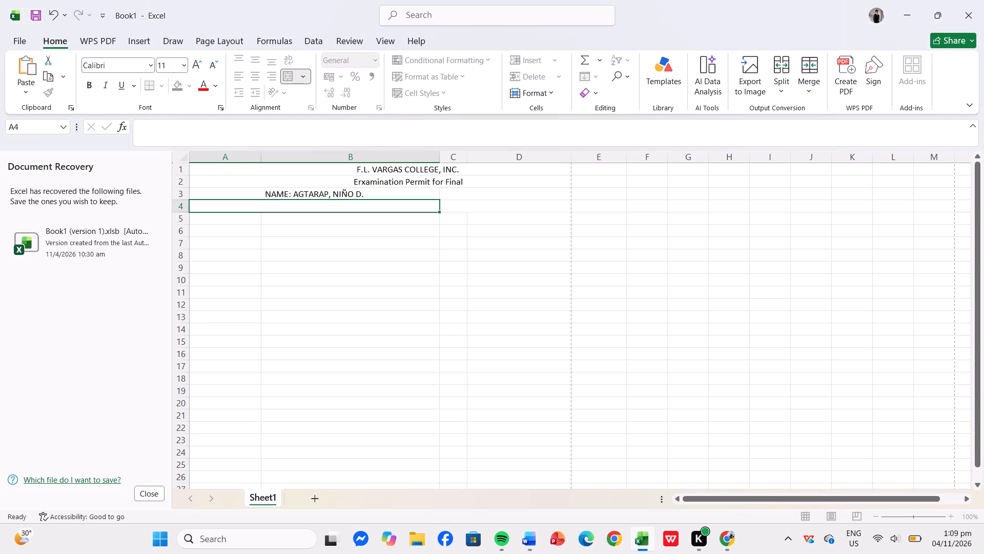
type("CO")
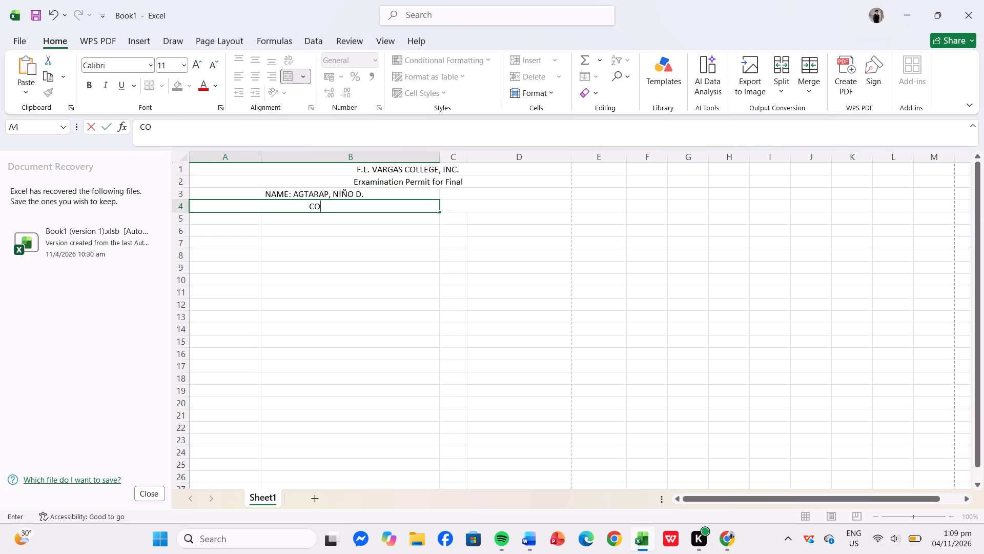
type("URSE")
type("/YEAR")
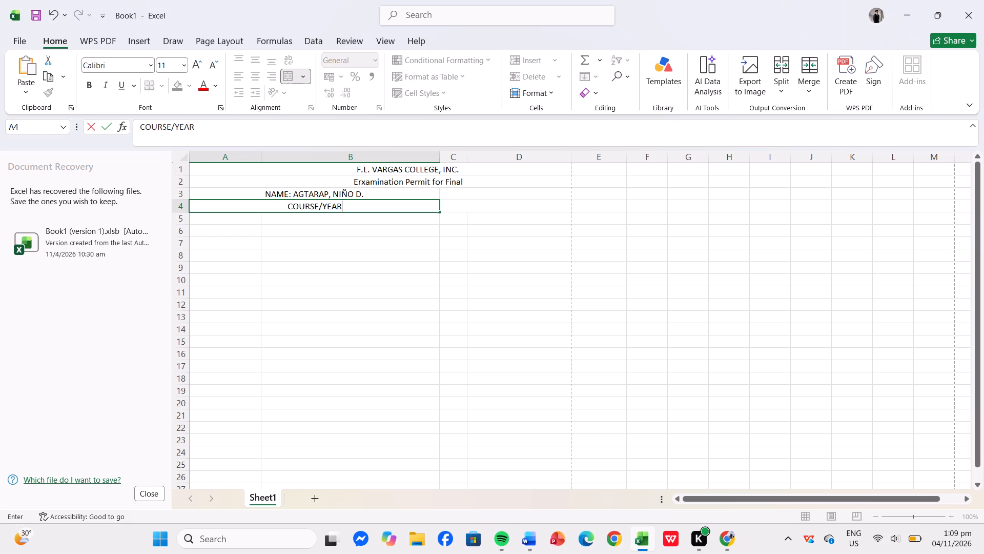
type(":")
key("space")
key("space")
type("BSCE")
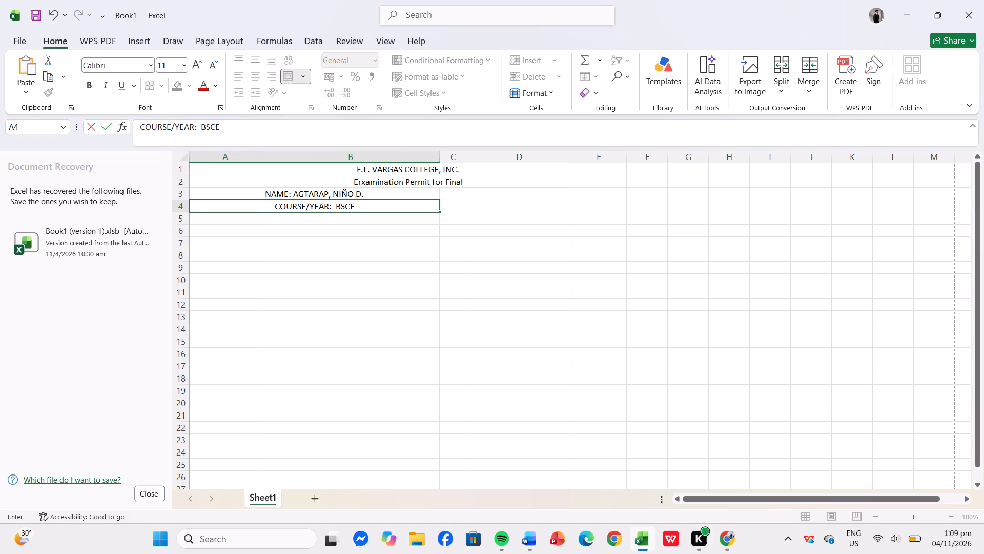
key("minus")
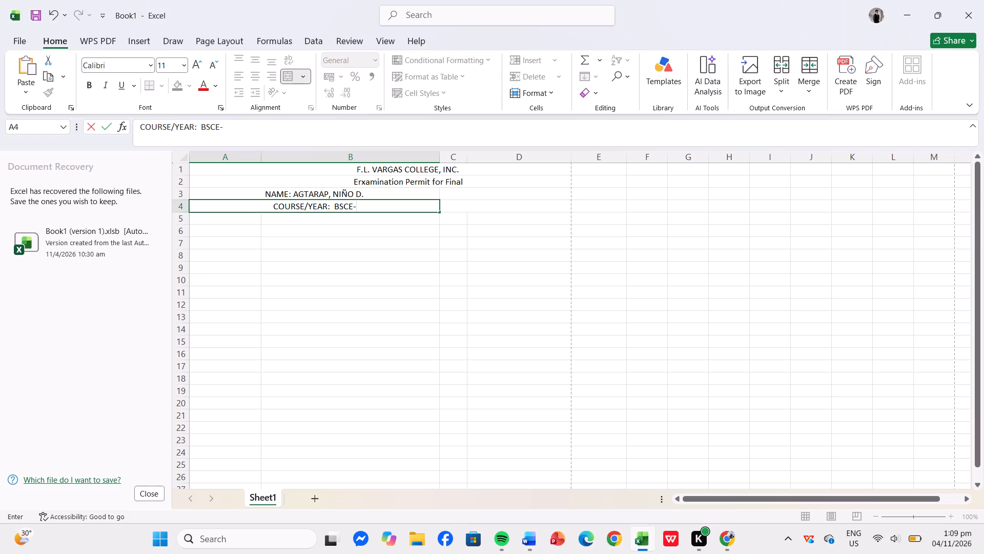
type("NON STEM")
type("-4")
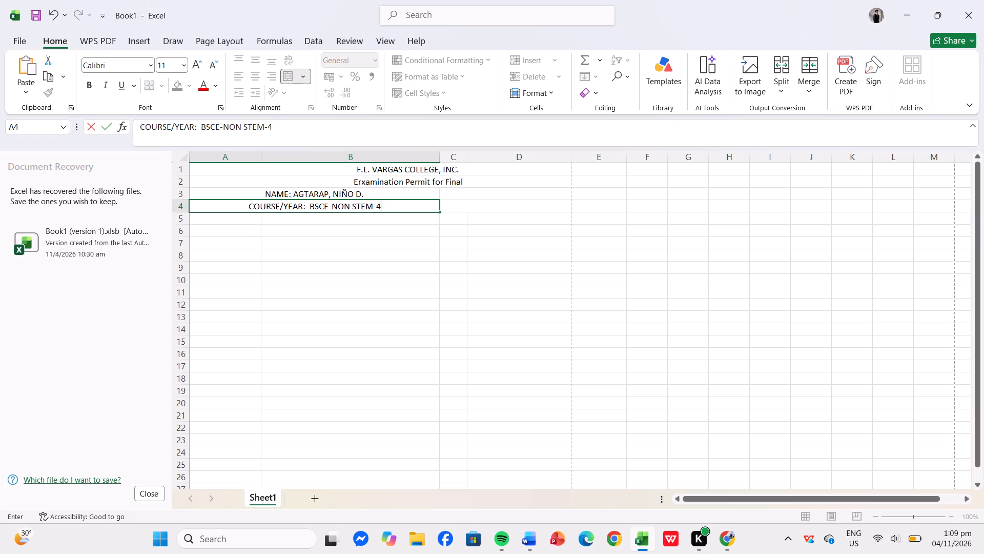
Left-align the name and course entries in A3 and A4 and increase their indent by one level.
left_click_drag(254, 193, 254, 208)
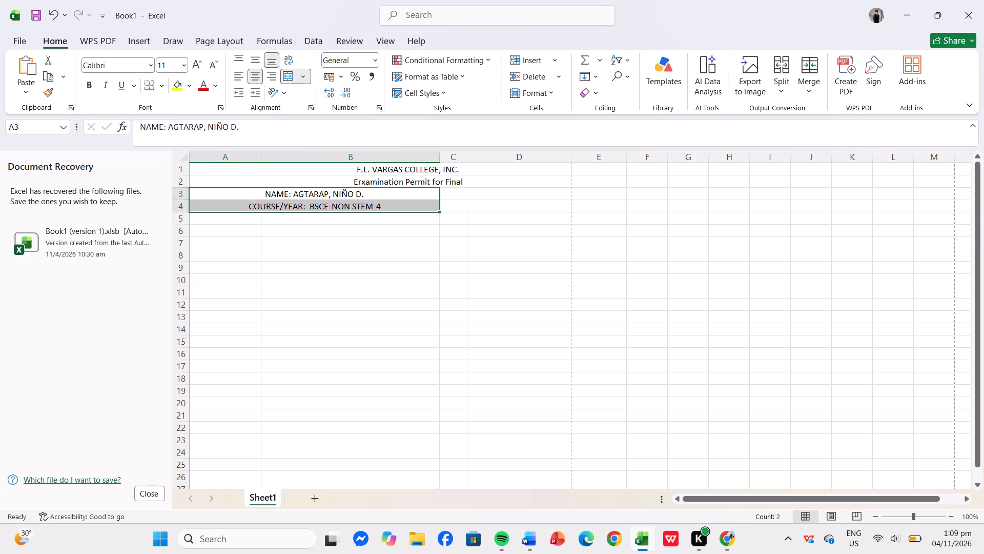
left_click(230, 74)
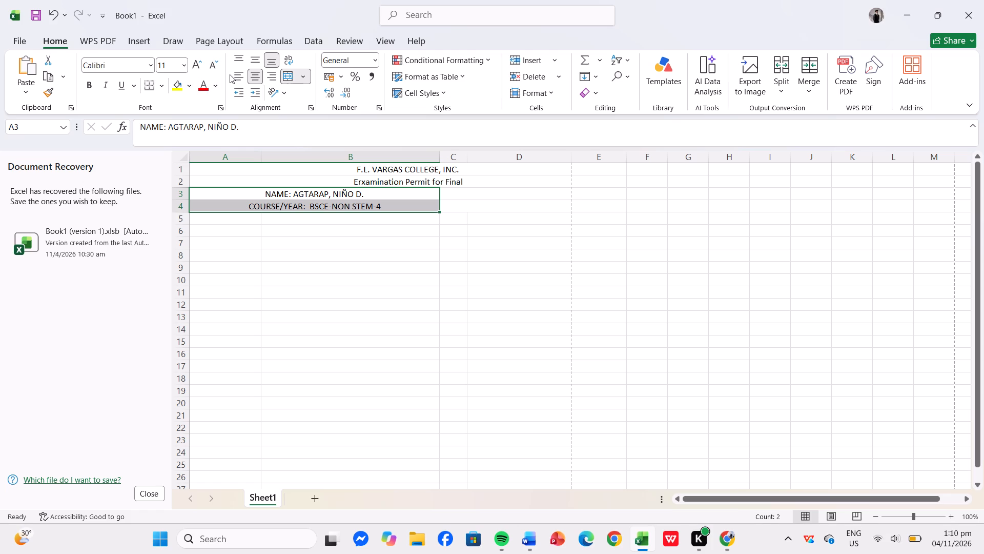
left_click(238, 74)
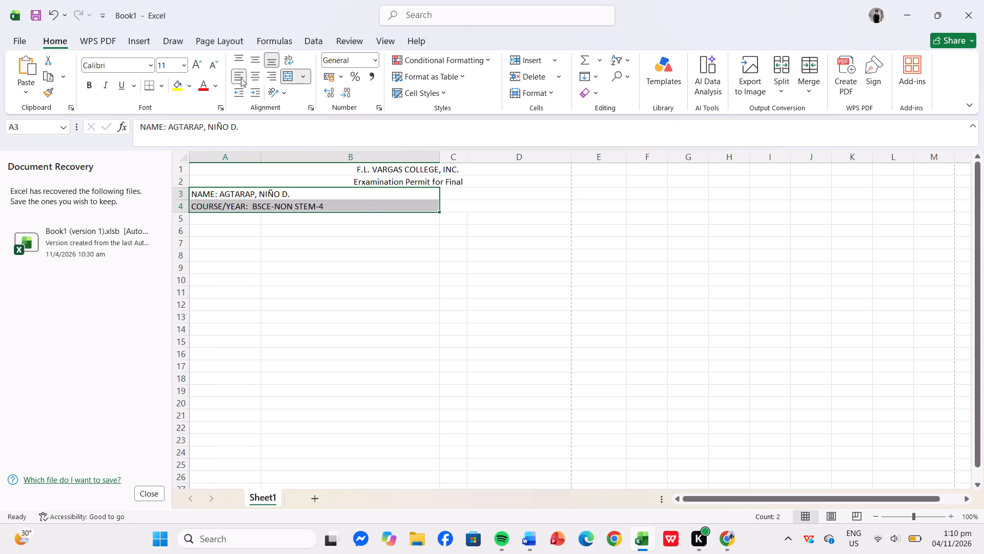
left_click(254, 93)
left_click(338, 255)
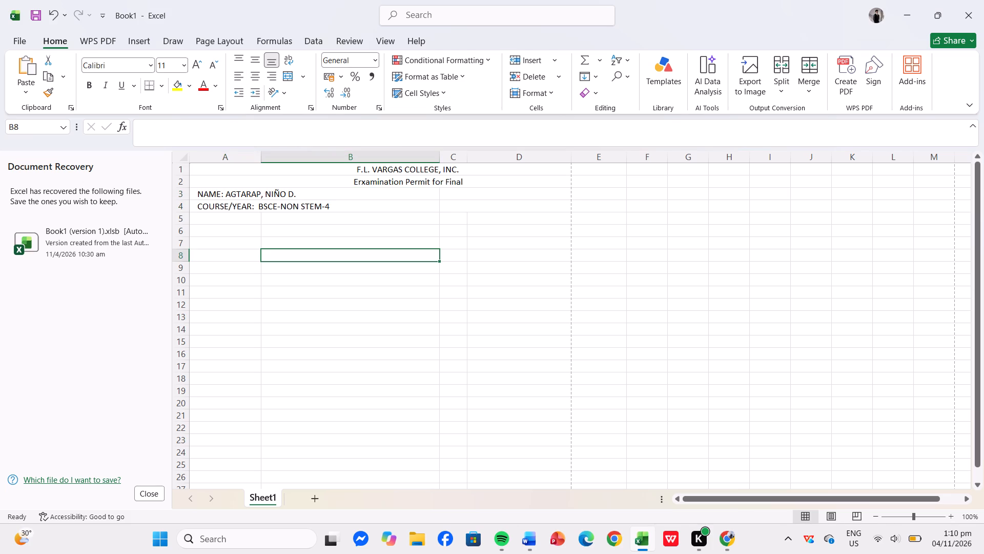
Add spaces after "NAME:" in A3 so the student's name lines up with the course value in A4.
double_click(225, 195)
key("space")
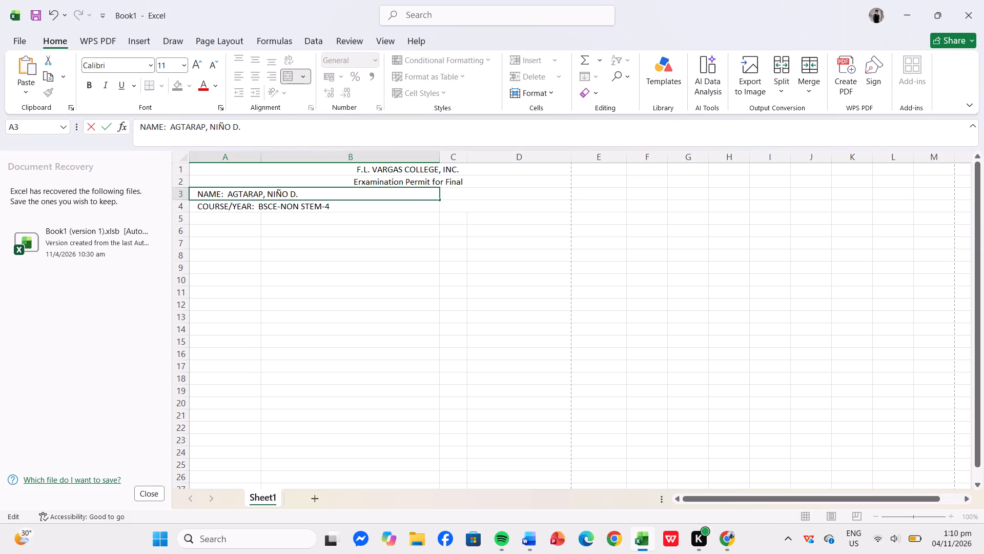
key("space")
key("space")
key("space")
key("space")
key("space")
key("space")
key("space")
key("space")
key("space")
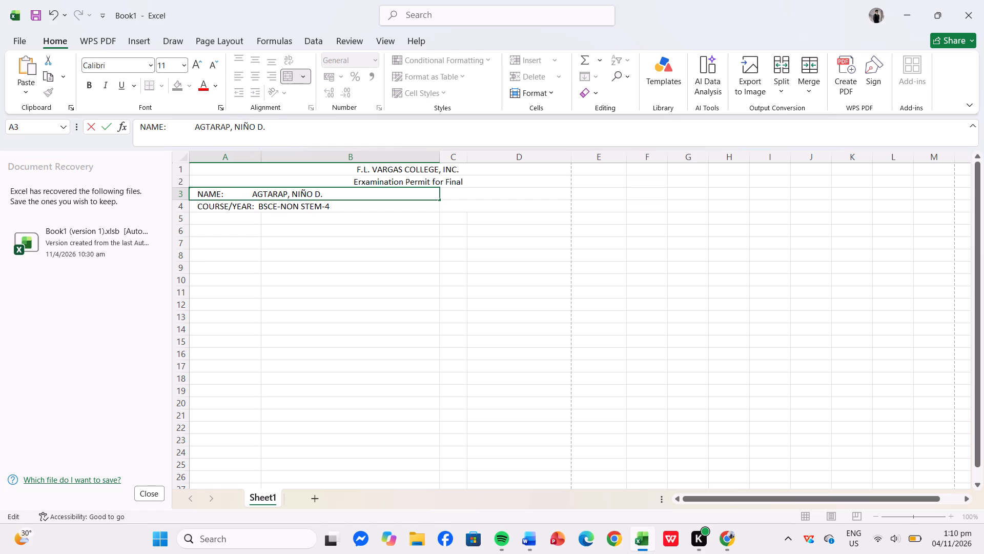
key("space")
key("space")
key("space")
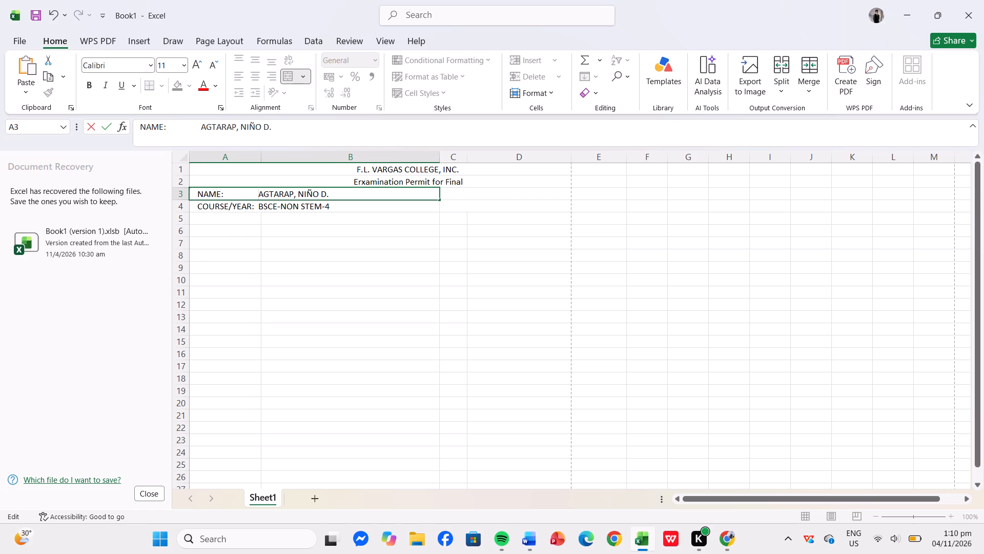
Enter "ID NO:" with the student's ID number in merged cell C3, and the label "PERIOD:" in merged cell C4.
left_click(453, 194)
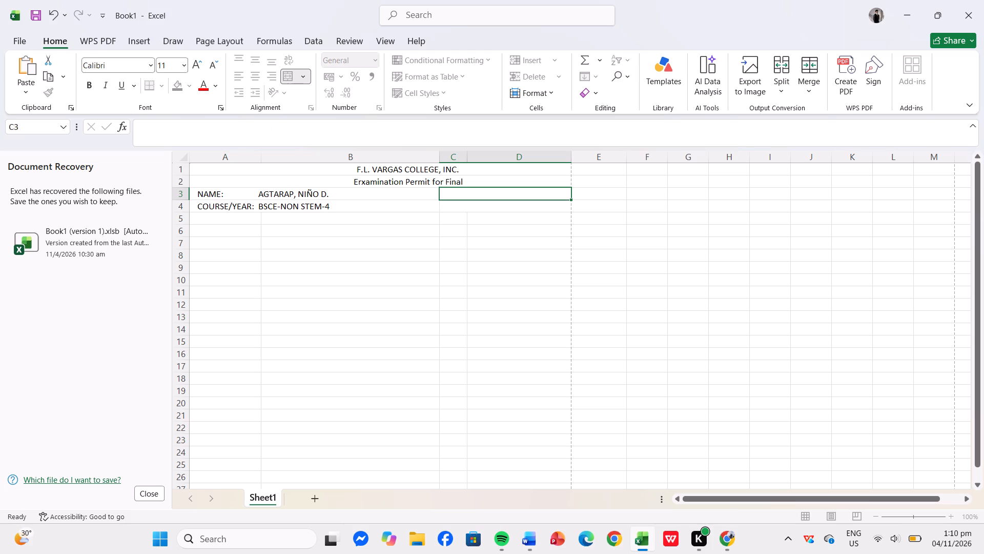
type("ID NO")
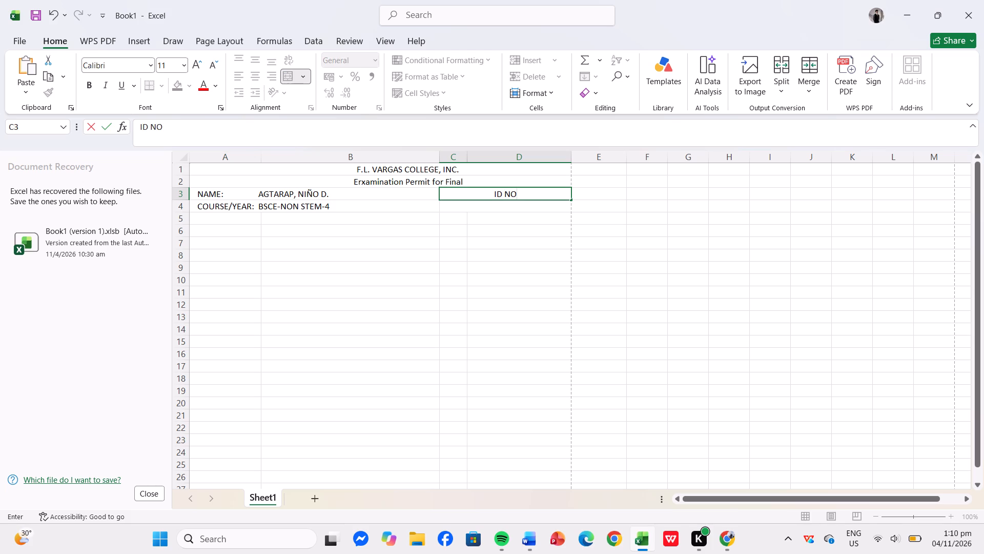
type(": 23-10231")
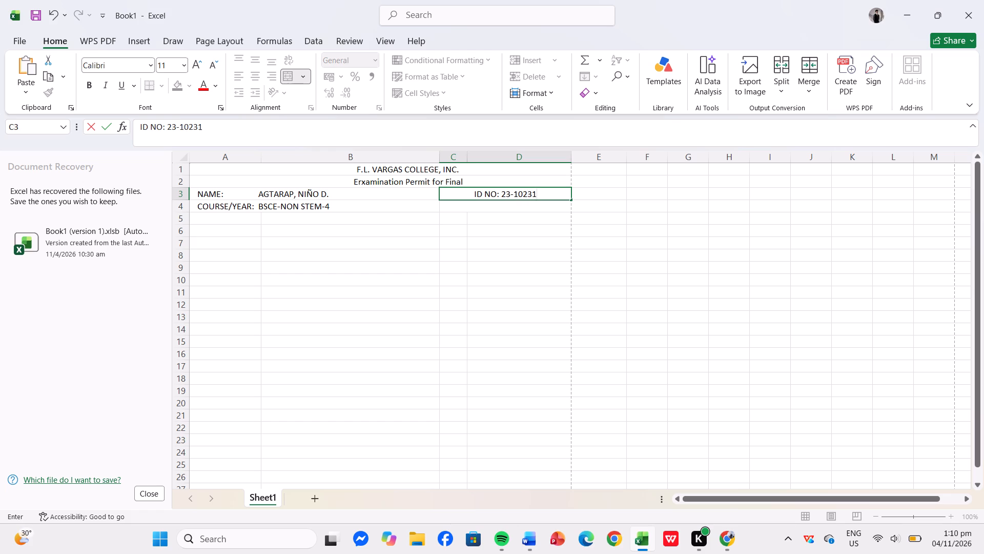
left_click(468, 208)
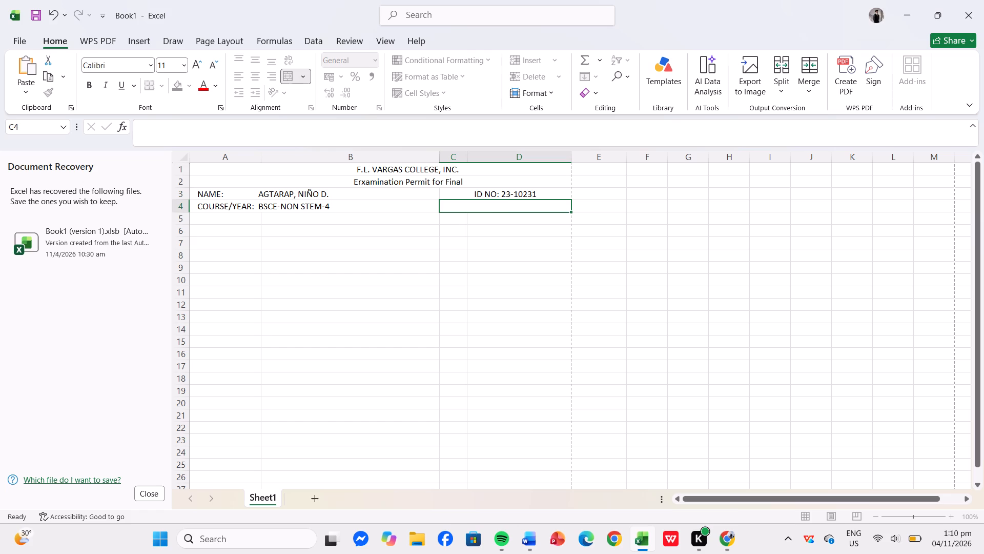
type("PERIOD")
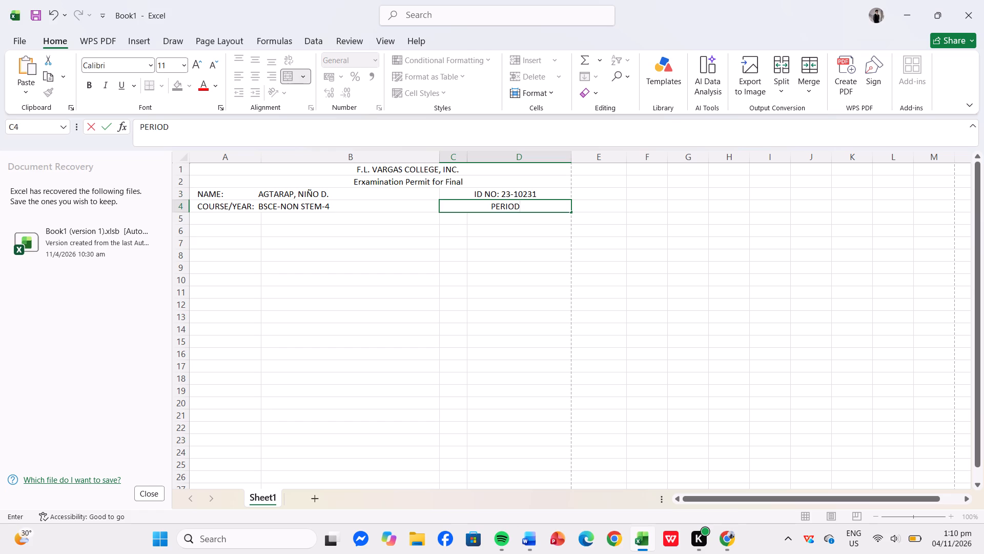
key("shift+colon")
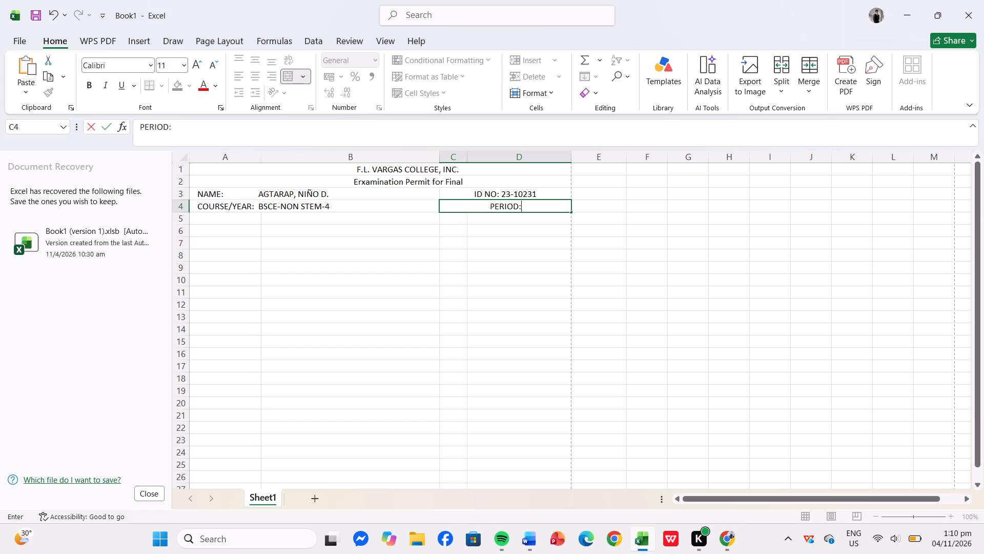
Left-align the ID number and period entries in C3 and C4.
left_click(468, 198)
left_click_drag(464, 195, 466, 212)
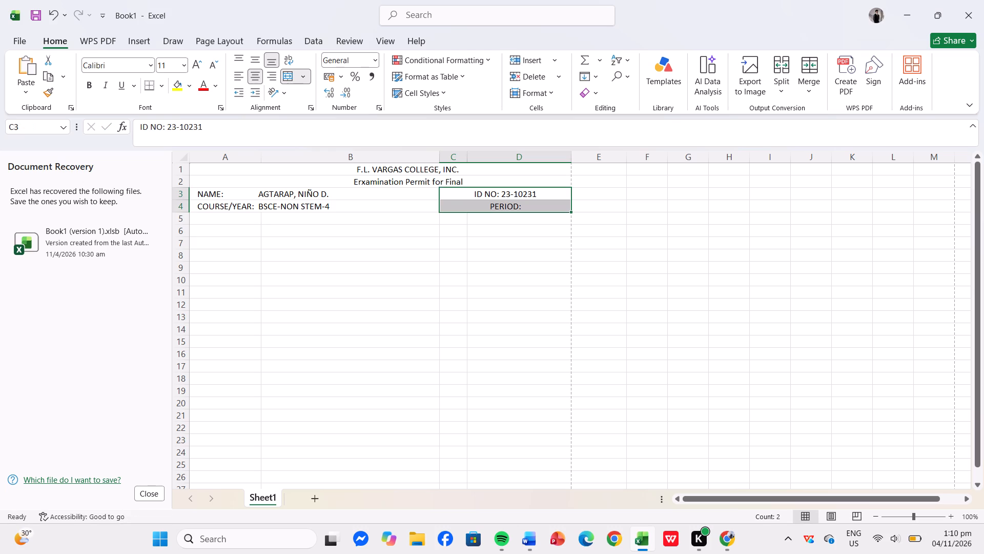
left_click(237, 74)
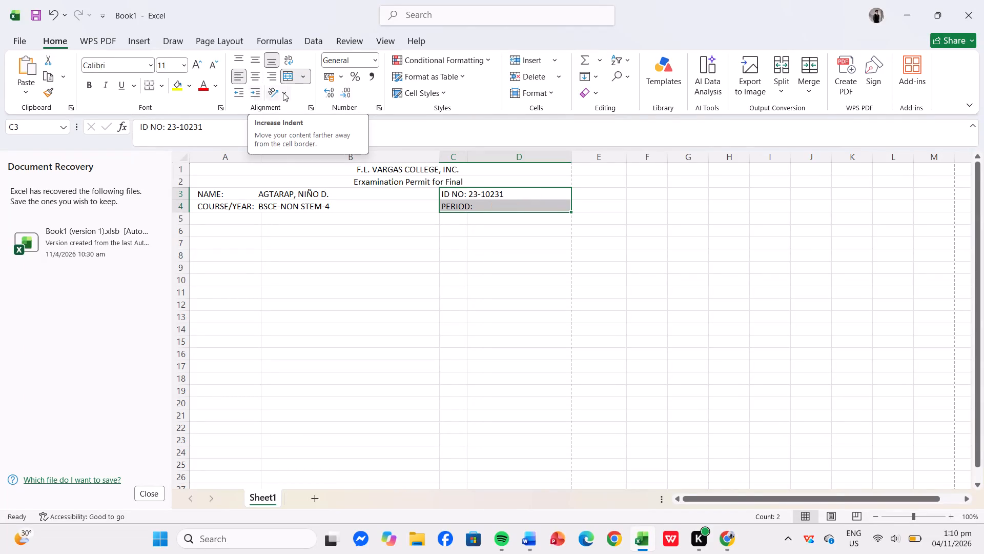
left_click(485, 212)
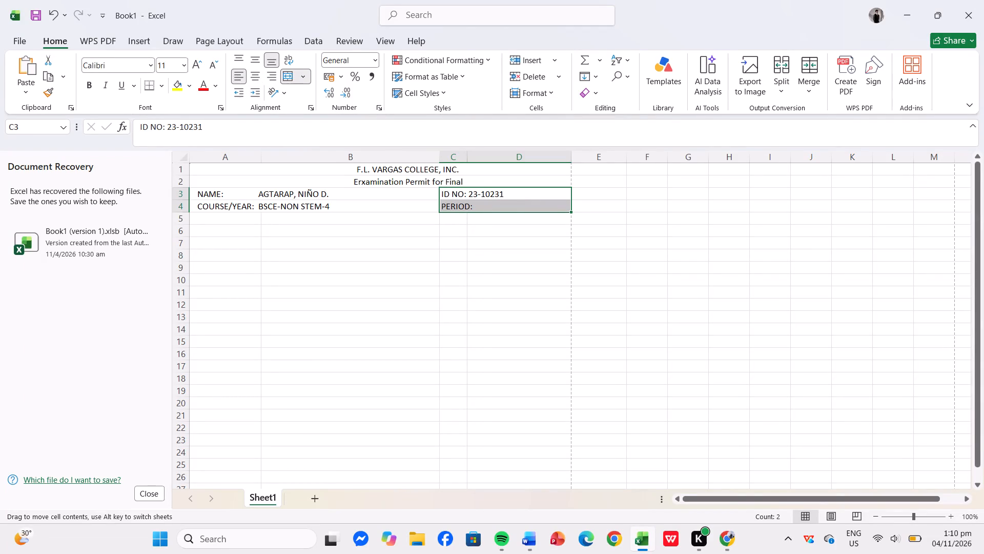
left_click(482, 206)
left_click(482, 206)
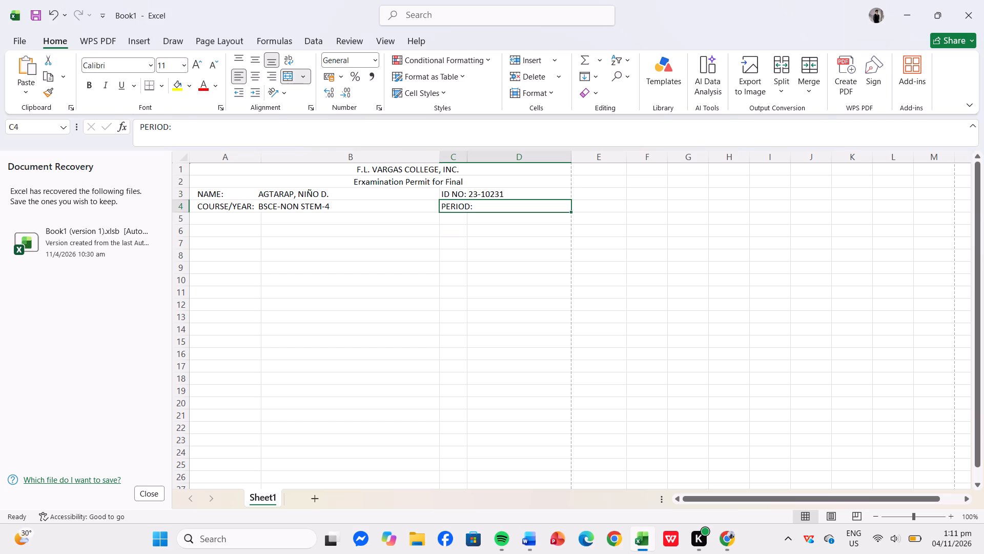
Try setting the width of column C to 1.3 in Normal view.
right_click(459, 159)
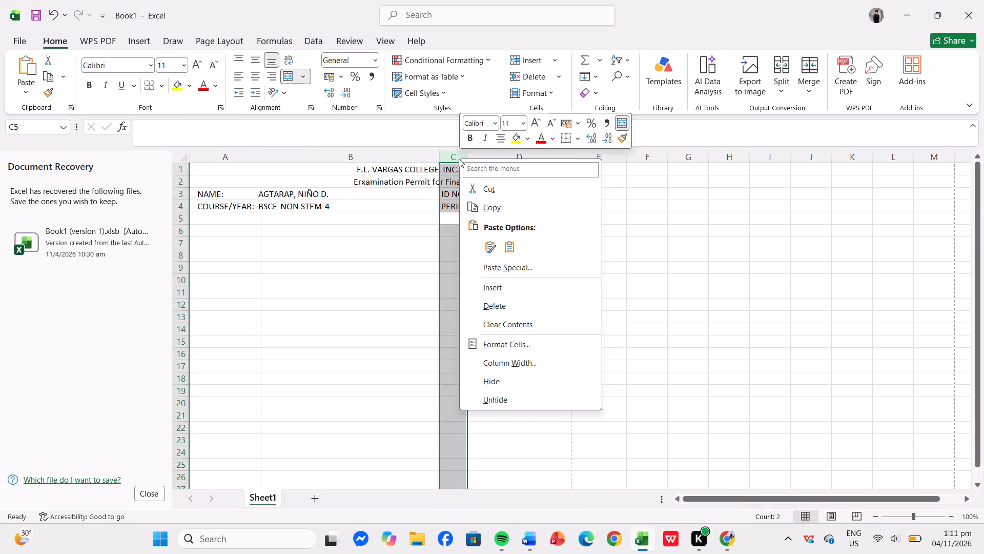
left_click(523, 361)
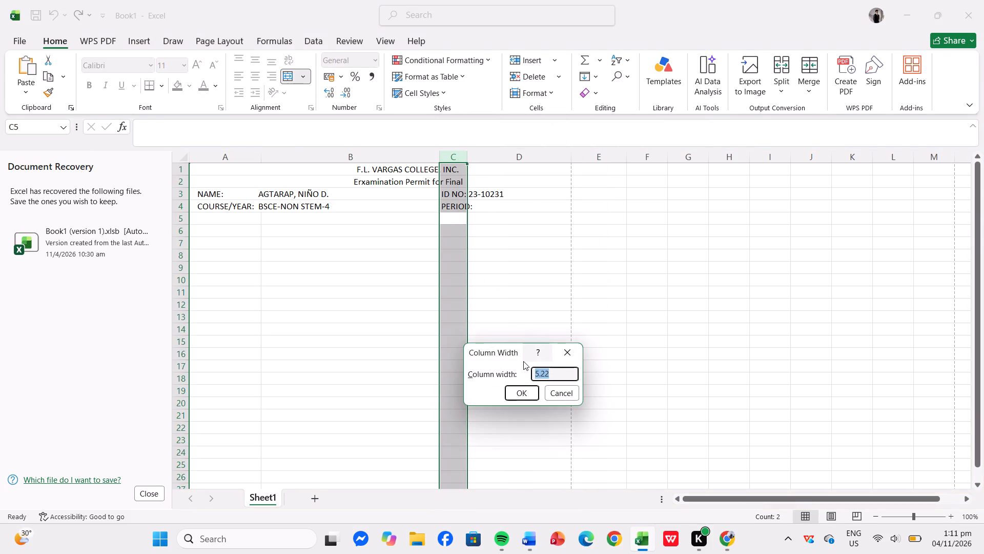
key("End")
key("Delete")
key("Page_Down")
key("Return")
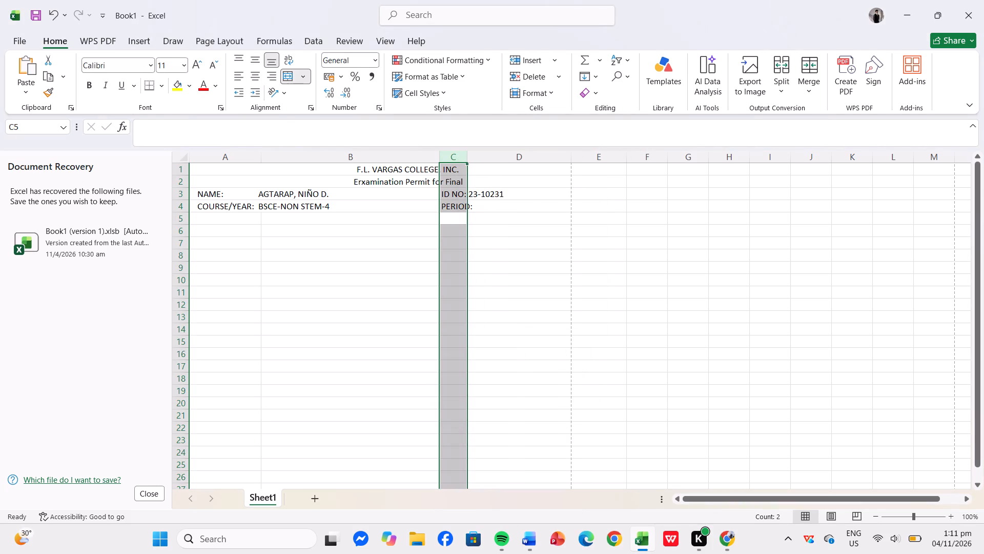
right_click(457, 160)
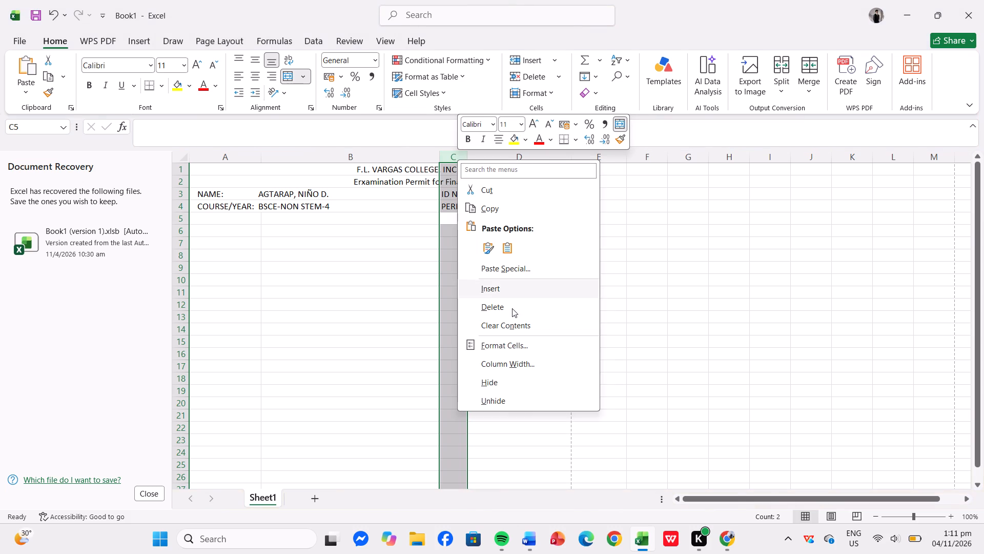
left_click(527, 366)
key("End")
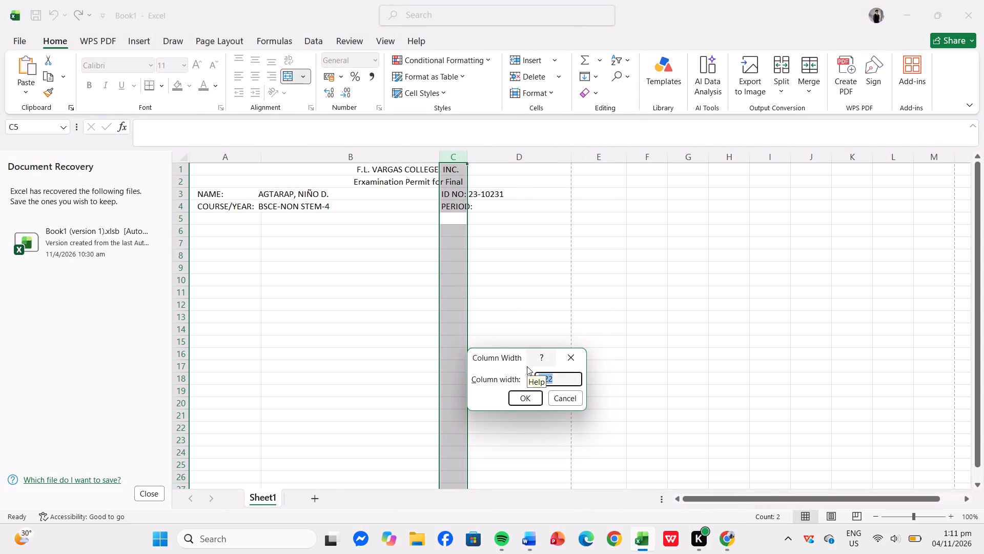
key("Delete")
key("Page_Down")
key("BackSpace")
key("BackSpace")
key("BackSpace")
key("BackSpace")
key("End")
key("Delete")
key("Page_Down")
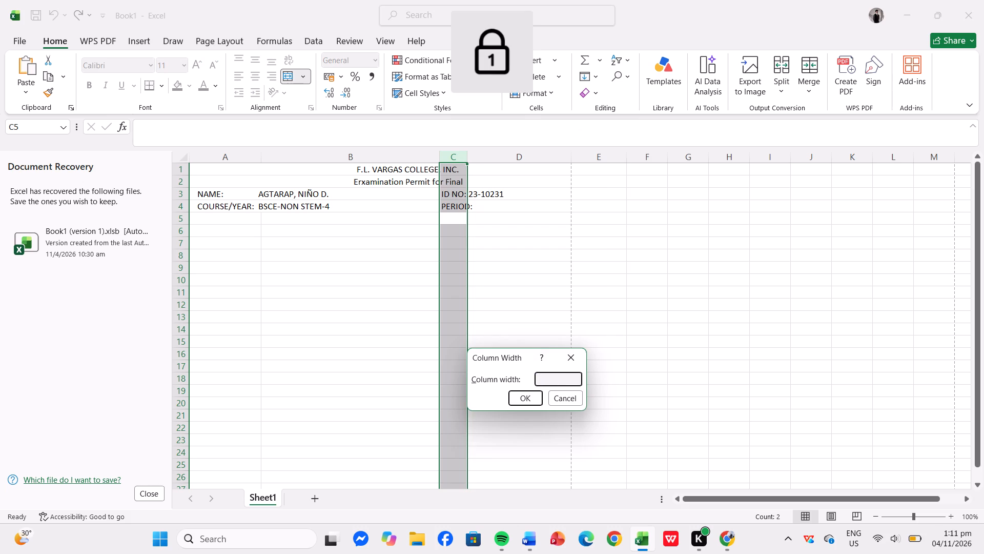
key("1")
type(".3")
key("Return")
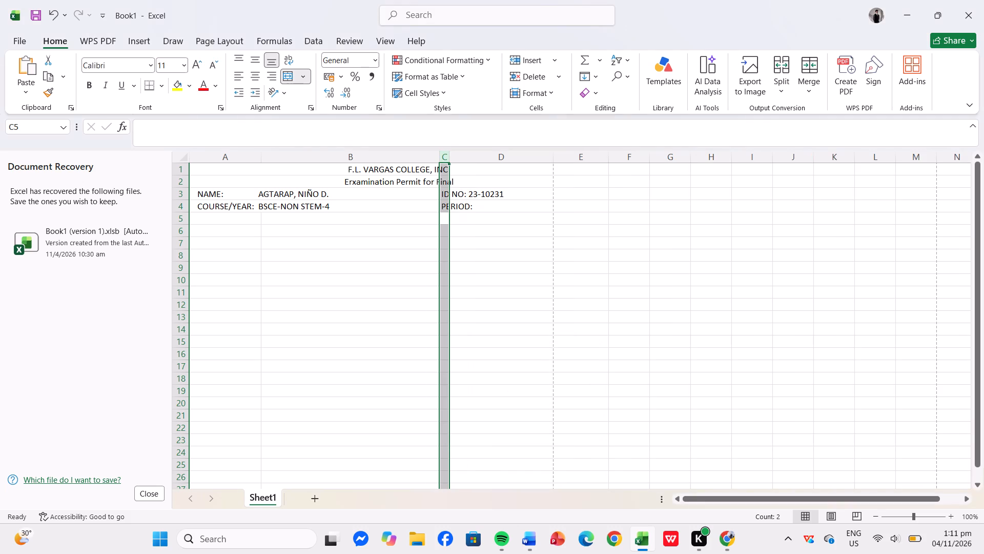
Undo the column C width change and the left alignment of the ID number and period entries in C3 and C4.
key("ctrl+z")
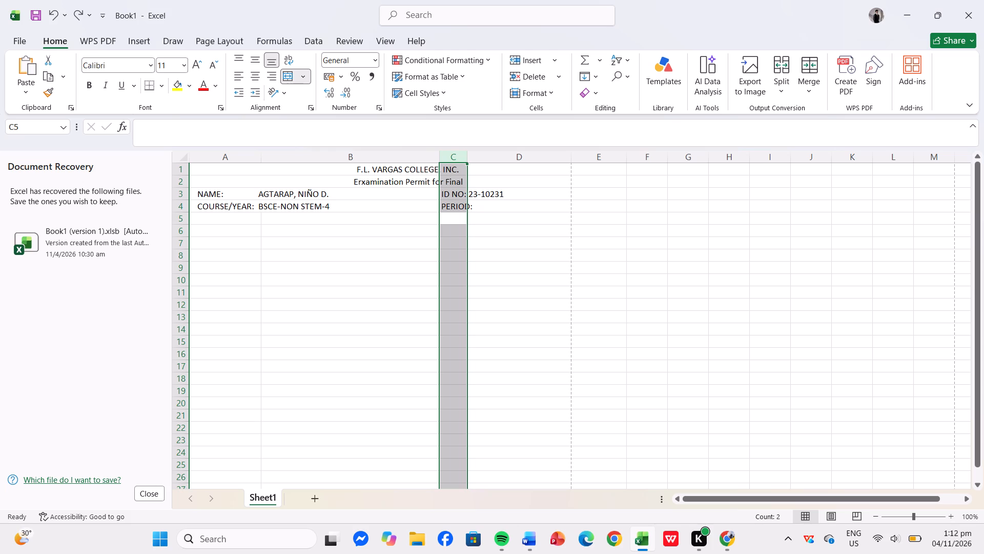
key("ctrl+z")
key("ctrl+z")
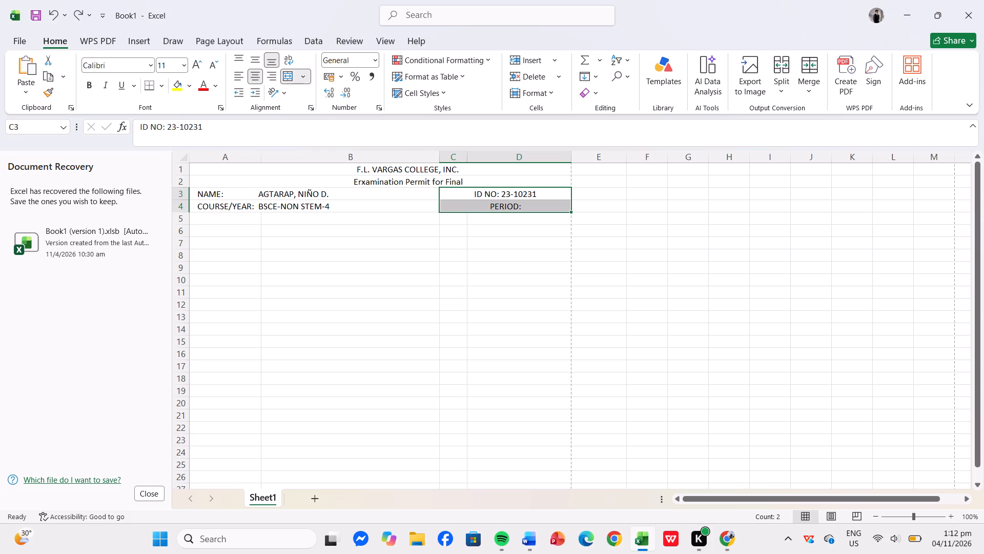
Complete the period entry in merged cell C4 so it reads "PERIOD: FIRST SEMESTER 2026-2027".
left_click(497, 209)
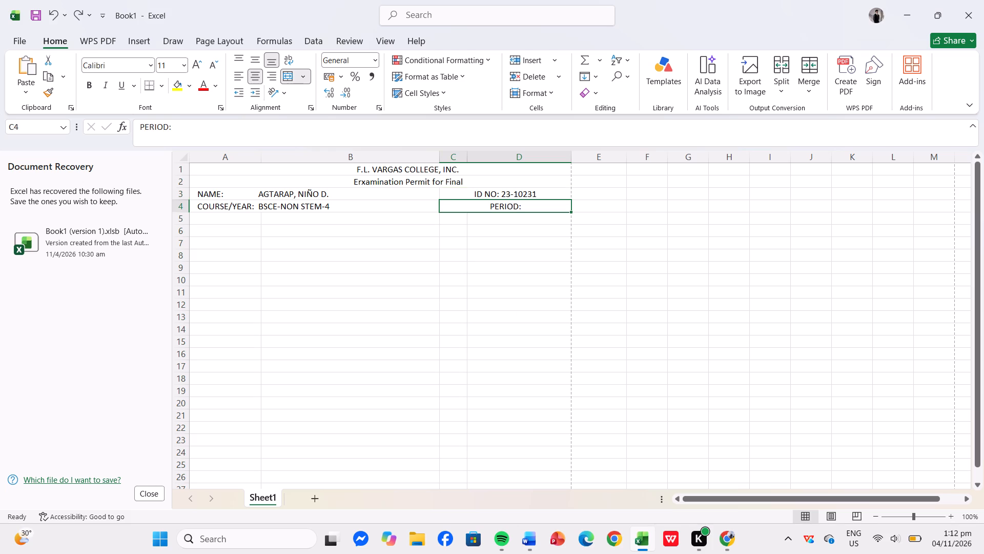
double_click(530, 205)
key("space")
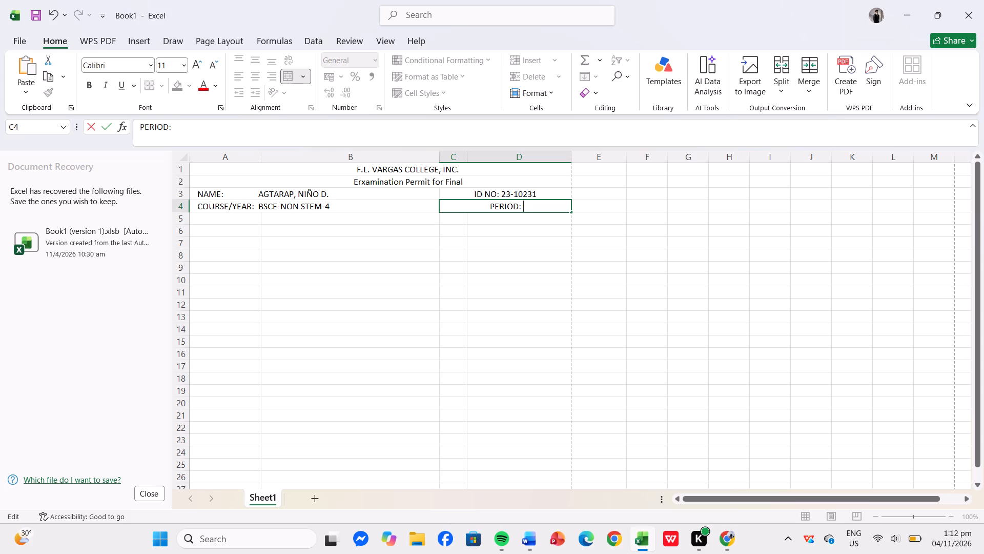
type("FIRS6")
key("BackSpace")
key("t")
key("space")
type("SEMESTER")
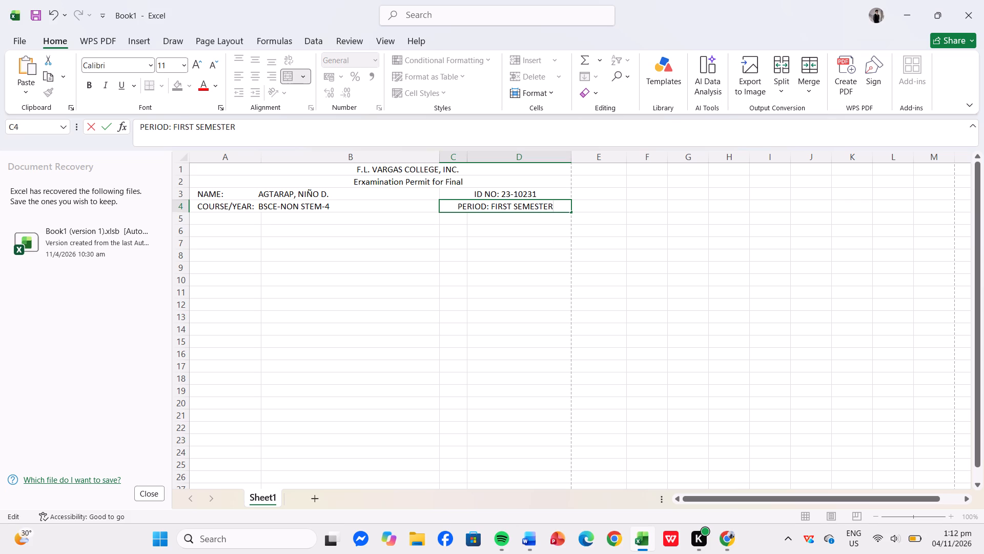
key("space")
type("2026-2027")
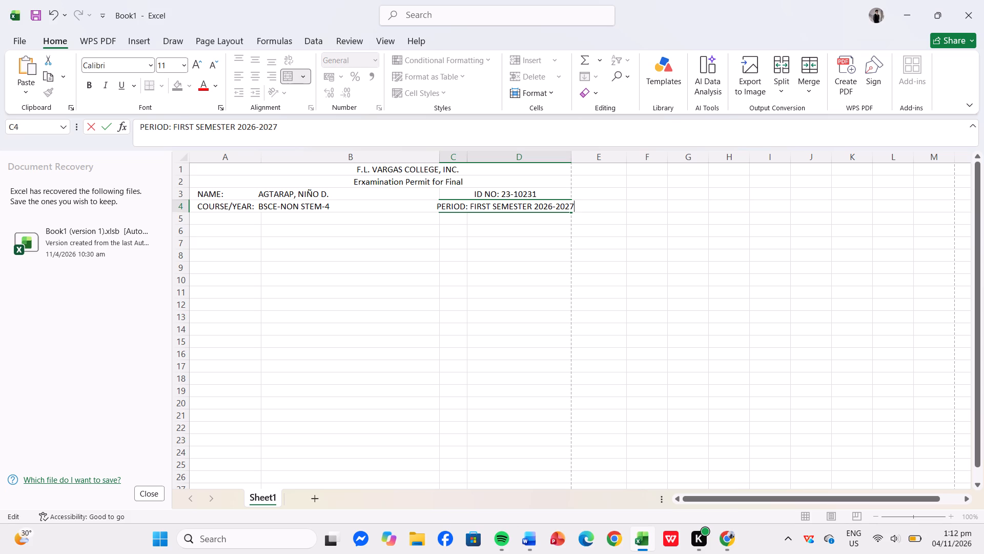
Extend the merged ID number and period cells in rows 3 and 4 to span columns C through E.
left_click_drag(544, 190, 567, 190)
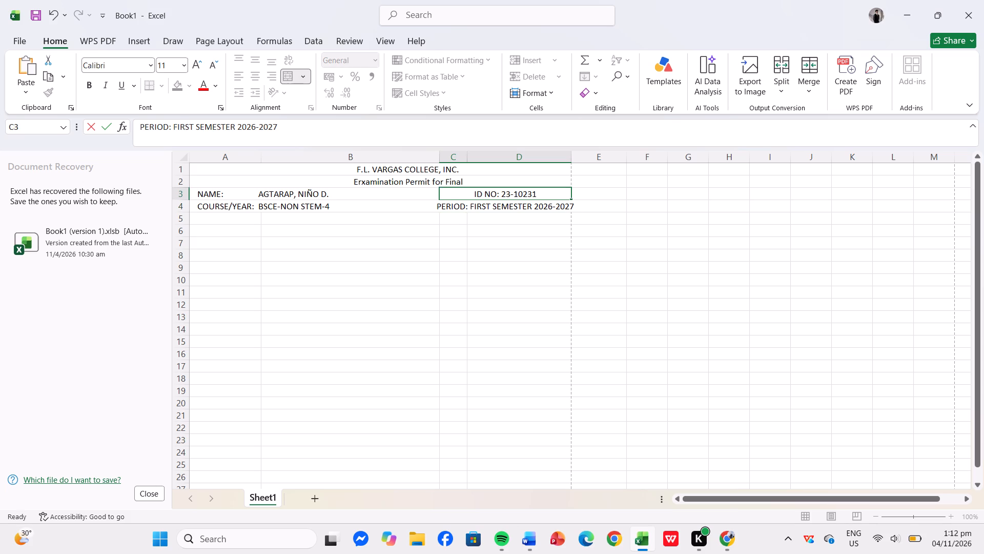
left_click_drag(567, 190, 576, 191)
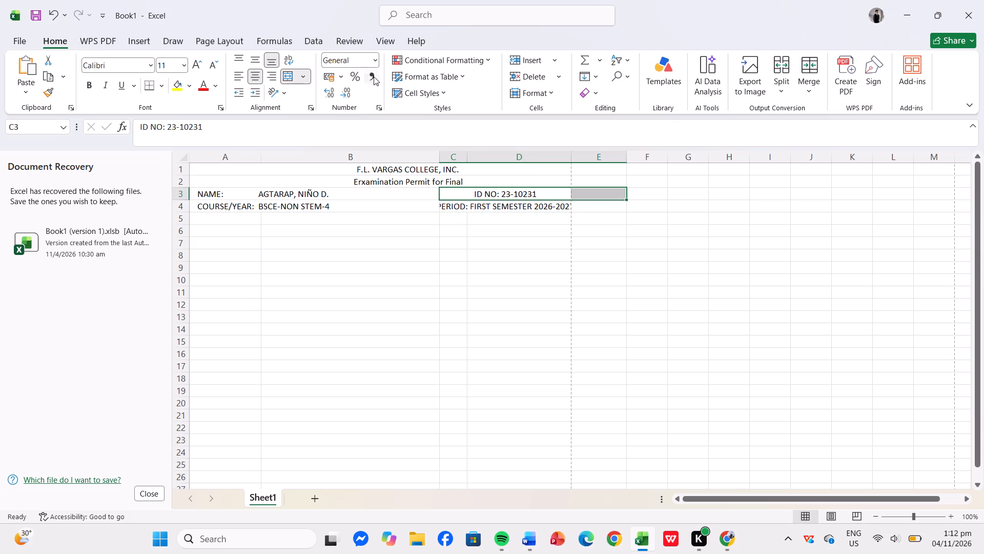
left_click(287, 75)
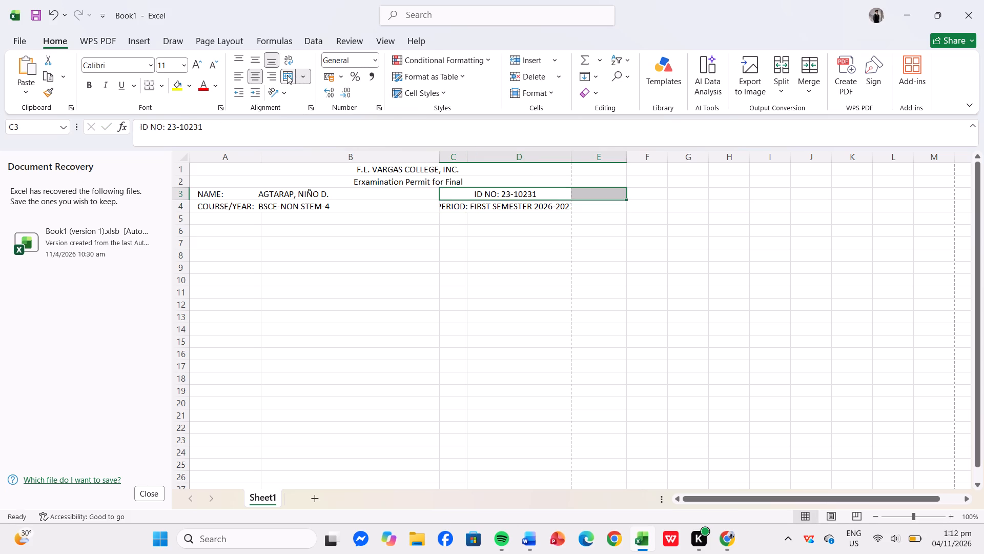
left_click(287, 75)
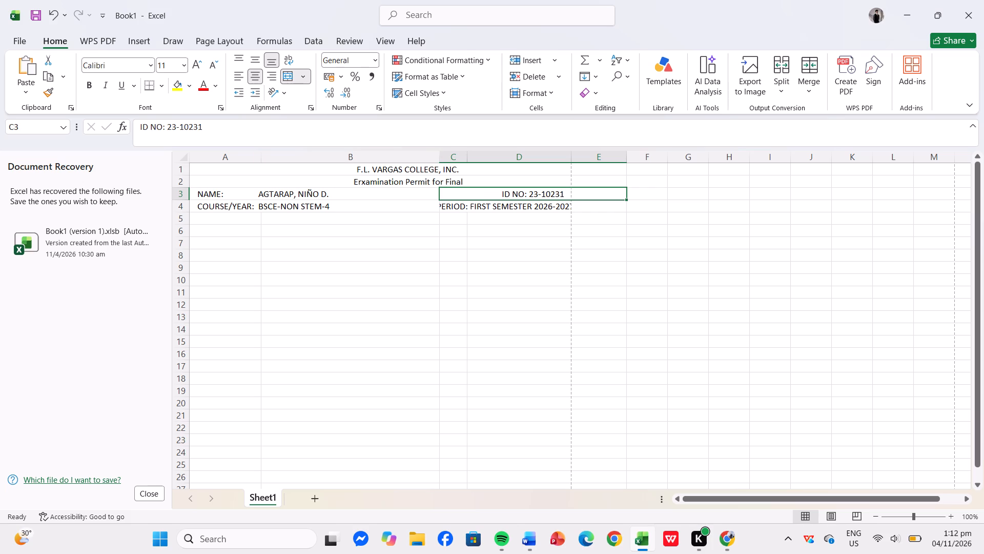
left_click_drag(468, 204, 578, 207)
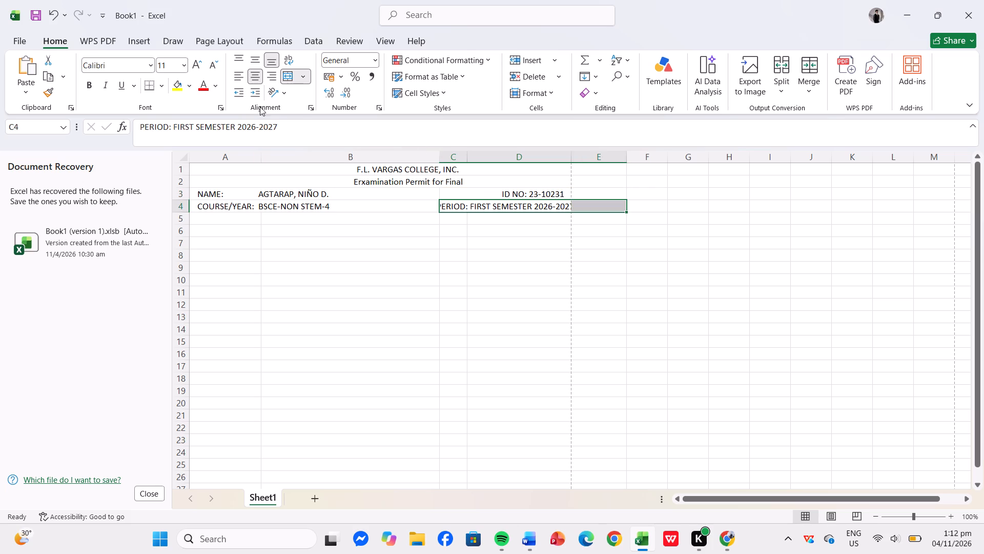
left_click(283, 78)
left_click(283, 78)
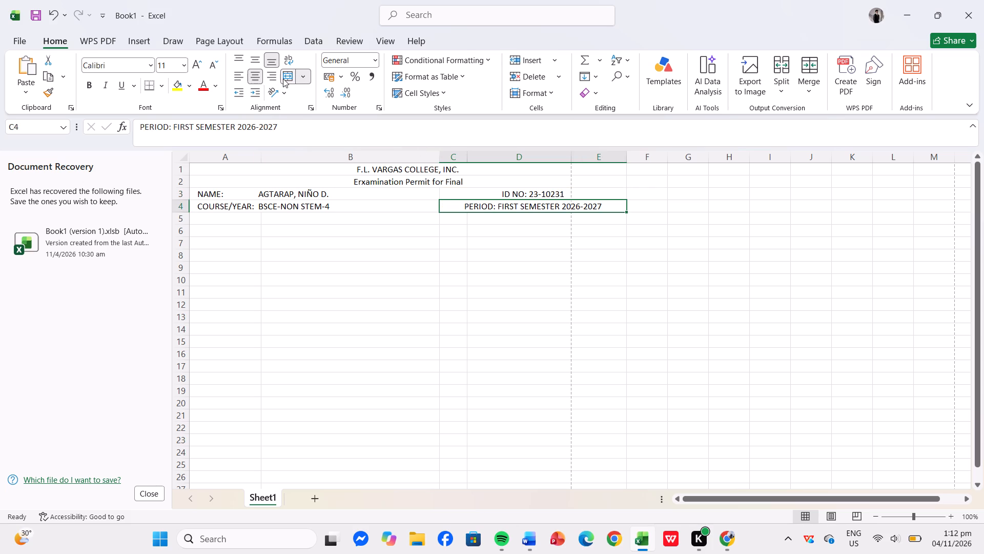
Left-align the ID number entry in C3 and the period entry in C4.
left_click(537, 260)
left_click(497, 207)
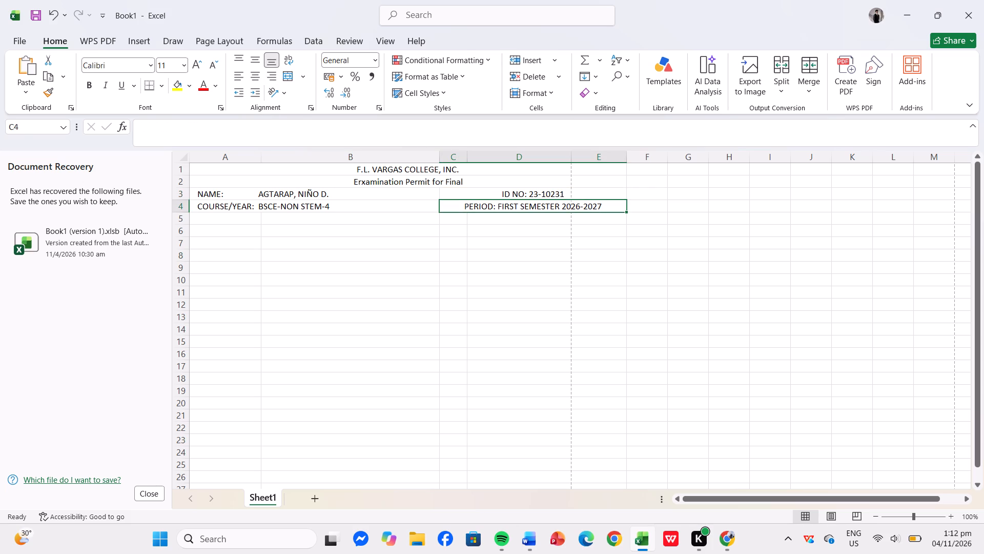
left_click(468, 193)
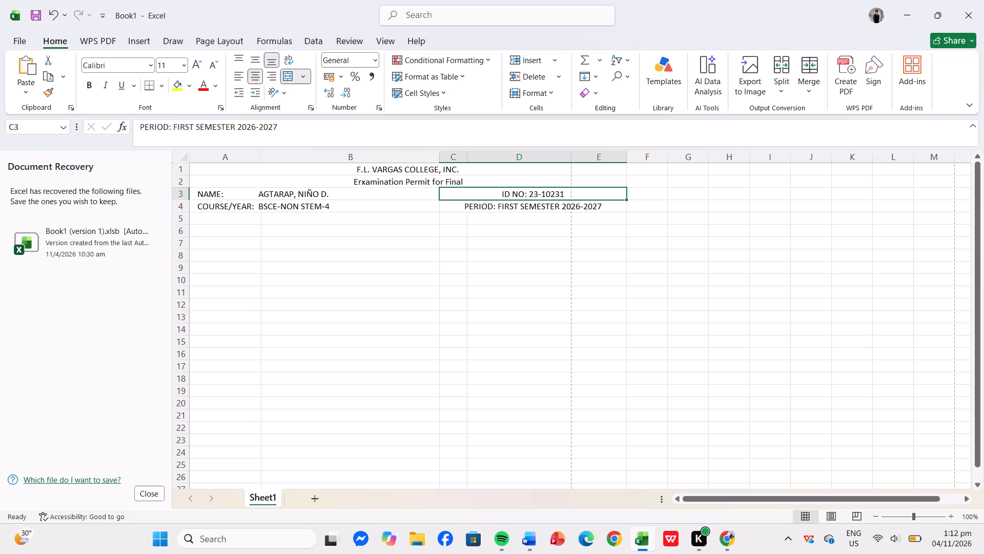
left_click(240, 78)
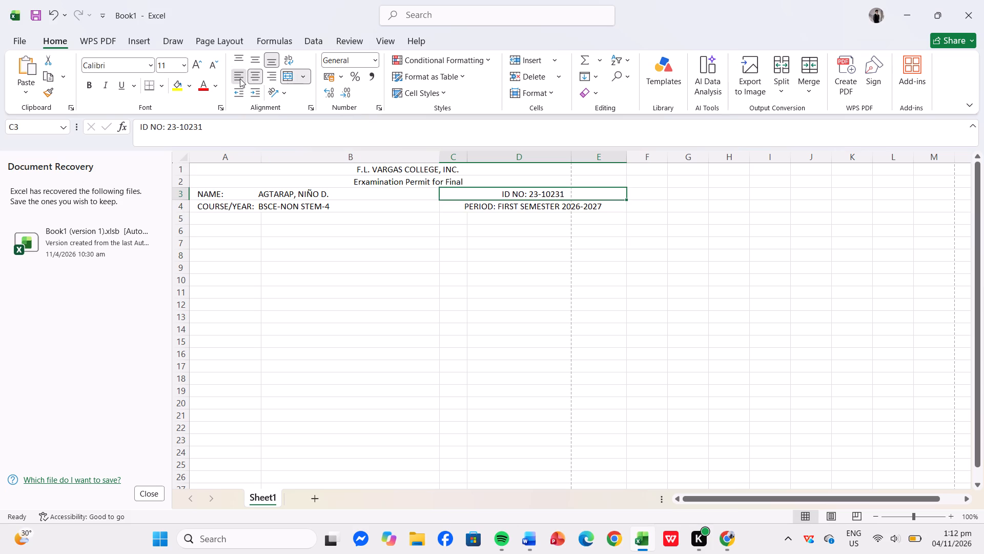
left_click(447, 207)
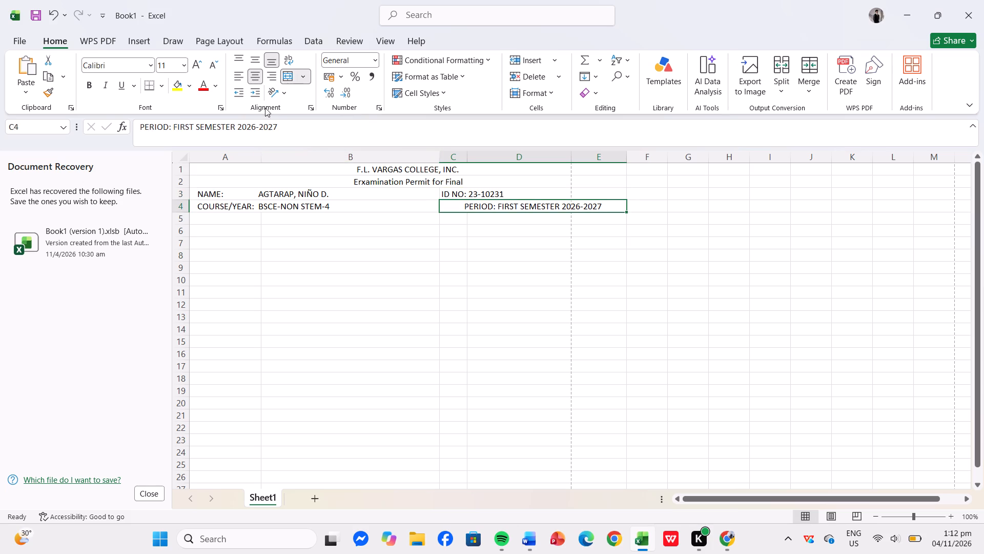
left_click(238, 74)
left_click(500, 251)
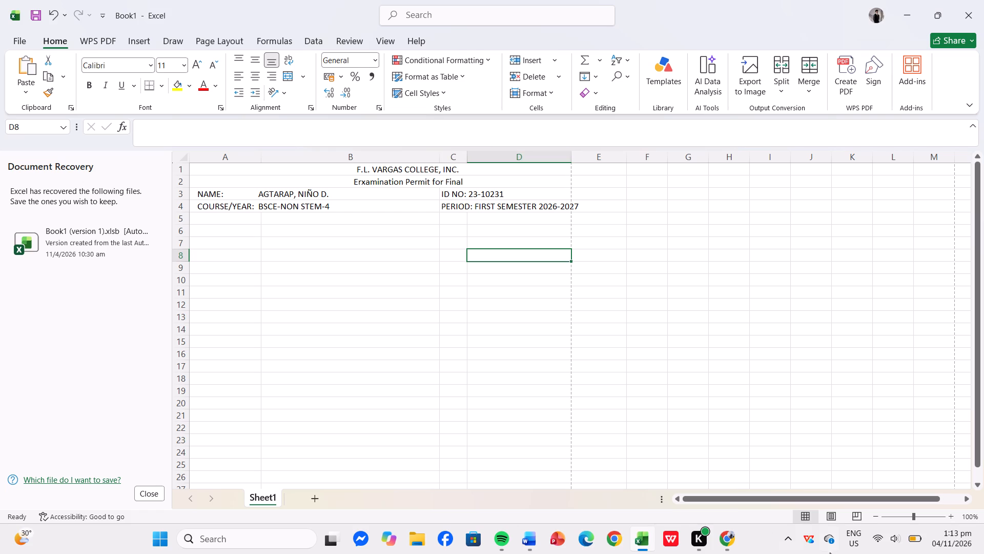
Set the width of column C to 1.3 cm in Page Layout view, then return to Normal view.
left_click(830, 519)
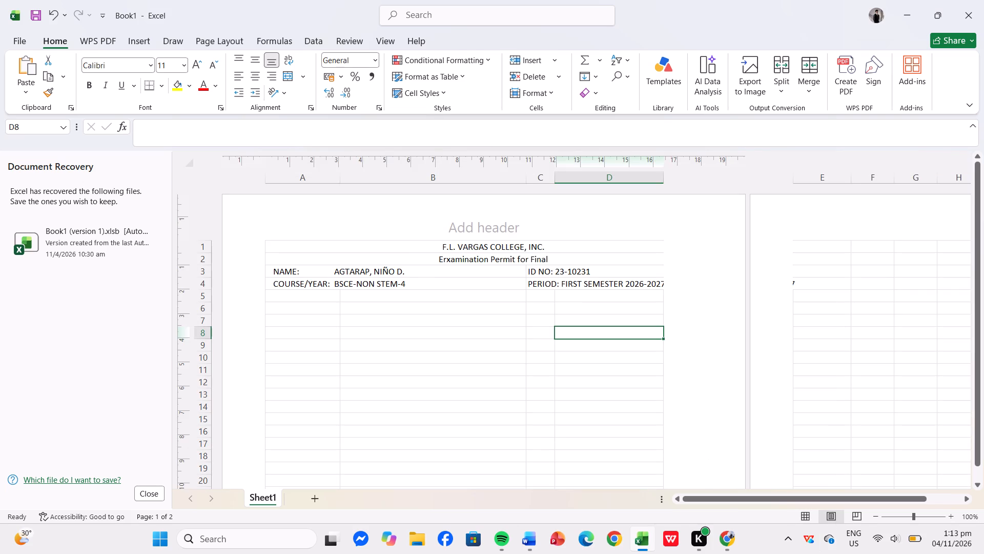
left_click(544, 176)
right_click(544, 176)
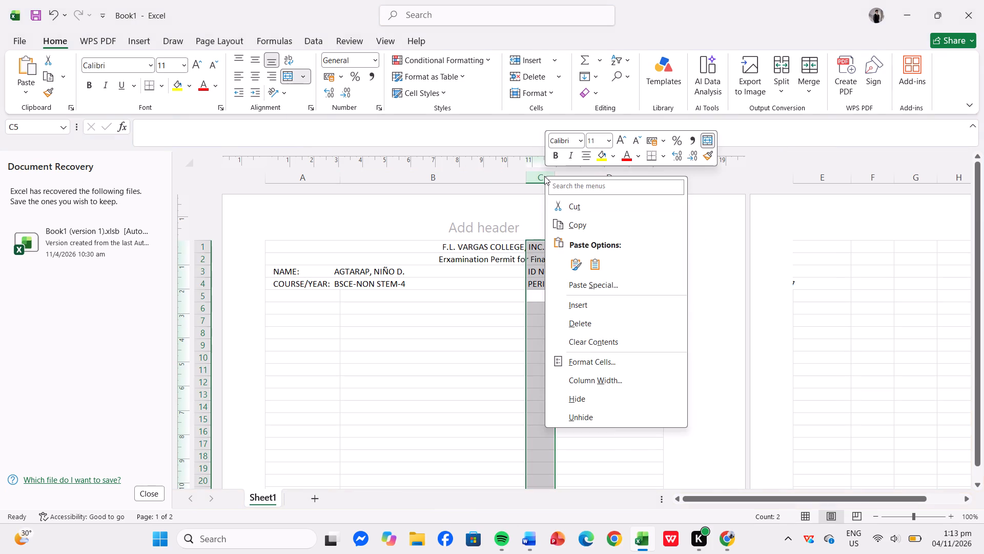
left_click(627, 378)
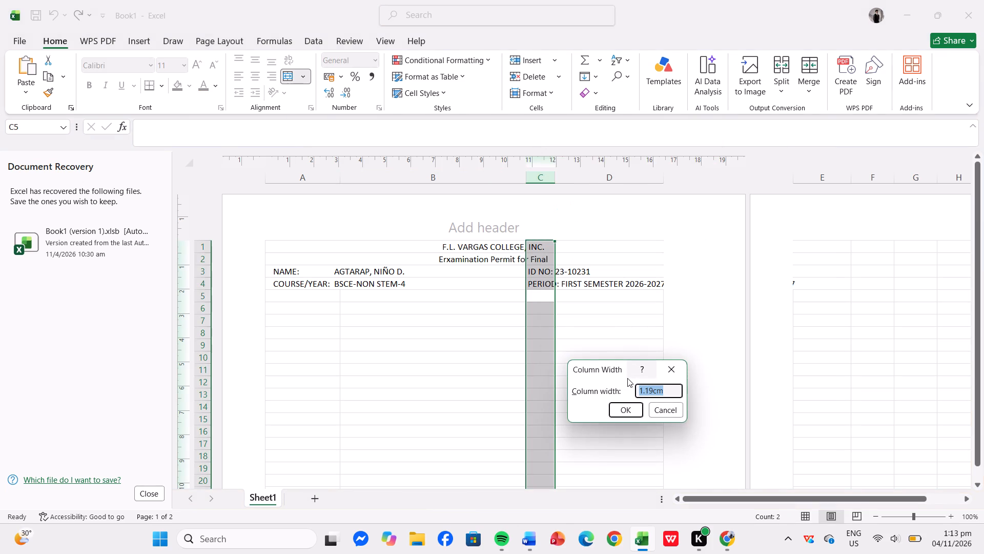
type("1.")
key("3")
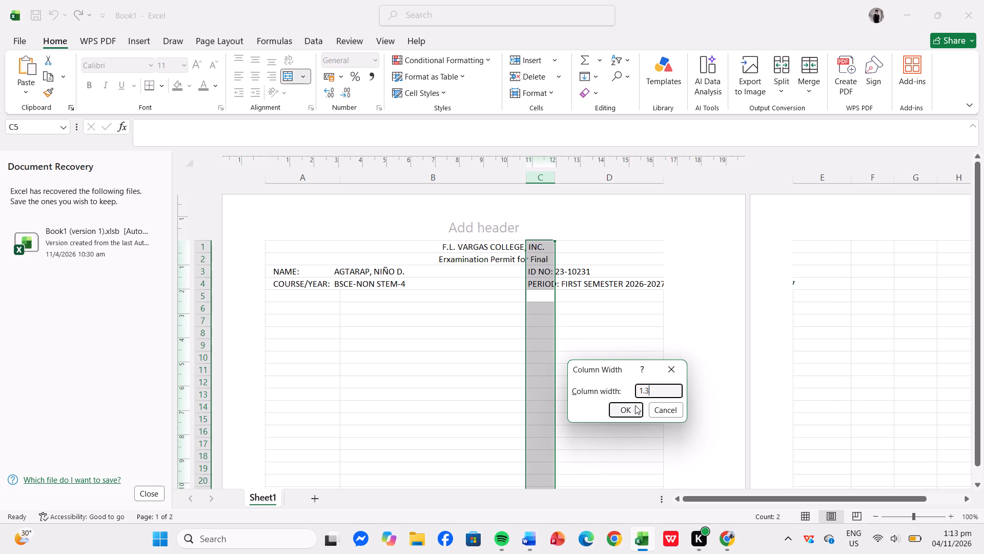
left_click(632, 406)
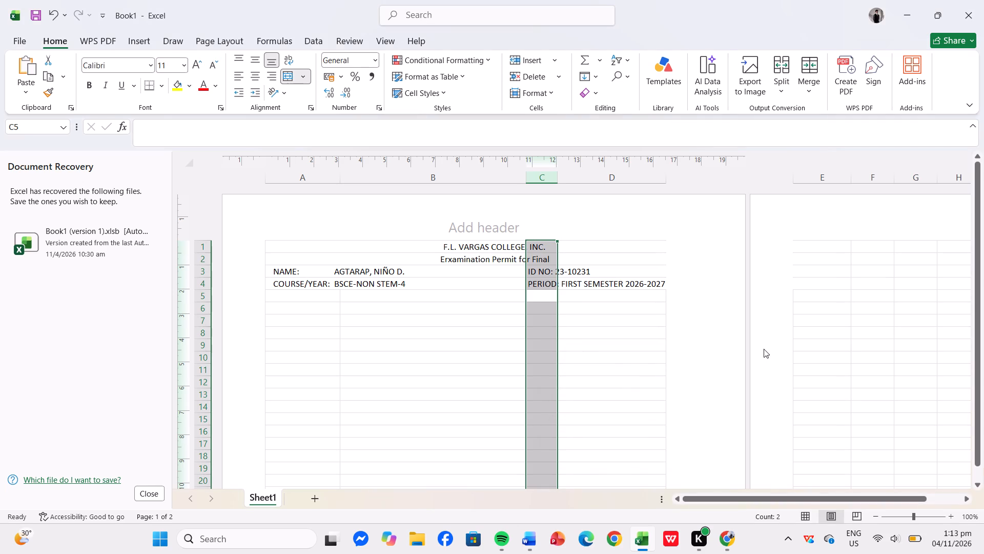
left_click(807, 514)
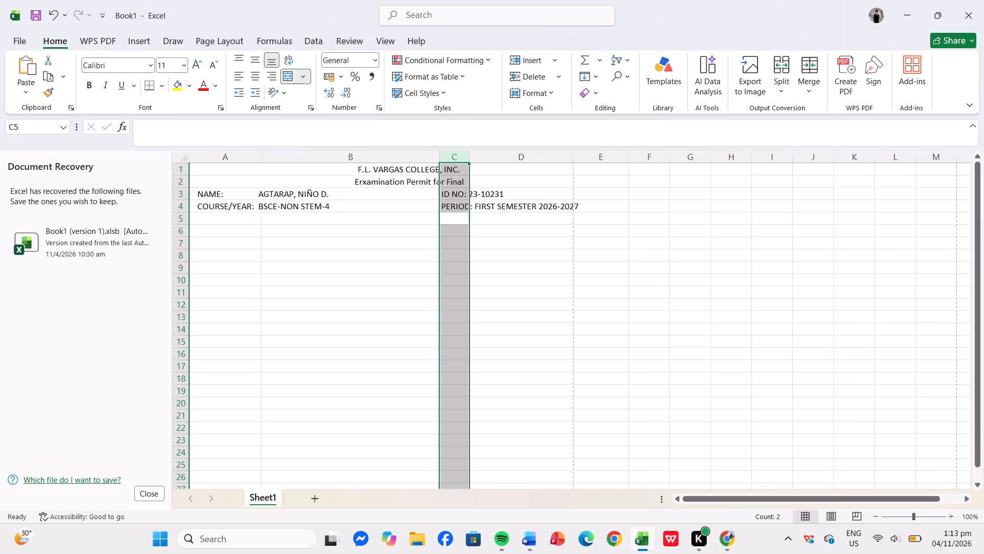
Enter the header CODE in cell A5 and center it horizontally.
left_click(515, 369)
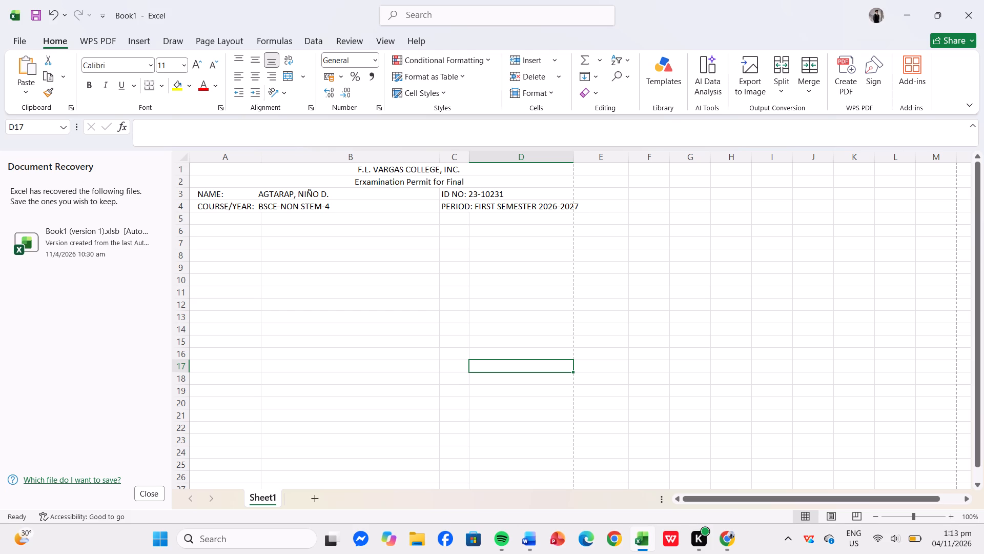
left_click(225, 219)
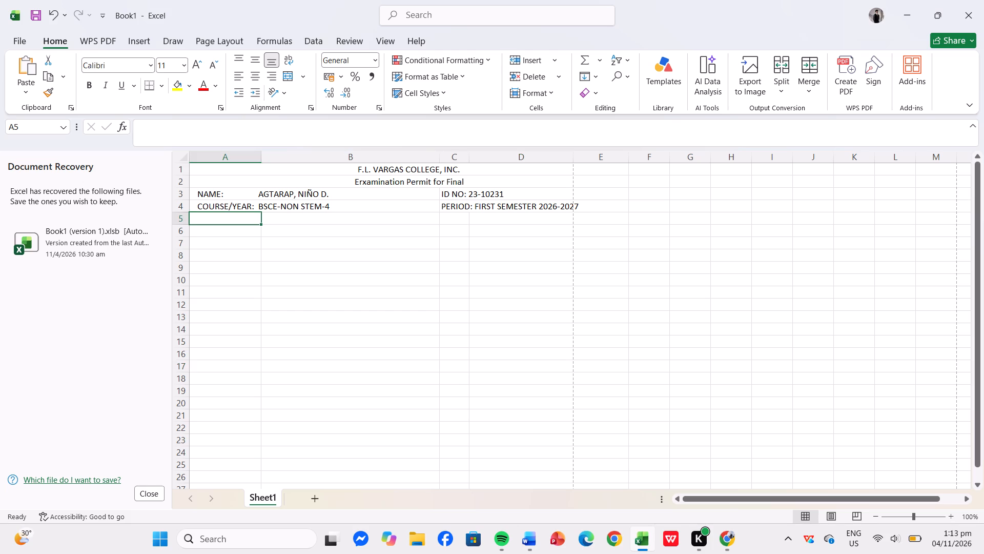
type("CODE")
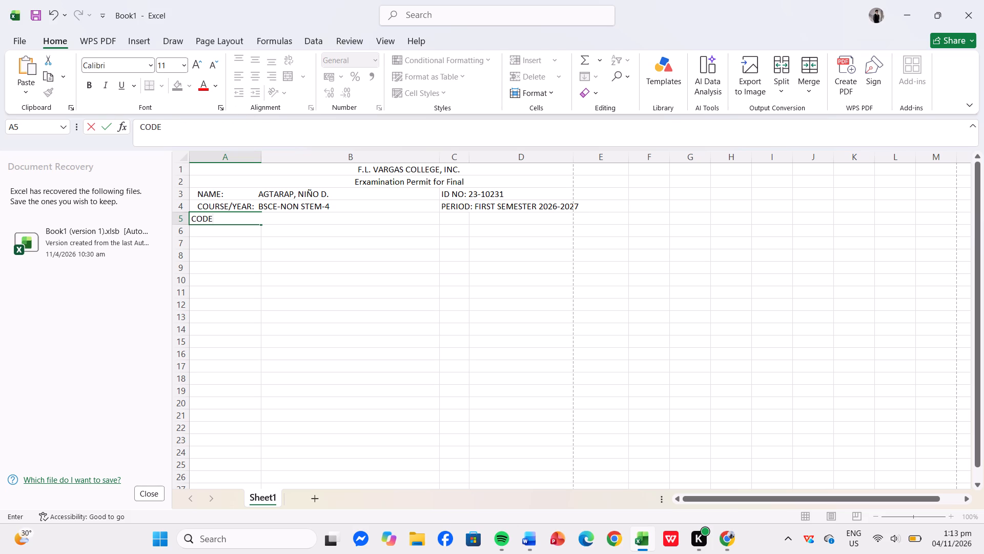
left_click(245, 232)
left_click(231, 217)
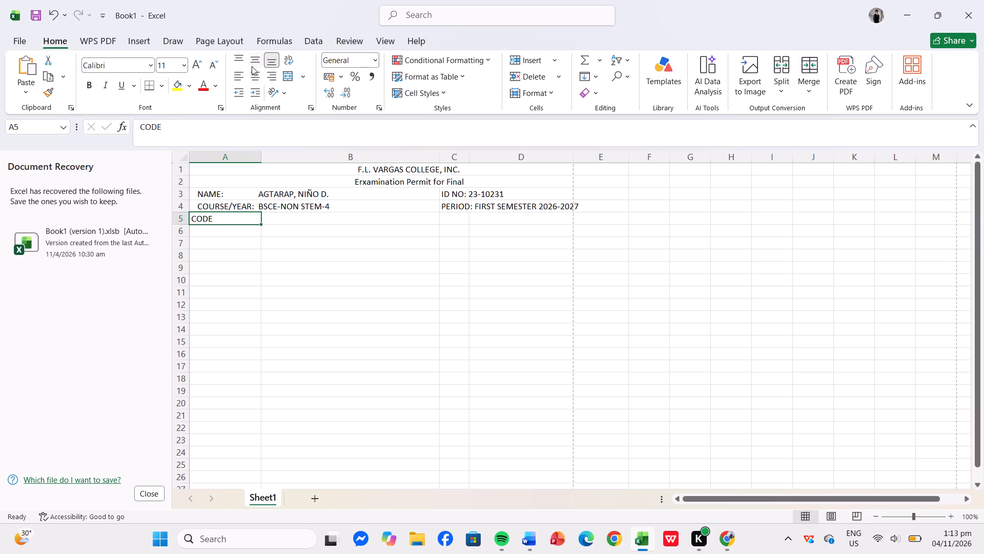
left_click(259, 77)
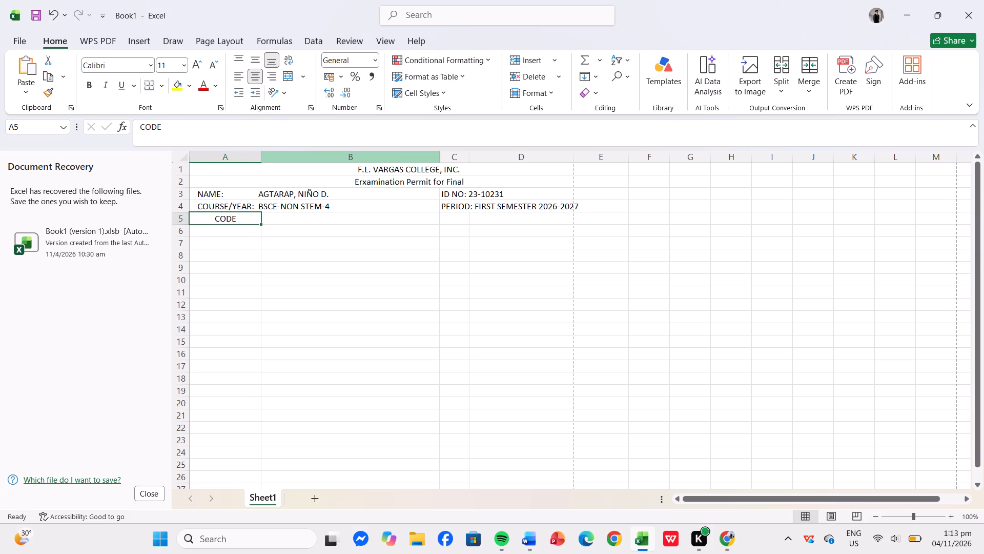
Enter the centered headers DESCRIPTION in cell B5 and UNITS in cell C5.
key("Right")
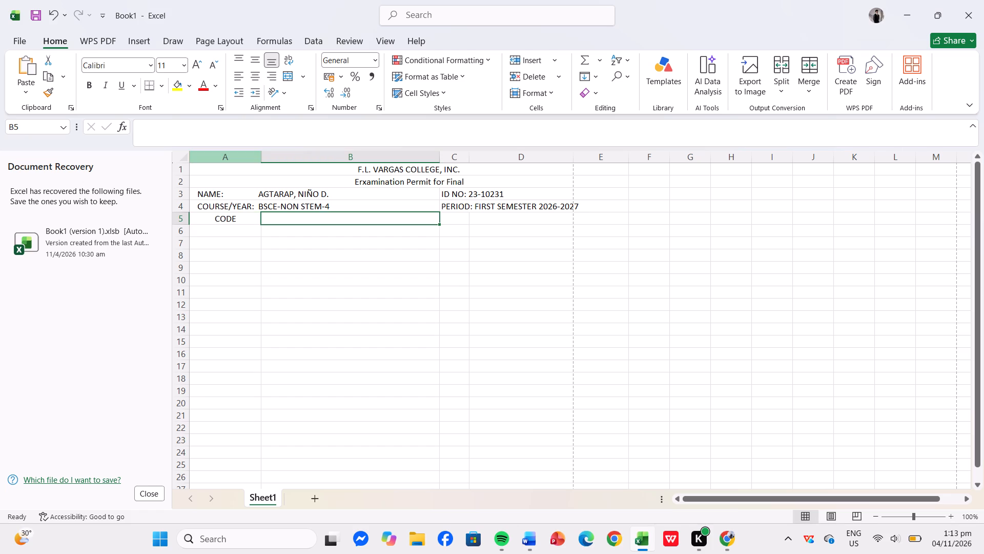
left_click(257, 83)
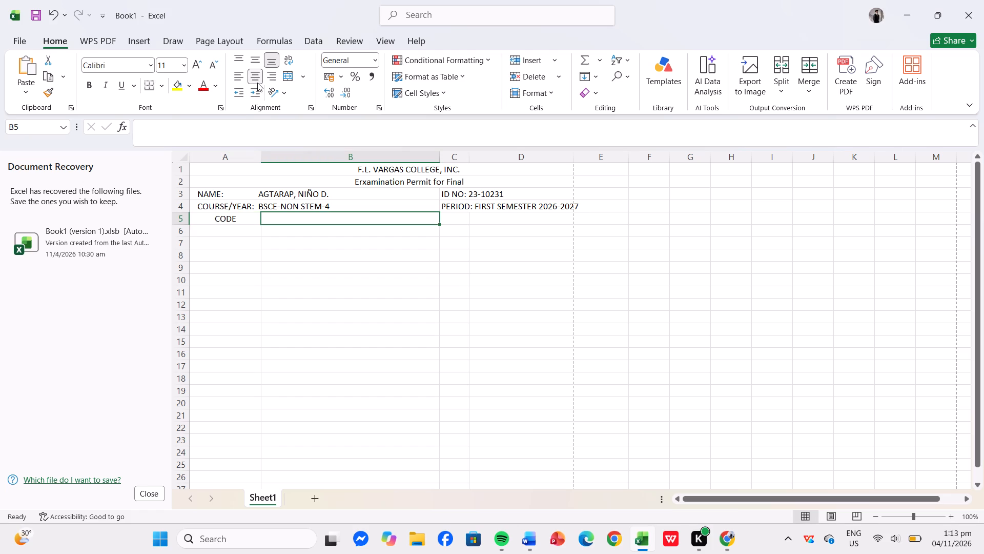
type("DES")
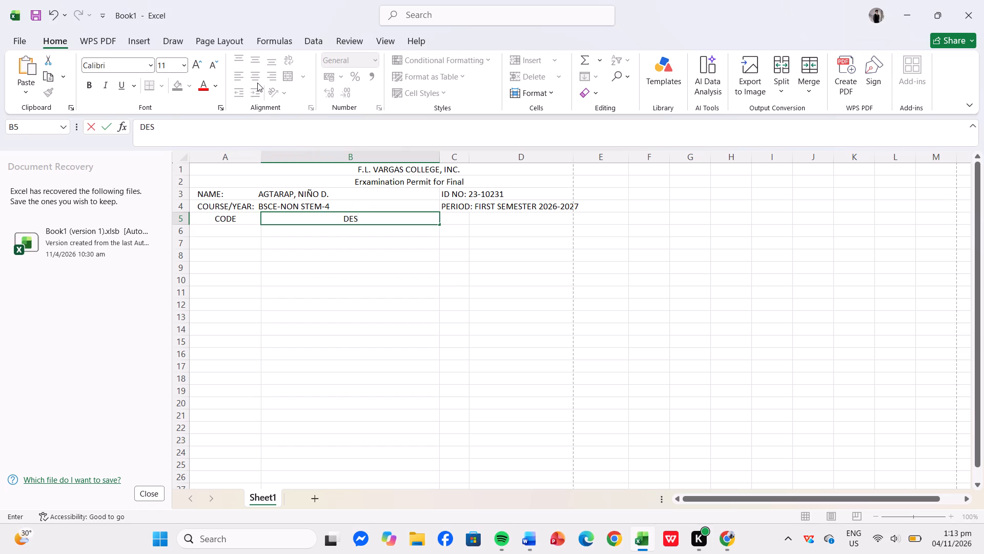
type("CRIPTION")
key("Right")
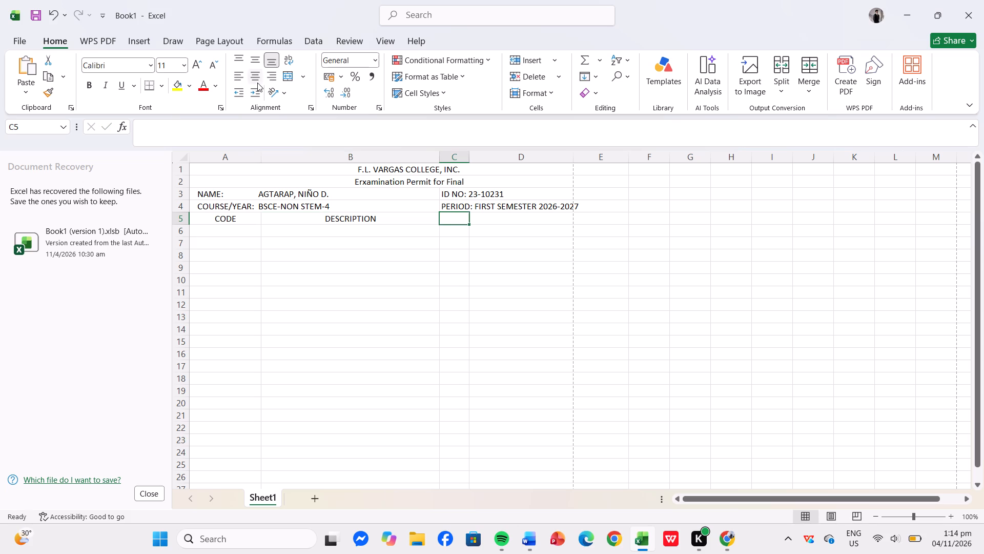
left_click(250, 74)
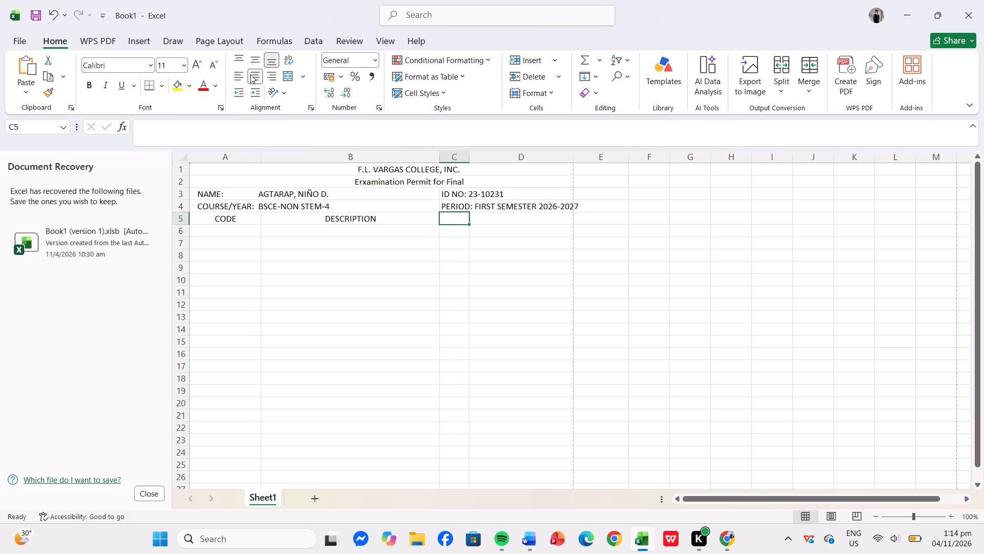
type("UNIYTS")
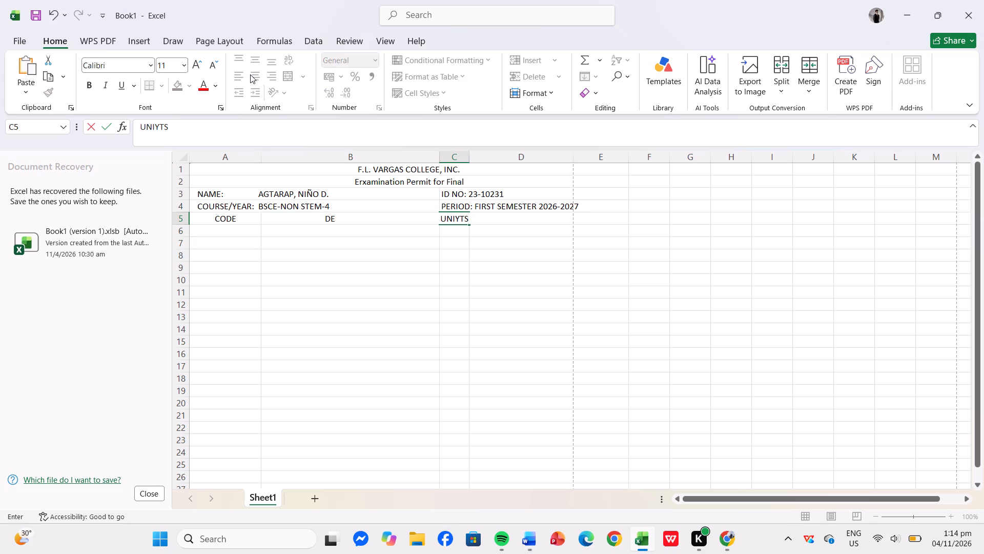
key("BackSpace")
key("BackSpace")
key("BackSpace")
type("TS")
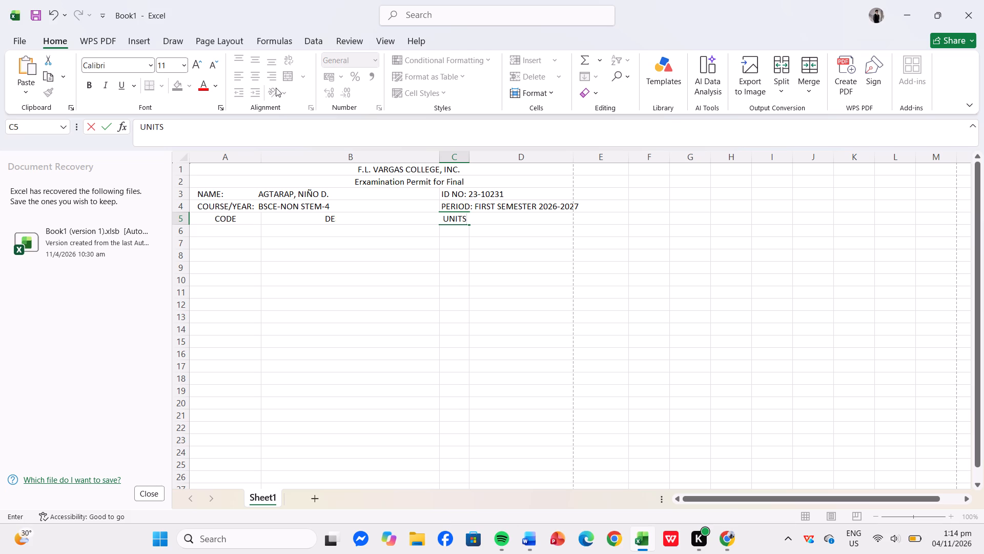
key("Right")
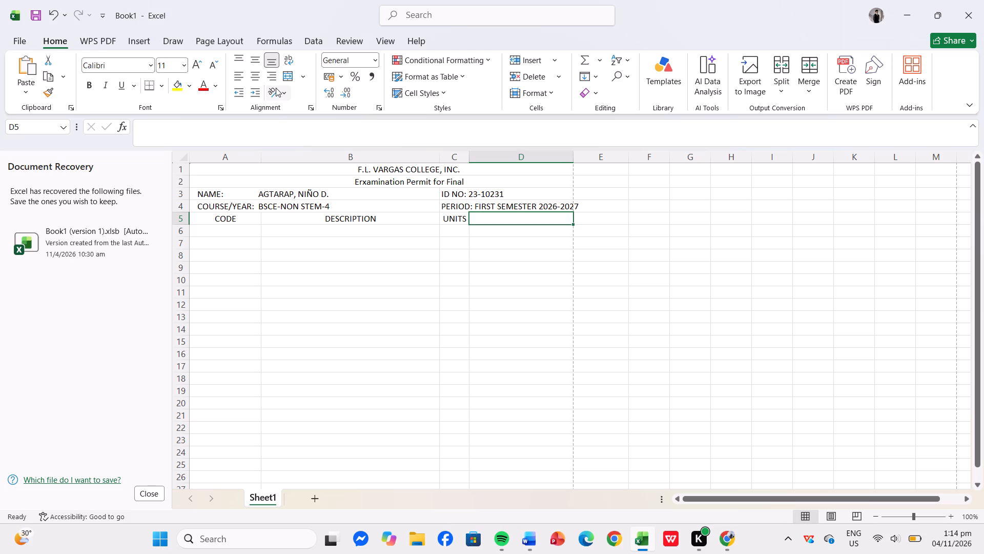
Complete the header row with INSTRUCTOR in cell D5 and REMARKS in cell E5.
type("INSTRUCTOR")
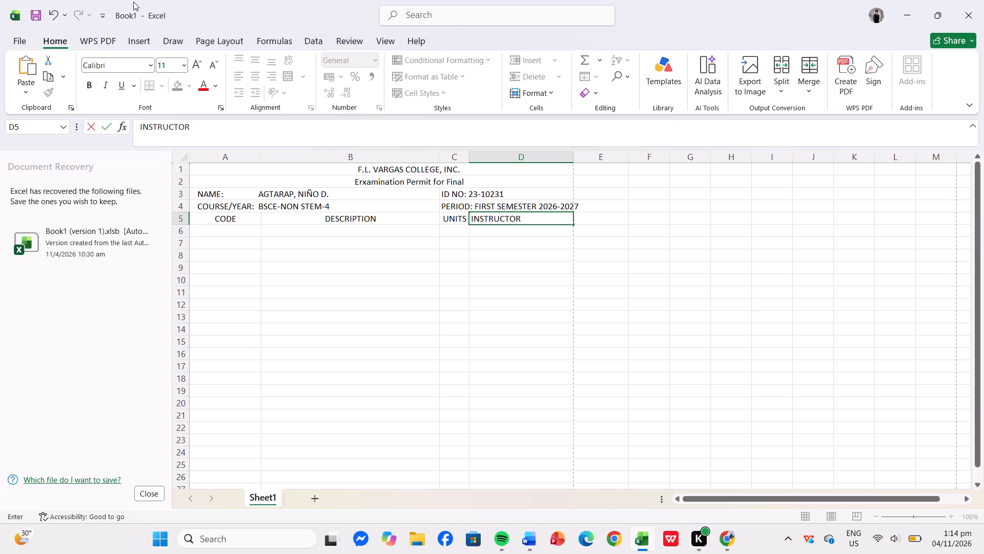
left_click(496, 252)
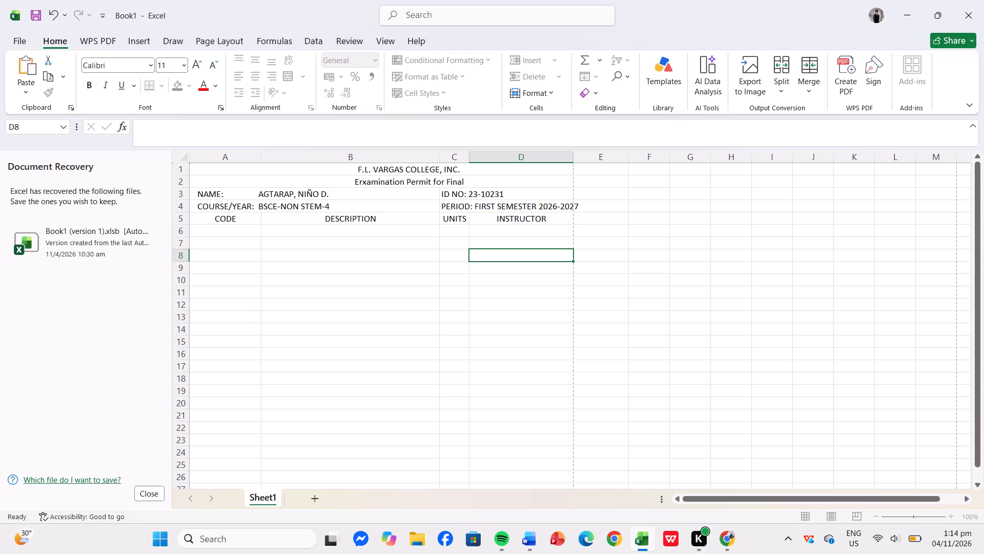
left_click(586, 224)
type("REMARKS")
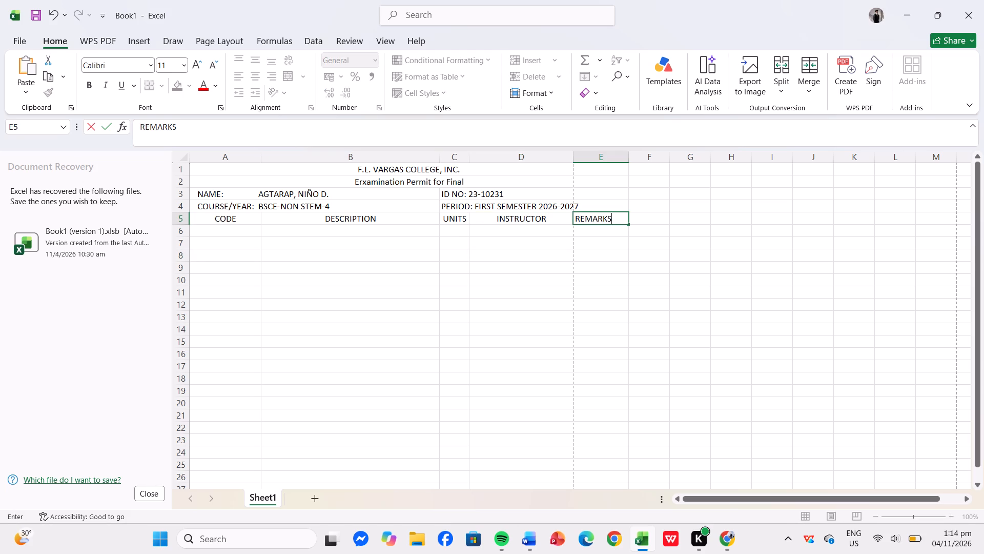
Enter the course codes BES 408 in cell A6 and CE 414 in cell A7 under the CODE header.
left_click(234, 234)
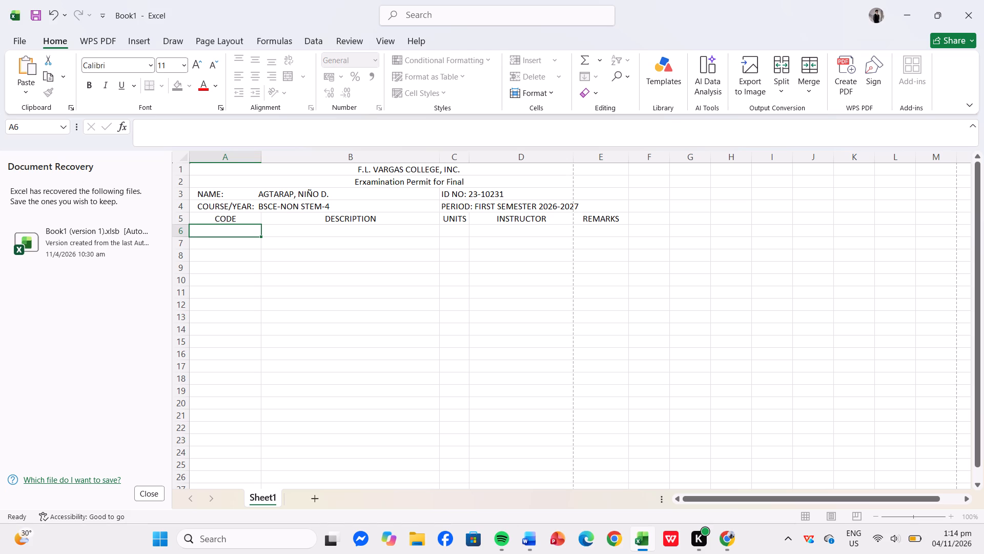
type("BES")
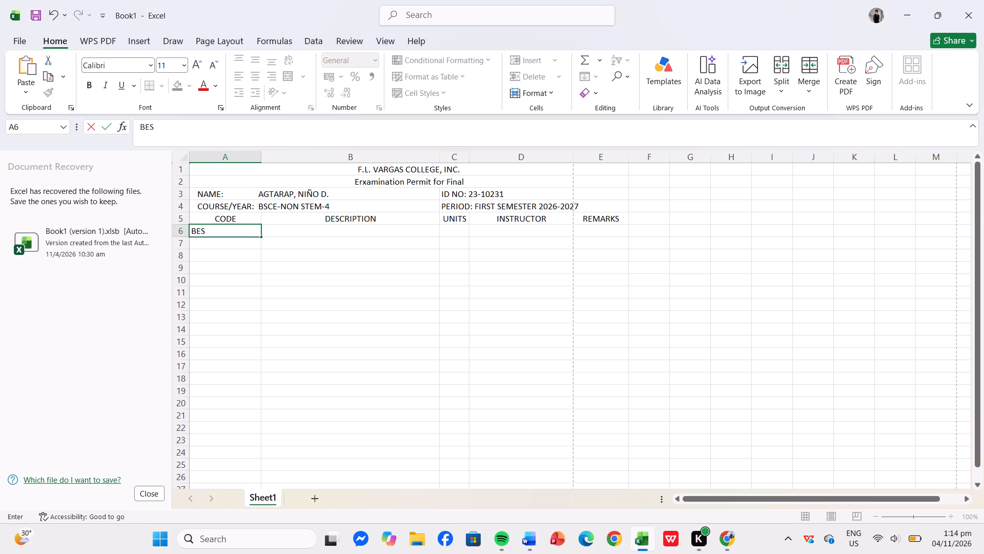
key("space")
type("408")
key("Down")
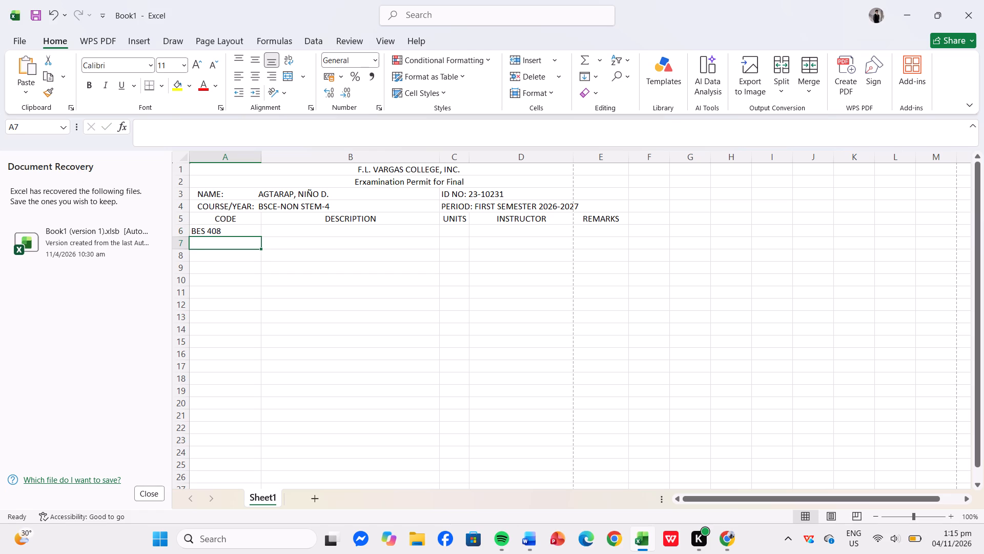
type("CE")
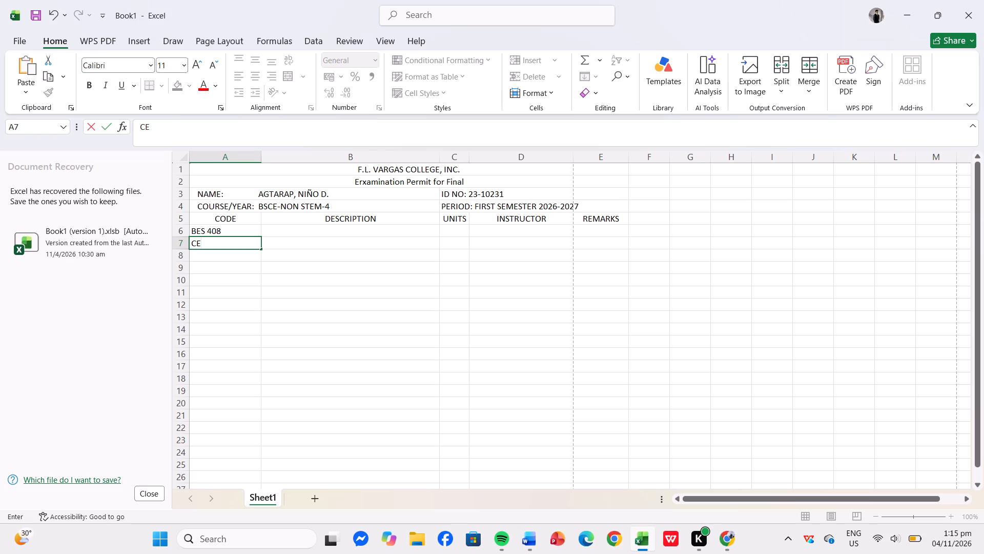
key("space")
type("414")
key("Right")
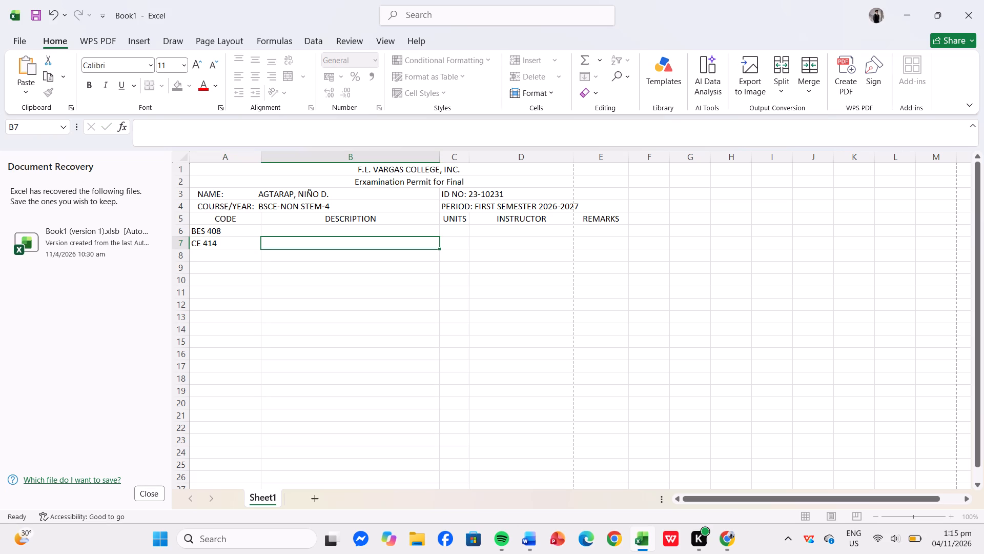
Add the course codes CE-415 in cell A8 and CE-416 in cell A9.
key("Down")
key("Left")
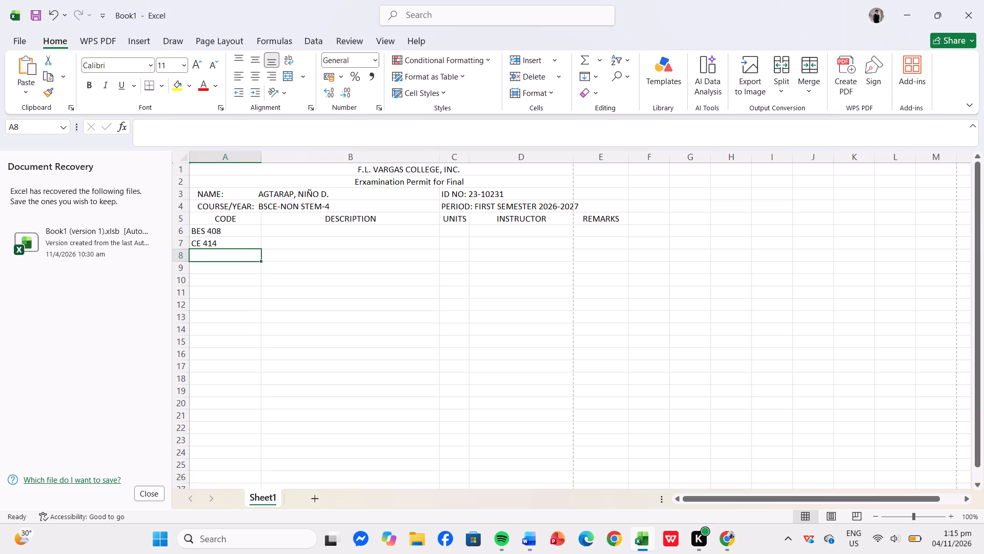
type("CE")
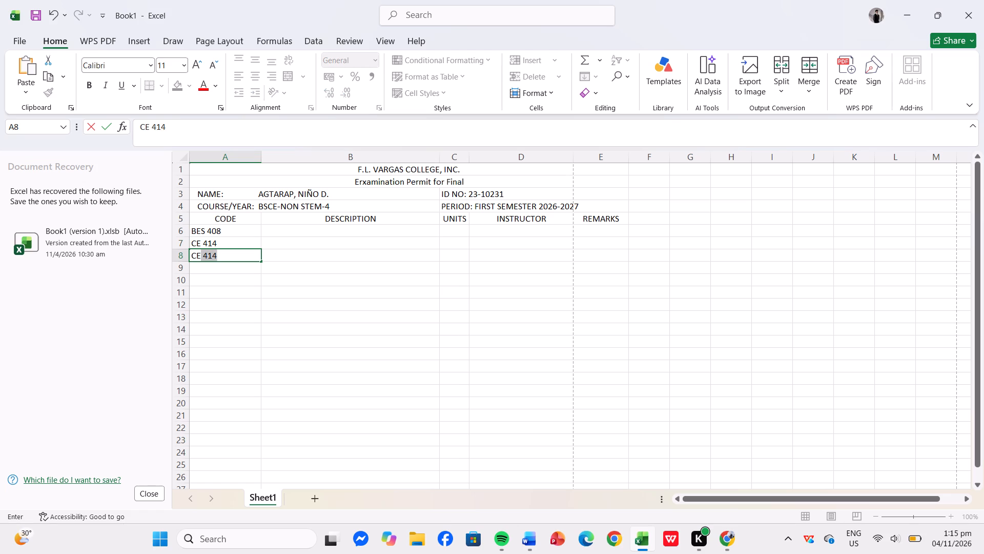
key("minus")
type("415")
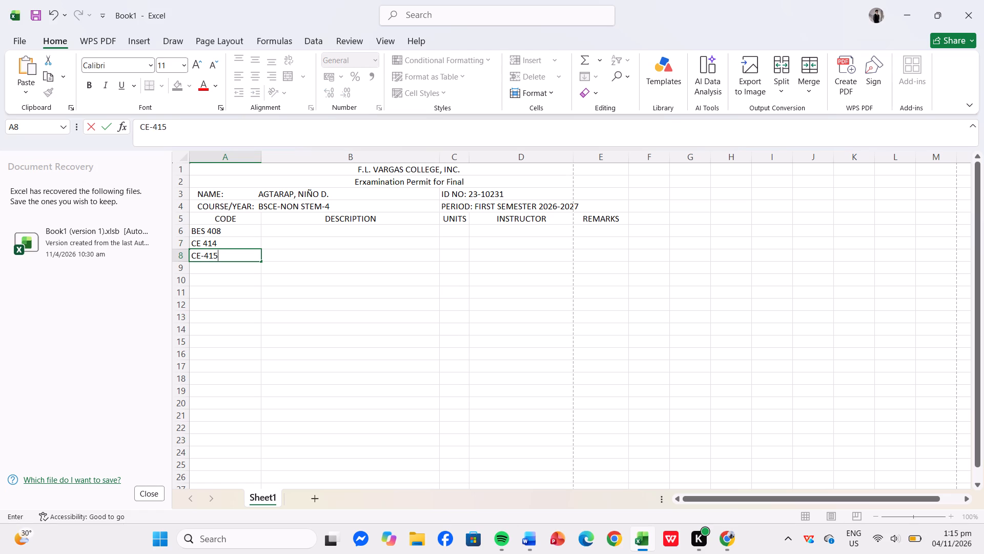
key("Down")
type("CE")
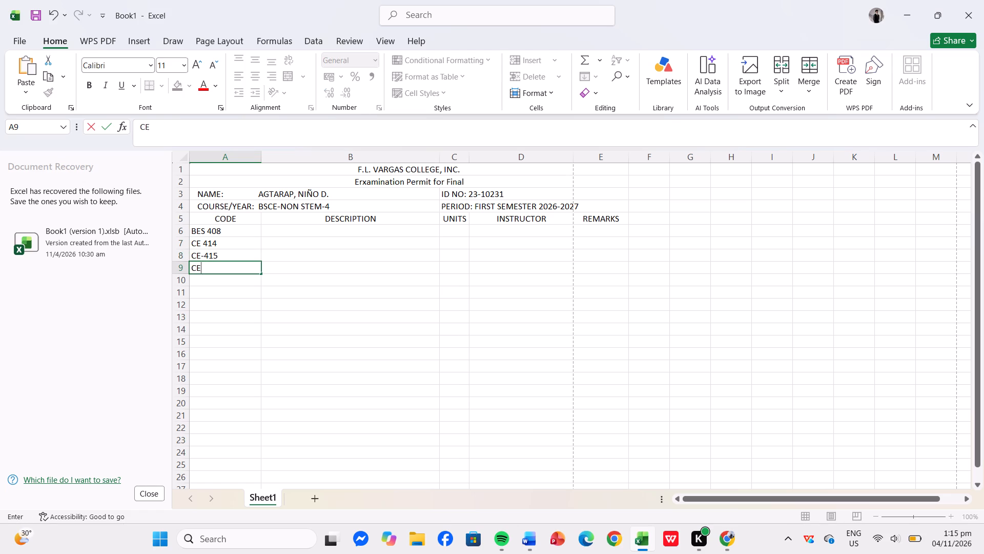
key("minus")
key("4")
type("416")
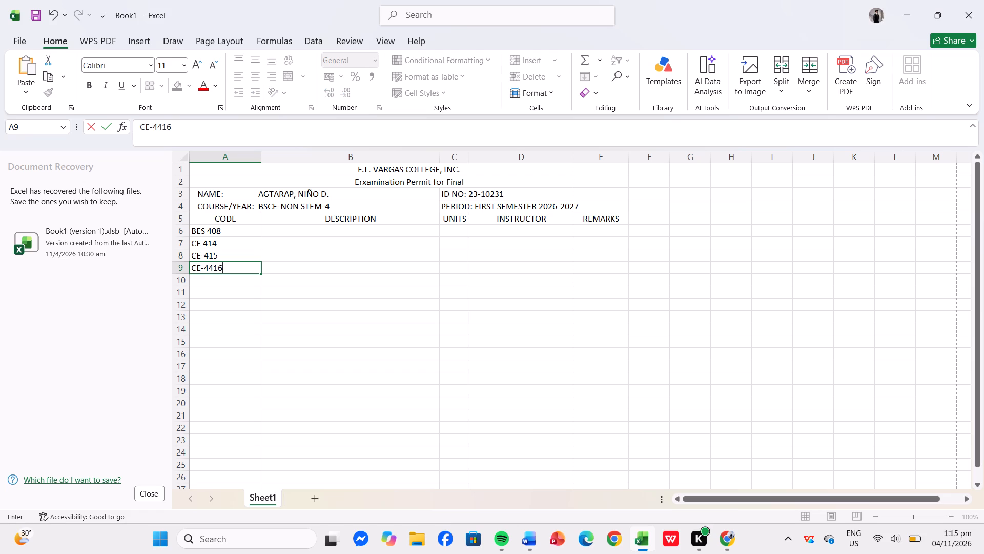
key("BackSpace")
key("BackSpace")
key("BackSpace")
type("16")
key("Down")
Add the course codes CE-417 in cell A10 and CEEC 401 in cell A11.
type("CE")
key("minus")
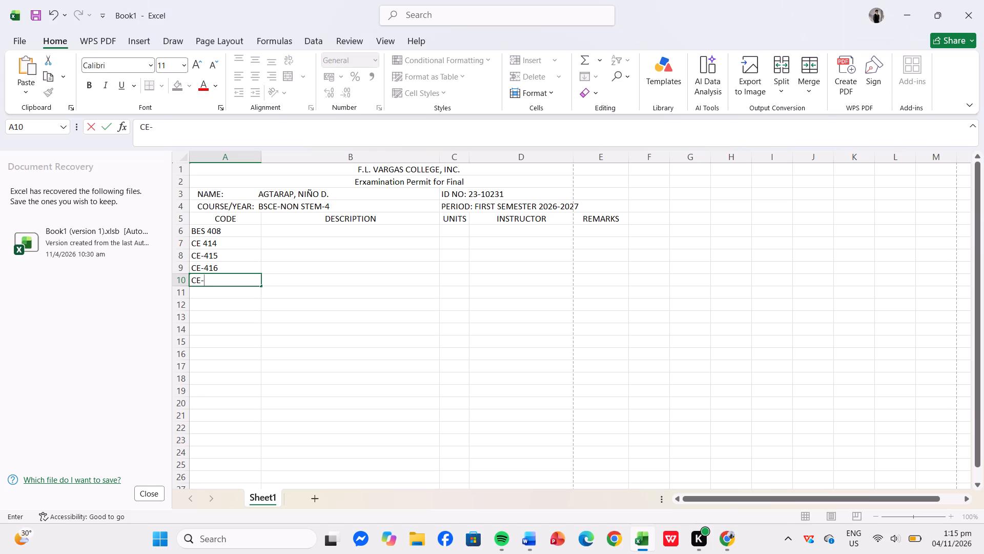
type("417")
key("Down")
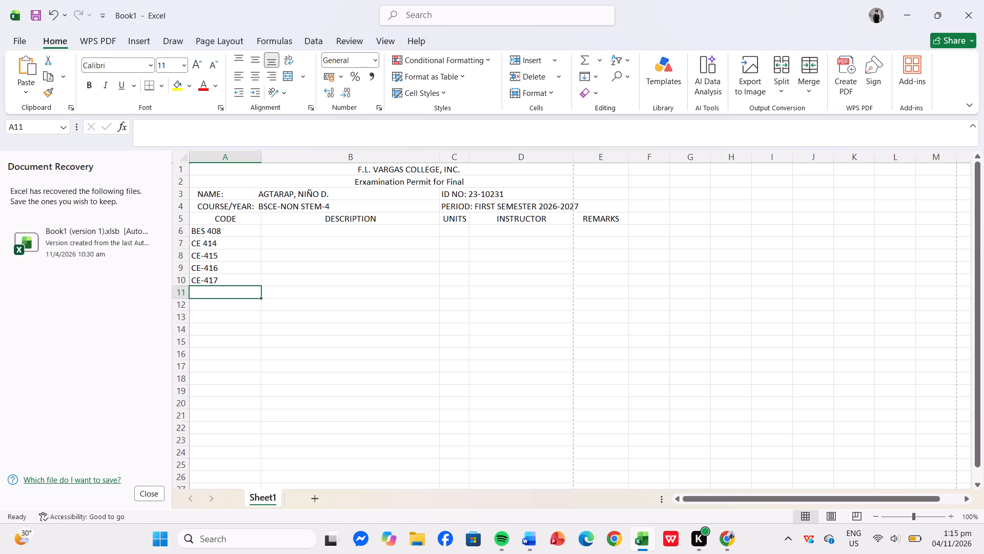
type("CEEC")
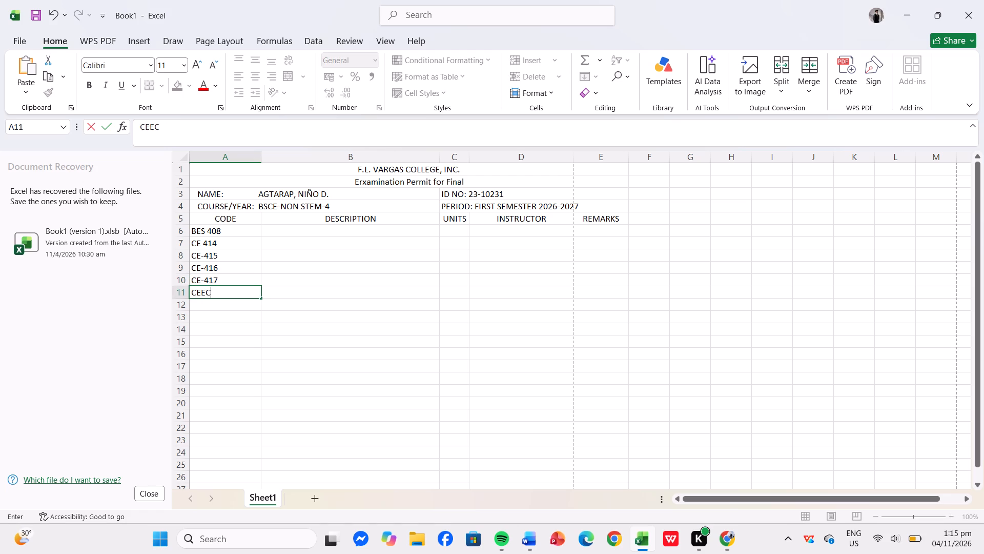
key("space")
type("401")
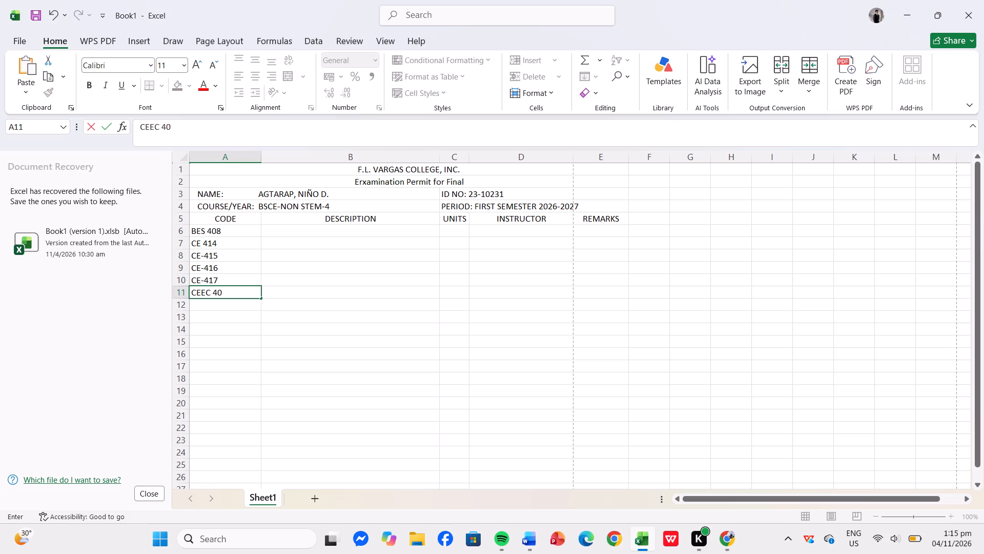
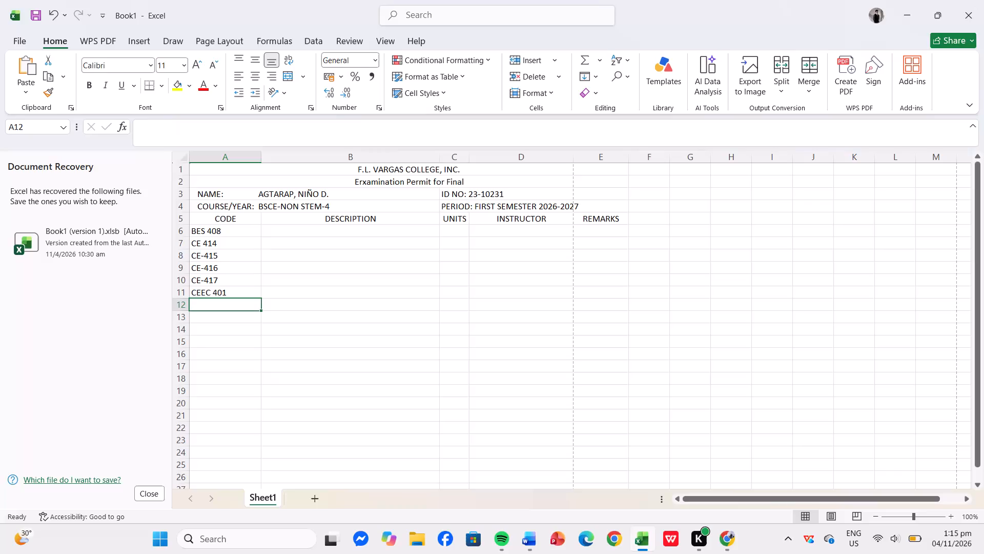
Add the course code CES 404 in cell A12 at the end of the CODE column.
type("CES")
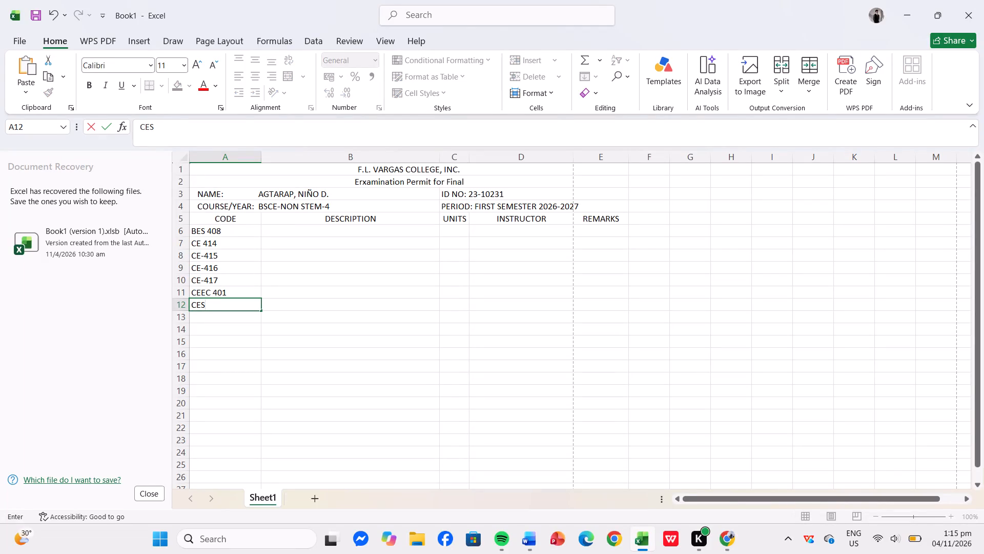
key("space")
type("404")
key("Right")
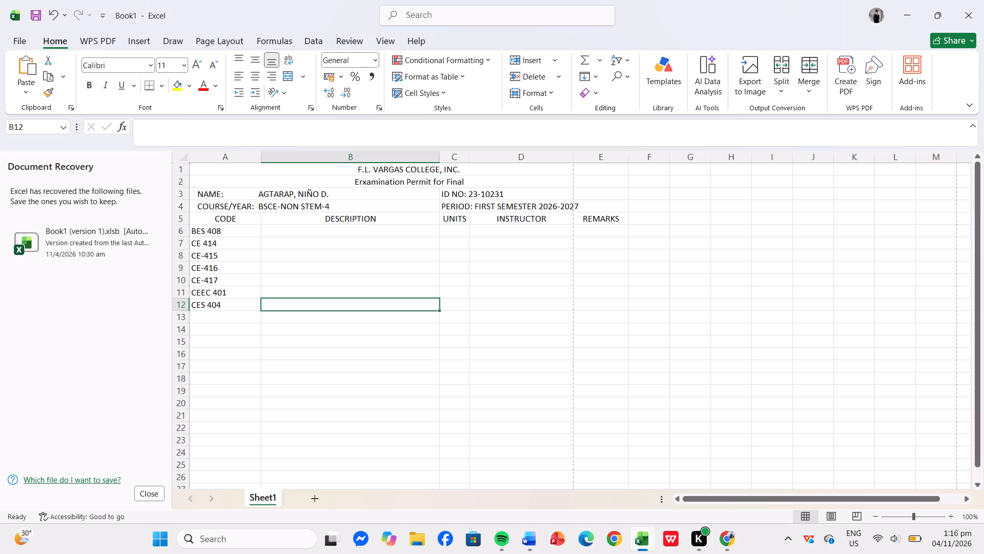
Enter the description Technopreneurship 101 in cell B6 for course BES 408.
key("Up")
key("Up")
key("Up")
key("Up")
key("Up")
key("Up")
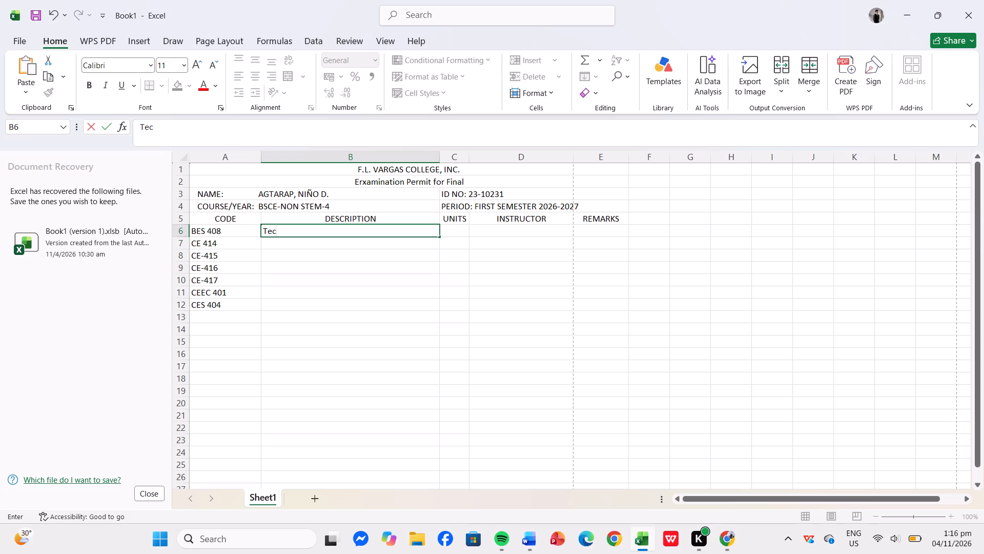
type("h o")
key("BackSpace")
key("BackSpace")
type("no")
type("pre")
type("neur")
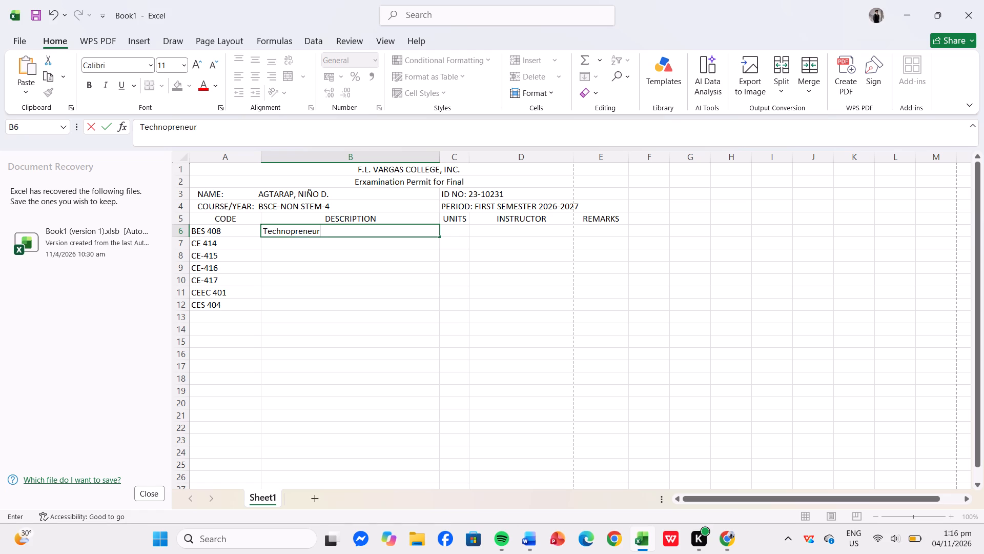
type("ship")
key("space")
type("202")
key("BackSpace")
key("BackSpace")
key("BackSpace")
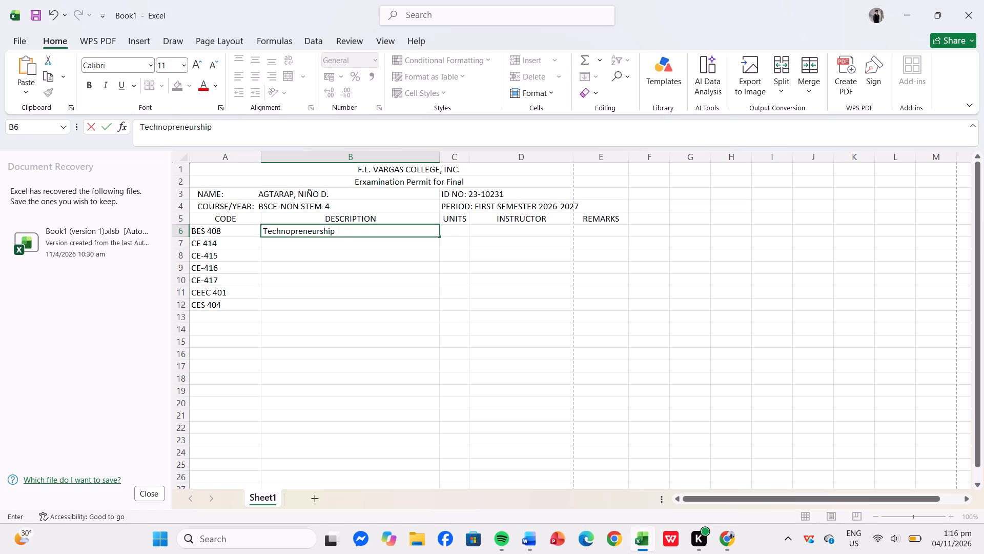
type("101")
key("Down")
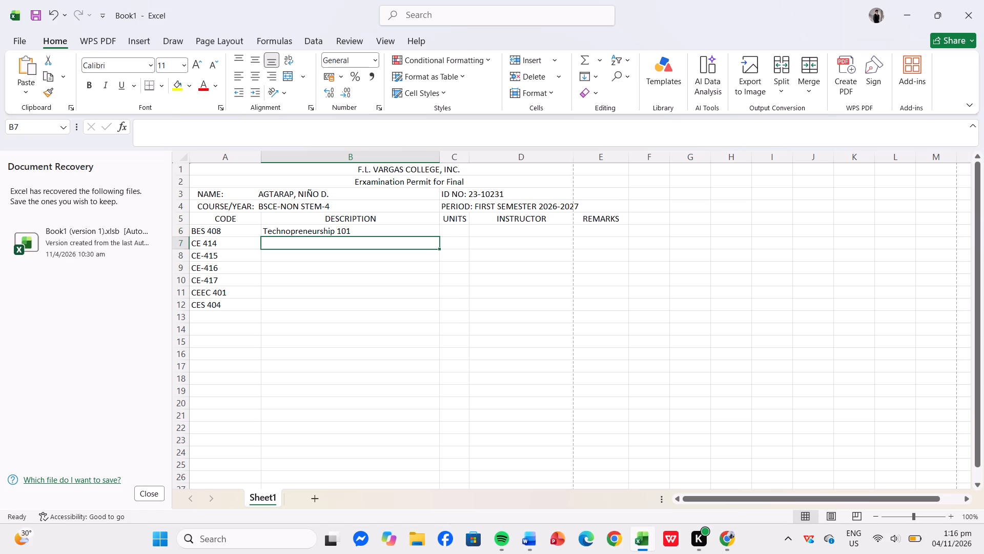
Enter the description "CE Law, Ethics and Contracts" in cell B7 for course CE 414.
type("CE Law")
key("space")
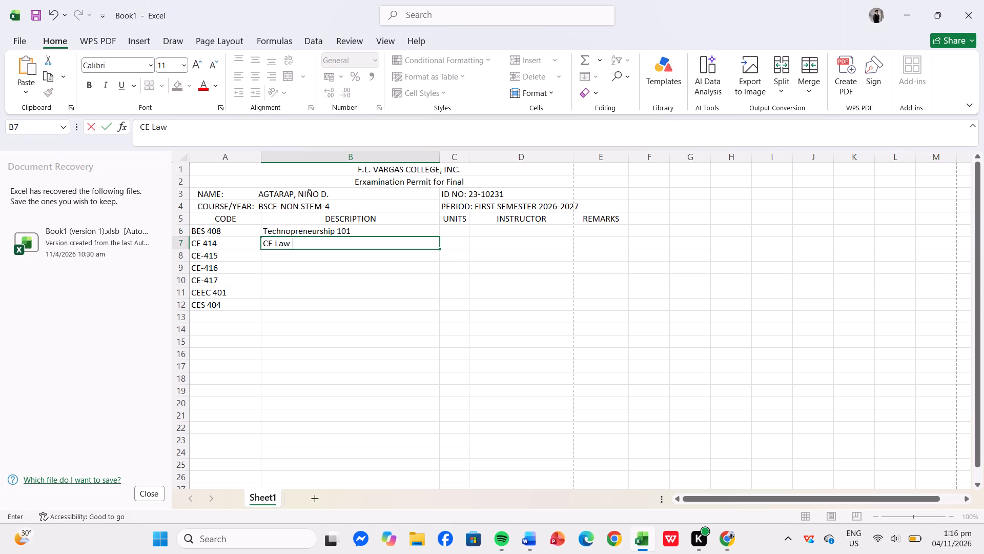
key("BackSpace")
key("comma")
key("space")
type("Ethics")
key("space")
type("and")
key("space")
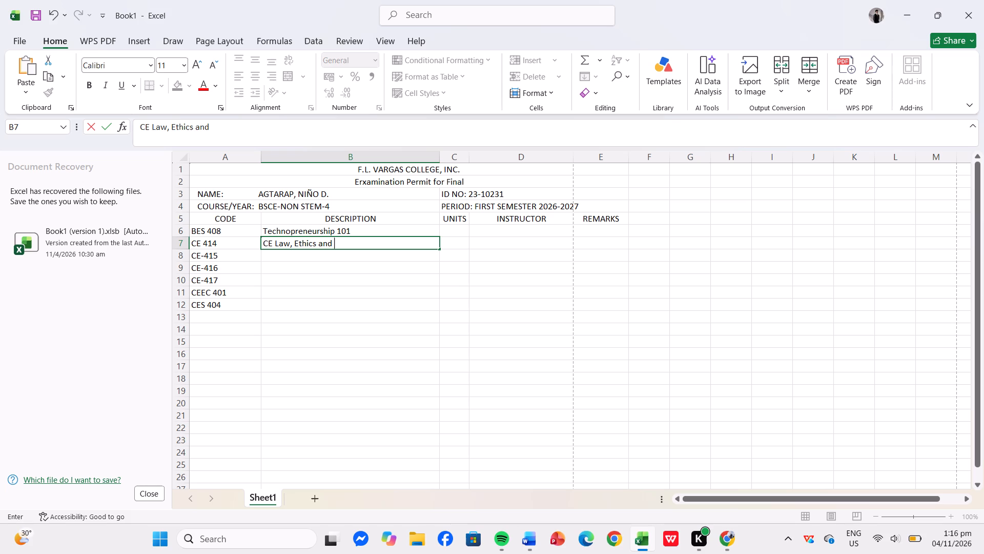
type("Con")
type("tracts")
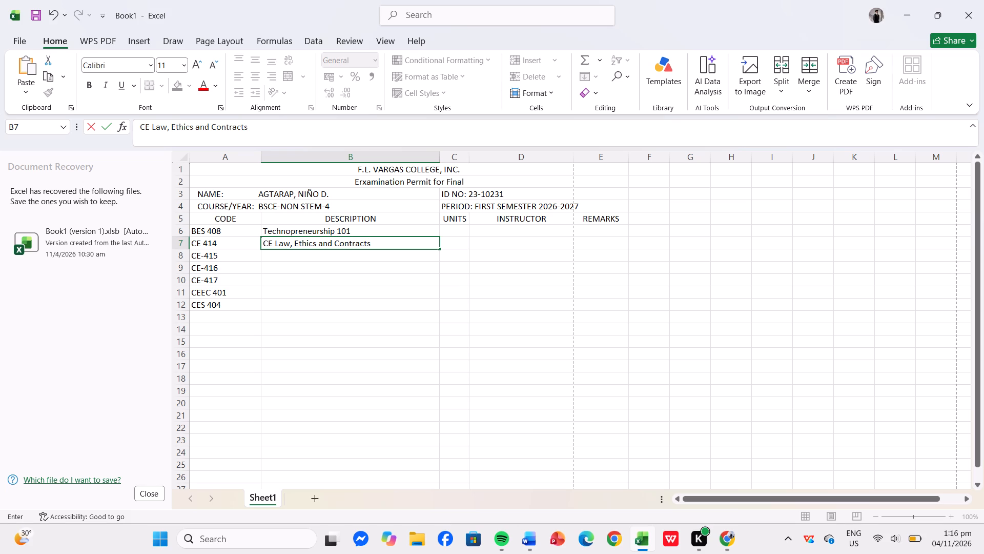
key("Down")
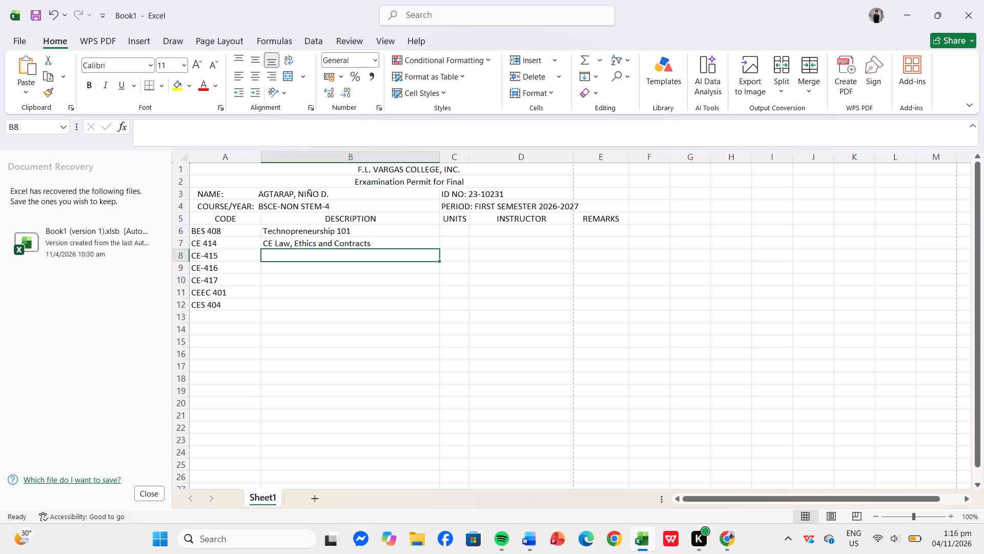
Enter the description Principles of Transportation Engineering in cell B8 for course CE-415.
type("Principle")
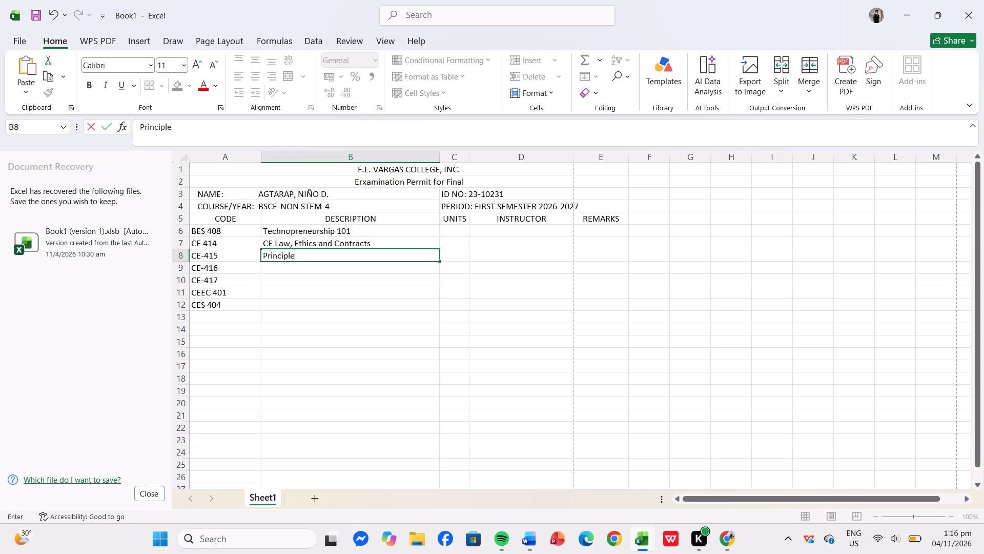
type("s od")
key("BackSpace")
key("f")
key("space")
type("Tran")
type("spo")
type("rtation")
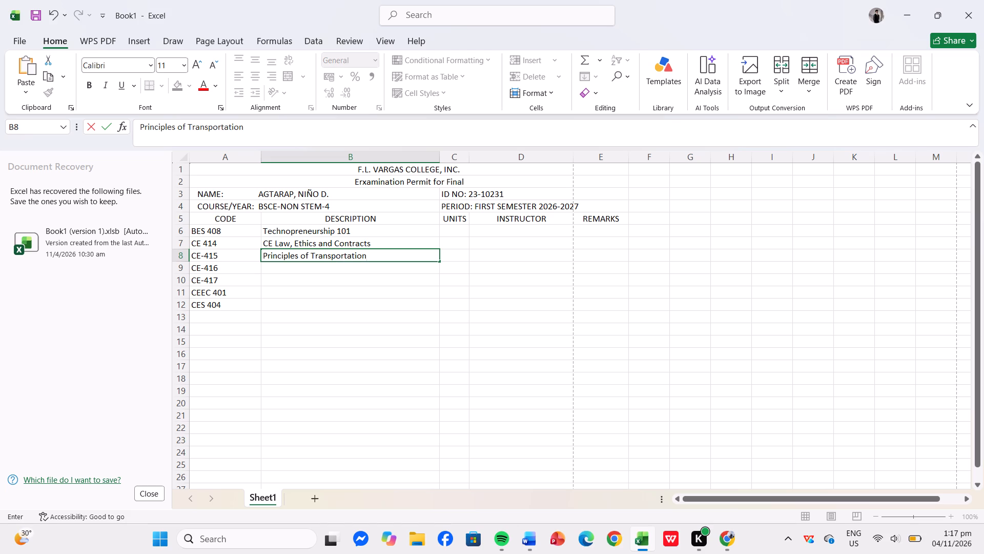
key("space")
type("Engineering")
key("Down")
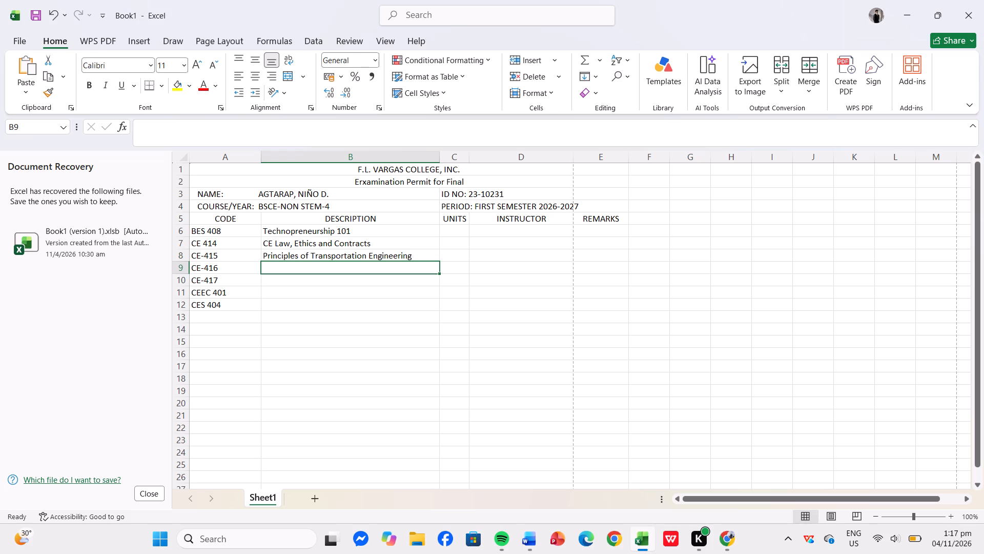
Enter the descriptions CE Project 1 in cell B9 and Quantity Surveying in cell B10.
type("CE Project")
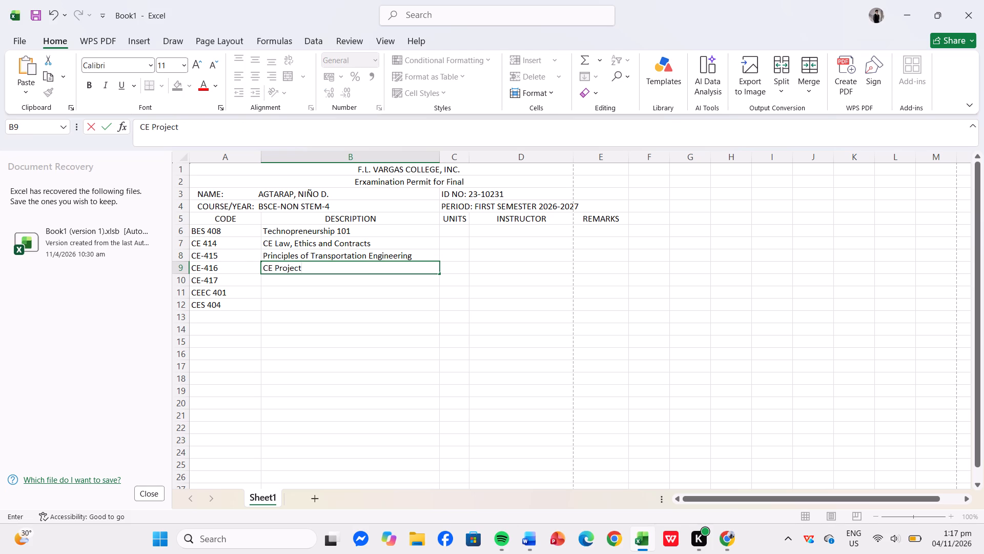
key("space")
type("1")
key("Down")
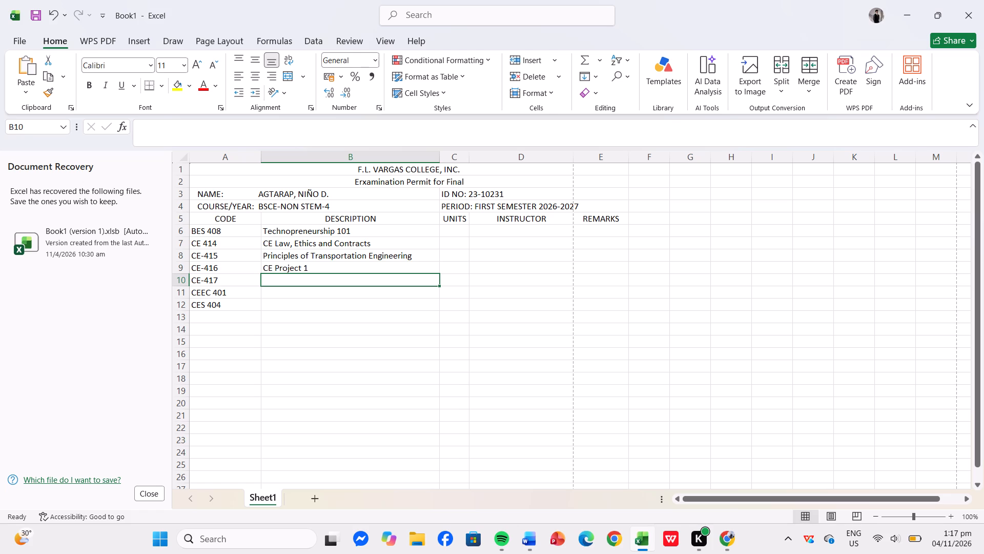
type("Quantit")
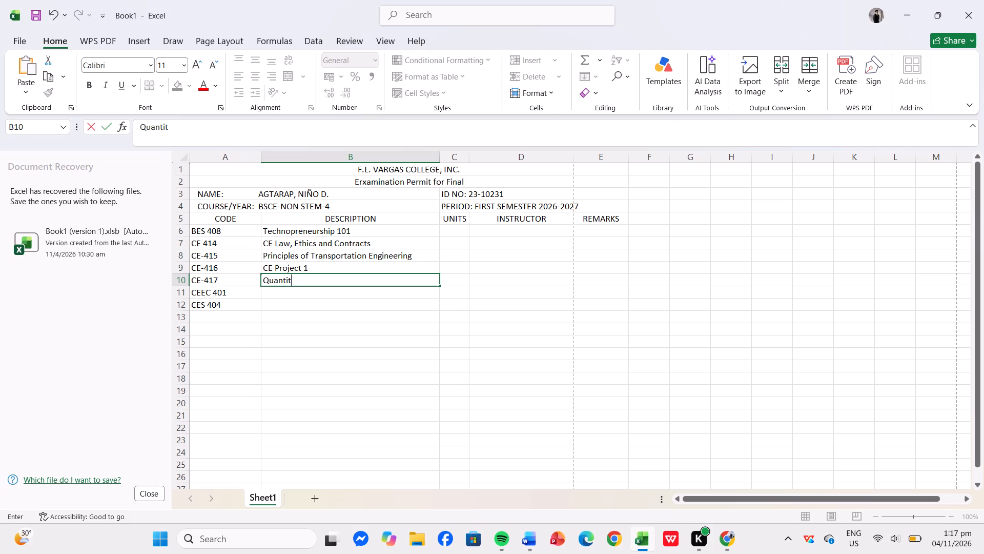
key("y")
key("space")
key("shift+s")
type("ur")
type("veying")
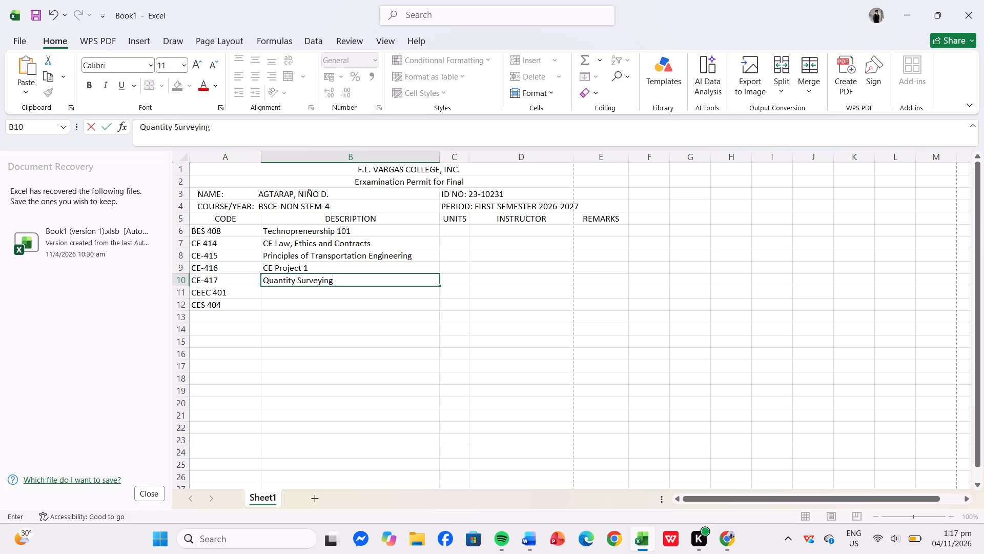
key("Down")
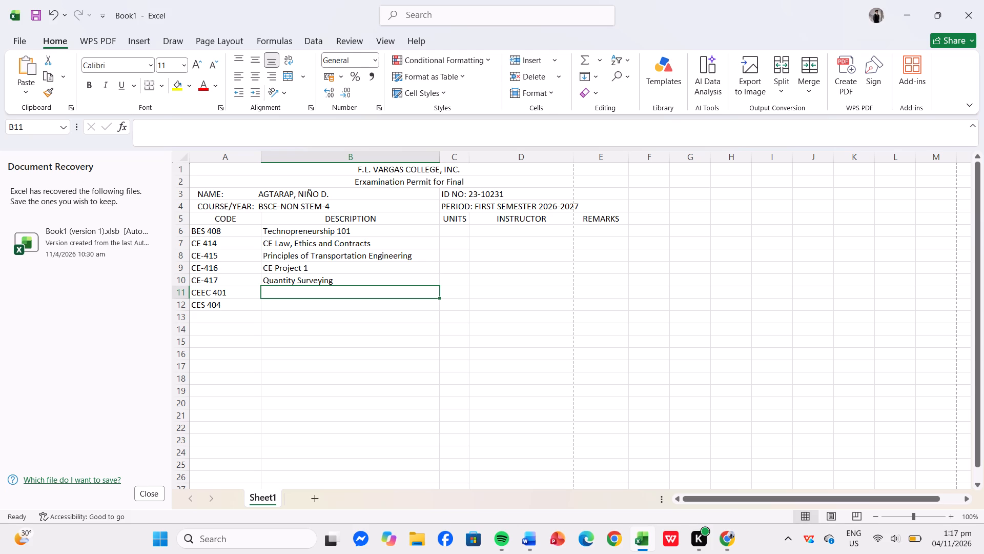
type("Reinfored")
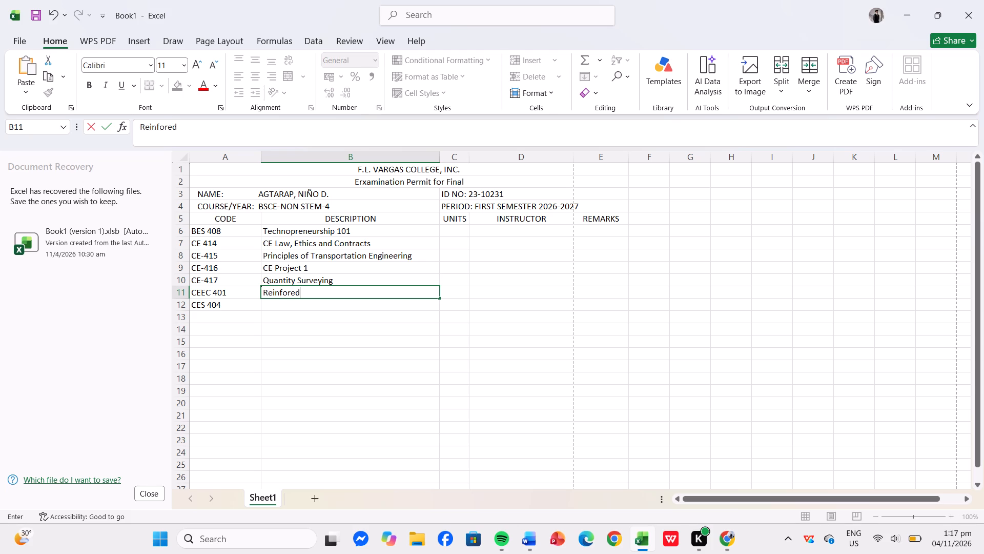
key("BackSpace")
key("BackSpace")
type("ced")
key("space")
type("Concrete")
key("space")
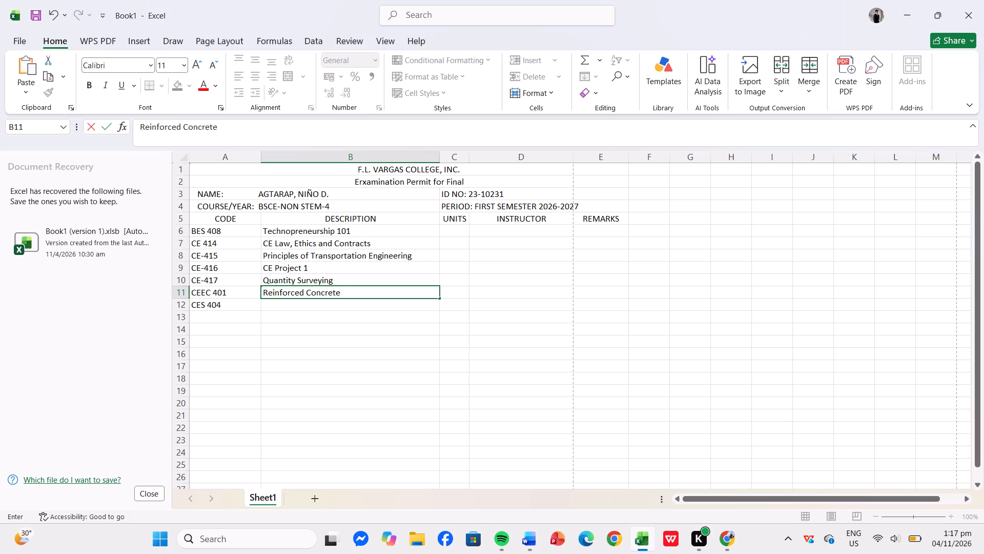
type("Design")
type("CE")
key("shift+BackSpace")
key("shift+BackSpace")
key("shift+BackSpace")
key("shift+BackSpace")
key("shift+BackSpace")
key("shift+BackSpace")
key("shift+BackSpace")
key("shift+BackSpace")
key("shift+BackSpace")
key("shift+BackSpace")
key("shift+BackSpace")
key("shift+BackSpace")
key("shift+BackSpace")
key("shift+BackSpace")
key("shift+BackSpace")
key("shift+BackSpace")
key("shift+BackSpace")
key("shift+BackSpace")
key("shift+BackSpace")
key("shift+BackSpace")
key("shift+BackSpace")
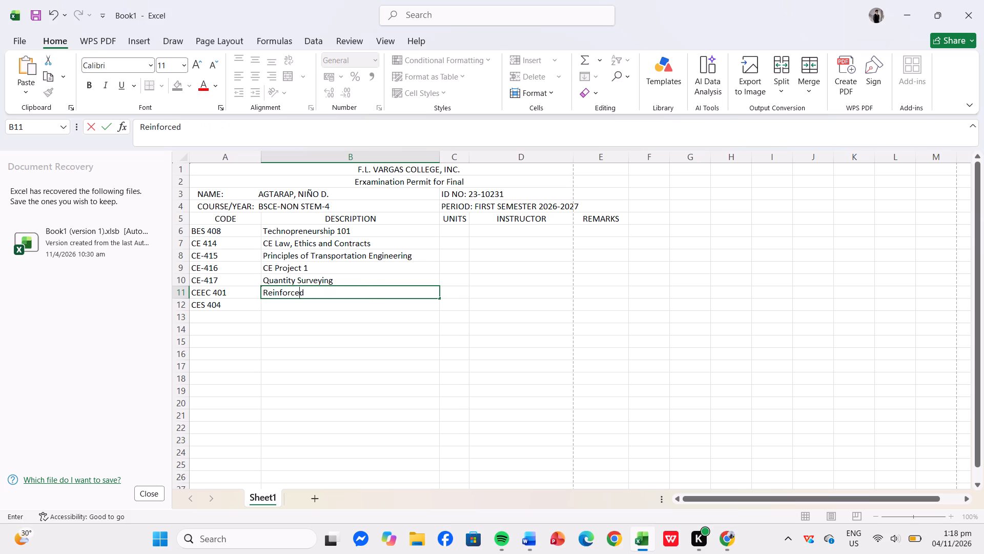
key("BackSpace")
Enter the description CE Enhancement Course 1 in cell B11 for course CEEC 401.
type("Ce")
key("shift+BackSpace")
key("shift+e")
key("space")
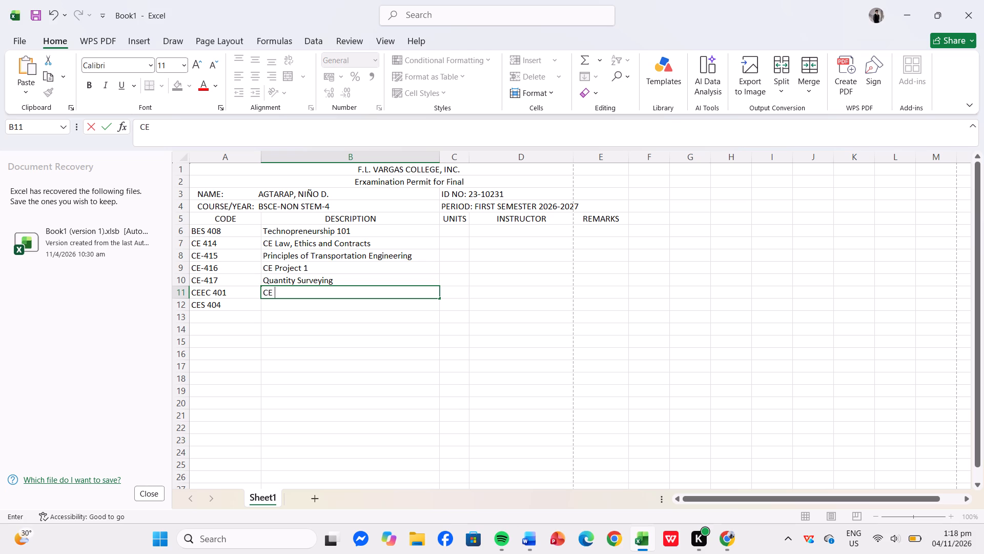
type("Enhancement")
key("space")
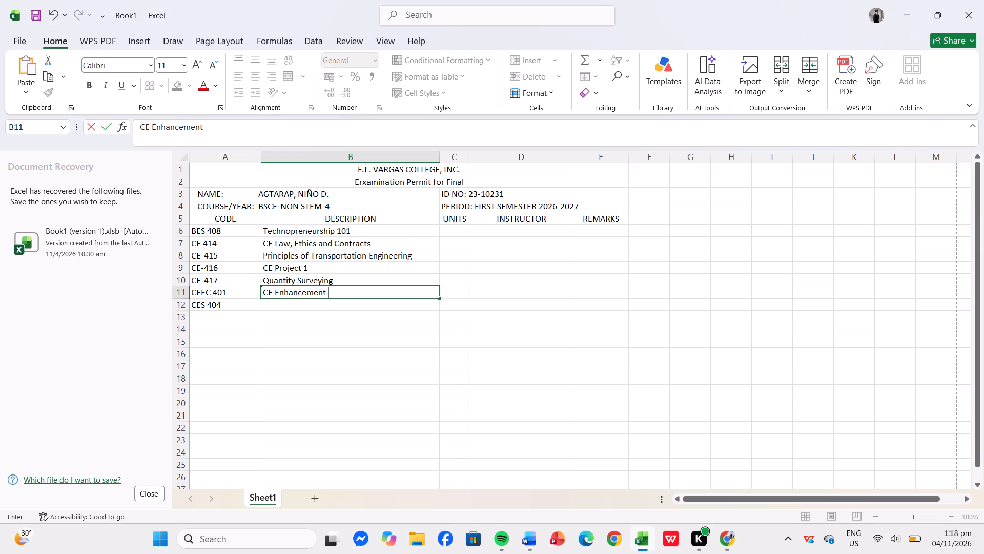
key("shift+v")
key("shift+BackSpace")
type("Course 1")
key("Down")
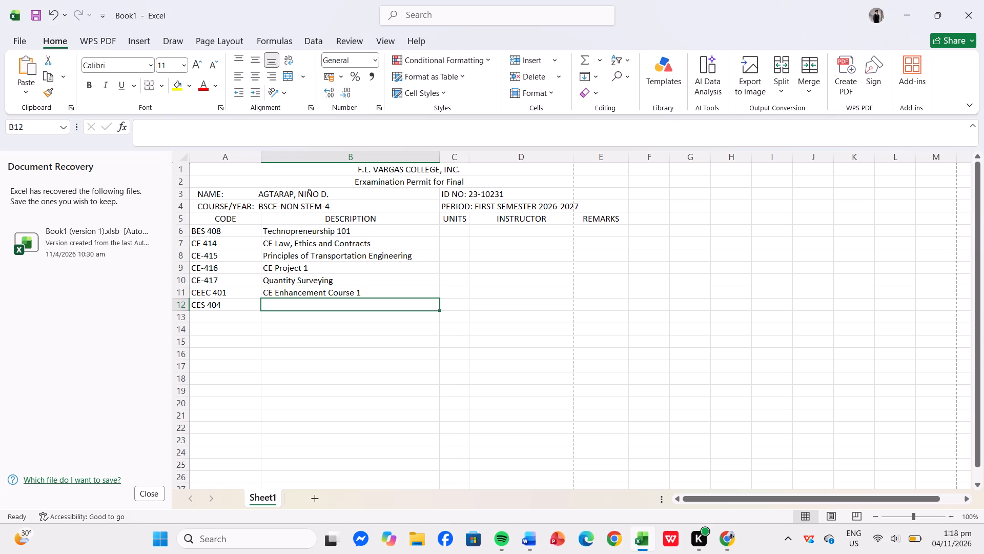
Enter the description Reinforced Concrete Design in cell B12 for course CES 404.
type("Rre")
key("i")
key("BackSpace")
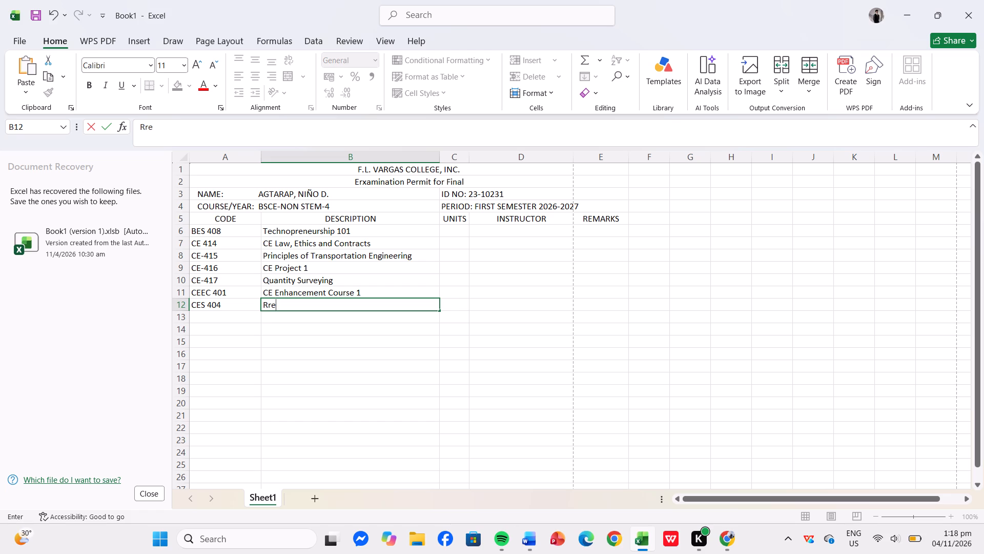
key("BackSpace")
key("BackSpace")
type("ein")
type("fored")
key("space")
key("BackSpace")
key("BackSpace")
key("BackSpace")
type("ced")
key("space")
type("Concre")
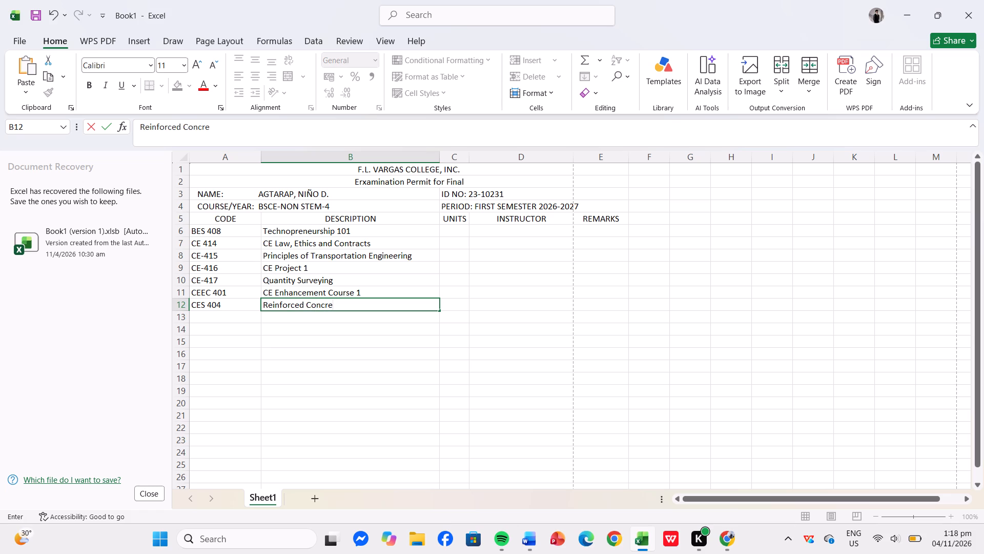
type("te")
key("space")
type("Design")
Enter 3.0 as the units in cell C6 for course BES 408.
left_click(450, 231)
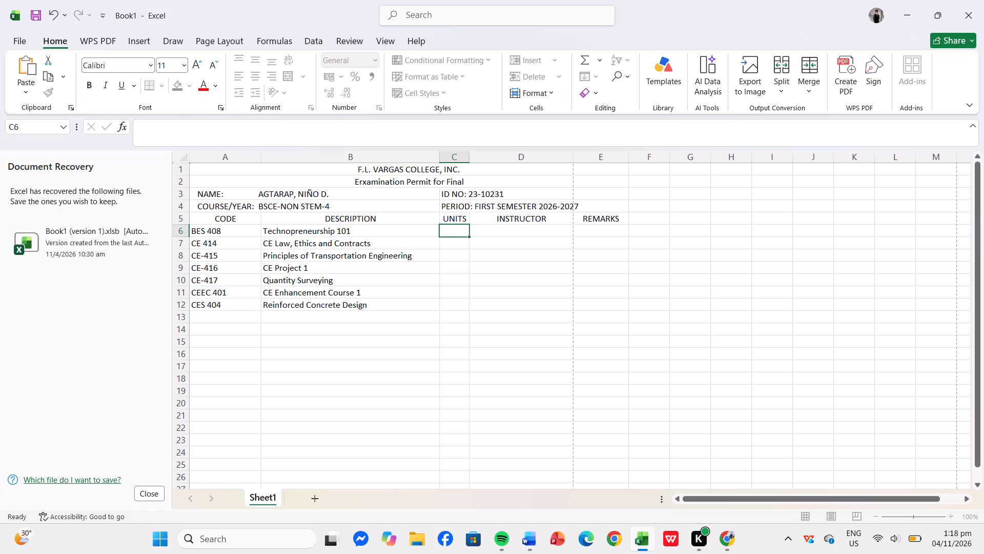
type("3.0")
key("Down")
left_click(466, 227)
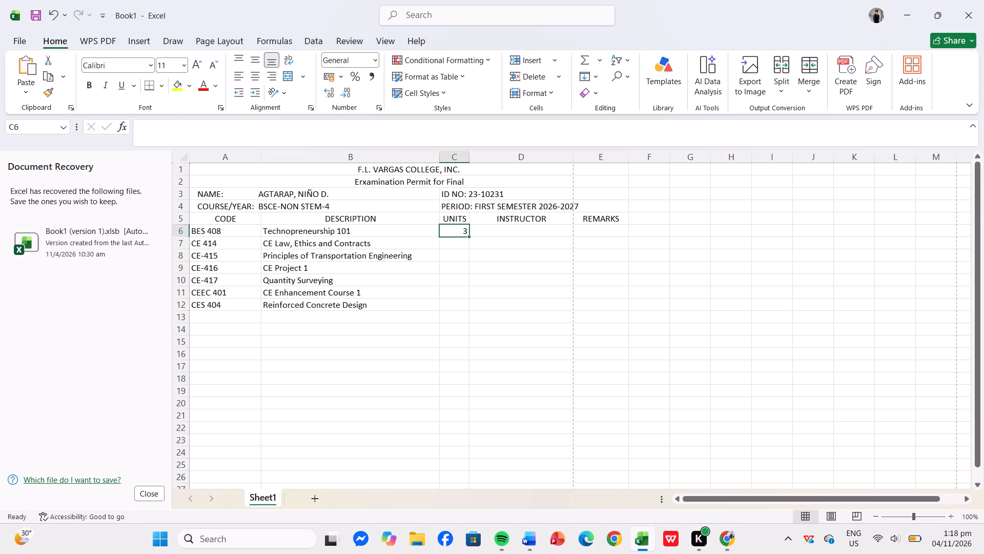
type("3.0")
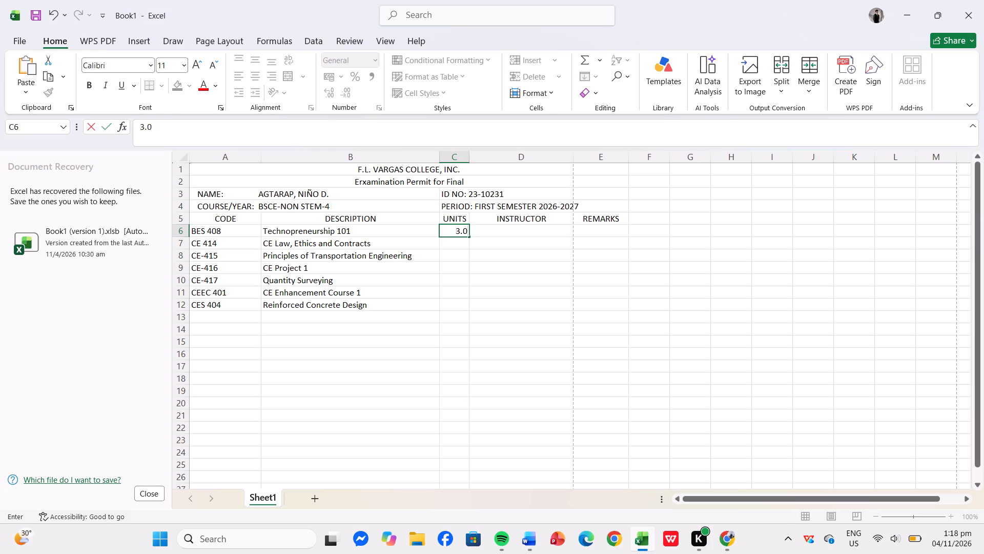
key("Down")
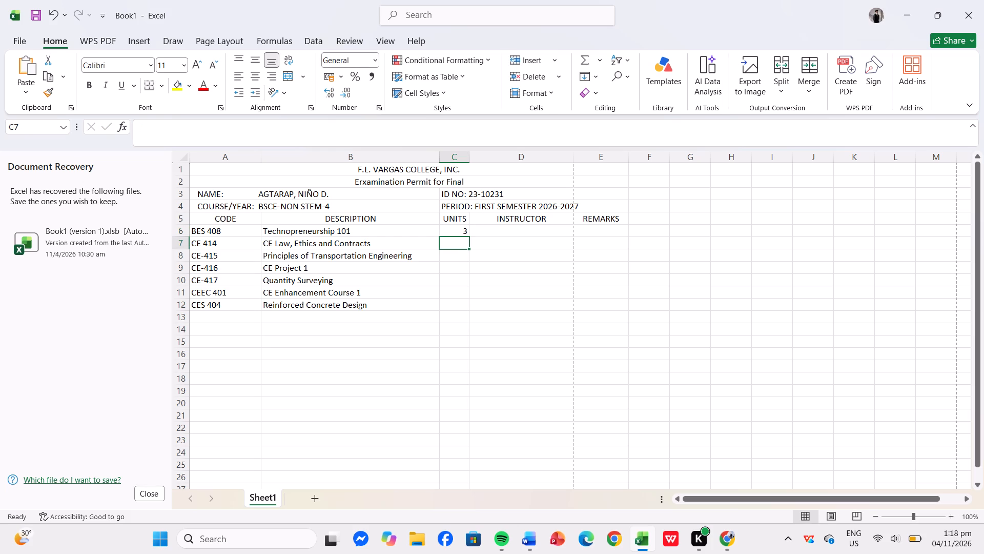
Enter the units 2, 3, 2, 3, 4 and 3 down cells C7 to C12 for the remaining courses.
key("2")
key("Return")
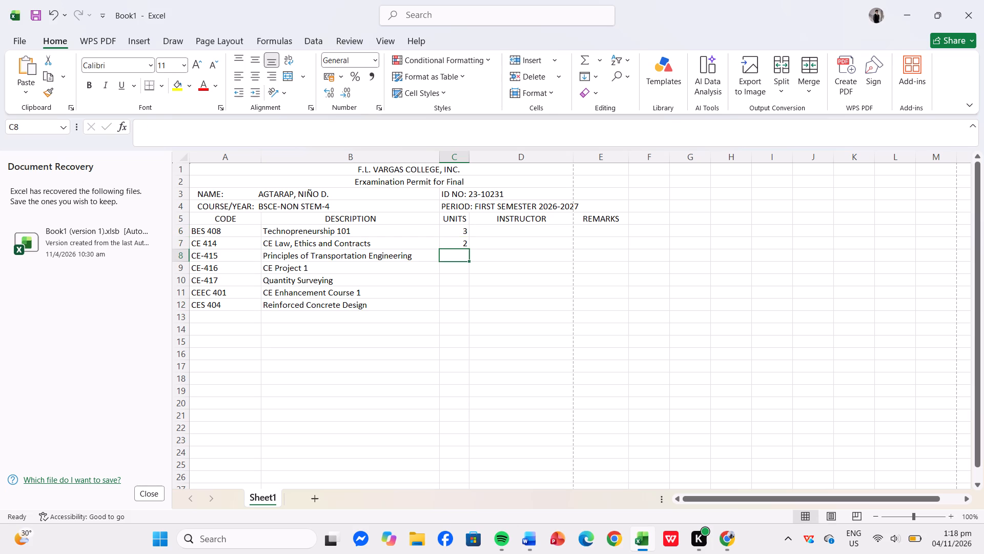
key("3")
key("Return")
key("2")
key("Return")
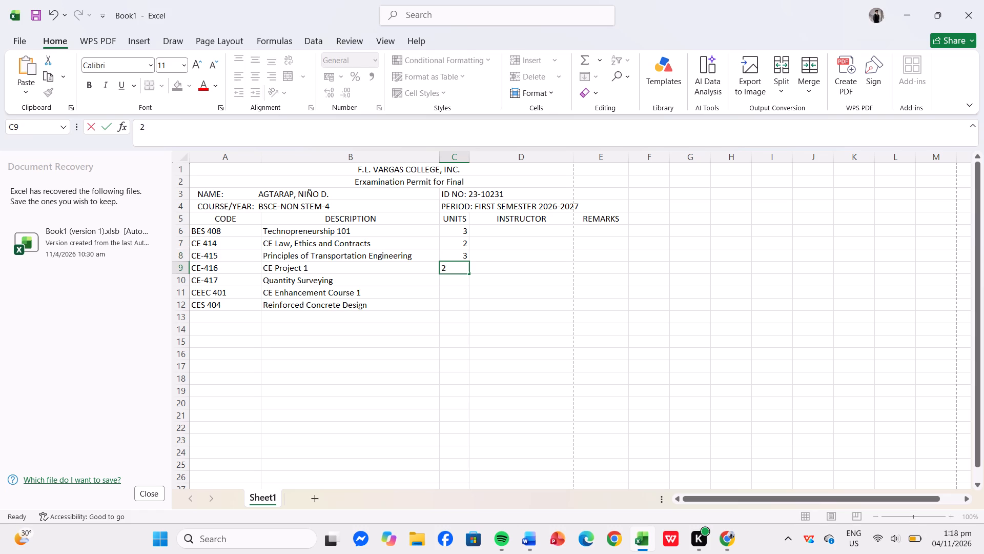
key("3")
key("Return")
key("4")
key("Return")
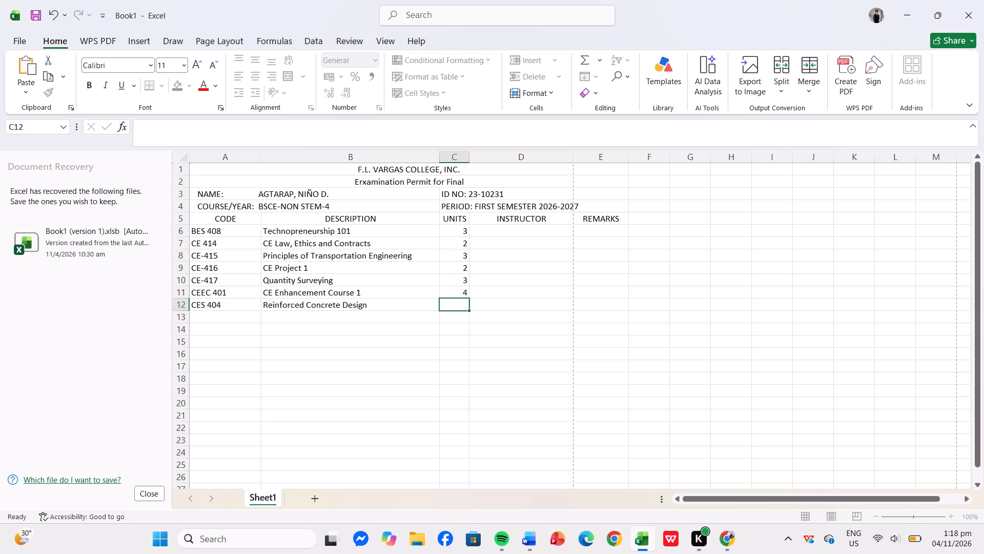
key("3")
key("Return")
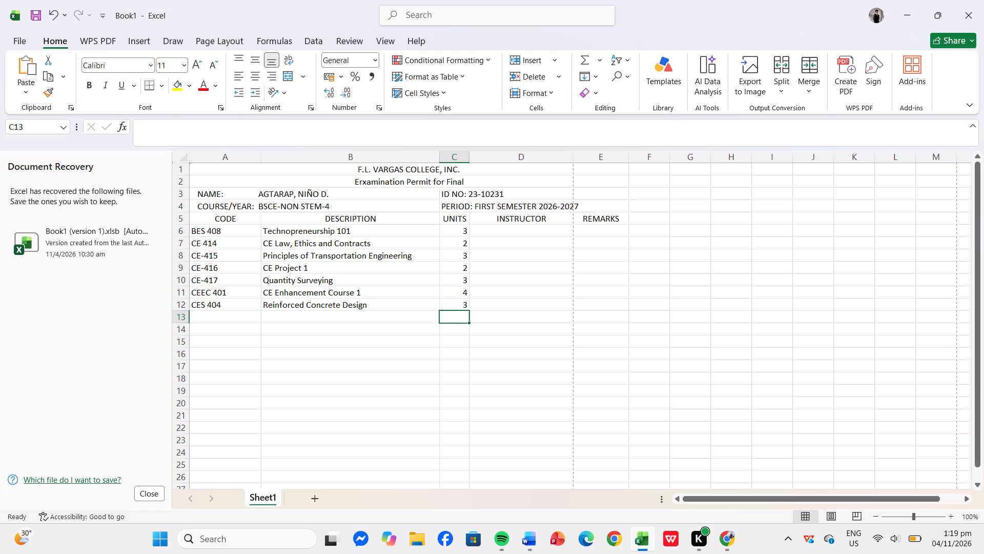
Enter the label ISSUED BY: in cell D19 below the course table.
scroll(467, 278, "down", 2)
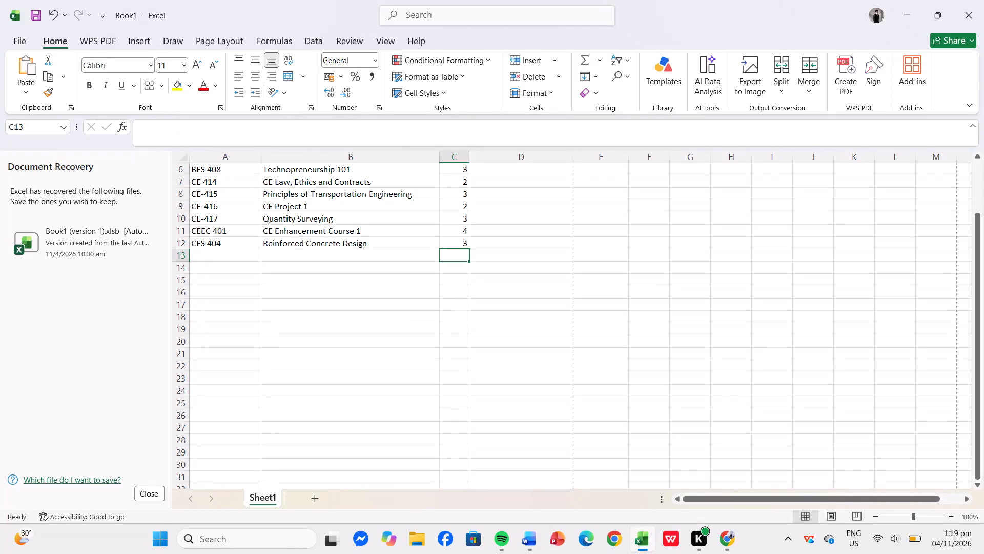
left_click(233, 254)
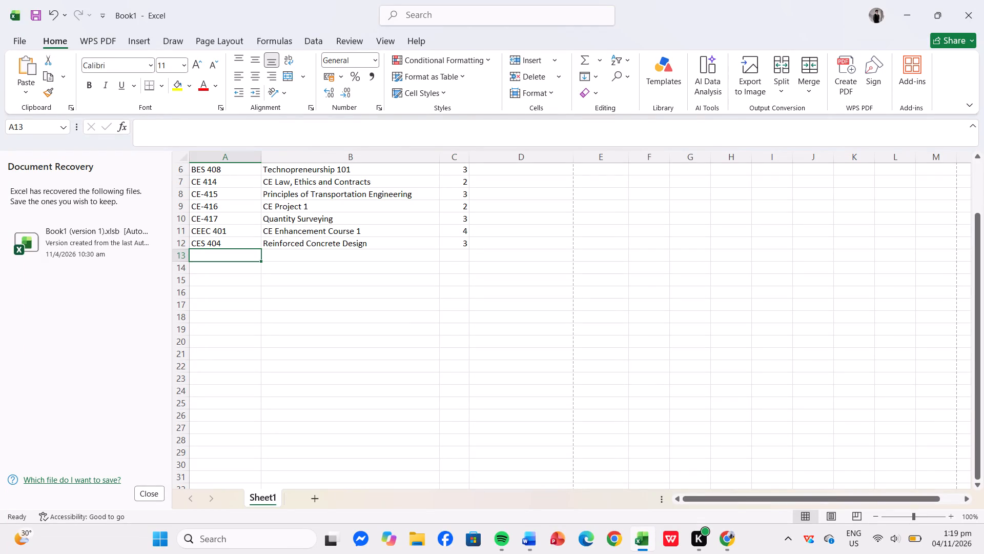
key("Down")
key("Down")
key("Down")
key("Down")
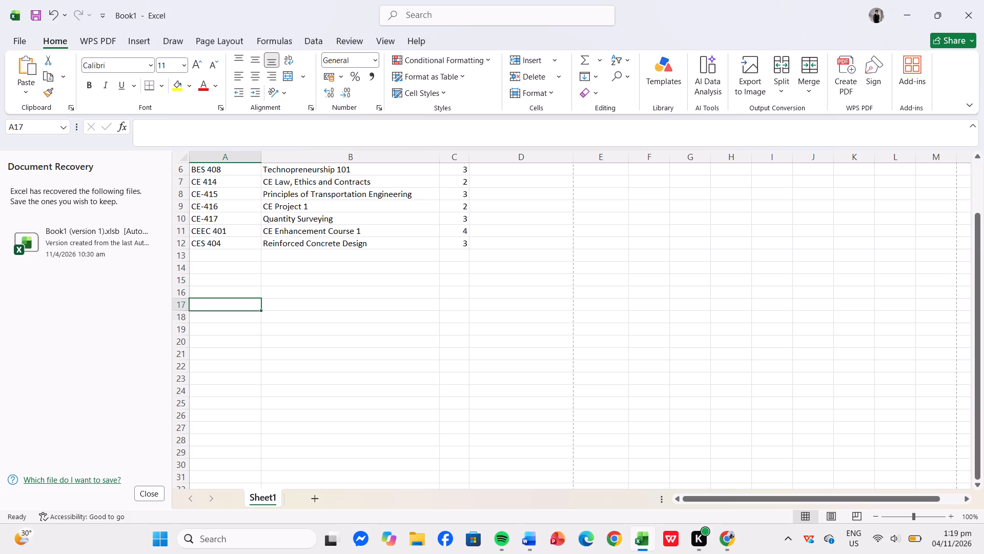
key("Down")
key("Down")
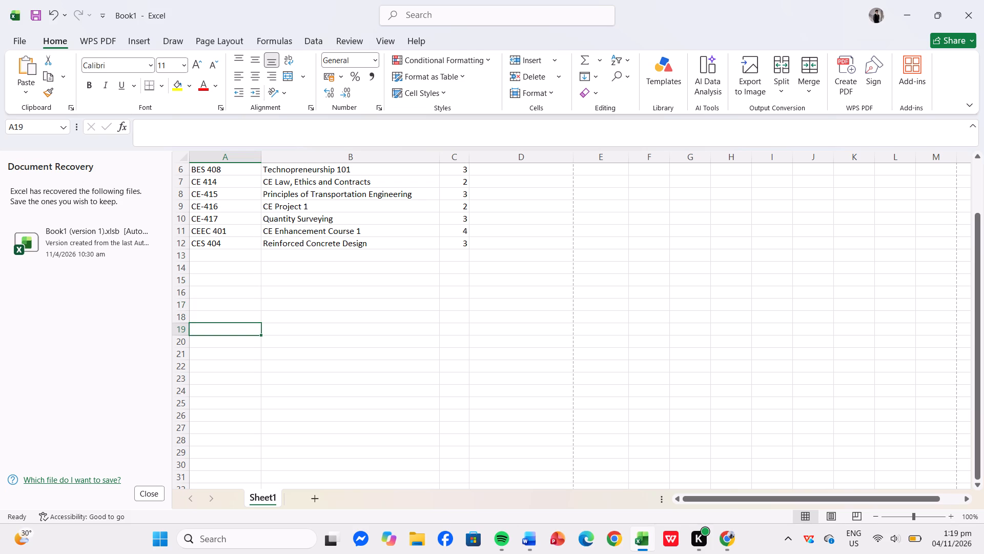
key("Right")
key("Right")
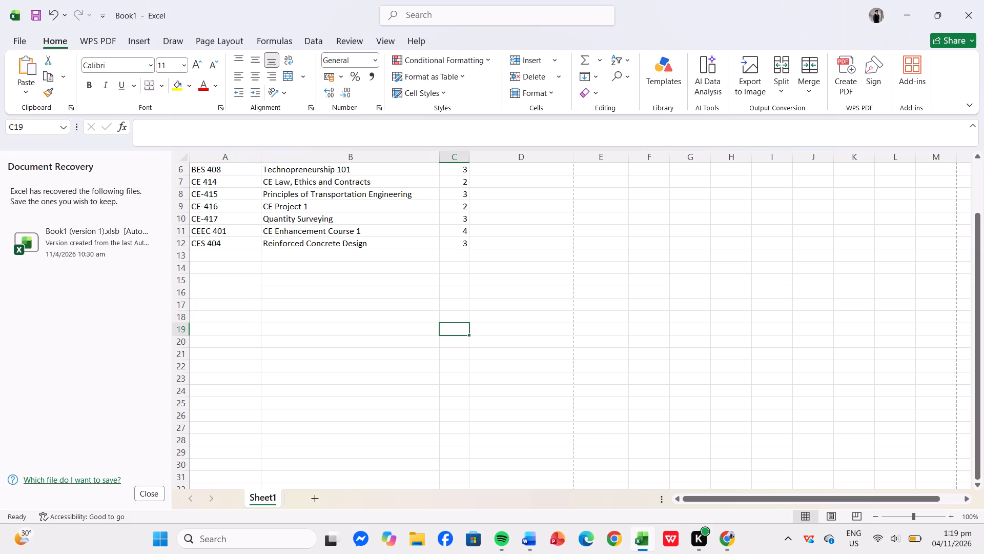
key("Right")
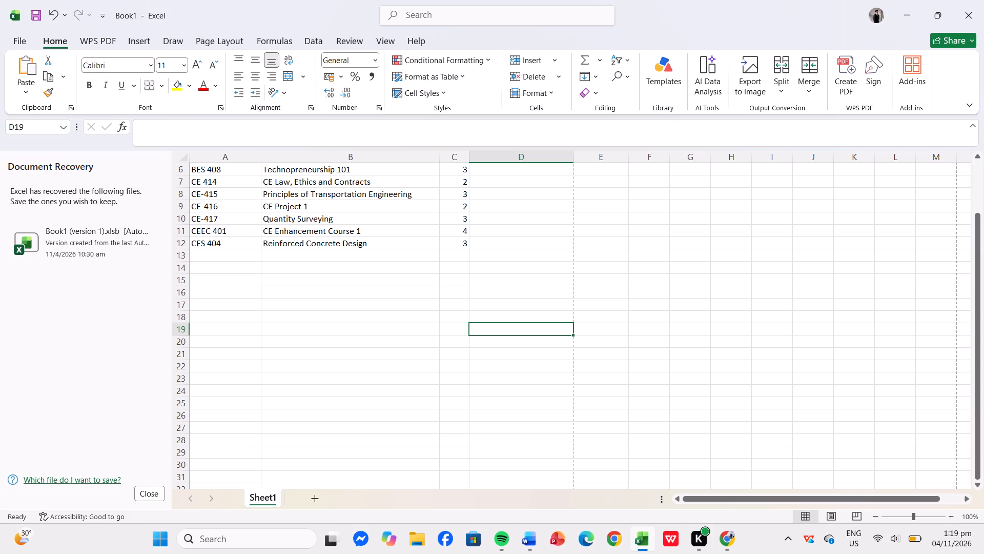
type("ISSUED")
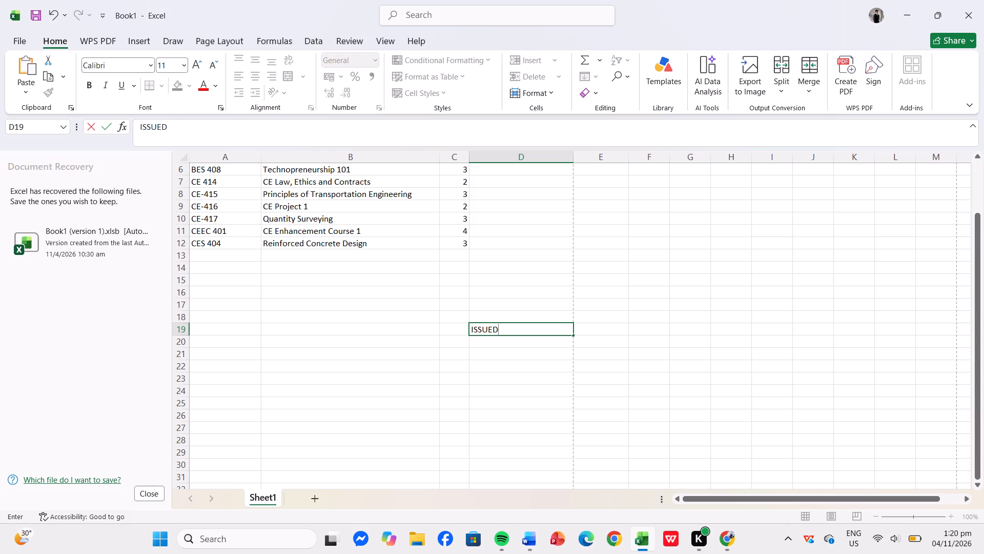
key("space")
type("BY")
key("shift+colon")
key("space")
left_click_drag(232, 256, 81, 254)
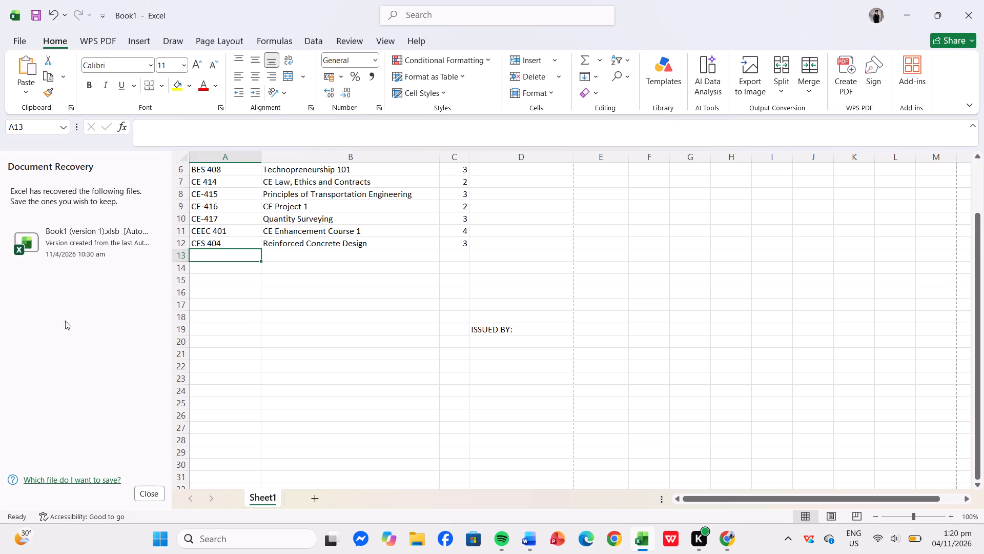
Merge cells A18 to E18 into one cell and align it left.
left_click_drag(203, 308, 281, 296)
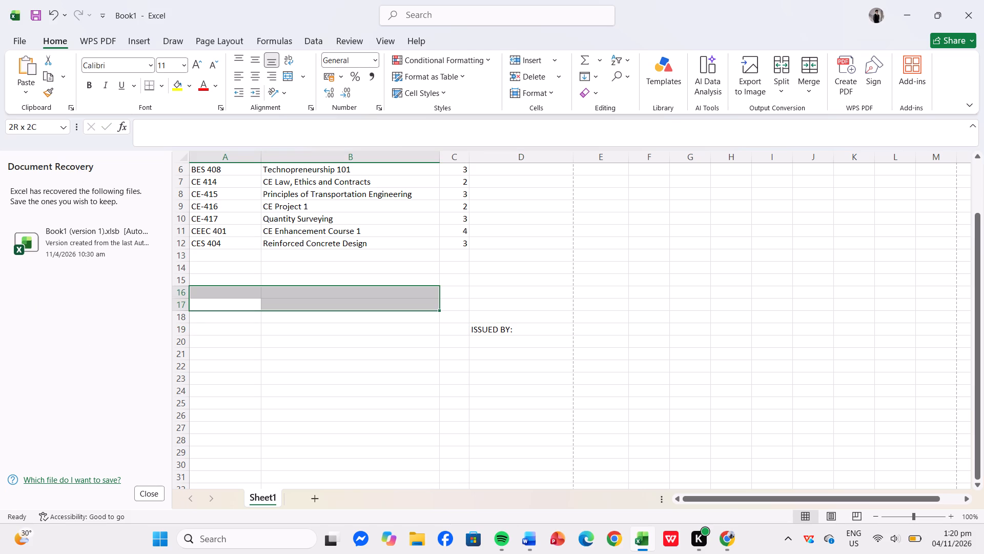
left_click_drag(281, 296, 431, 311)
left_click(235, 331)
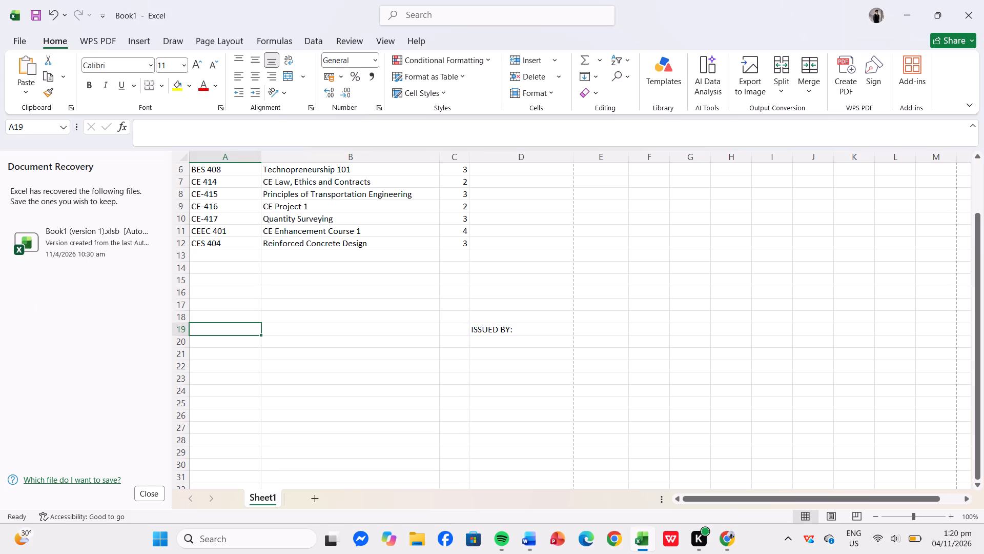
left_click_drag(234, 316, 443, 316)
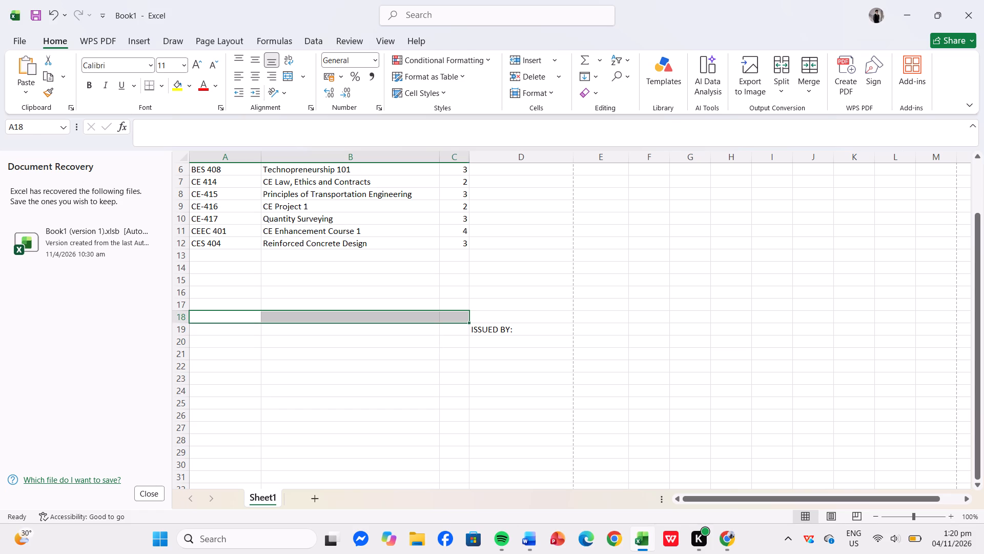
left_click_drag(579, 318, 365, 314)
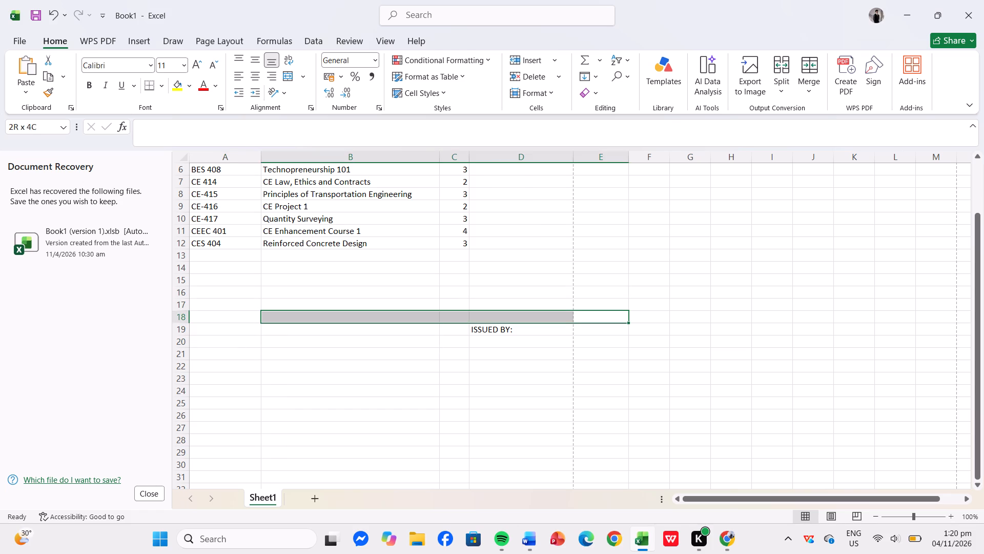
left_click_drag(365, 314, 245, 317)
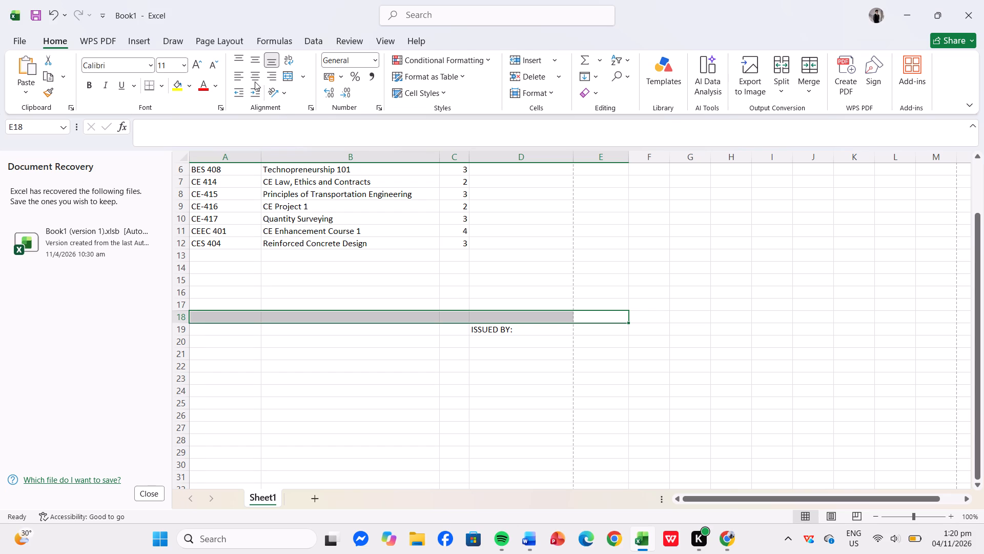
left_click(286, 78)
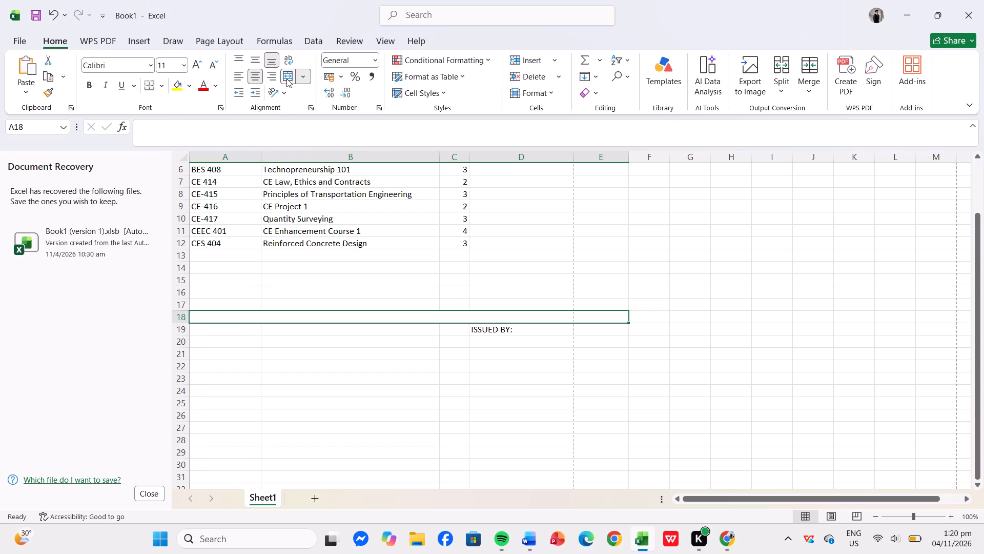
left_click(238, 72)
Enter the note PLEASE CONTACT THE ACCOUNTING OFFICE FOR ANY CLARIFICATIONS in merged row 18.
type("PLEASE")
key("space")
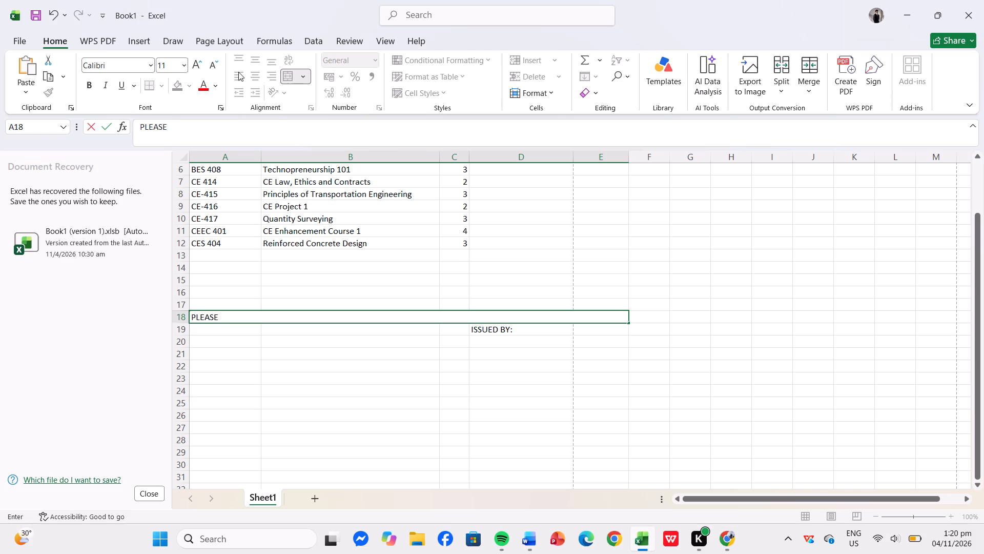
type("CONTACT")
key("space")
type("THE")
key("space")
type("ACCOUNTING")
key("space")
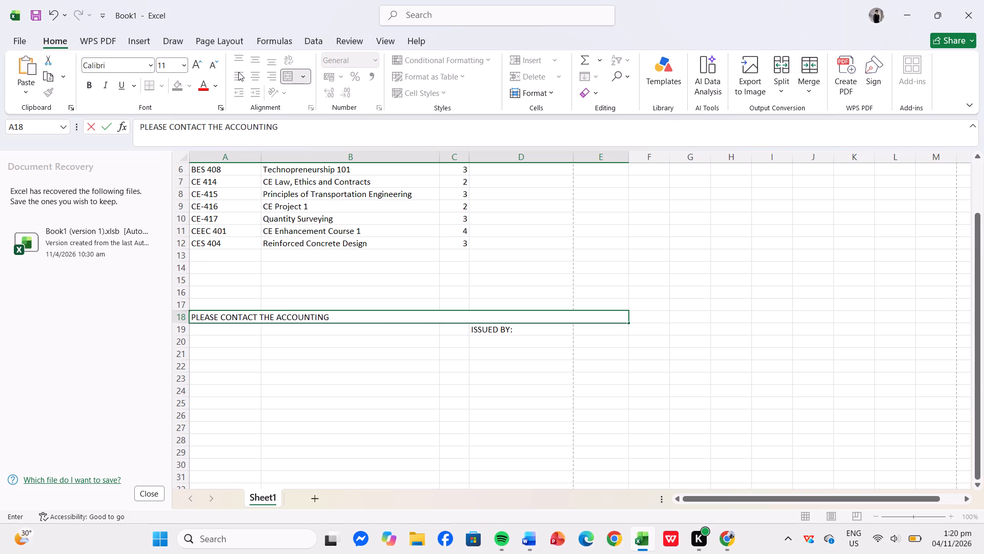
type("OFFICE")
key("space")
type("FOR ANY CLARI")
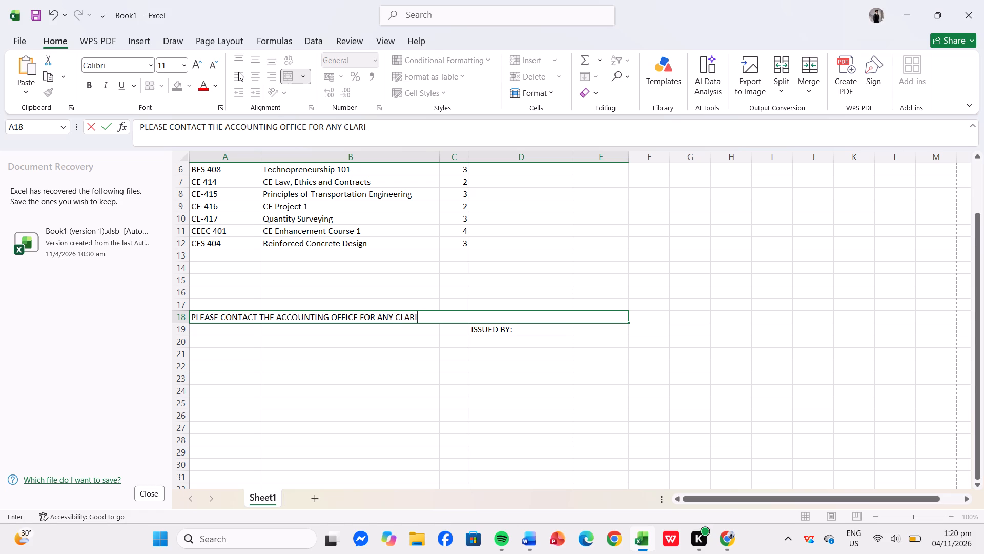
type("FICATION")
key("s")
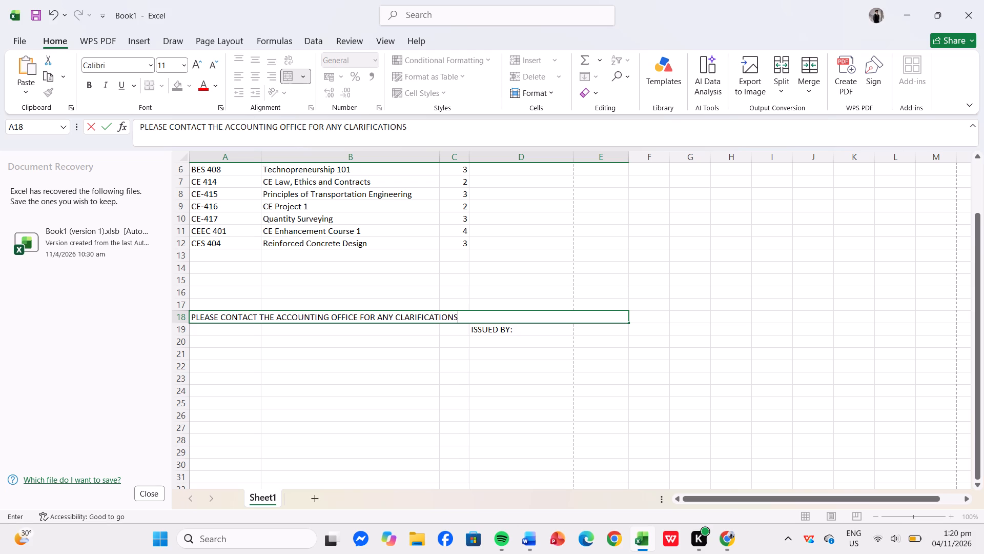
left_click(419, 327)
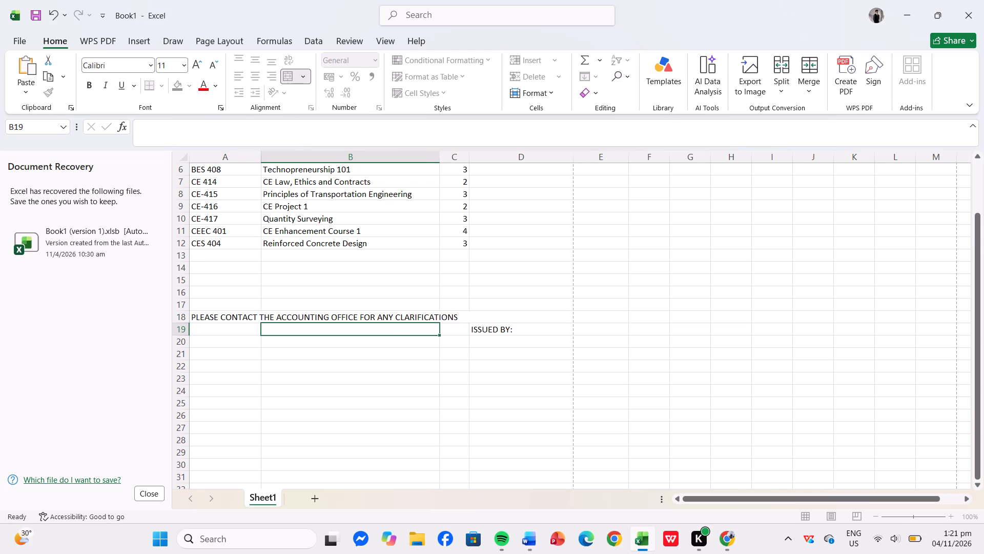
Set the font size of the college name in row 1 to 12.
scroll(228, 322, "up", 5)
scroll(228, 322, "right", 2)
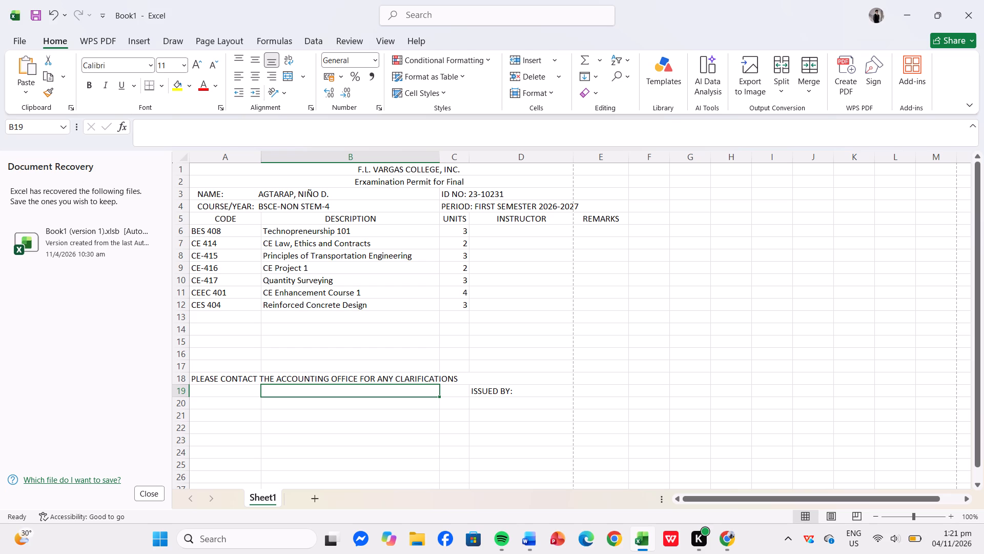
left_click(398, 170)
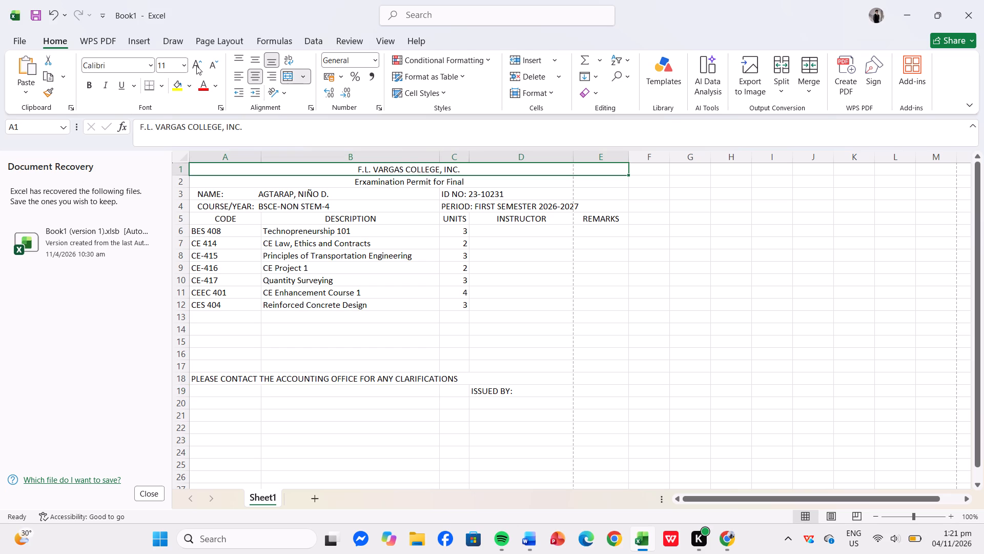
left_click(196, 66)
left_click(196, 66)
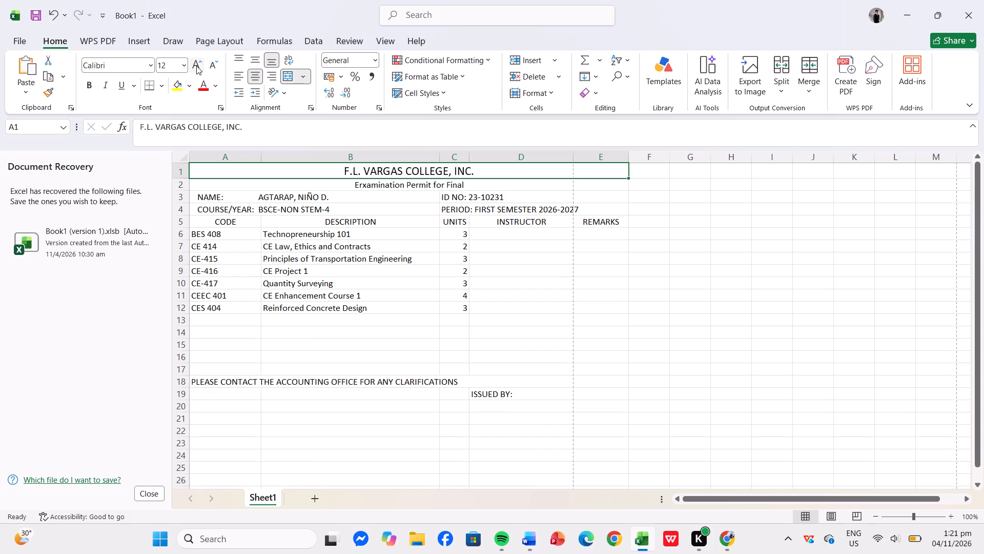
left_click(211, 70)
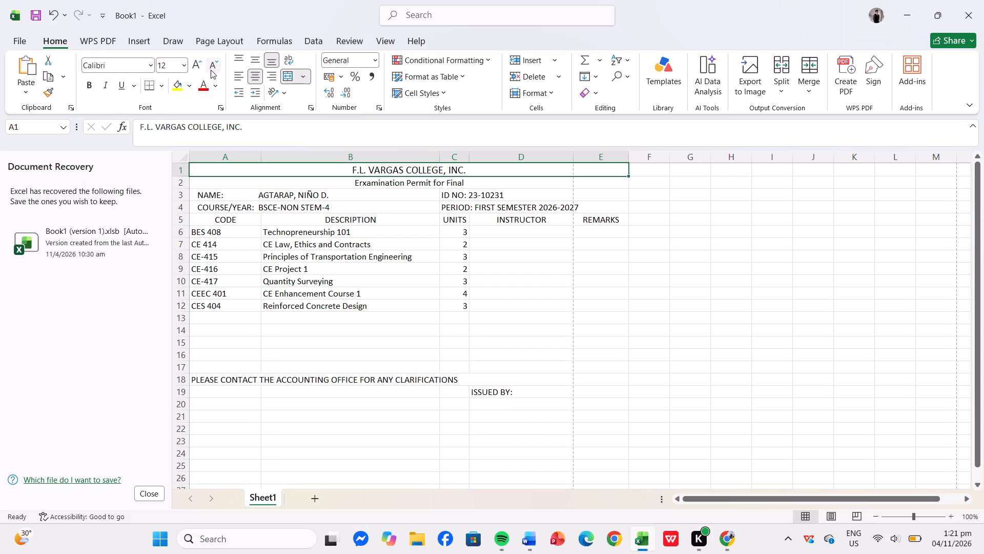
Set the font size of the permit title in row 2 to 10.
left_click(364, 179)
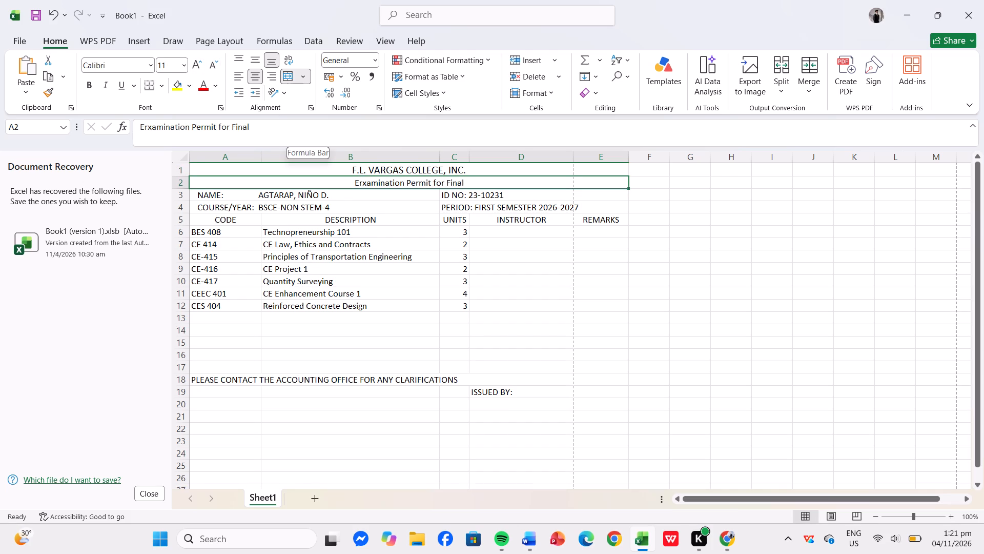
left_click(212, 70)
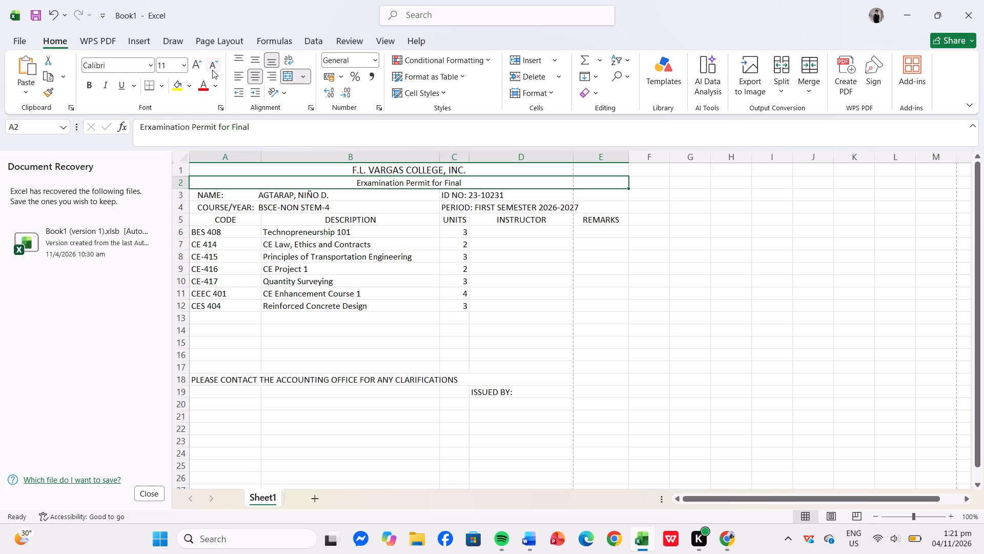
left_click(212, 70)
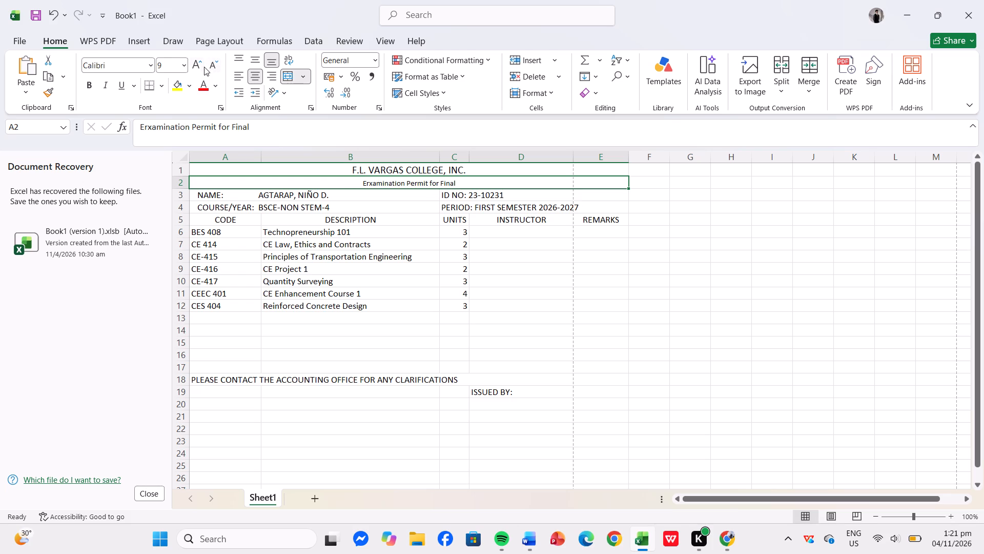
left_click(197, 65)
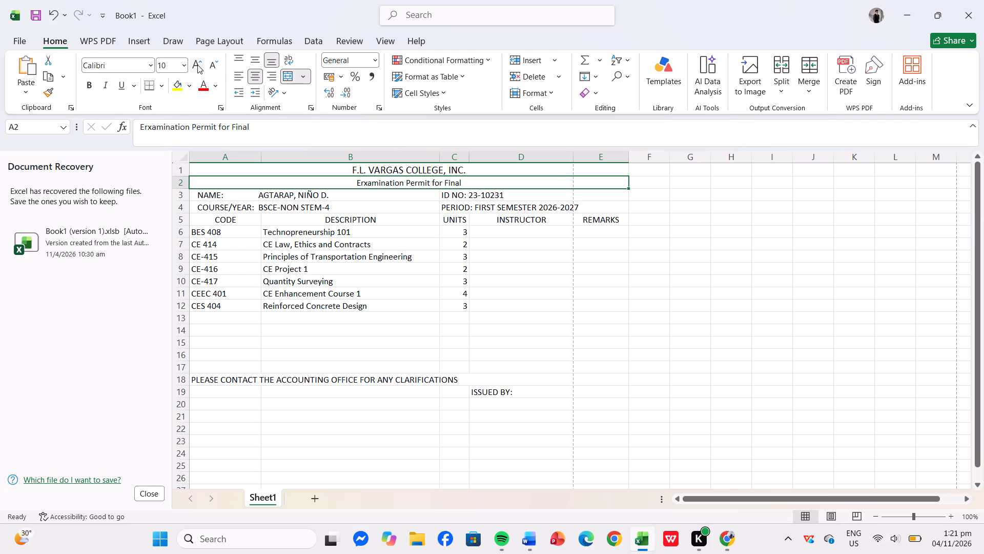
Correct the misspelled first word of the row 2 title so it reads Examination Permit for Final.
double_click(362, 181)
key("Right")
key("BackSpace")
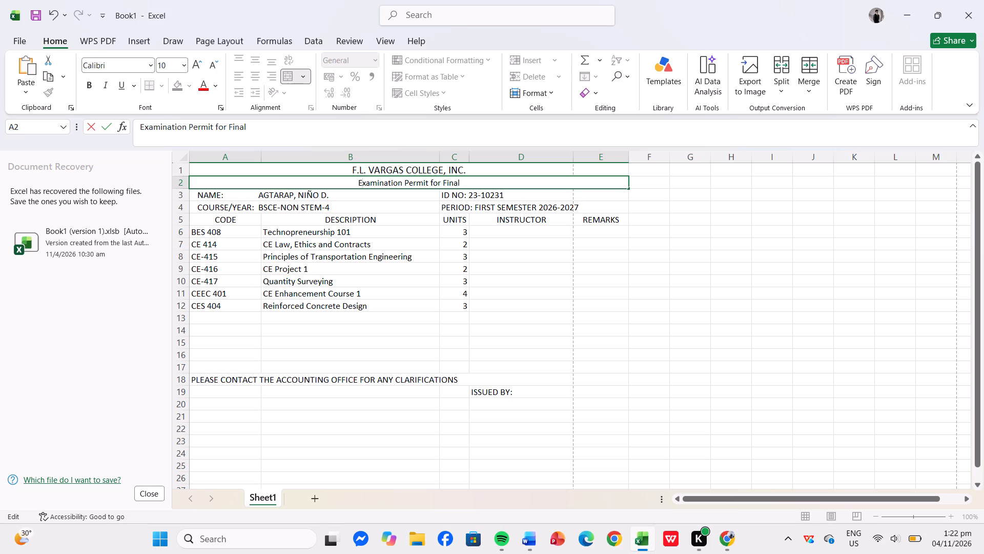
left_click(334, 196)
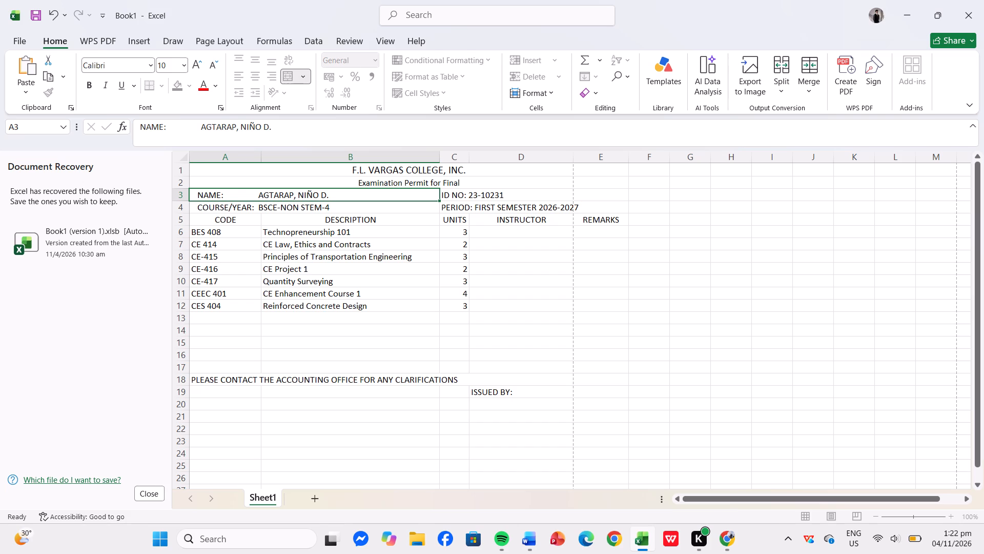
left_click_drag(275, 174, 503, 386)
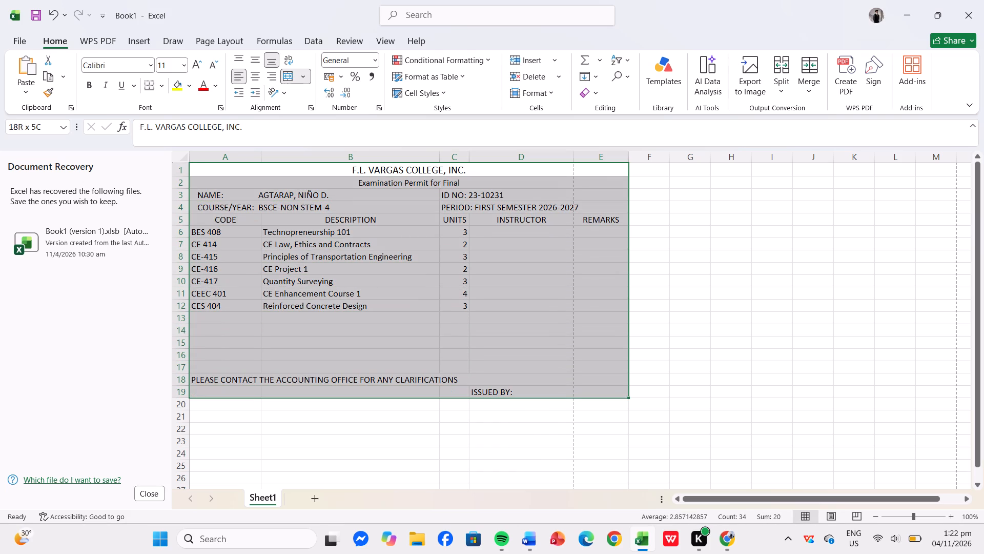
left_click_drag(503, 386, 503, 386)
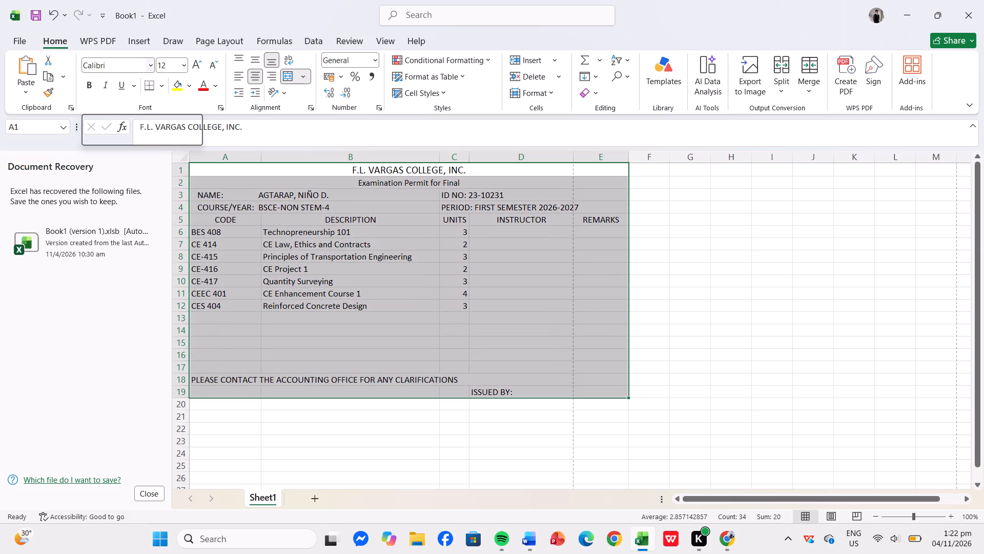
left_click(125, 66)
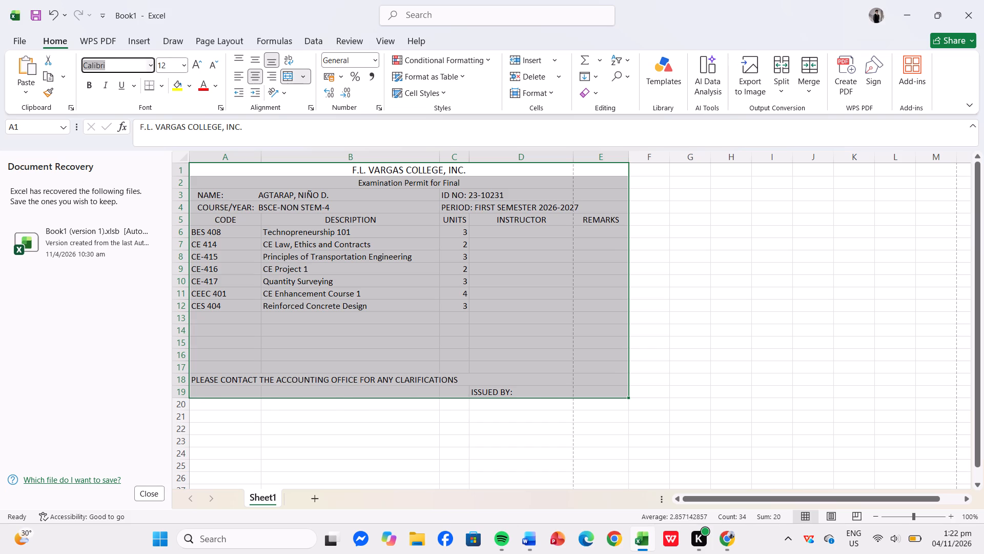
Set the font of the college name and permit title in rows 1 and 2 to Times New Roman.
left_click_drag(408, 291, 298, 177)
left_click(298, 177)
left_click(303, 174)
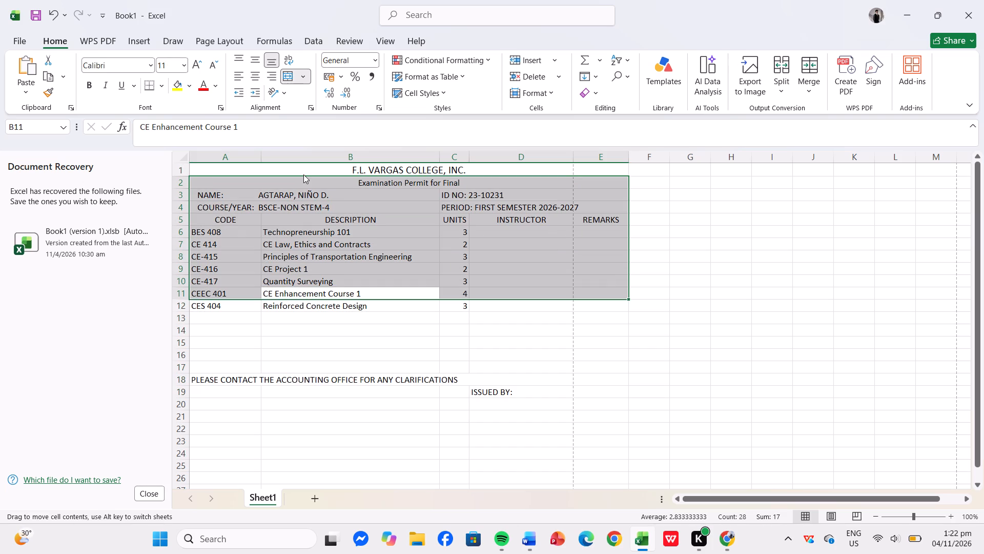
left_click(312, 171)
left_click_drag(312, 171, 342, 187)
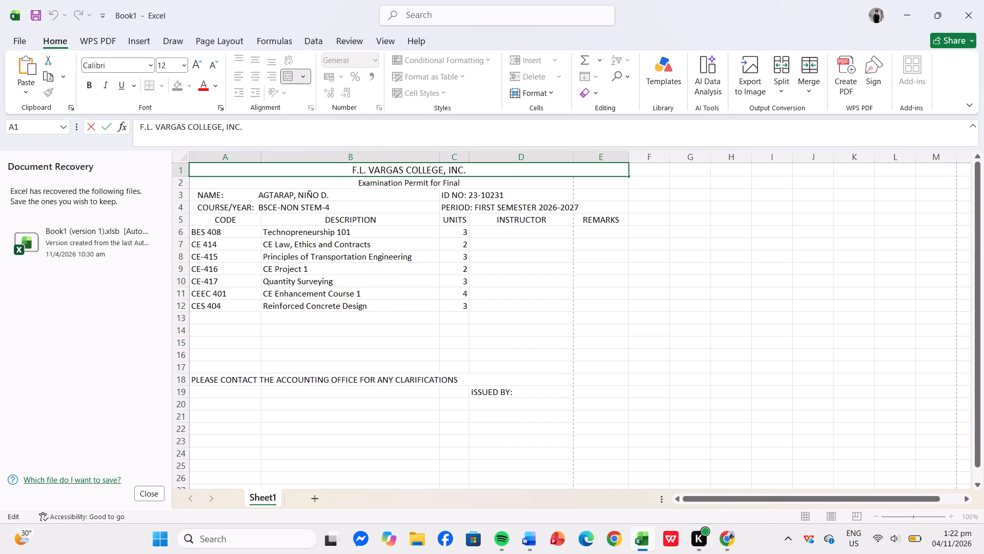
left_click(342, 187)
left_click_drag(342, 187, 332, 181)
left_click_drag(339, 174, 347, 178)
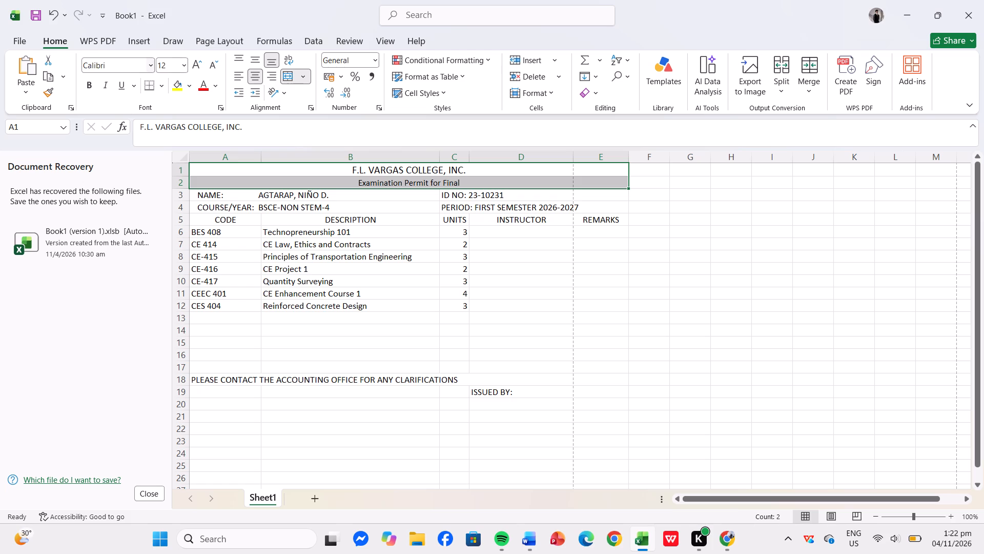
left_click(130, 66)
type("TIMES")
key("Return")
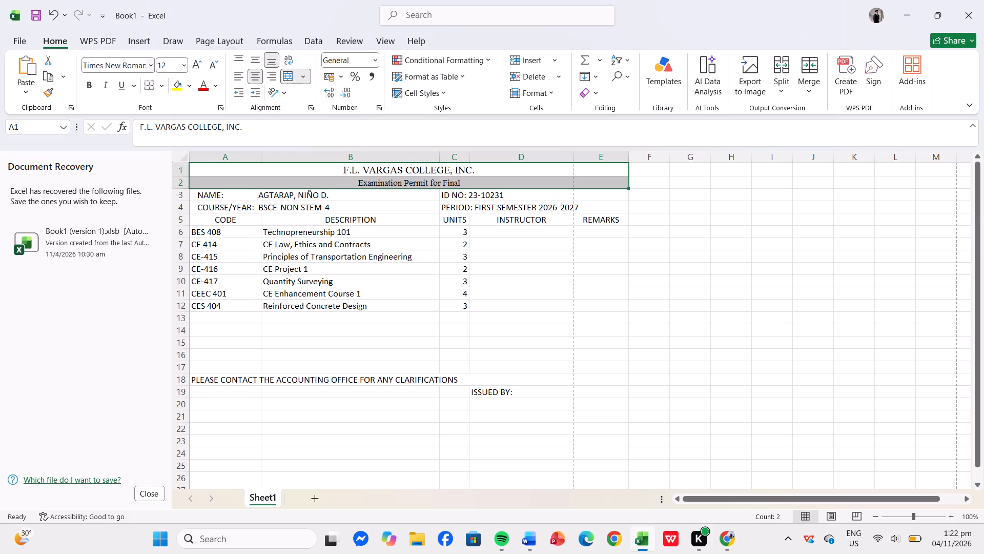
Make the college name and permit title in rows 1 and 2 bold.
left_click(282, 187)
left_click(343, 208)
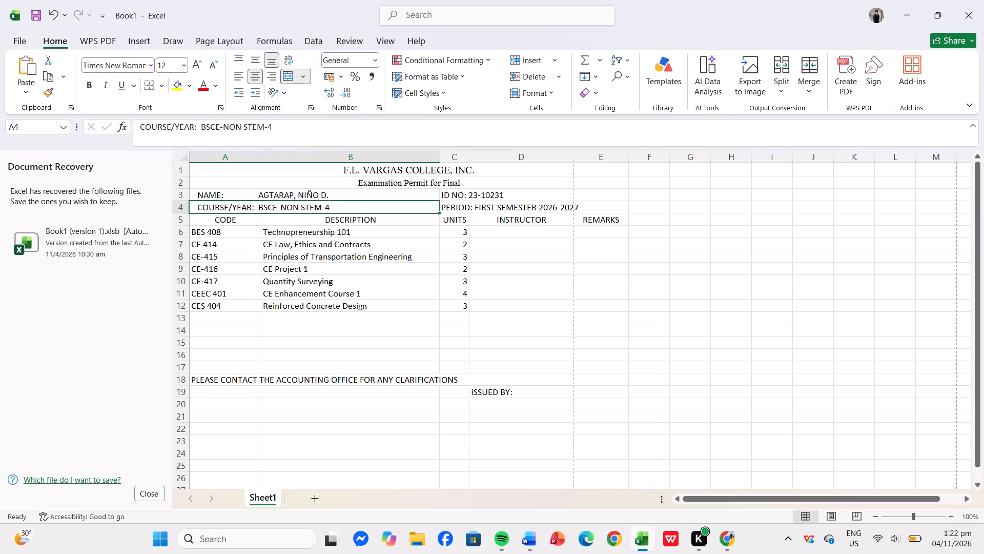
left_click(216, 197)
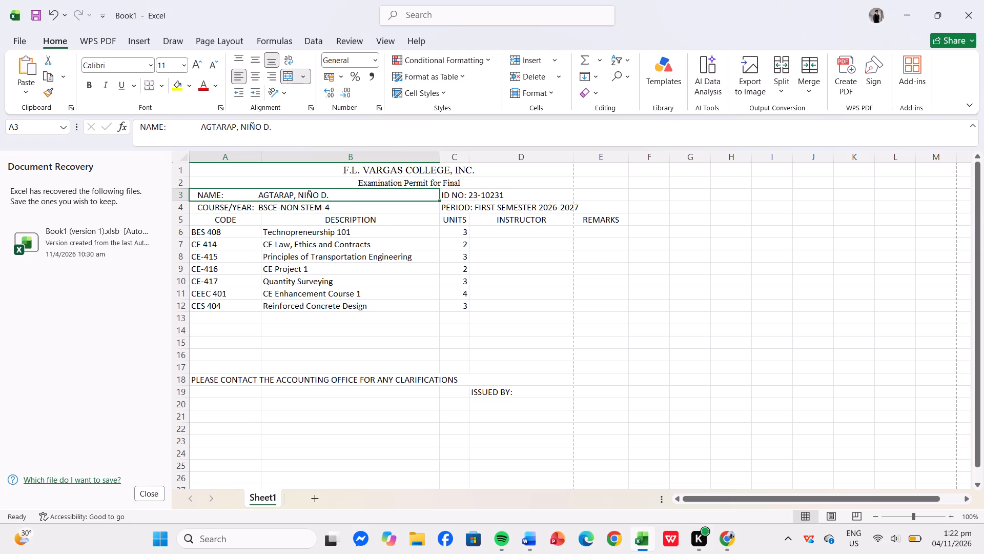
left_click_drag(234, 195, 452, 209)
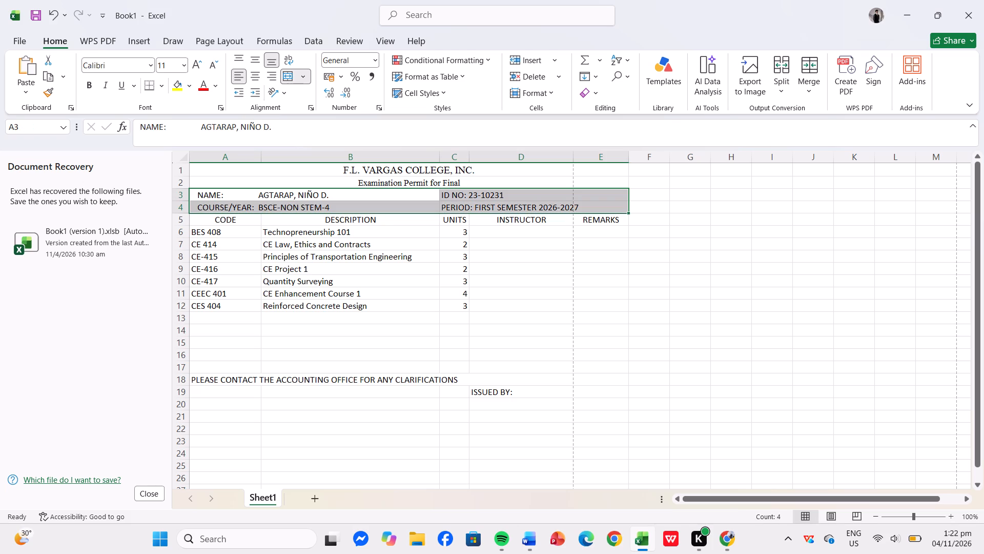
left_click_drag(391, 165, 393, 177)
left_click(80, 87)
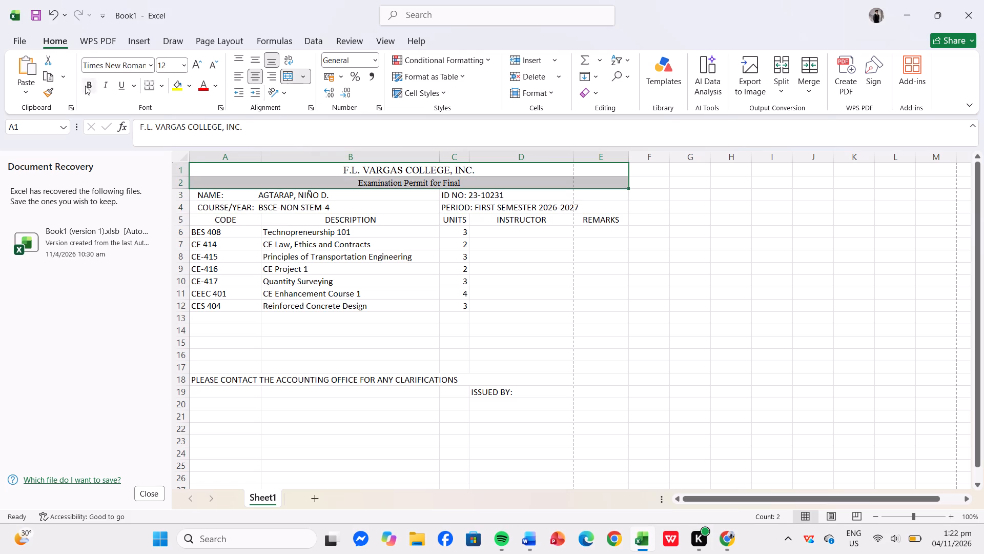
left_click(88, 85)
Make only the student's name after the NAME: label in row 3 bold.
left_click(307, 191)
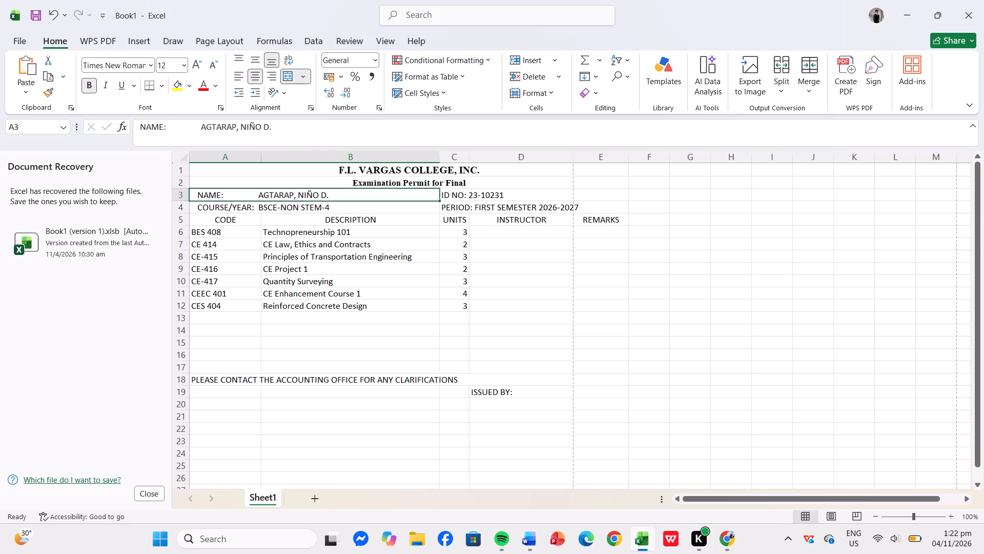
triple_click(338, 197)
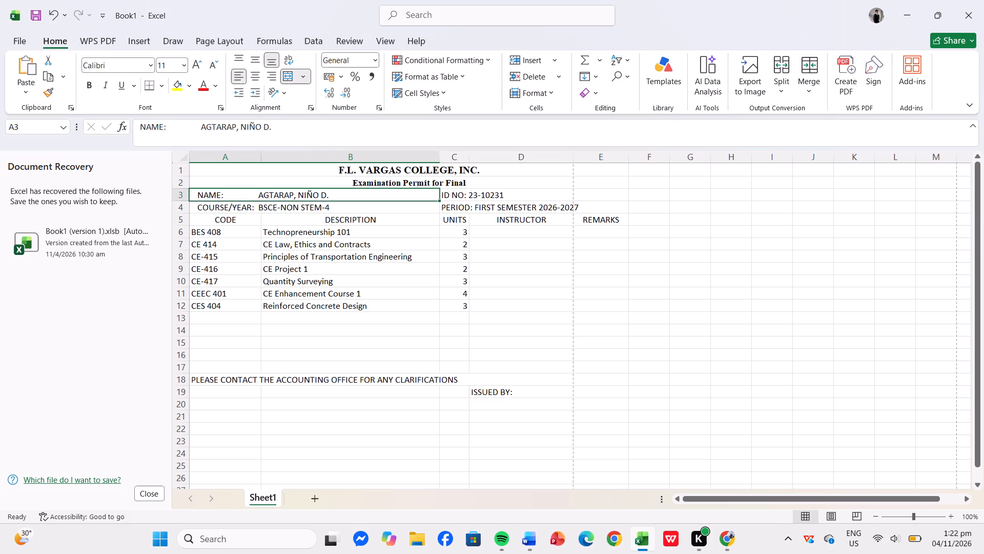
left_click_drag(338, 197, 265, 204)
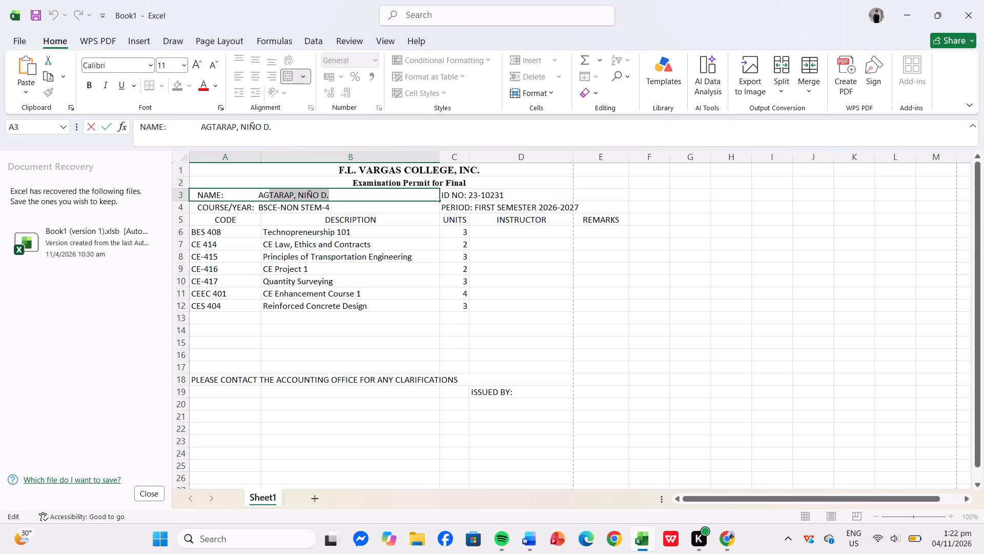
left_click_drag(265, 204, 260, 204)
left_click(275, 187)
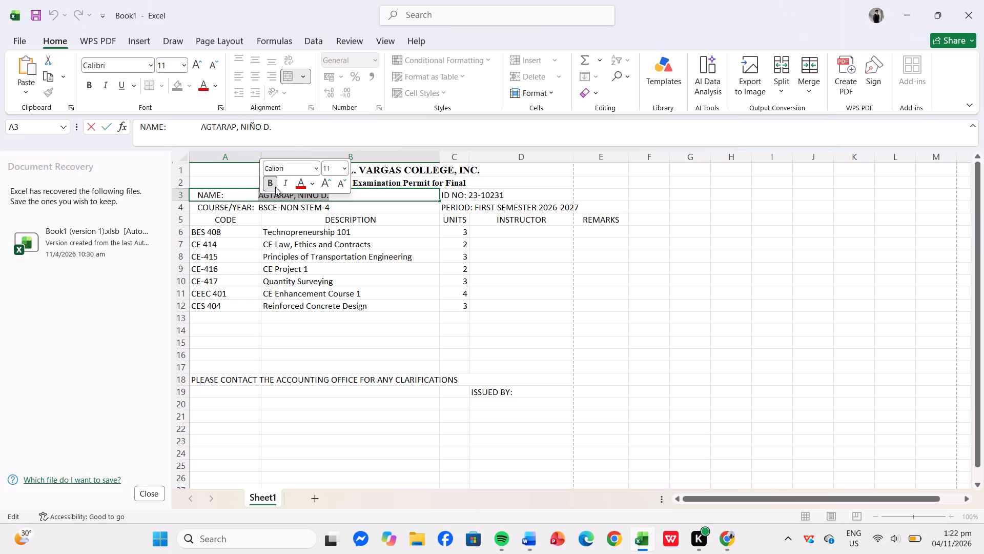
Make only BSCE-NON STEM-4 after the COURSE/YEAR: label in row 4 bold.
left_click(337, 214)
left_click_drag(337, 214, 329, 209)
double_click(329, 209)
left_click(329, 209)
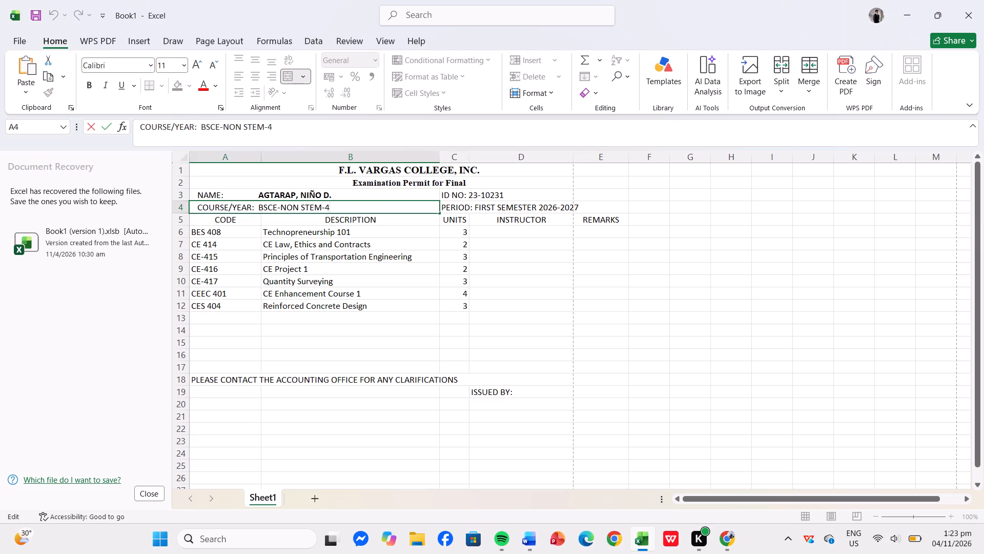
left_click_drag(329, 209, 260, 208)
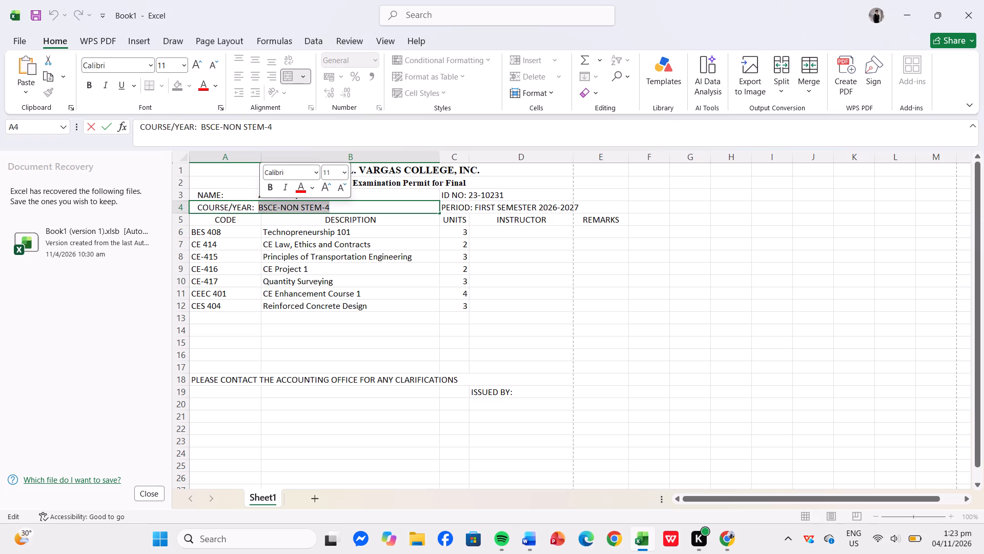
left_click(268, 189)
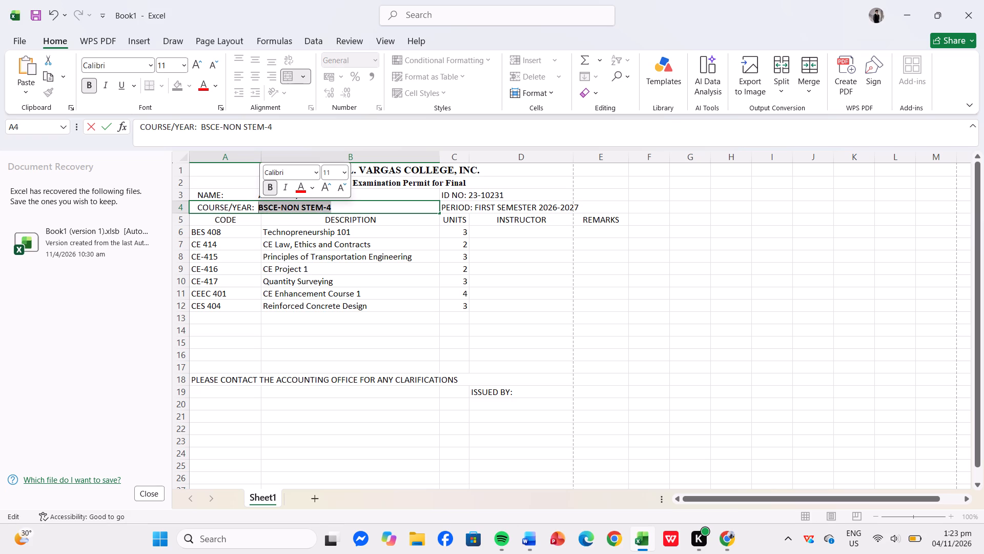
Make only the student number after the ID NO: label in row 3 bold.
double_click(505, 197)
left_click_drag(505, 197, 475, 201)
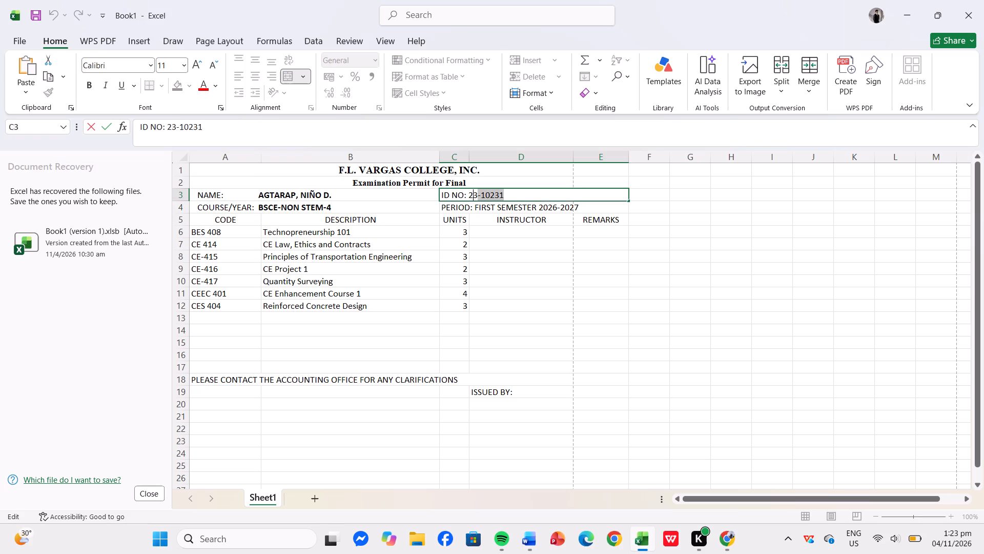
left_click_drag(475, 201, 471, 199)
left_click_drag(471, 199, 468, 197)
left_click(478, 184)
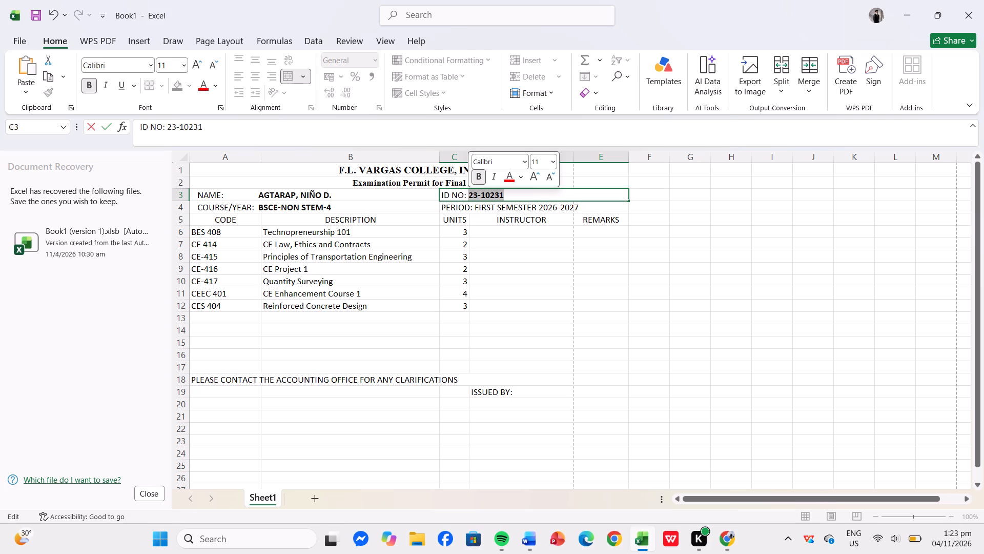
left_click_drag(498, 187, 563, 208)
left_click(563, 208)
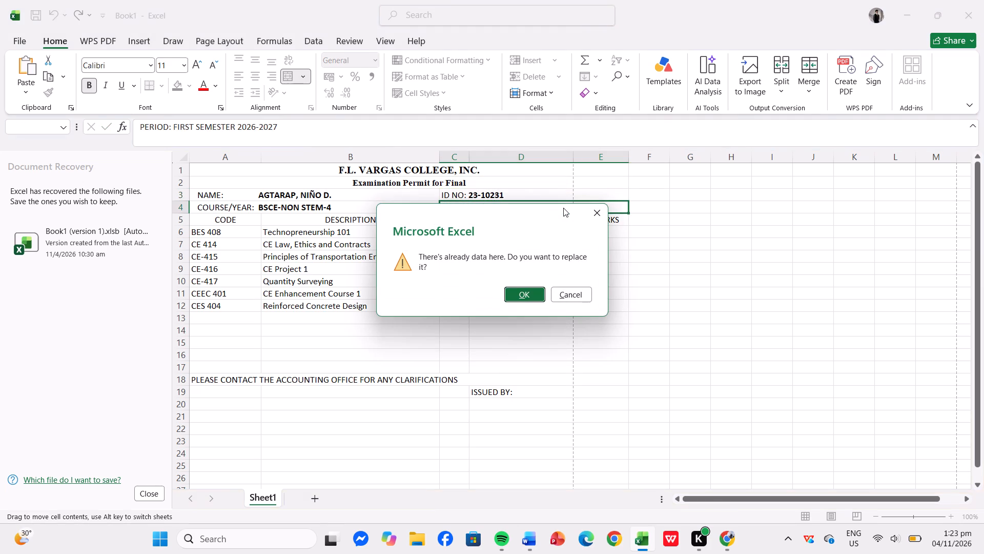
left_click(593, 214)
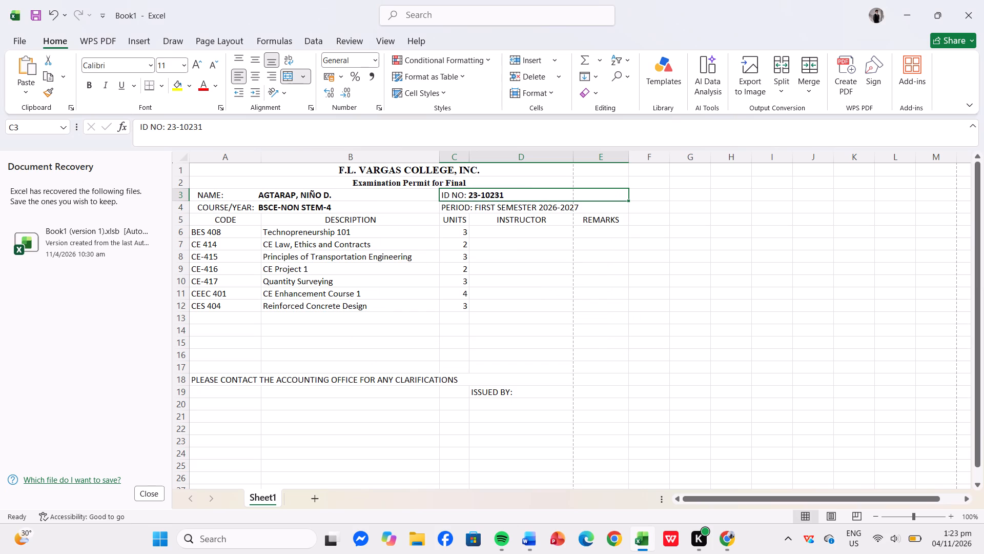
Make only FIRST SEMESTER 2026-2027 after the PERIOD: label in row 4 bold.
left_click(584, 213)
left_click(576, 209)
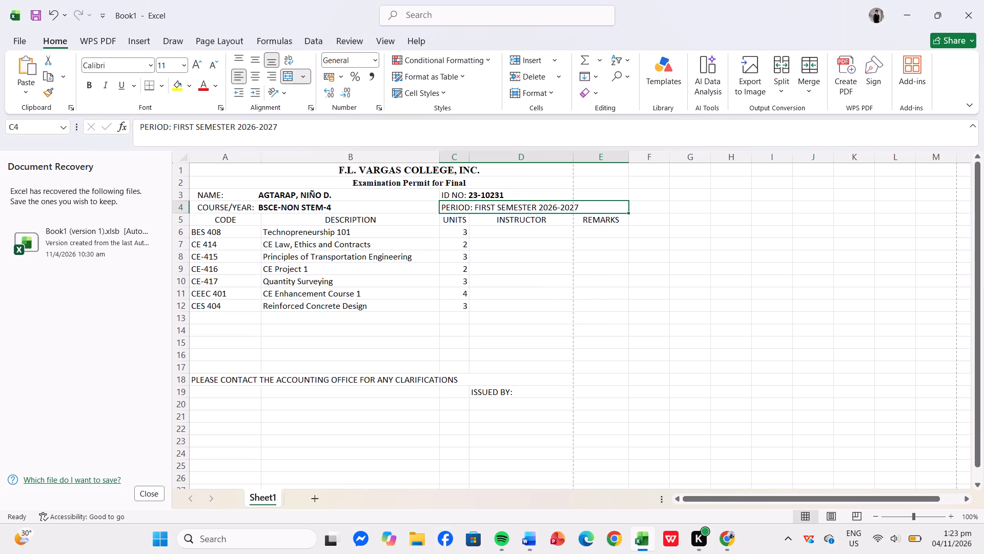
left_click(582, 209)
left_click_drag(582, 209, 479, 213)
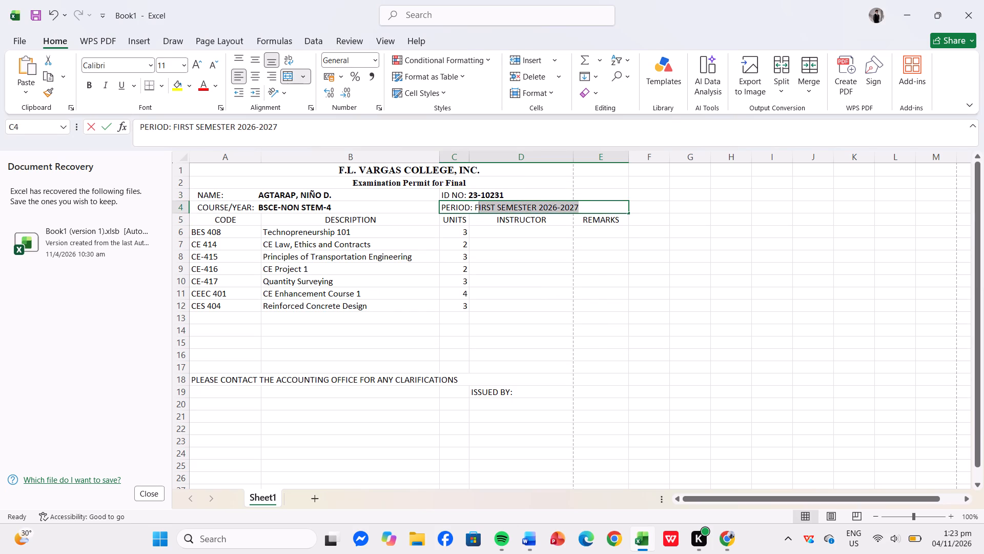
left_click_drag(479, 213, 475, 213)
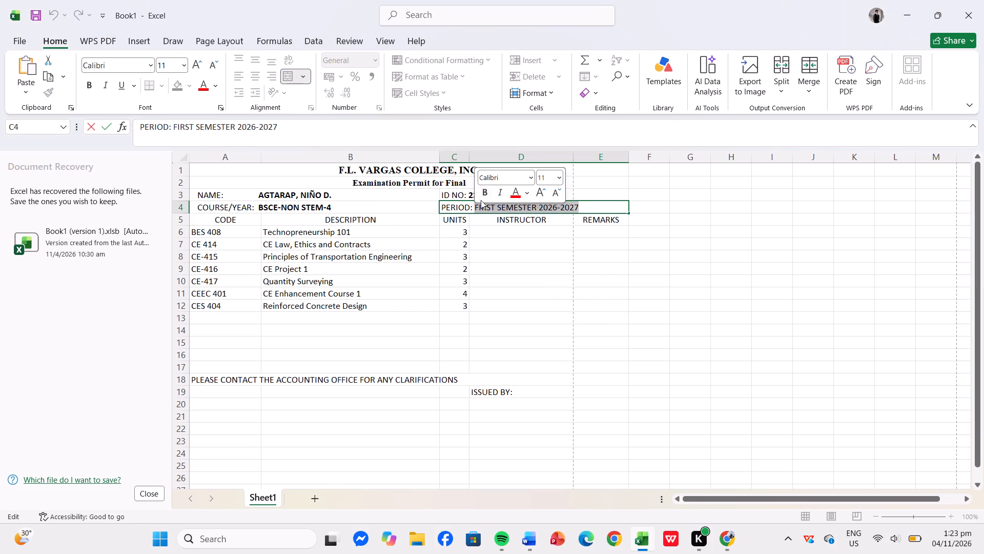
left_click(481, 193)
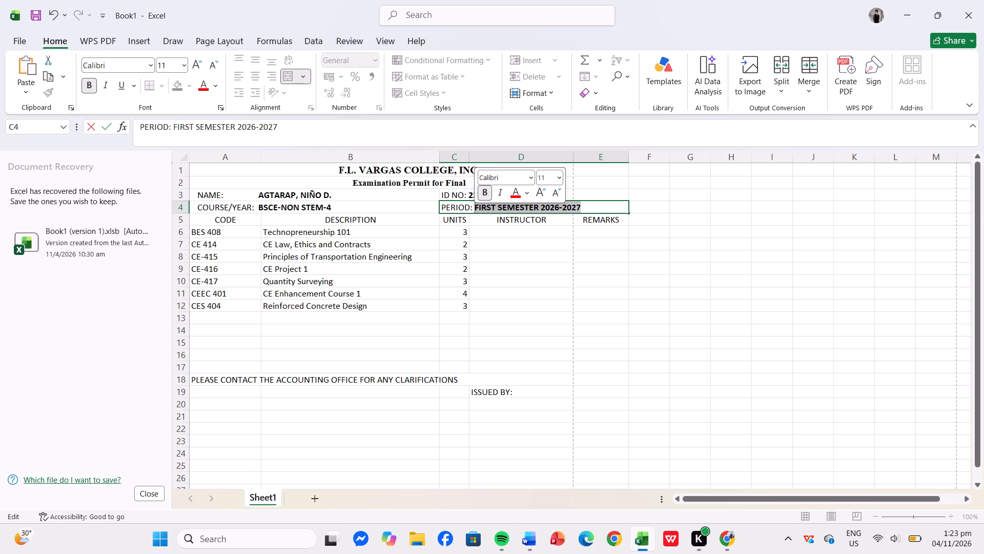
Make the accounting office note in row 18 and the ISSUED BY: label in row 19 bold.
left_click(294, 382)
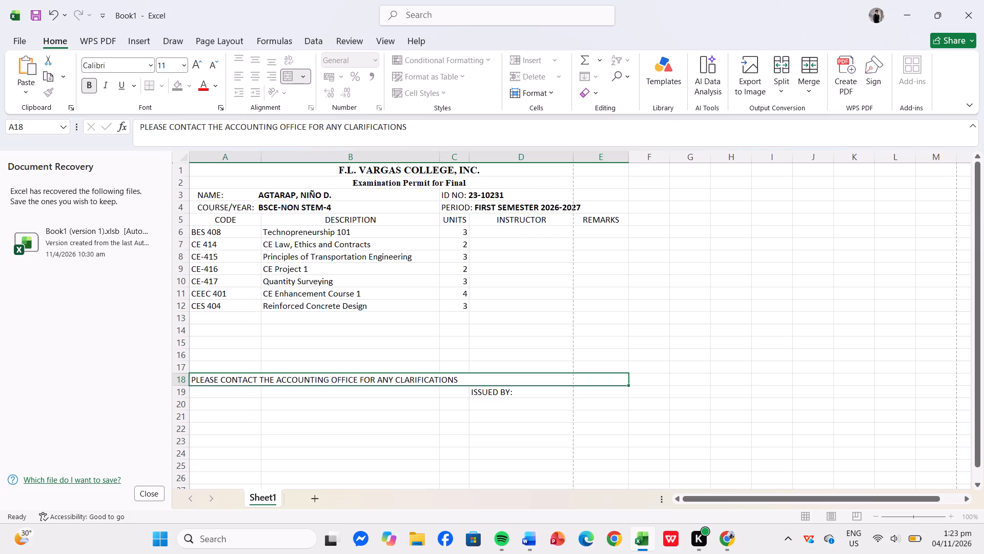
left_click(93, 86)
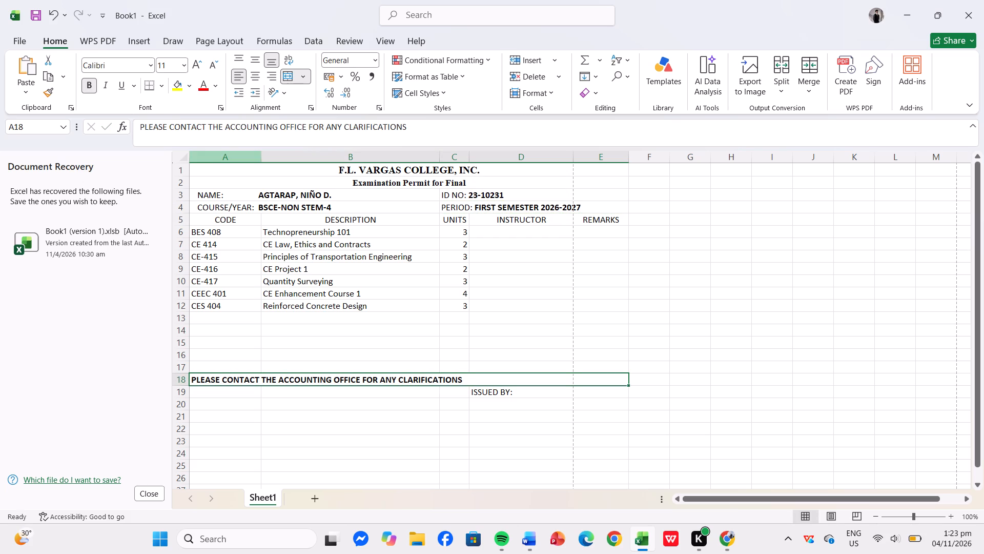
left_click(506, 390)
left_click(84, 89)
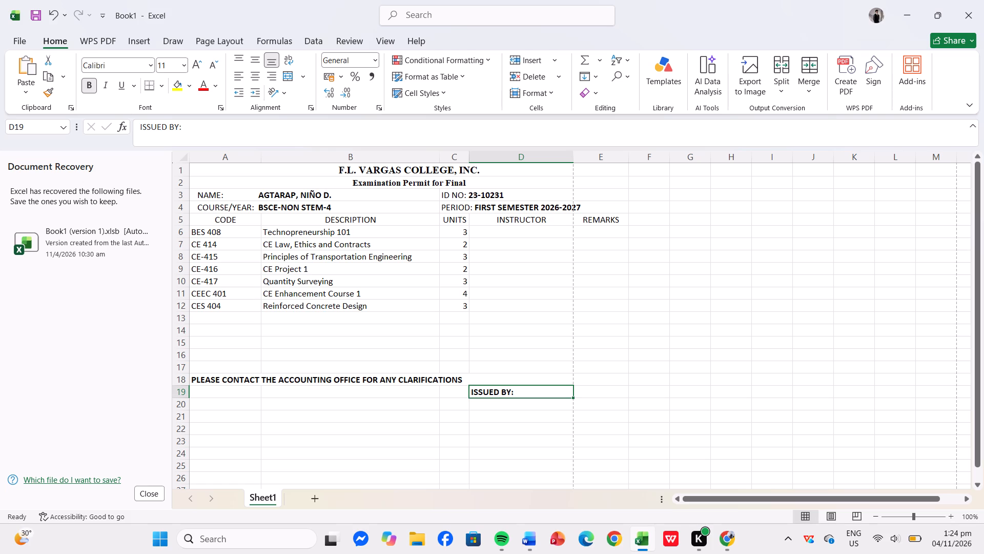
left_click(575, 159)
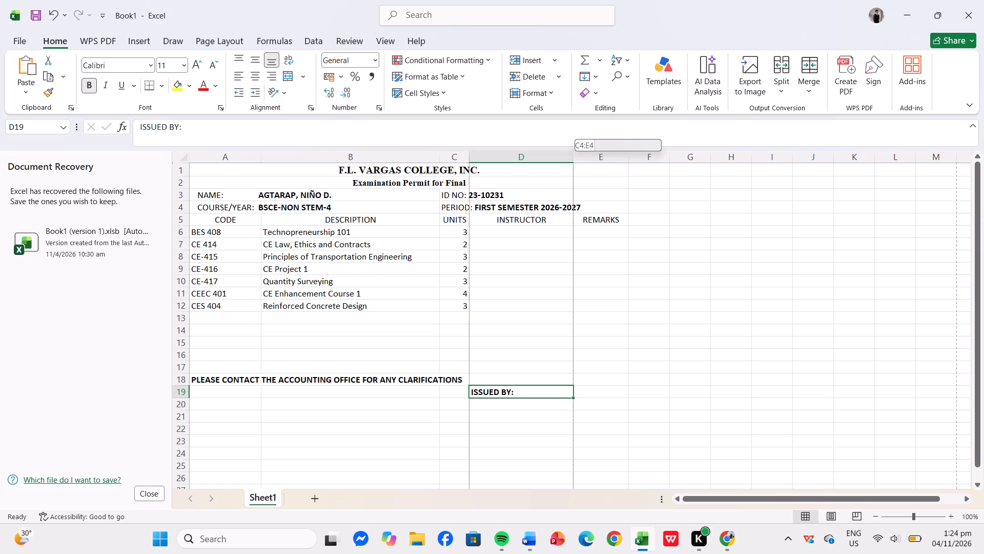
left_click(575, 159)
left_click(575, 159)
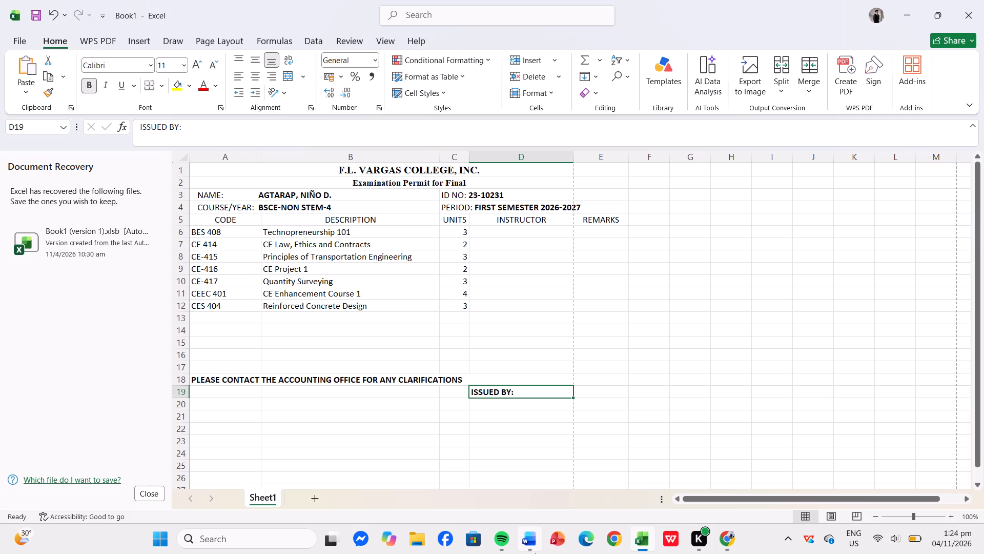
Show the sheet in Page Break Preview to check how the permit fits on the page.
left_click(856, 512)
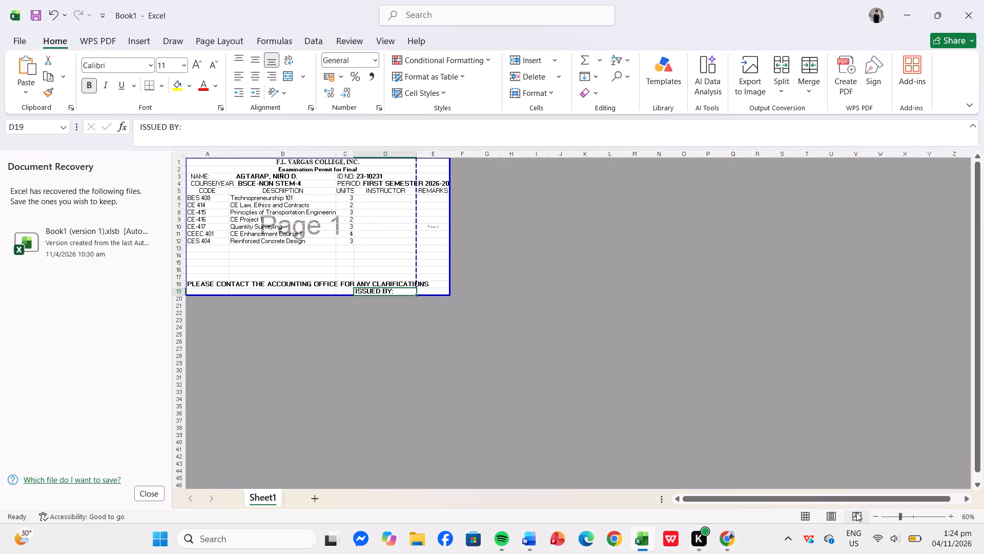
left_click(856, 512)
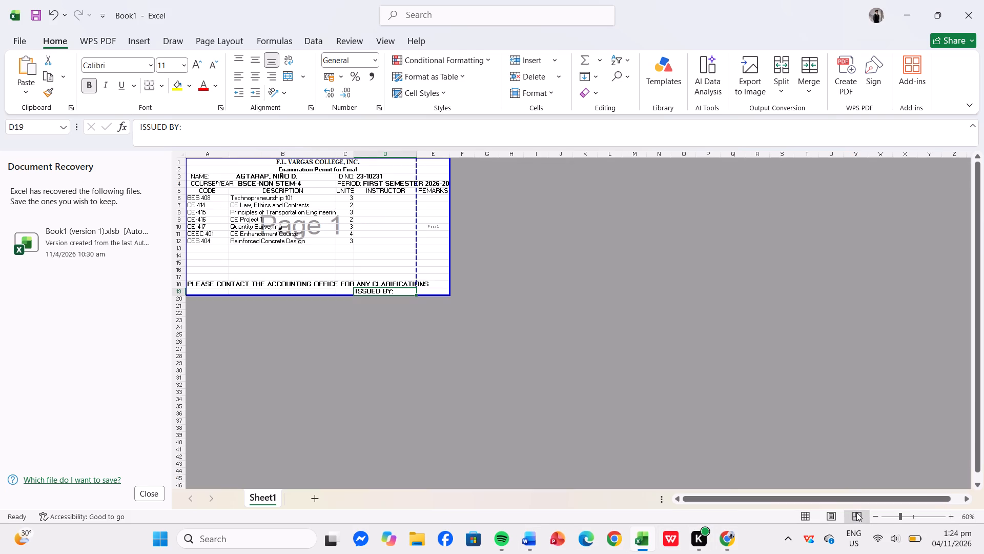
left_click(856, 512)
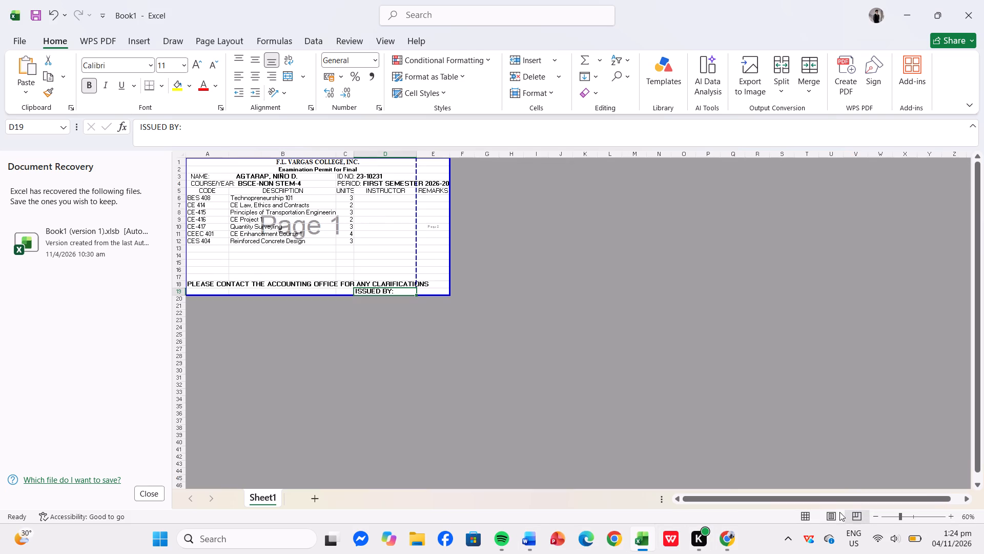
Compare the permit in Page Layout and Normal views to check how its columns break across pages, finishing in Normal view.
left_click(835, 512)
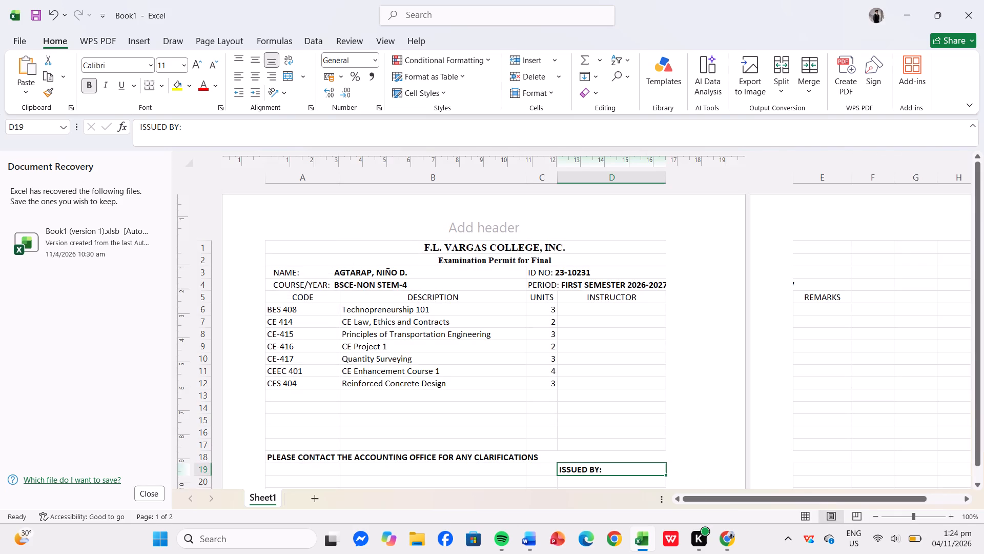
left_click(797, 520)
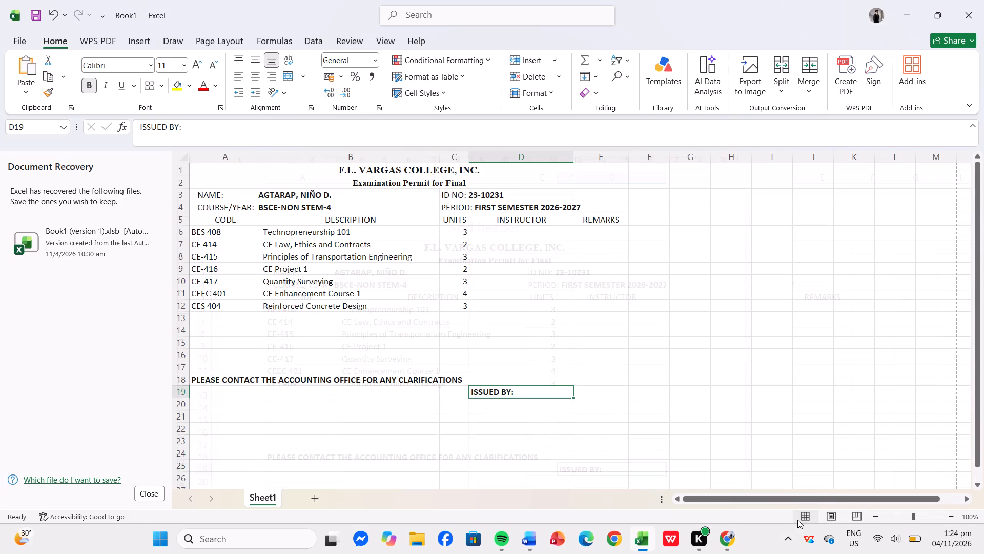
left_click(840, 517)
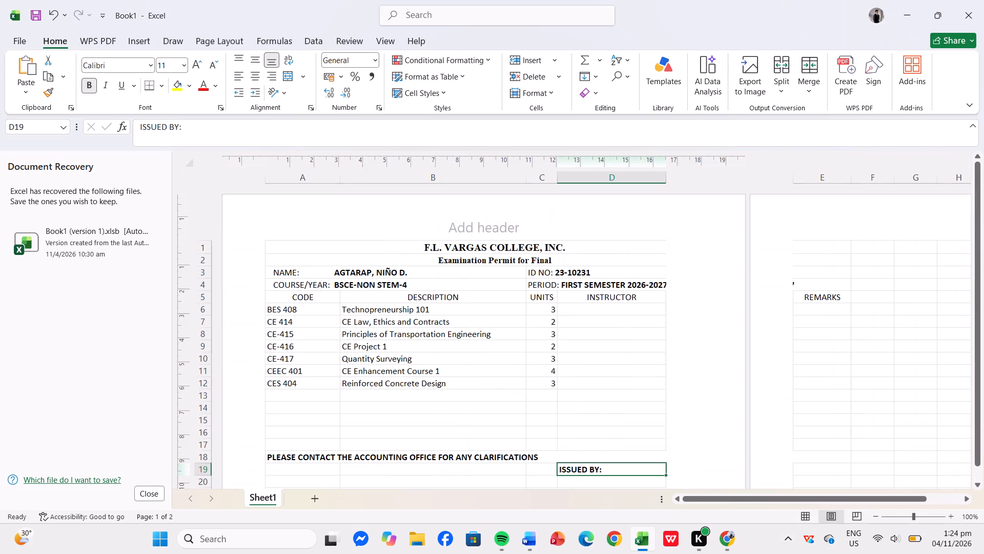
left_click(735, 152)
left_click(186, 165)
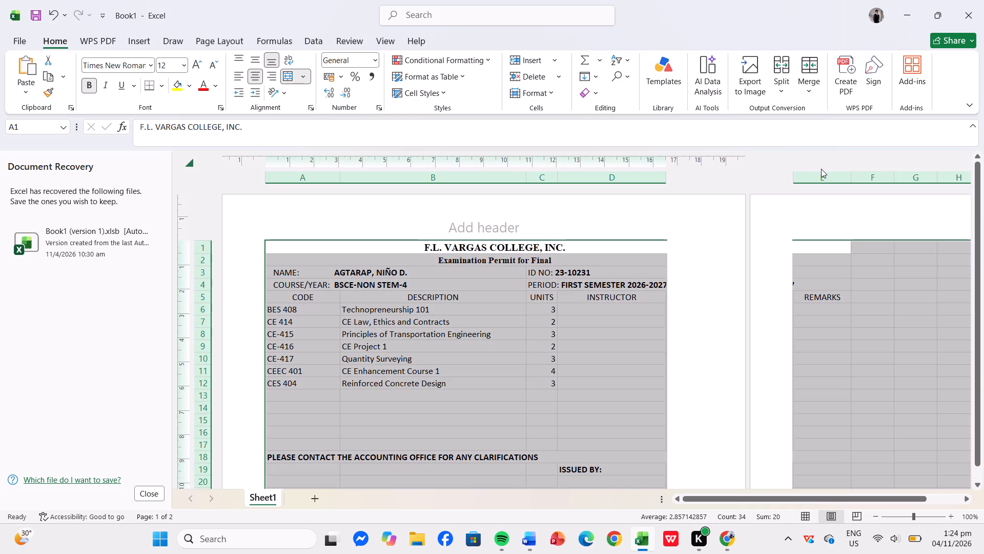
left_click_drag(821, 172, 415, 185)
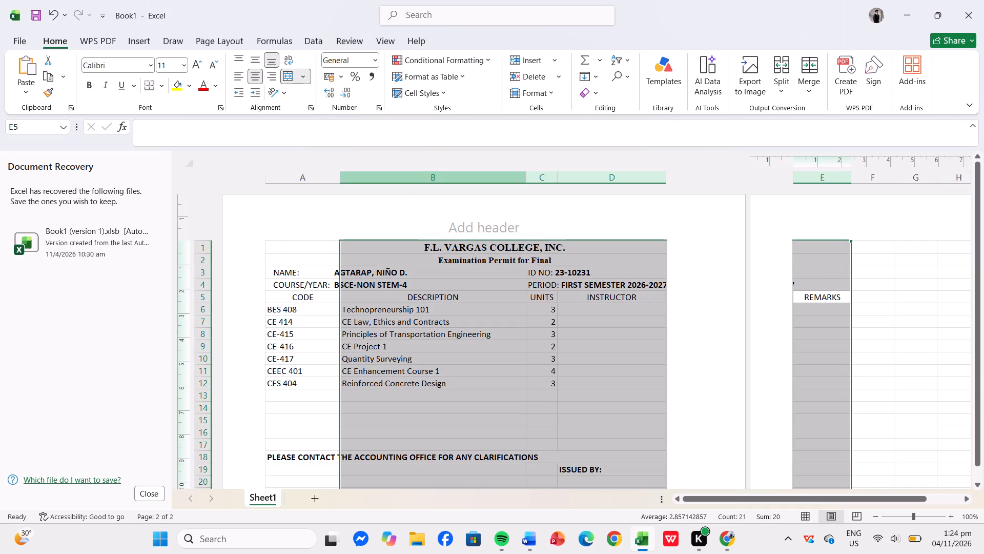
left_click(185, 161)
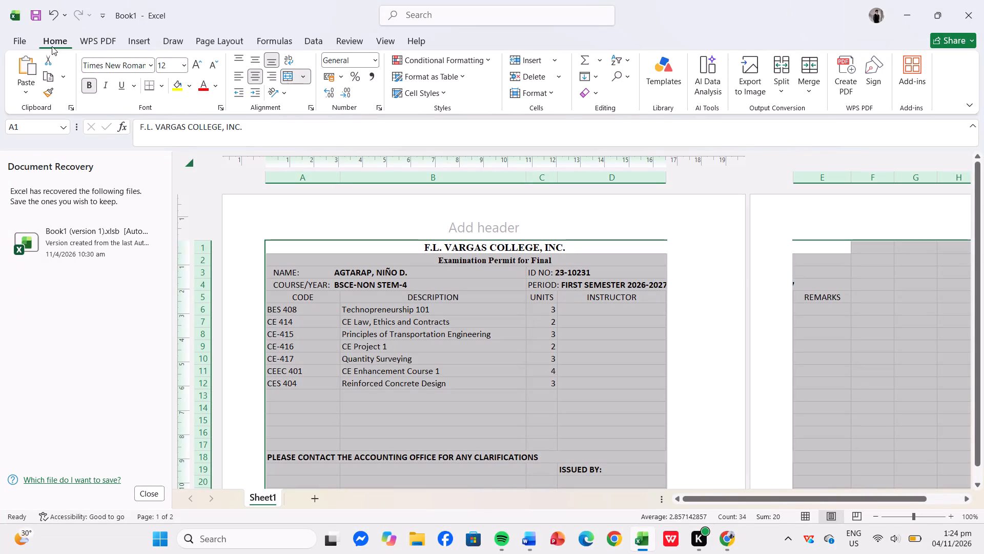
left_click(71, 37)
left_click(814, 513)
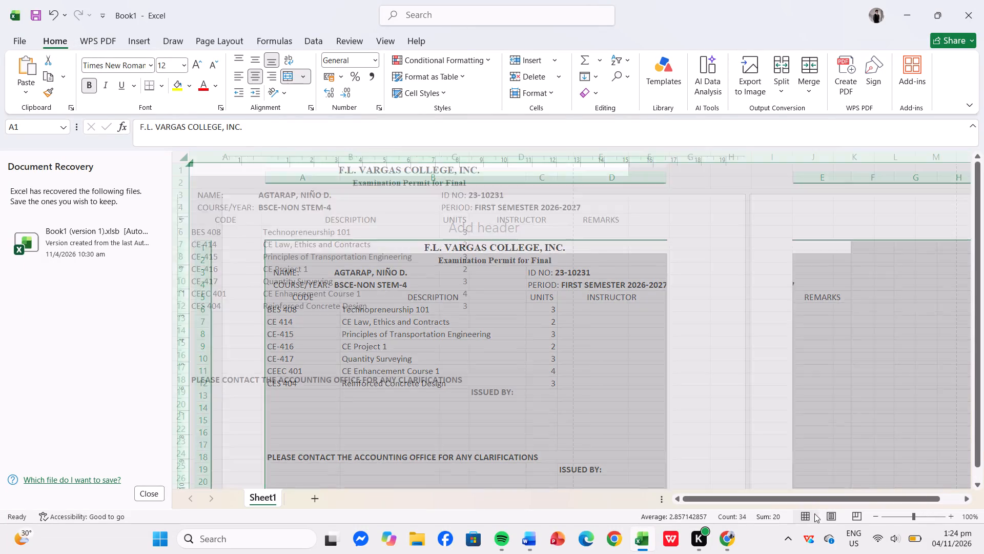
left_click(500, 362)
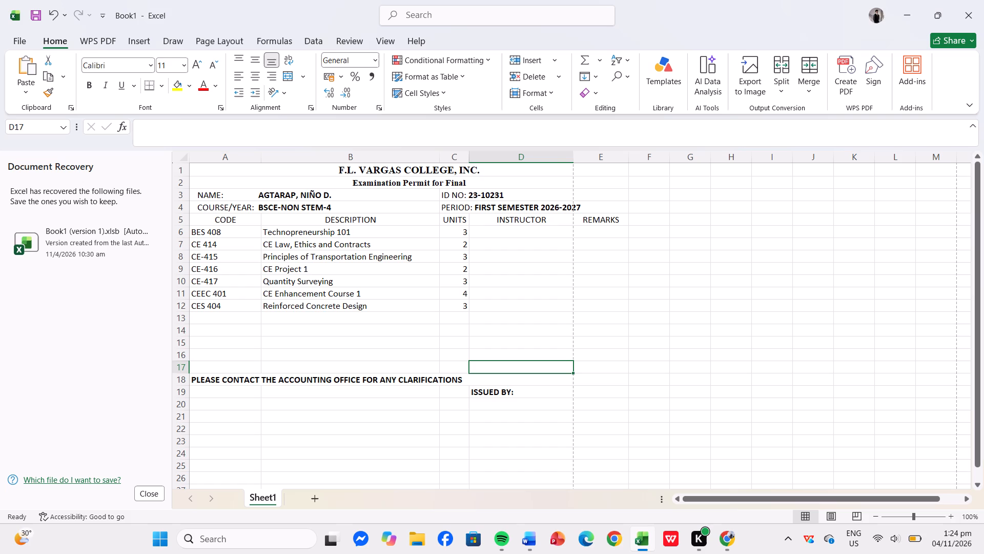
Copy the whole permit, from the F.L. VARGAS COLLEGE, INC. title down to the ISSUED BY: row, columns A to E.
left_click_drag(210, 169, 352, 352)
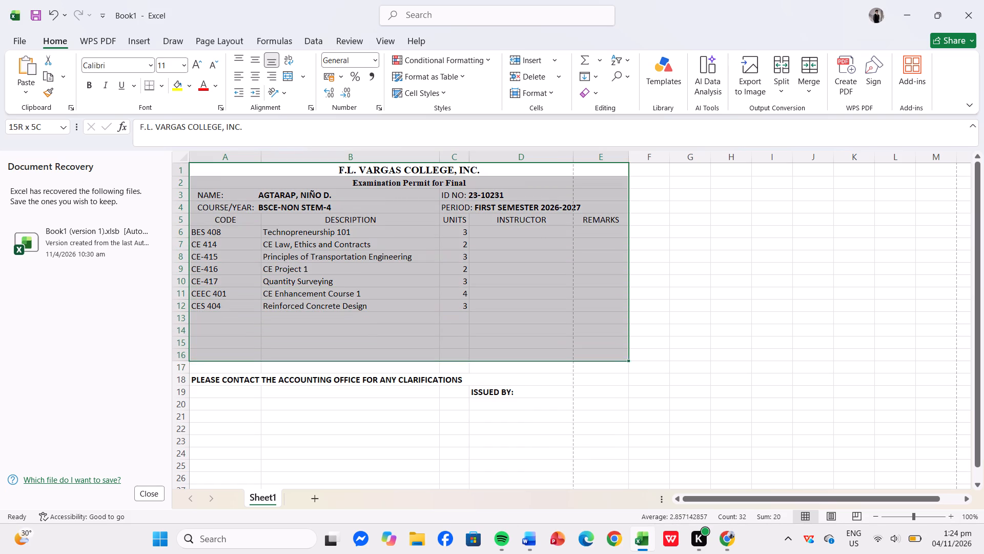
left_click_drag(352, 352, 351, 389)
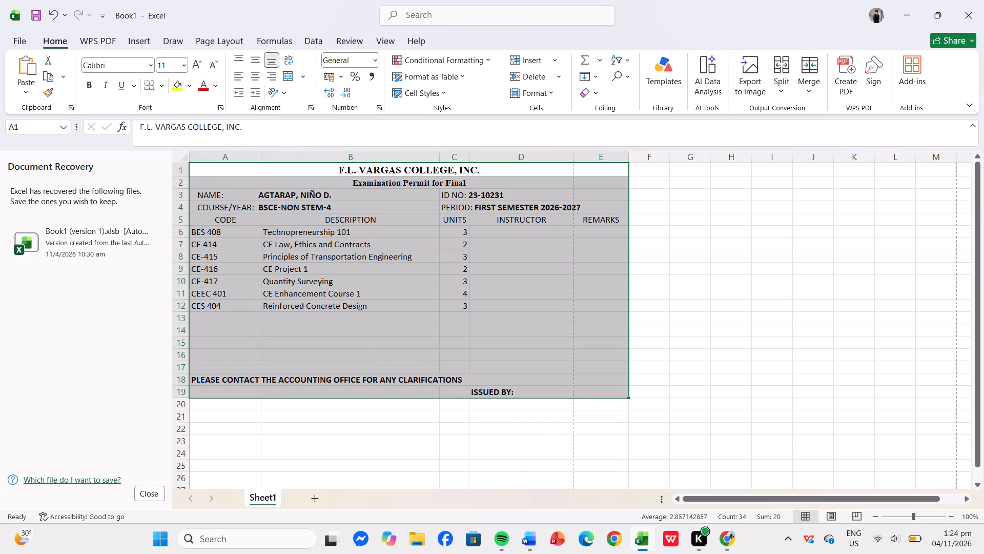
key("ctrl+c")
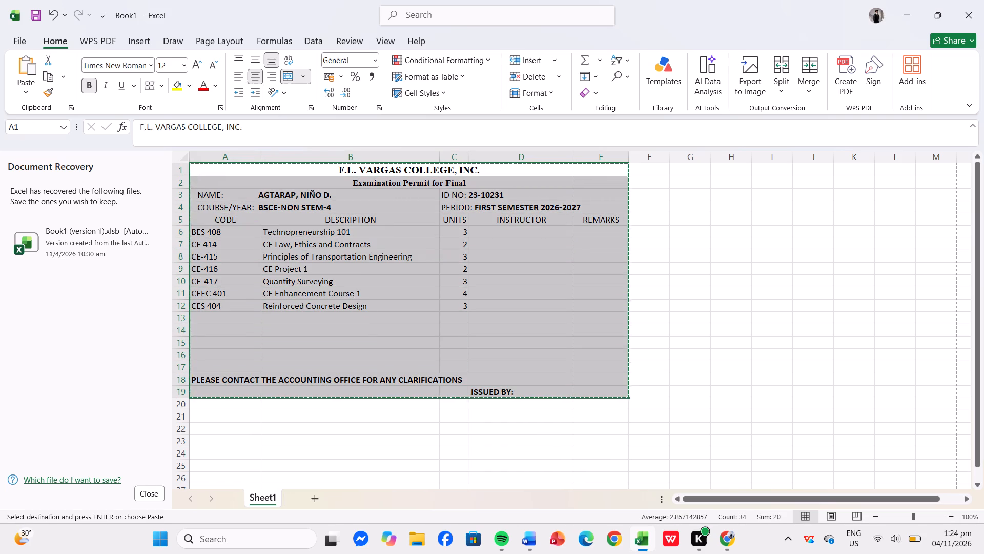
key("ctrl+c")
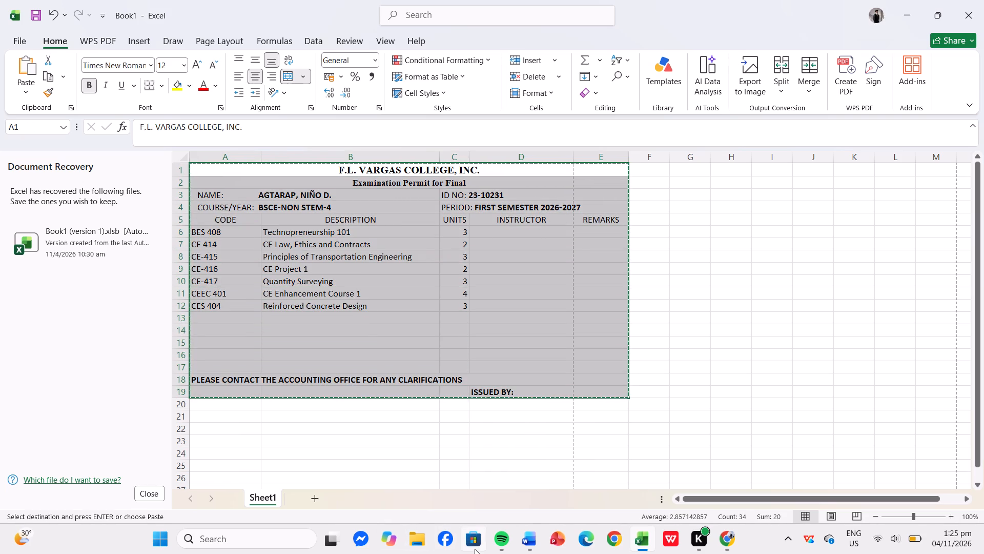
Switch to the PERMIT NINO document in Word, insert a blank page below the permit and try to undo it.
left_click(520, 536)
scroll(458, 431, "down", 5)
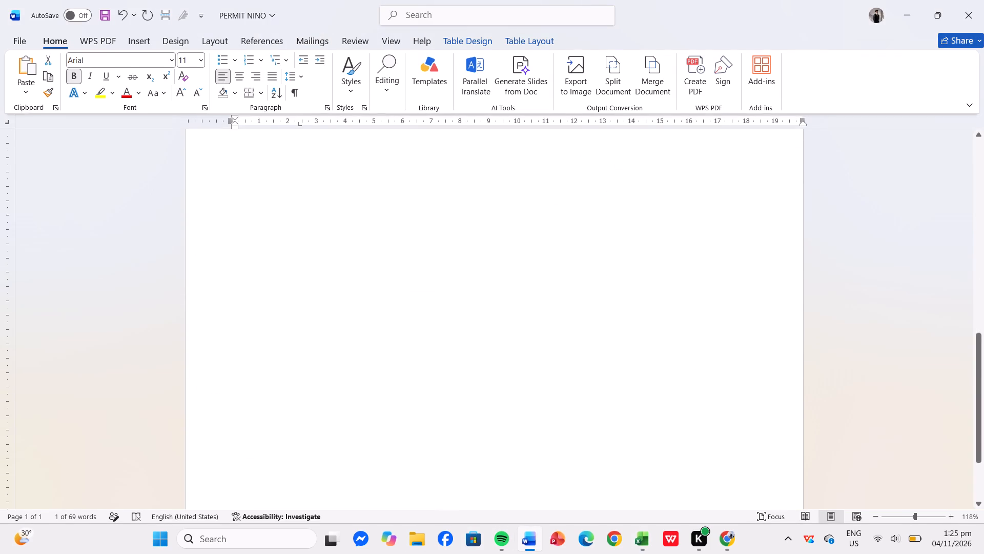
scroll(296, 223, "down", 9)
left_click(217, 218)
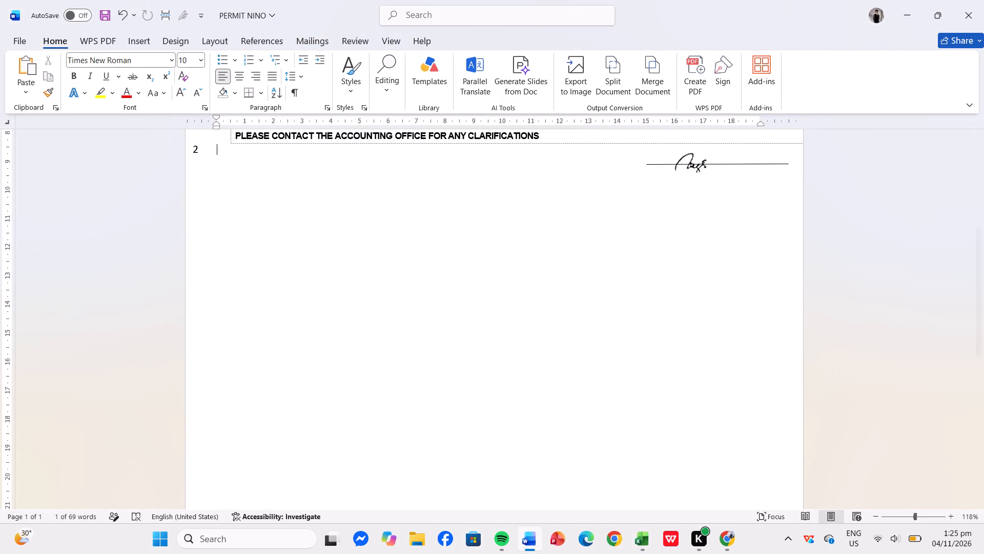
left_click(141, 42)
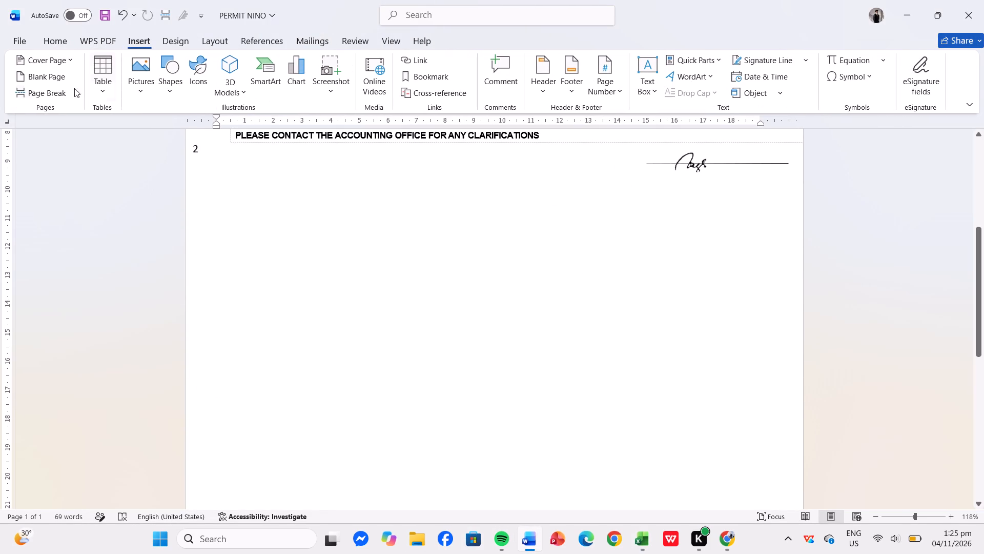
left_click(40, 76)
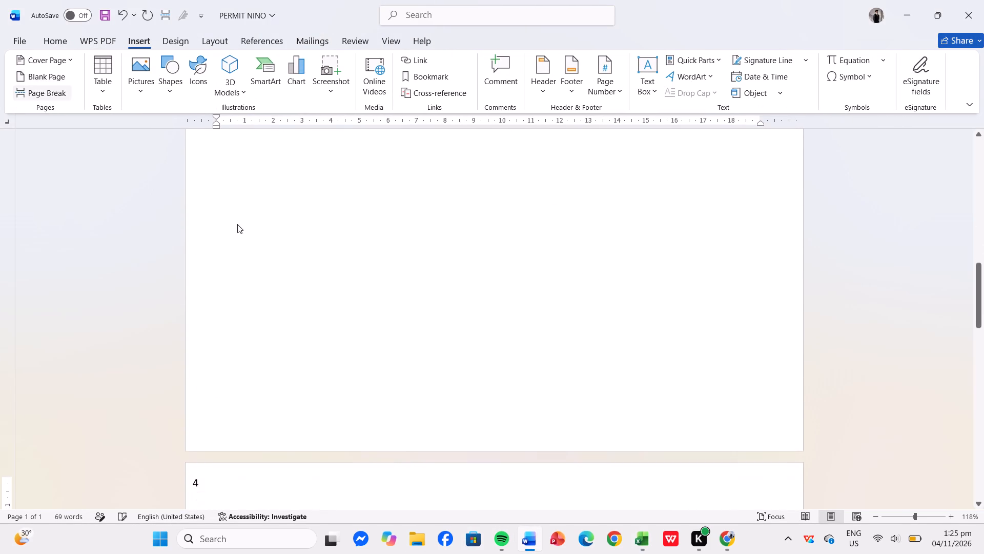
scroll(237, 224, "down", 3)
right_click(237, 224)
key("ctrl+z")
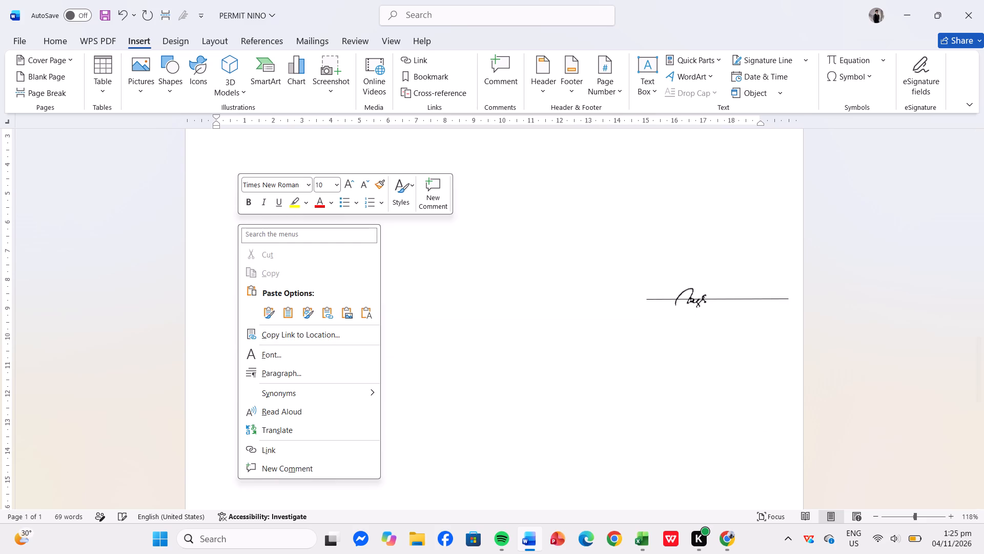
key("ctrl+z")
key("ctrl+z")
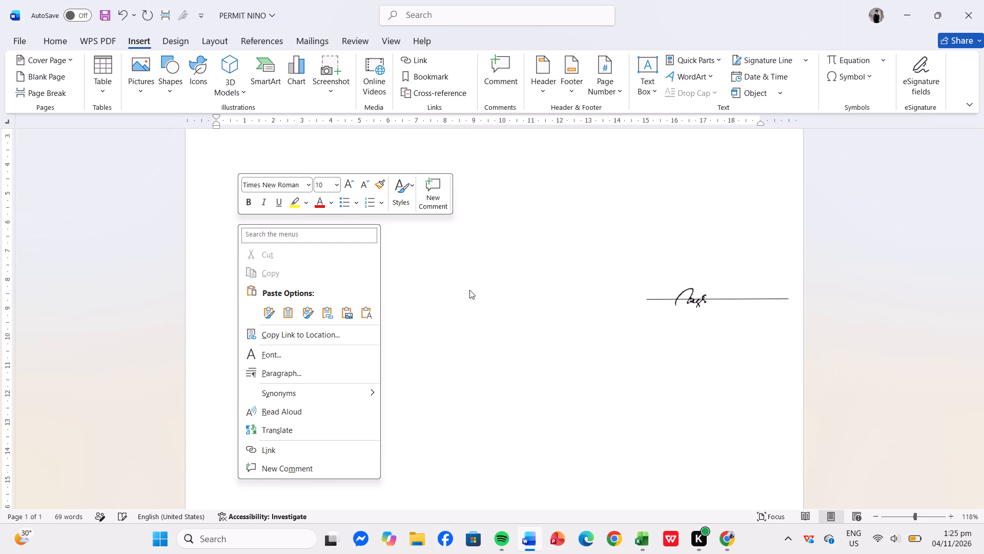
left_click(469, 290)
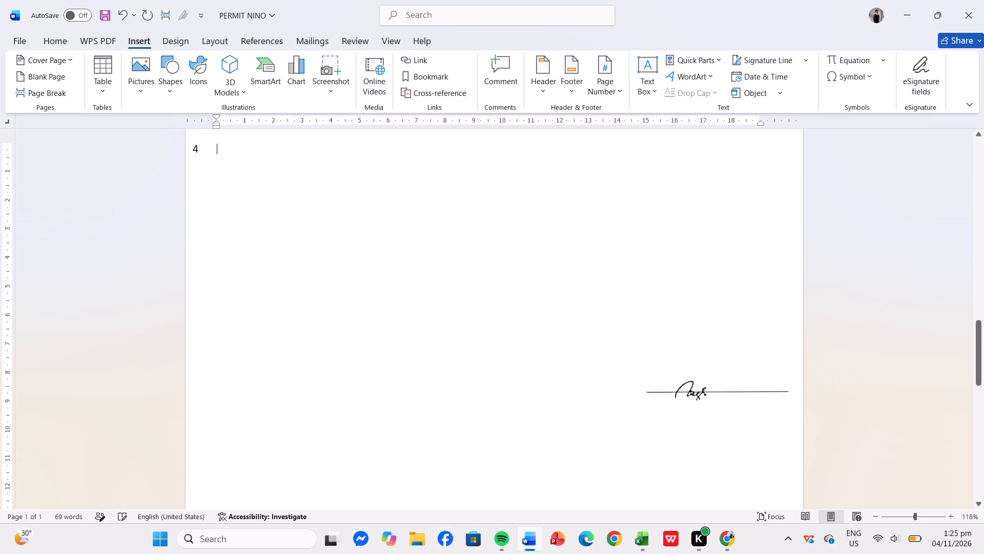
Create a new blank Word document and remove the indent from its first line.
left_click(23, 35)
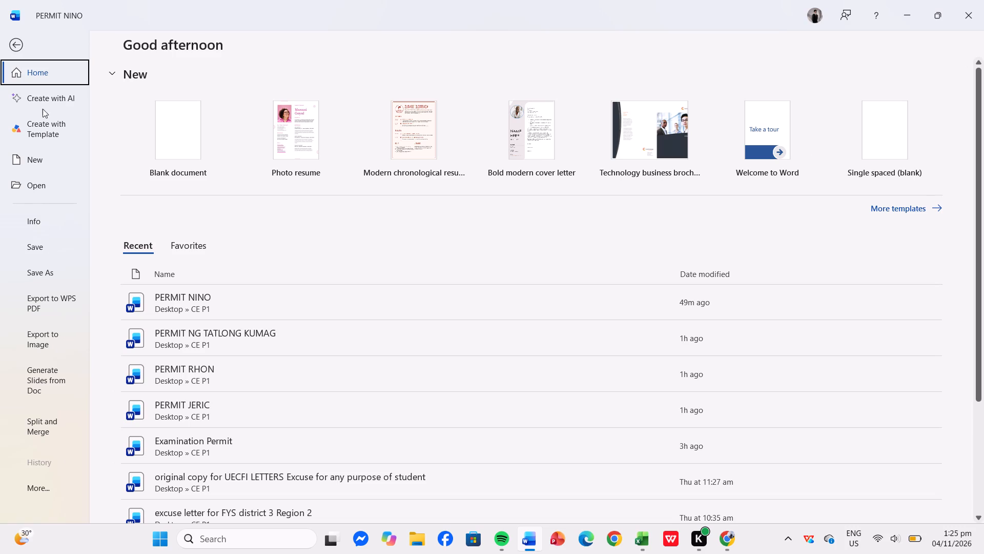
left_click(39, 160)
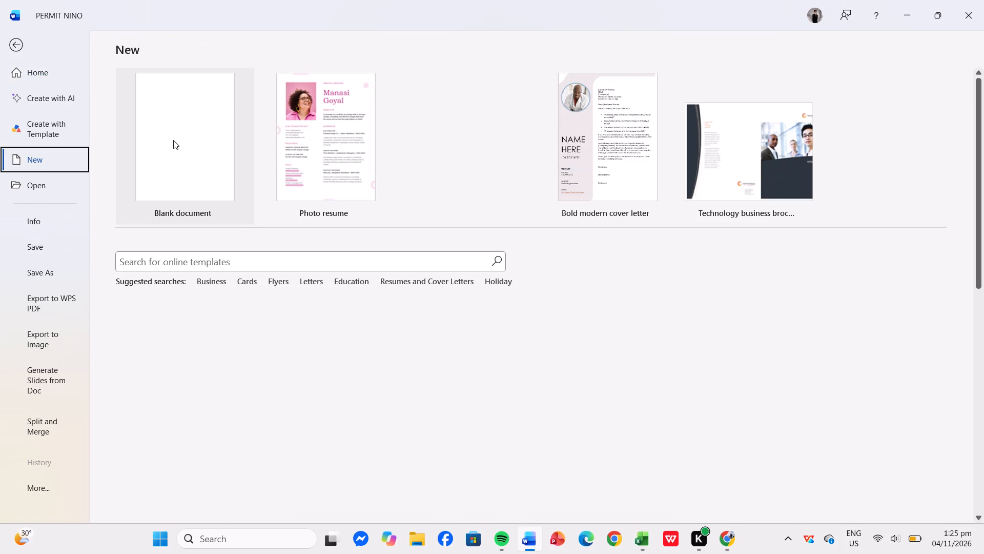
left_click(173, 142)
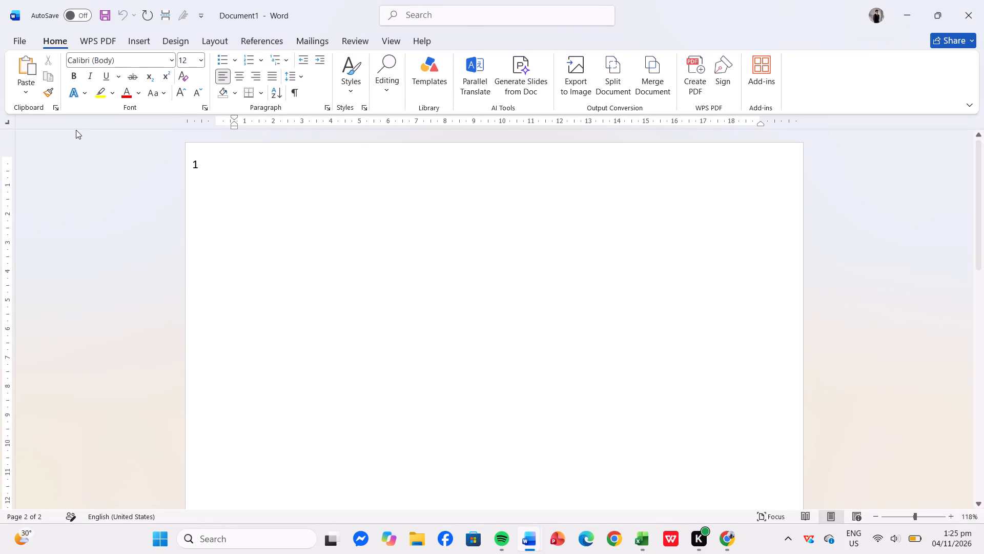
key("BackSpace")
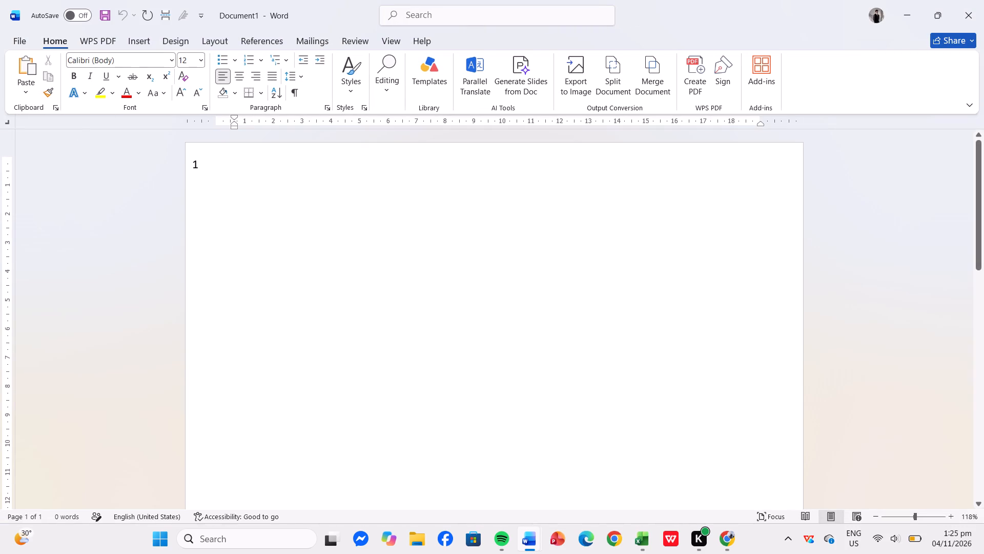
key("BackSpace")
Examine the blank page and the available layout and insert options for a way to remove the line number 1.
scroll(176, 182, "down", 20)
scroll(176, 182, "down", 4)
scroll(176, 182, "up", 2)
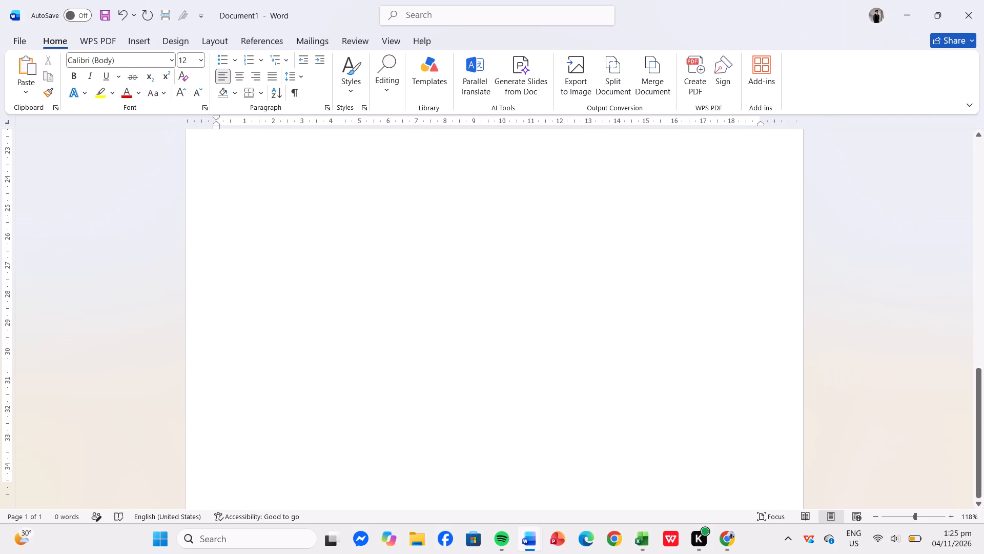
scroll(176, 182, "up", 12)
double_click(197, 162)
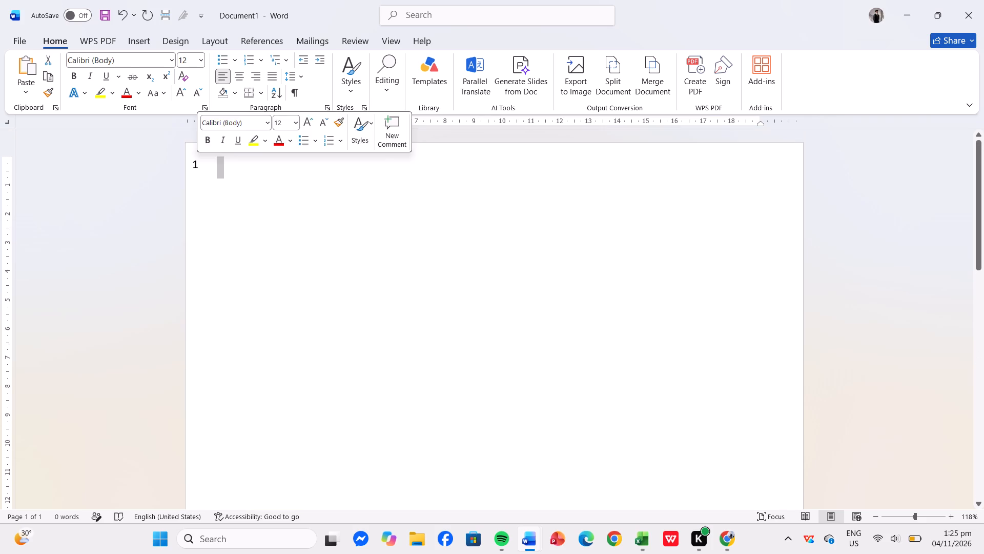
left_click(224, 41)
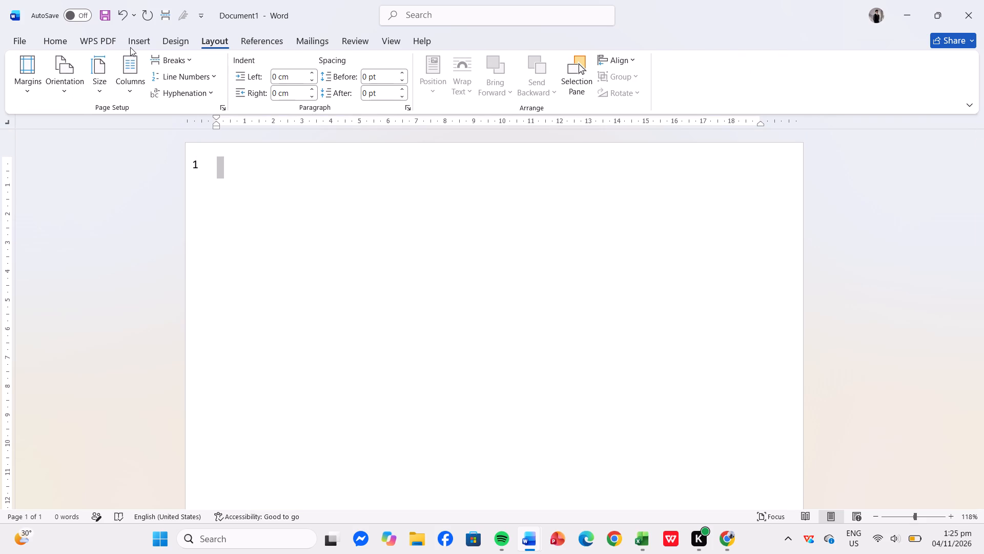
left_click(130, 47)
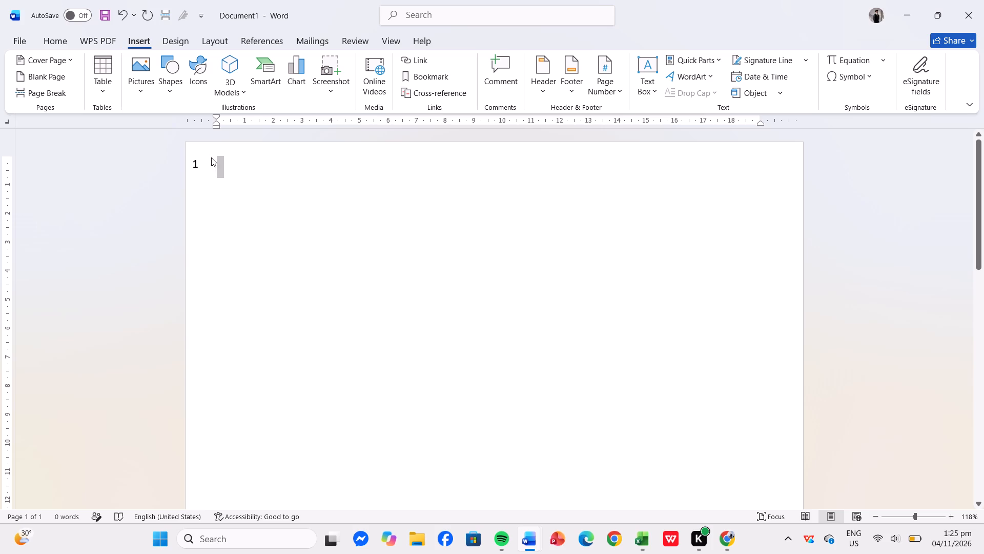
double_click(202, 165)
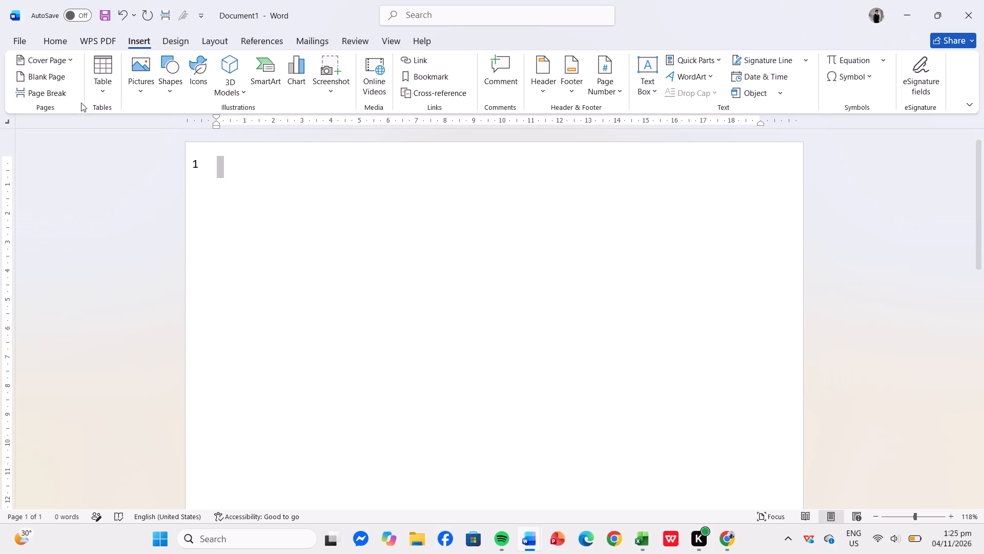
left_click(50, 37)
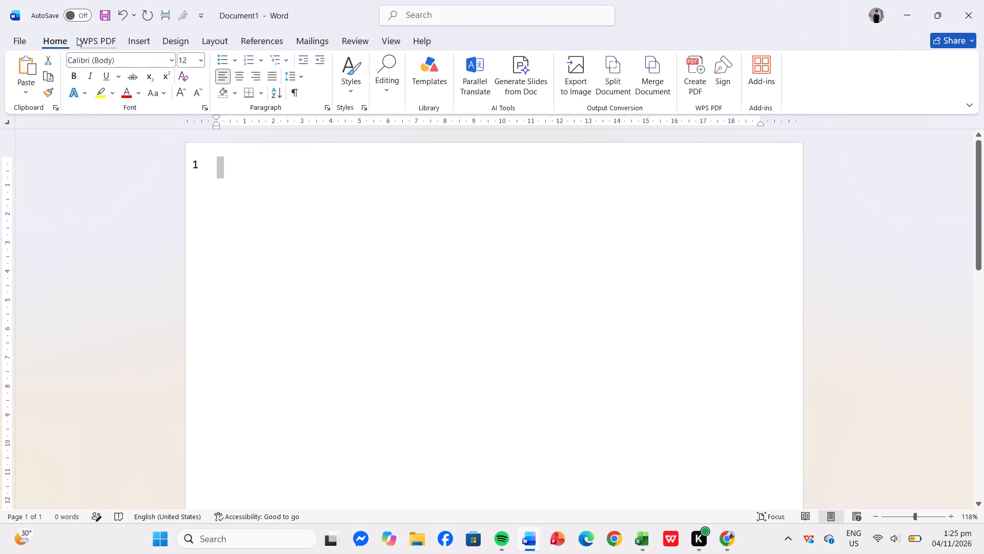
left_click(78, 37)
Apply the Last Custom Setting margins: top 0.5 cm, bottom 0.49 cm, left 1.1 cm and right 1.5 cm.
left_click(202, 41)
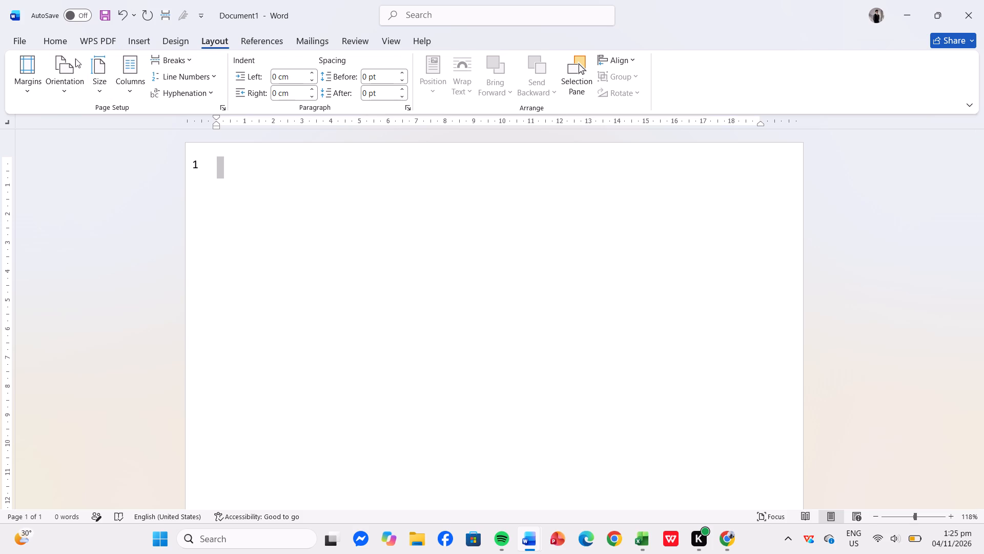
left_click(41, 66)
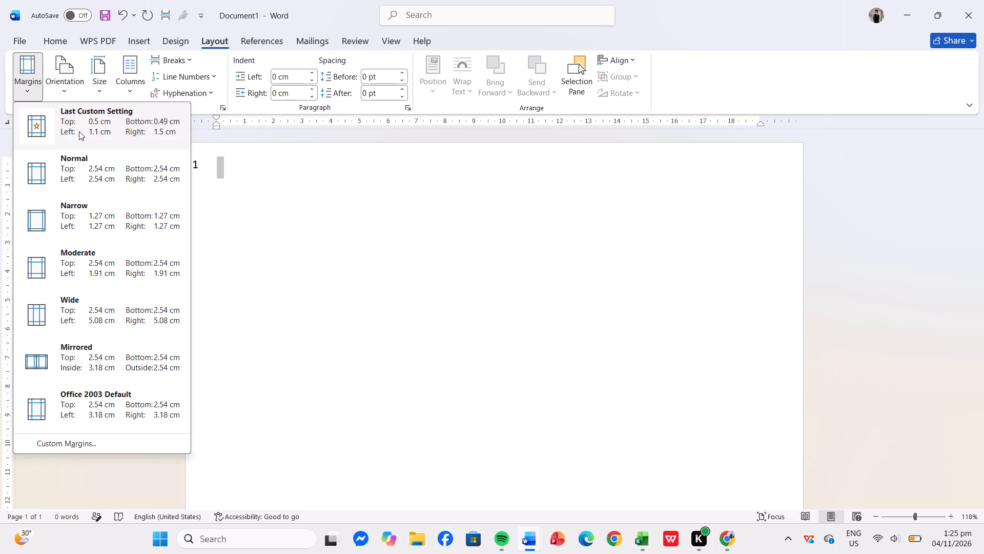
left_click(80, 133)
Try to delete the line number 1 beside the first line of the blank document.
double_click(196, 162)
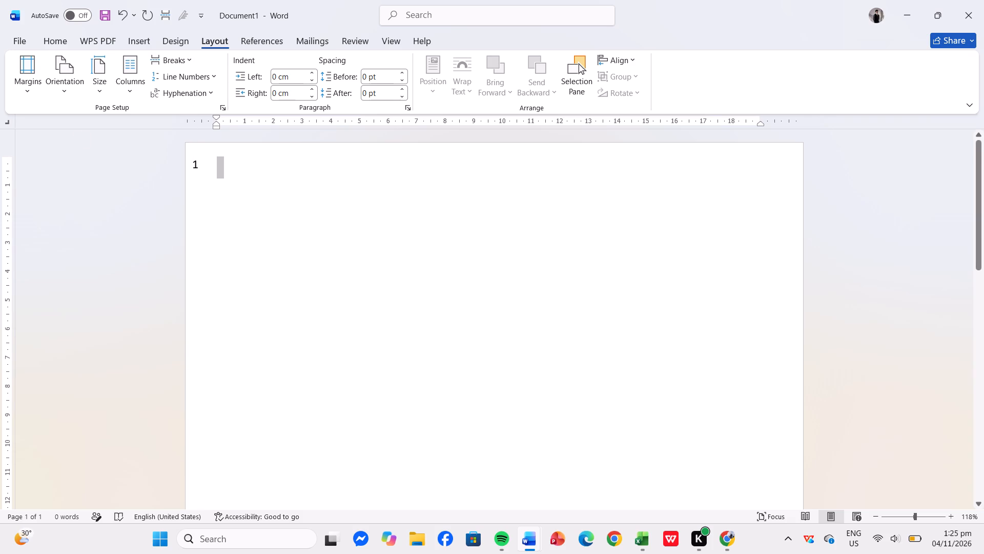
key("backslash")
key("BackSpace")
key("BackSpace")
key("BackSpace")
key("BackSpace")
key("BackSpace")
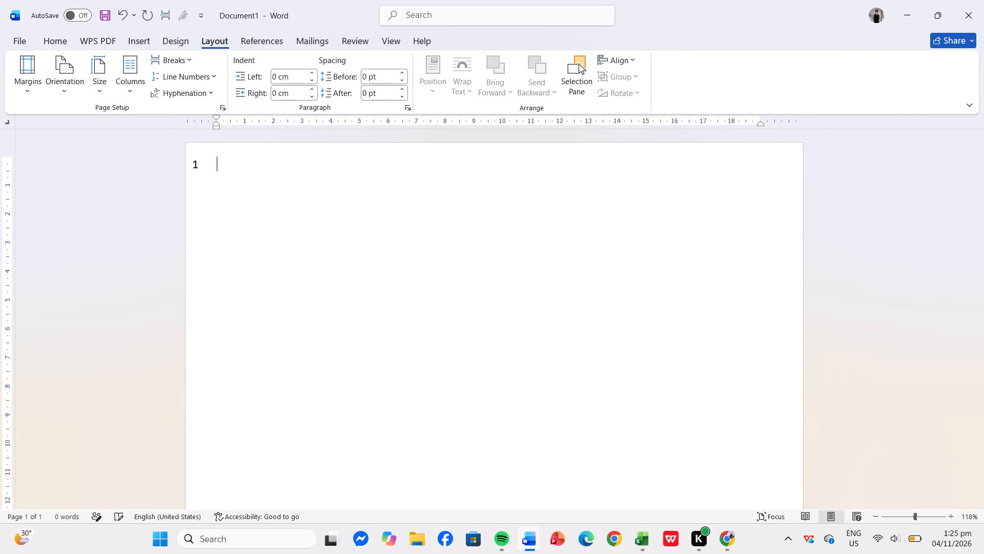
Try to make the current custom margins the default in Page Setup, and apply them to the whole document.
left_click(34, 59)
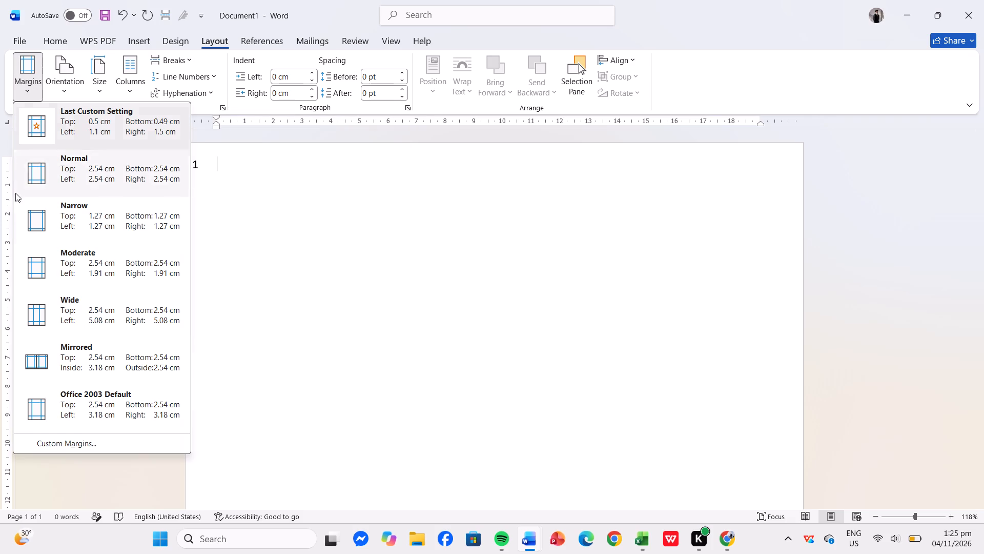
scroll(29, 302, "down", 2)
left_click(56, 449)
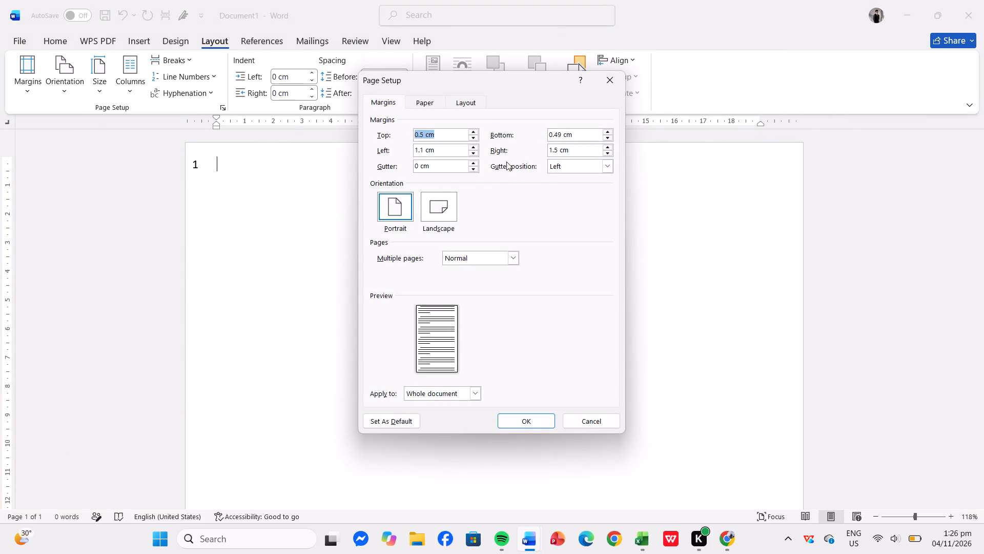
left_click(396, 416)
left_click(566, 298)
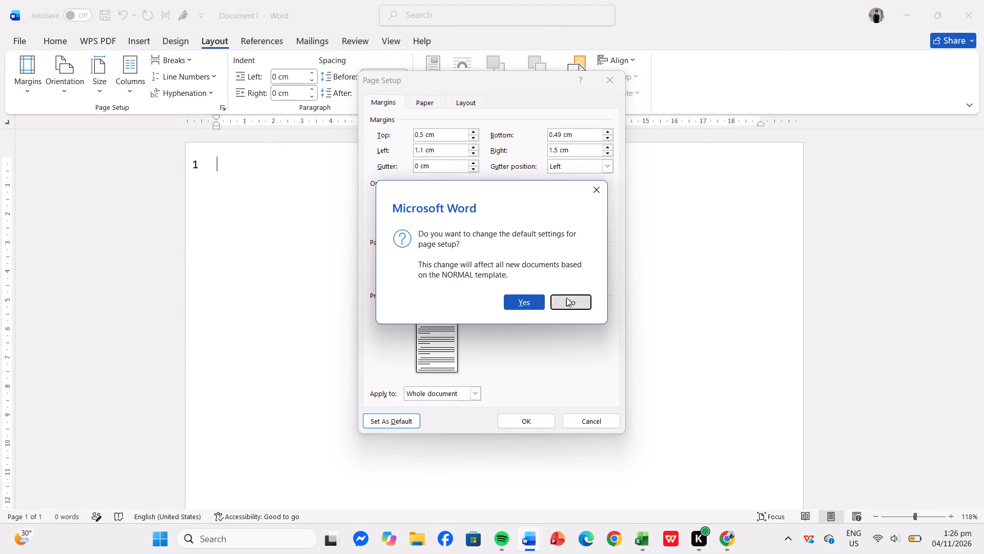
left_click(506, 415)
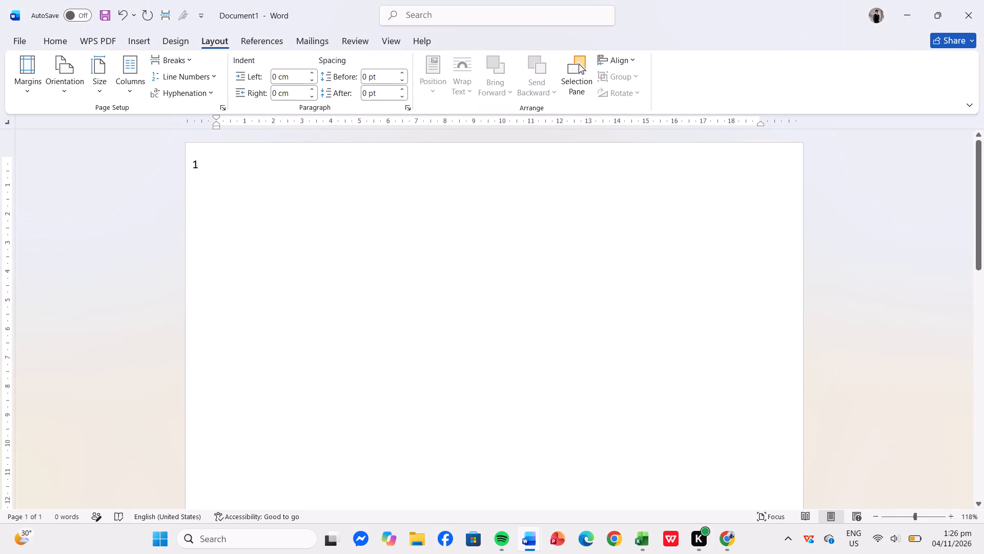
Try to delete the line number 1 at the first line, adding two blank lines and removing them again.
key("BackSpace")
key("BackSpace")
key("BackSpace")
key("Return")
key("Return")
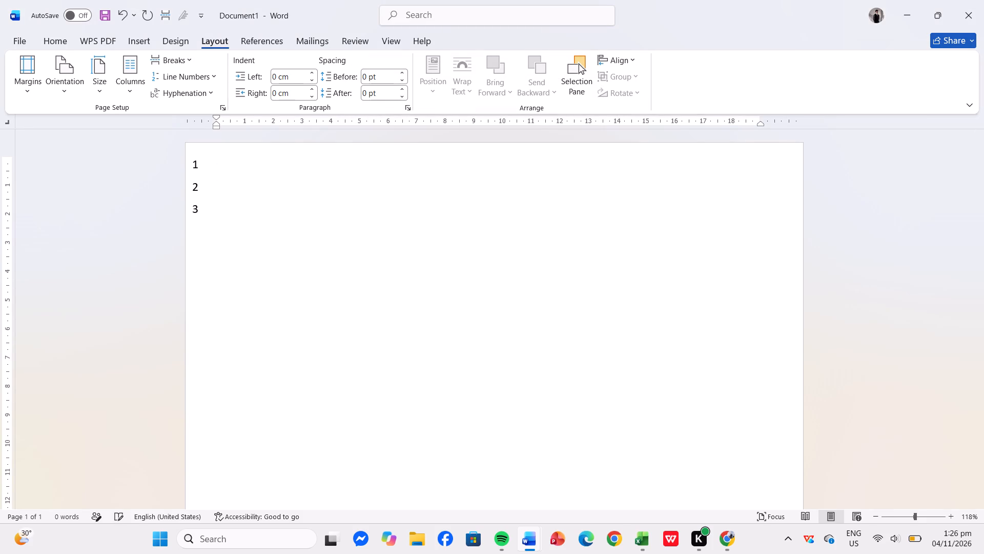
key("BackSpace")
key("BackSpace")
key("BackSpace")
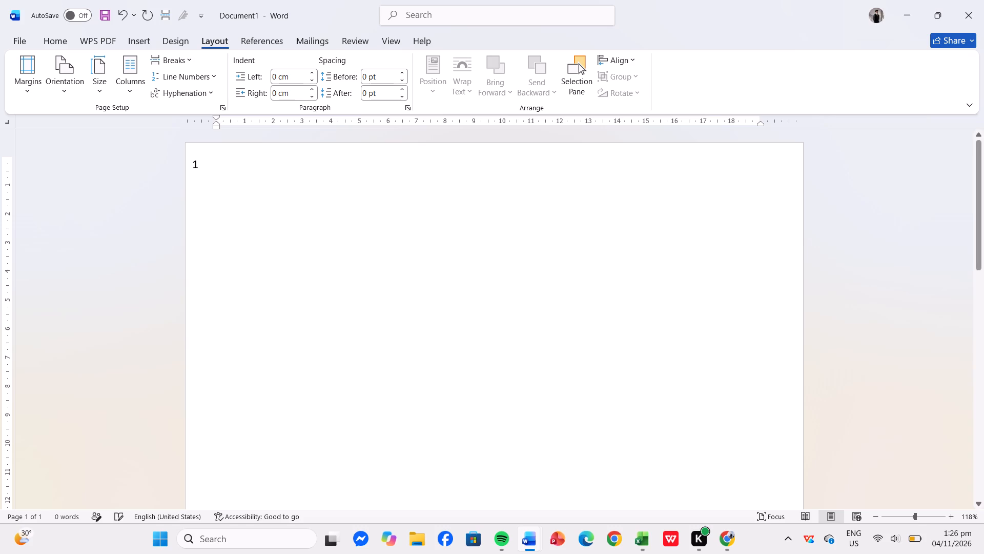
Examine the reference, insert and file options for a way to remove the line number, and try deleting the selected first line.
left_click(248, 41)
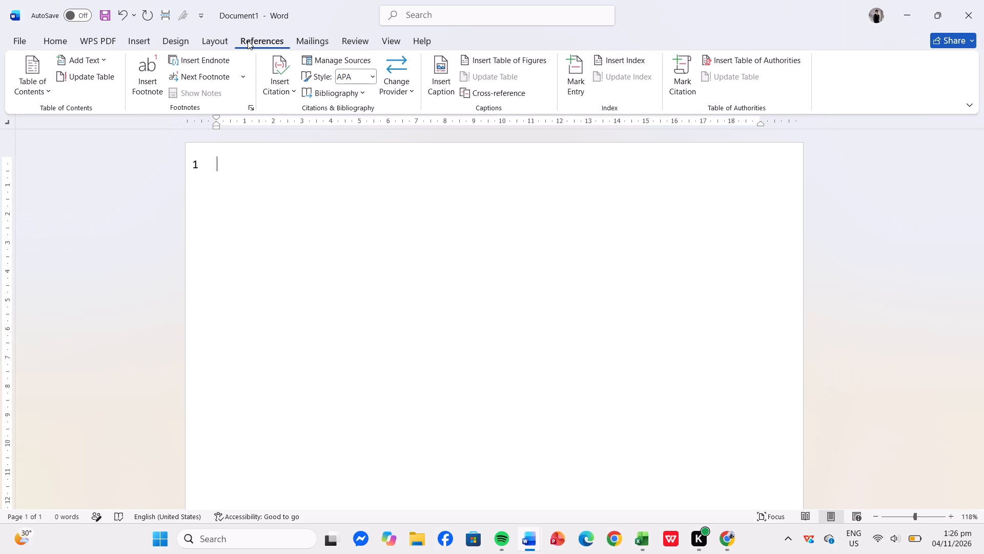
left_click(134, 40)
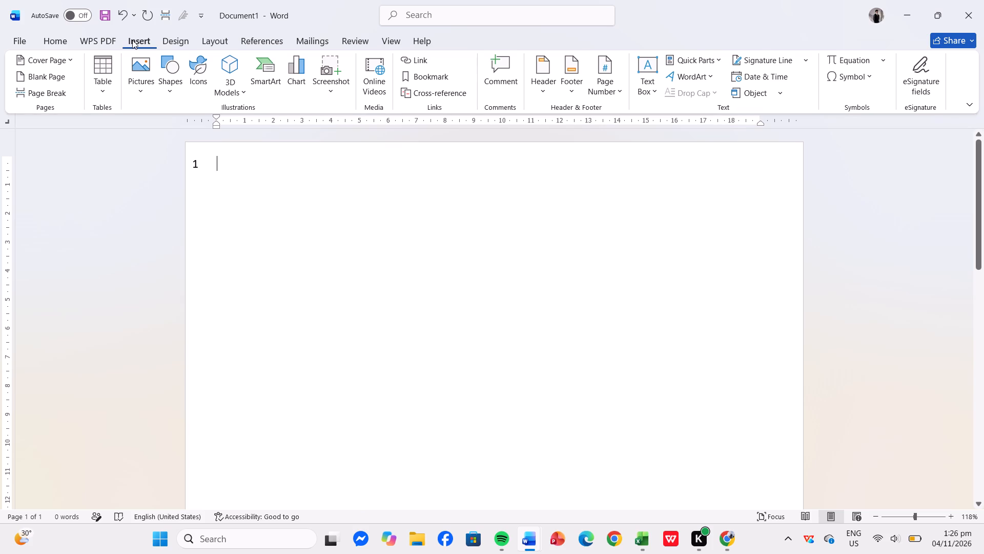
double_click(203, 159)
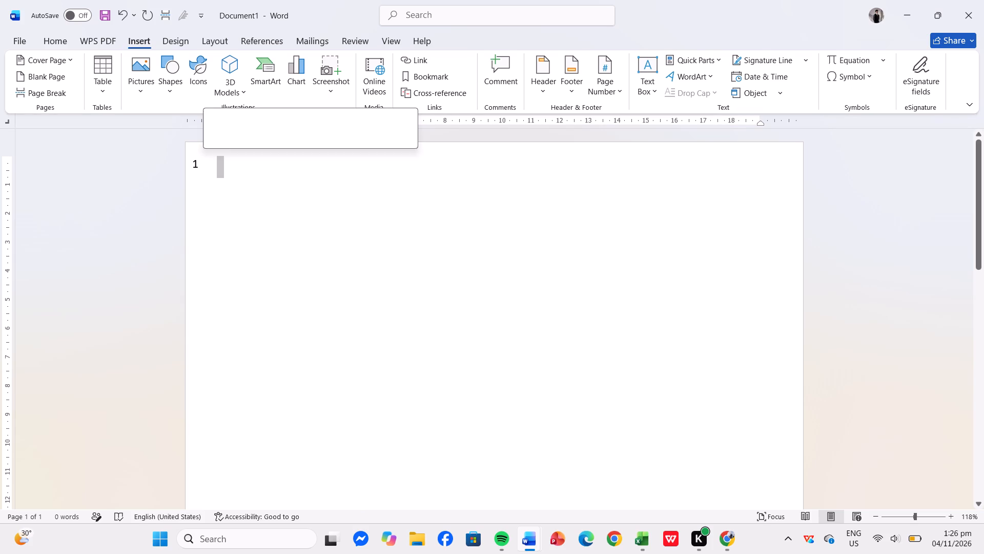
left_click(203, 159)
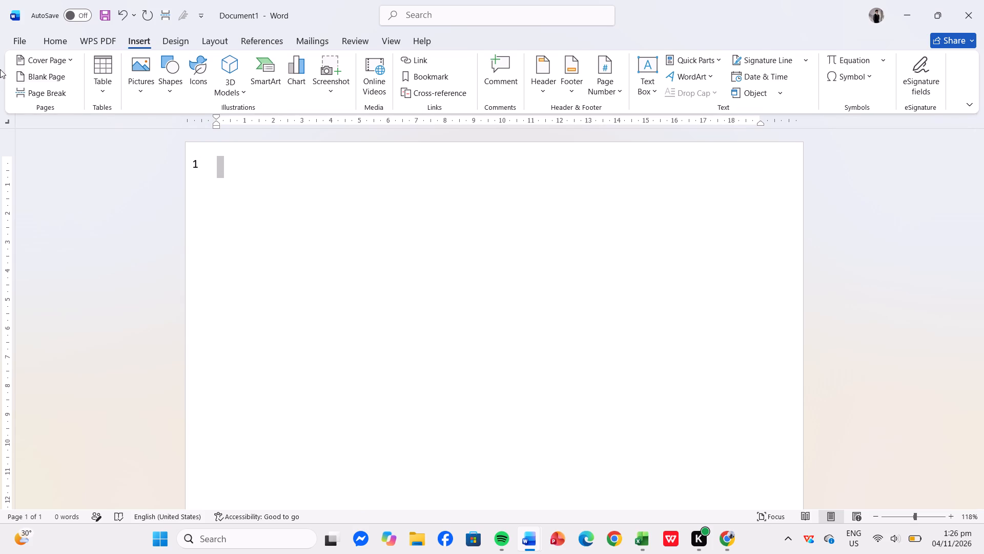
key("BackSpace")
key("BackSpace")
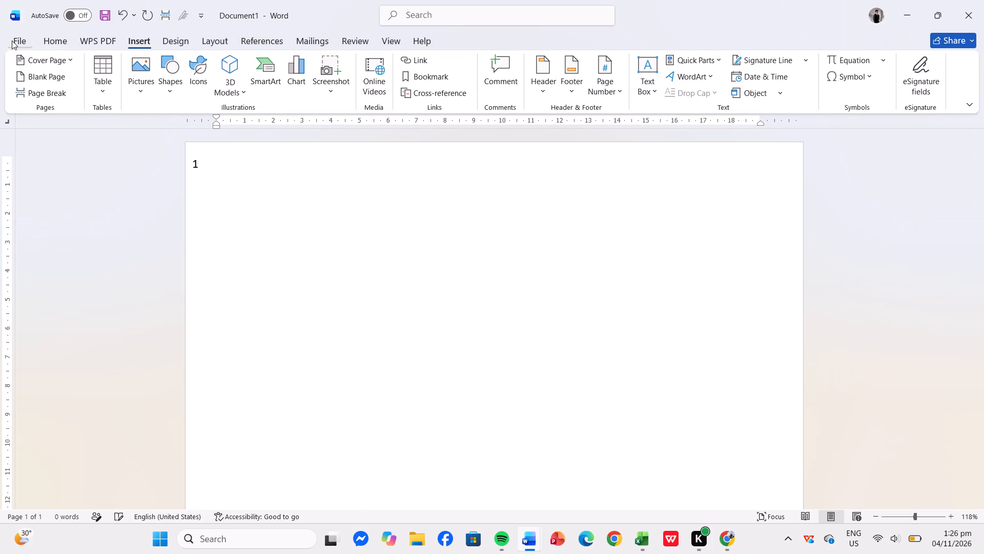
left_click(12, 41)
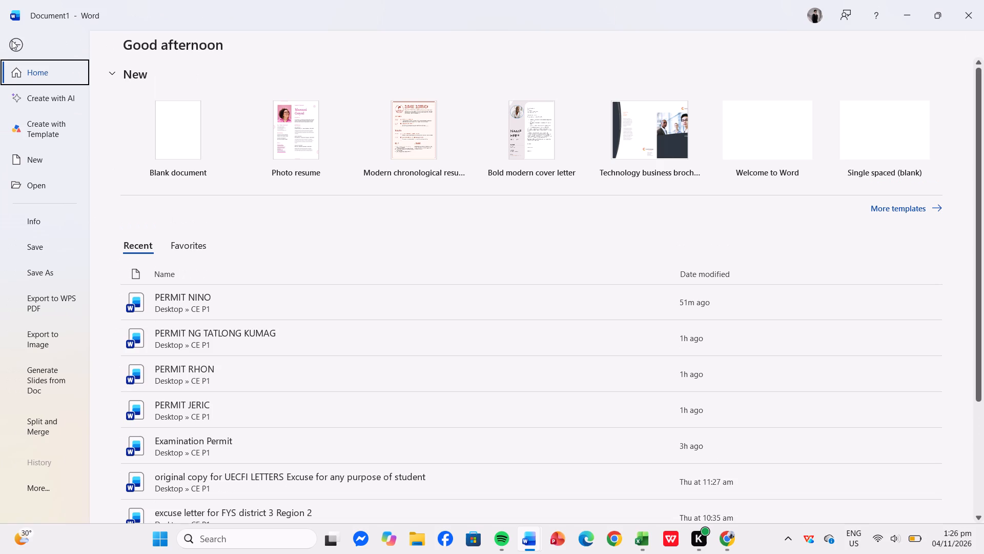
left_click(12, 41)
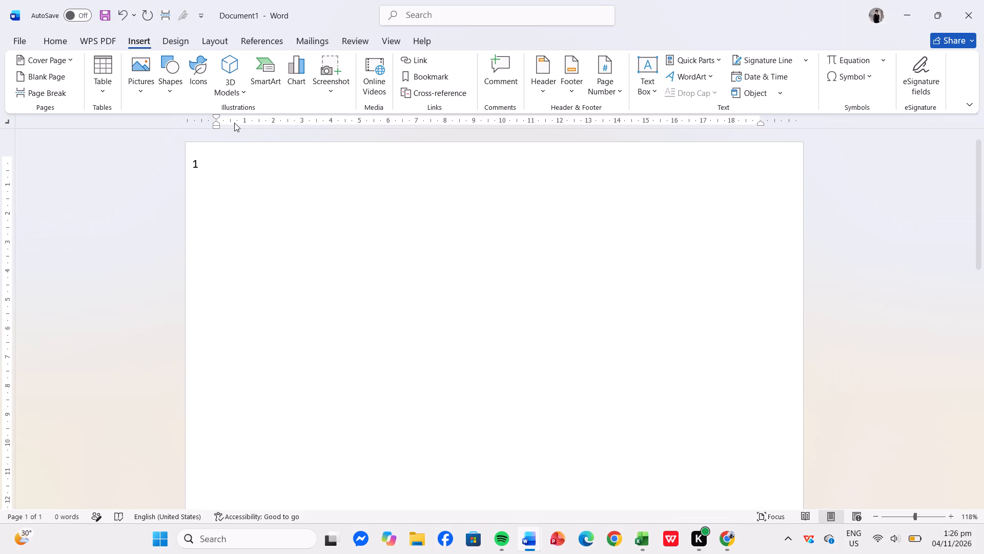
Turn off line numbering for the document by setting Line Numbers to None.
left_click(213, 46)
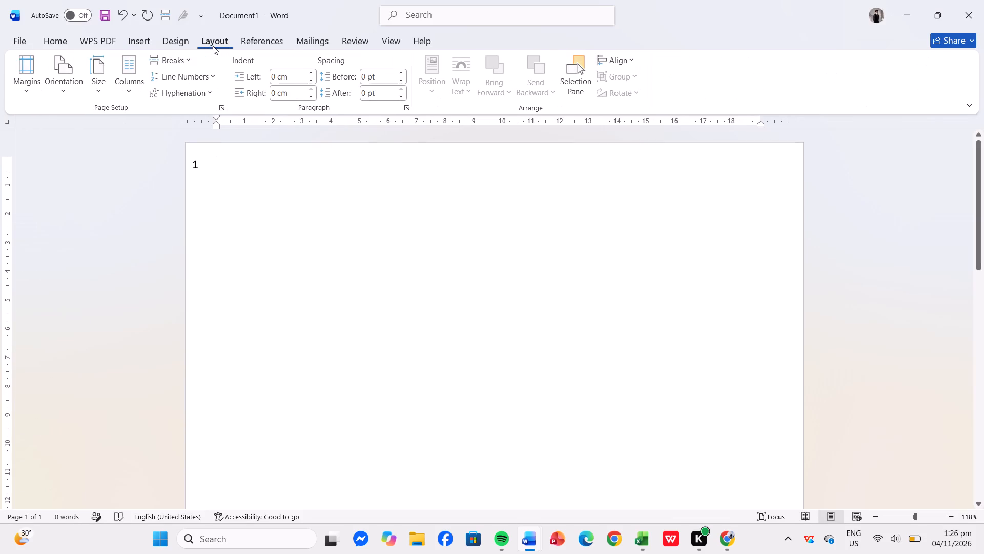
left_click(174, 83)
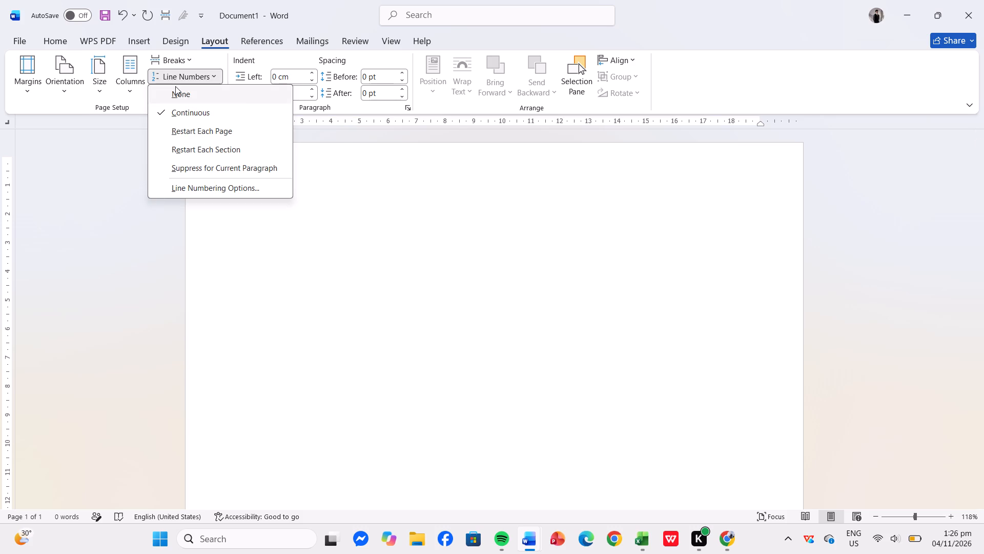
left_click(175, 86)
Paste the copied examination permit table from Excel at the start of the blank page.
left_click(322, 240)
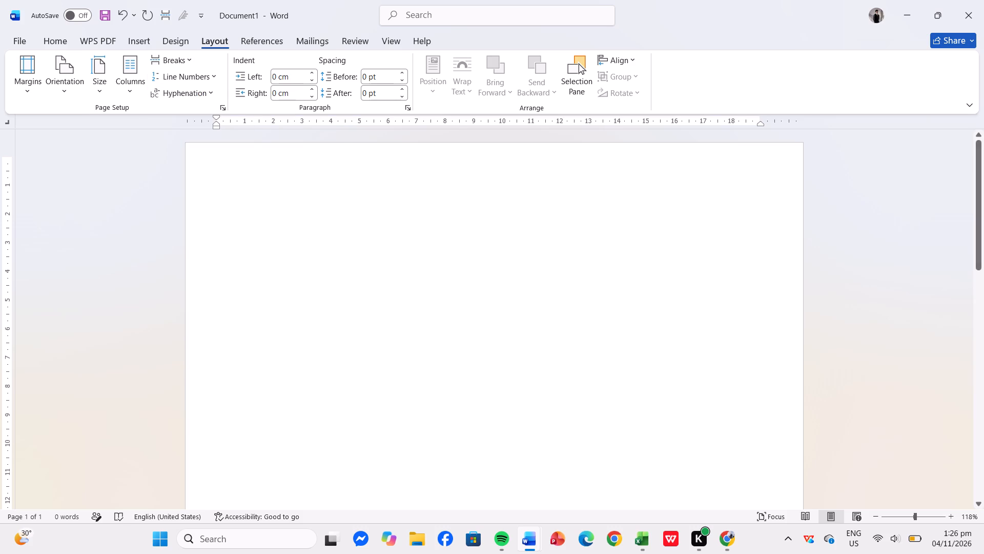
key("ctrl+v")
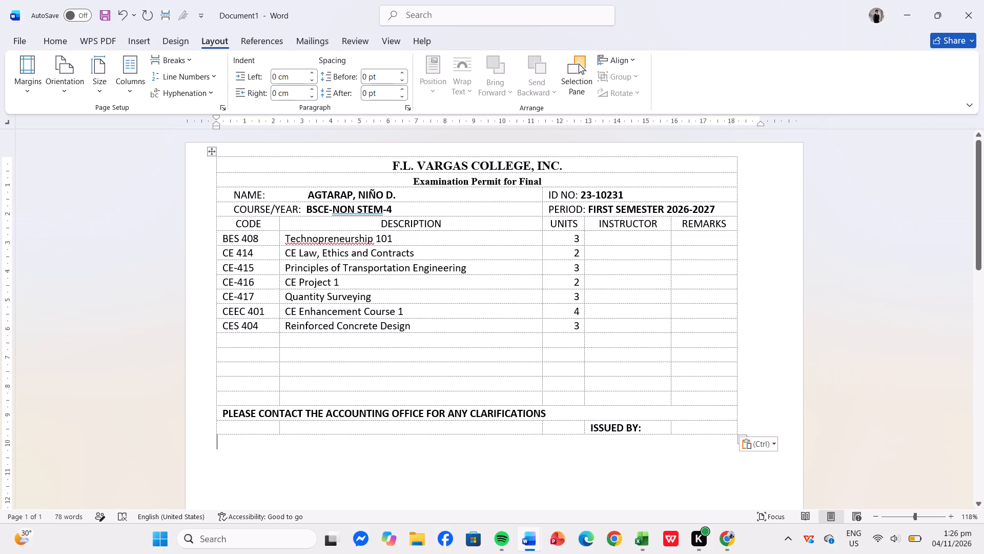
Remove the leading space before the NAME and COURSE/YEAR labels in the pasted permit.
left_click(235, 195)
key("BackSpace")
key("BackSpace")
key("BackSpace")
key("BackSpace")
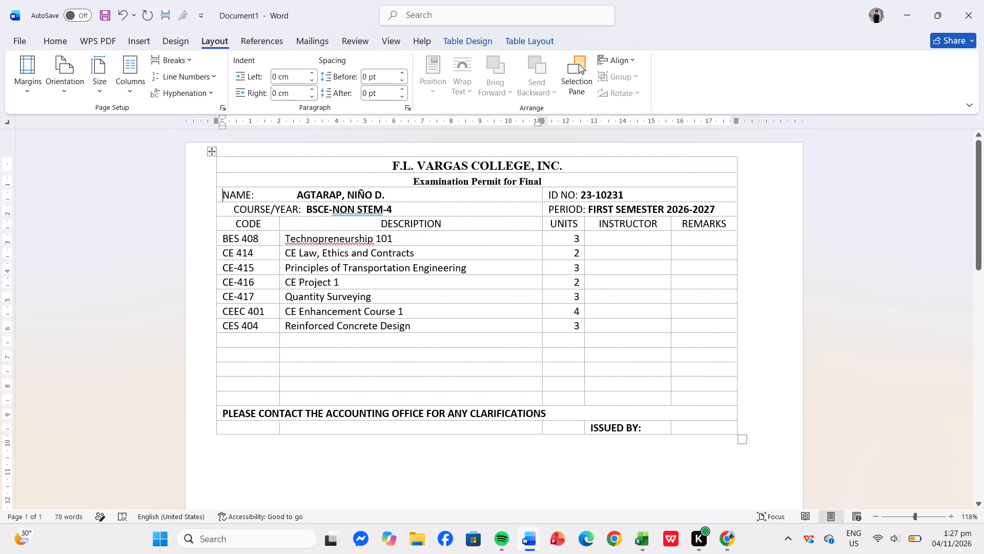
key("BackSpace")
left_click(230, 212)
key("BackSpace")
key("BackSpace")
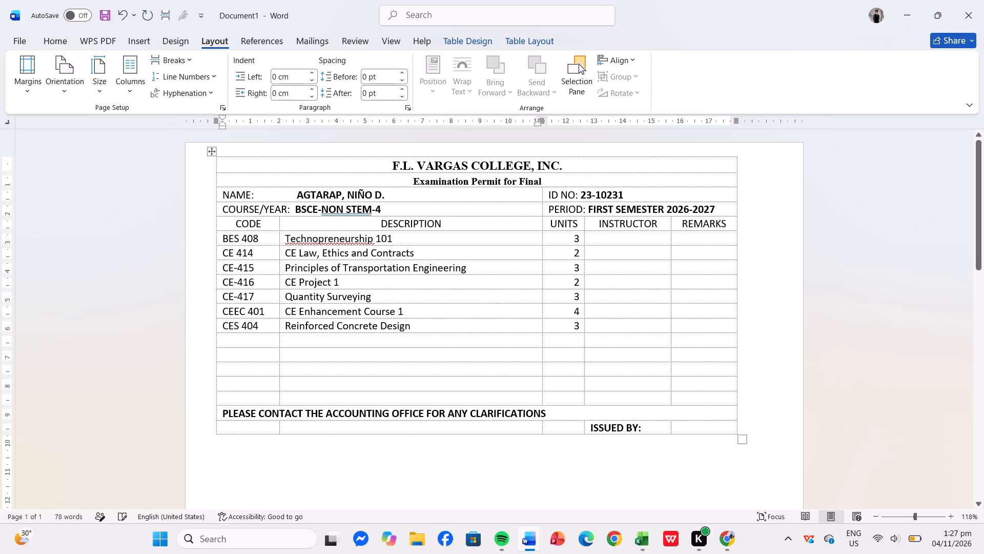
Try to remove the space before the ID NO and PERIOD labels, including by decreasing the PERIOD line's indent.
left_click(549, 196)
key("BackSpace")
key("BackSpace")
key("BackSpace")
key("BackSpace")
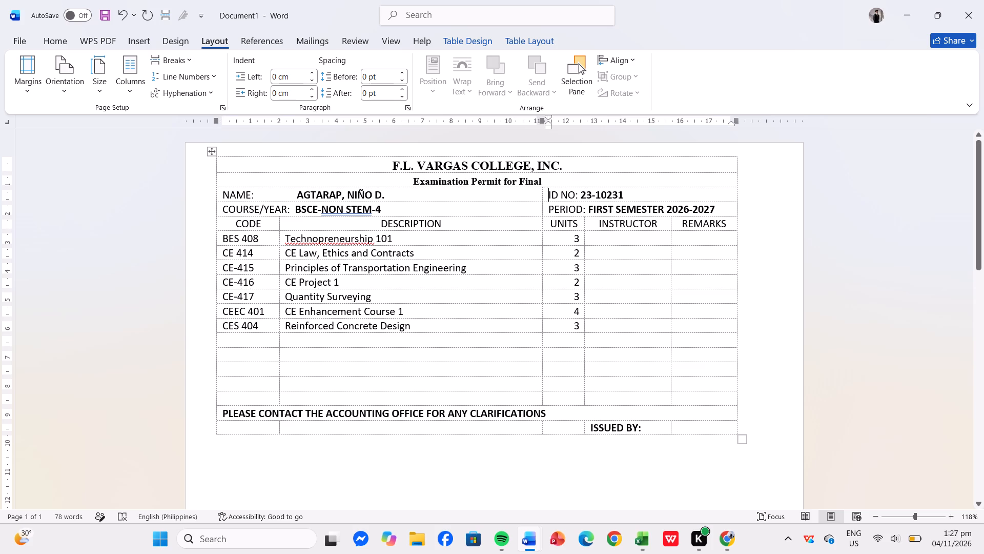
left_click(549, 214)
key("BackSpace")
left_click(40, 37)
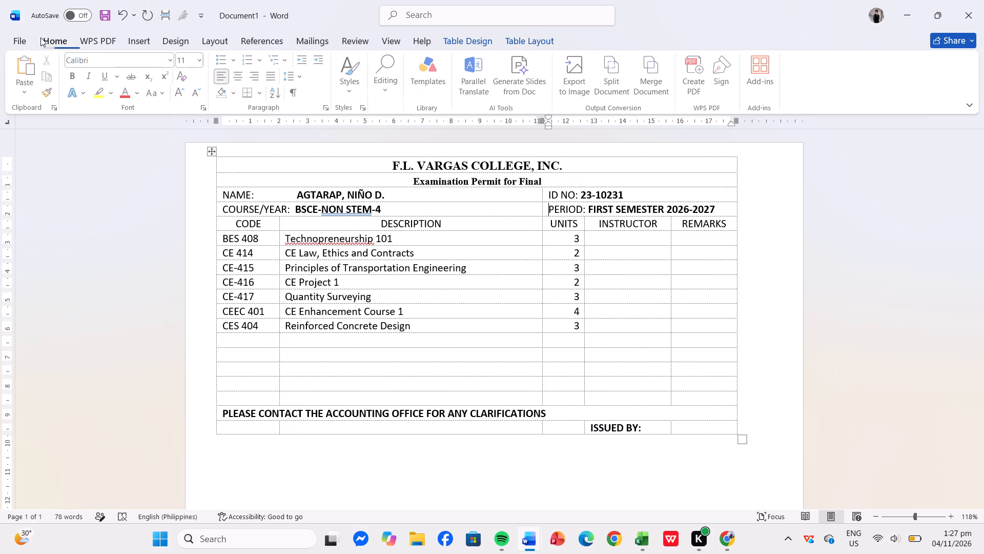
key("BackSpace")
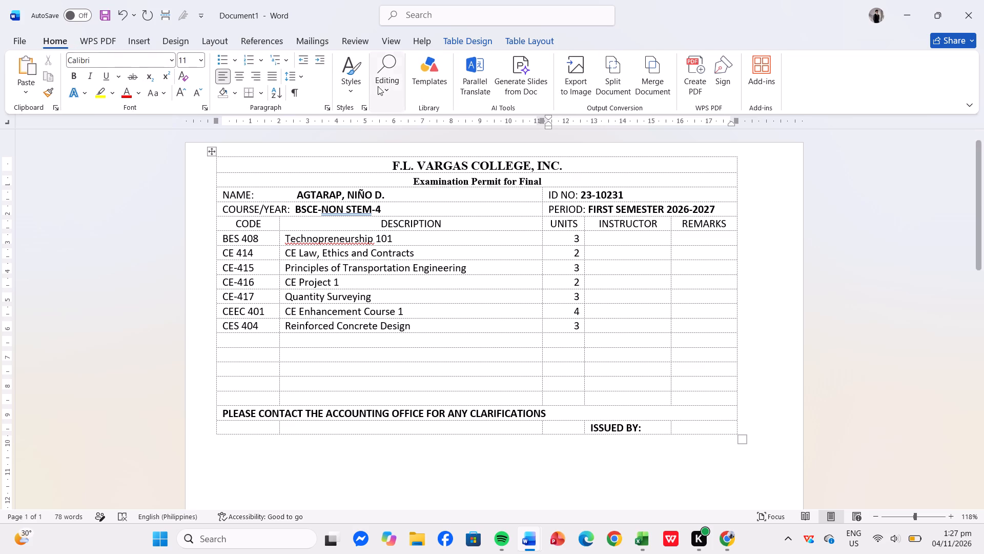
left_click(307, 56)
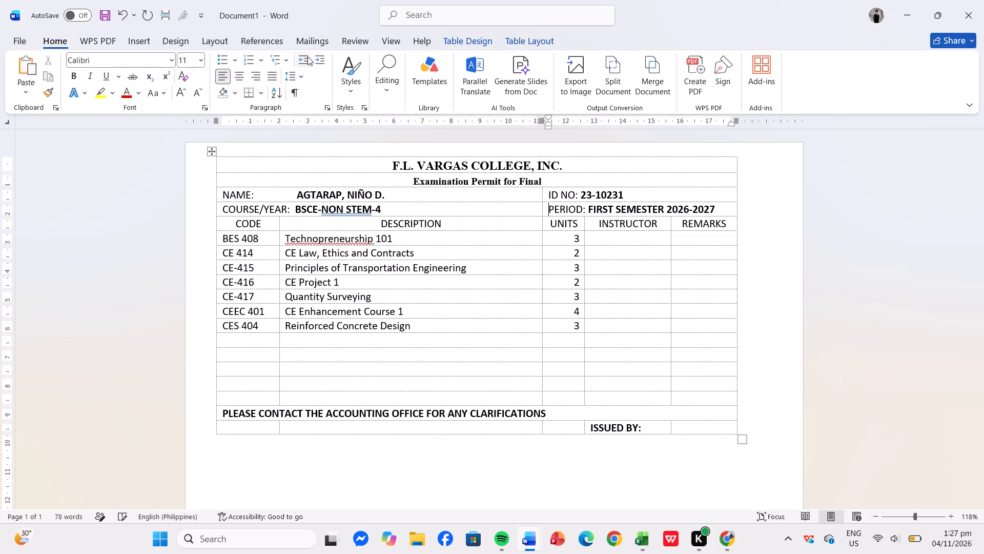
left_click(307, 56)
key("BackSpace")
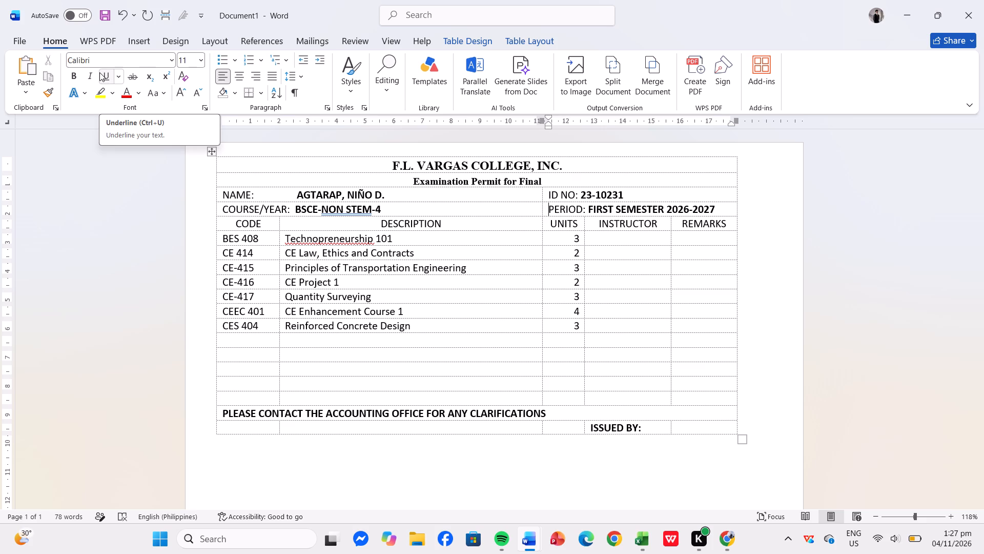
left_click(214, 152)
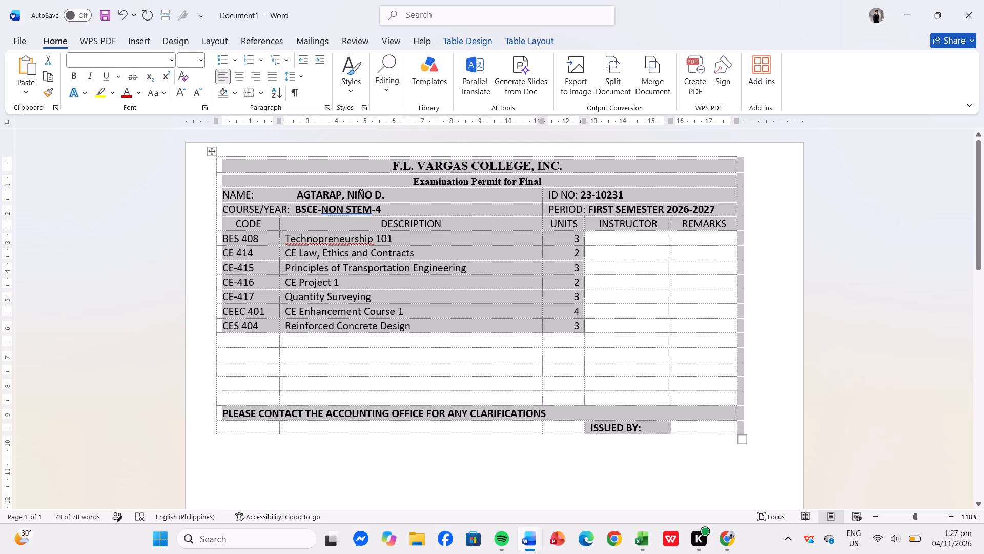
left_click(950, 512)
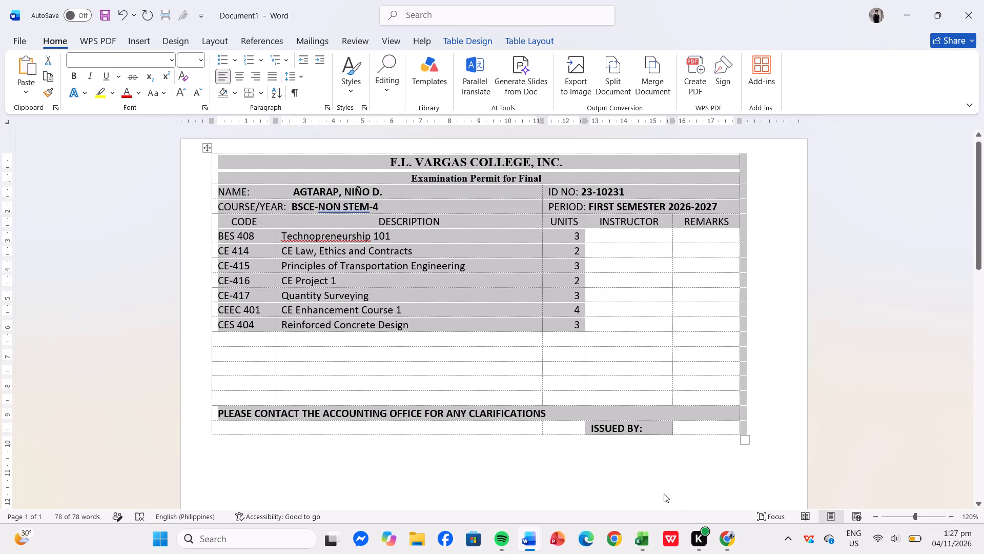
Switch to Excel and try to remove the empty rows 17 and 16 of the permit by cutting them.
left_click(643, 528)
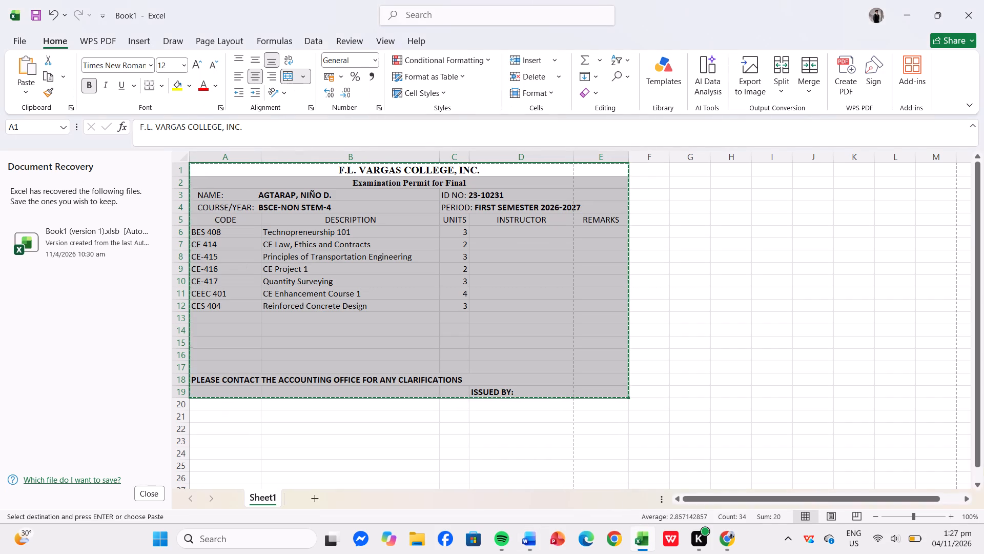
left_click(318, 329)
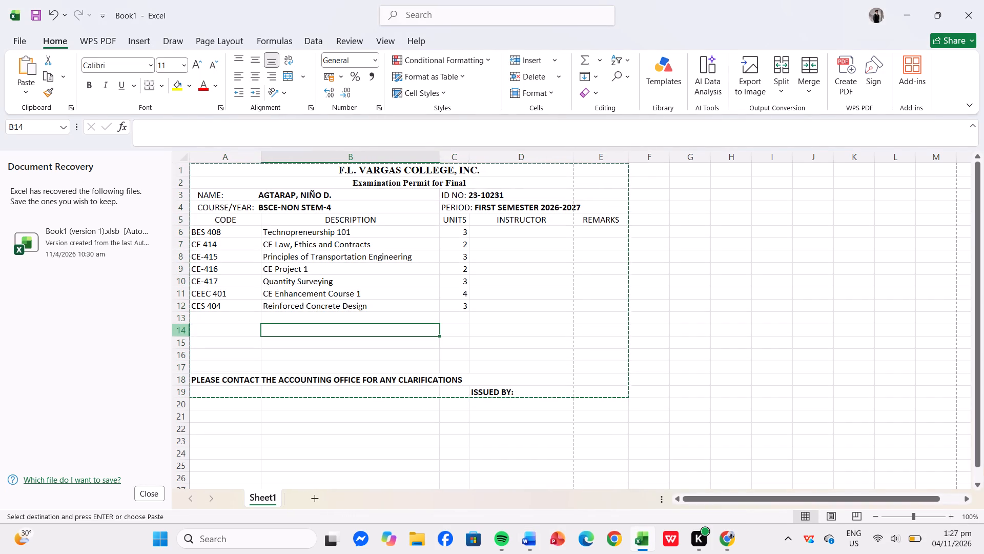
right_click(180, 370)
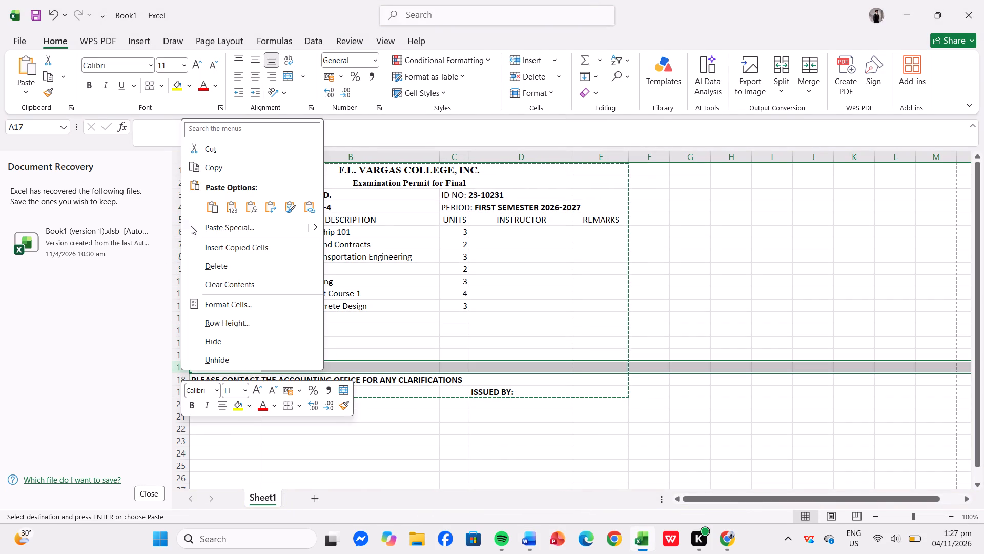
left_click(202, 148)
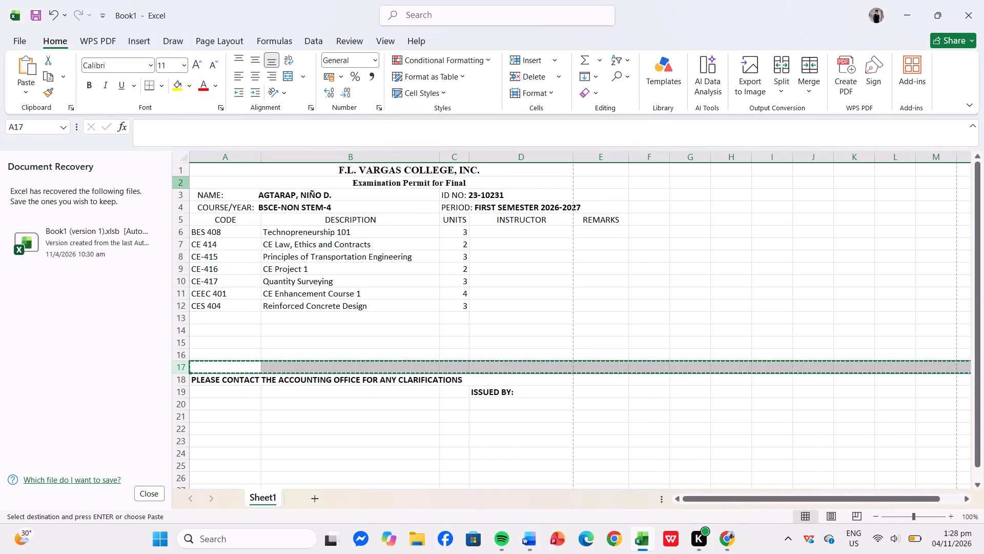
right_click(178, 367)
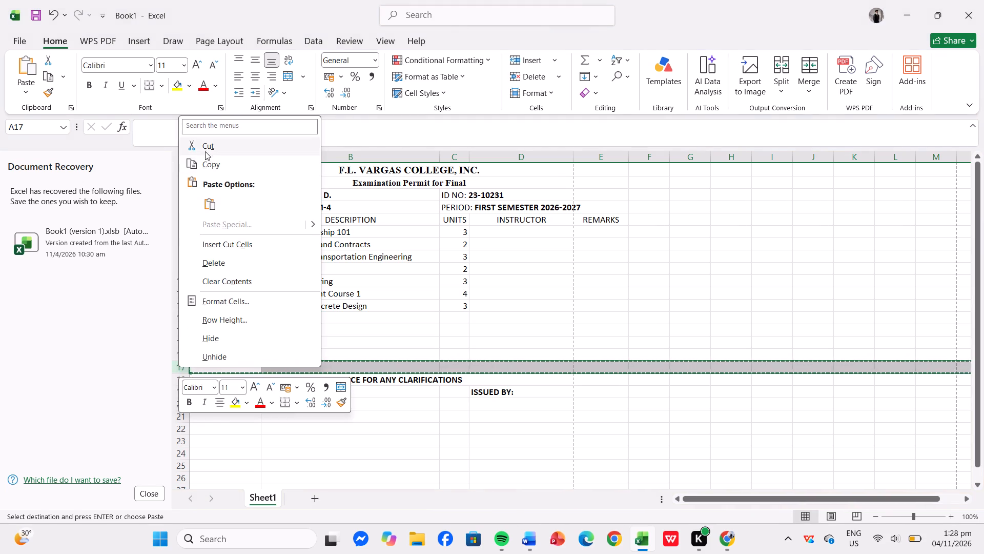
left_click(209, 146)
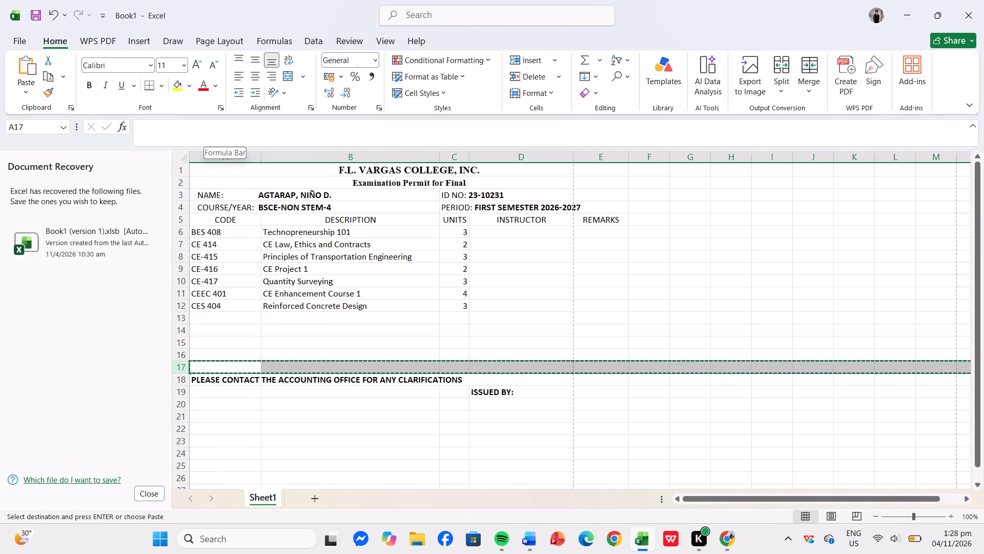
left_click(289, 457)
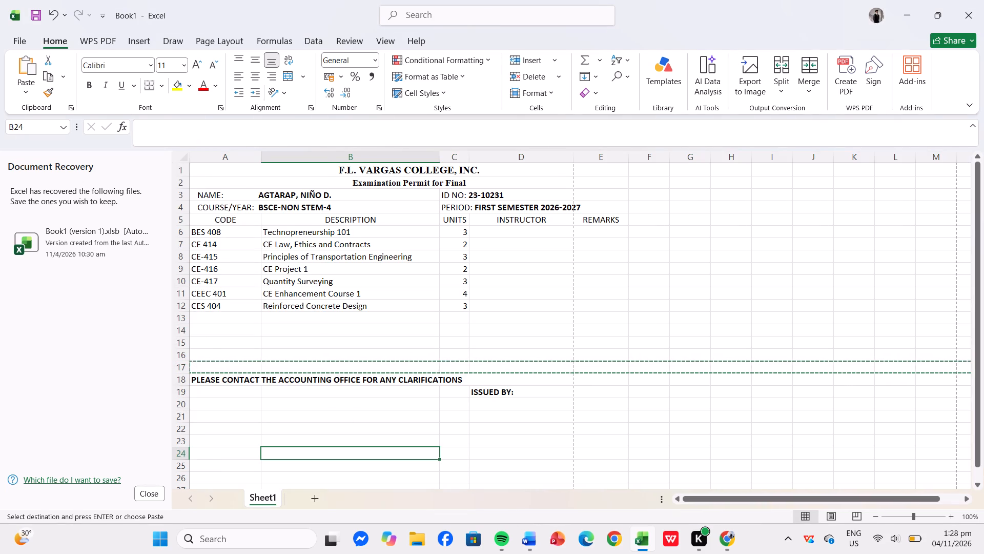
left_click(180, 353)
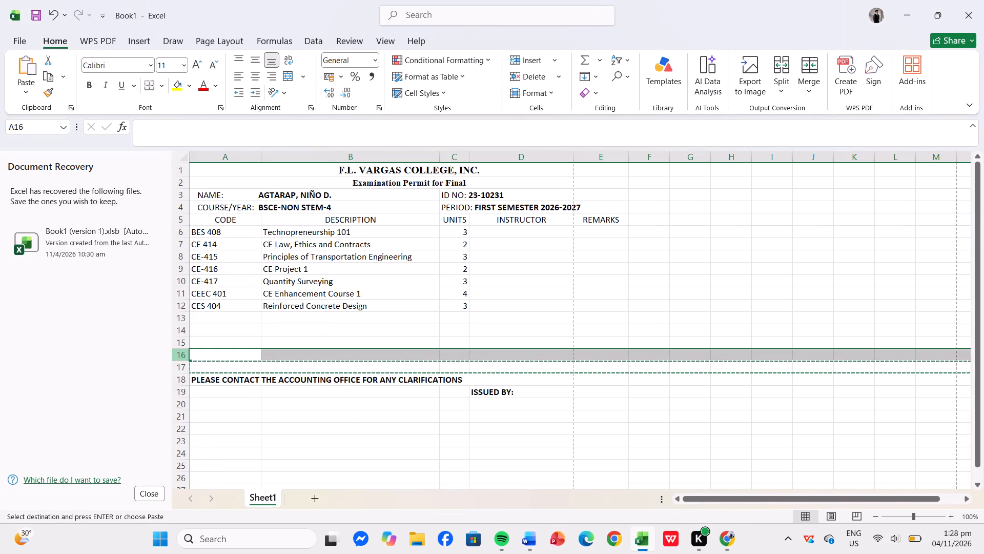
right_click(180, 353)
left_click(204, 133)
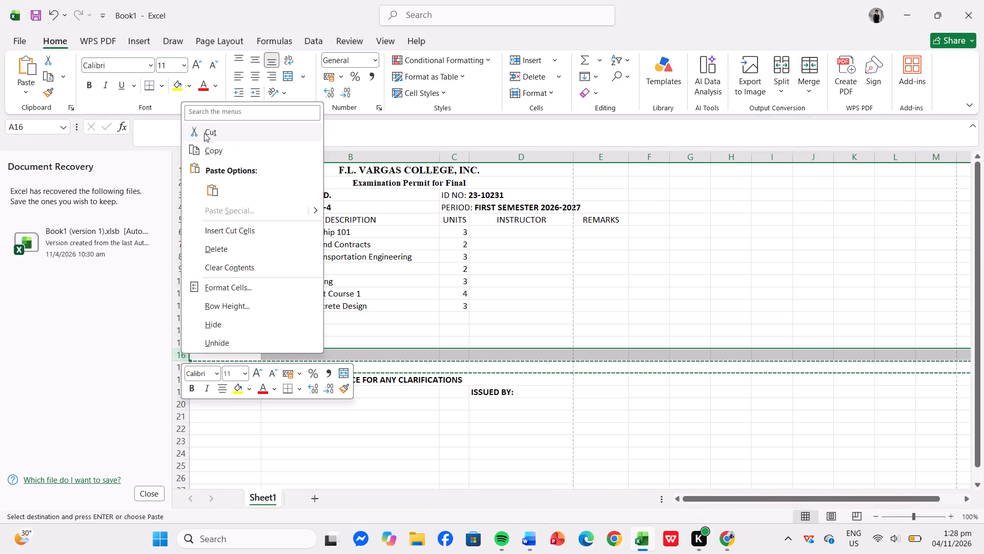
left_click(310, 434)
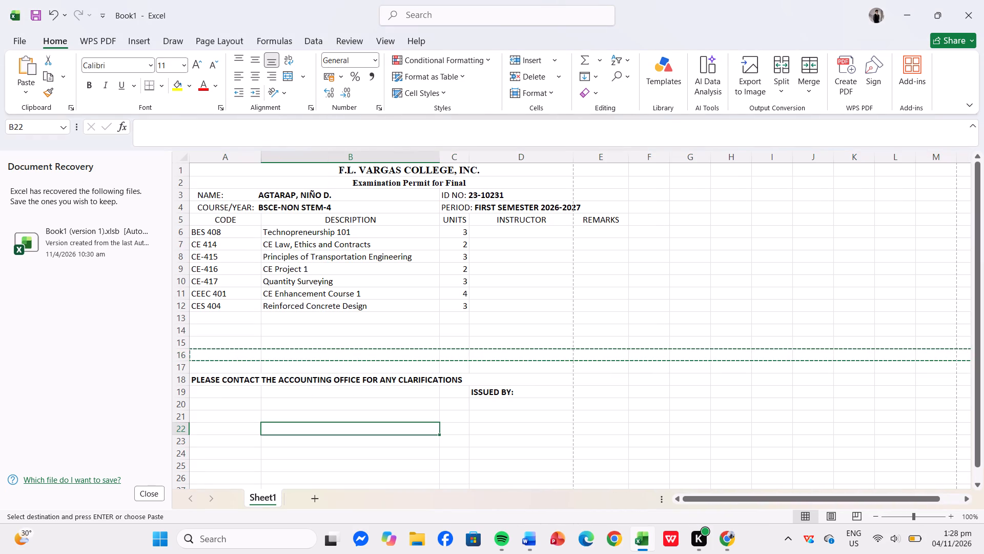
Move the accounting office notice and ISSUED BY rows up one row to start at A17, deleting the leftover ISSUED BY in row 19.
left_click_drag(202, 384, 329, 382)
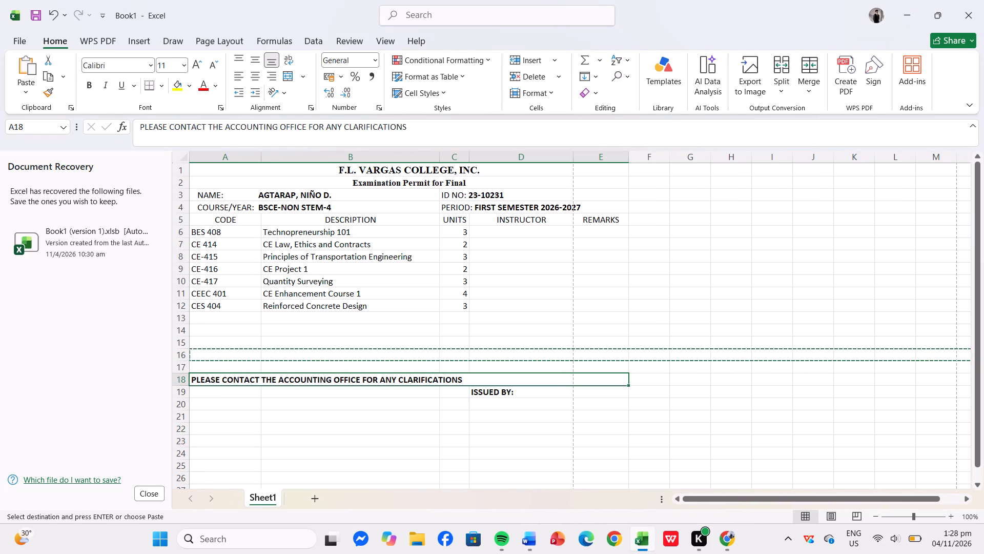
left_click_drag(329, 382, 350, 383)
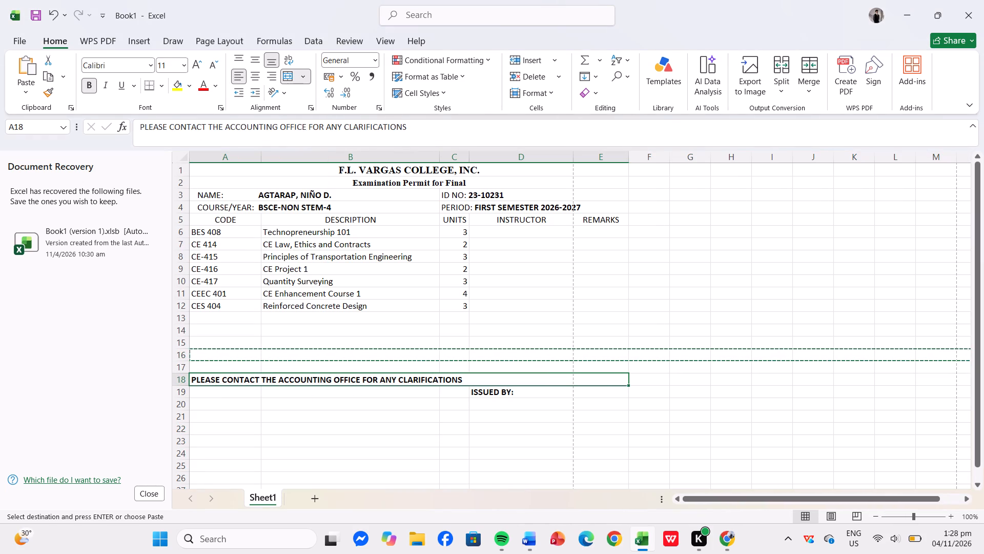
left_click_drag(206, 401, 190, 385)
left_click(190, 385)
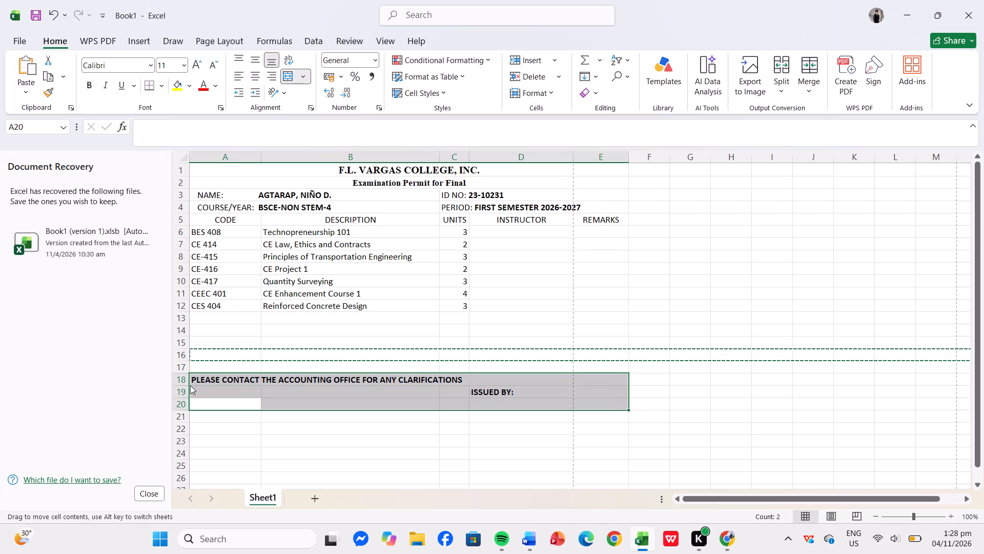
left_click(195, 396)
left_click_drag(195, 379, 307, 388)
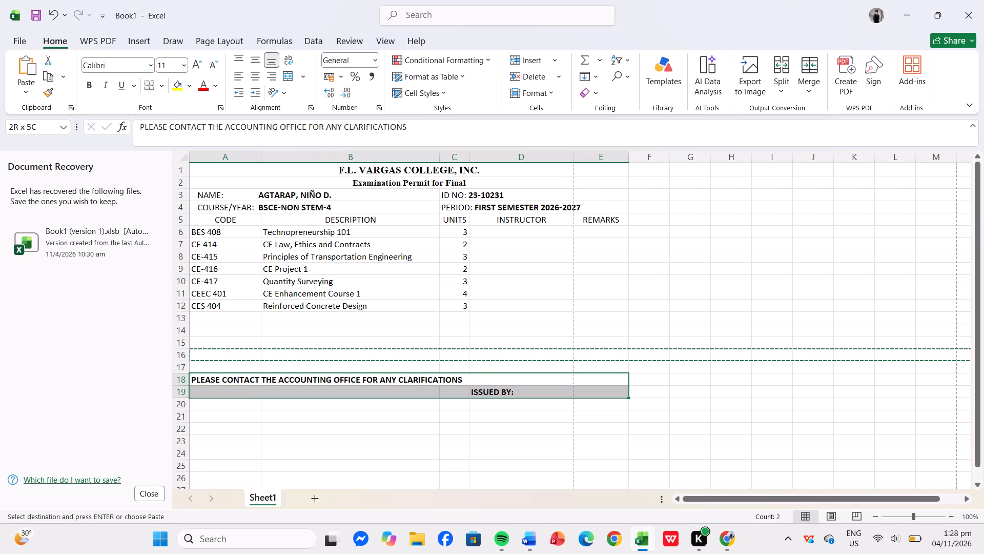
left_click_drag(307, 388, 363, 392)
key("ctrl+c")
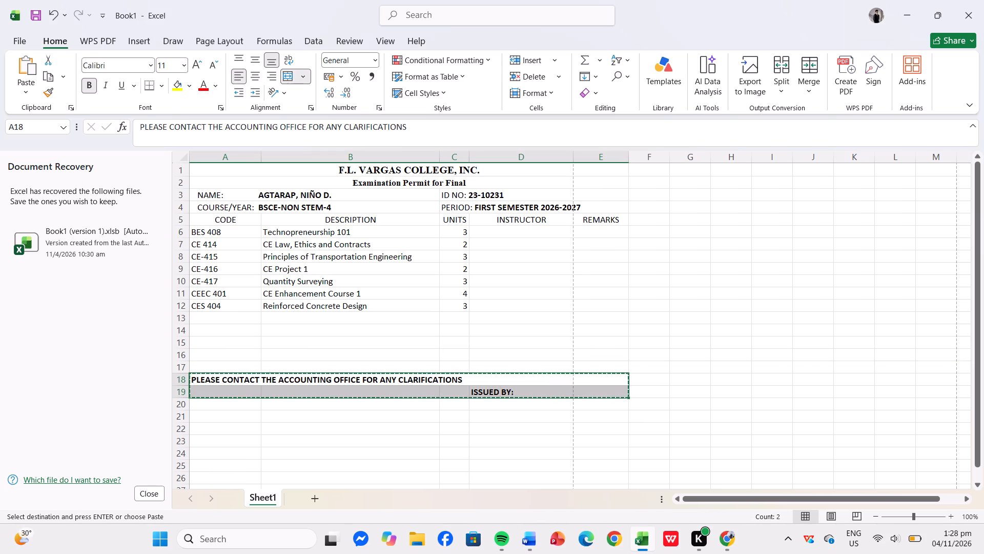
left_click(206, 368)
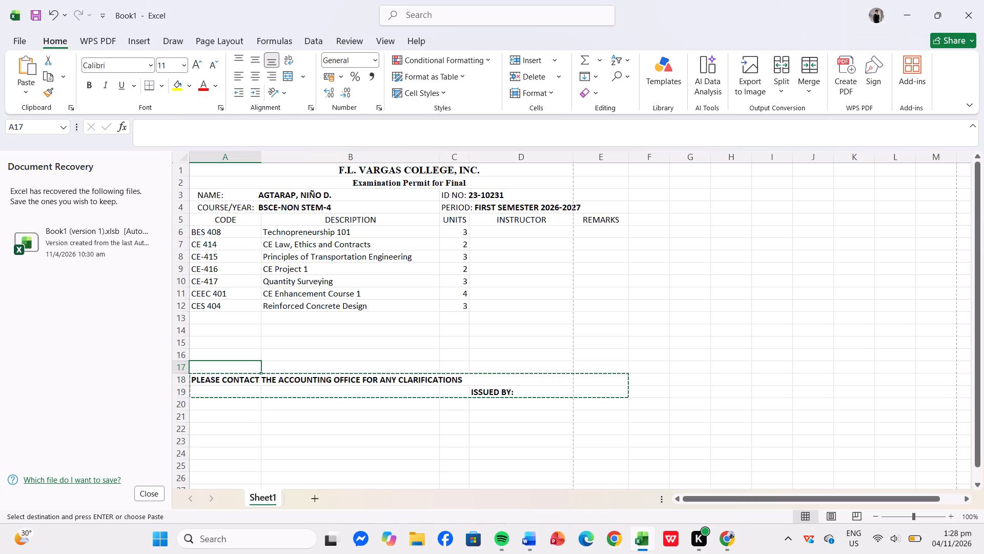
key("ctrl+v")
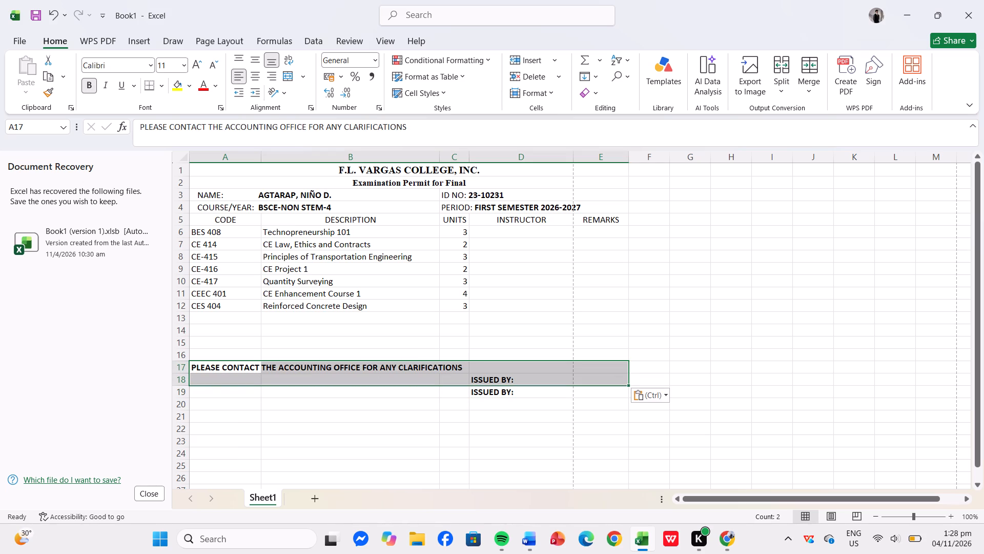
left_click(486, 393)
key("BackSpace")
left_click(433, 431)
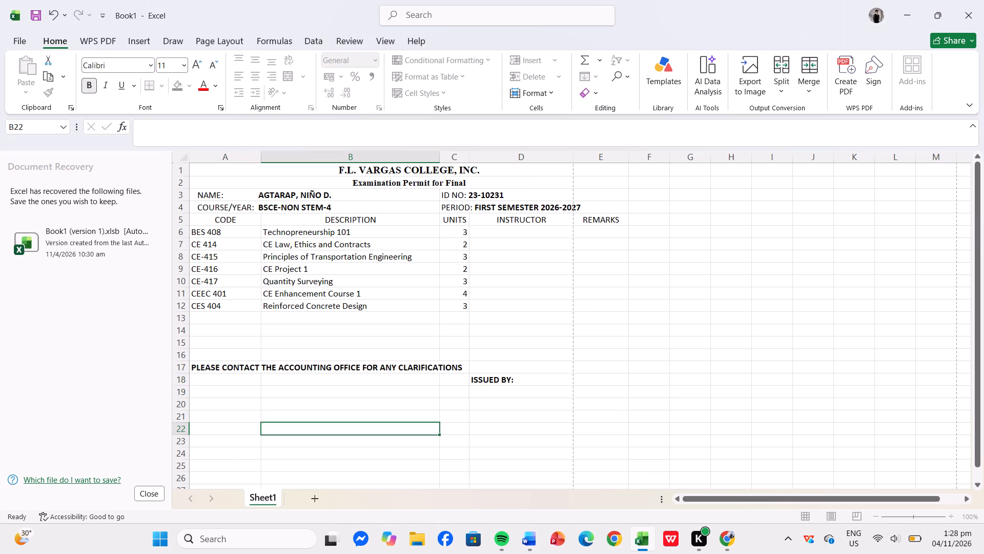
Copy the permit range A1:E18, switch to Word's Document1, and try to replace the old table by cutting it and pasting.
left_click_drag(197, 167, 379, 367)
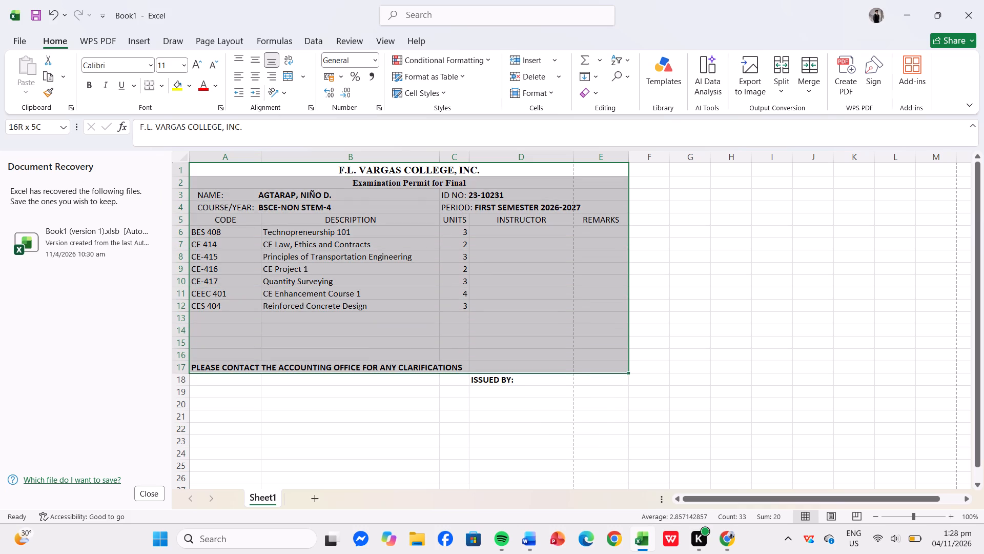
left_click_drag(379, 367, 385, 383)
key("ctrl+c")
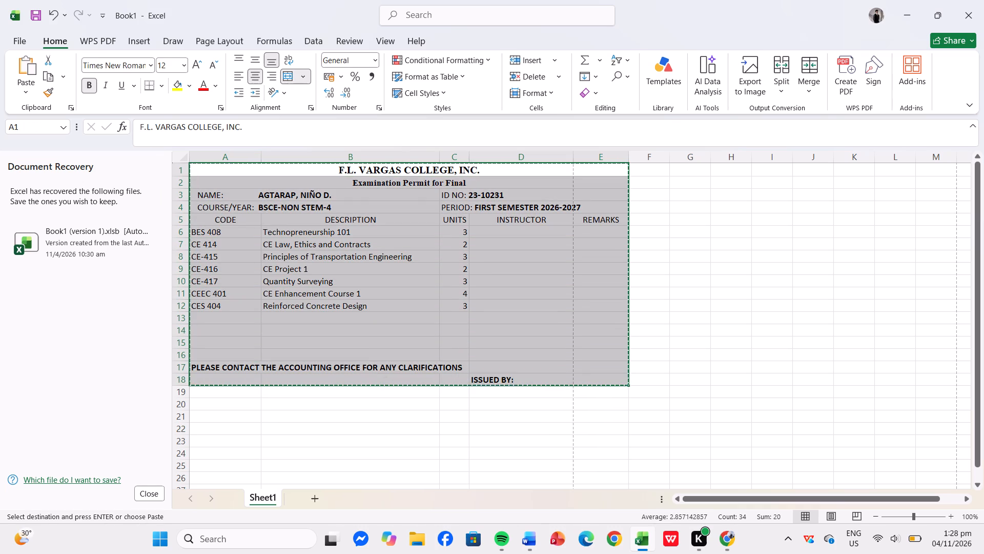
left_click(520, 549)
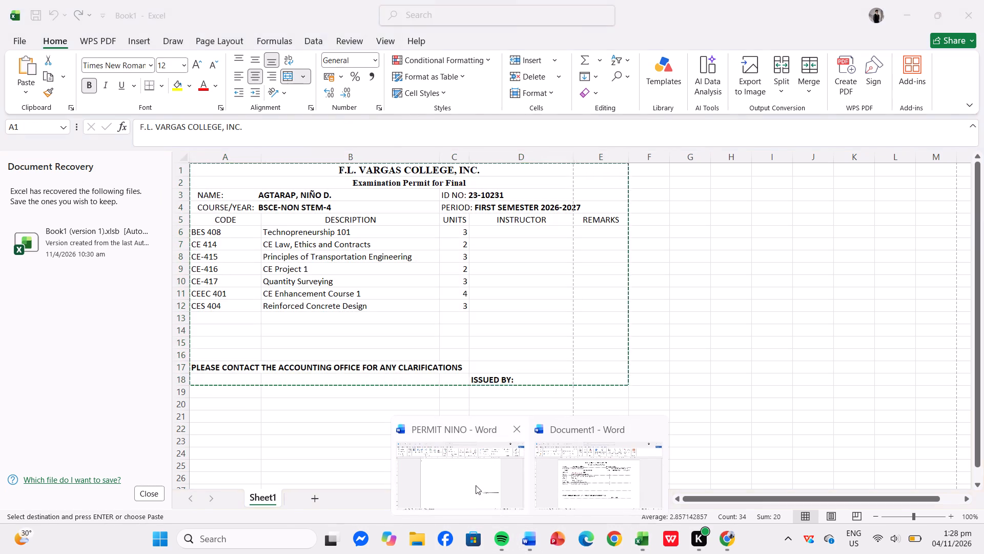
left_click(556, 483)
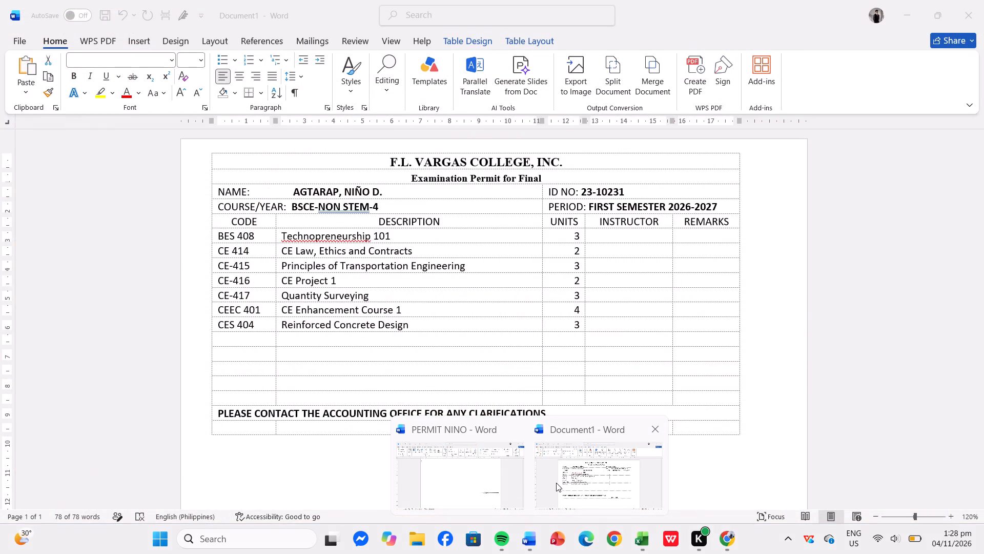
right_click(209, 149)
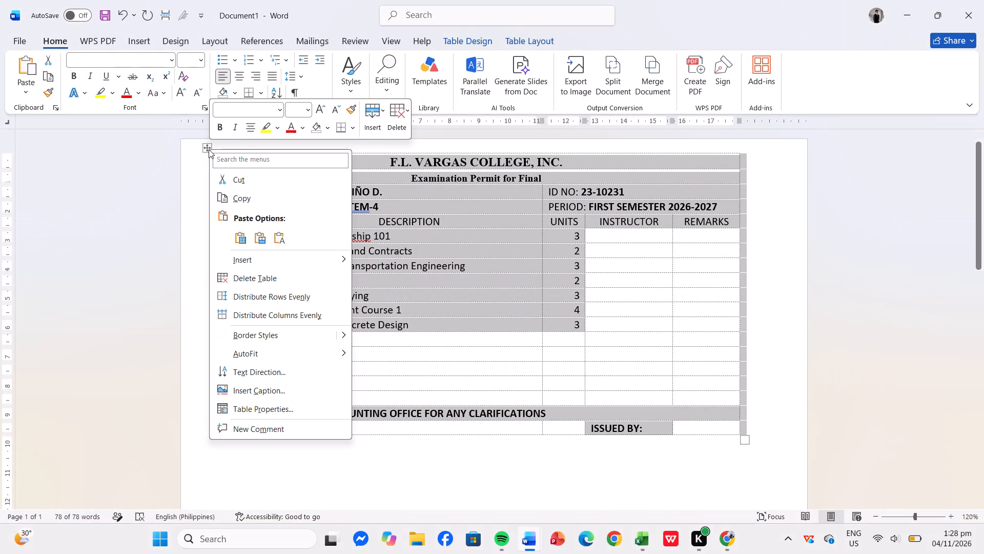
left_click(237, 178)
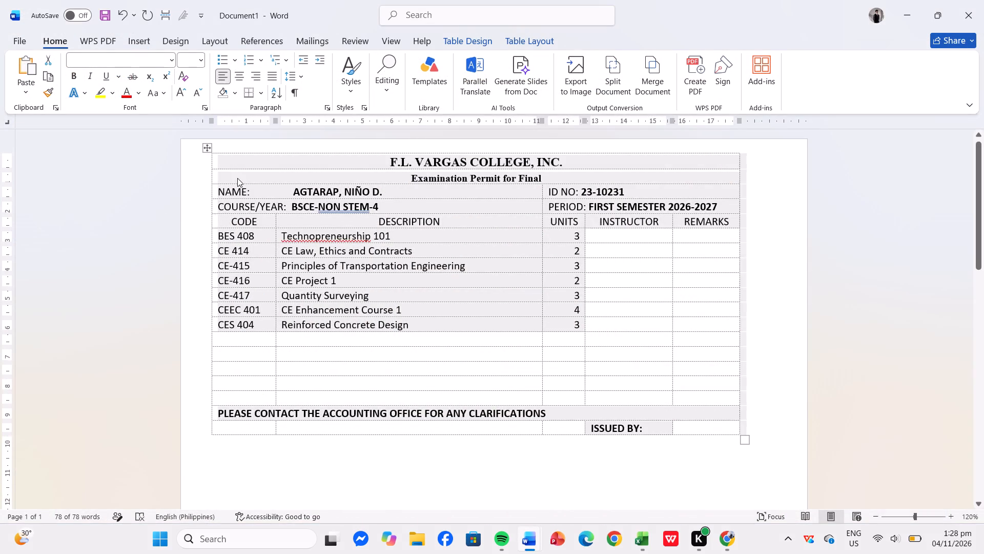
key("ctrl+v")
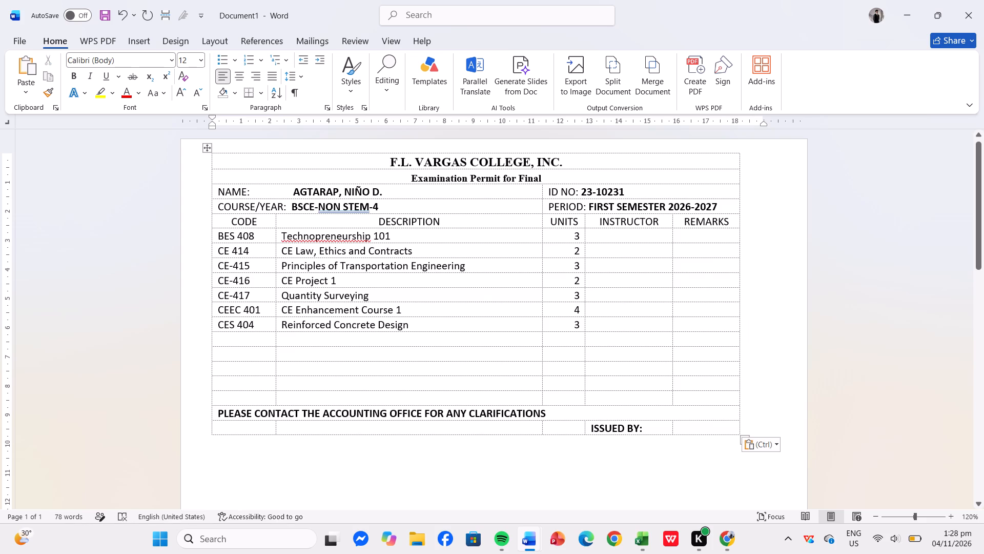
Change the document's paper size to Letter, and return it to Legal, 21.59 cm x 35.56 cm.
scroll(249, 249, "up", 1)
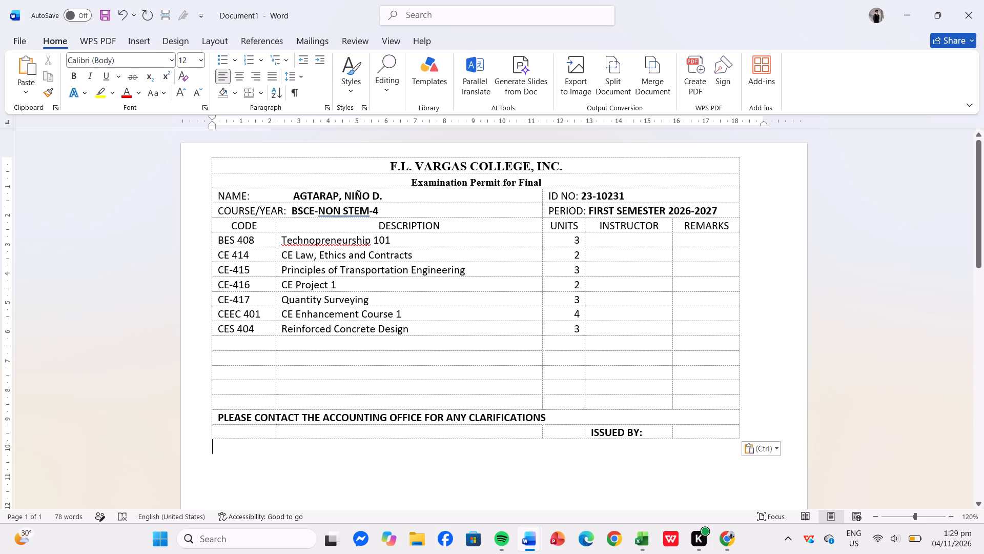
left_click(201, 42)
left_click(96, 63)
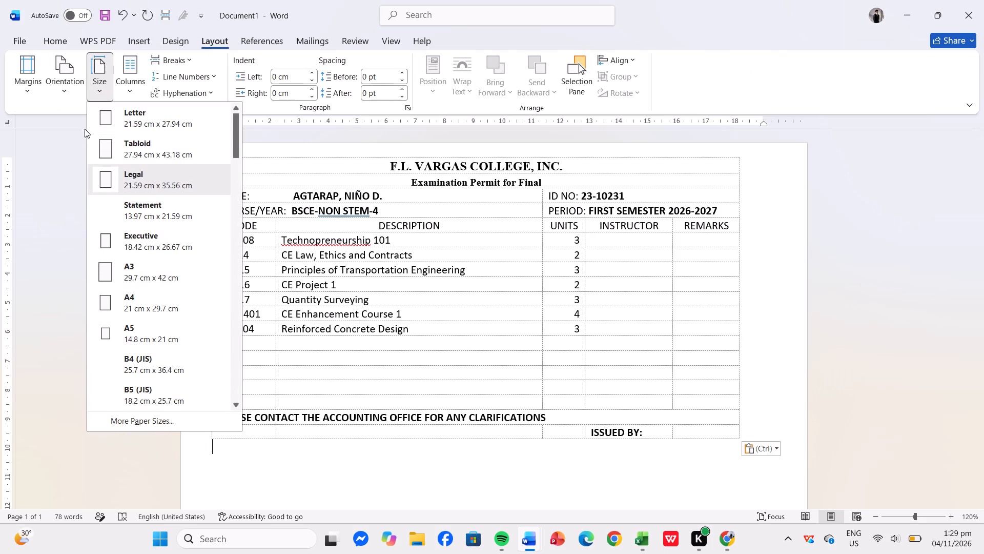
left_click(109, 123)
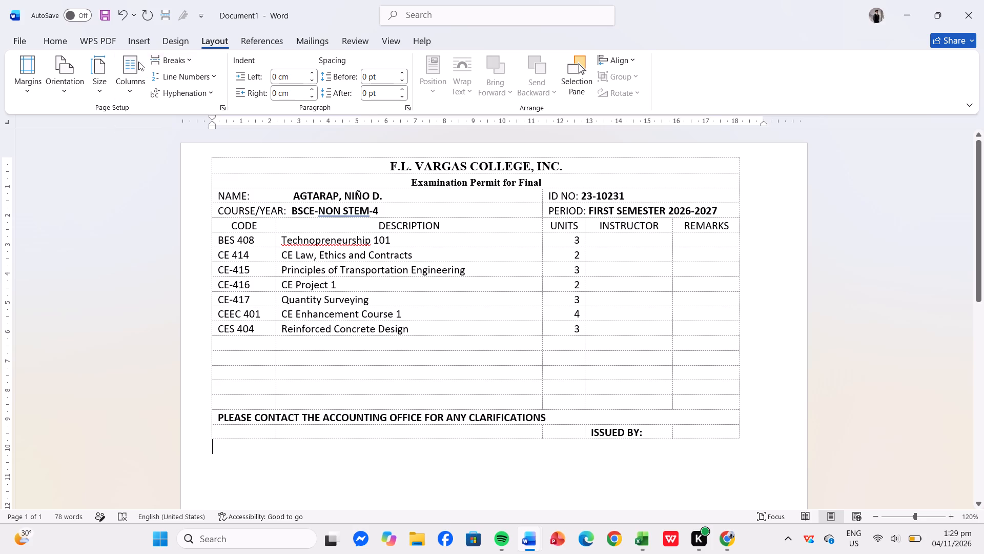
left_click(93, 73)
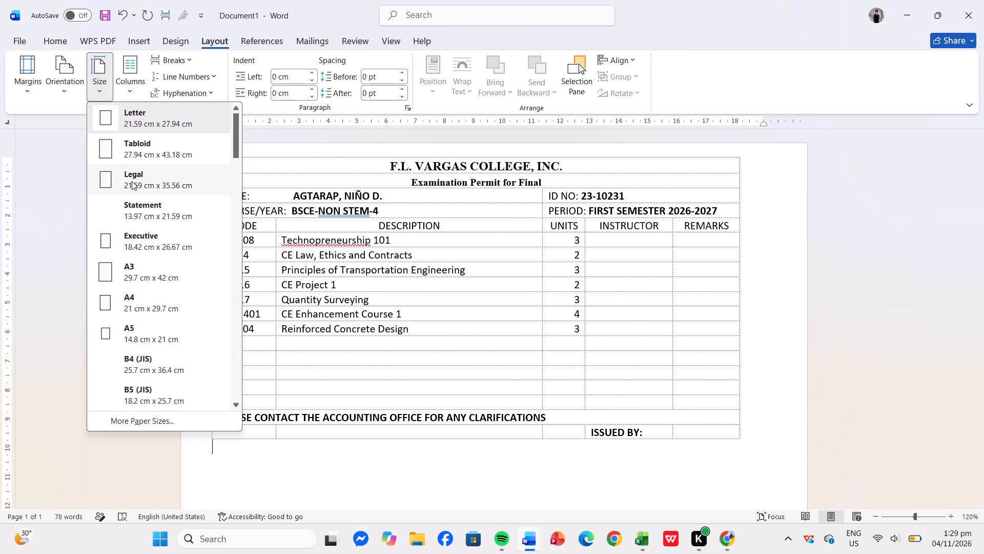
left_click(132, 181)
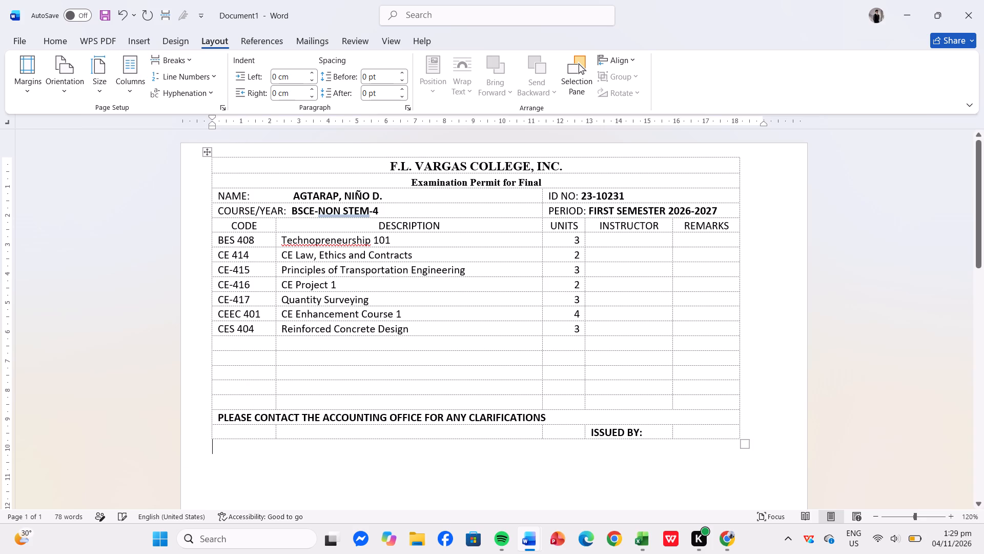
Apply the plain table style with a full black border grid to the entire permit table.
left_click(380, 505)
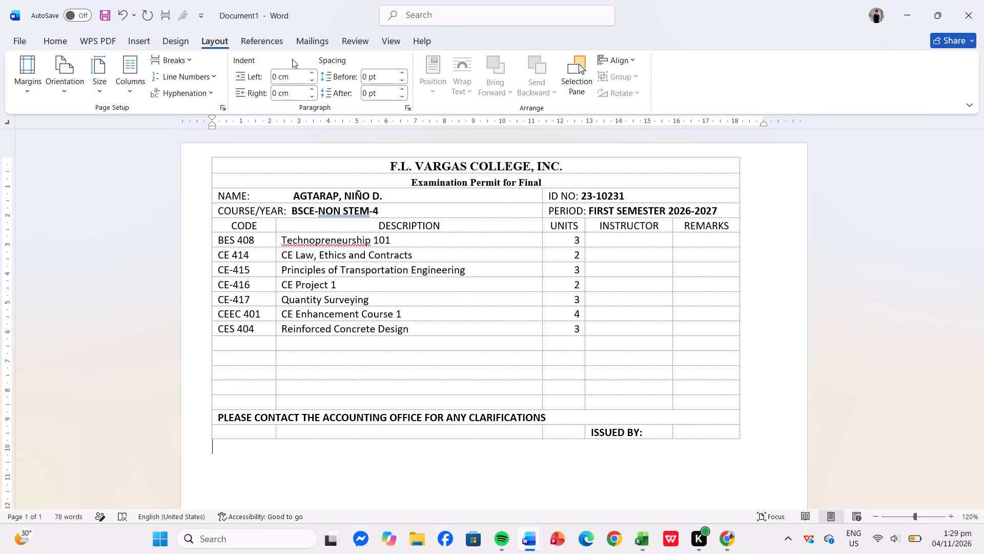
left_click(354, 191)
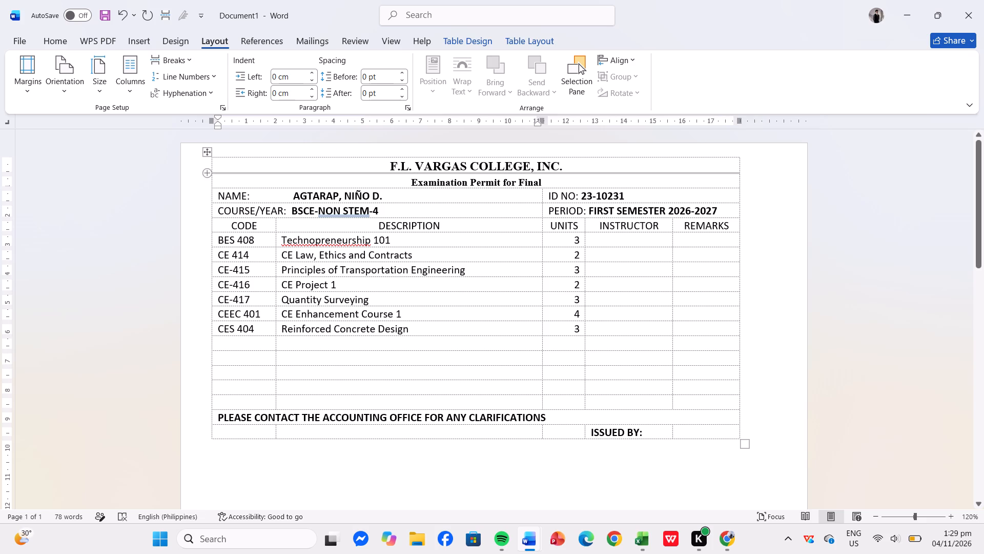
left_click(207, 154)
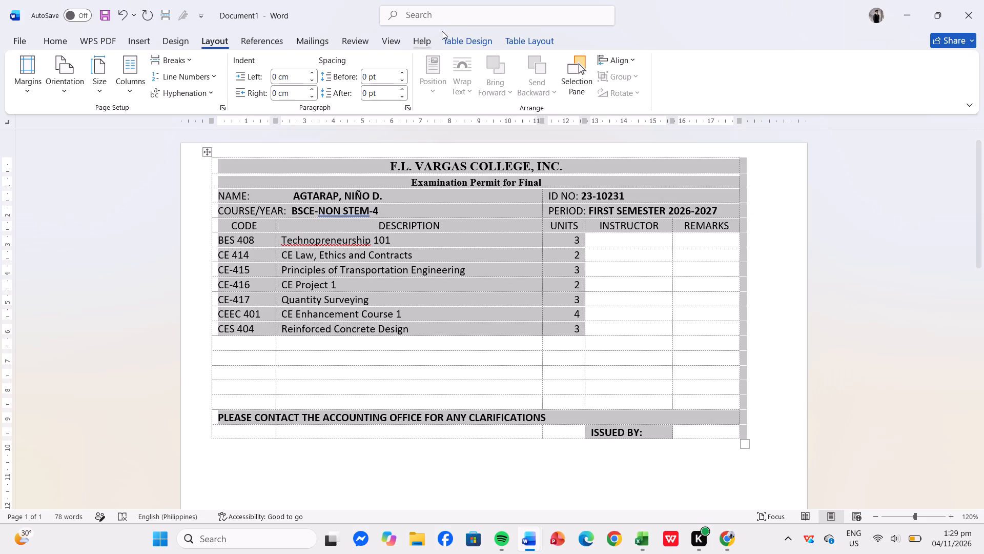
left_click(474, 40)
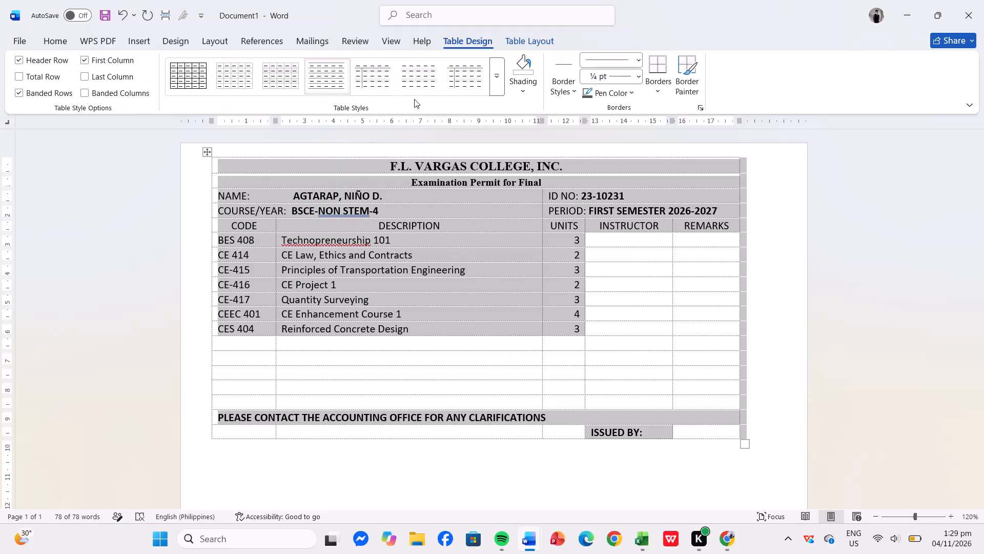
left_click(491, 80)
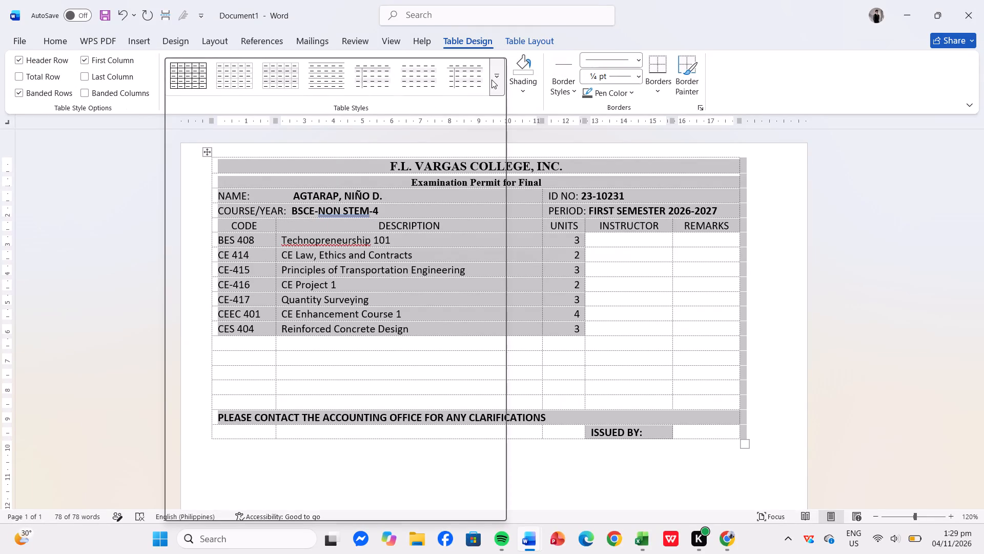
left_click(193, 85)
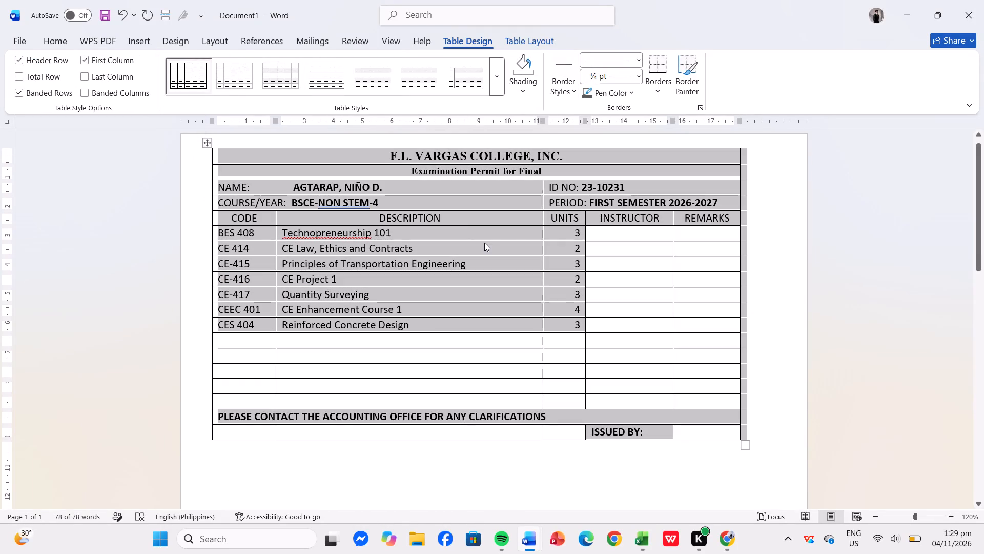
Erase the border between the two title rows and the inner borders separating the NAME, COURSE/YEAR, ID NO and PERIOD cells.
left_click(495, 153)
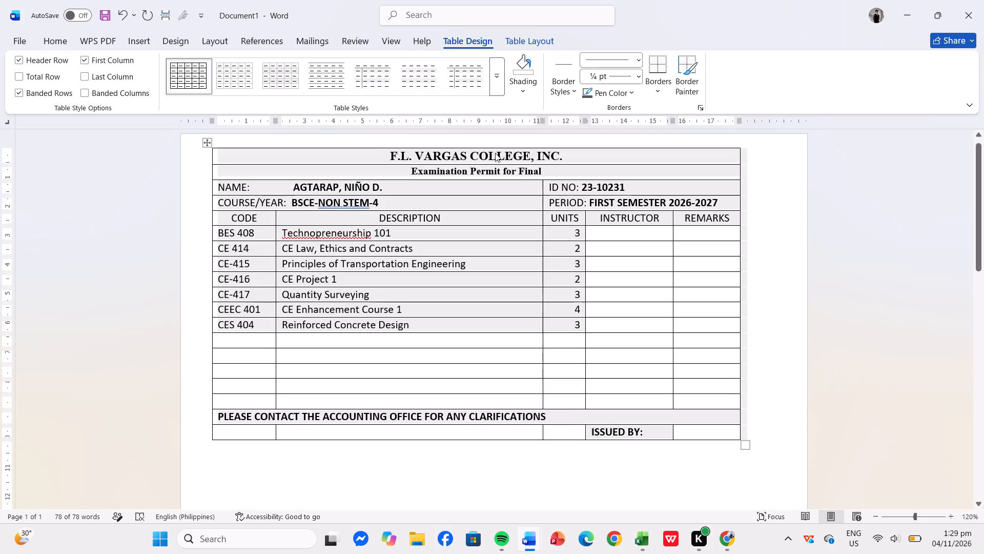
left_click(509, 41)
left_click(132, 71)
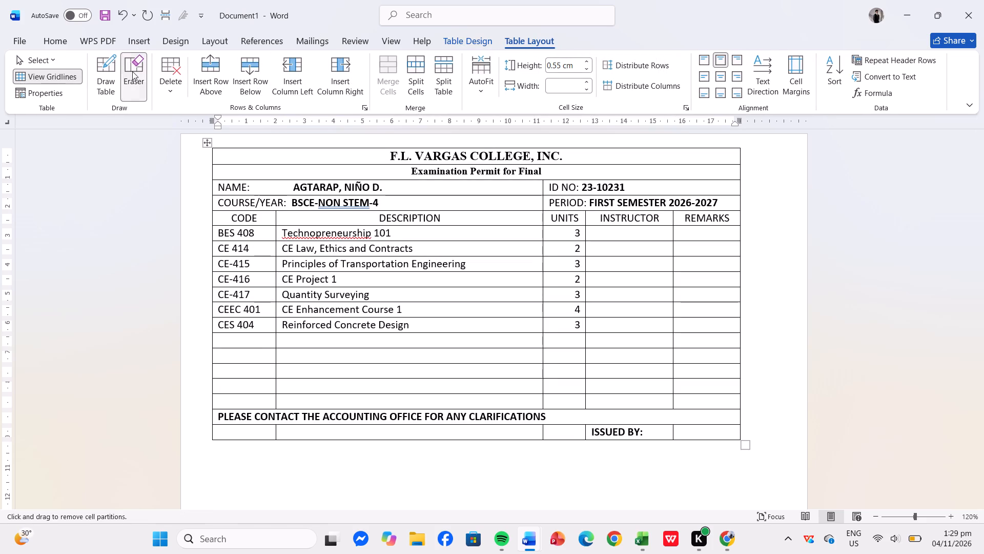
left_click(307, 166)
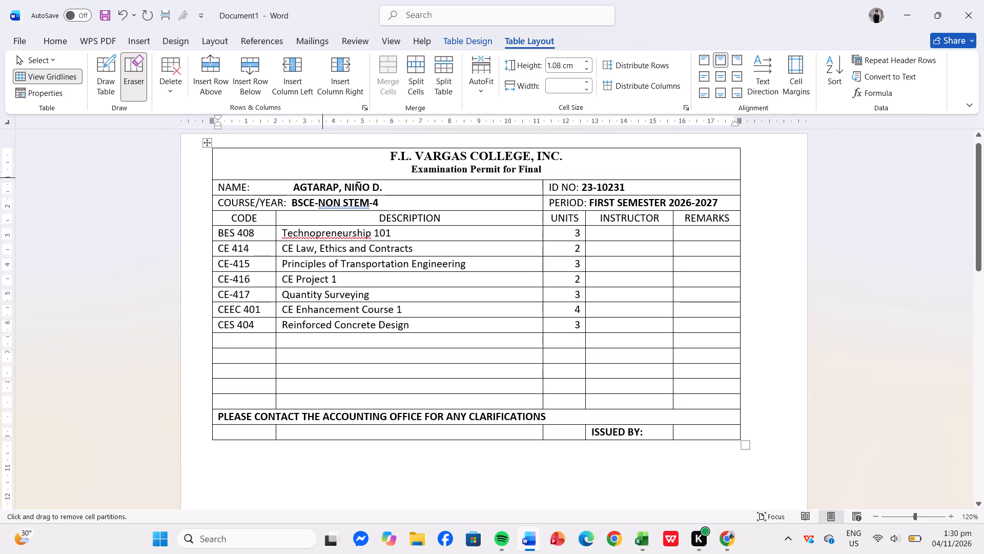
left_click(269, 195)
left_click(614, 194)
left_click(544, 192)
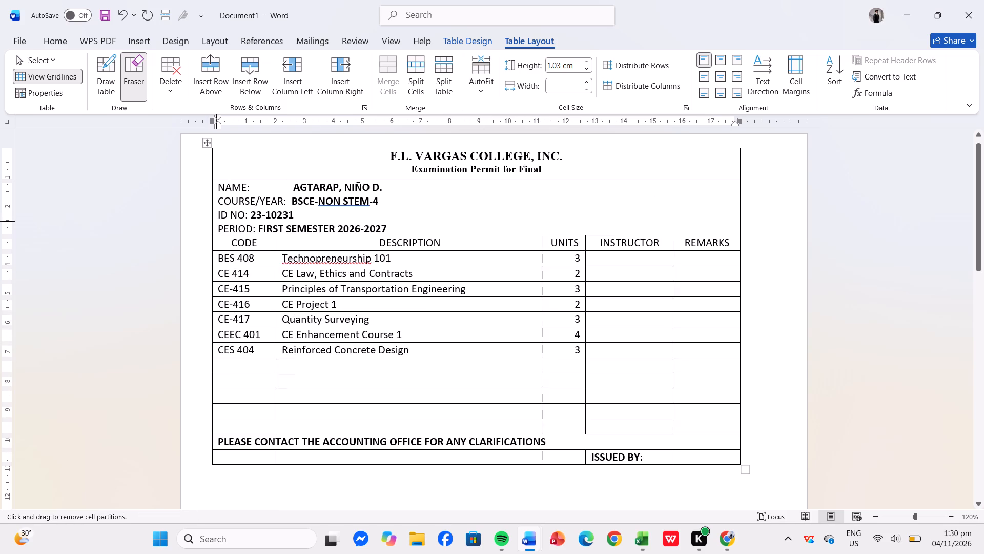
left_click(104, 73)
left_click(104, 73)
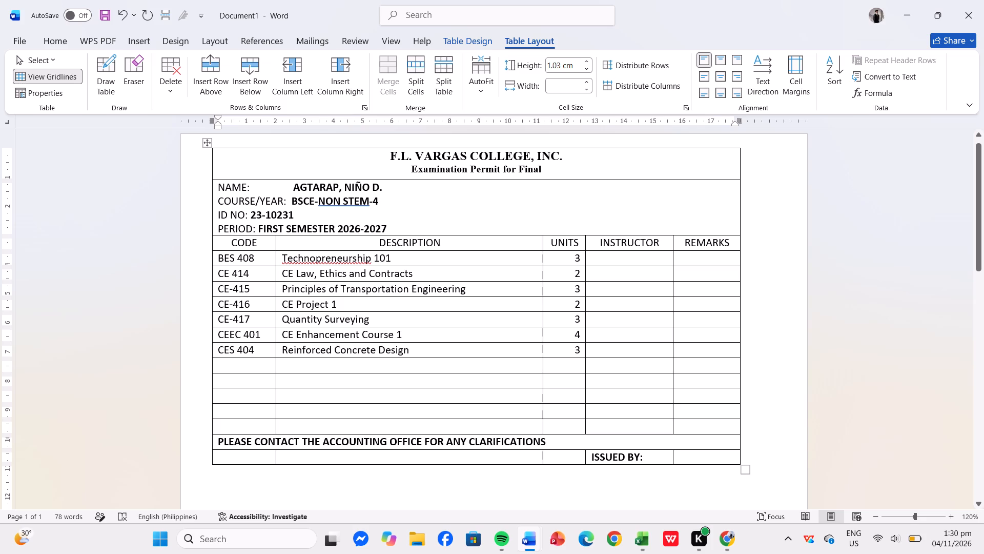
Copy the ID NO line in the merged student information cell.
left_click_drag(294, 220, 218, 214)
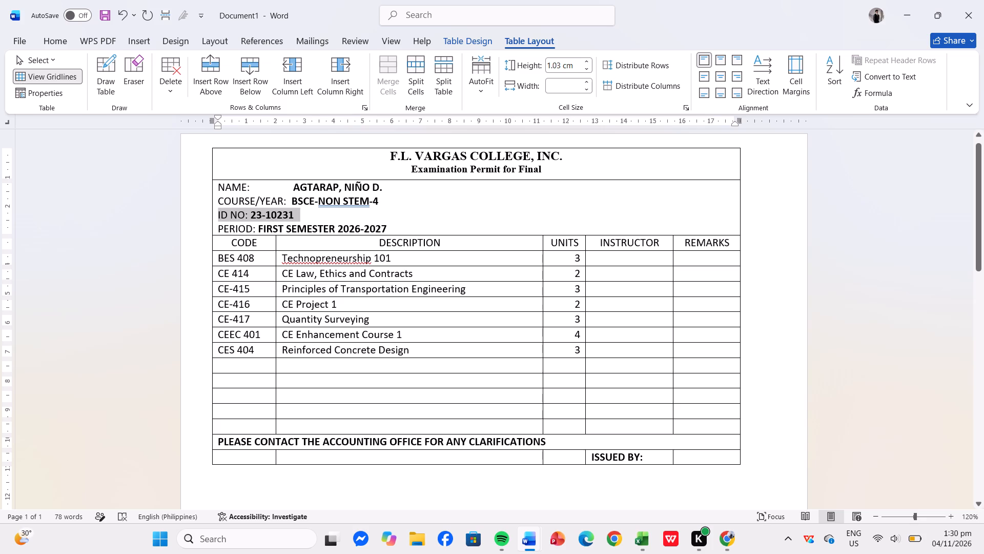
left_click_drag(218, 214, 215, 214)
key("ctrl+c")
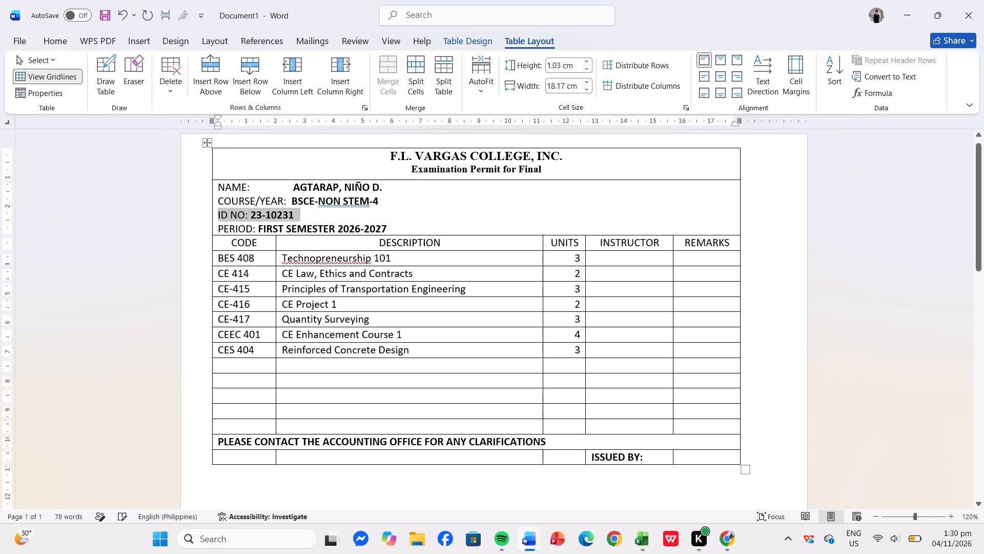
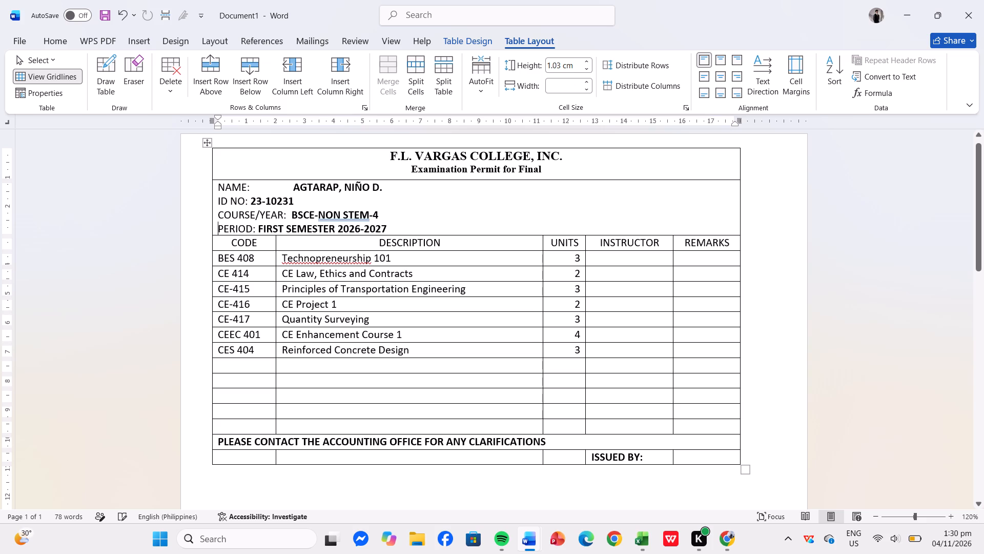
Move the ID NO entry onto the NAME line, spaced across so it starts above the UNITS column.
left_click(215, 202)
left_click(220, 202)
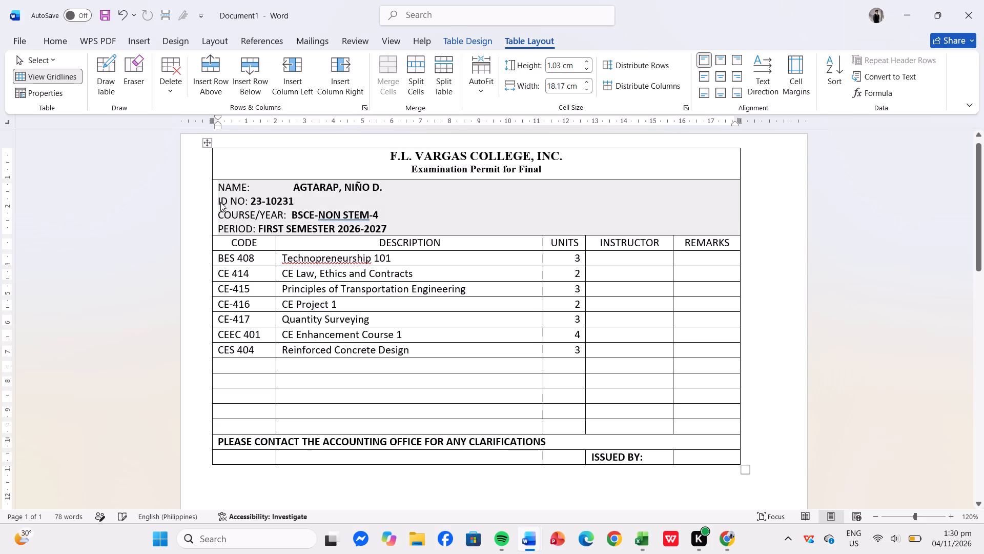
key("Left")
key("BackSpace")
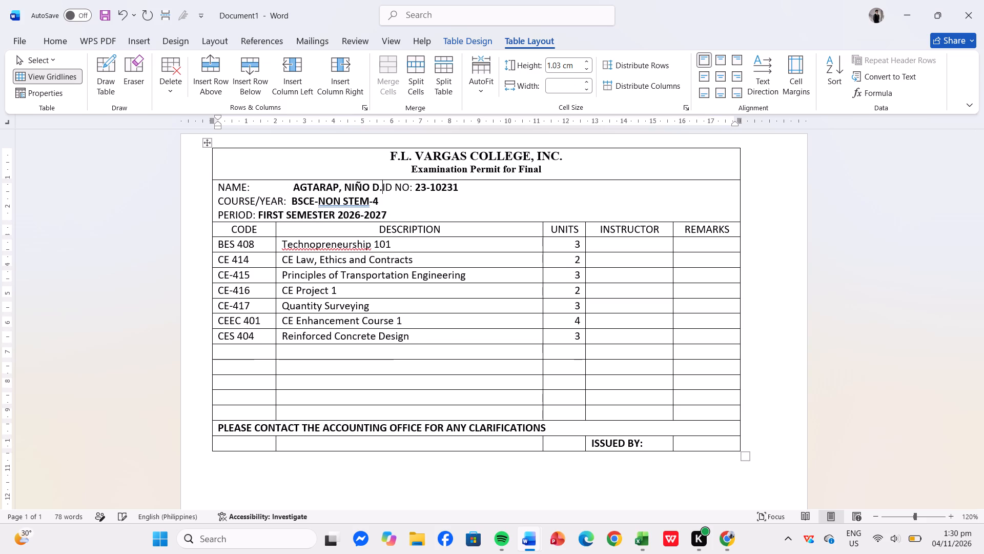
key("space")
key("space")
key("space")
key("space")
key("space")
key("space")
key("space")
key("space")
key("space")
key("space")
key("space")
key("space")
key("space")
key("space")
key("space")
key("space")
key("space")
key("space")
key("space")
key("space")
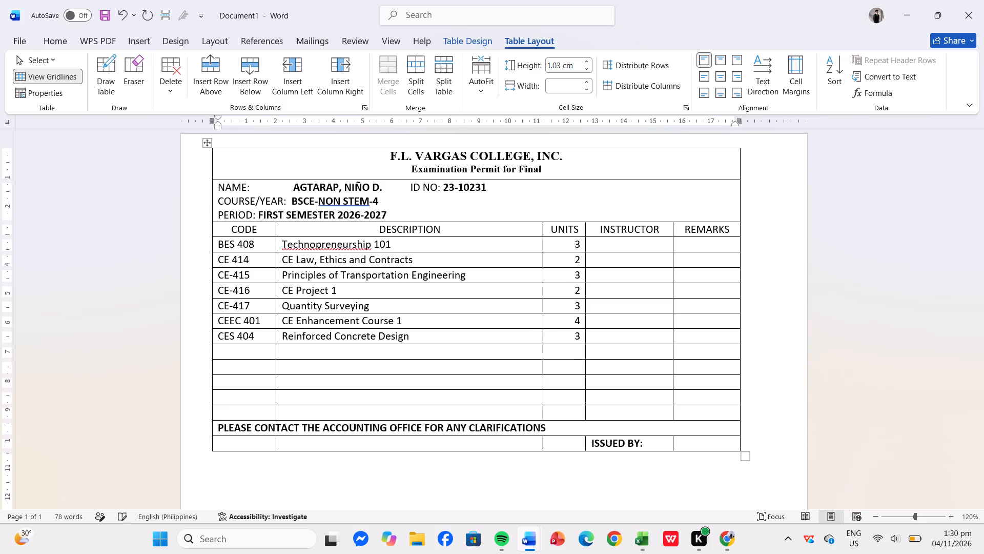
key("space")
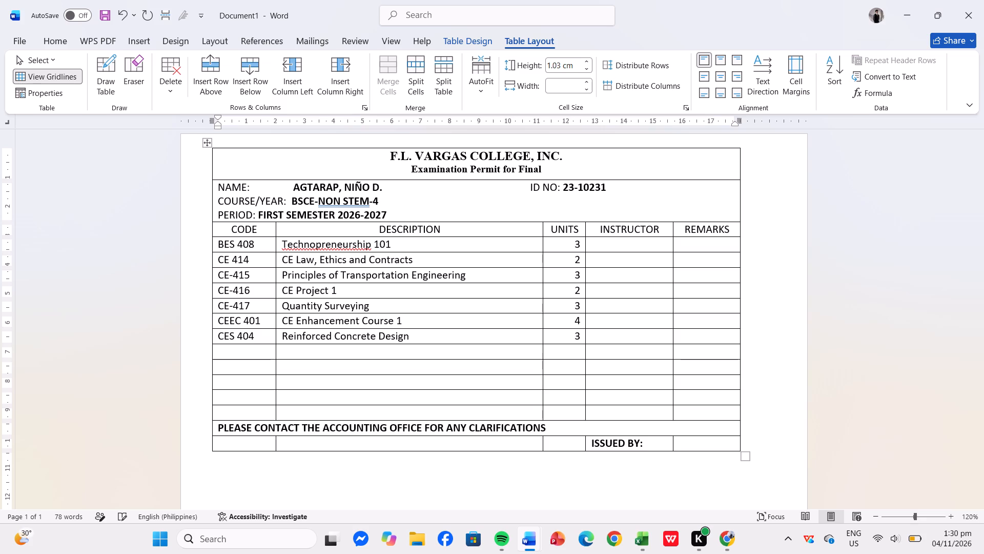
key("space")
key("space")
key("space")
key("space")
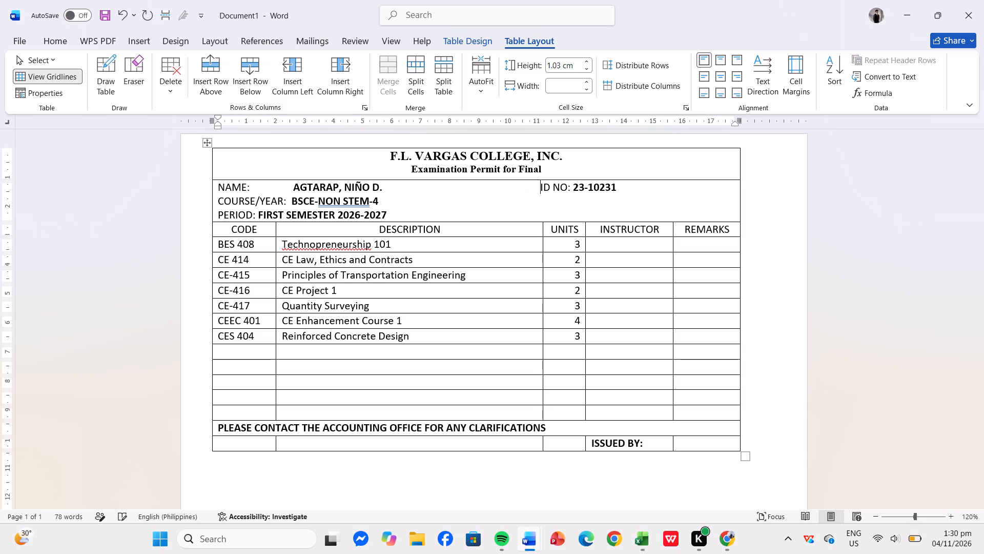
key("space")
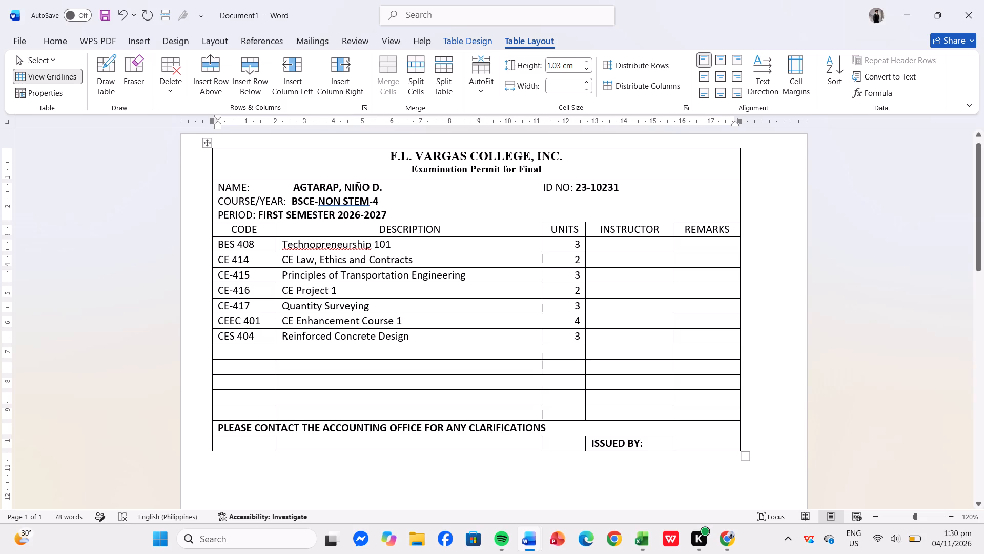
Move the PERIOD entry onto the COURSE/YEAR line, spaced across so it lines up under ID NO.
left_click(217, 217)
left_click(217, 217)
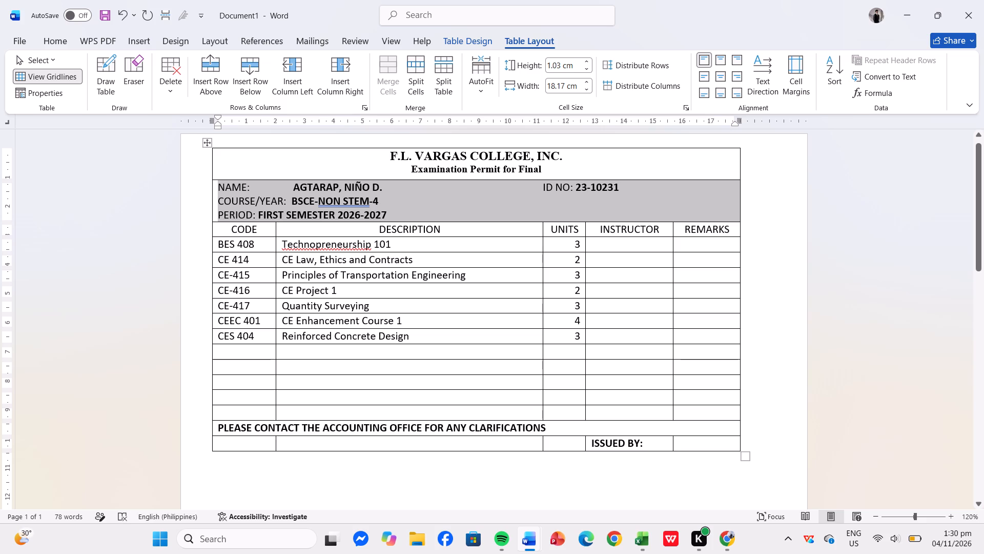
left_click(217, 217)
left_click(228, 216)
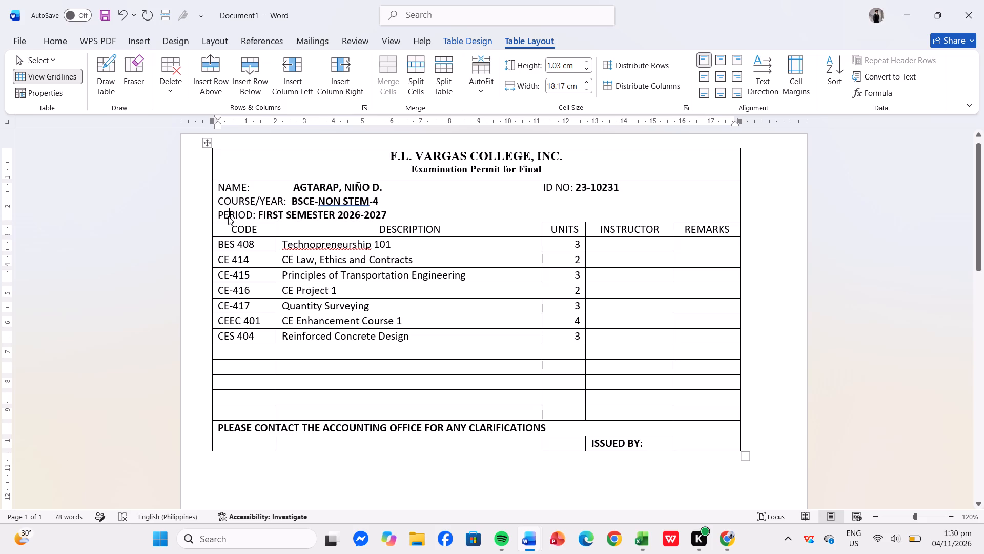
key("Left")
key("Left")
key("BackSpace")
key("space")
key("space")
key("space")
key("space")
key("space")
key("space")
key("space")
key("space")
key("space")
key("space")
key("space")
key("space")
key("space")
key("space")
key("space")
key("space")
key("space")
key("space")
key("space")
key("space")
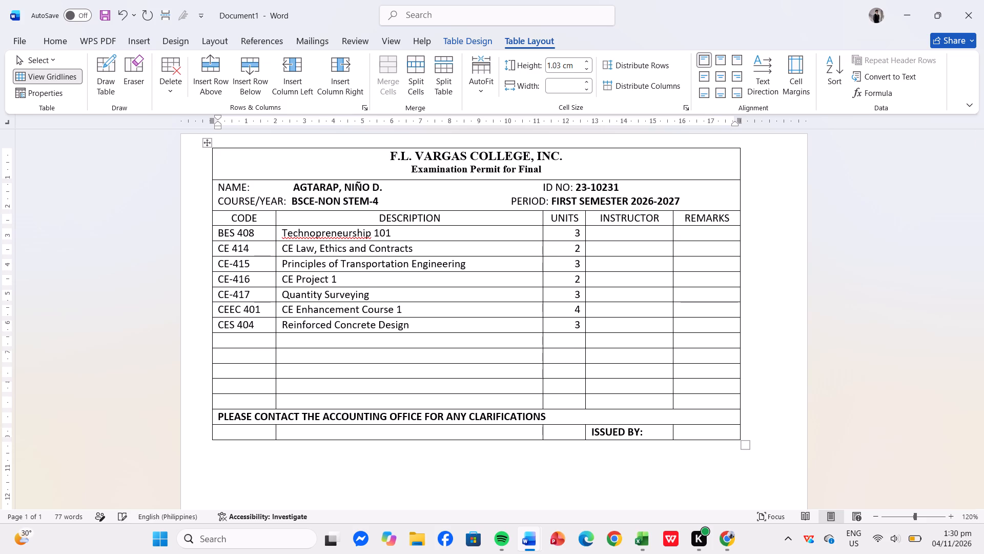
key("space")
key("space")
key("space")
key("space")
key("space")
key("space")
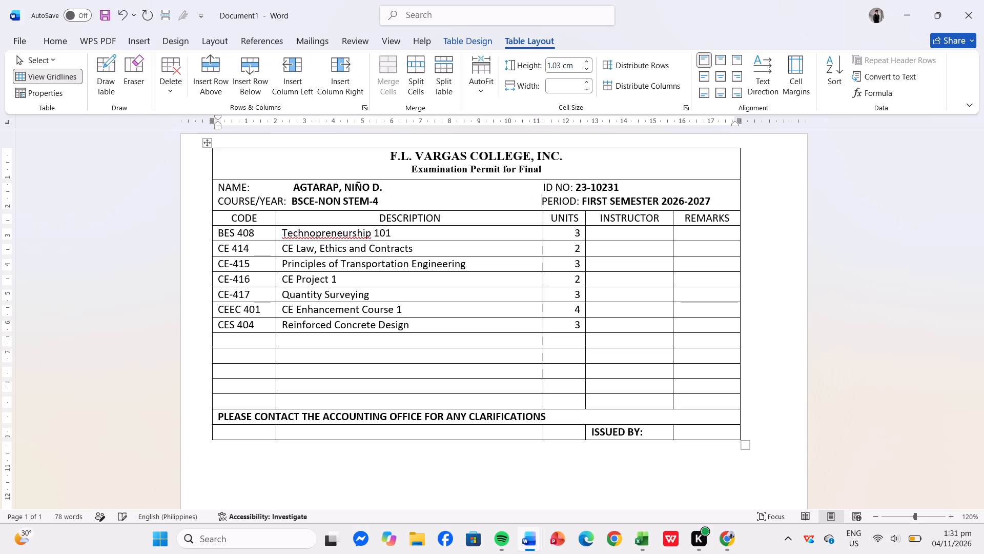
key("space")
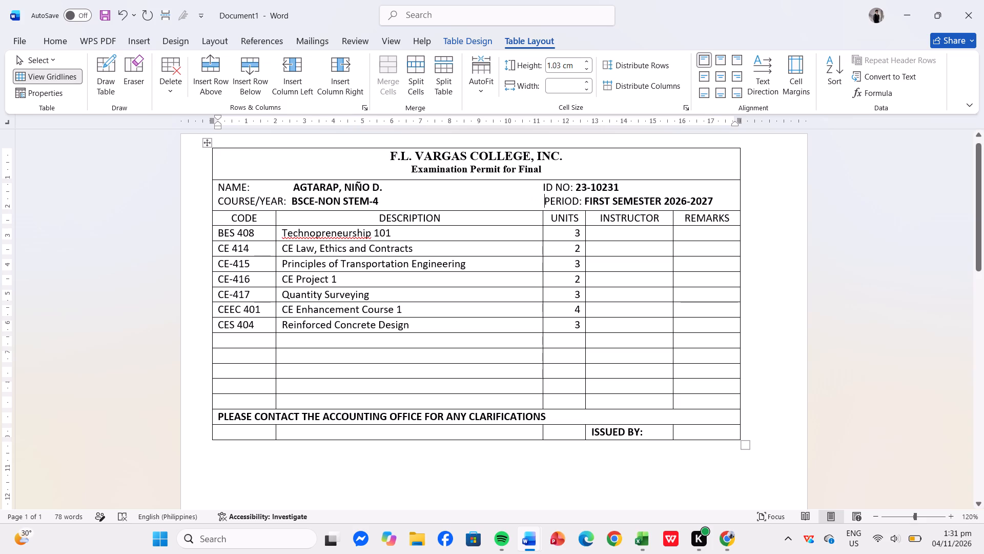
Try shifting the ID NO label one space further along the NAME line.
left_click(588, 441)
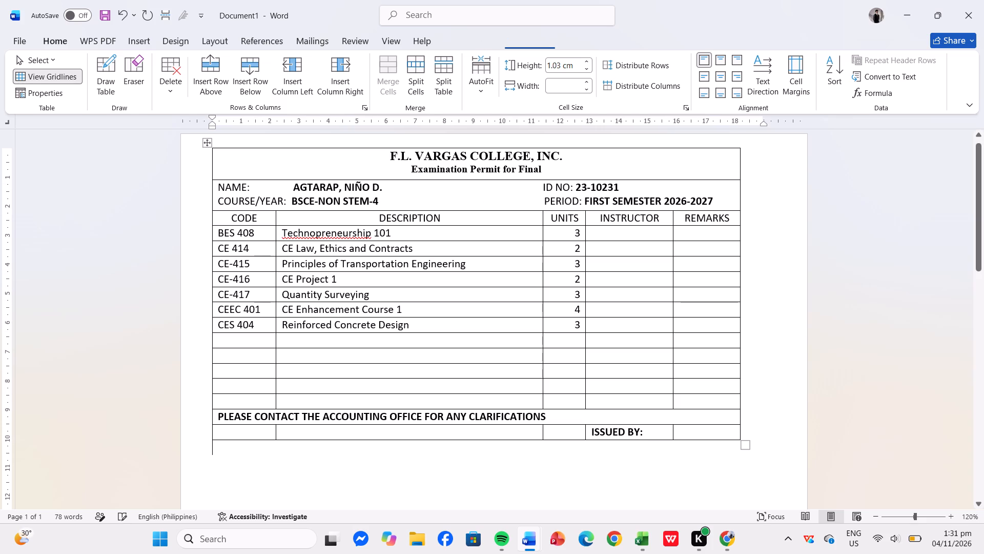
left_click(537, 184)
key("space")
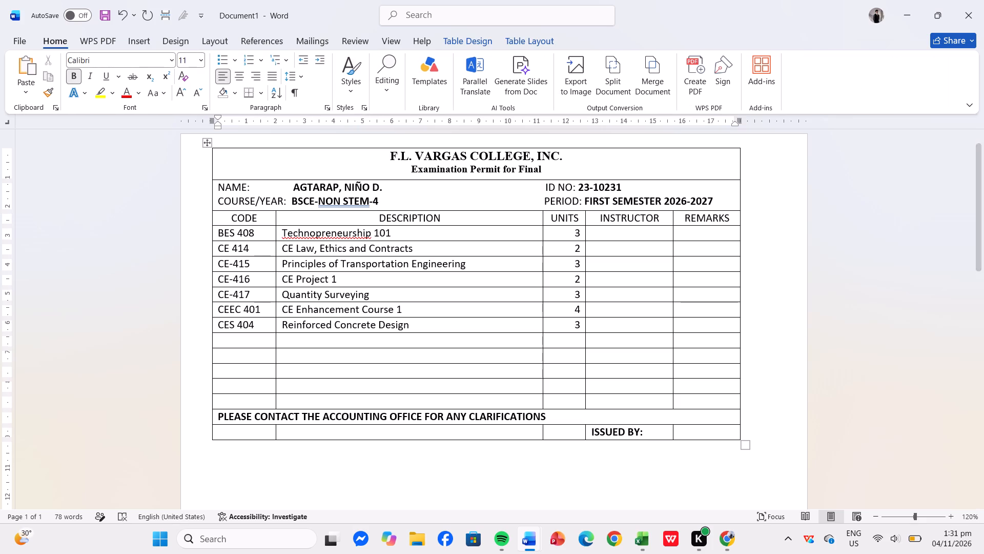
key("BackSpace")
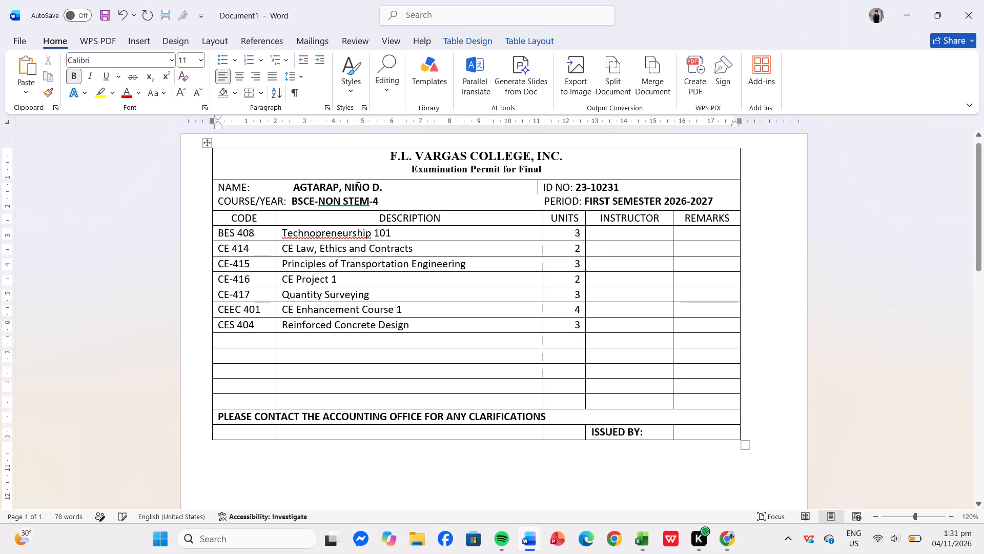
Add spaces after the ID NO and PERIOD labels so the two bold values line up vertically.
left_click(576, 187)
key("space")
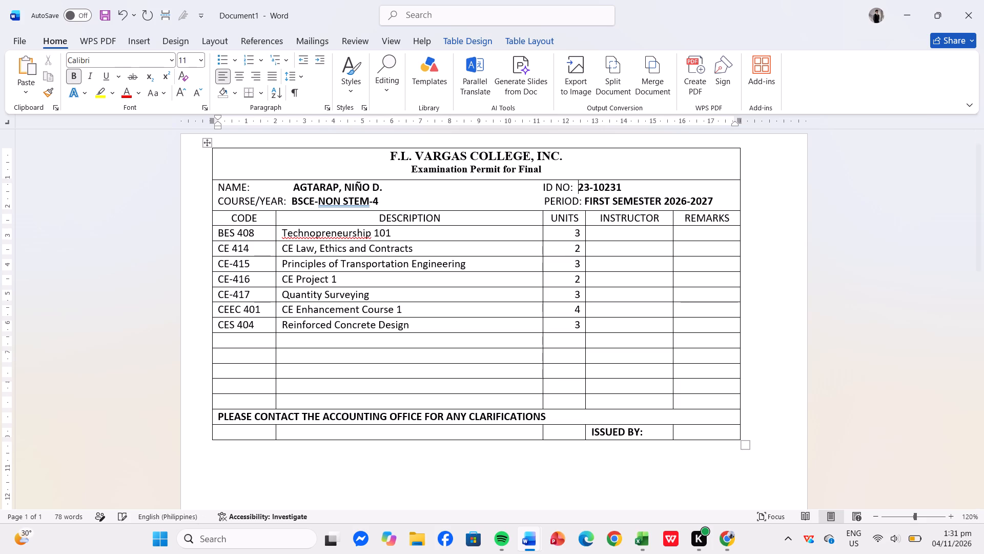
key("space")
key("space")
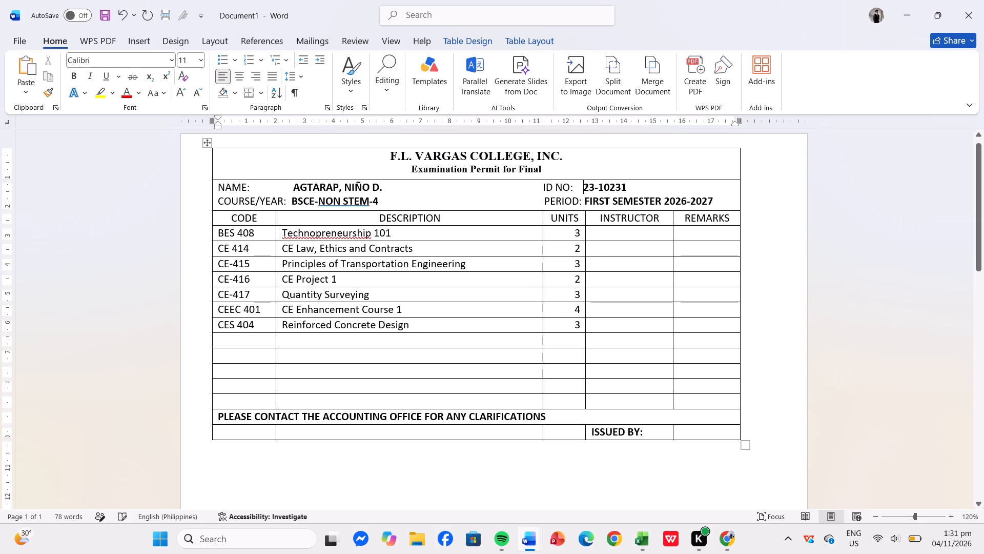
key("space")
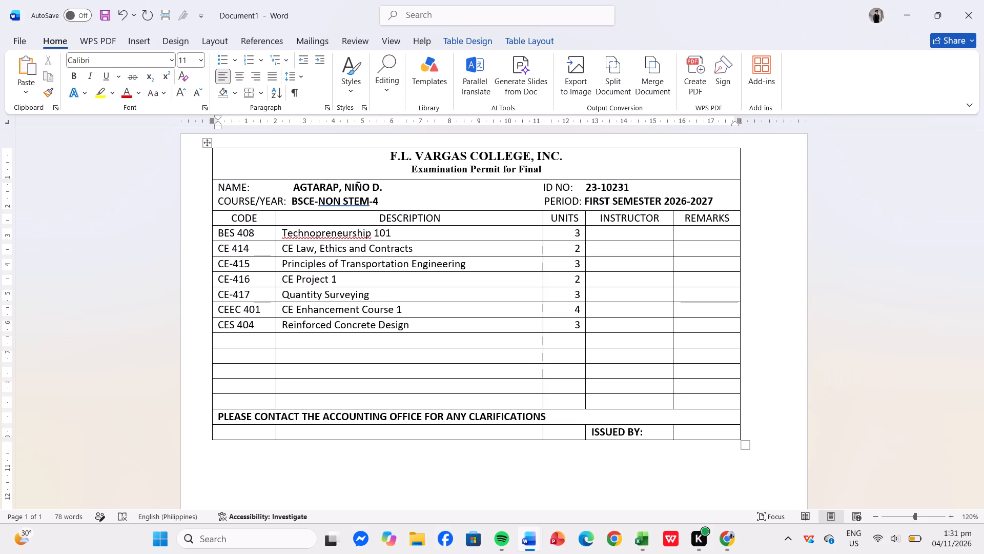
key("BackSpace")
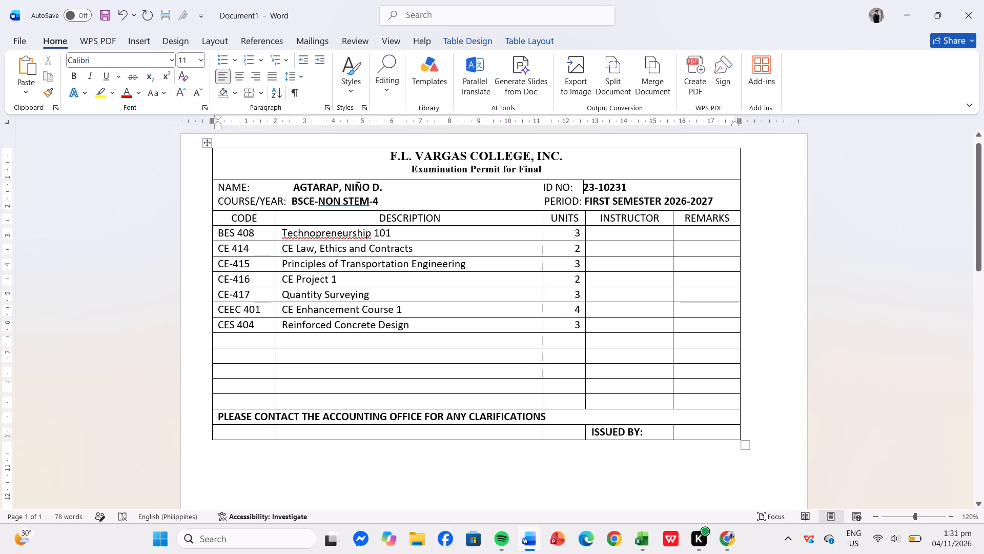
left_click(574, 404)
key("space")
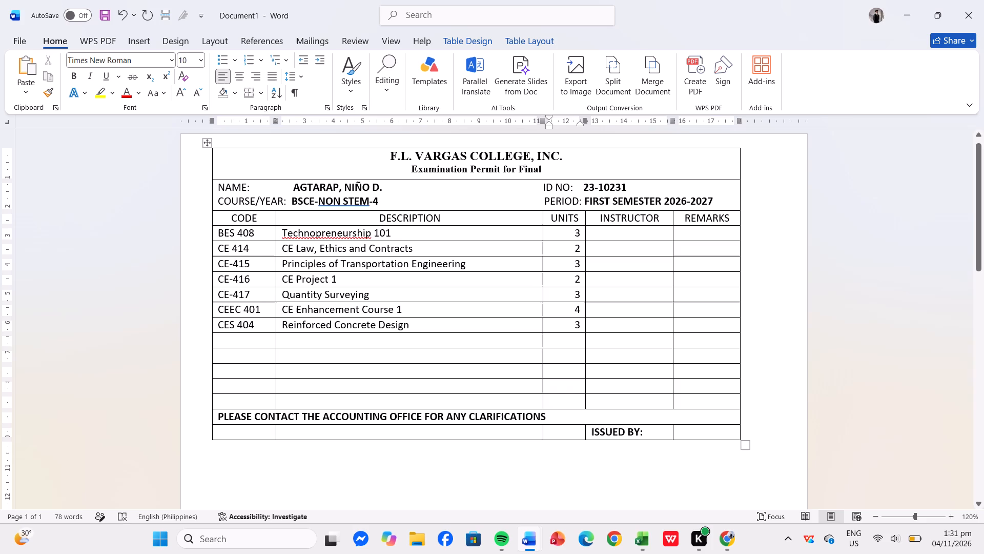
left_click(580, 189)
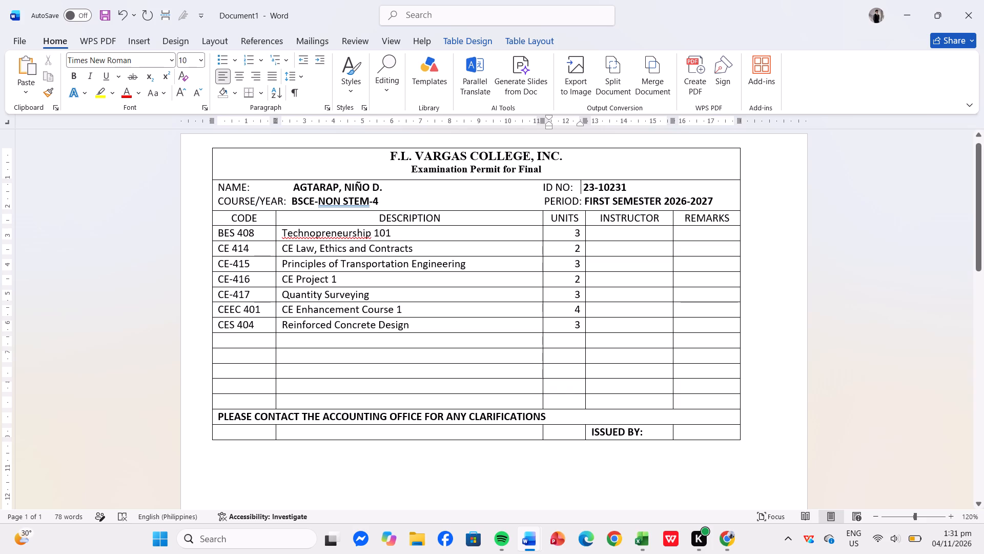
key("space")
left_click(584, 197)
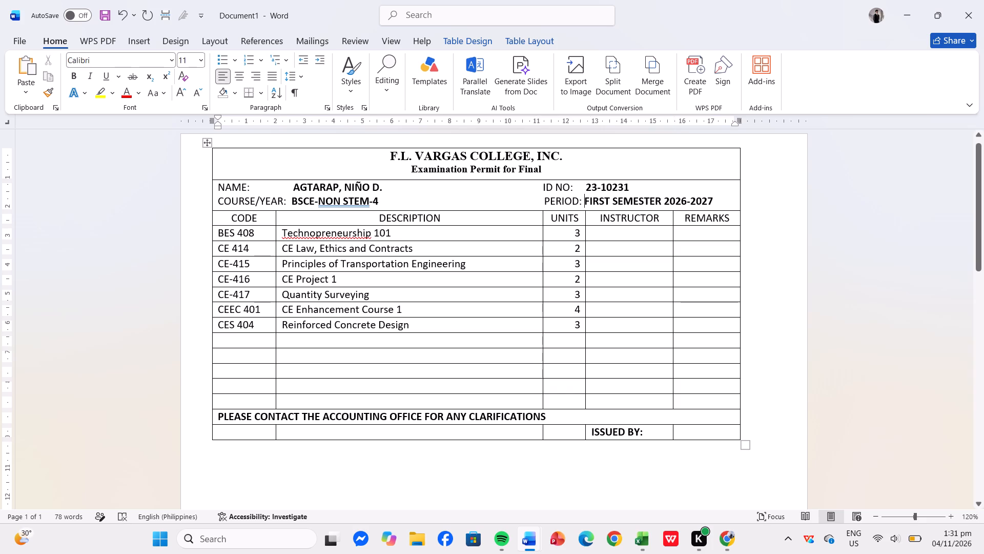
key("space")
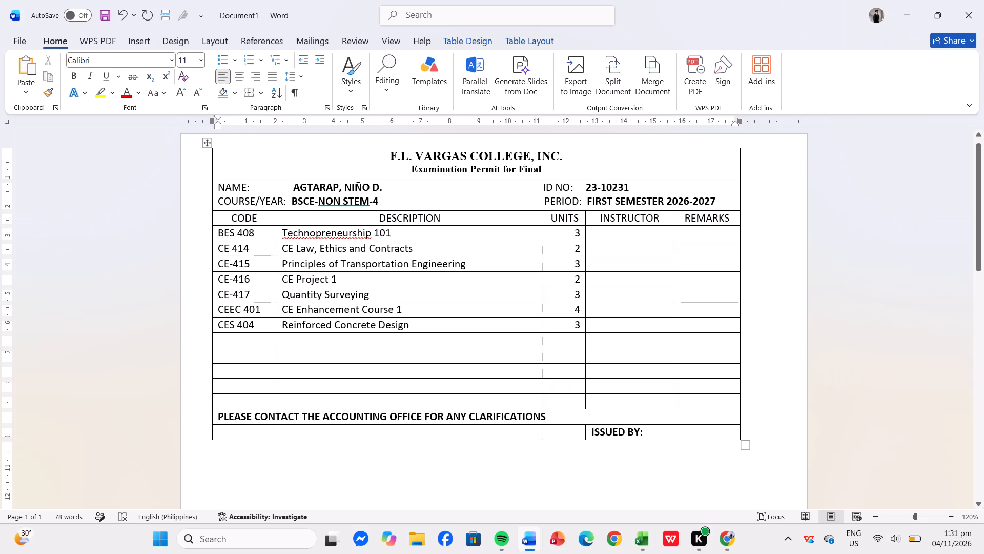
left_click(559, 256)
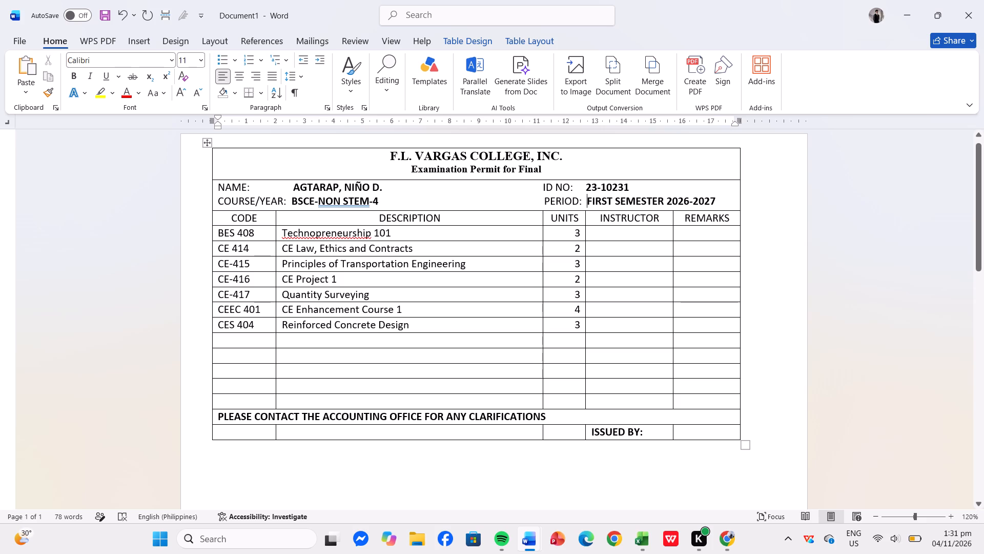
key("space")
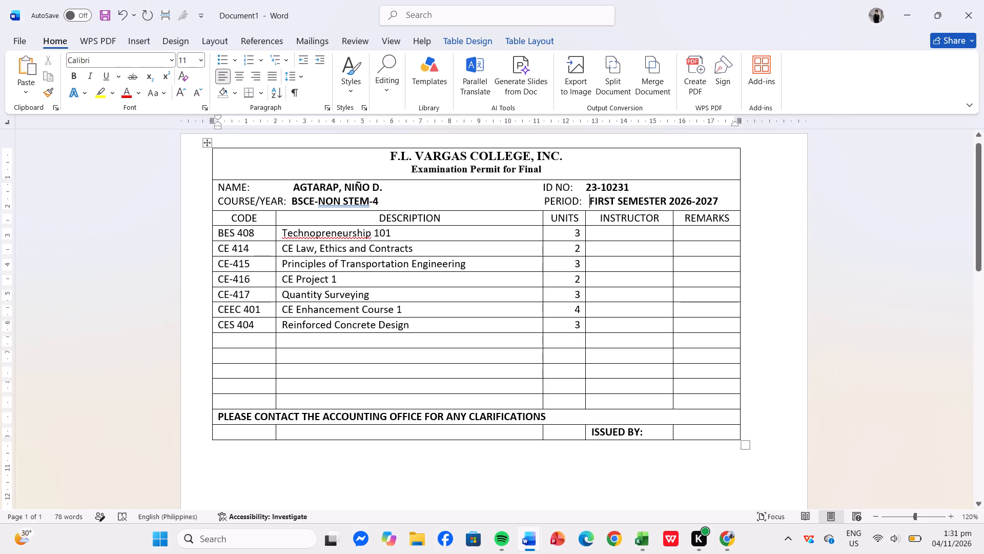
left_click(578, 188)
key("space")
Shorten the COURSE/YEAR label to COURSE/YR.
left_click(278, 201)
key("BackSpace")
key("BackSpace")
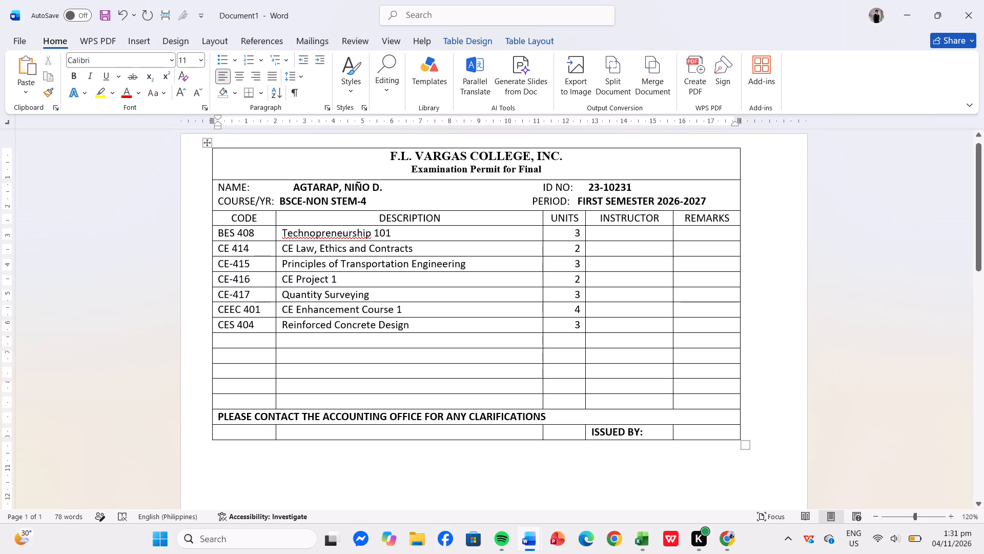
Add four spaces before PERIOD to realign its label under ID NO.
left_click(451, 200)
key("space")
key("space")
key("space")
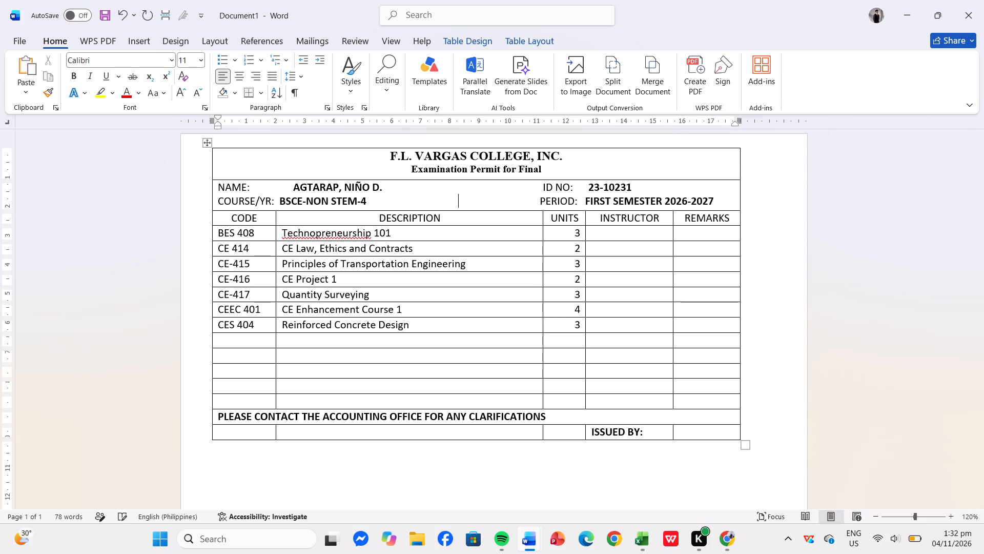
key("space")
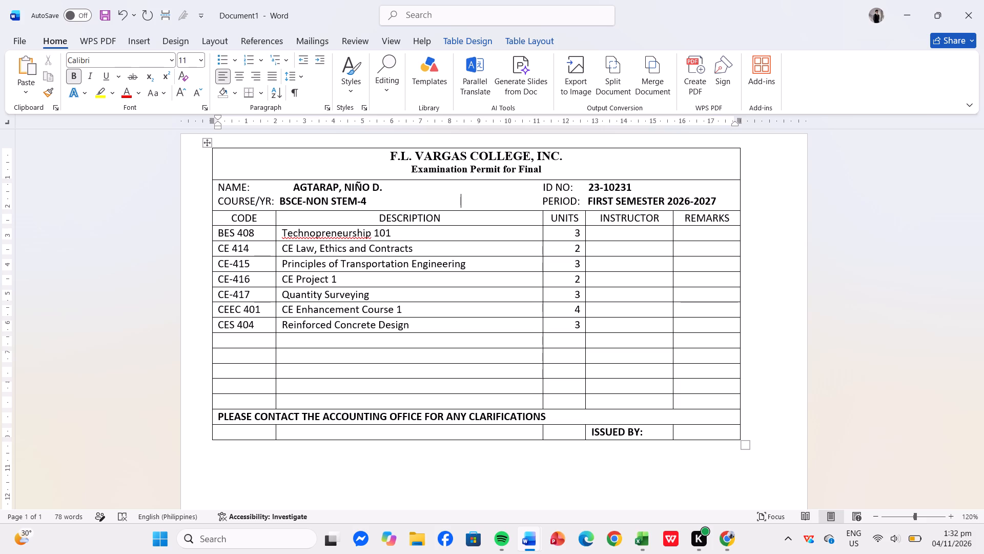
Add one more space before the semester value and before the ID number so both values stay aligned.
left_click(585, 199)
key("space")
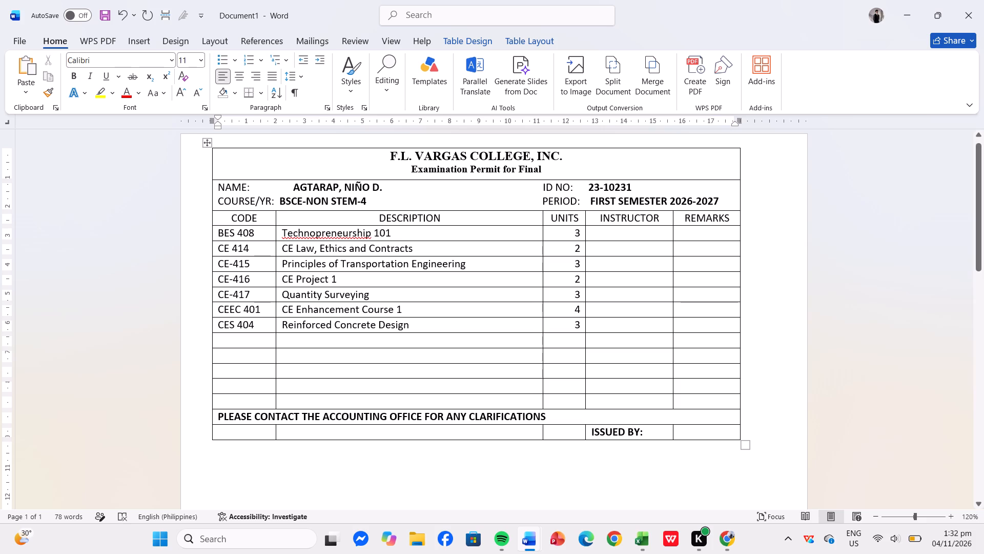
left_click(582, 188)
key("space")
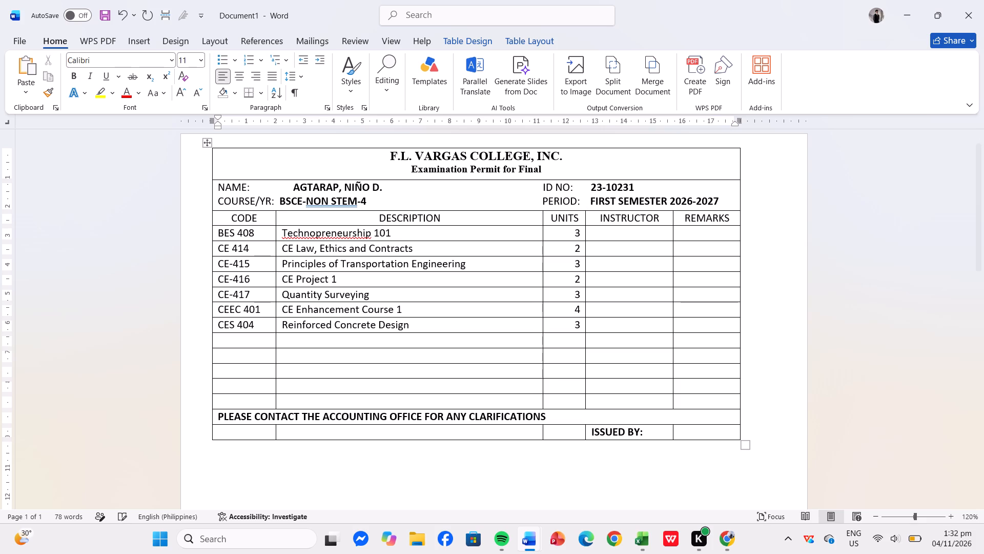
left_click(504, 323)
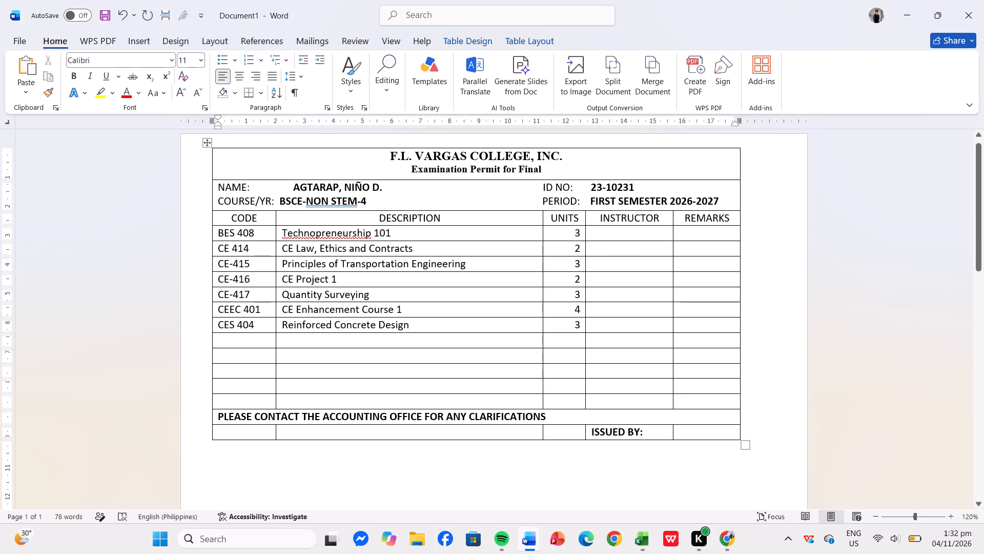
Remove five spaces before the student's name so it lines up with the course value below it.
left_click(290, 188)
key("BackSpace")
key("BackSpace")
key("BackSpace")
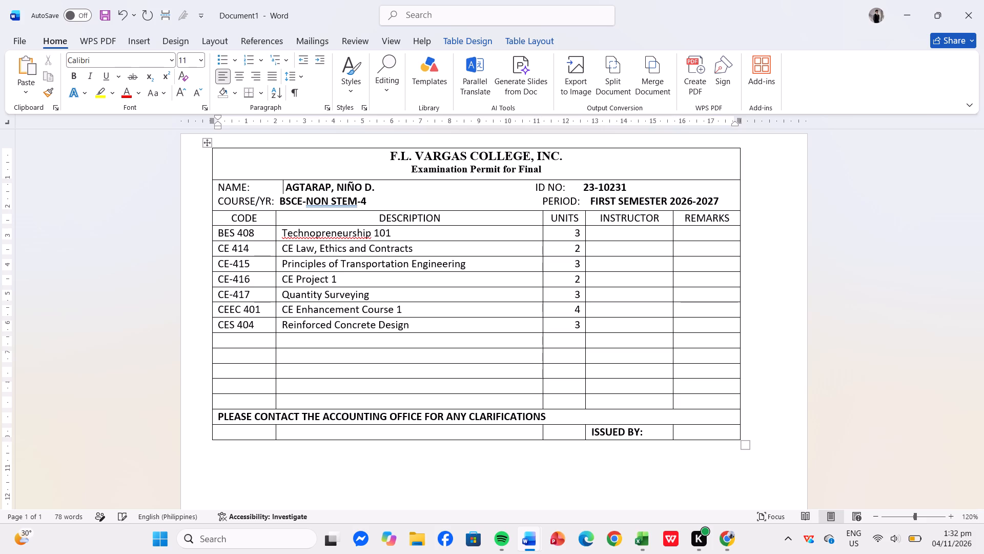
key("BackSpace")
key("BackSpace")
key("BackSpace")
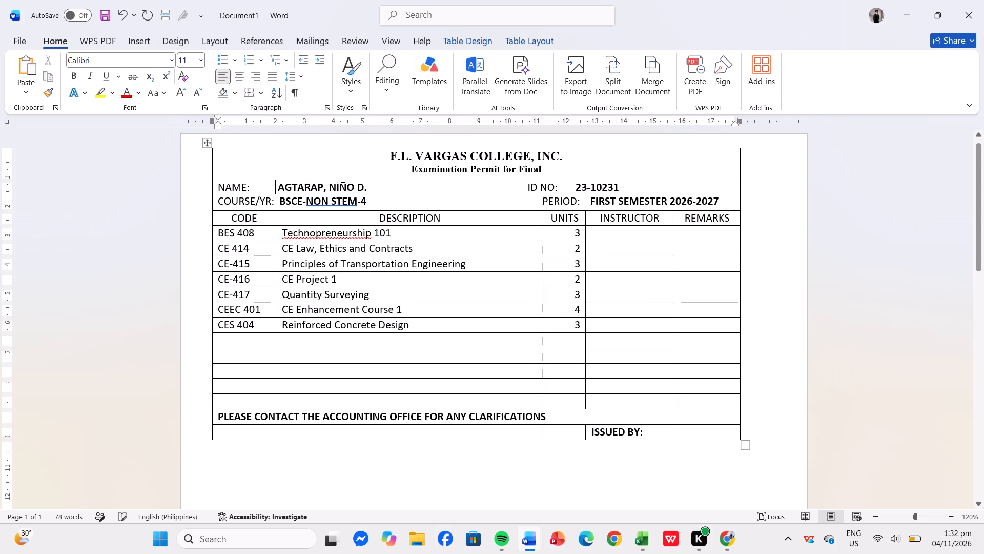
key("space")
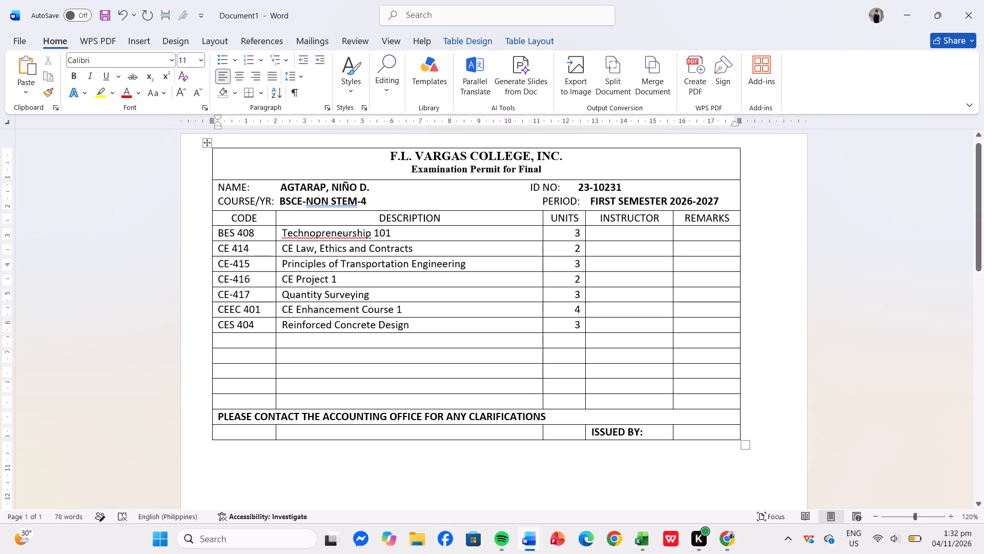
Add five spaces before the ID NO label to realign it above PERIOD.
left_click(525, 189)
key("space")
key("space")
key("space")
key("space")
key("space")
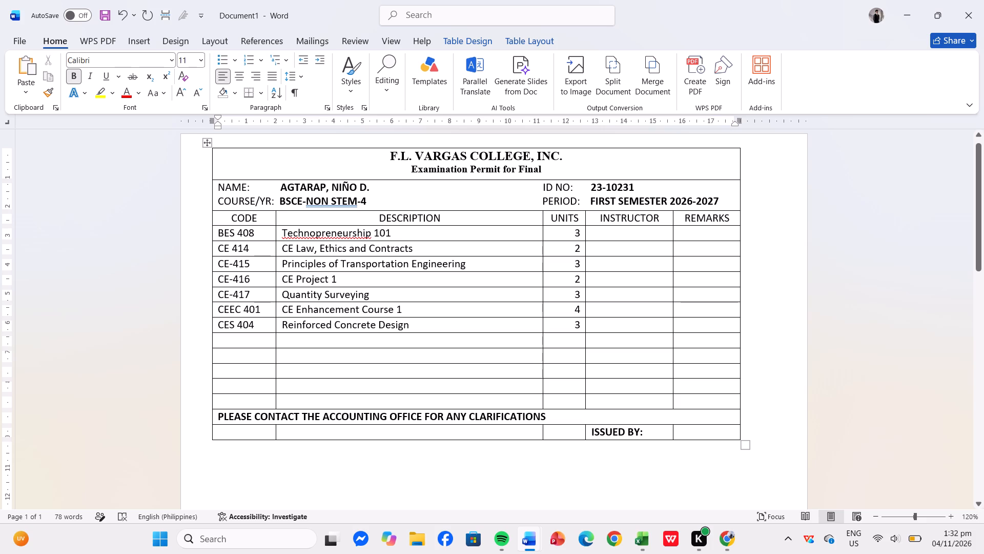
Append .0 to each of the seven subjects' values in the UNITS column, from BES 408 to CES 404.
left_click(517, 38)
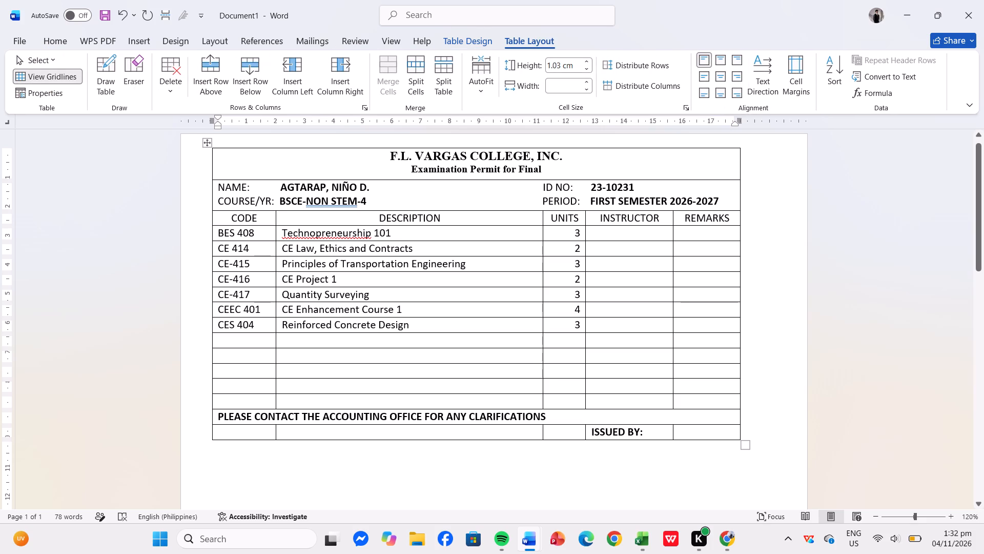
left_click(581, 231)
type(".0")
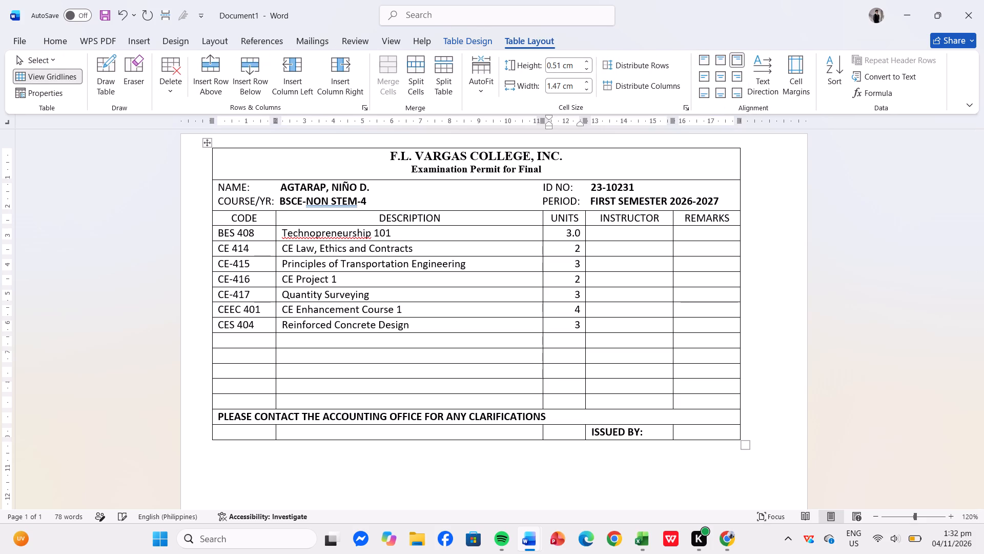
key("Down")
type(".0")
key("Down")
type(".0")
key("Down")
type(".0")
key("Down")
type(".0")
key("Down")
type(".0")
key("Down")
type(".0")
Centre the seven unit values horizontally in the UNITS column.
left_click_drag(557, 233, 556, 324)
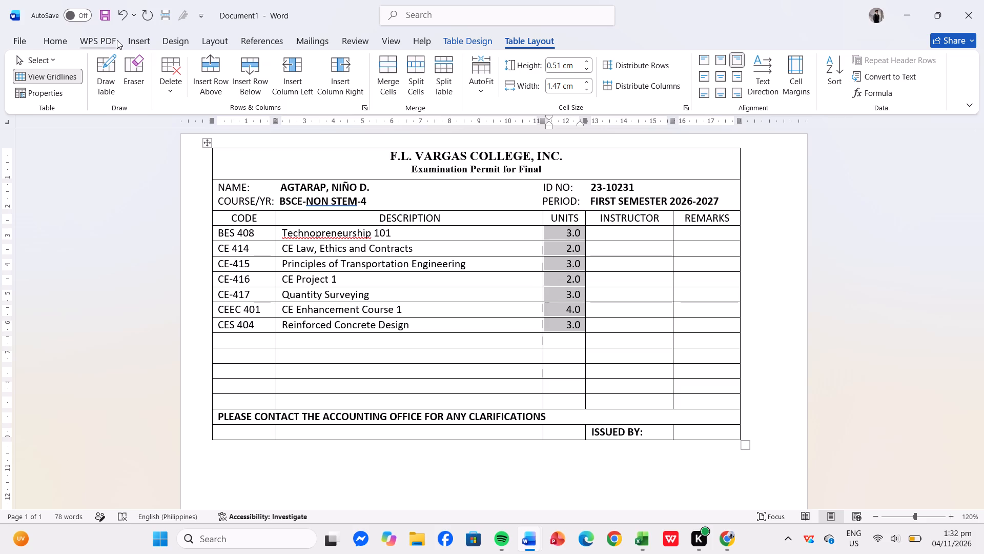
left_click(56, 40)
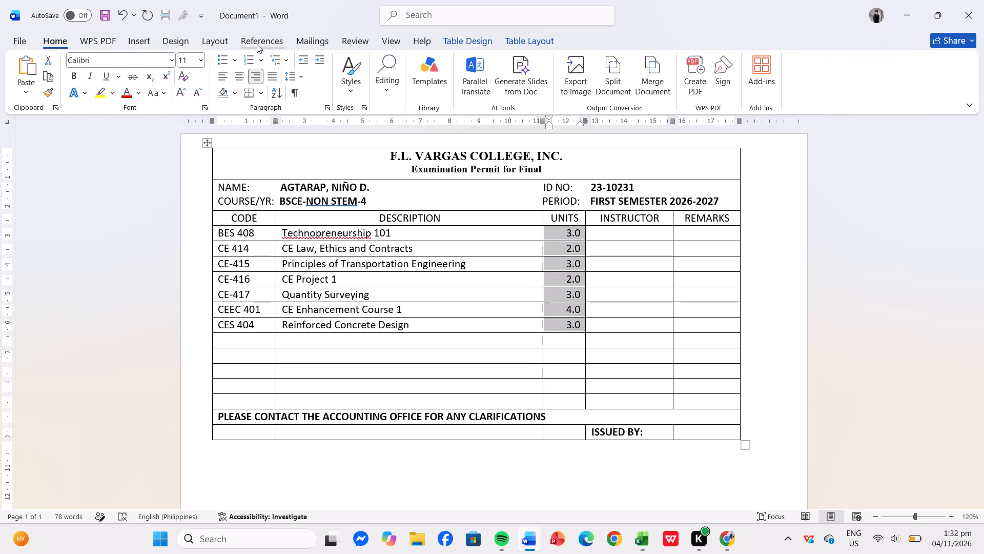
left_click(234, 74)
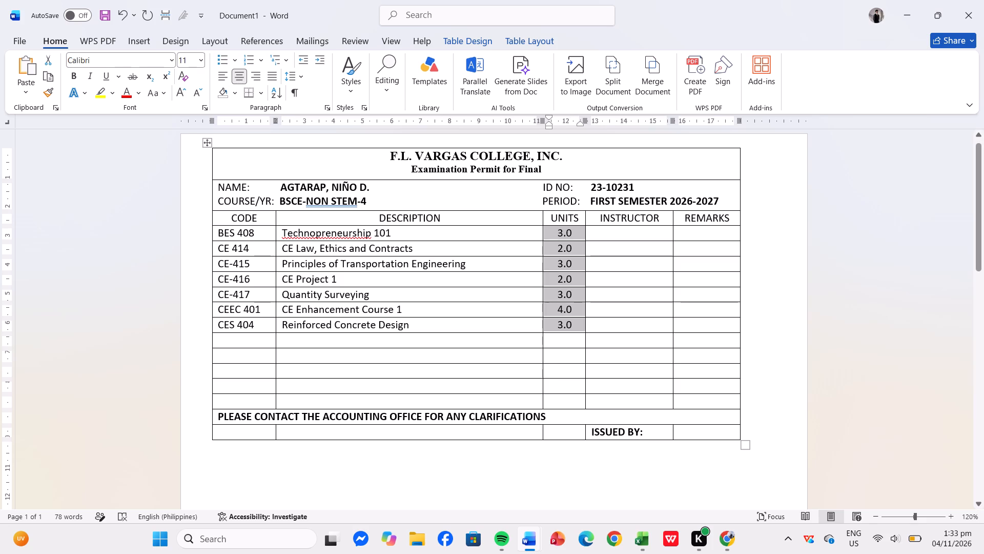
With the Eraser, remove the line above the first two cells of the ISSUED BY row and the divider between them.
left_click(512, 41)
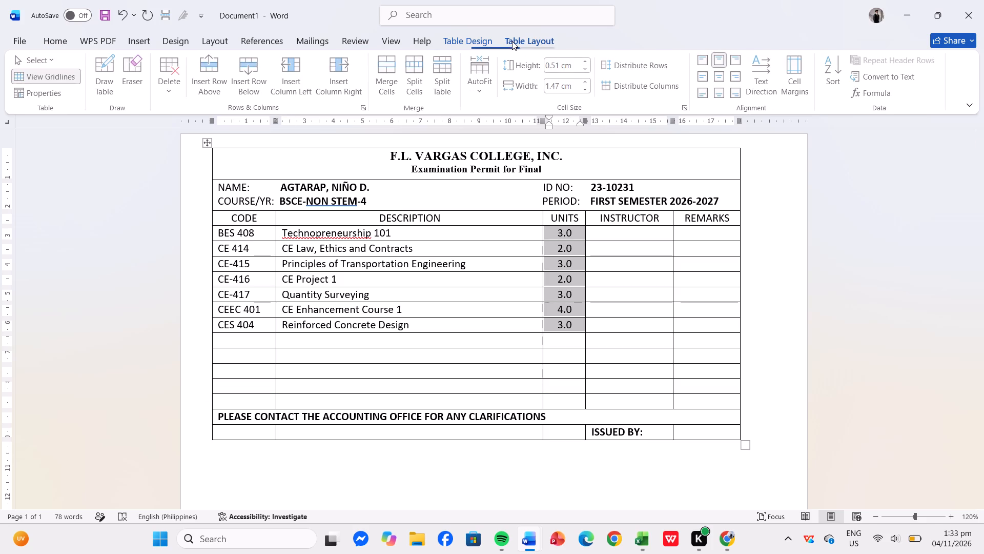
left_click(133, 67)
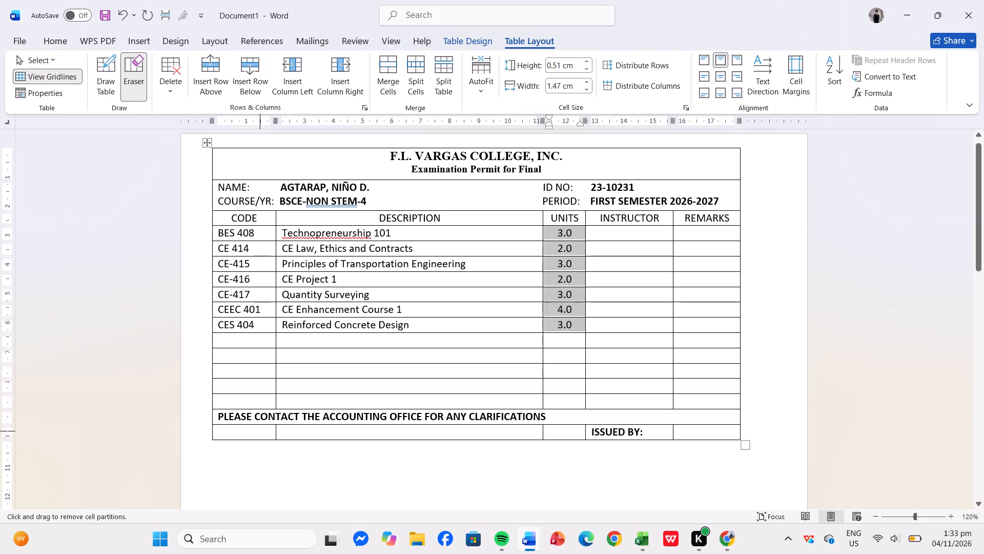
left_click(250, 426)
left_click(309, 424)
left_click_drag(269, 430, 302, 432)
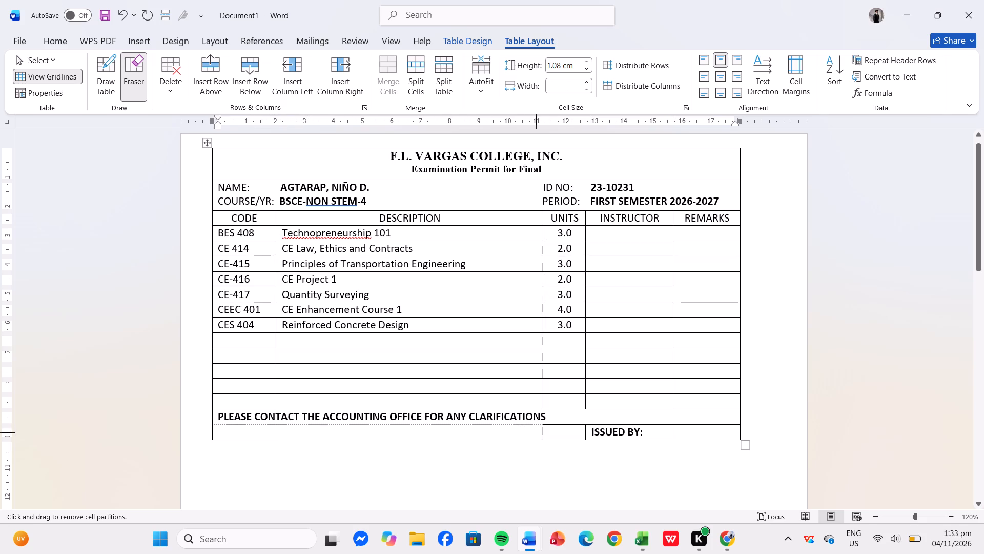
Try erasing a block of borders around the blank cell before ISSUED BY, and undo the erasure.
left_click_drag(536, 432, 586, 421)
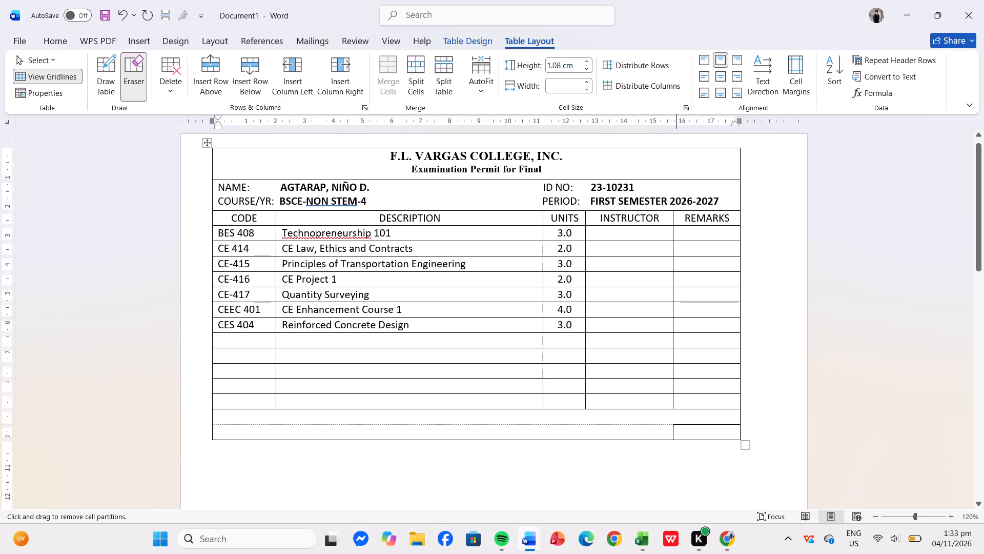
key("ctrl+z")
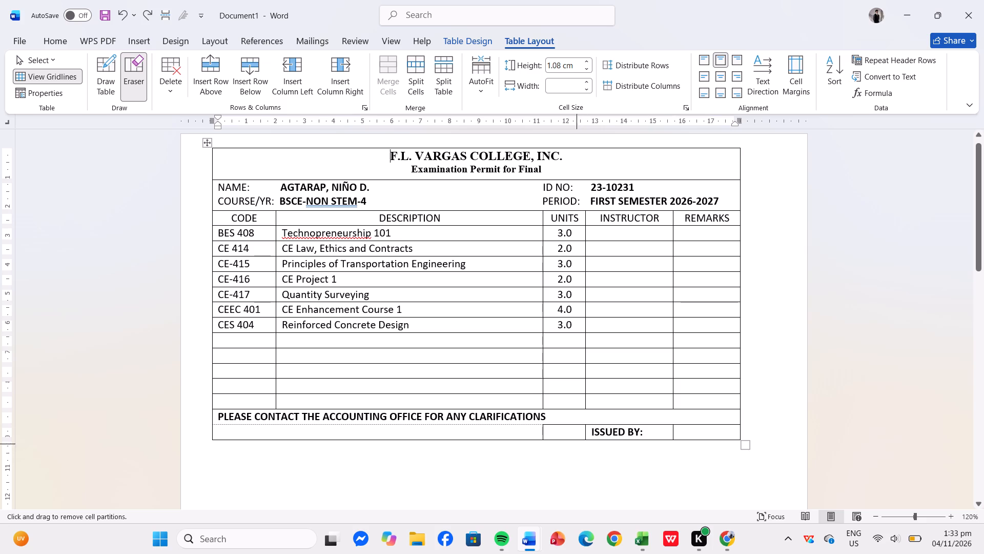
Erase the remaining line above the ISSUED BY row and its inner dividers so the row becomes one cell.
left_click(543, 432)
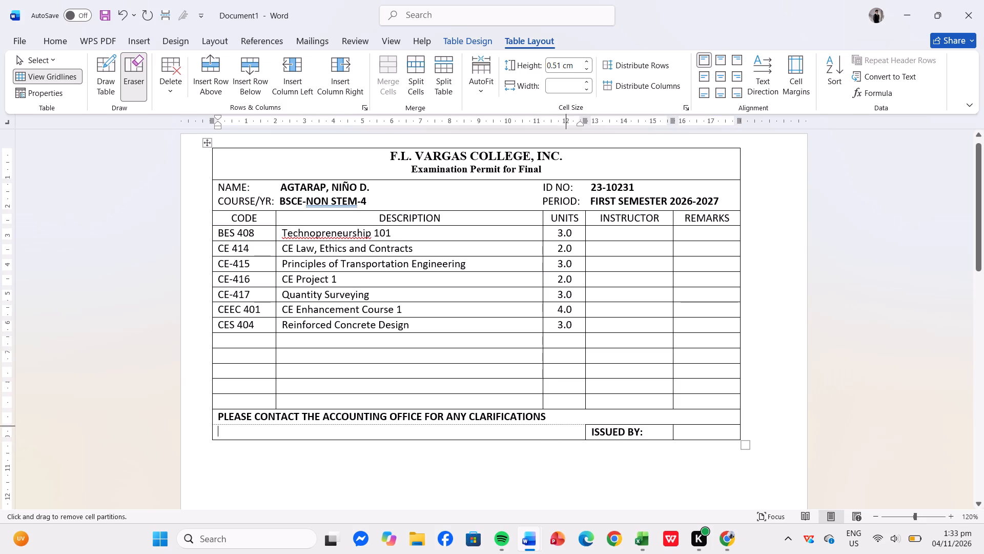
left_click(590, 425)
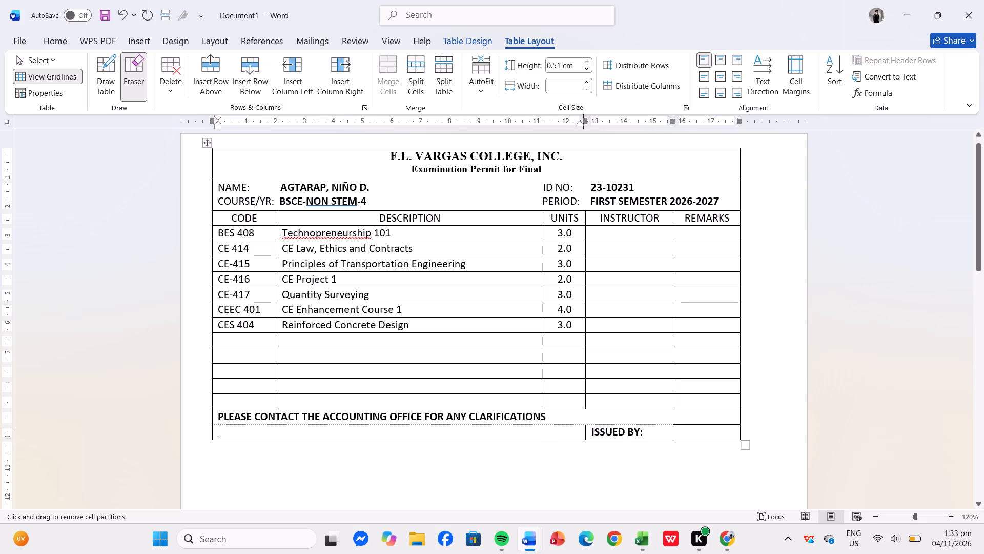
left_click(583, 427)
left_click(678, 423)
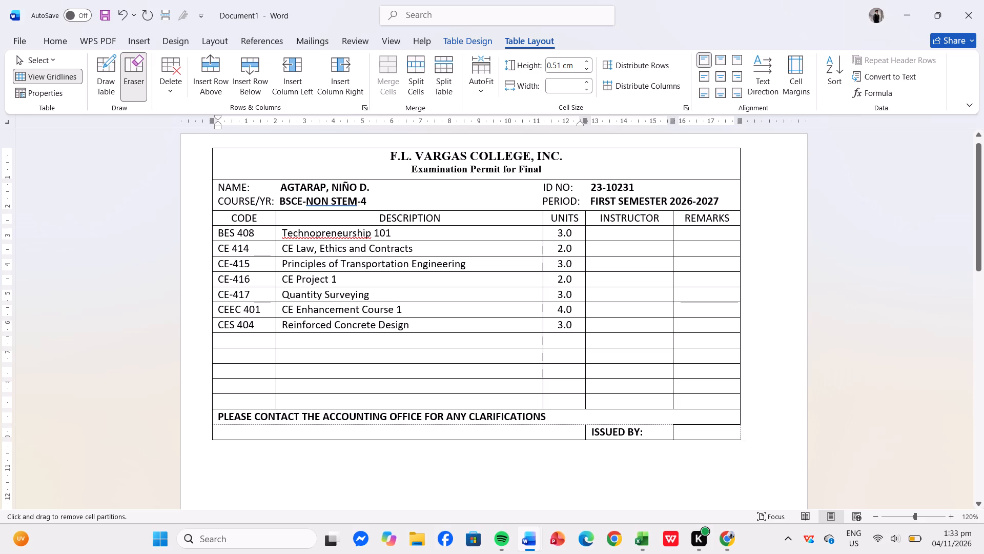
left_click(673, 429)
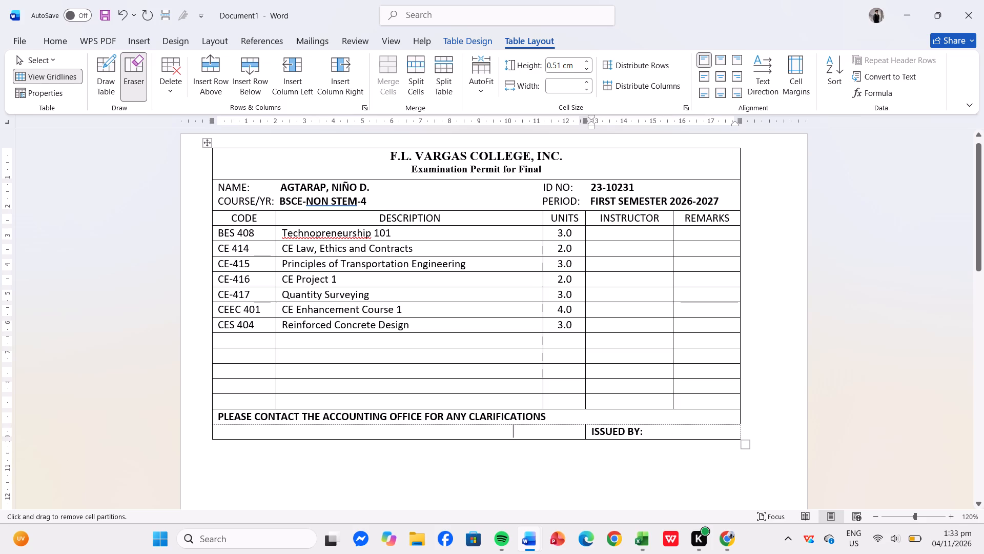
left_click(586, 431)
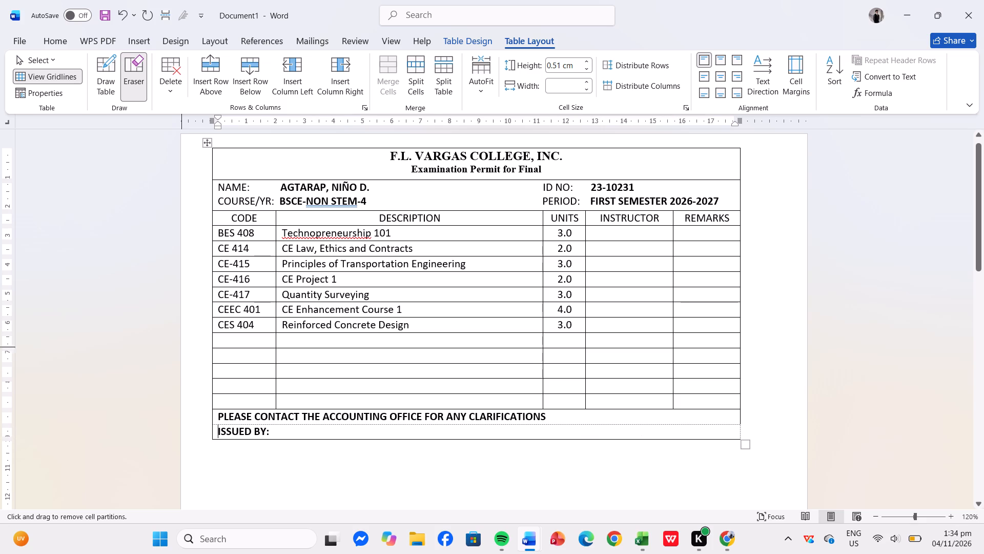
Erase the left and bottom outer borders of the ISSUED BY row.
left_click(214, 434)
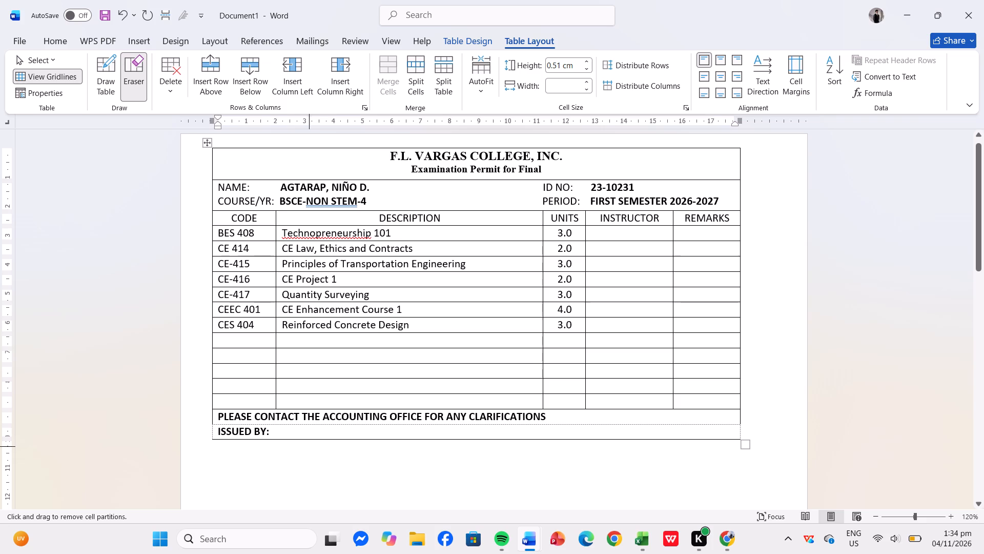
left_click(311, 440)
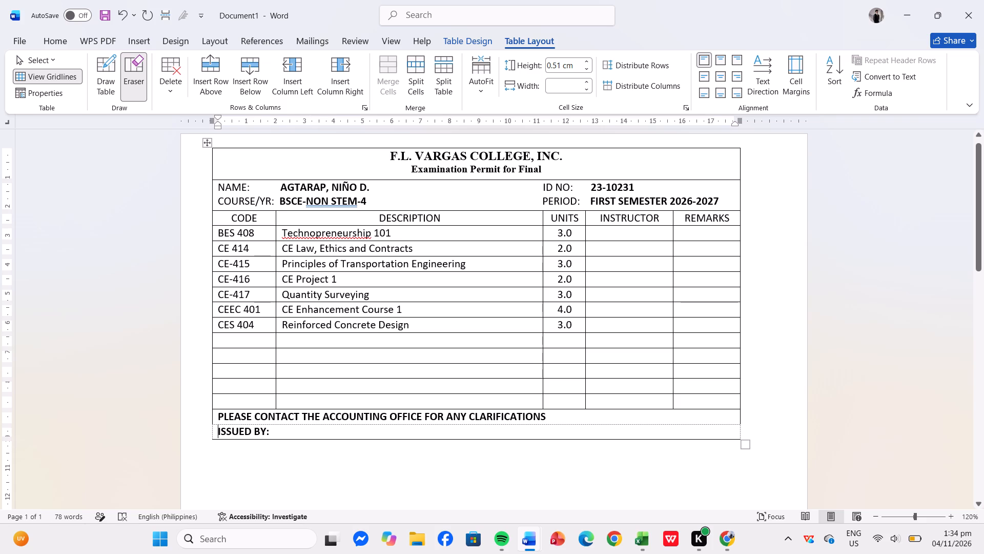
left_click(141, 68)
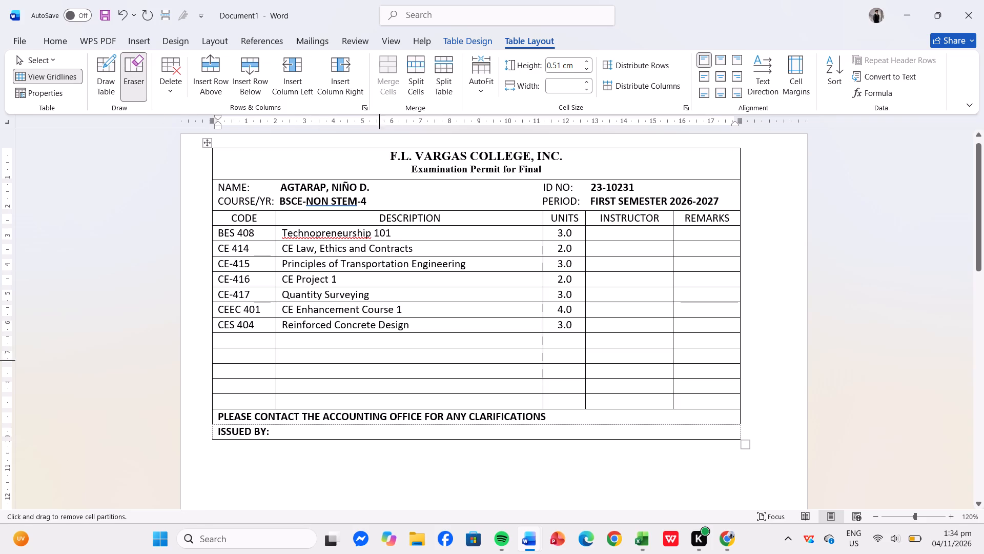
left_click(429, 437)
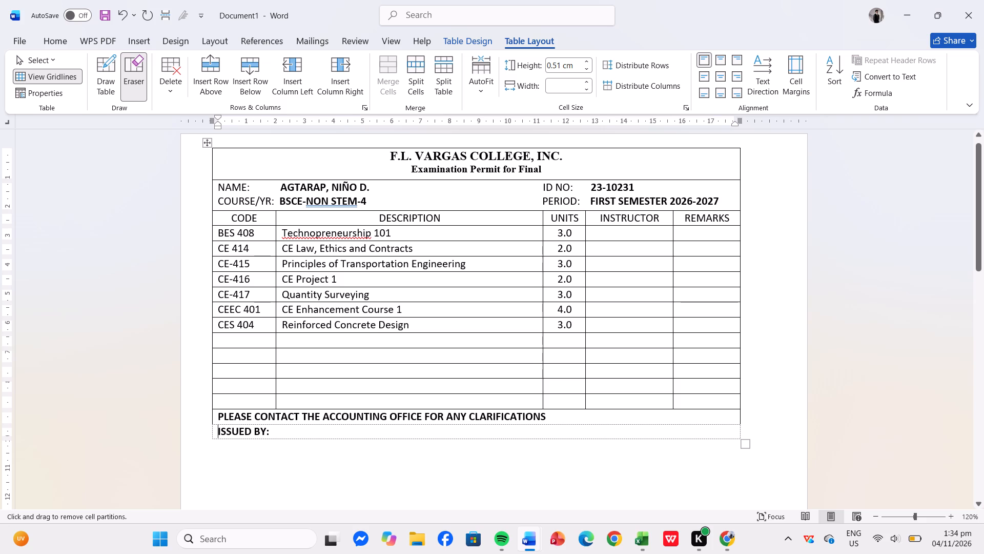
Erase the partition between the accounting office notice and ISSUED BY so both lines share one cell.
left_click_drag(739, 422, 746, 422)
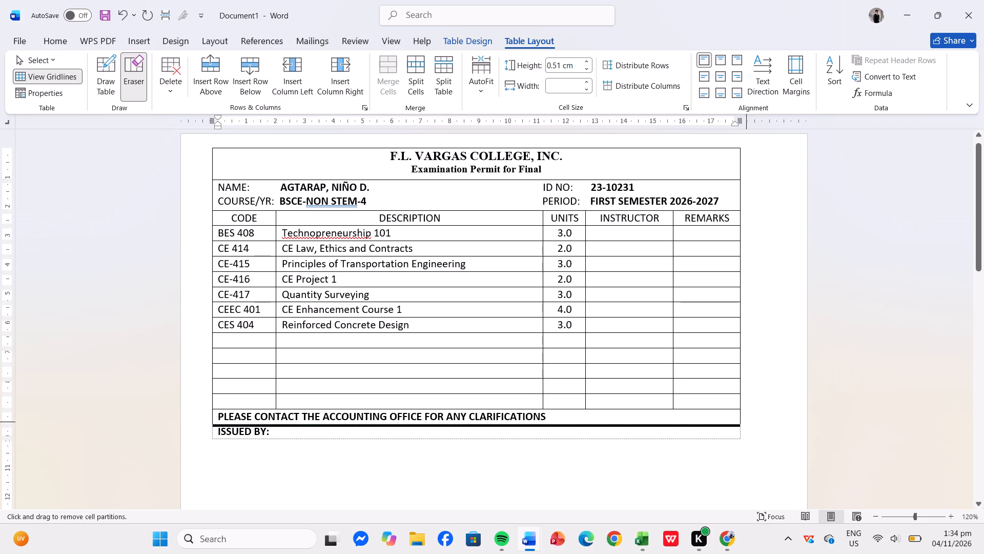
left_click_drag(746, 422, 747, 422)
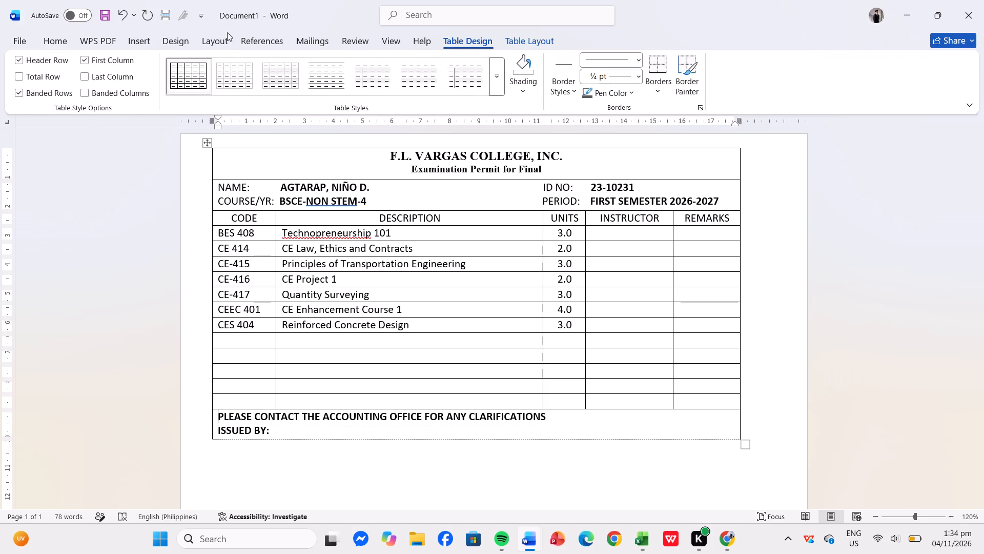
Erase the left and right borders of the combined notice and ISSUED BY cell.
left_click(519, 44)
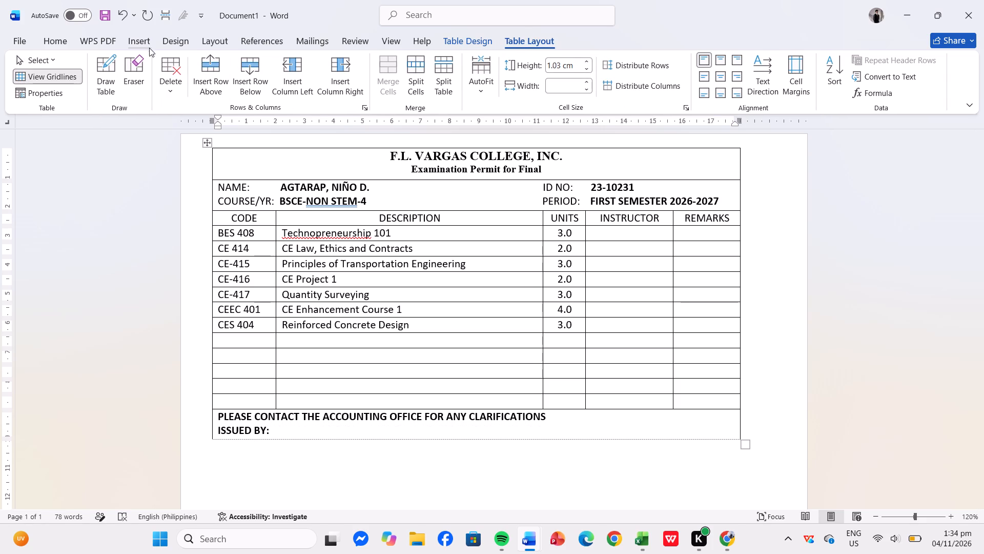
left_click(135, 76)
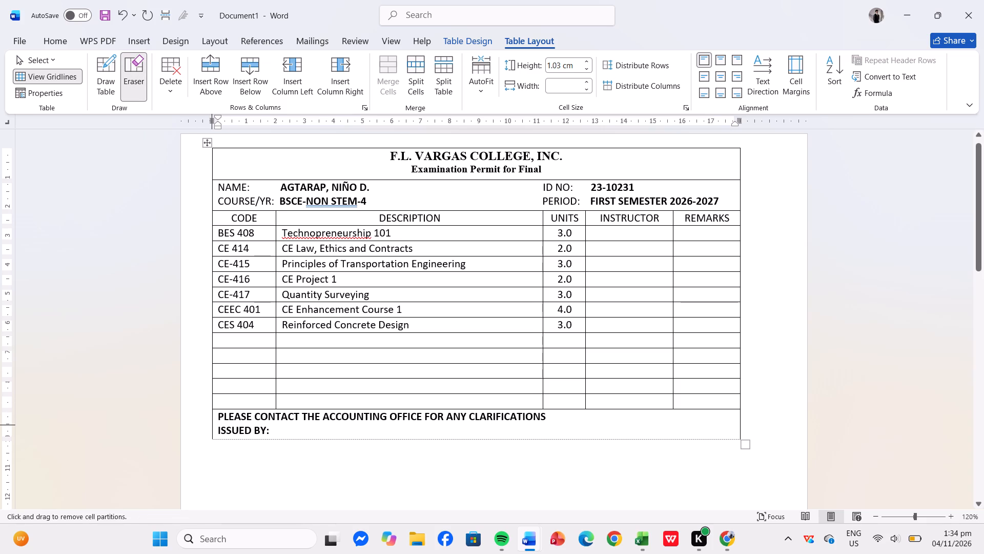
left_click(212, 425)
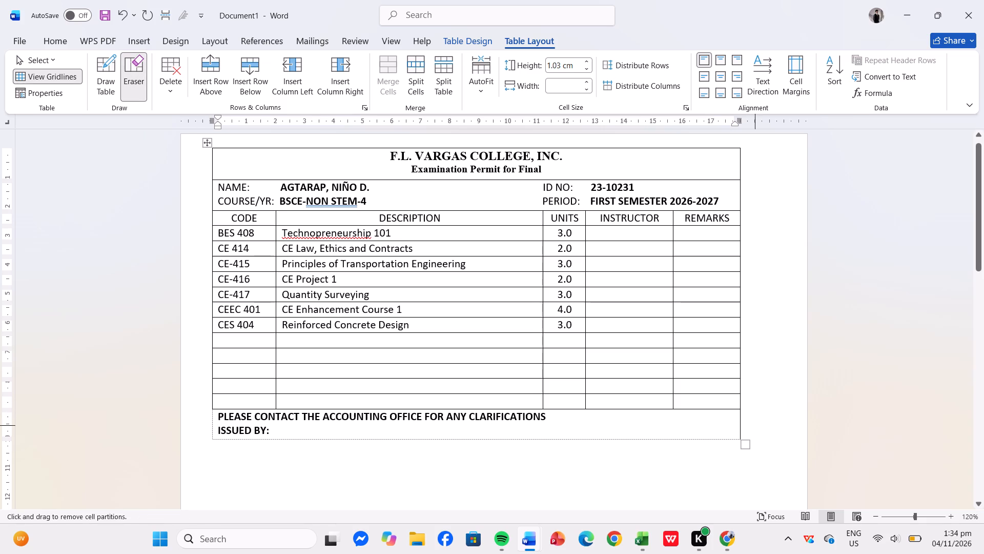
left_click(743, 424)
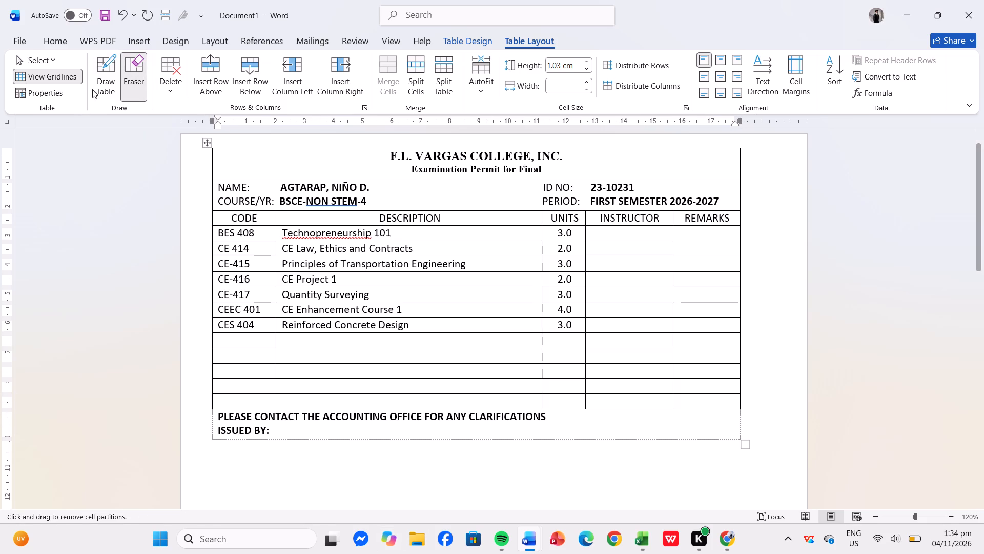
Save the permit document under the file name PERMIT ORG in the OneDrive Documents folder.
left_click(110, 13)
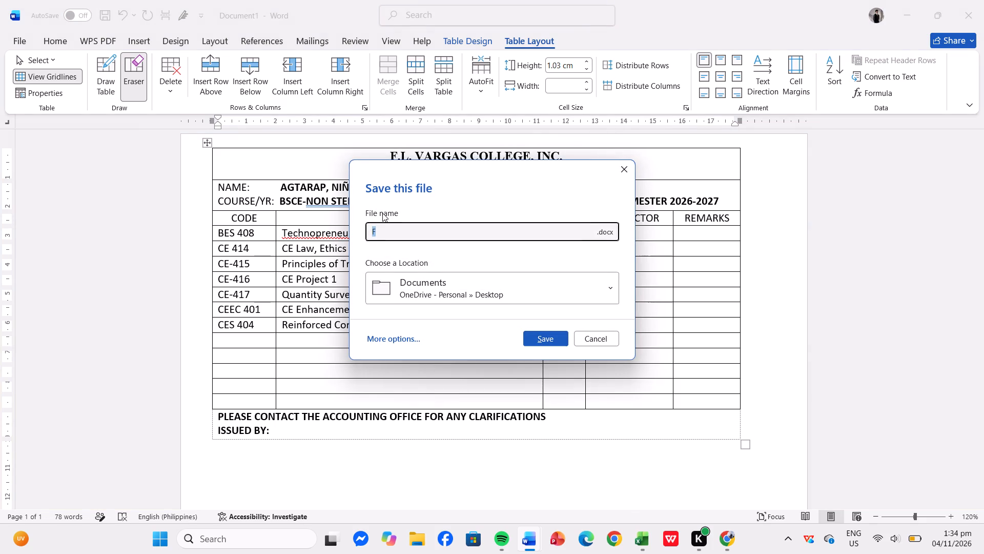
key("BackSpace")
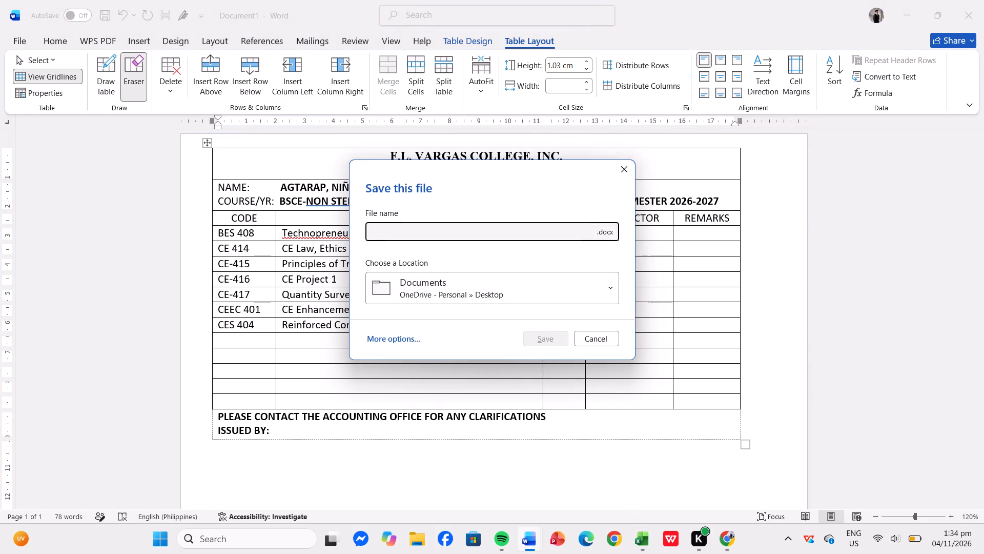
type("PERMIT ORG")
key("Return")
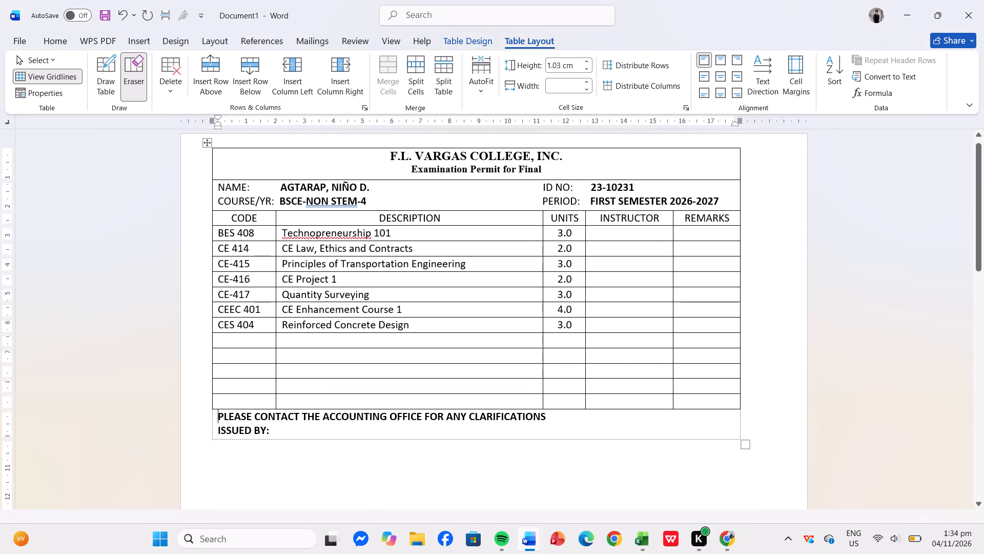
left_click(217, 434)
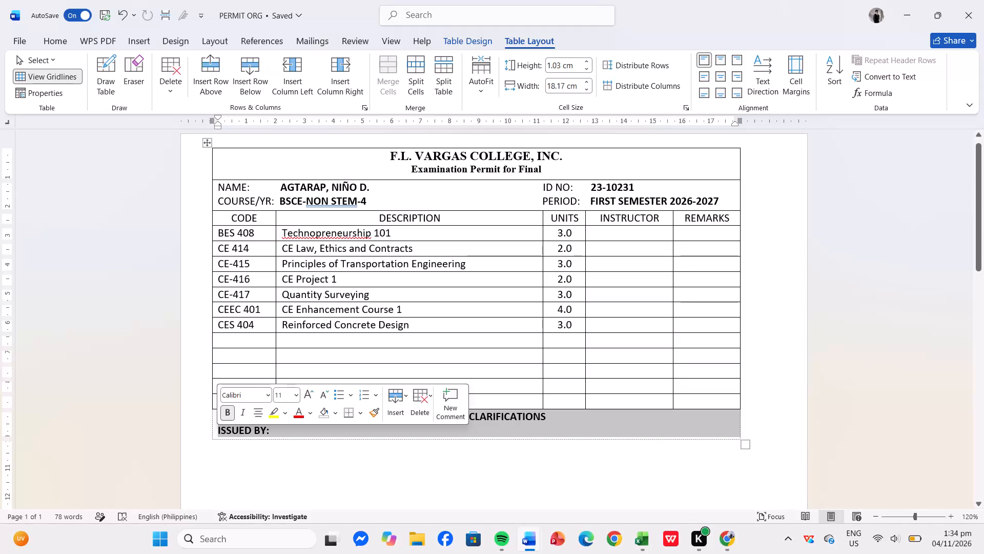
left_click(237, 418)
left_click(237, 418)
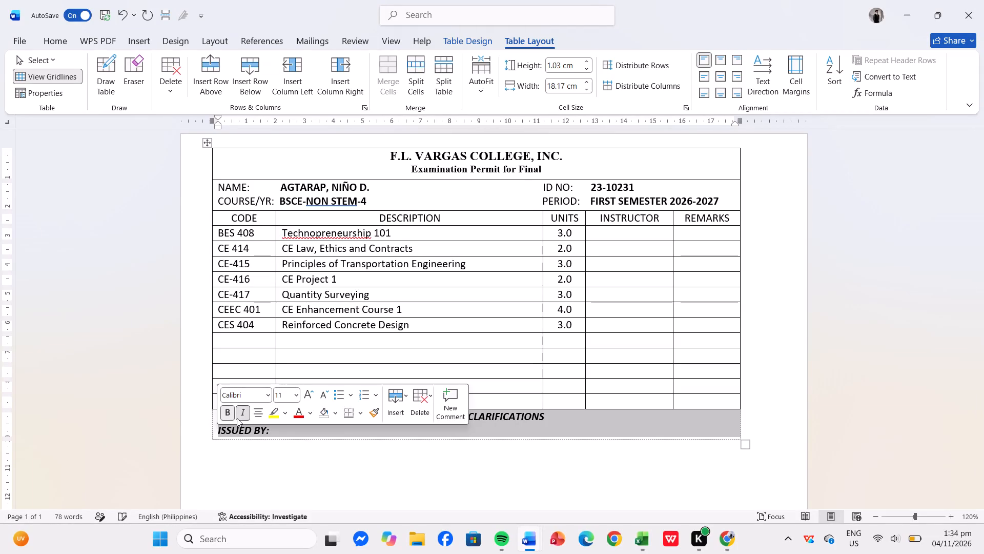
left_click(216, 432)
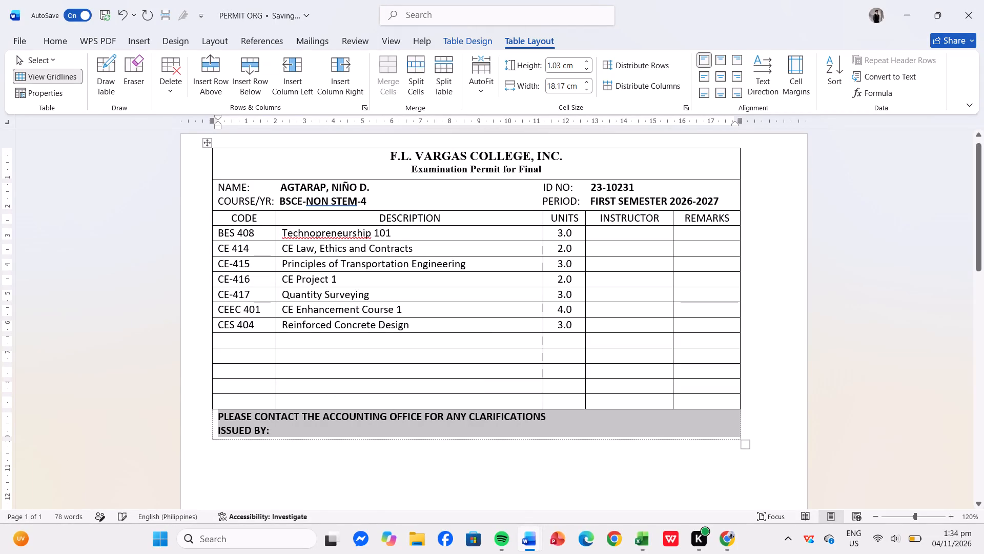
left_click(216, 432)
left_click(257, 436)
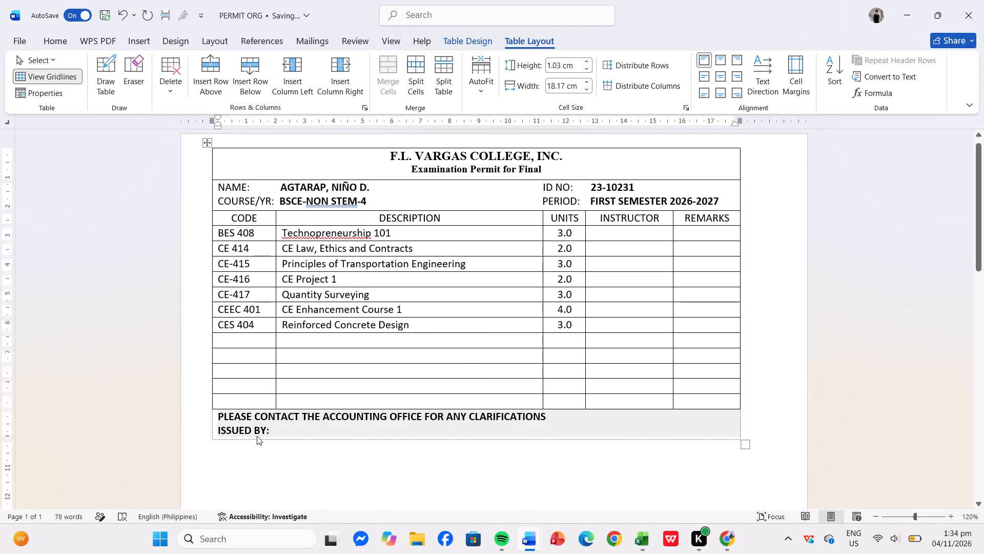
Right-align the ISSUED BY line in the footer cell below the accounting office notice.
left_click(218, 430)
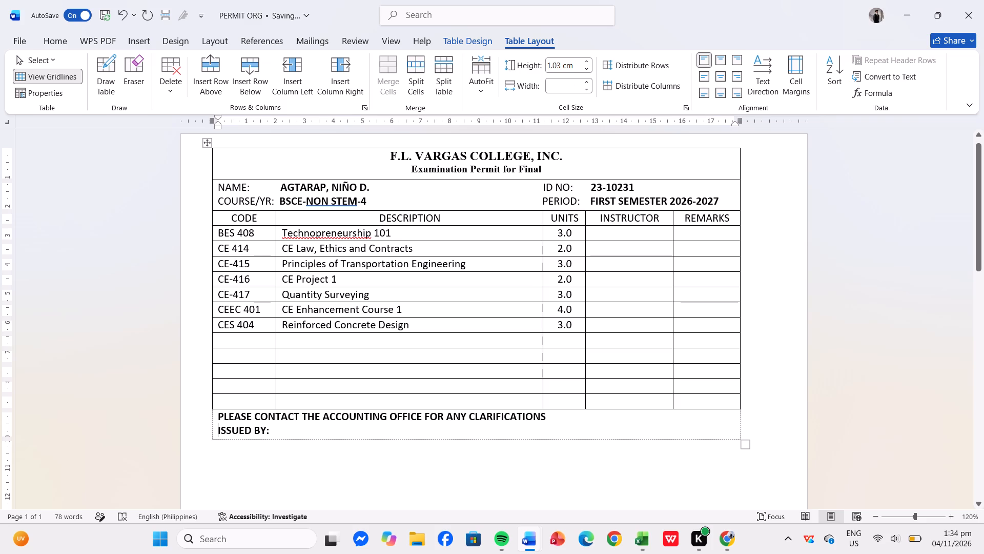
left_click(64, 37)
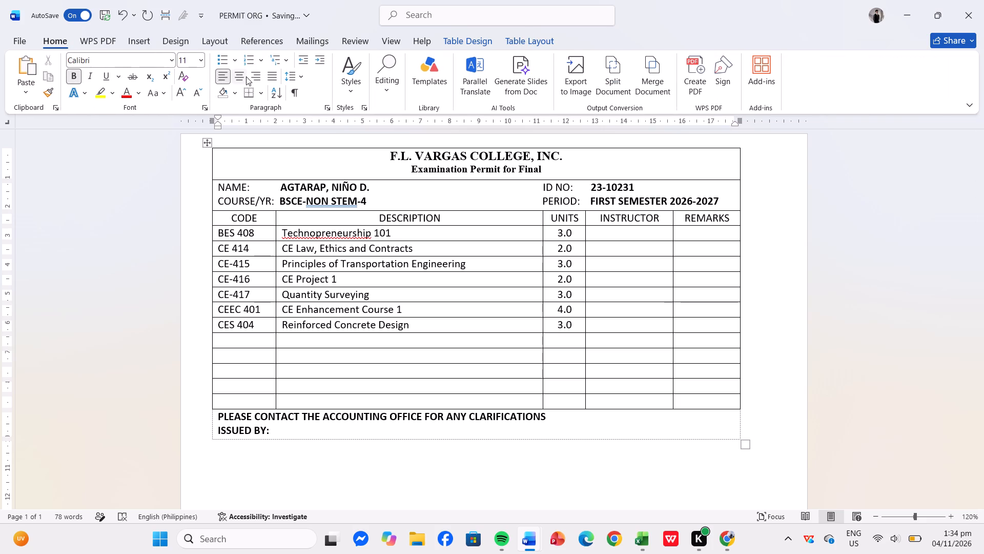
left_click(252, 77)
left_click(252, 77)
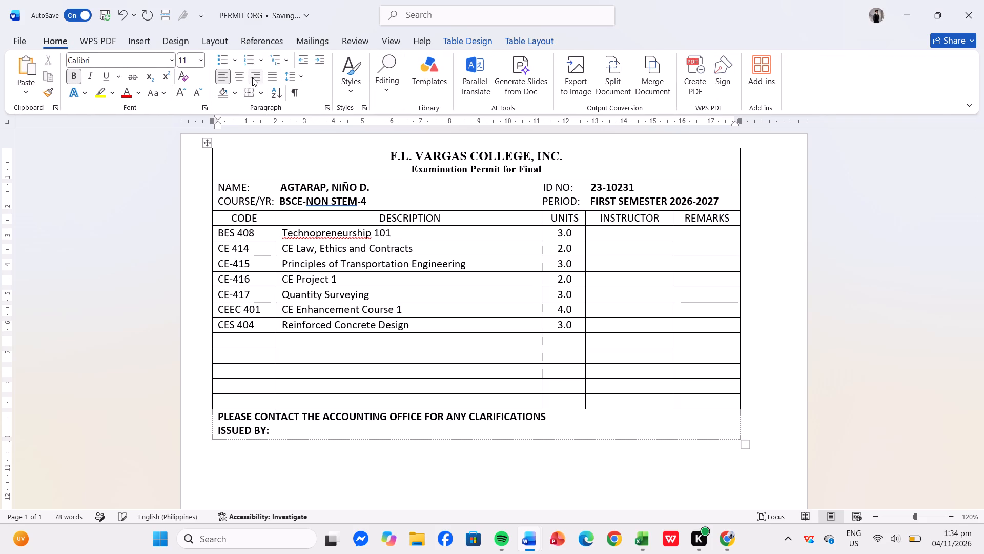
left_click(252, 77)
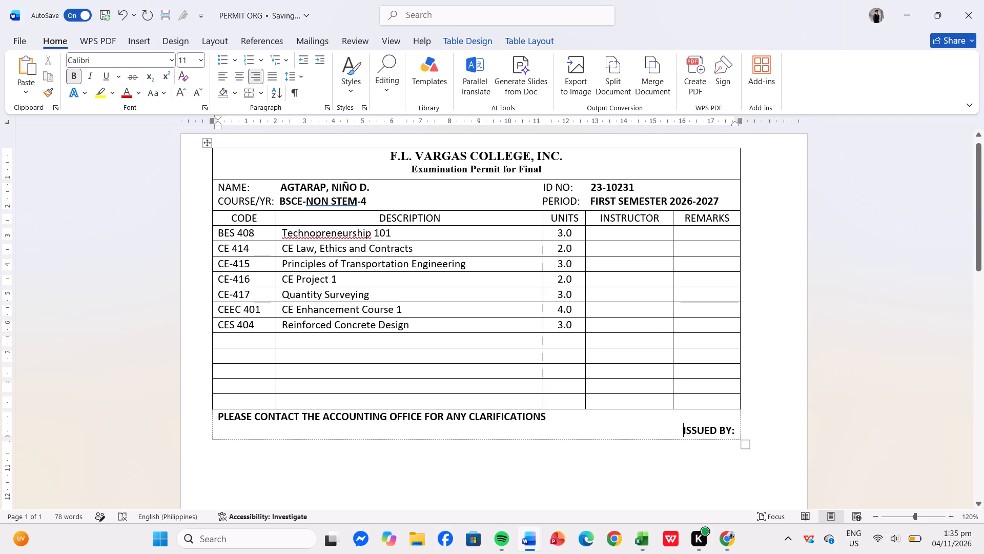
Add a blank signature line of underscores after ISSUED BY, trimming it to a suitable length.
left_click(737, 432)
key("space")
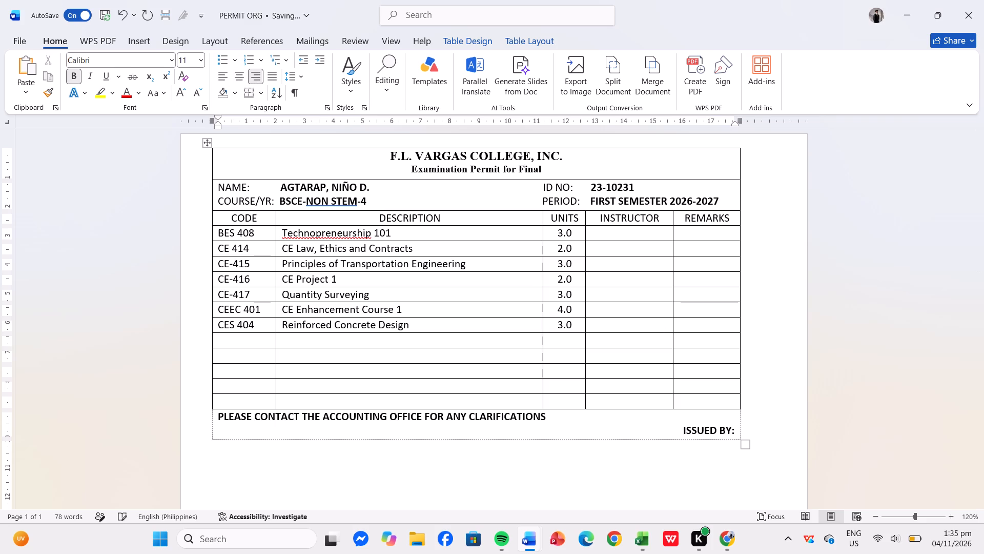
key("BackSpace")
type("________")
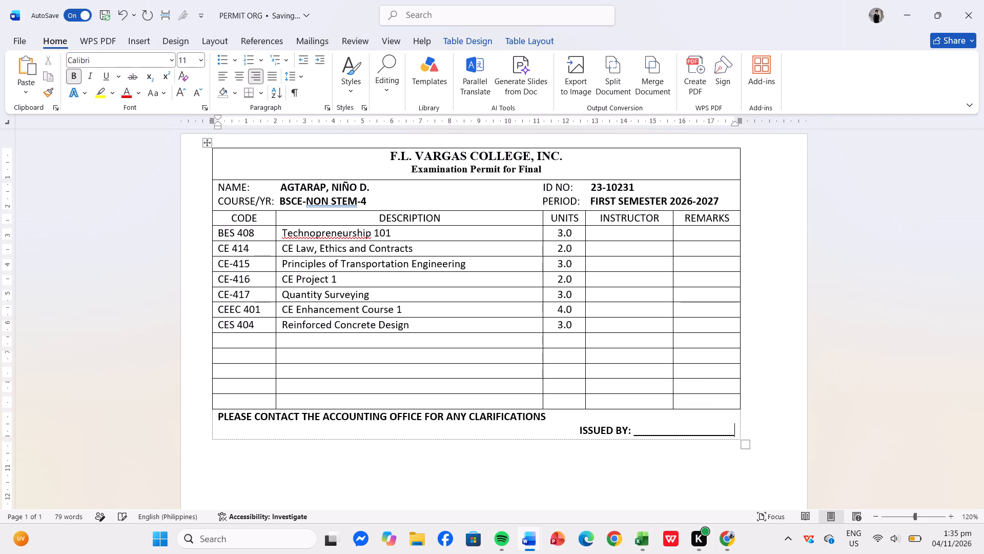
key("BackSpace")
key("BackSpace")
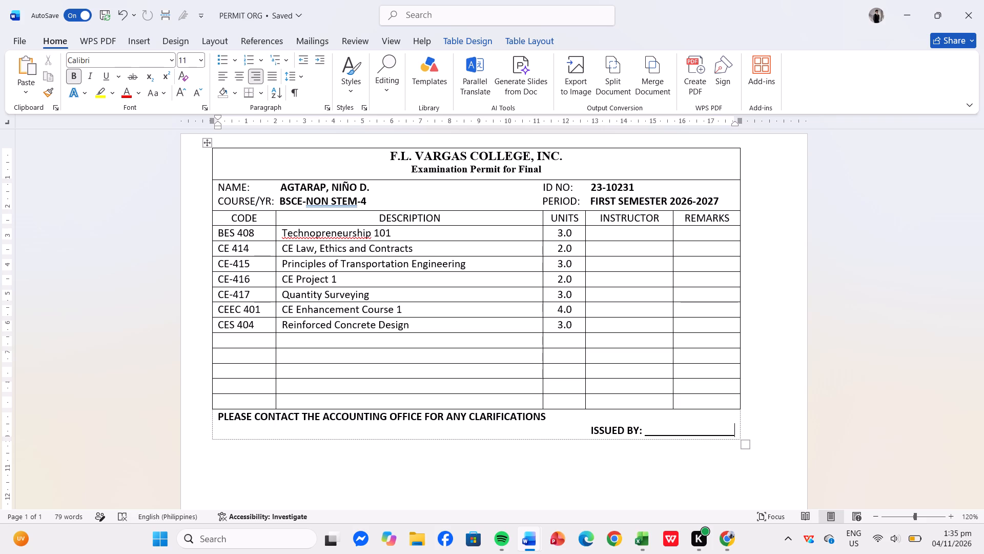
key("shift+underscore")
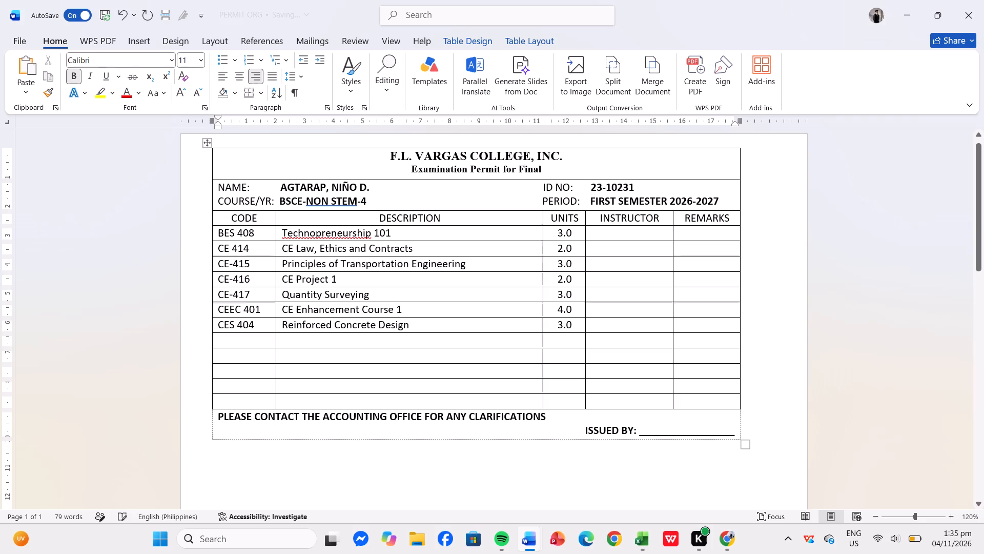
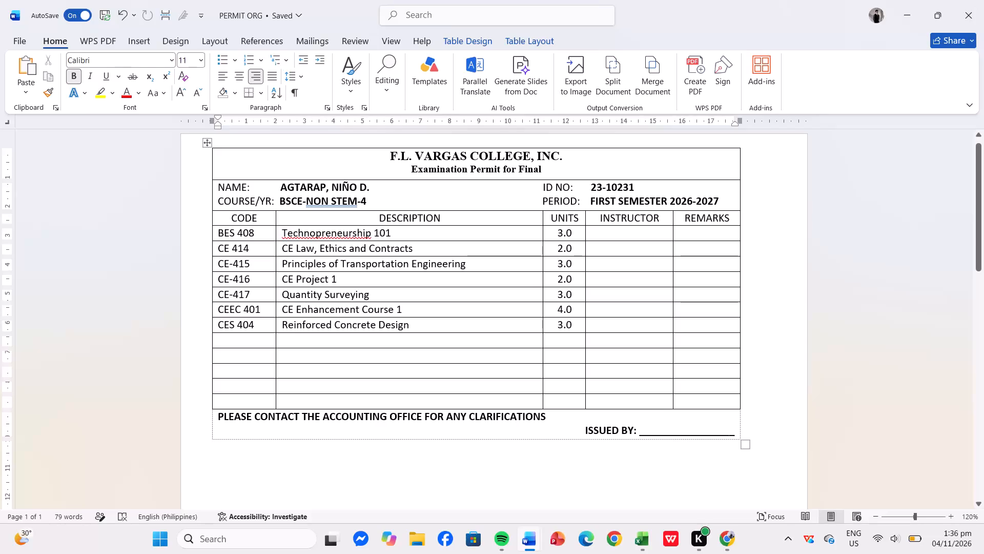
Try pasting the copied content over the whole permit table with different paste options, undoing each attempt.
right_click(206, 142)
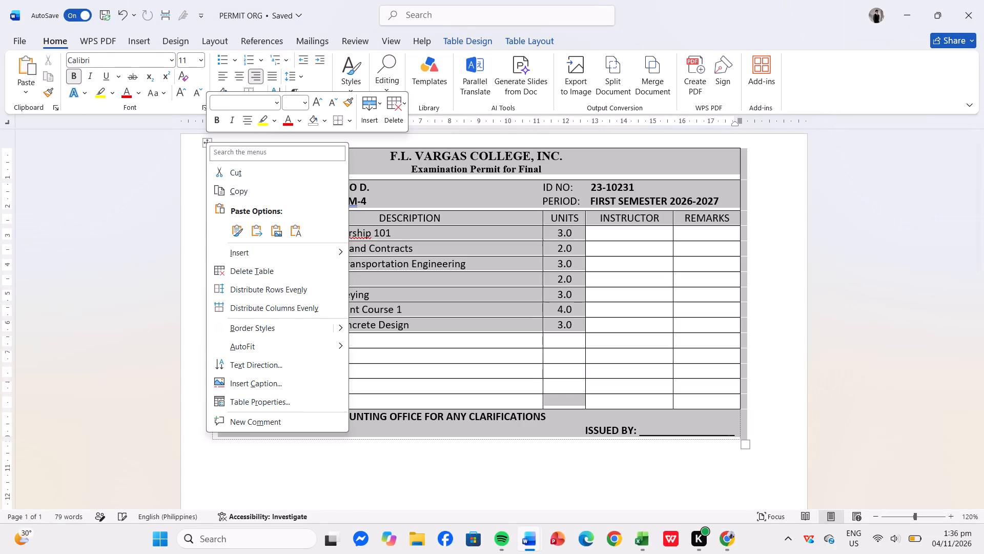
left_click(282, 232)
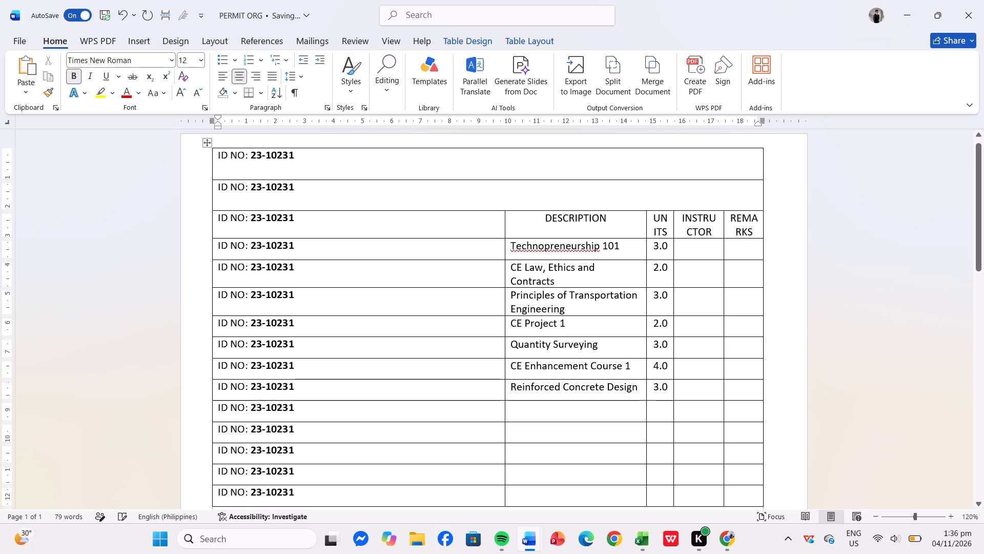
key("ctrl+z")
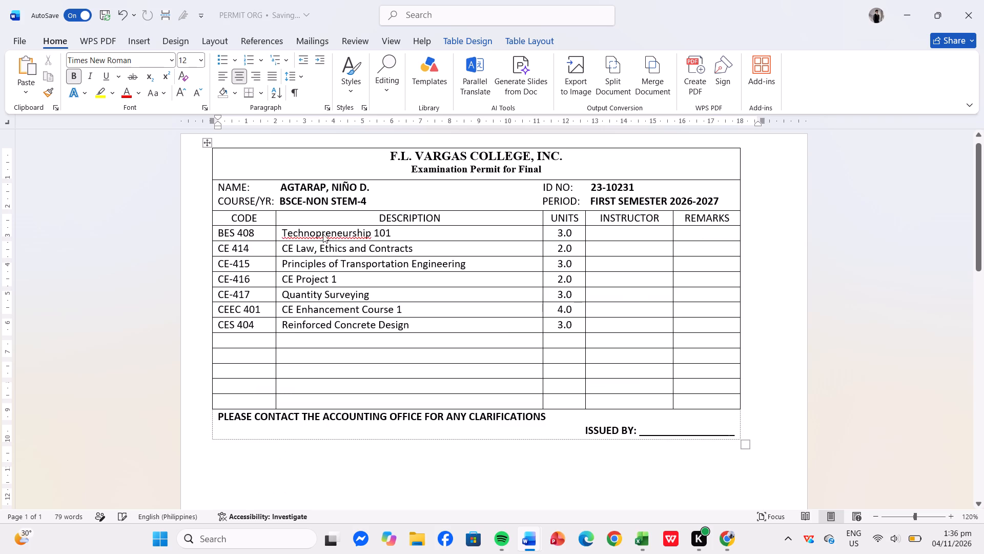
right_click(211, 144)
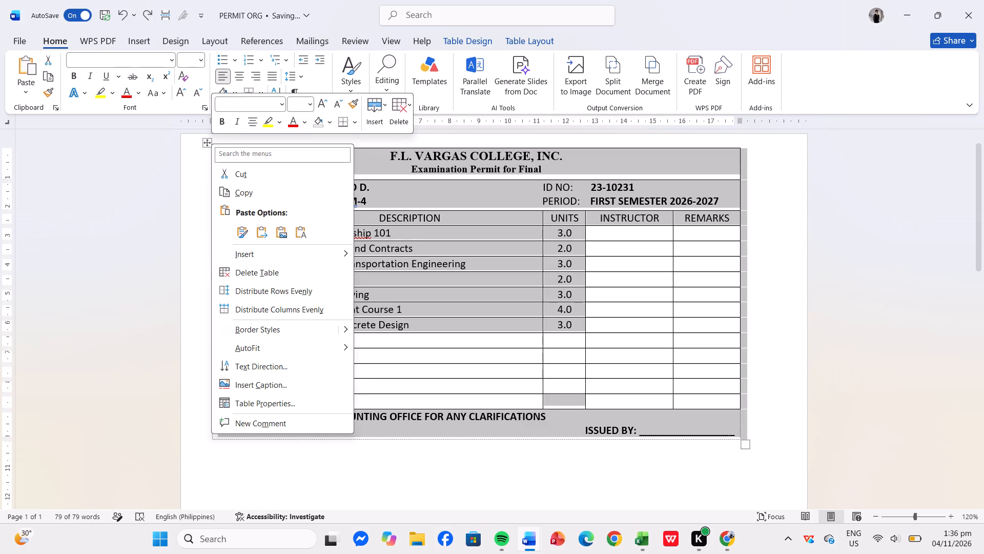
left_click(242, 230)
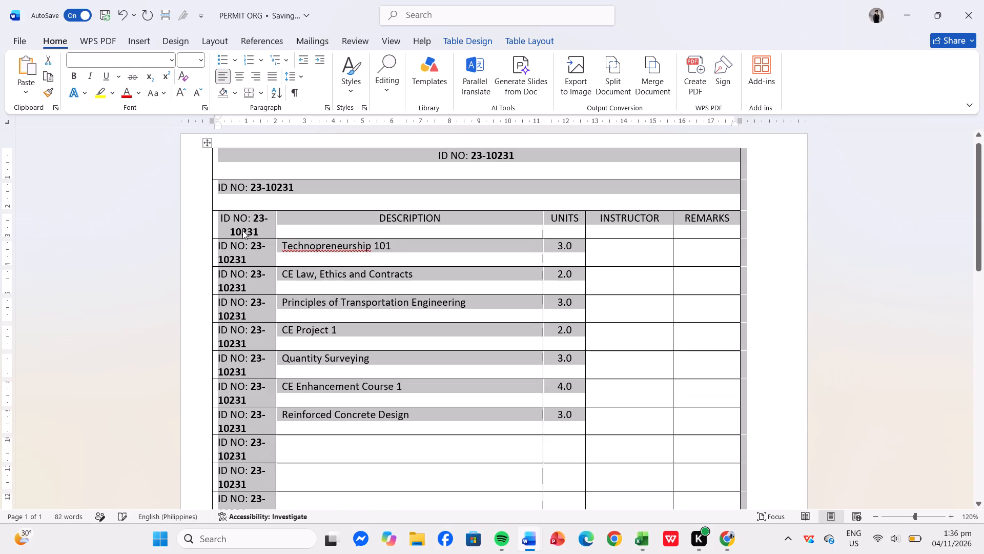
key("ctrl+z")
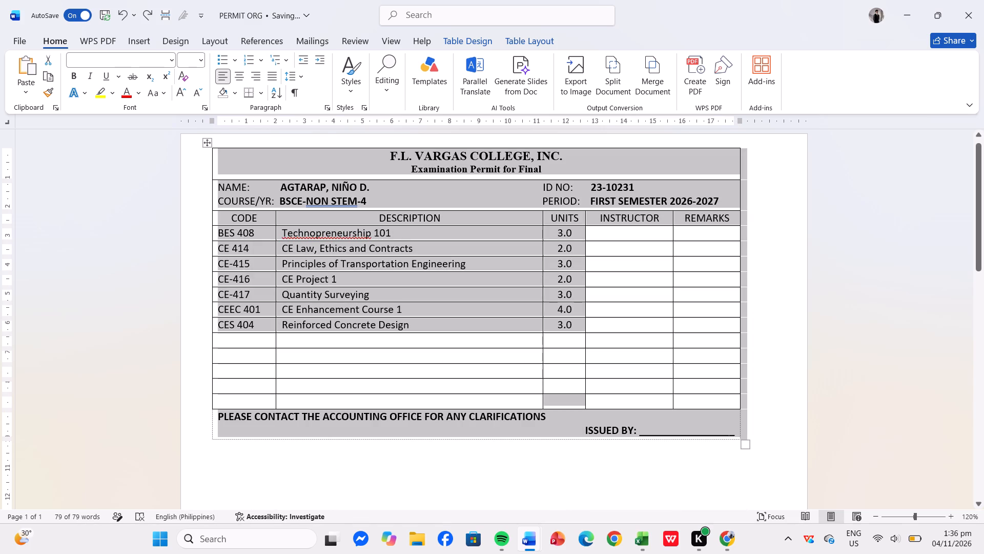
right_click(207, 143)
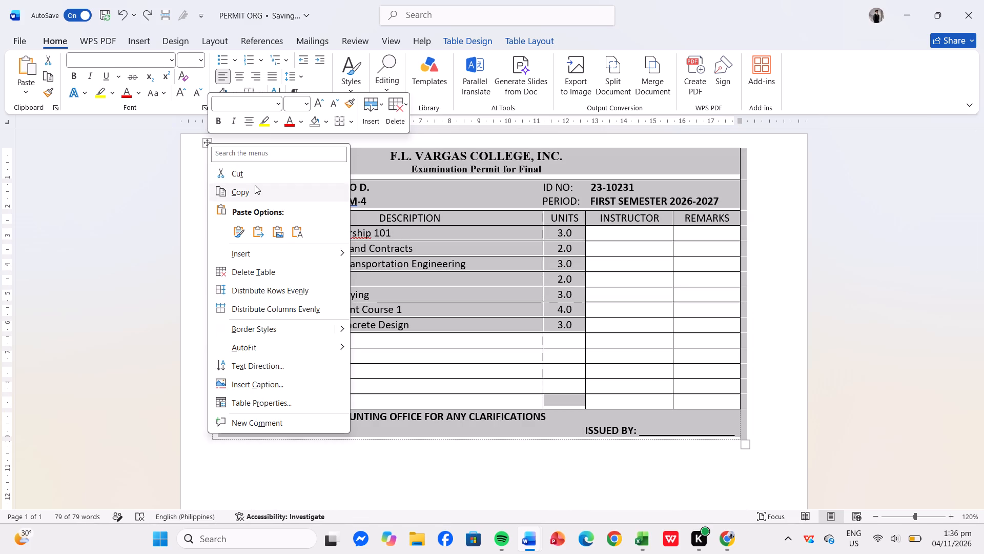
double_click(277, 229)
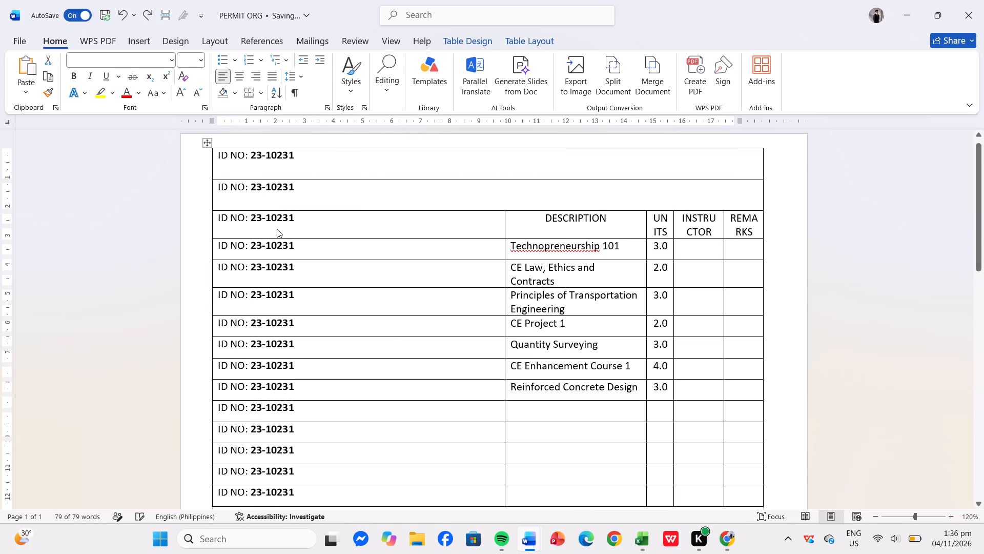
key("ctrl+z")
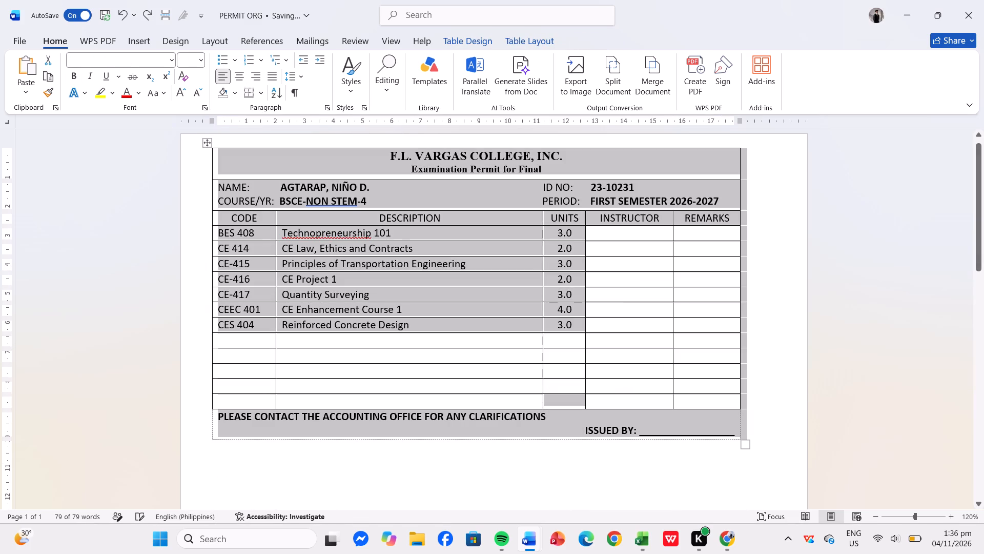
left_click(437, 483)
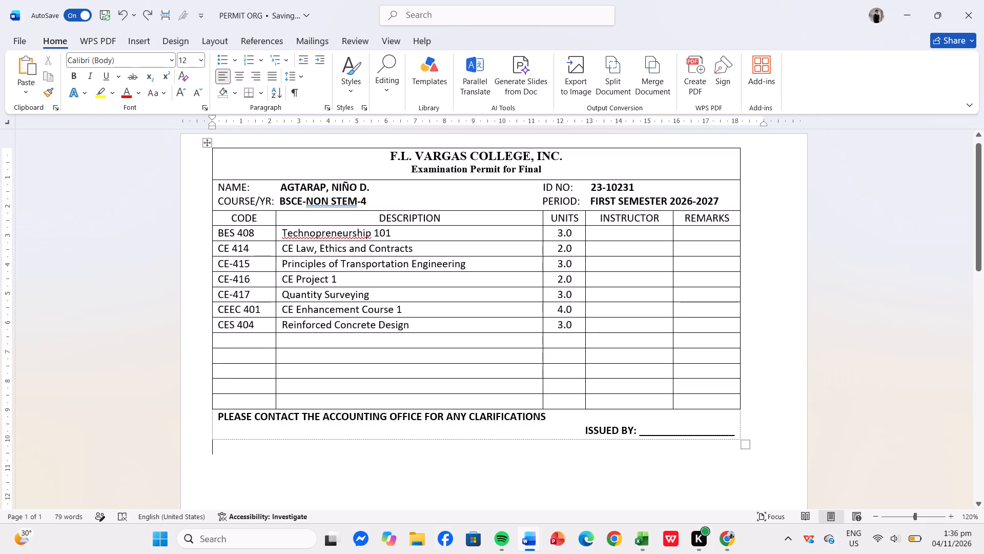
Set the accounting office notice and ISSUED BY signature line in the footer to font size 10.
left_click_drag(219, 420, 621, 457)
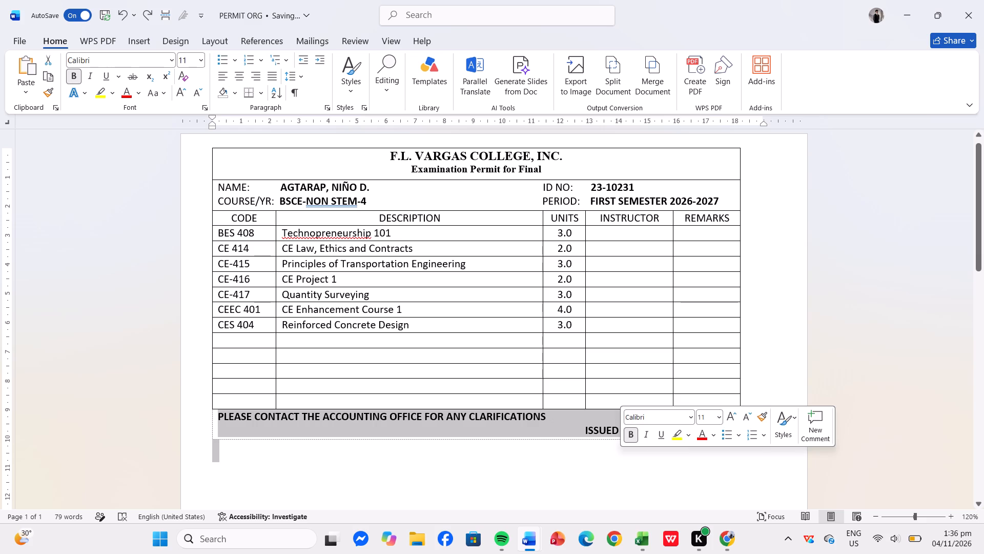
left_click(200, 60)
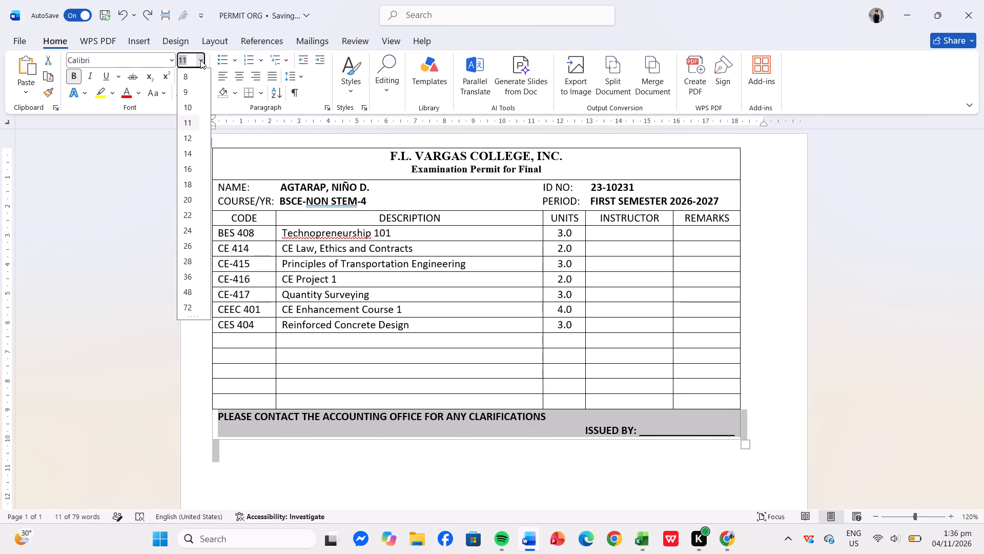
left_click(190, 109)
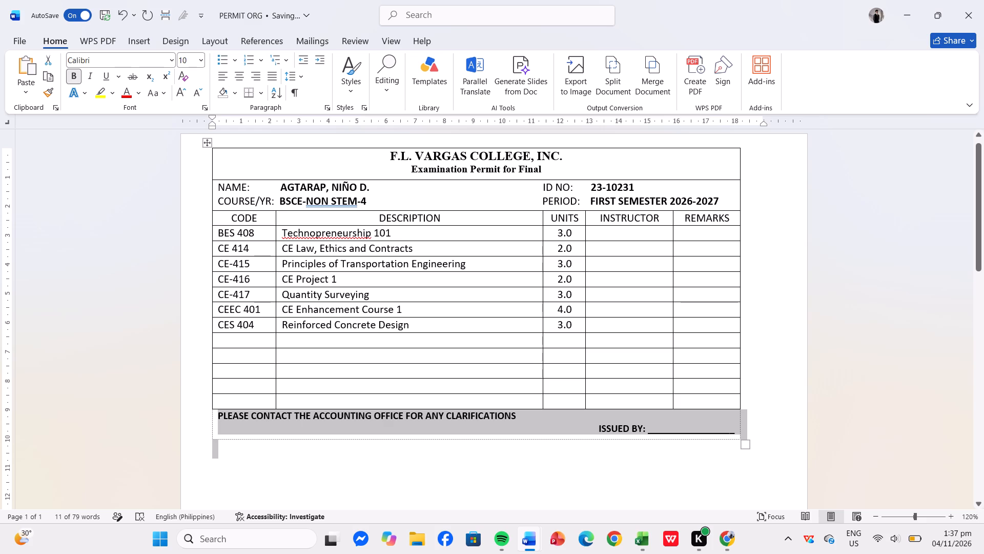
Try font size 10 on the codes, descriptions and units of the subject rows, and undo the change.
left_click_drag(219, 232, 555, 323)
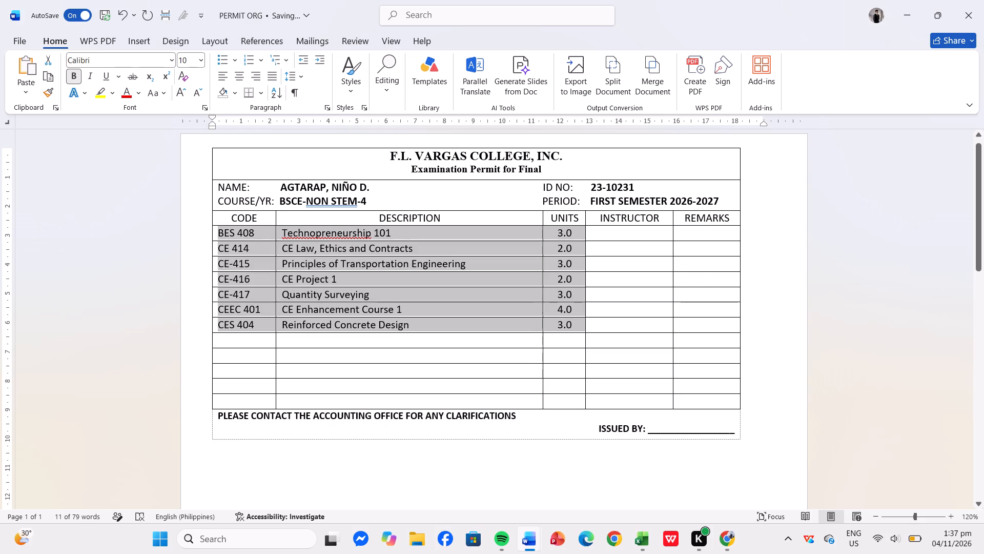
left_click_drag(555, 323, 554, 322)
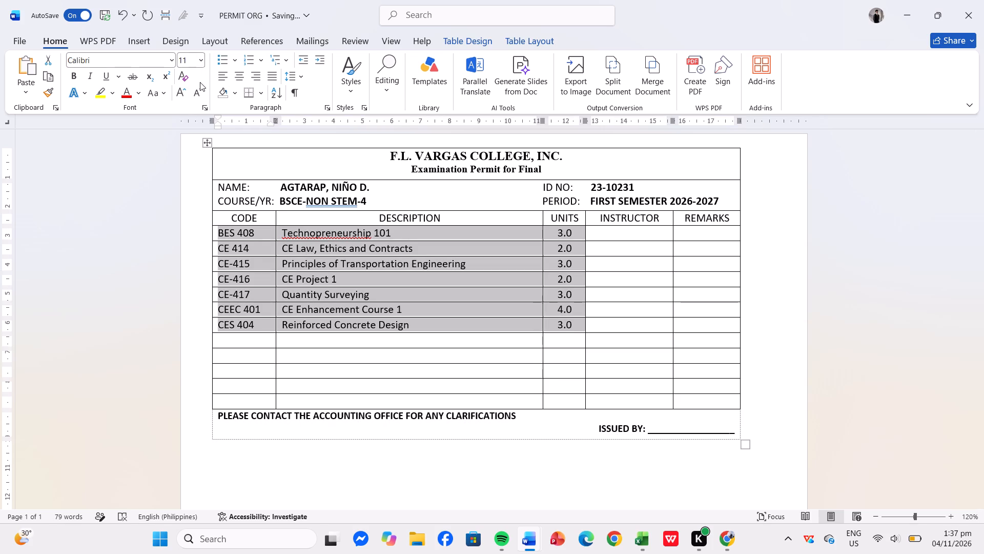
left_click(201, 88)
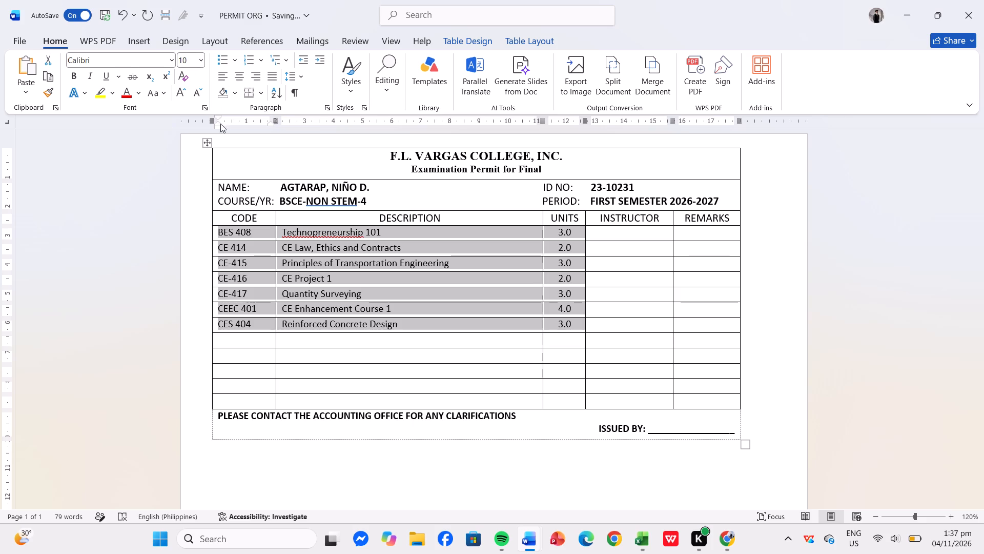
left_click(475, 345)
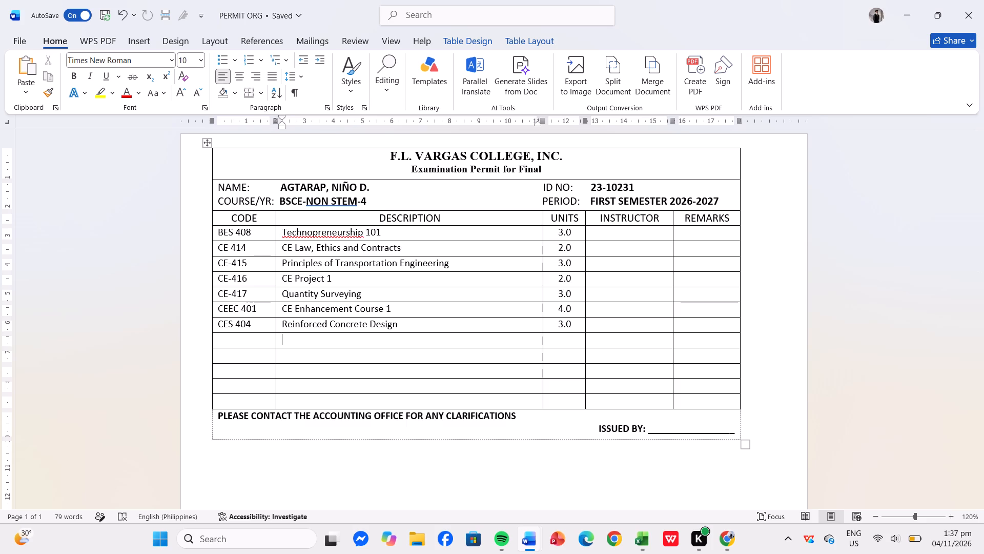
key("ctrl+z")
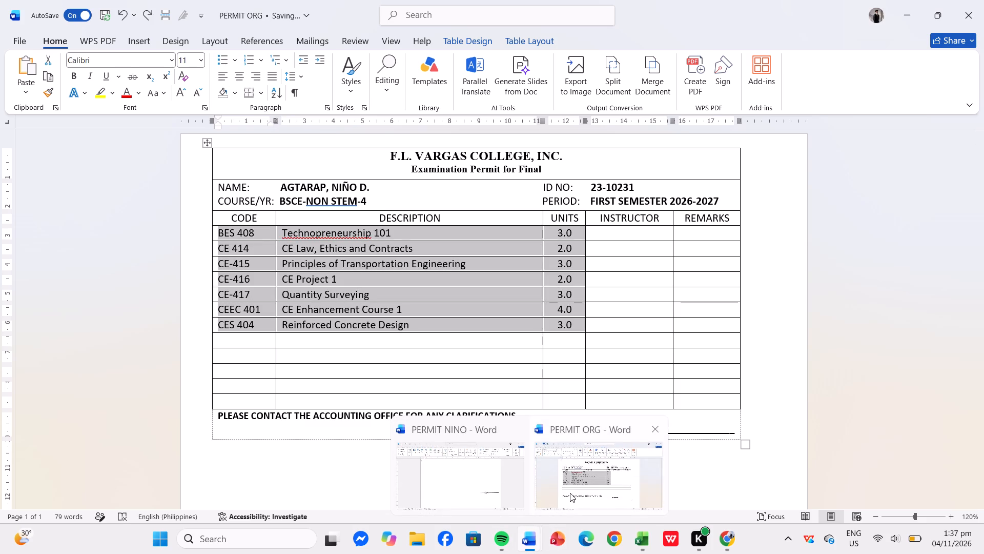
left_click(460, 474)
scroll(376, 292, "up", 12)
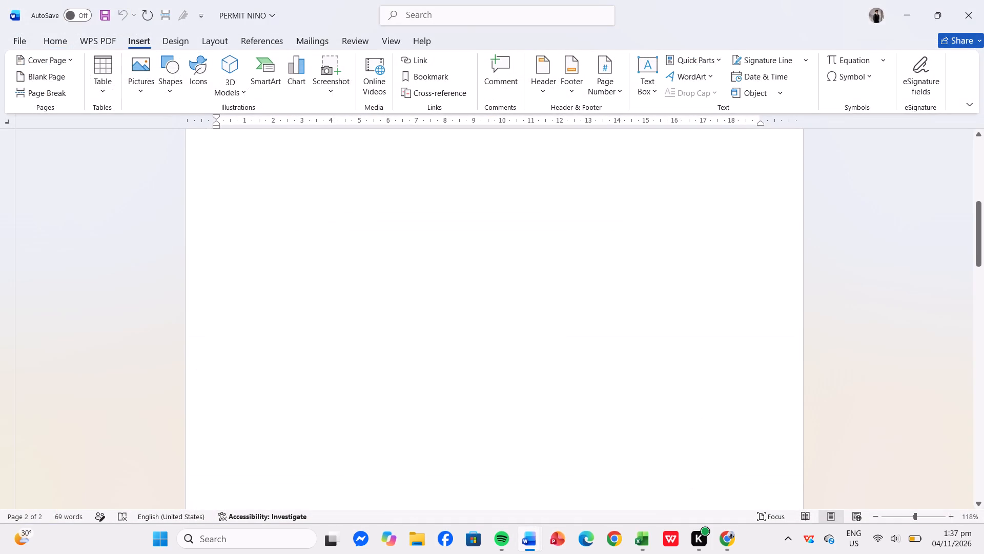
scroll(376, 292, "up", 7)
left_click(376, 249)
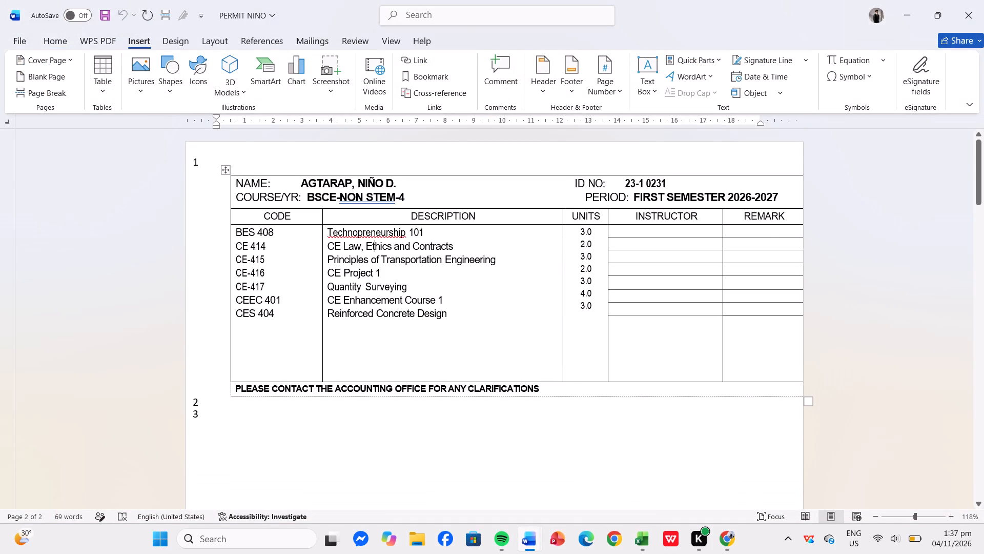
left_click(57, 33)
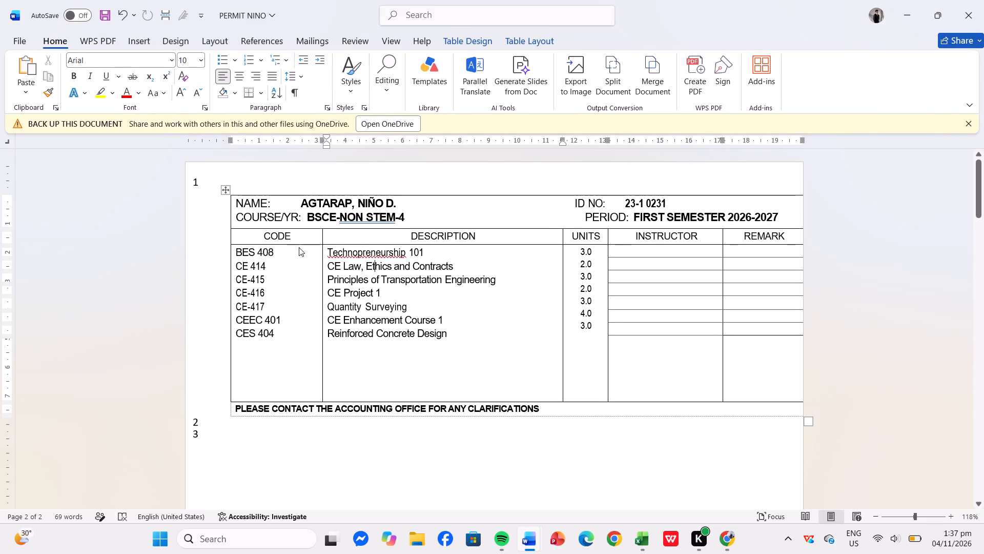
left_click(317, 270)
left_click(369, 286)
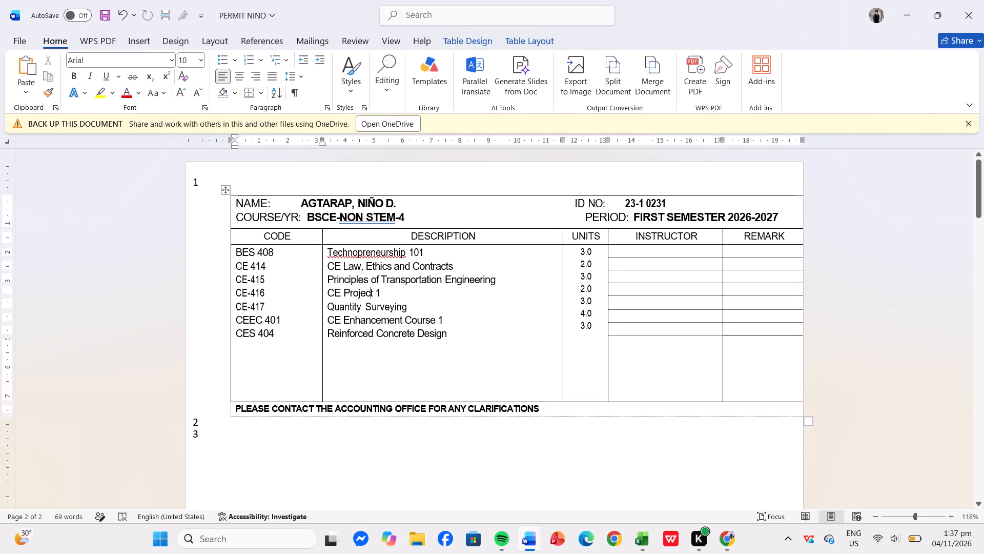
left_click(364, 276)
left_click(372, 209)
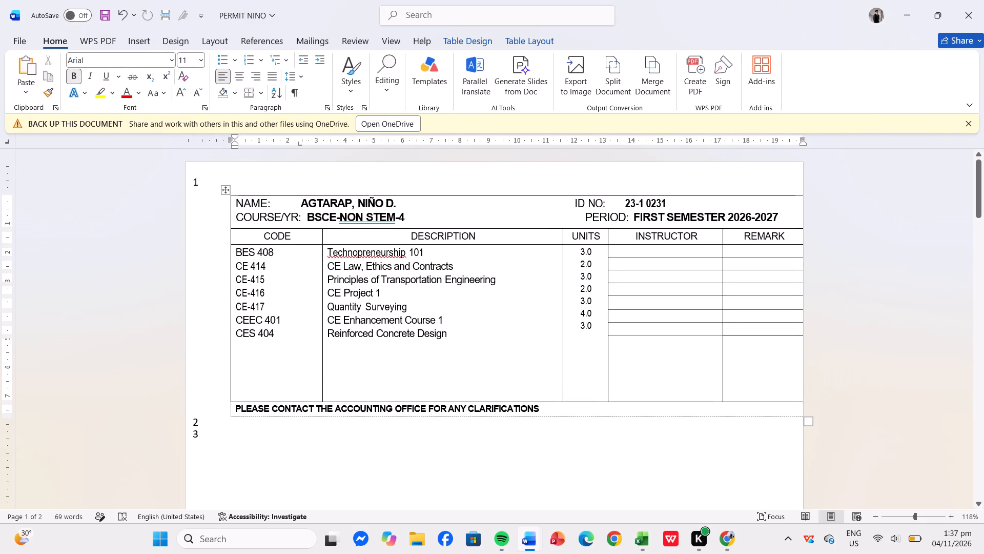
left_click(430, 239)
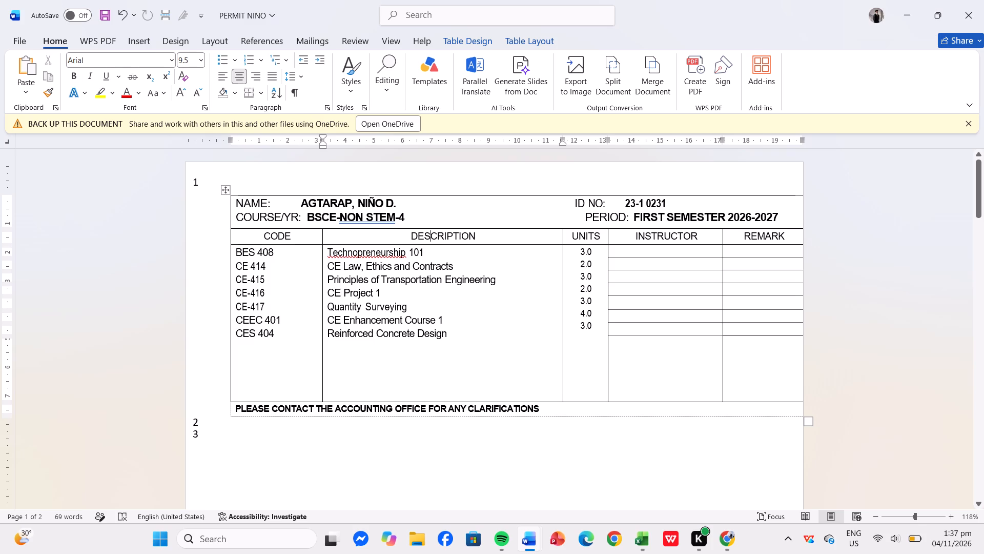
left_click(263, 221)
left_click(360, 286)
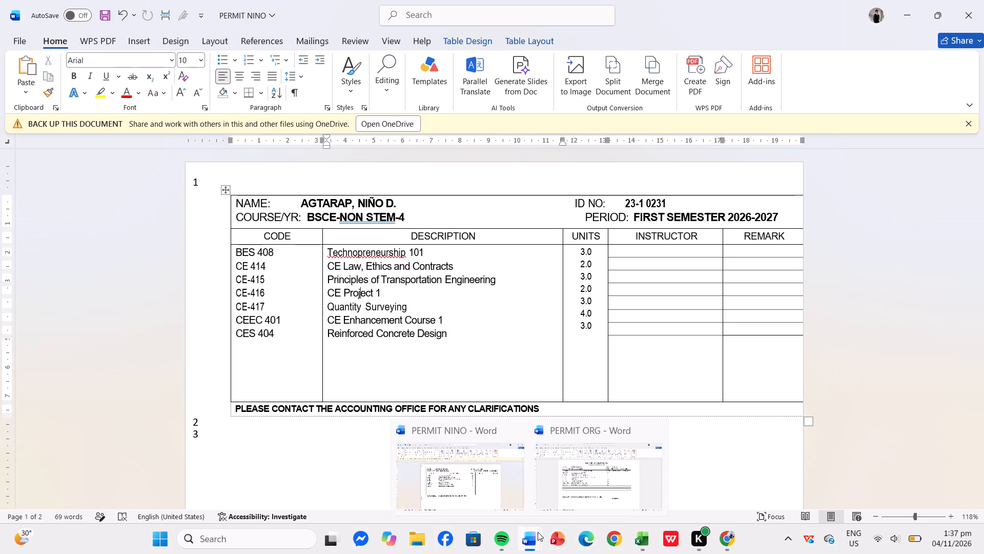
Switch back to PERMIT ORG and set the student details, column headings and subject rows to font size 10.
left_click(556, 484)
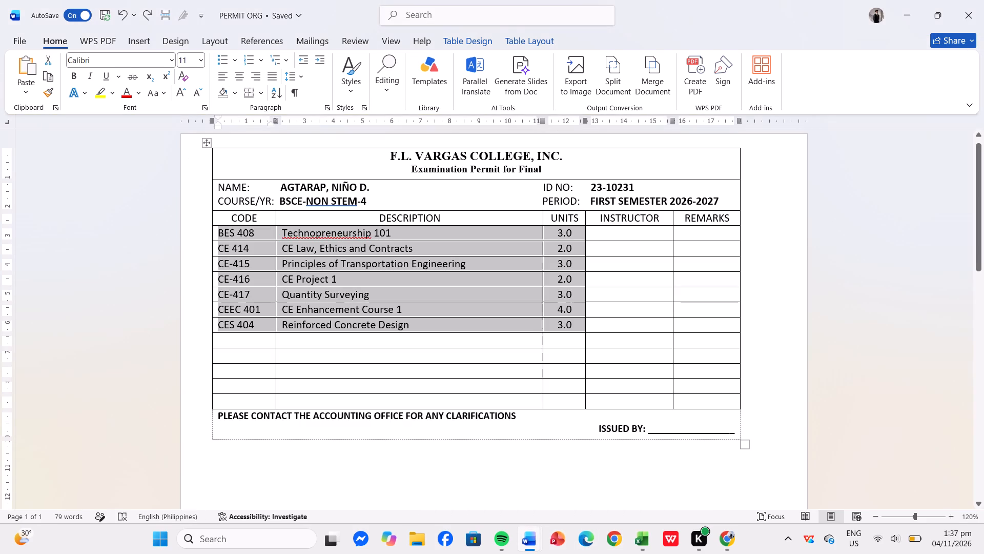
left_click(216, 186)
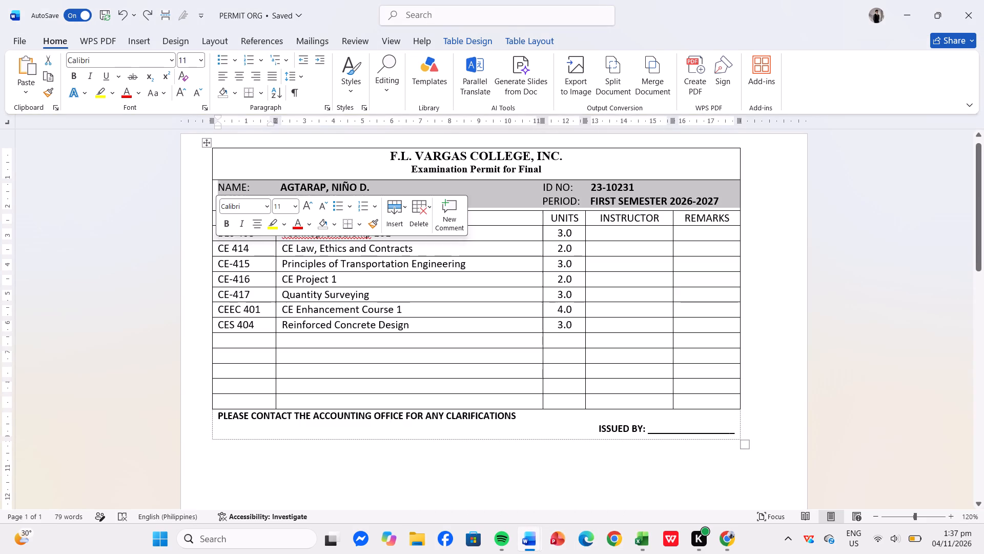
left_click(187, 260)
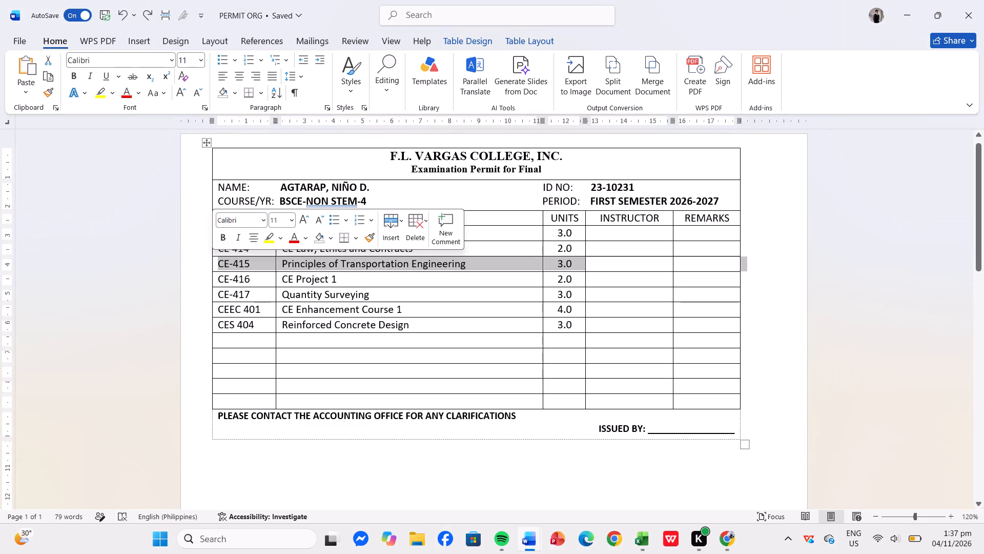
left_click_drag(220, 189, 502, 311)
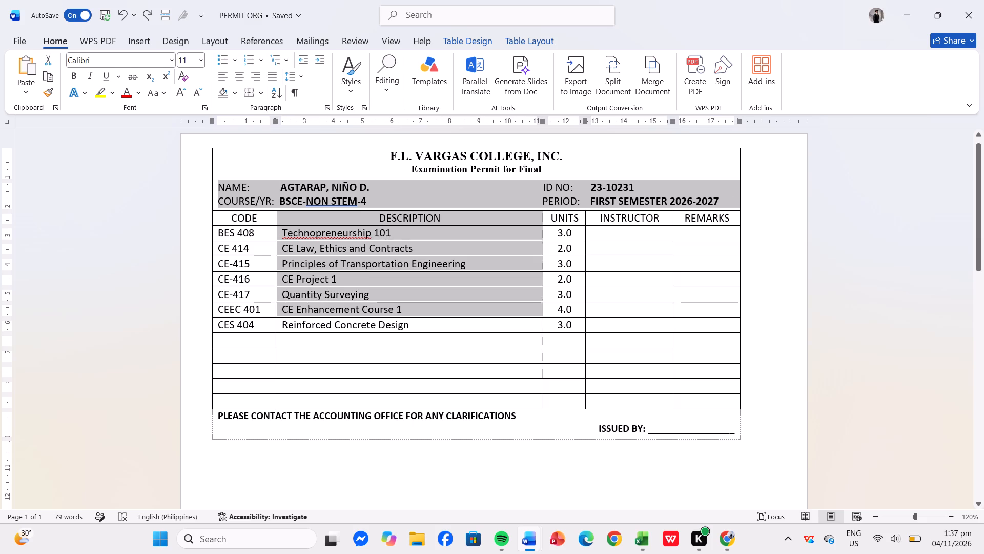
left_click_drag(502, 311, 500, 321)
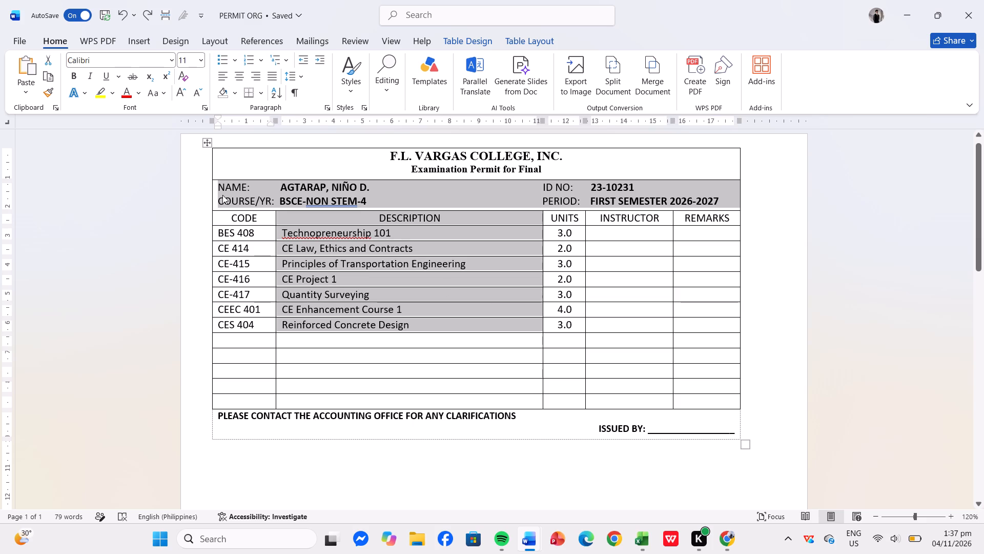
left_click_drag(217, 191, 280, 279)
left_click(136, 292)
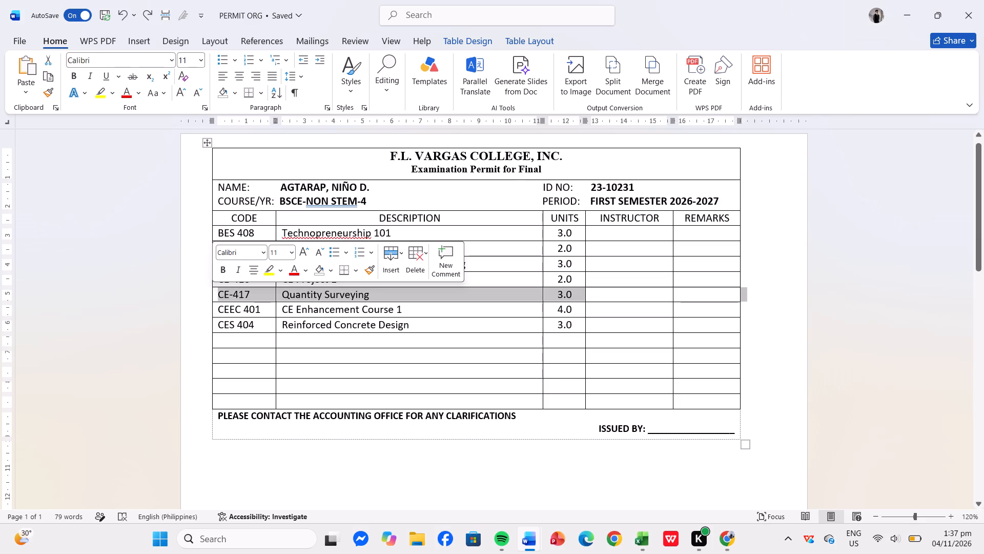
left_click_drag(219, 185, 496, 323)
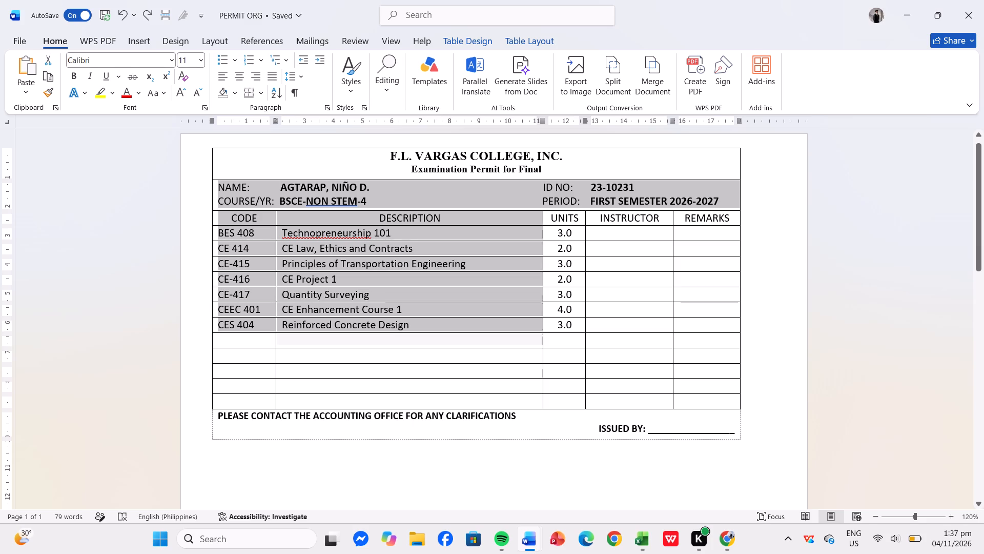
left_click_drag(496, 323, 661, 387)
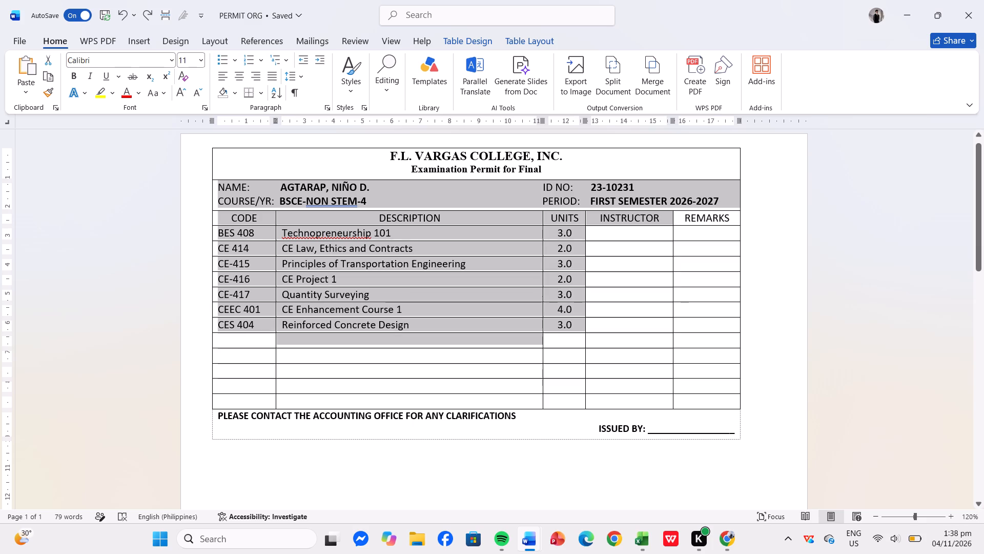
left_click_drag(661, 387, 734, 351)
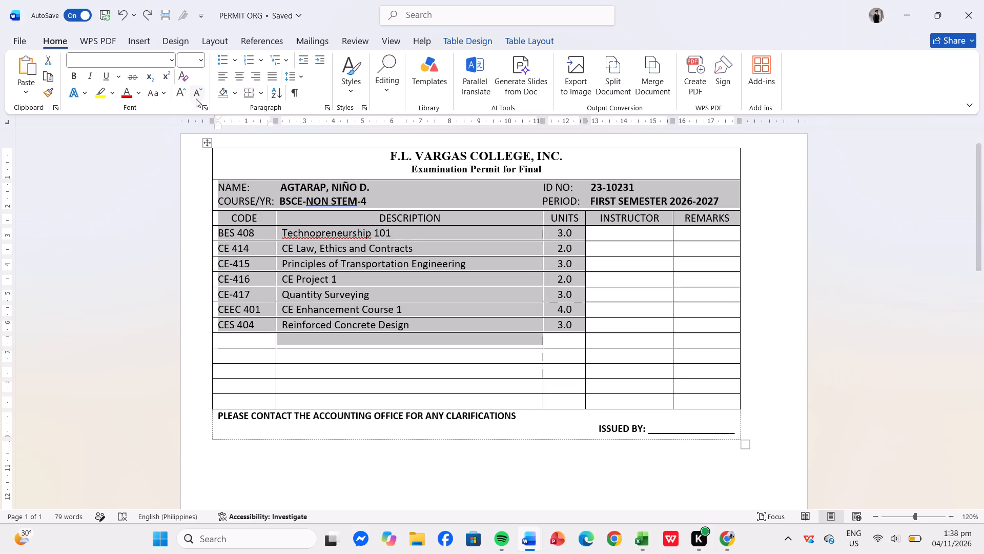
left_click(186, 58)
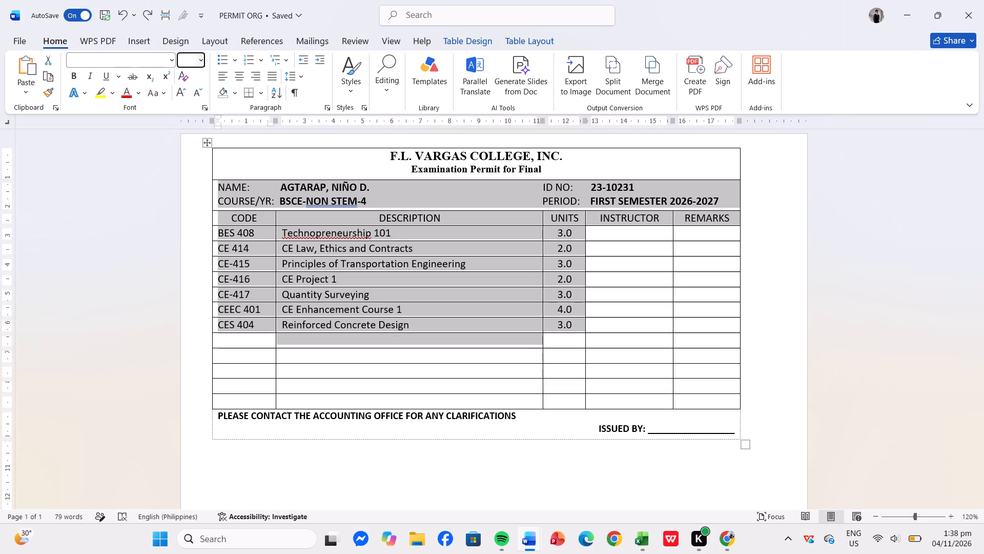
type("10")
key("Return")
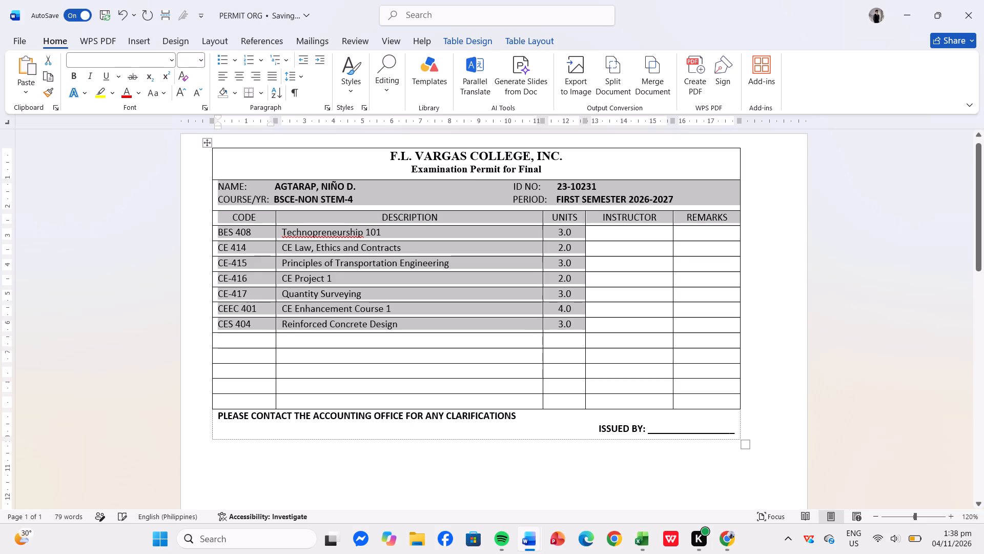
left_click(396, 355)
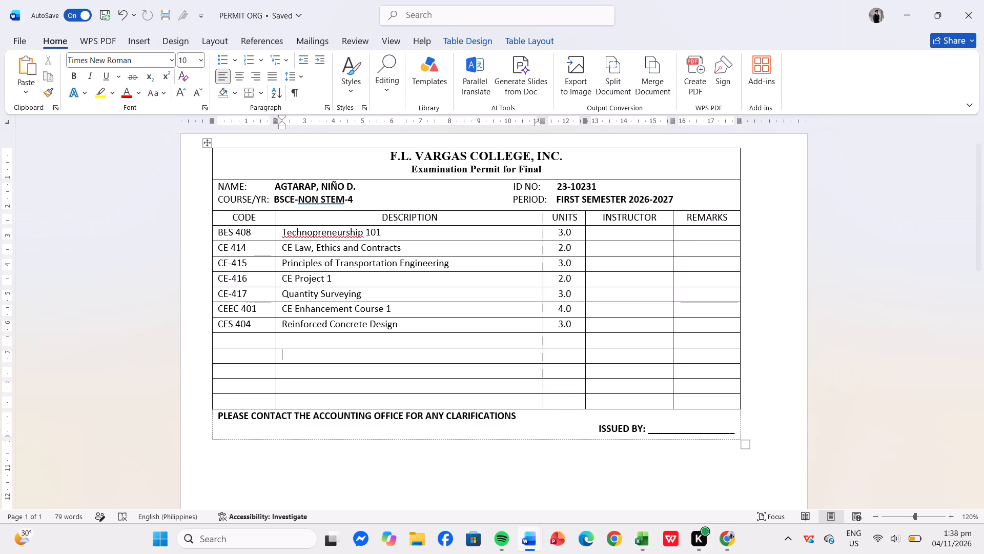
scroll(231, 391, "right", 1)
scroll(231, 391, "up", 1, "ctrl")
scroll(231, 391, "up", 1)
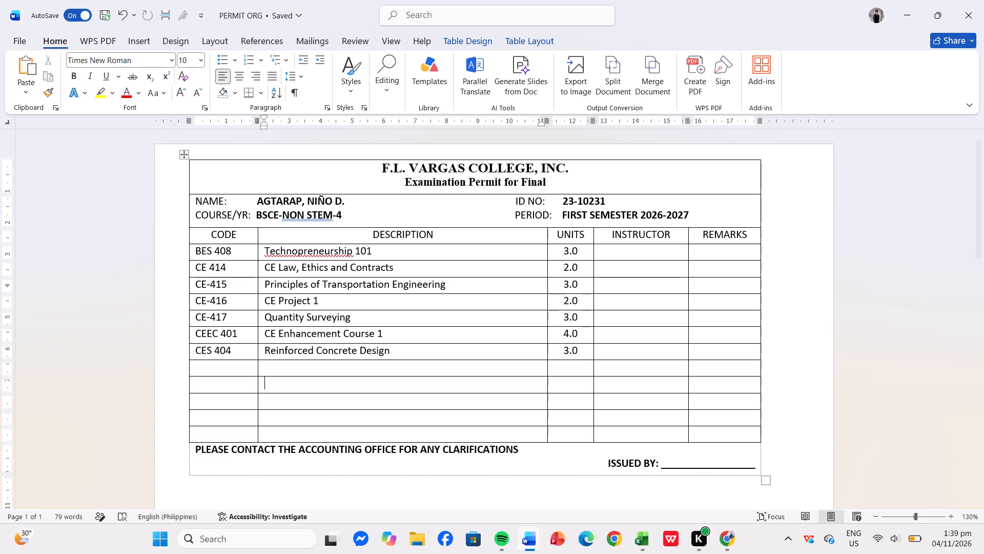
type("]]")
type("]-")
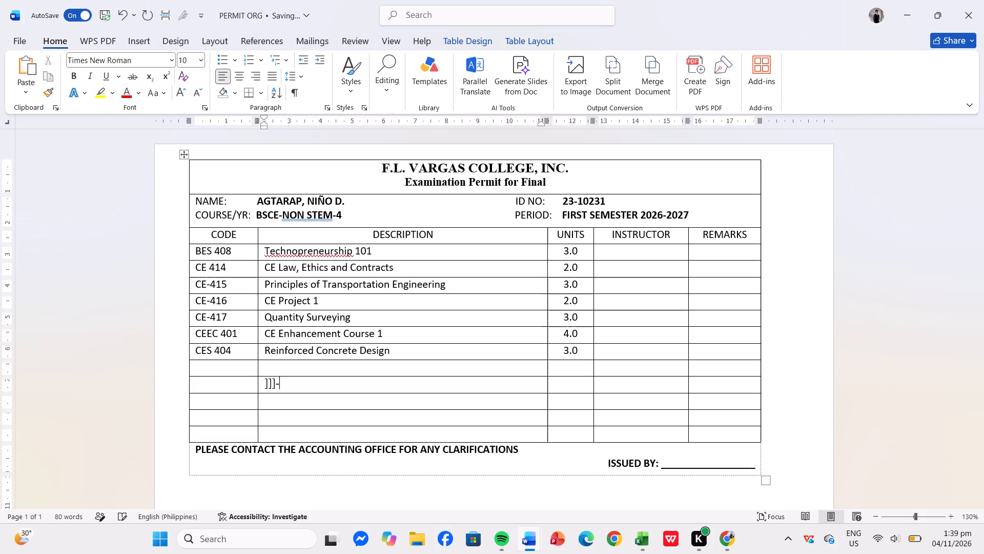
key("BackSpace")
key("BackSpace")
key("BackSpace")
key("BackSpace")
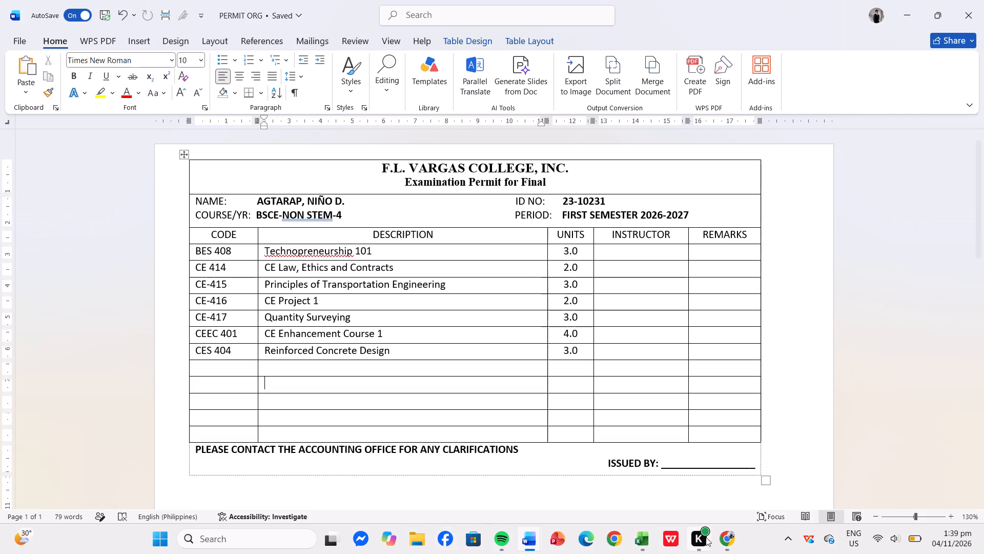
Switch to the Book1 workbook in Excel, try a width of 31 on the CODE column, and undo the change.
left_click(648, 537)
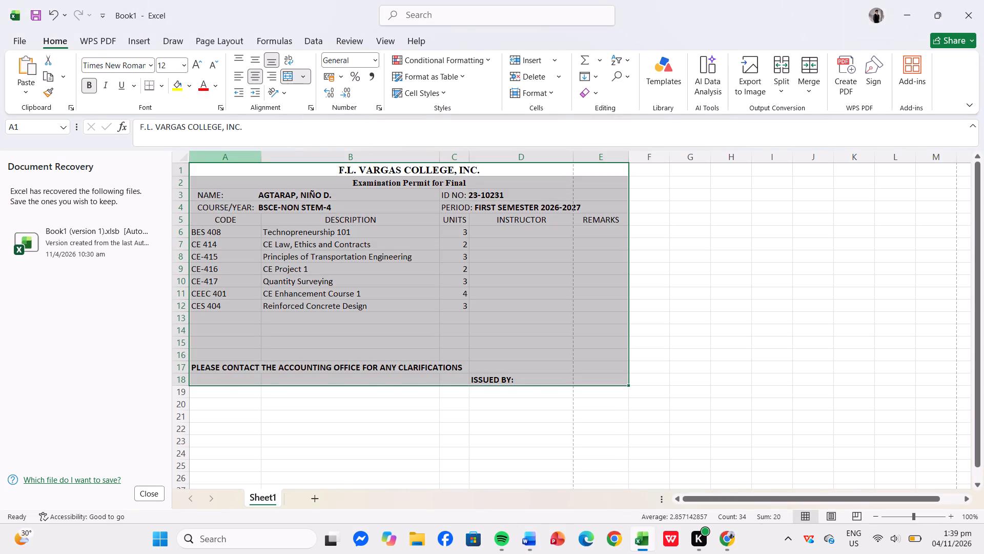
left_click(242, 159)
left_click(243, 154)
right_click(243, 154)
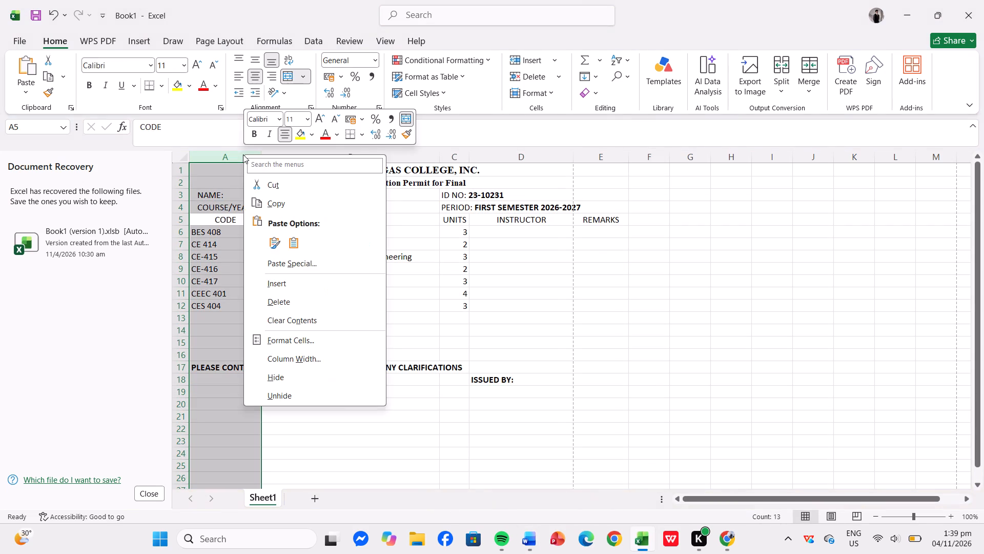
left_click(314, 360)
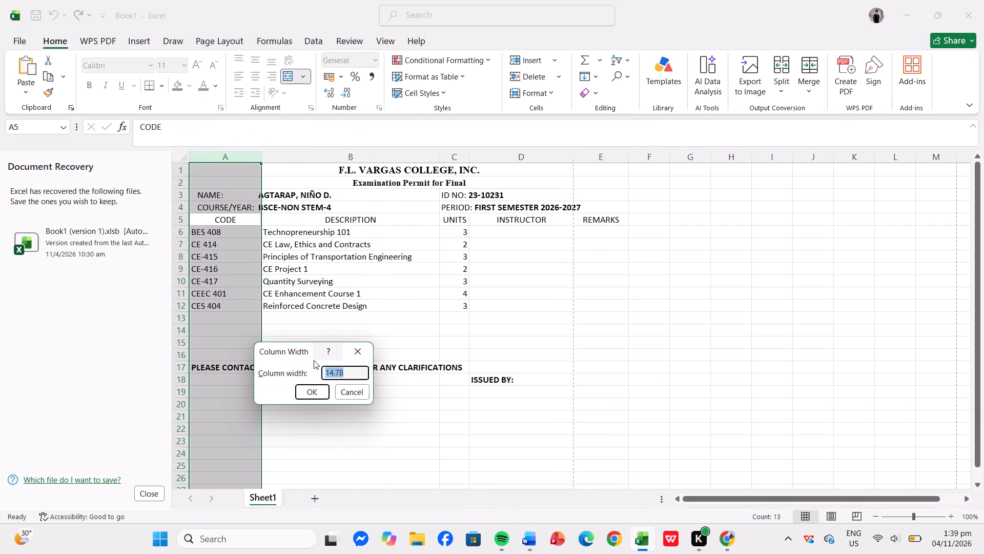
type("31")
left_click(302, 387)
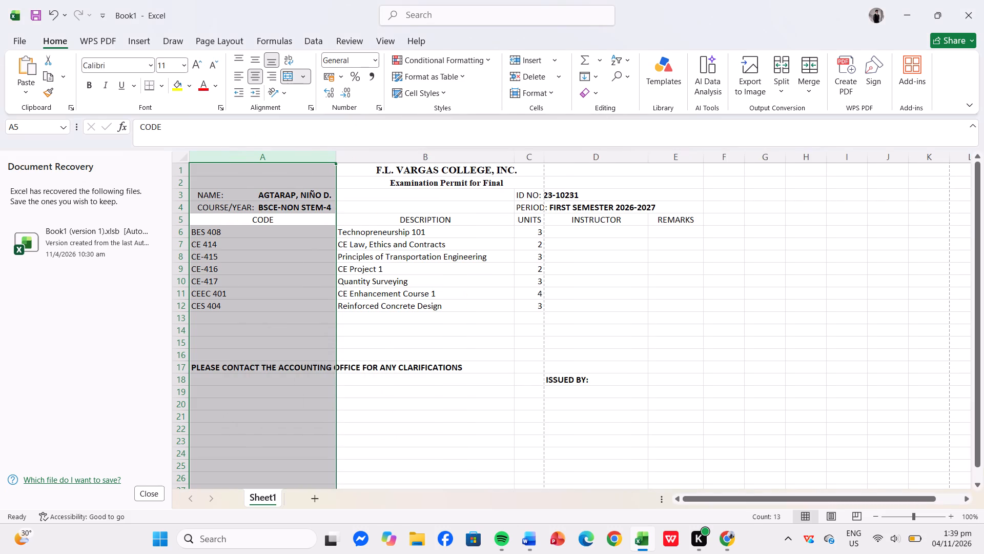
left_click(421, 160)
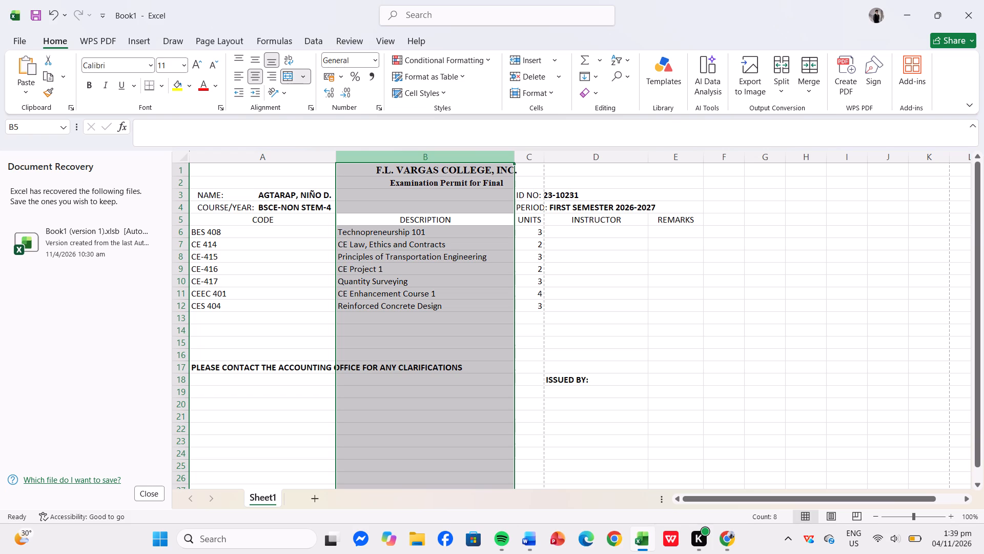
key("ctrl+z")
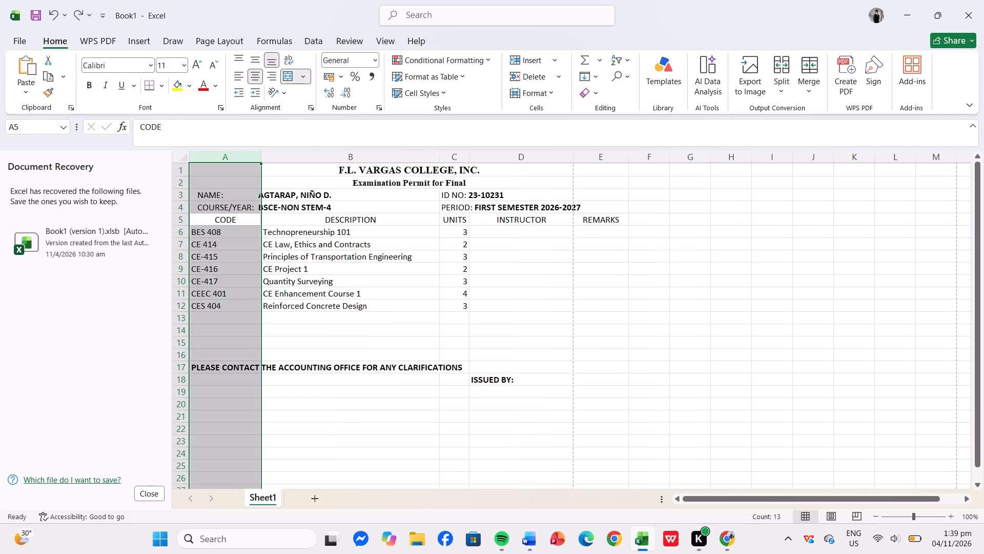
Show the Book1 permit sheet in Excel in Page Layout view.
left_click(829, 518)
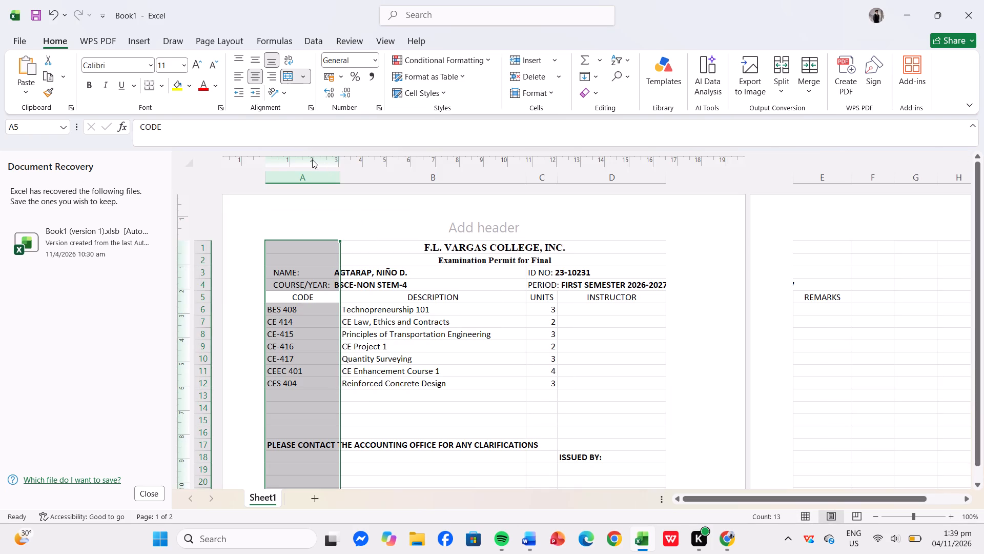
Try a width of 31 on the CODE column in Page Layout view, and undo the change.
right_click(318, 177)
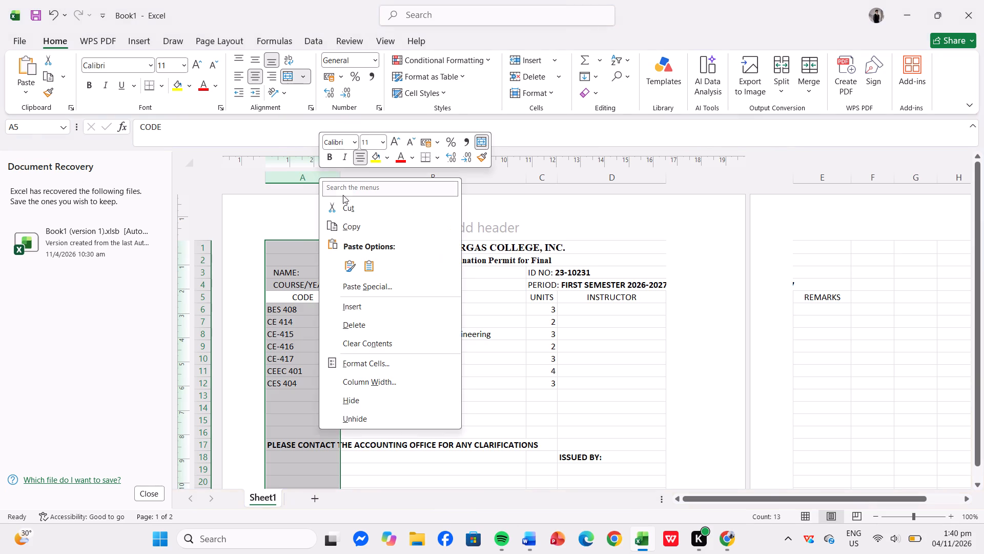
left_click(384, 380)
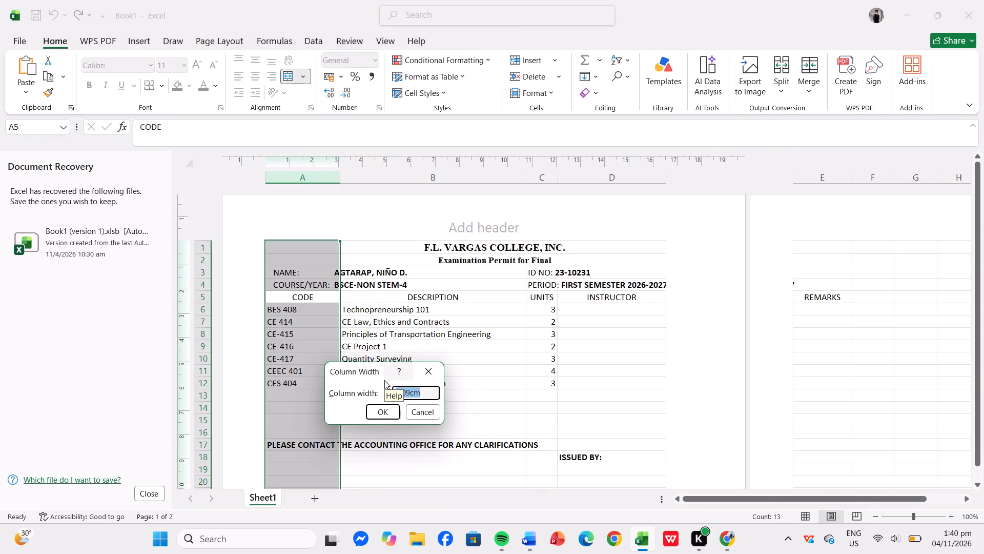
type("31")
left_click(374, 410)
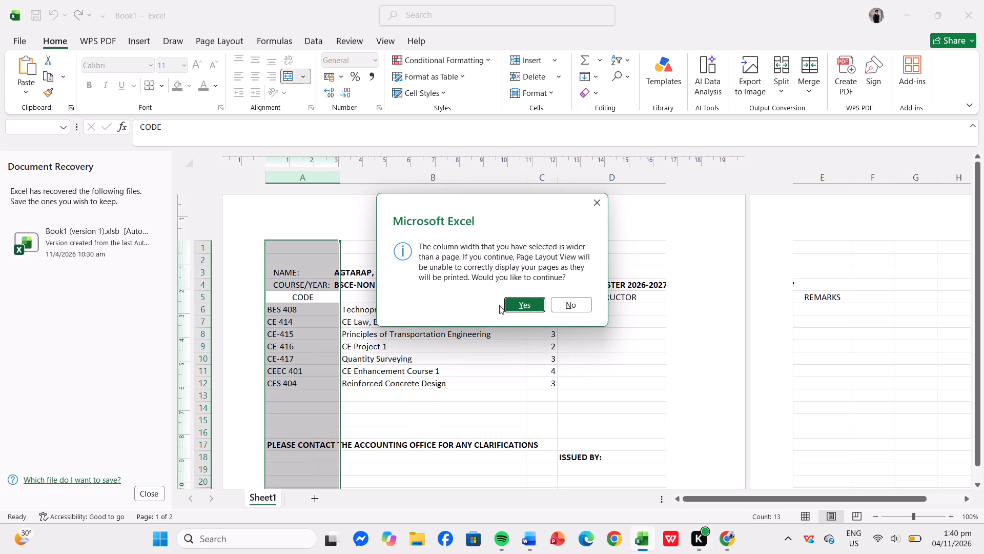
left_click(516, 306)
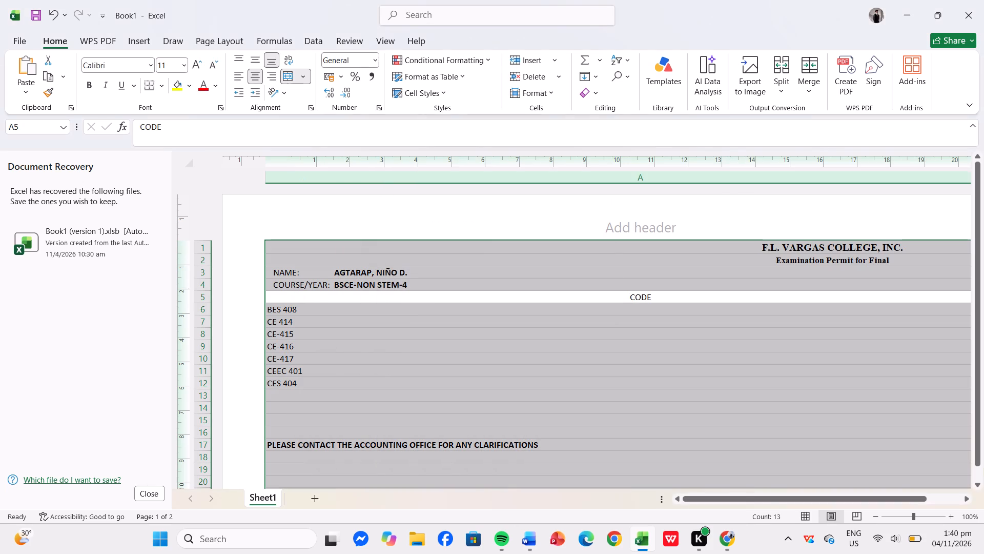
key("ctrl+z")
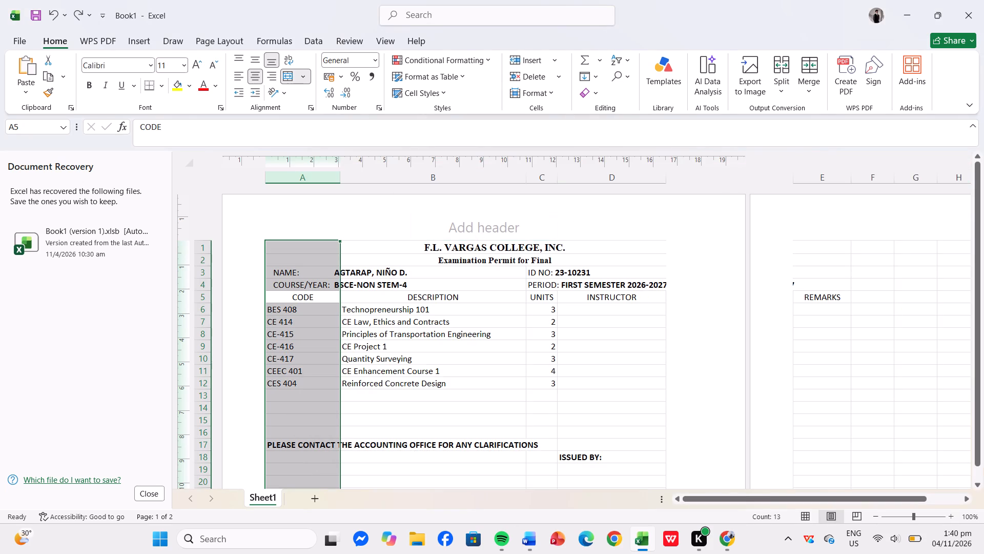
Set the width of column A, the CODE column, to 3.1 cm.
right_click(325, 177)
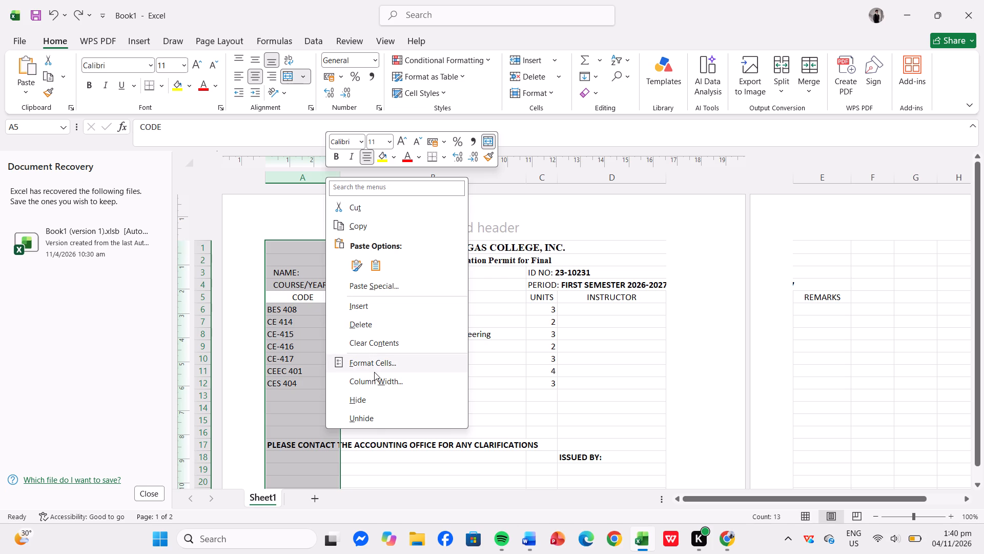
left_click(379, 384)
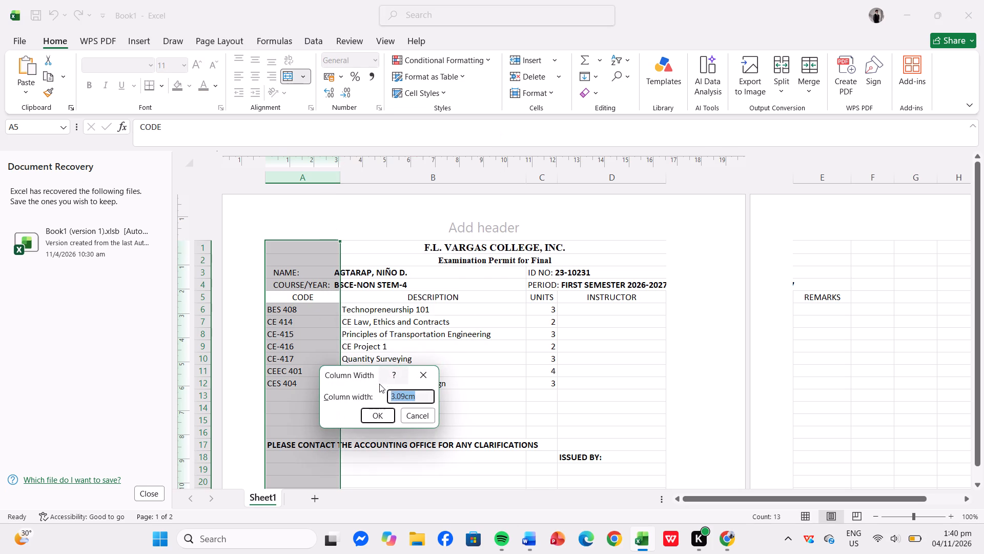
type("3.1")
key("Return")
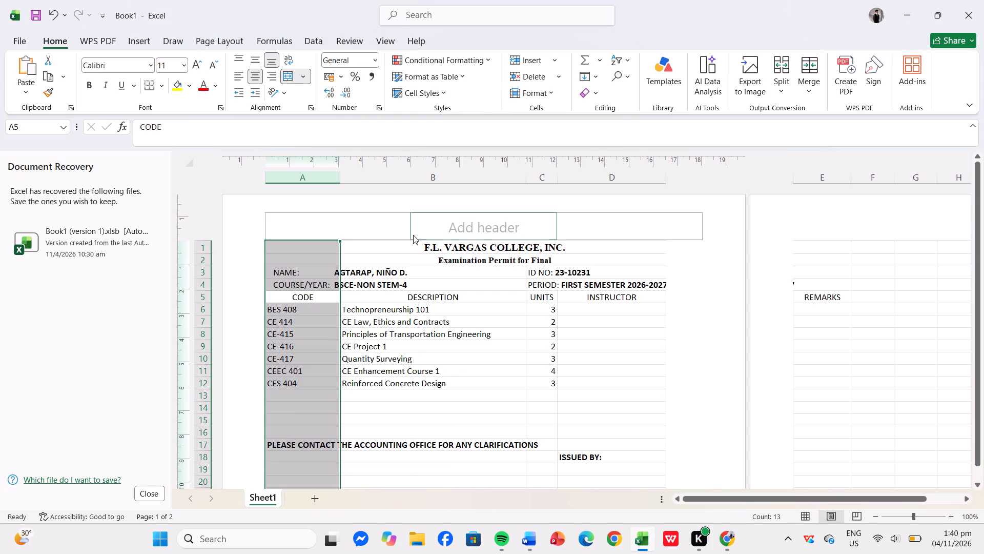
Select column B, the DESCRIPTION column, in the permit sheet.
left_click(404, 179)
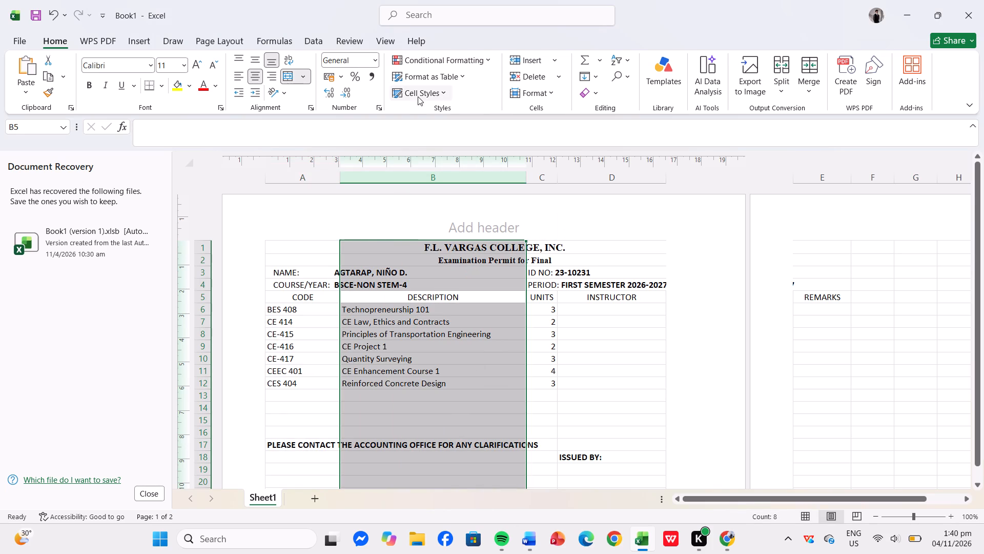
left_click(524, 541)
left_click(435, 362)
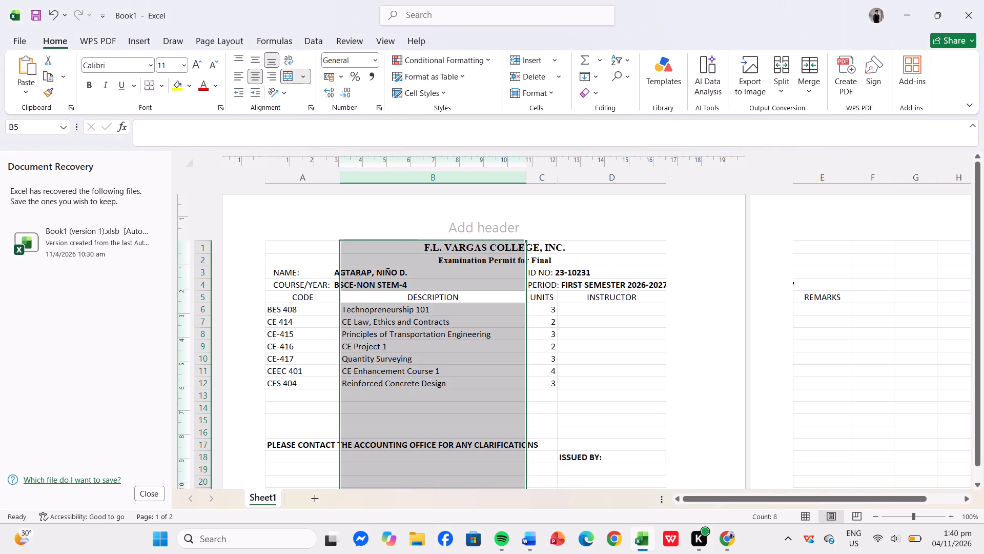
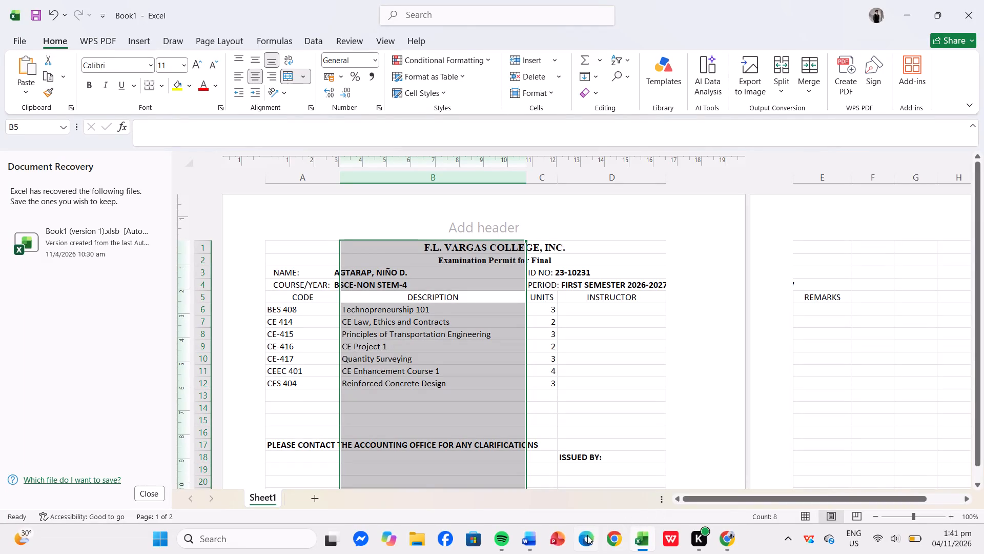
Switch to Word and view the permit table in the PERMIT NINO document.
left_click(525, 546)
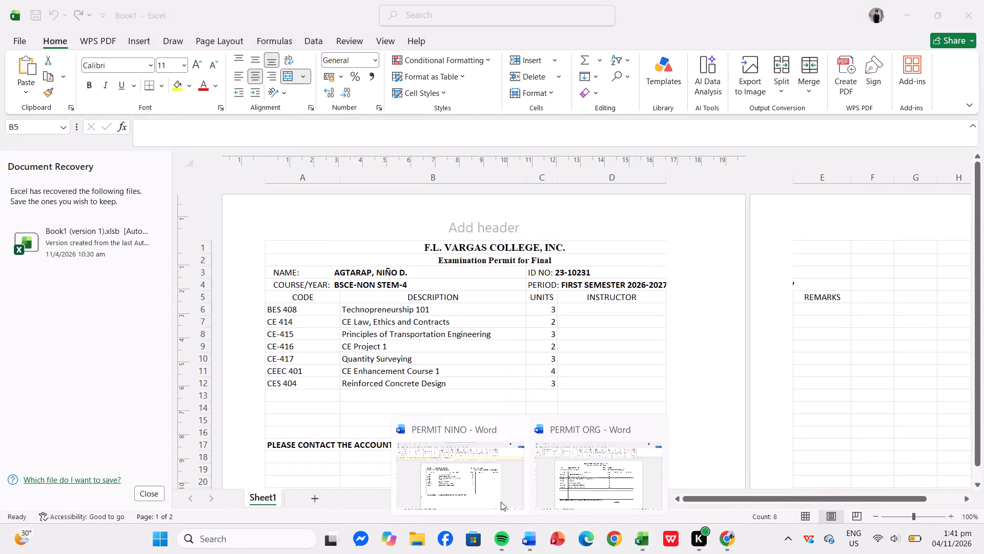
left_click(462, 478)
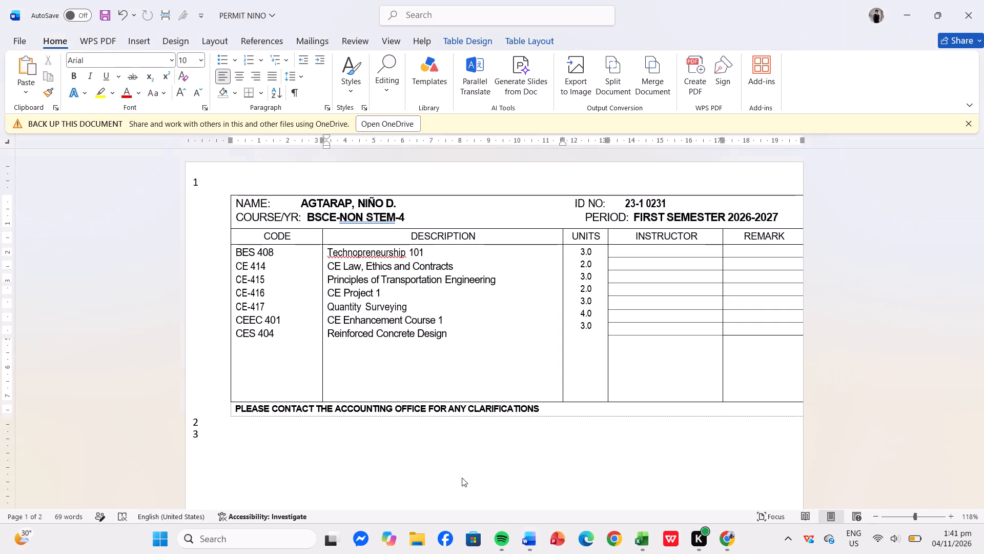
Switch to the PERMIT ORG document.
left_click(522, 539)
left_click(565, 488)
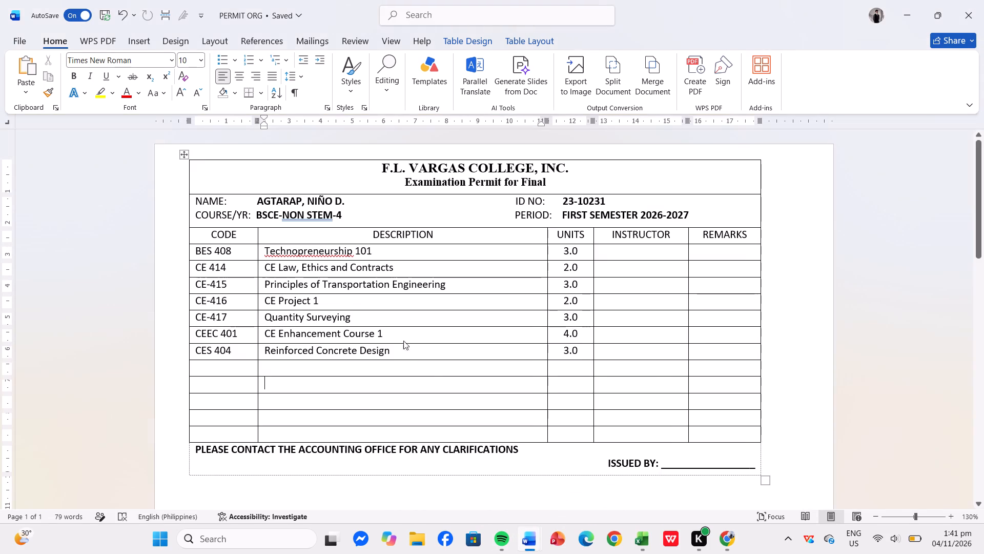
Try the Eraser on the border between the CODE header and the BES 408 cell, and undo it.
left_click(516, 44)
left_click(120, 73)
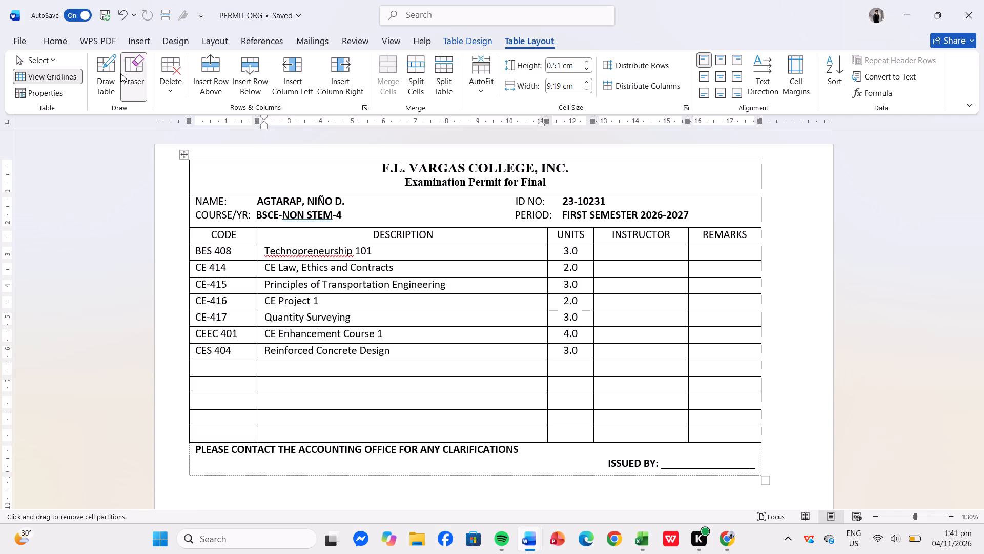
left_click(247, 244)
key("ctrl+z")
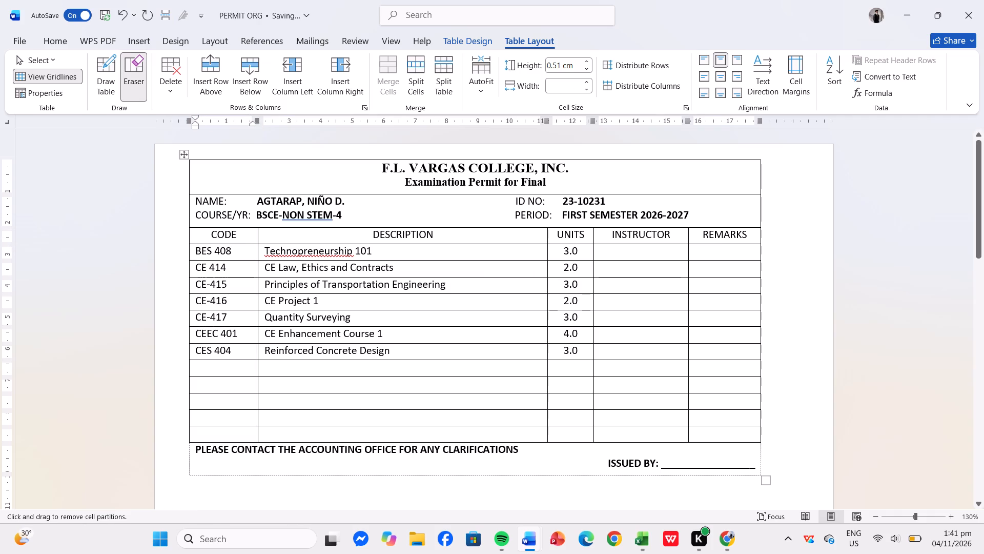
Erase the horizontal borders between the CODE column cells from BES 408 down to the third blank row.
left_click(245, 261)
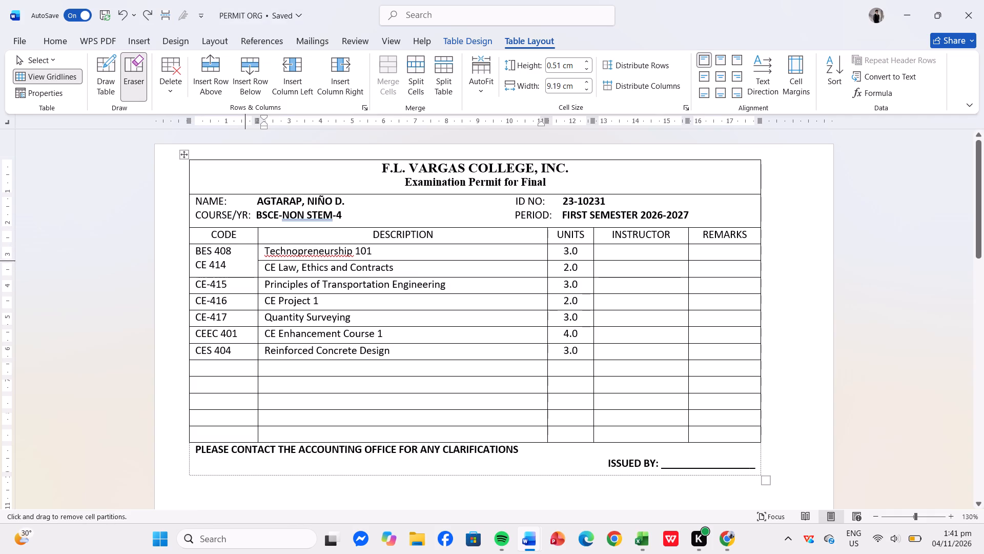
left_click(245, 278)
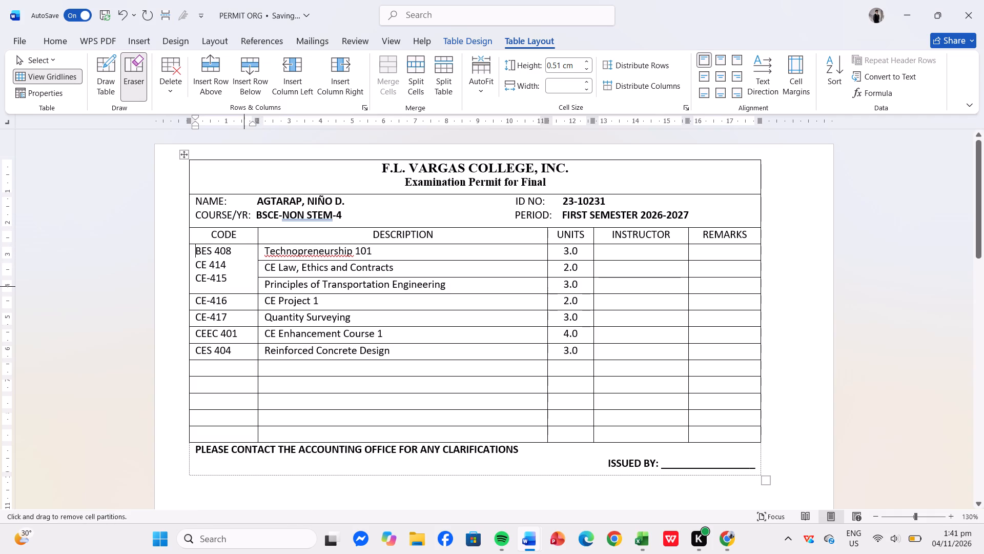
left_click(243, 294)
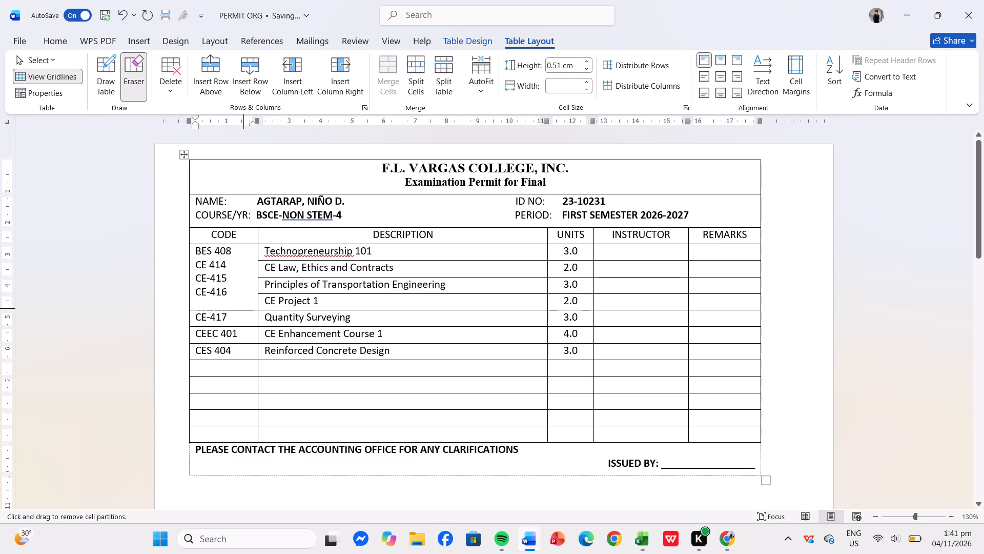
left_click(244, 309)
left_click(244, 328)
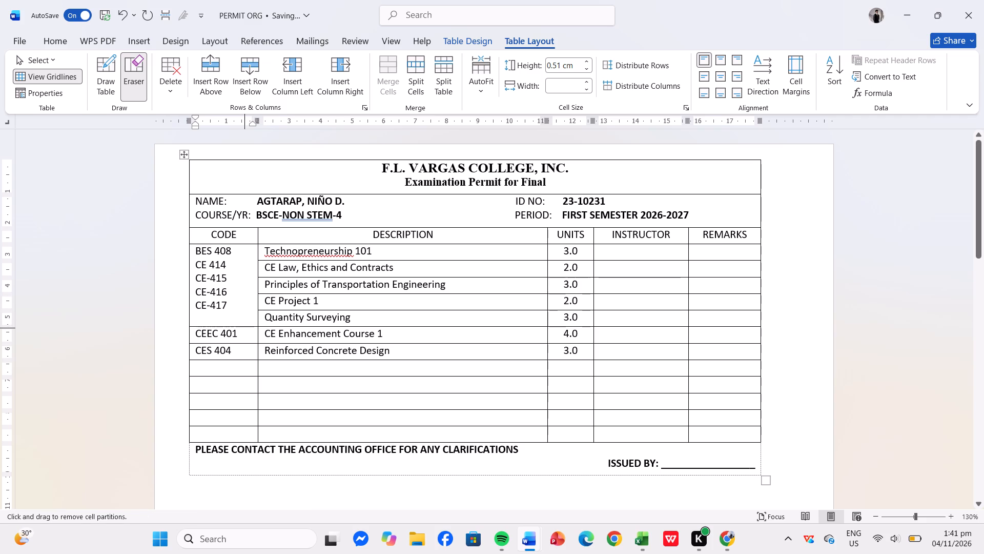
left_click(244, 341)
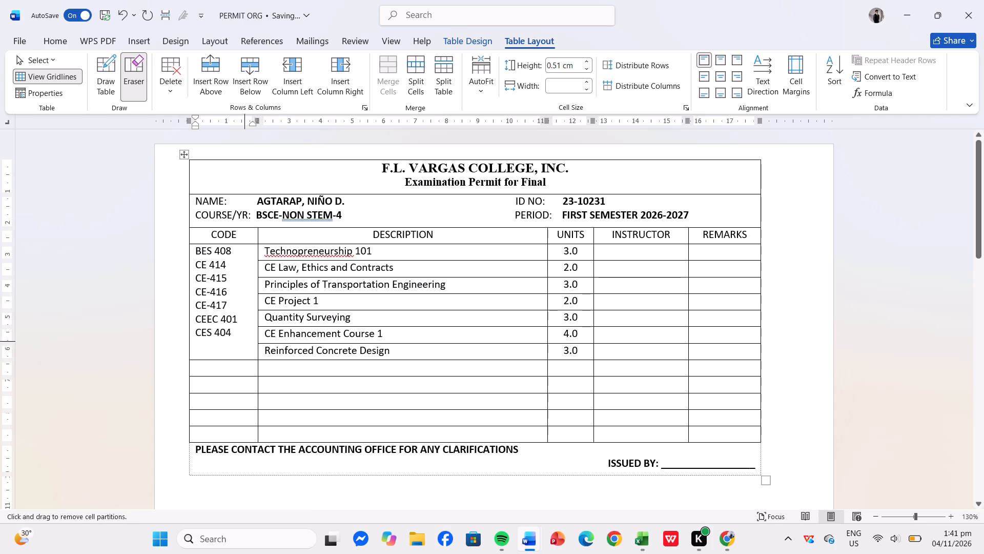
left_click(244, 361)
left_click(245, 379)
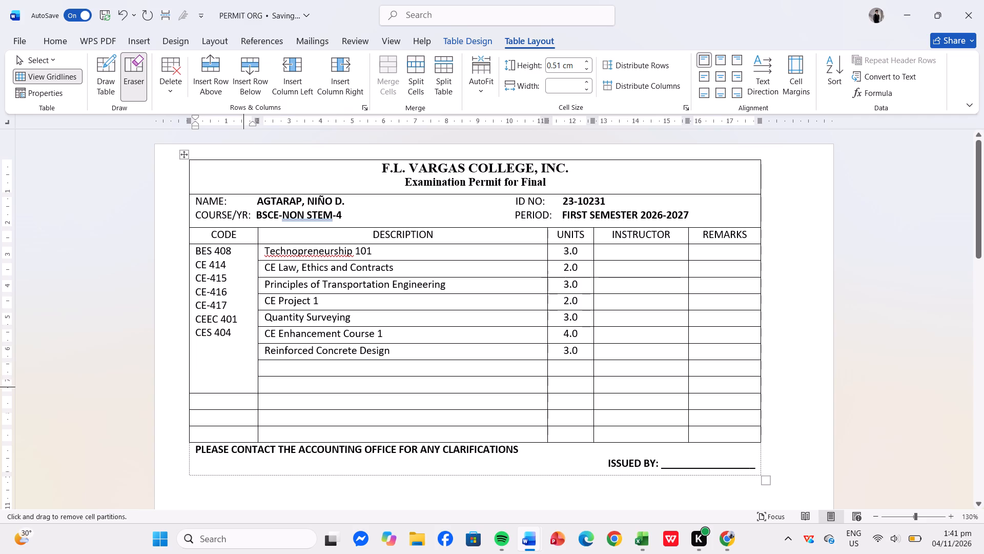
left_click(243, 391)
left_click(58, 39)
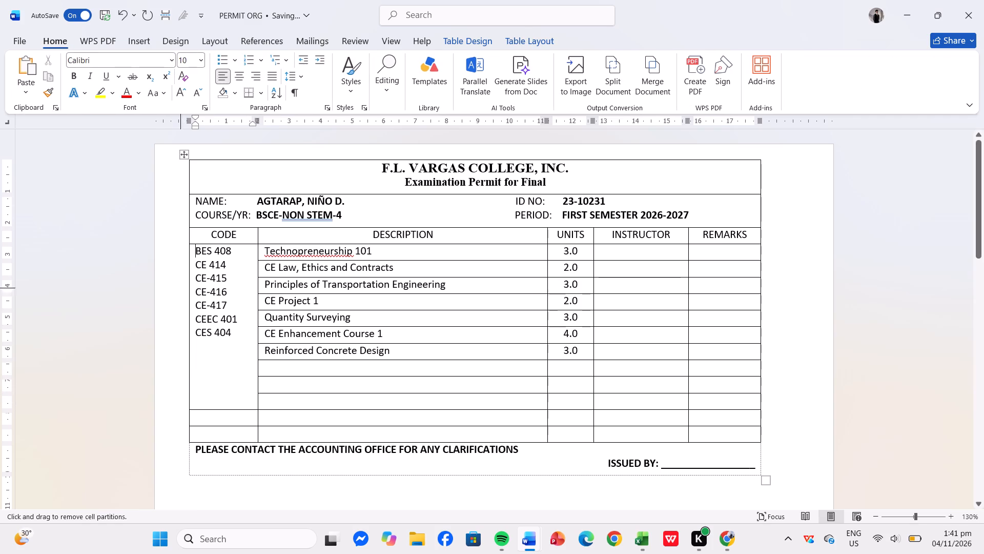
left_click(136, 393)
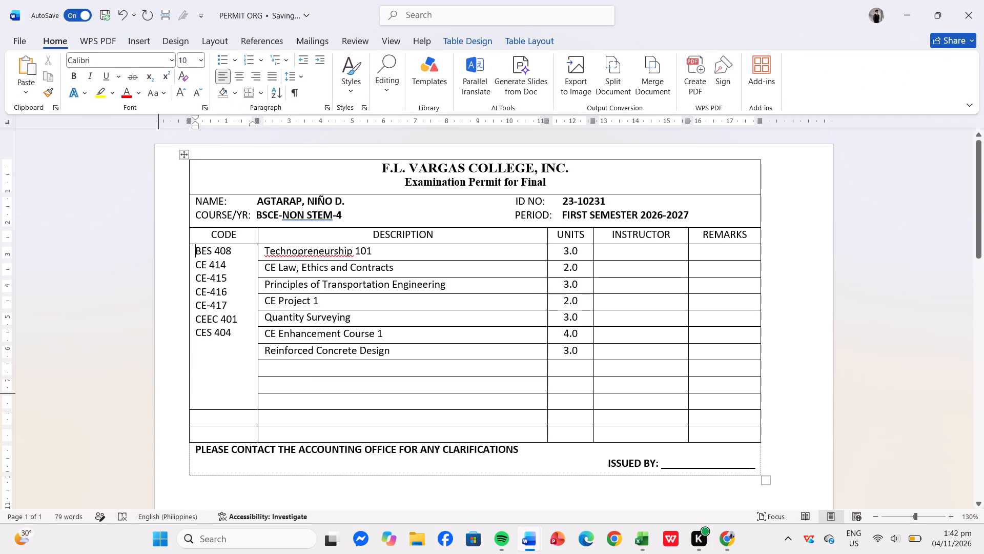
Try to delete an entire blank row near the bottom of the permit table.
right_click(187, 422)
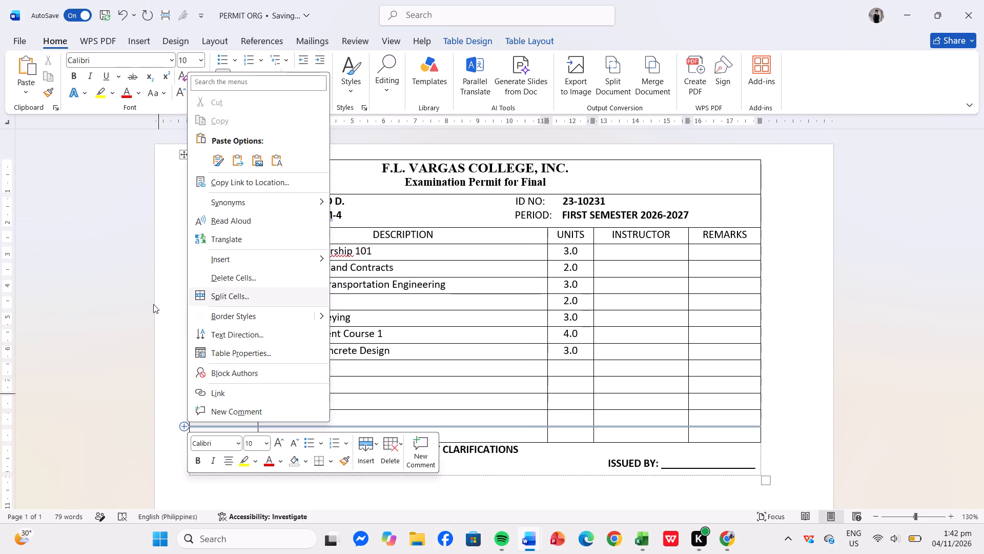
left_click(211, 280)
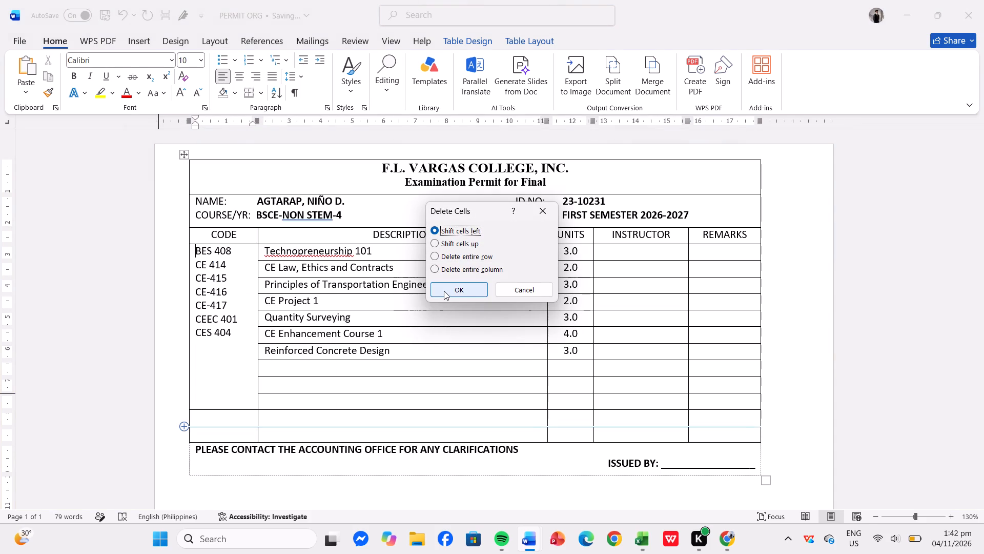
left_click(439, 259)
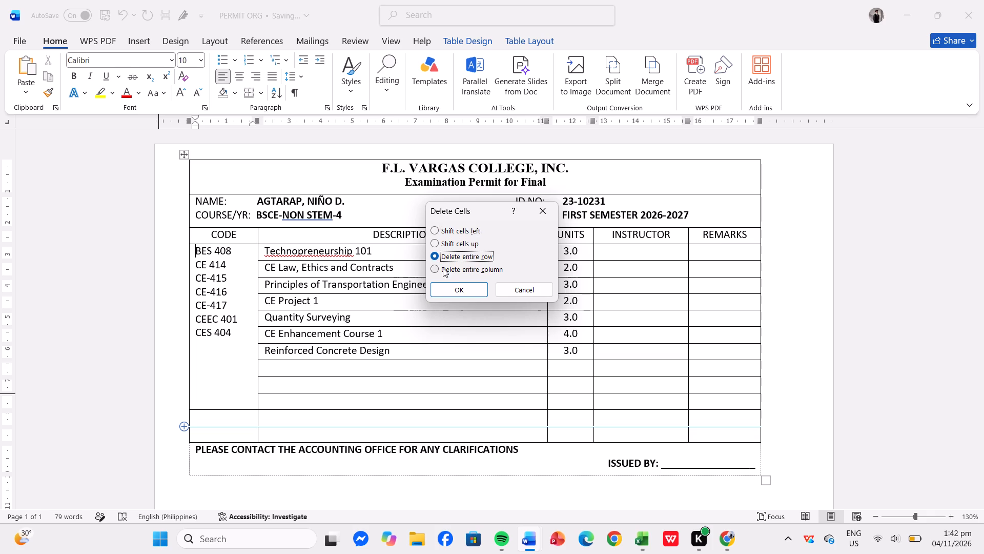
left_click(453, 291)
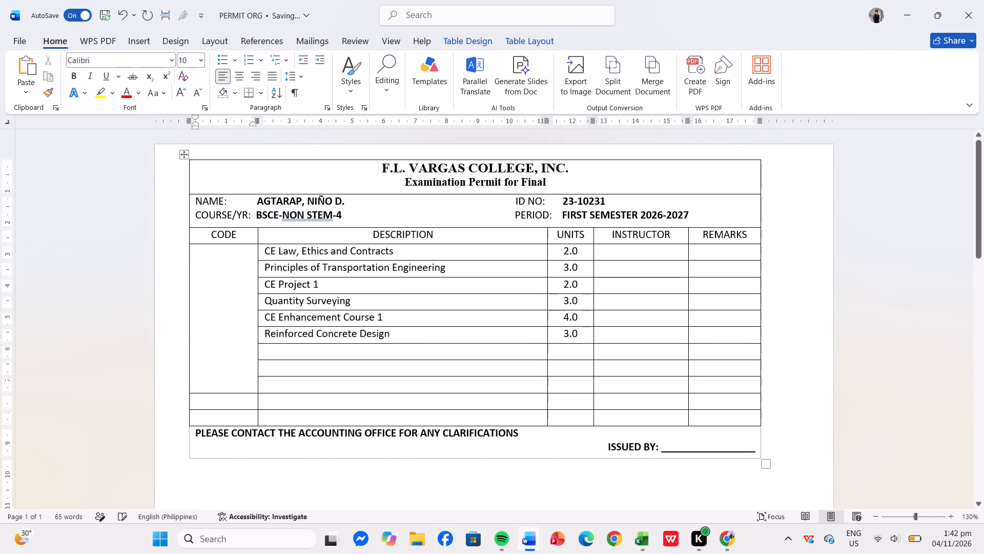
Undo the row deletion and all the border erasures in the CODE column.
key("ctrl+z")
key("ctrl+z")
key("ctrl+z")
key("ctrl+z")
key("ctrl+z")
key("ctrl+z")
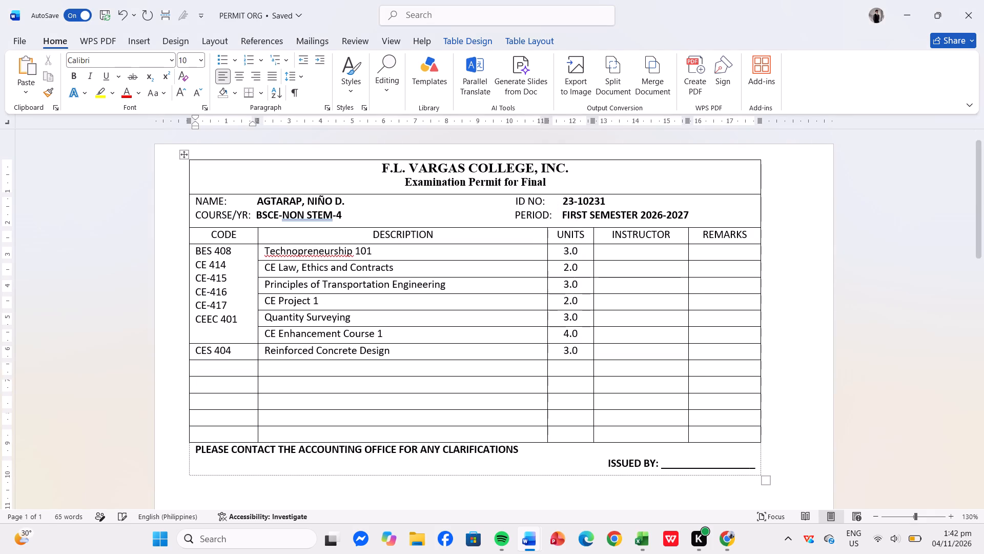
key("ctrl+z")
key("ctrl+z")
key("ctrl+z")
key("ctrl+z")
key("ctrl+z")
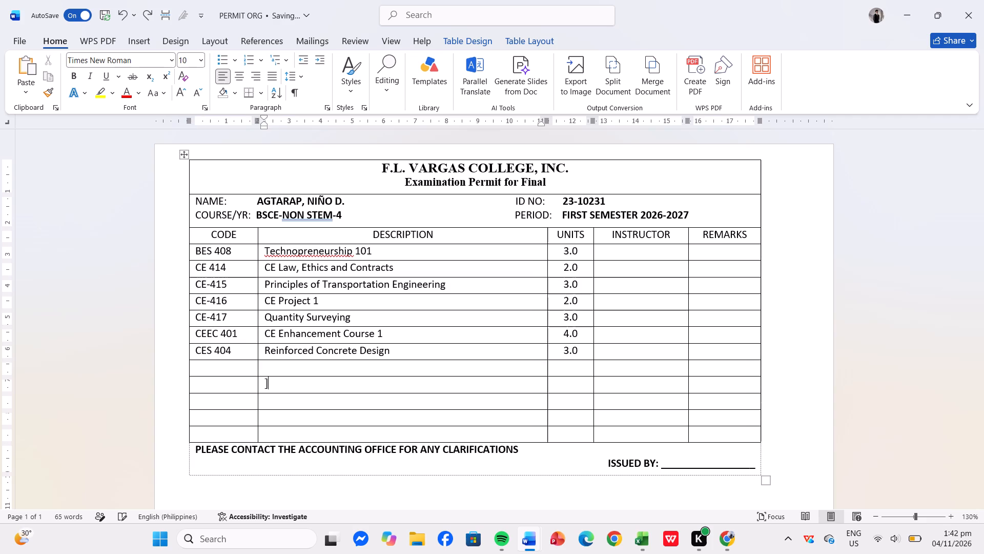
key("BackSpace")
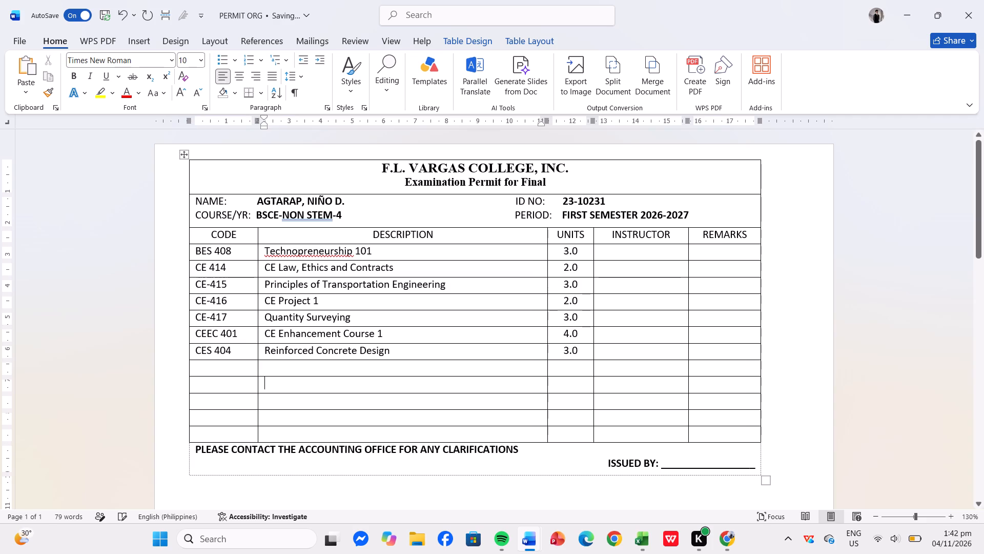
Delete one entire blank row below the CES 404 row of the permit table.
right_click(187, 412)
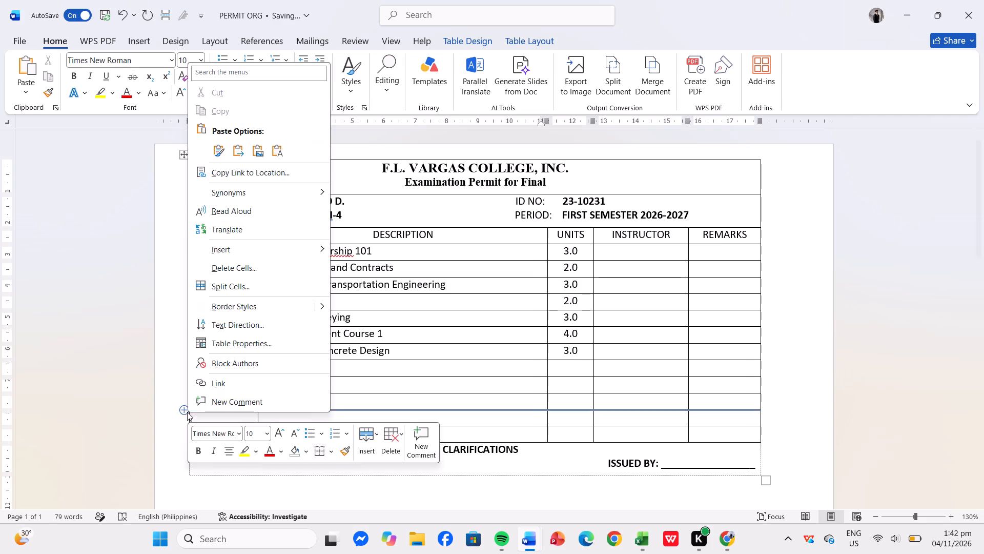
left_click(317, 263)
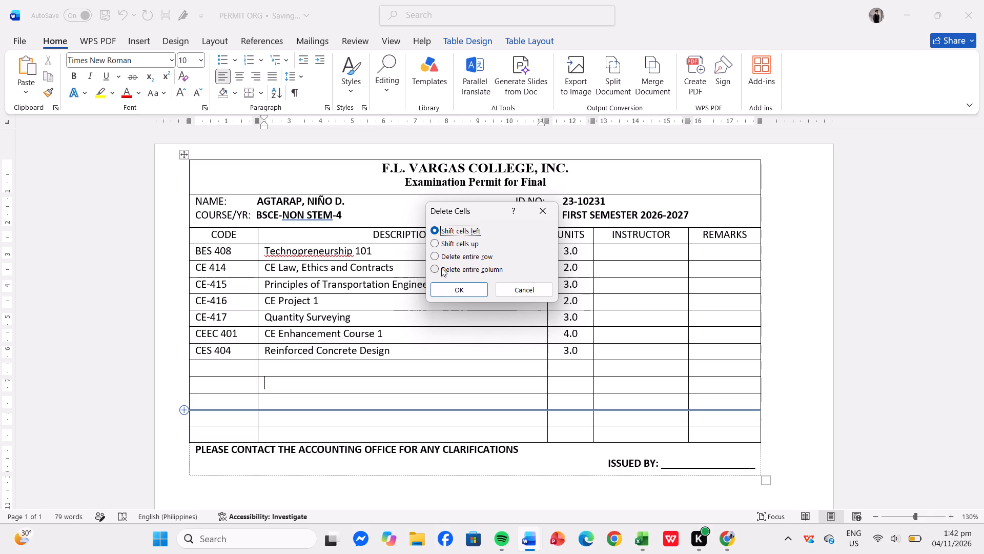
left_click(441, 268)
left_click(446, 256)
left_click(464, 294)
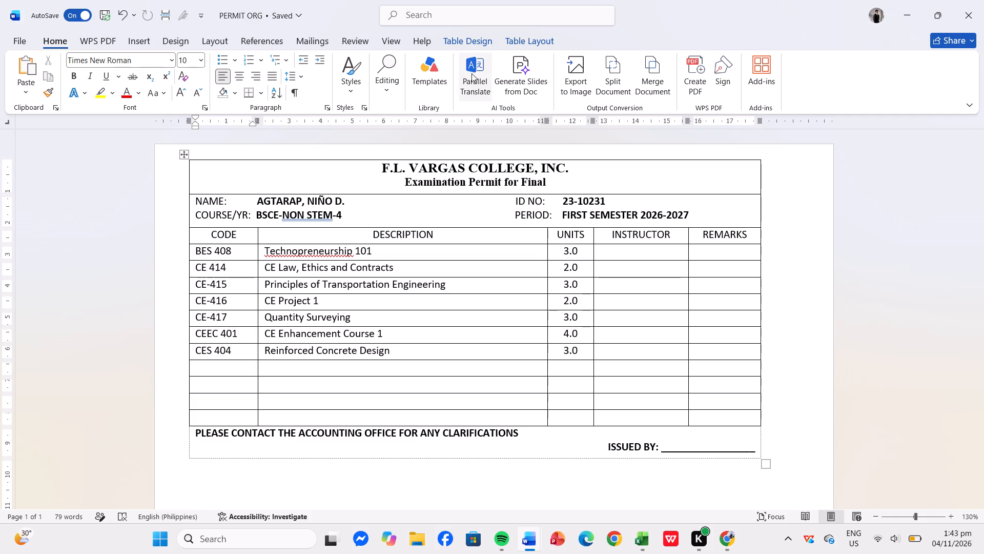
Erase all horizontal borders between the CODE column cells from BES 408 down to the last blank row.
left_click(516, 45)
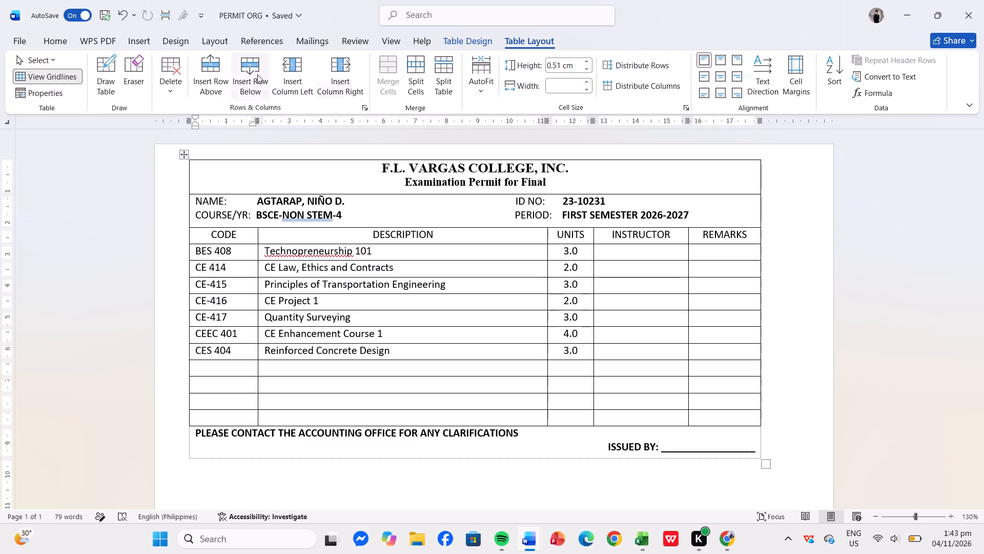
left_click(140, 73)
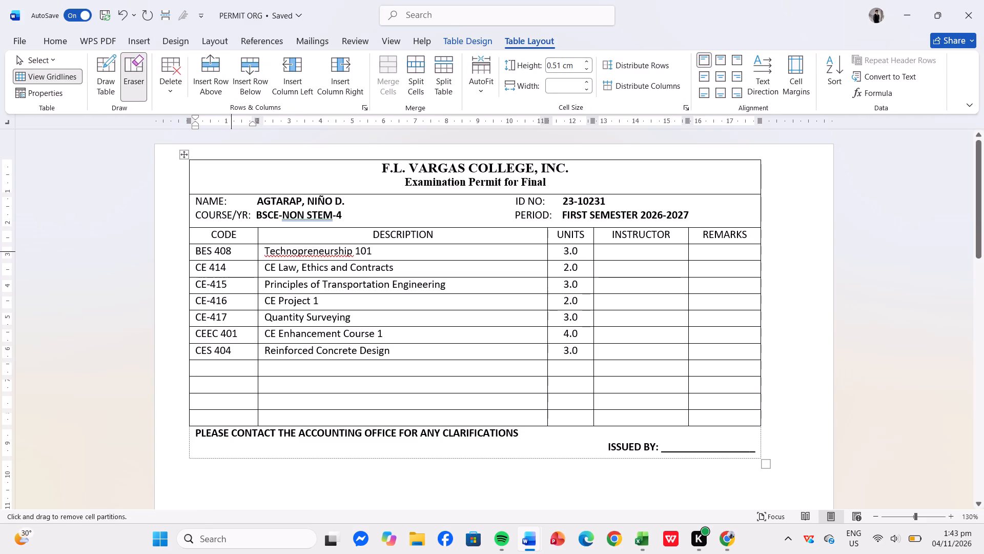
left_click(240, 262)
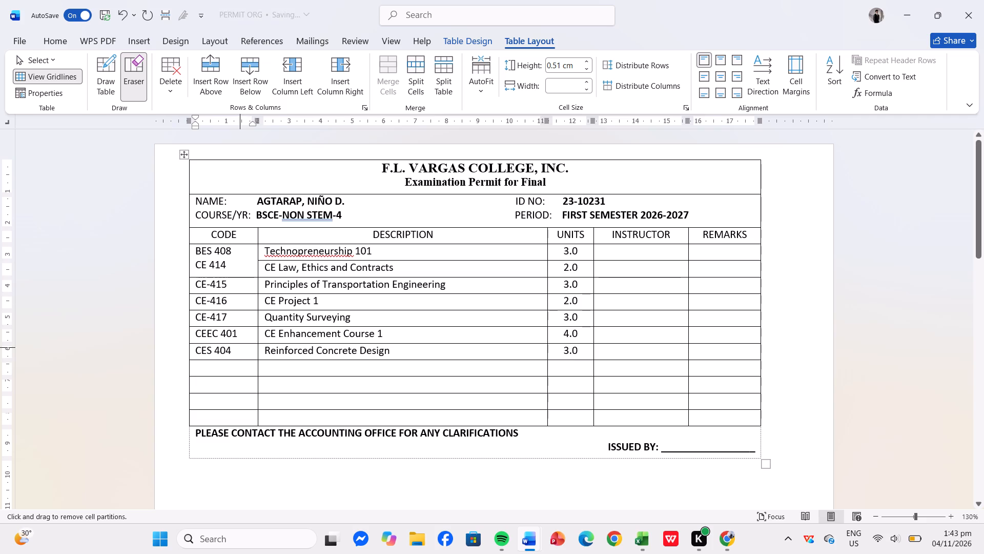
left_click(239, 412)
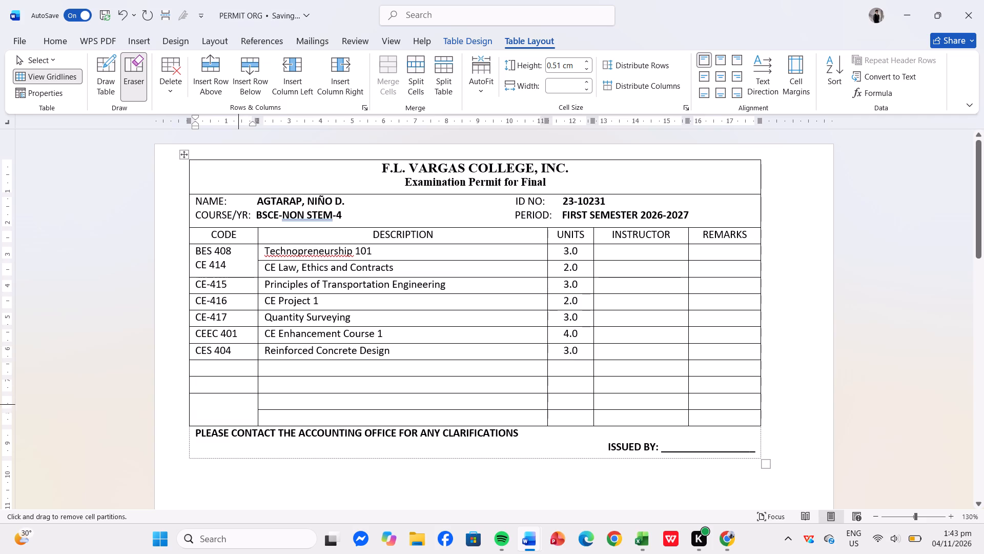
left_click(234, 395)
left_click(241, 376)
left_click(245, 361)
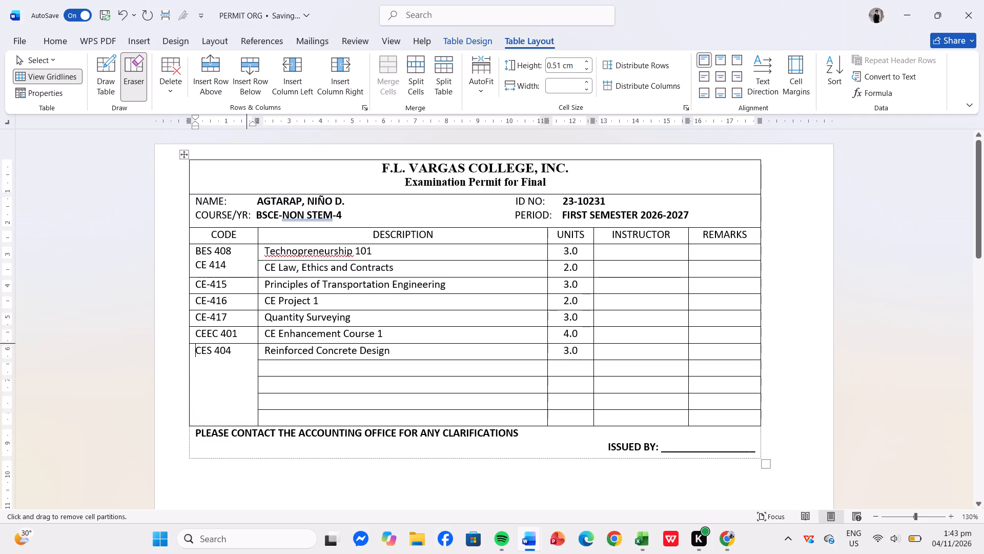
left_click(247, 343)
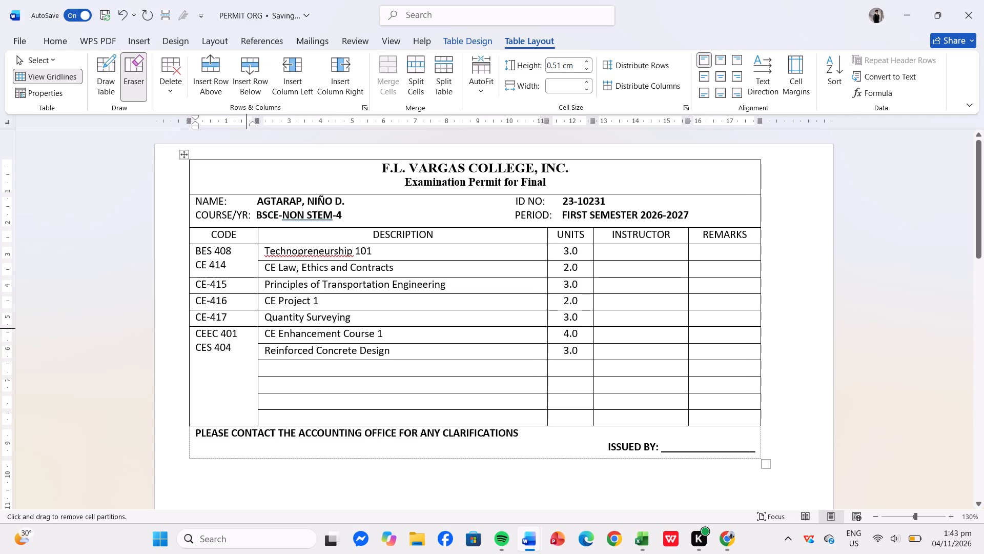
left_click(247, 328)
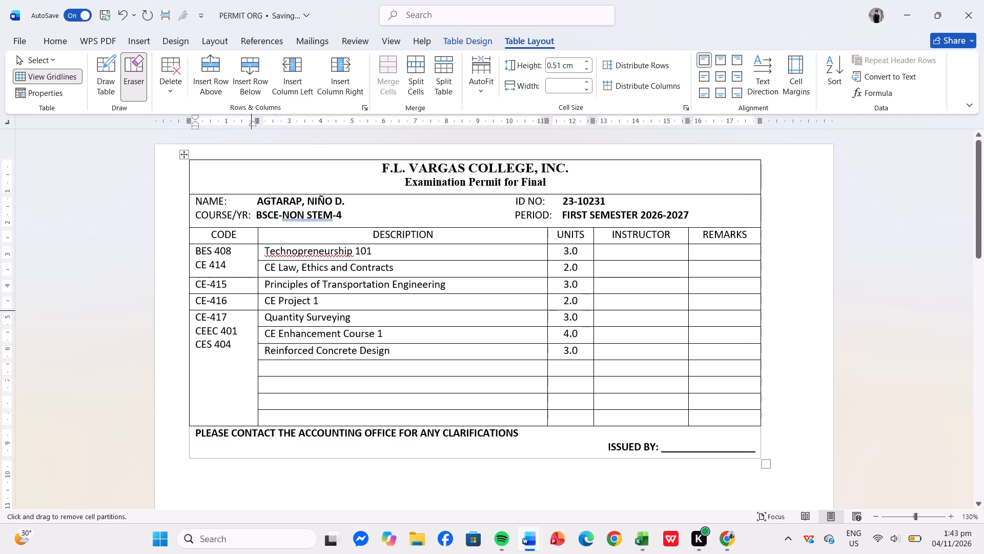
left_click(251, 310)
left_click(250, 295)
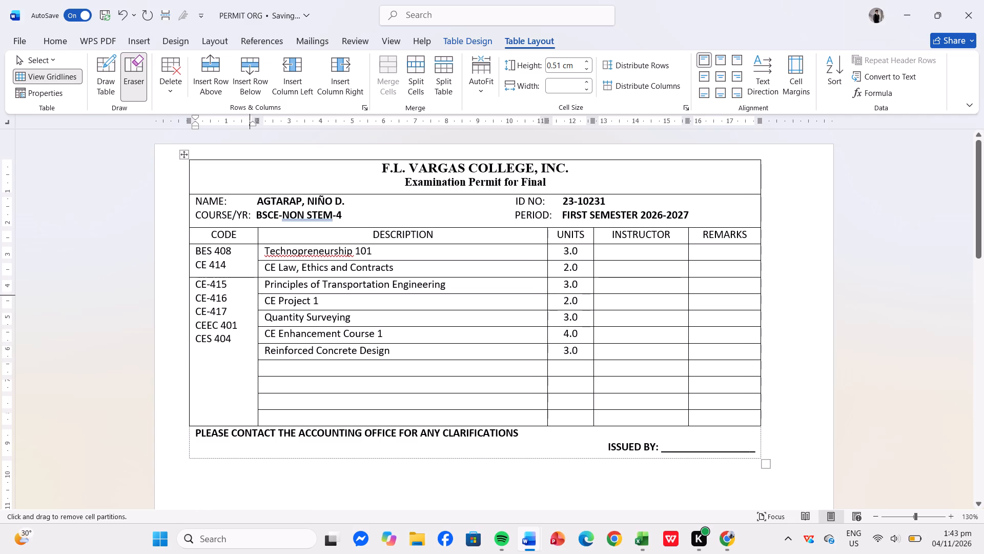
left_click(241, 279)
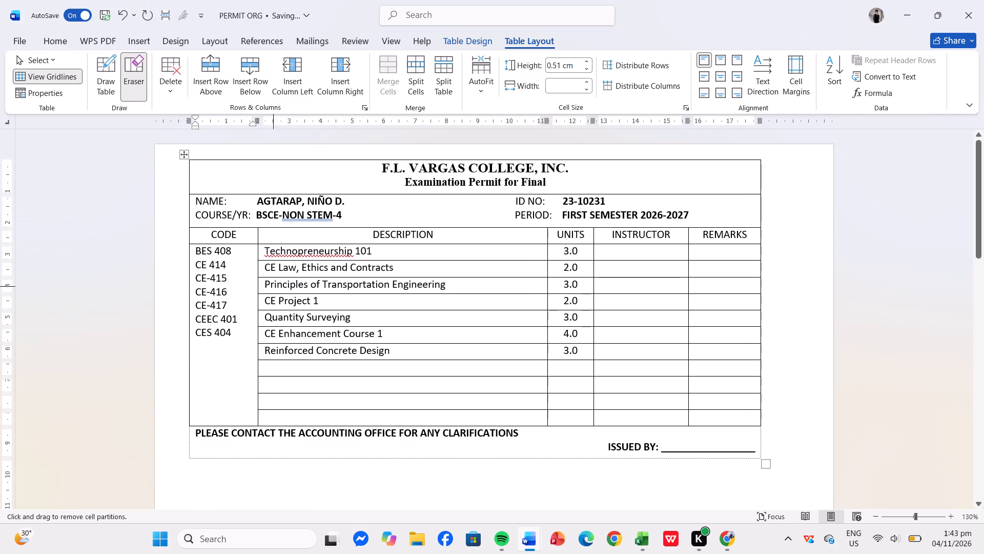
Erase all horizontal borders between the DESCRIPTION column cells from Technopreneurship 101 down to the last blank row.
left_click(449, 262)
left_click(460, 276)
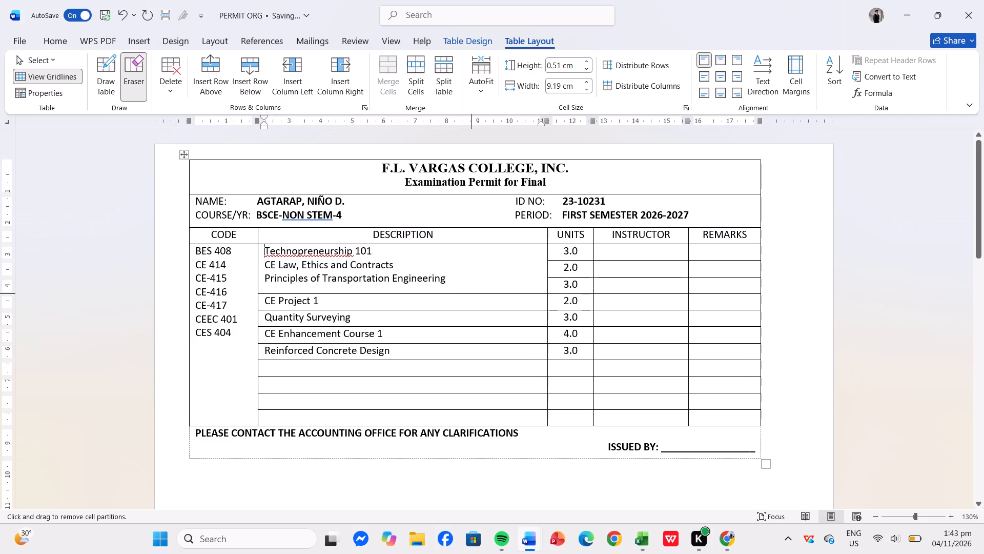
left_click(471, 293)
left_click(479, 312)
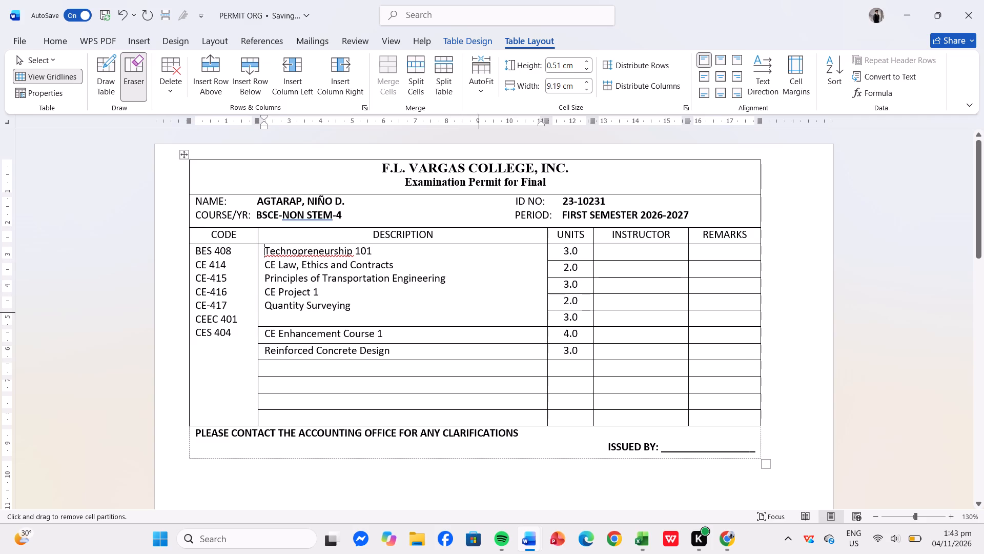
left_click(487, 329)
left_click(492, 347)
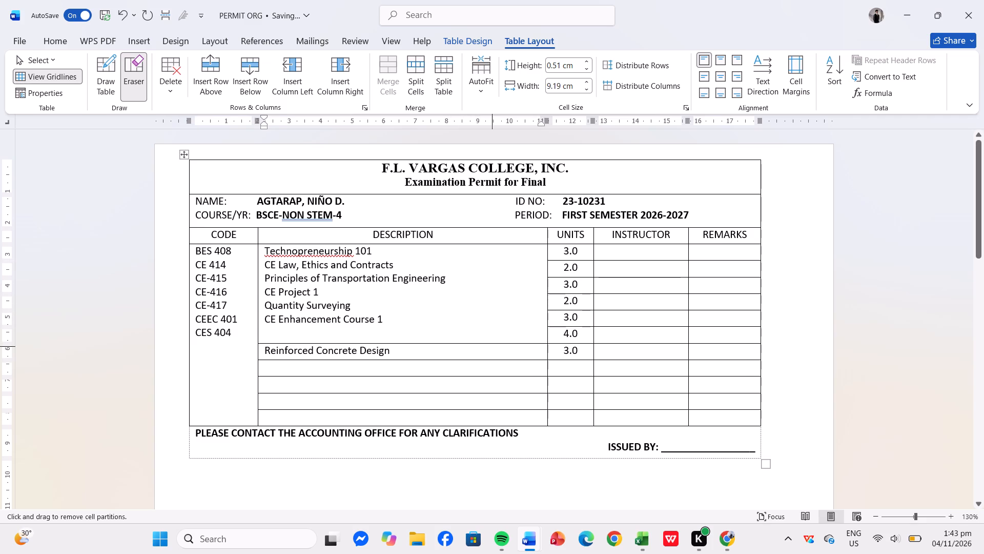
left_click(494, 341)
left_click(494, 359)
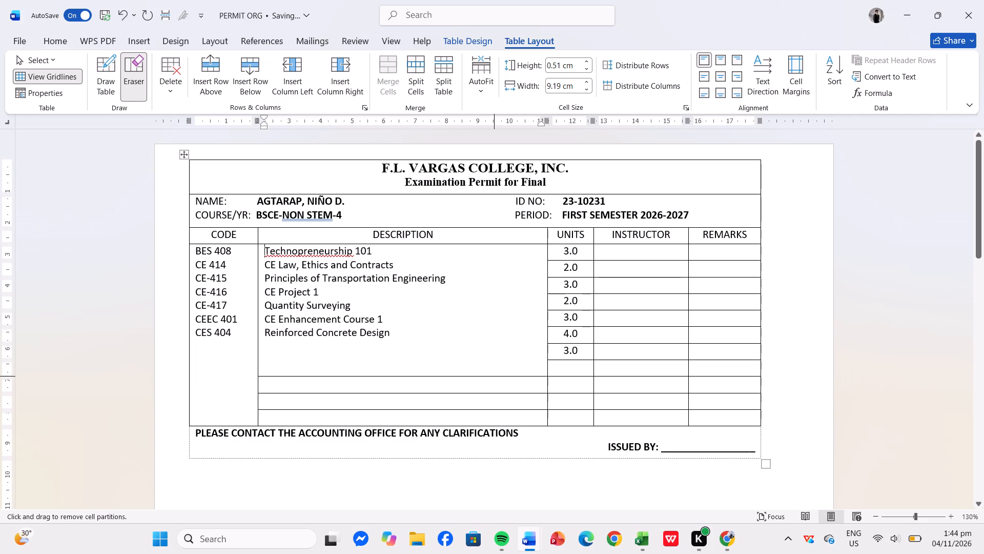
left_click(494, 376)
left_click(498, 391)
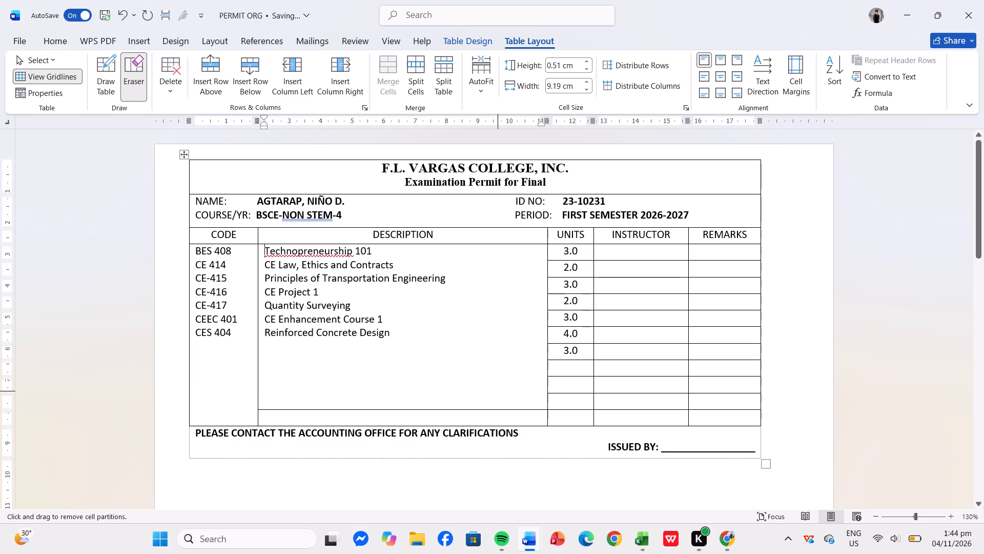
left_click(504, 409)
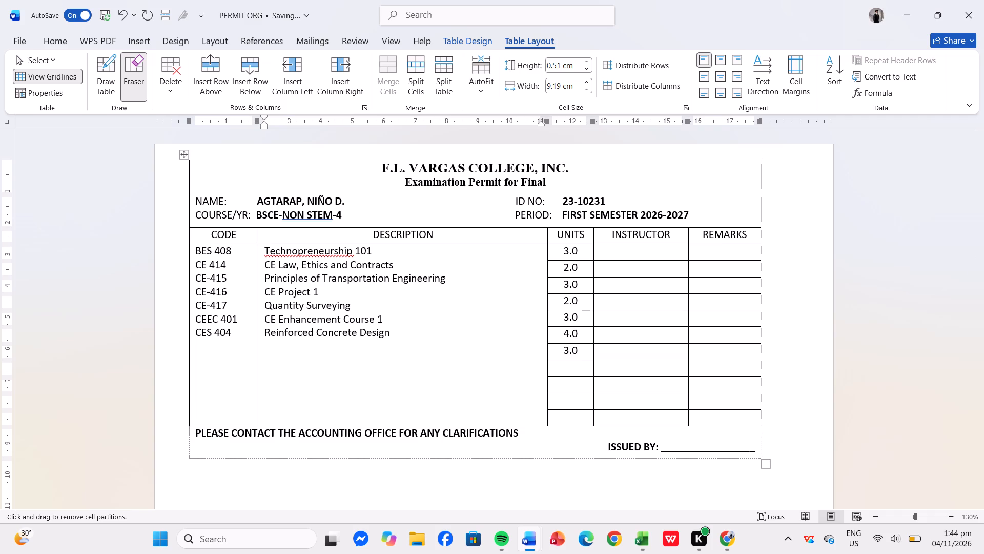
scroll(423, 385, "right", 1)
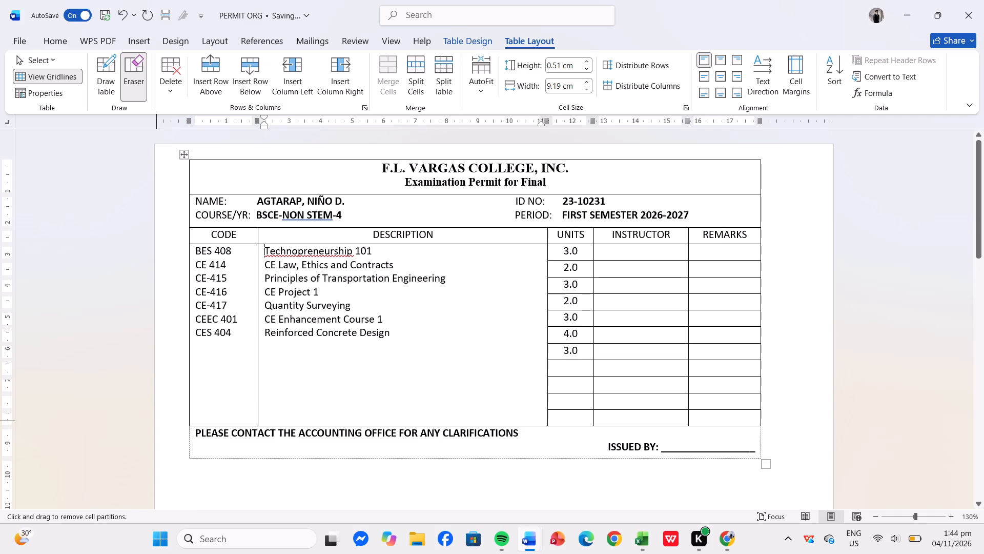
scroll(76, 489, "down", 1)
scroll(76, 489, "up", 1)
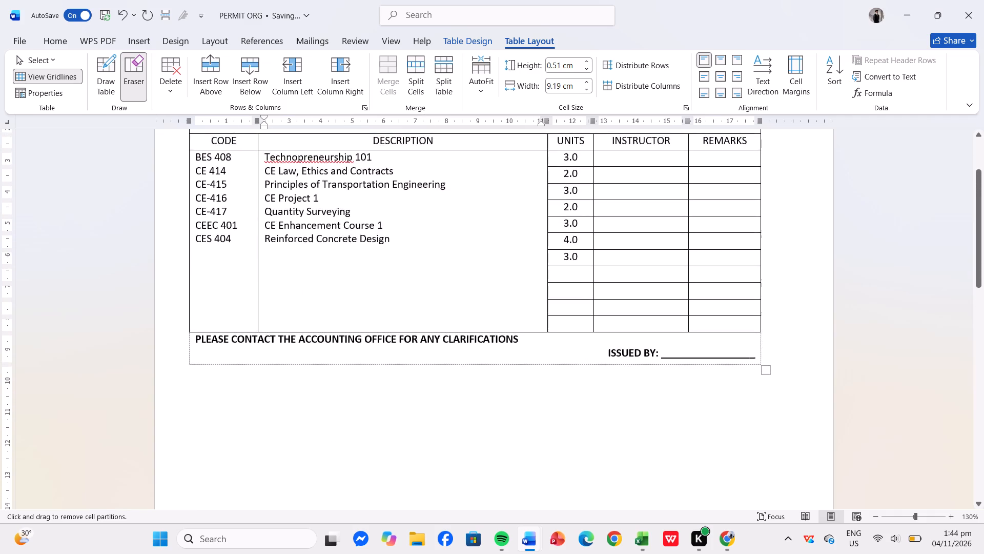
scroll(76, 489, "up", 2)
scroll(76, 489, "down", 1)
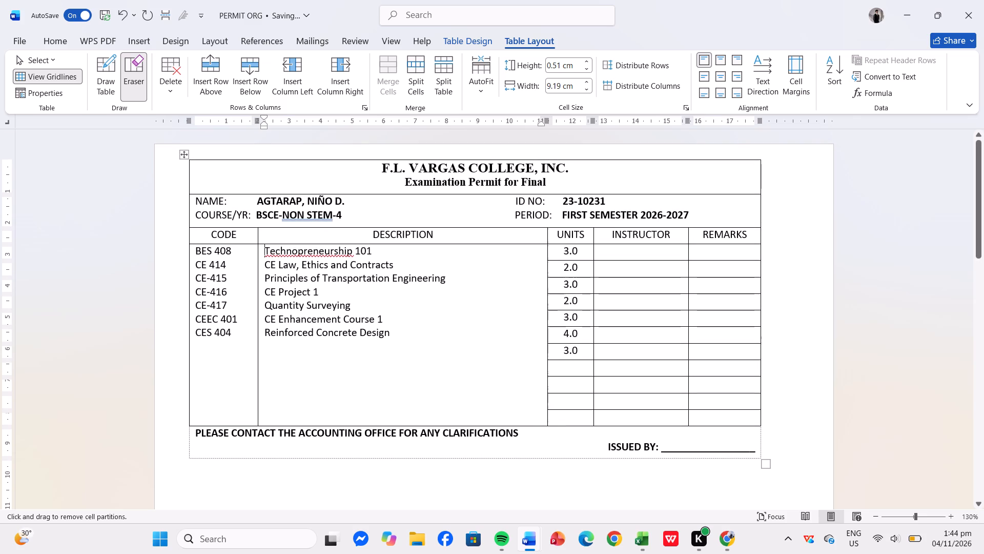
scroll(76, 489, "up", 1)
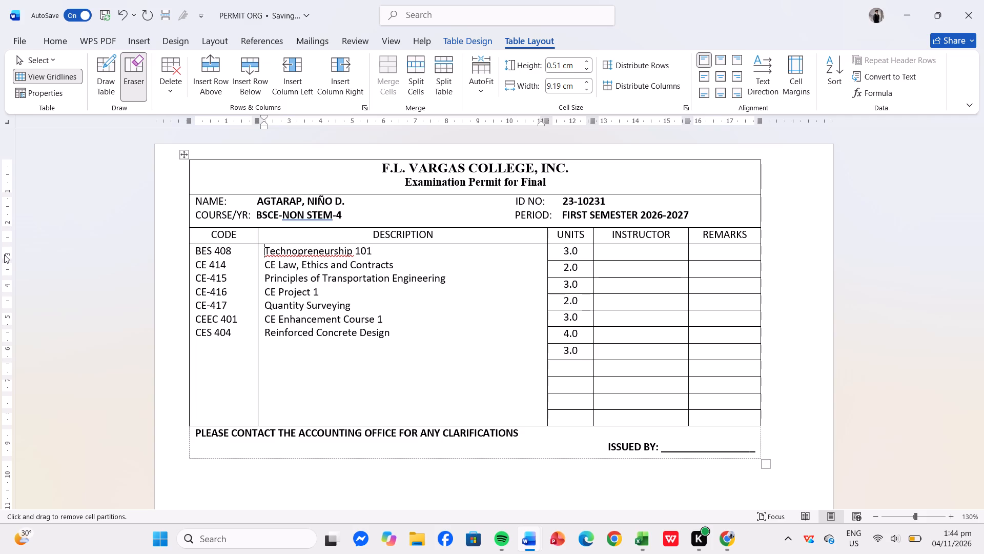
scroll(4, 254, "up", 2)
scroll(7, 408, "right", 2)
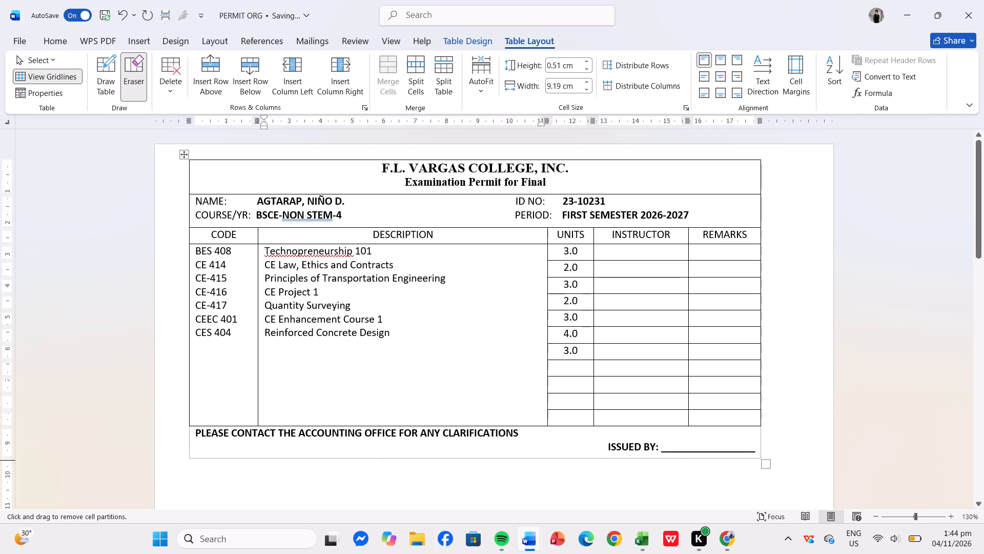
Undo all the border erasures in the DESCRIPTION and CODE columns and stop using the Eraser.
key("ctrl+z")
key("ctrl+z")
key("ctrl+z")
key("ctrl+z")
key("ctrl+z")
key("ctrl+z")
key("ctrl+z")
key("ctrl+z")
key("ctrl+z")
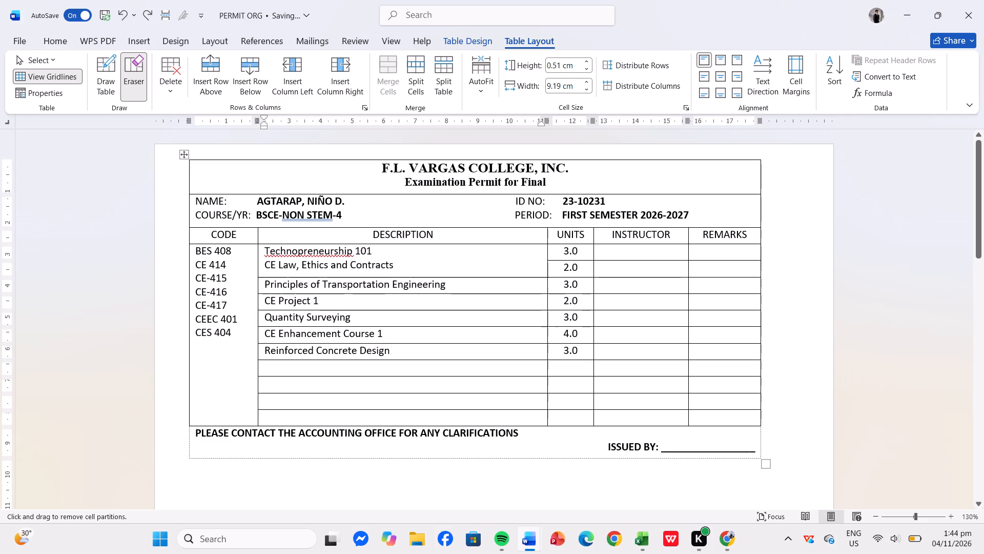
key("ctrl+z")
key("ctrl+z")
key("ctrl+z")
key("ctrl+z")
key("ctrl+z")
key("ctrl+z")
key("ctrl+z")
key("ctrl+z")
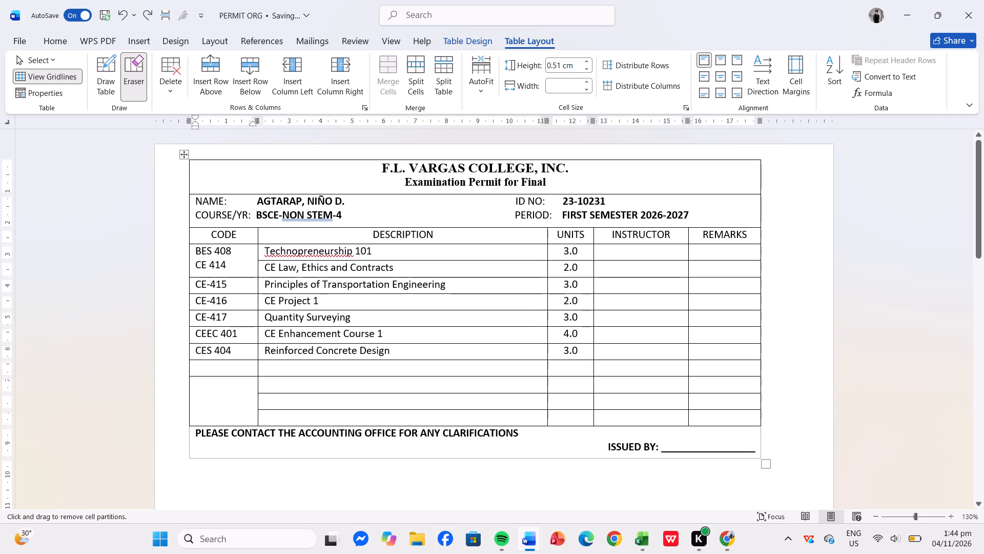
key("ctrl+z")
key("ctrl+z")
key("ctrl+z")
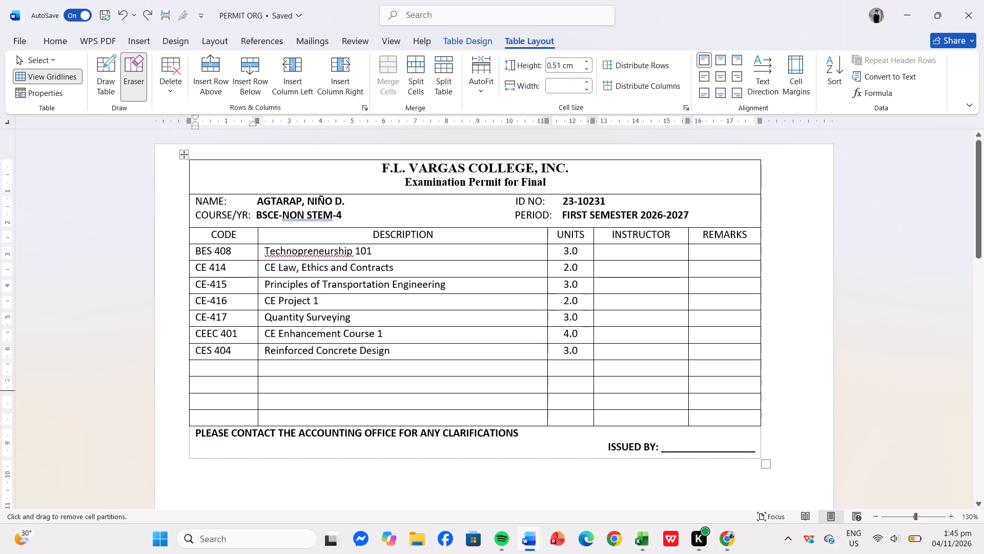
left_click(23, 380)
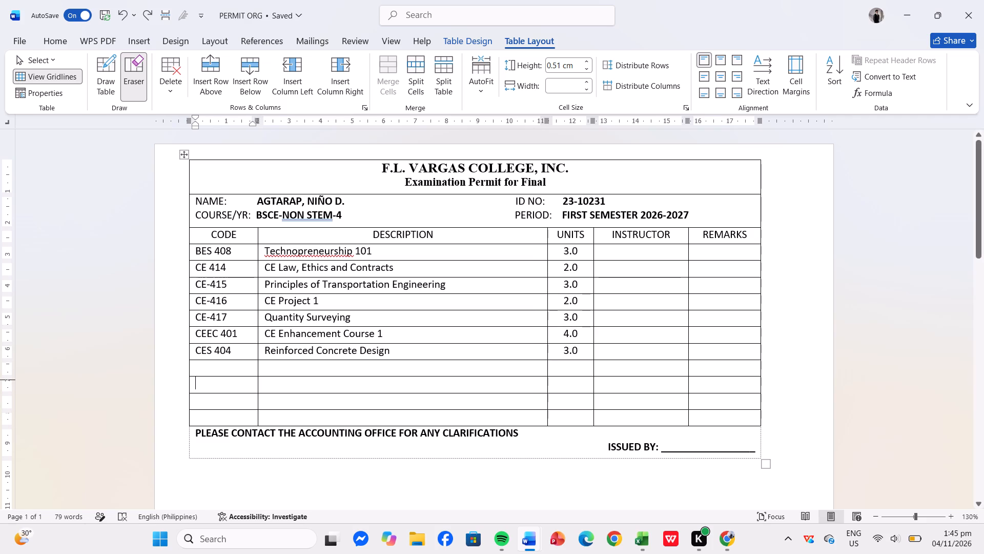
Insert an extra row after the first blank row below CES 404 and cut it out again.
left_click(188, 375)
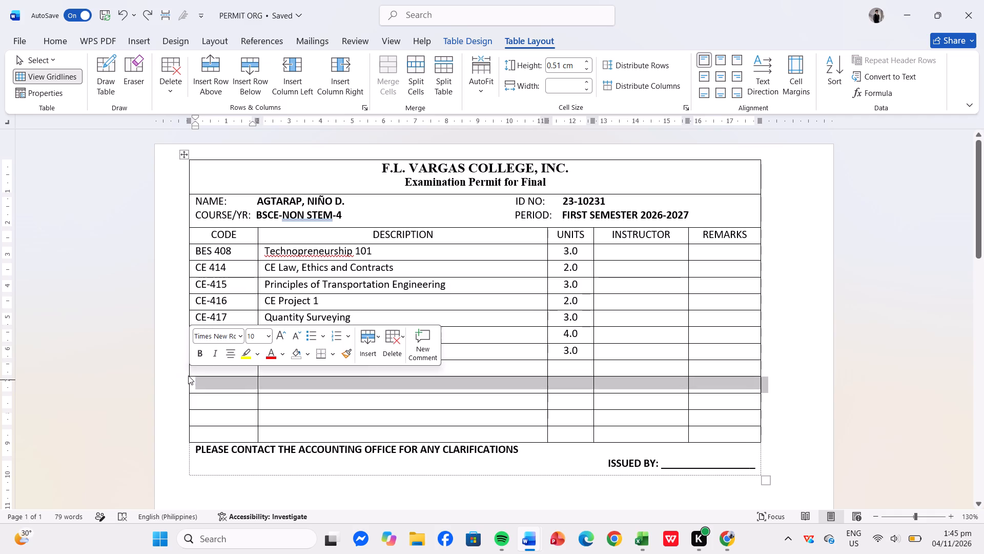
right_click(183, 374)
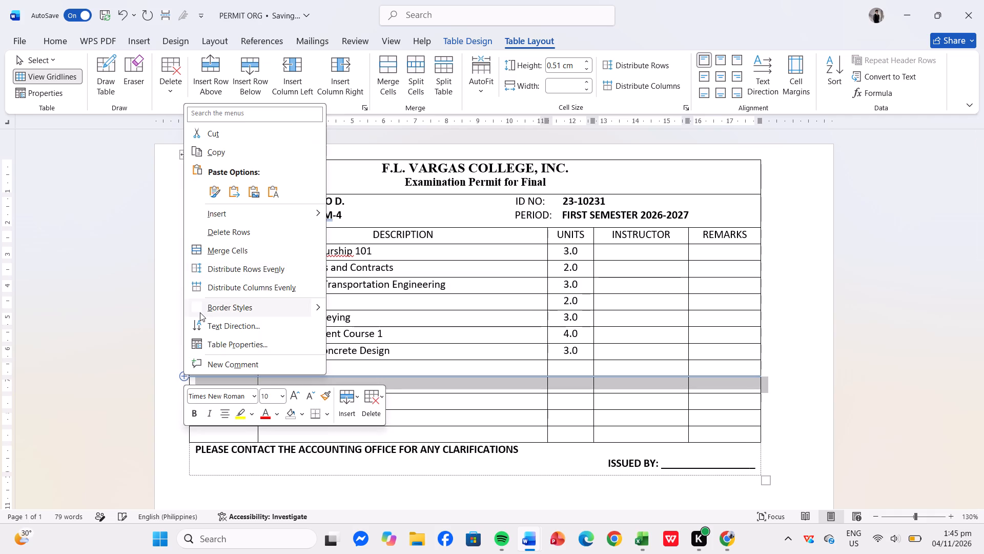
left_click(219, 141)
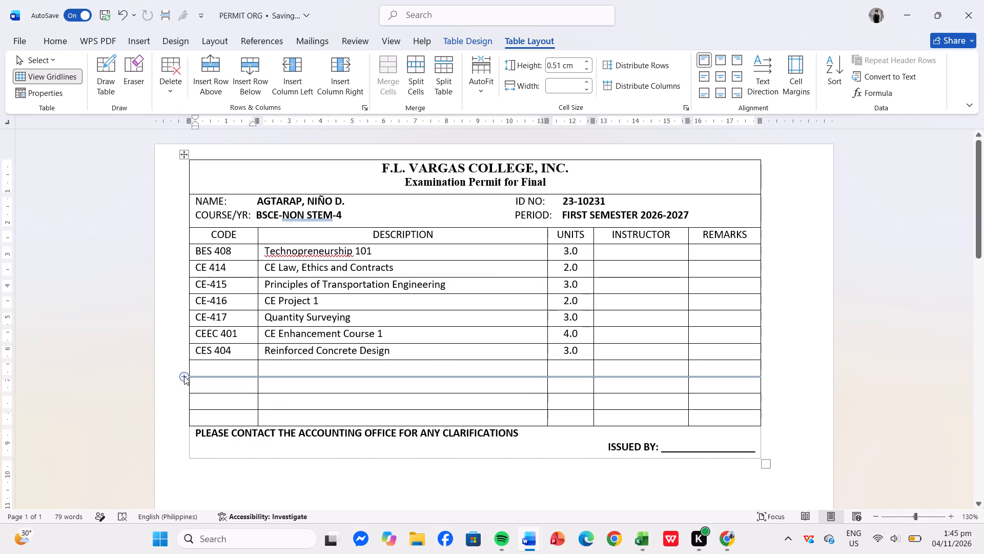
Delete the entire second blank row below CES 404 in the permit table.
right_click(184, 376)
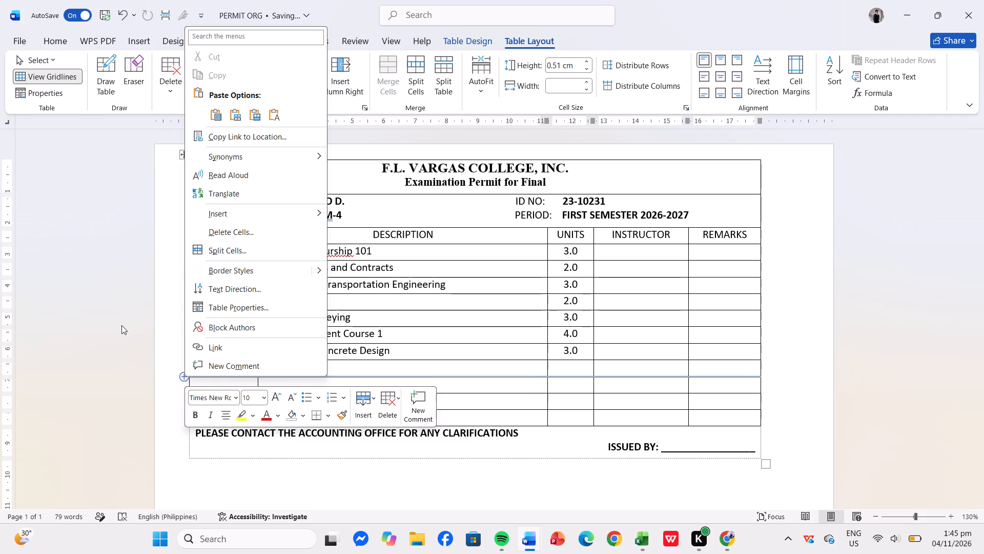
left_click(132, 349)
right_click(185, 375)
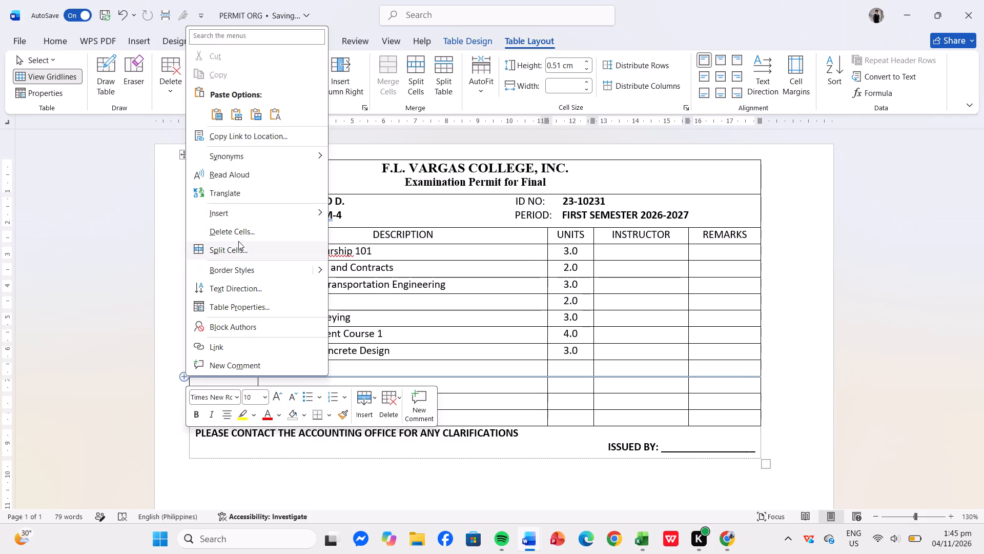
left_click(315, 229)
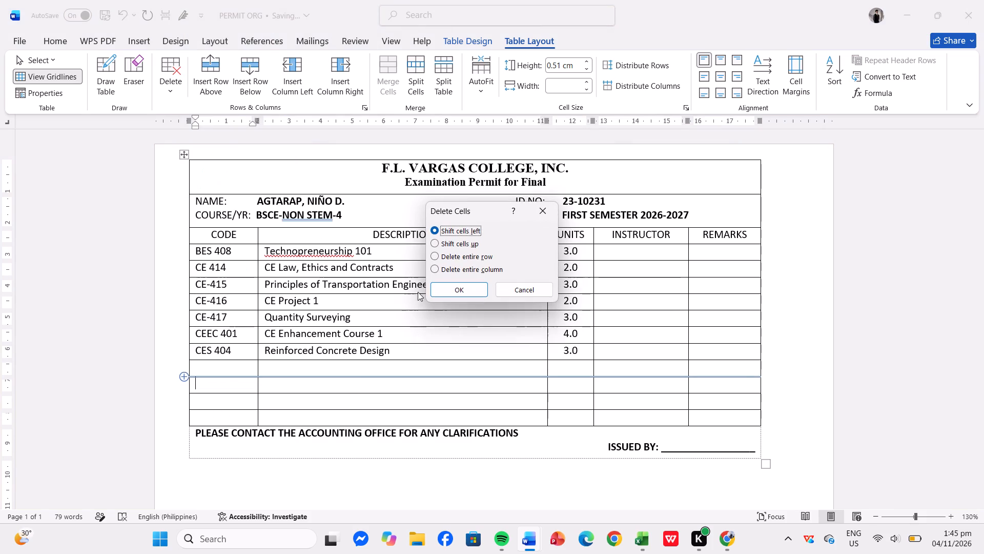
left_click(448, 271)
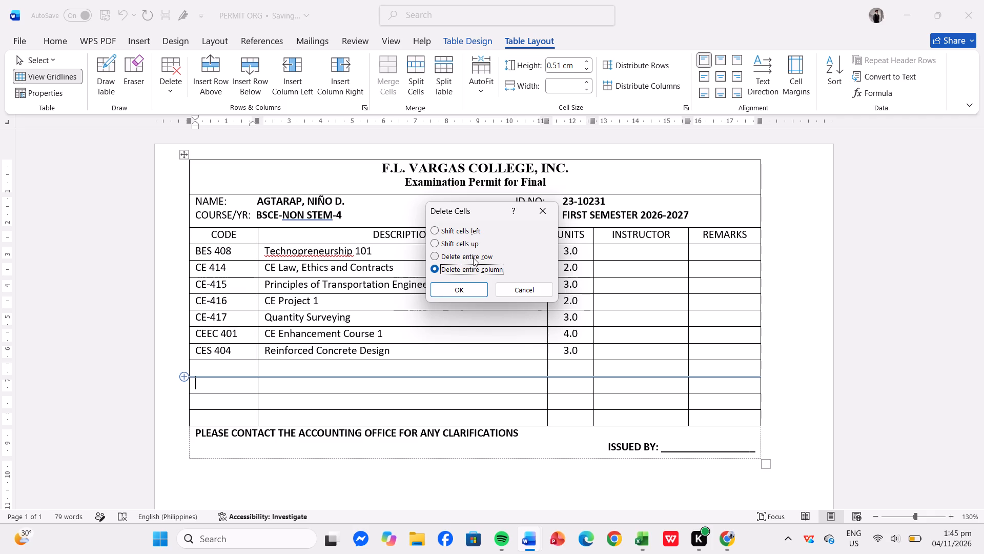
left_click(473, 258)
left_click(474, 286)
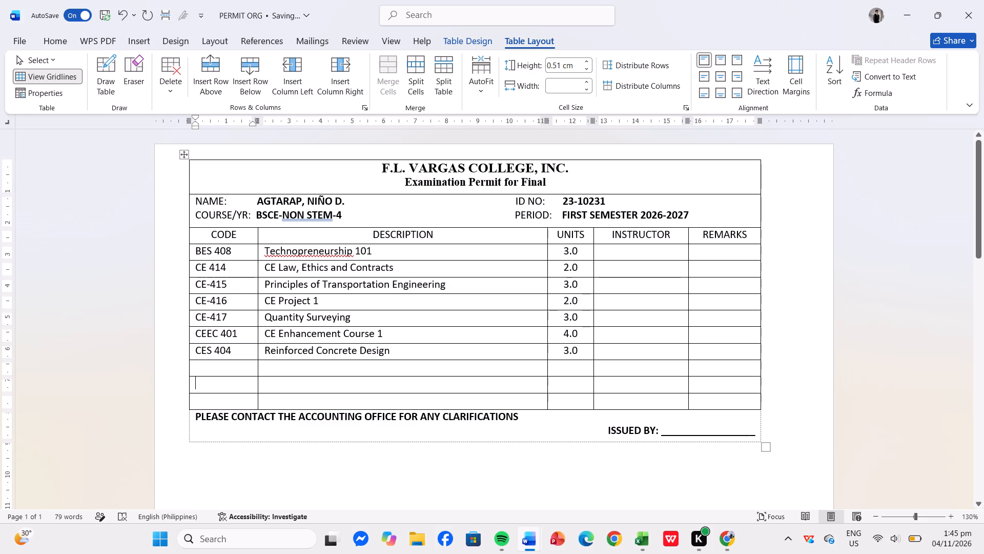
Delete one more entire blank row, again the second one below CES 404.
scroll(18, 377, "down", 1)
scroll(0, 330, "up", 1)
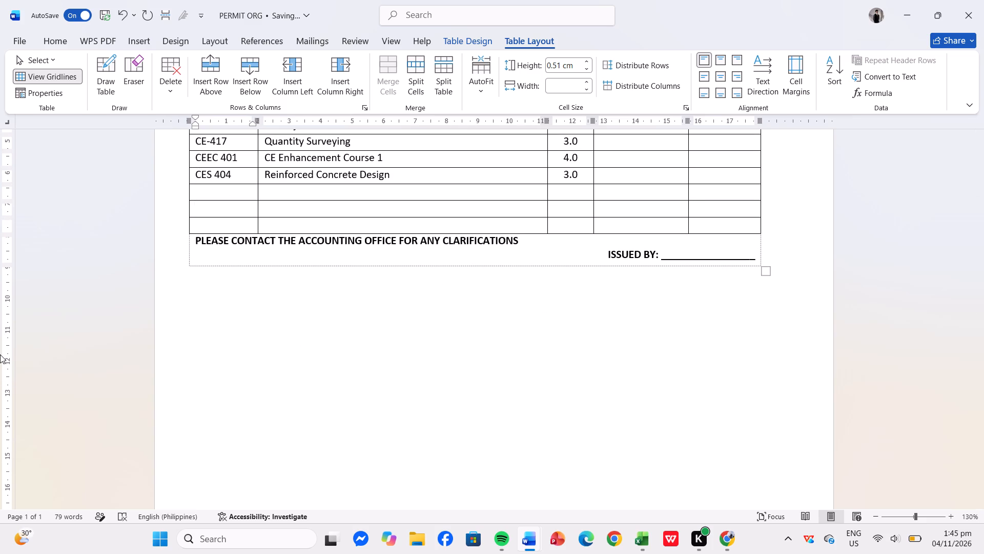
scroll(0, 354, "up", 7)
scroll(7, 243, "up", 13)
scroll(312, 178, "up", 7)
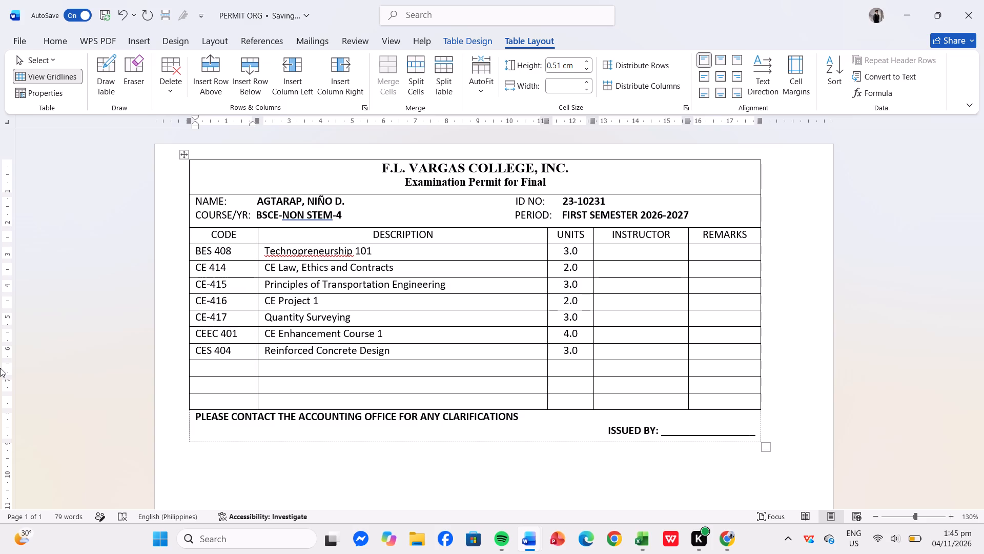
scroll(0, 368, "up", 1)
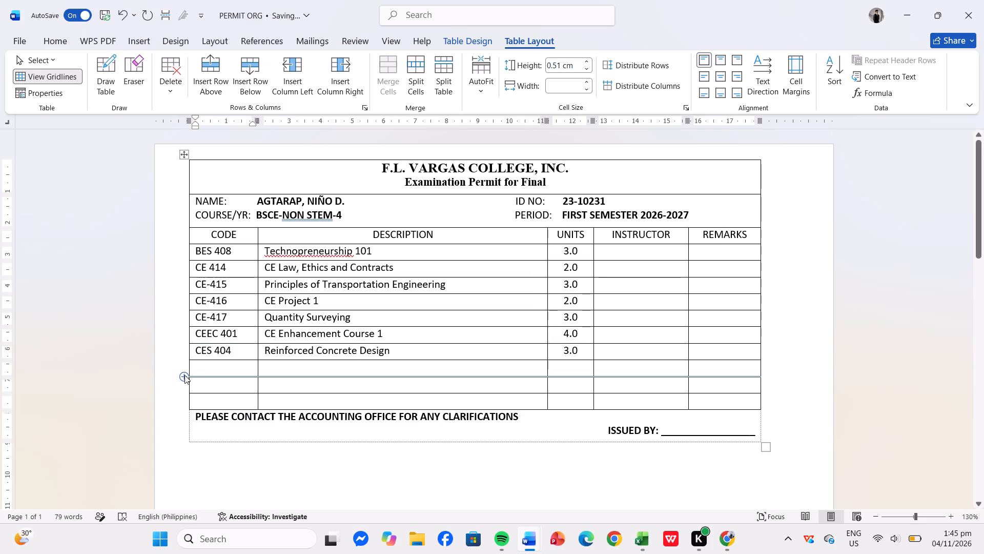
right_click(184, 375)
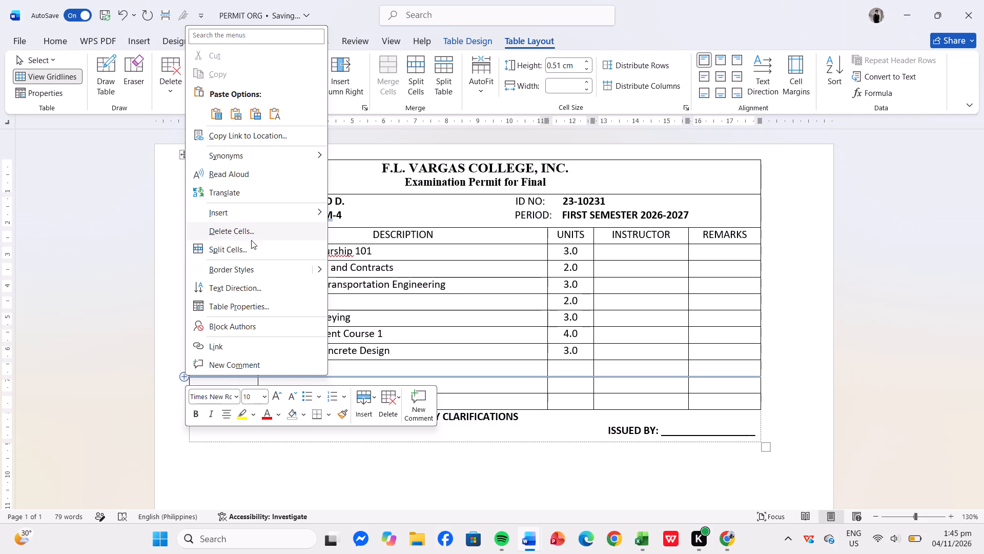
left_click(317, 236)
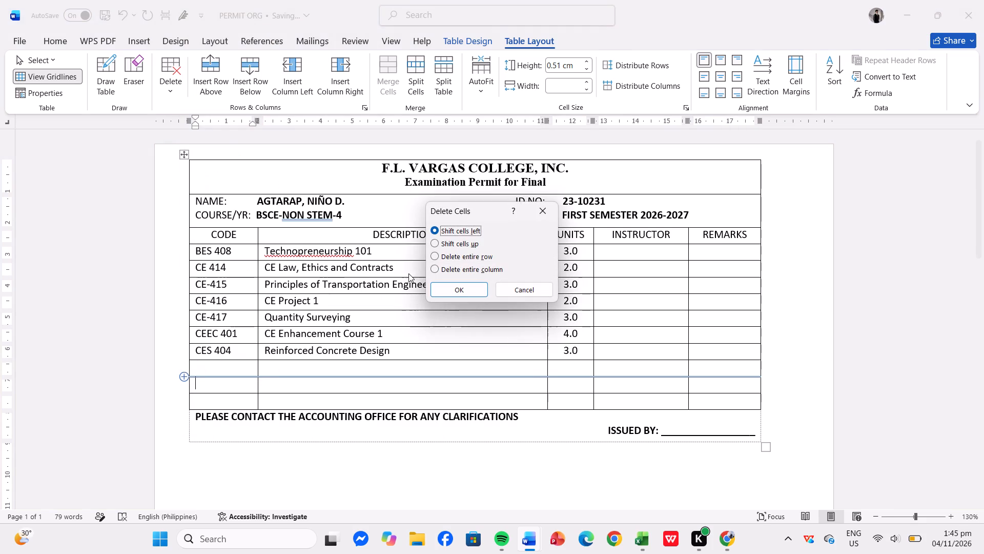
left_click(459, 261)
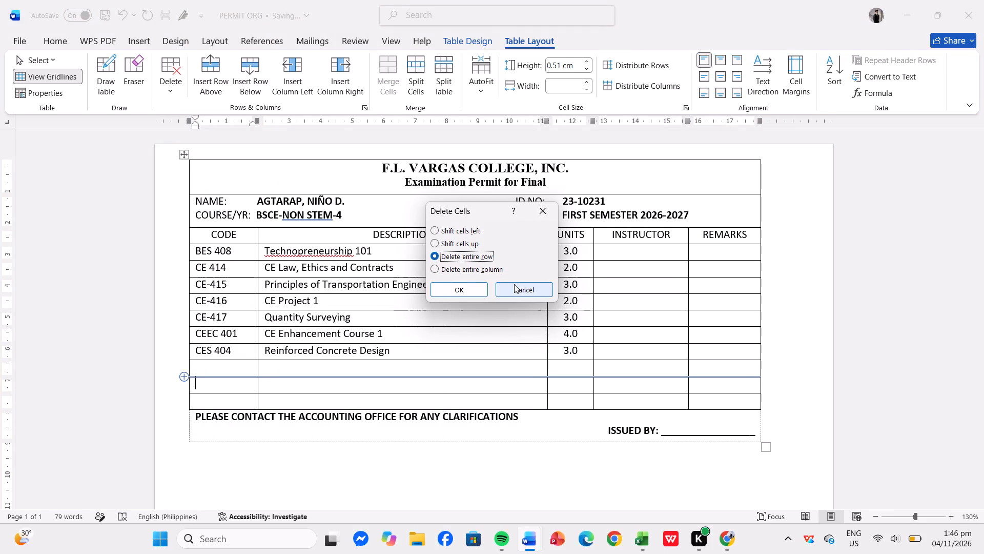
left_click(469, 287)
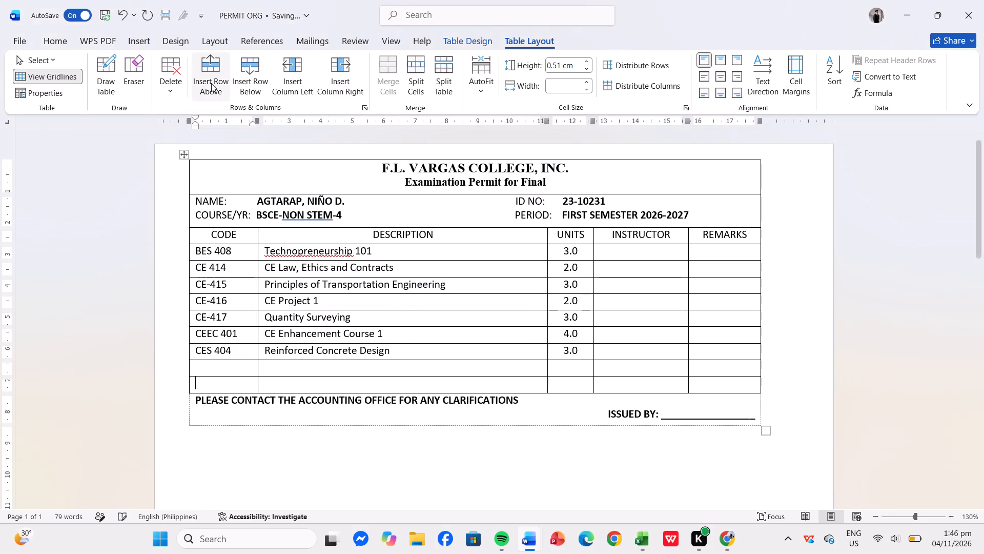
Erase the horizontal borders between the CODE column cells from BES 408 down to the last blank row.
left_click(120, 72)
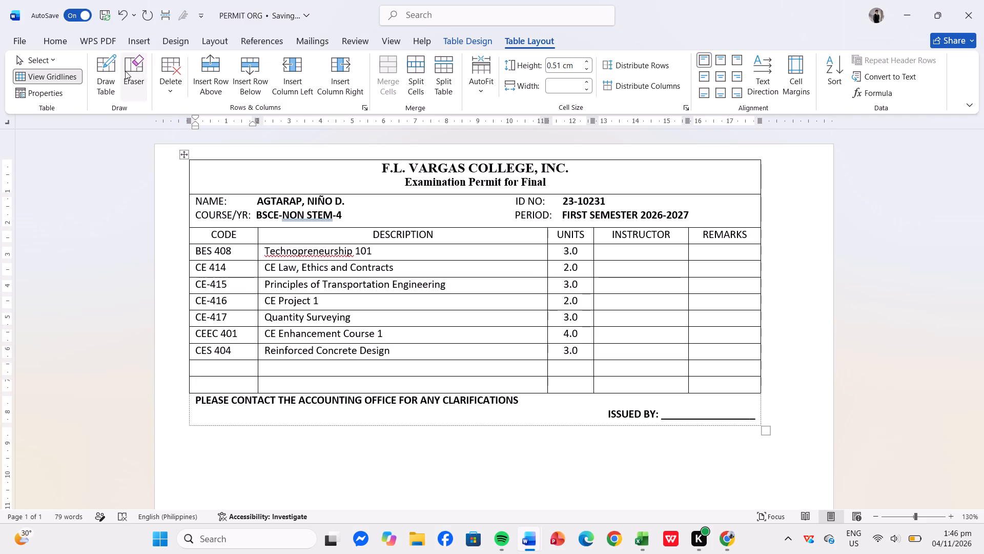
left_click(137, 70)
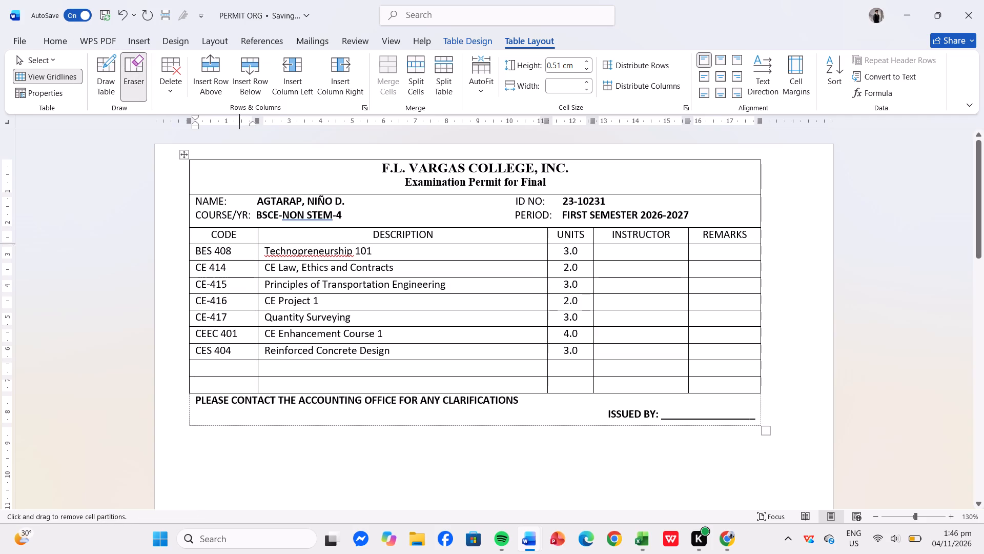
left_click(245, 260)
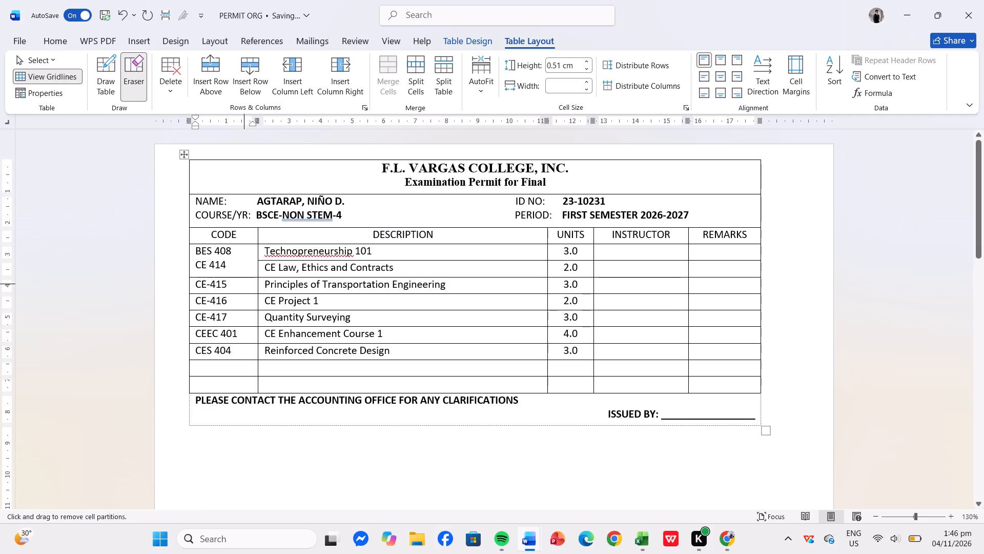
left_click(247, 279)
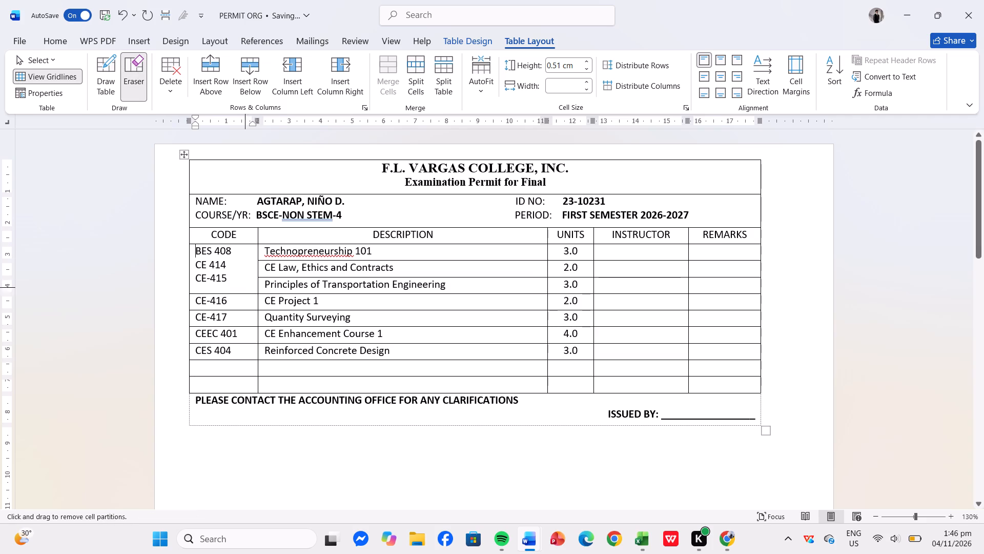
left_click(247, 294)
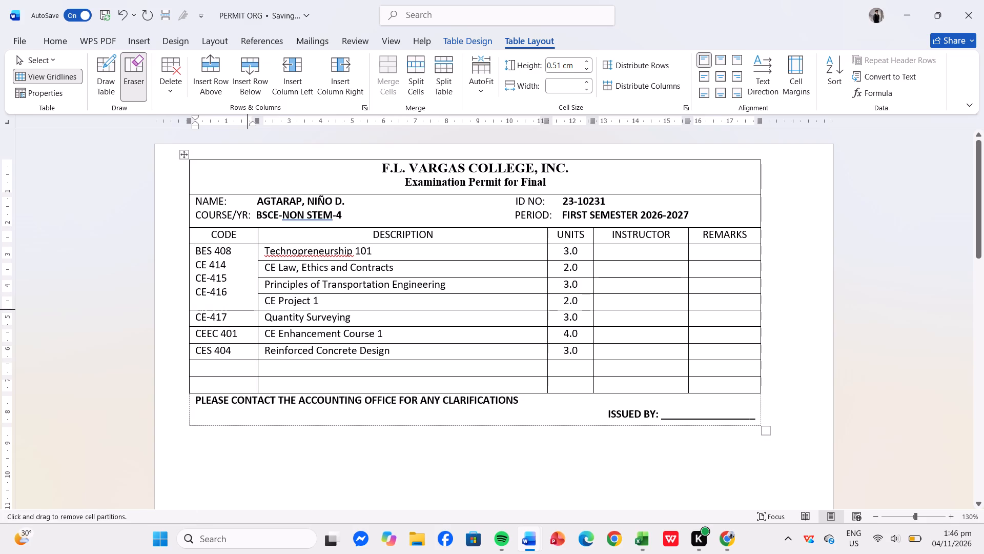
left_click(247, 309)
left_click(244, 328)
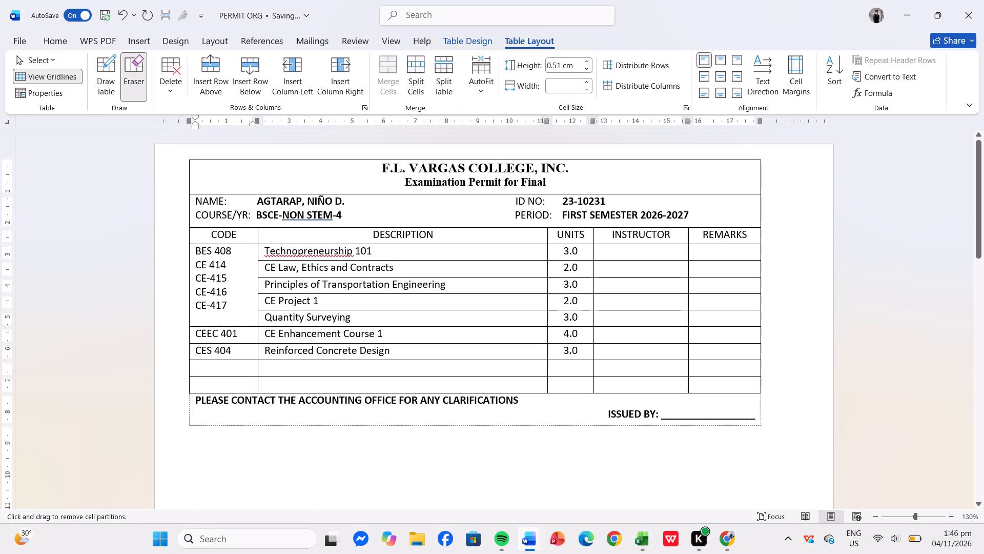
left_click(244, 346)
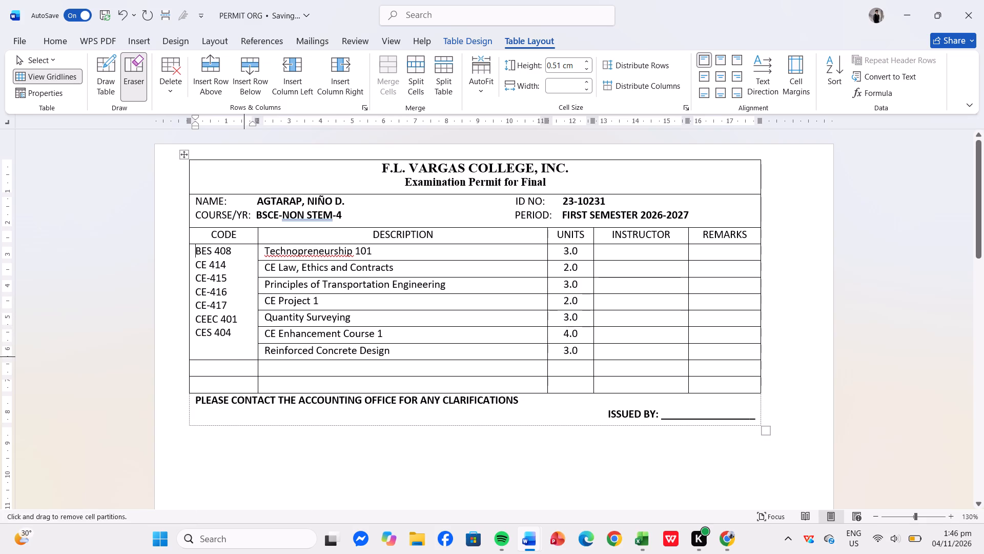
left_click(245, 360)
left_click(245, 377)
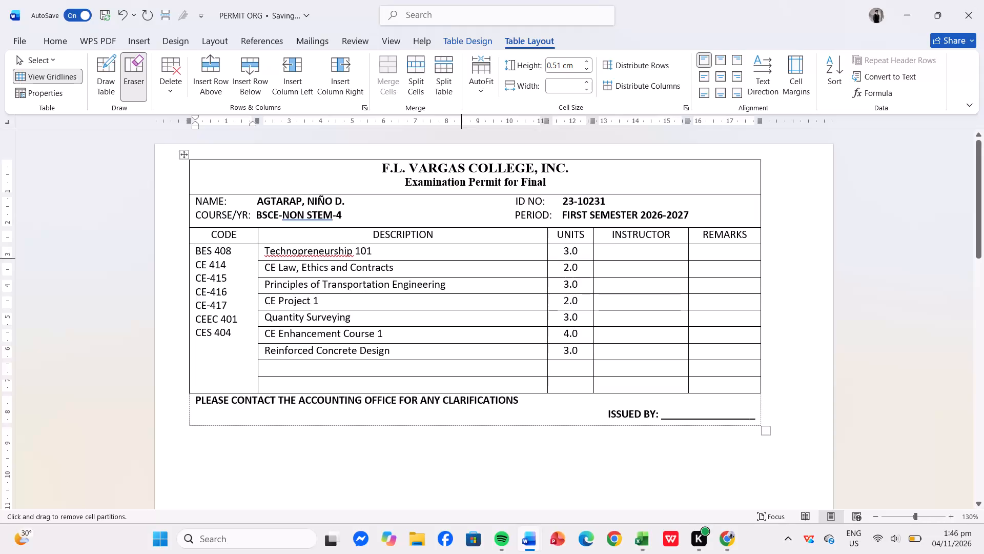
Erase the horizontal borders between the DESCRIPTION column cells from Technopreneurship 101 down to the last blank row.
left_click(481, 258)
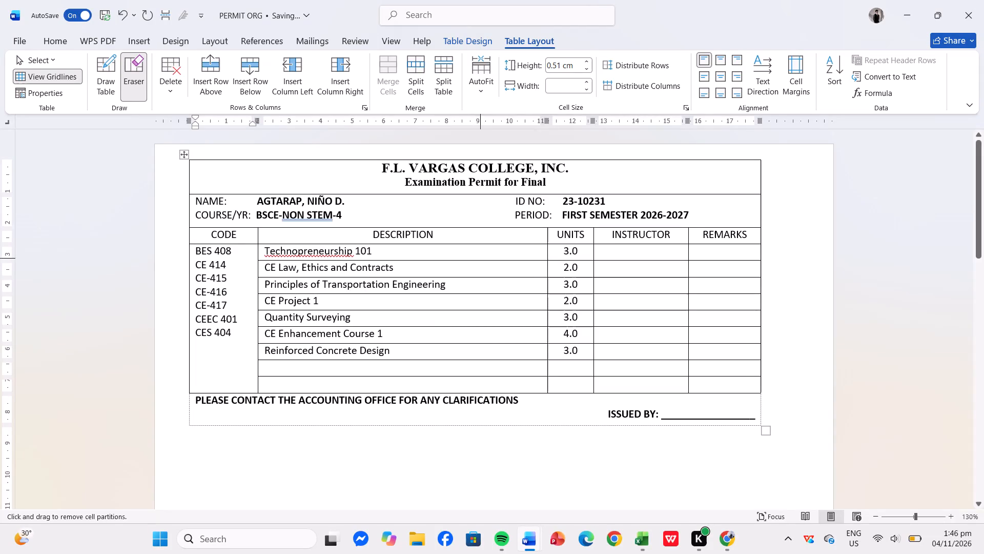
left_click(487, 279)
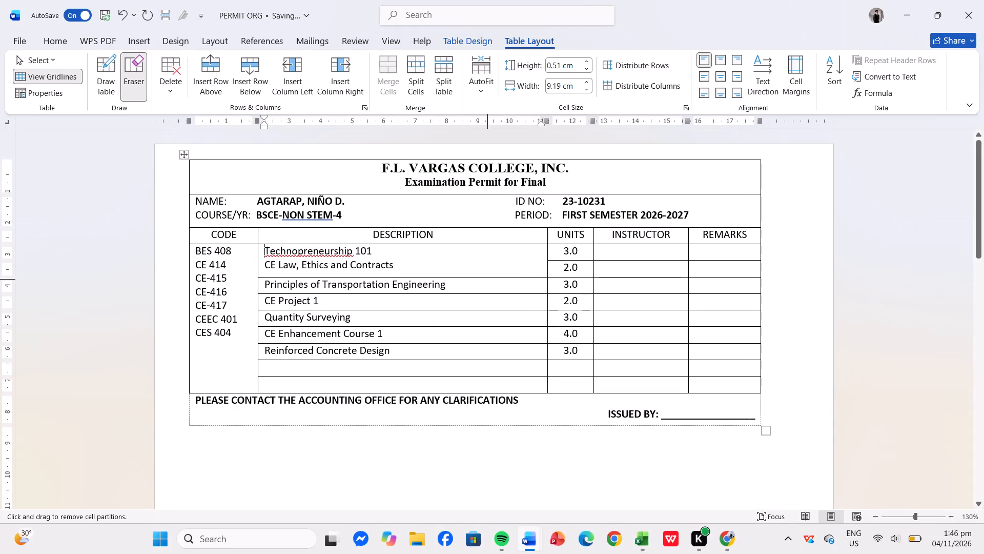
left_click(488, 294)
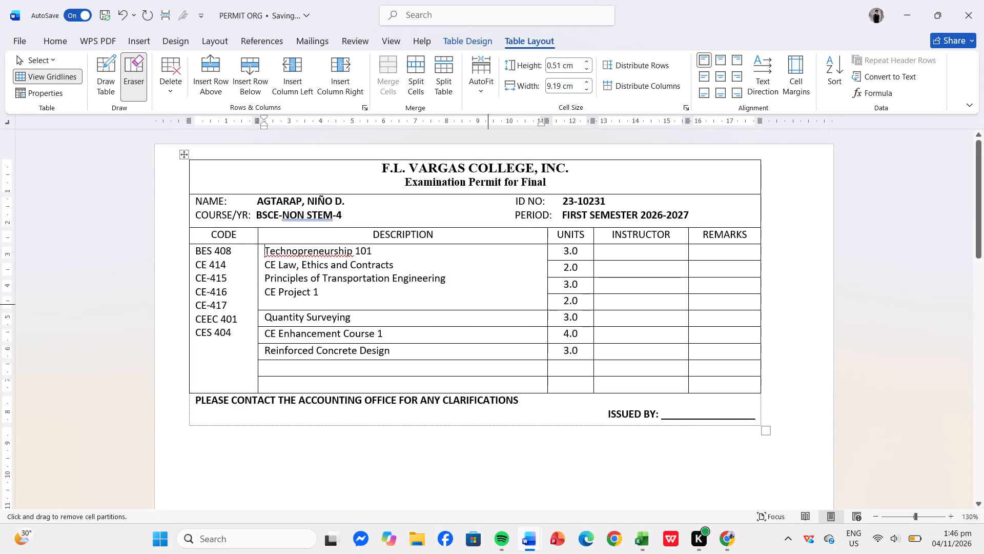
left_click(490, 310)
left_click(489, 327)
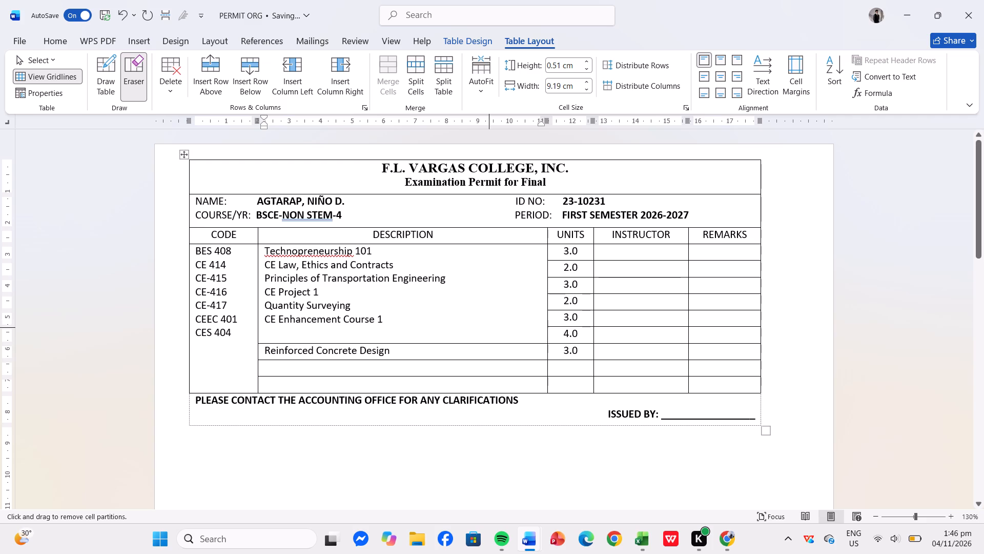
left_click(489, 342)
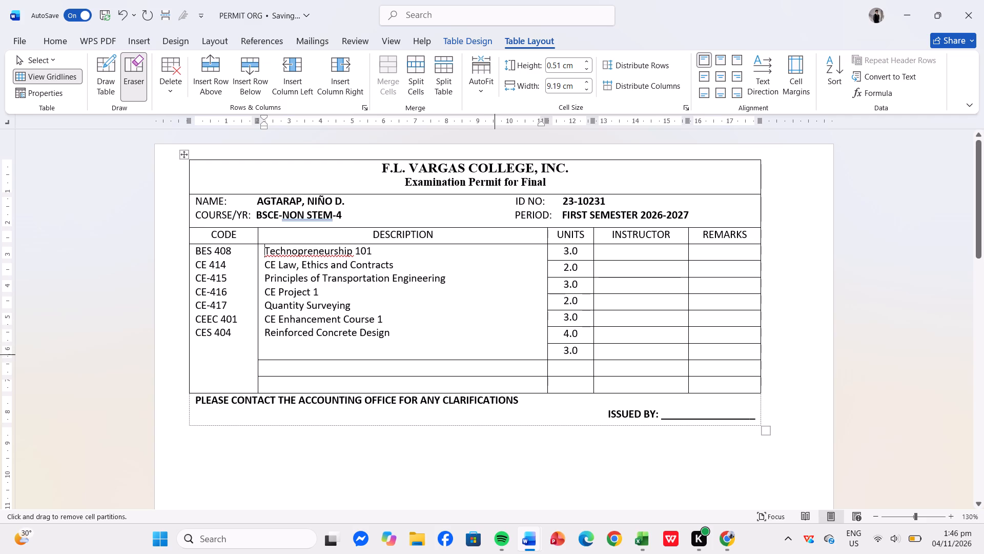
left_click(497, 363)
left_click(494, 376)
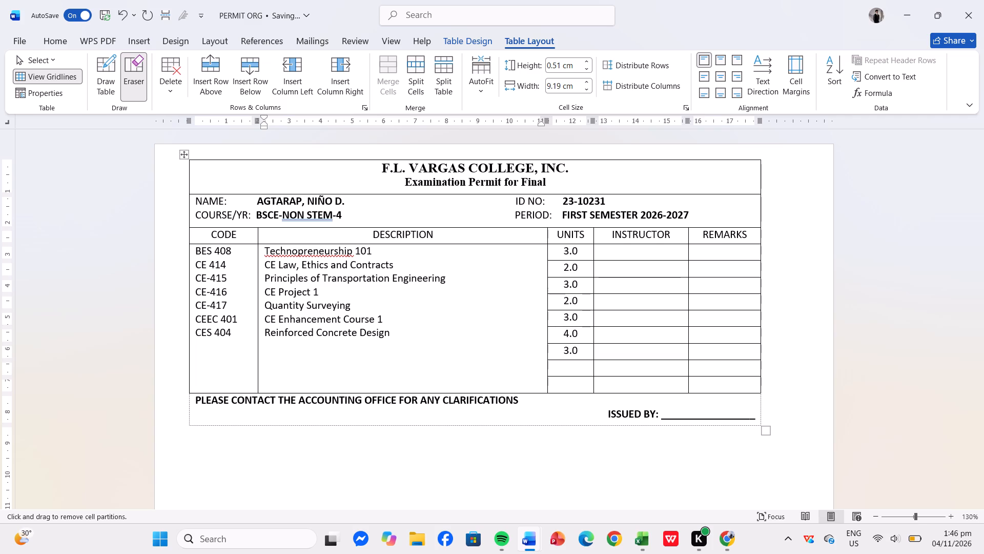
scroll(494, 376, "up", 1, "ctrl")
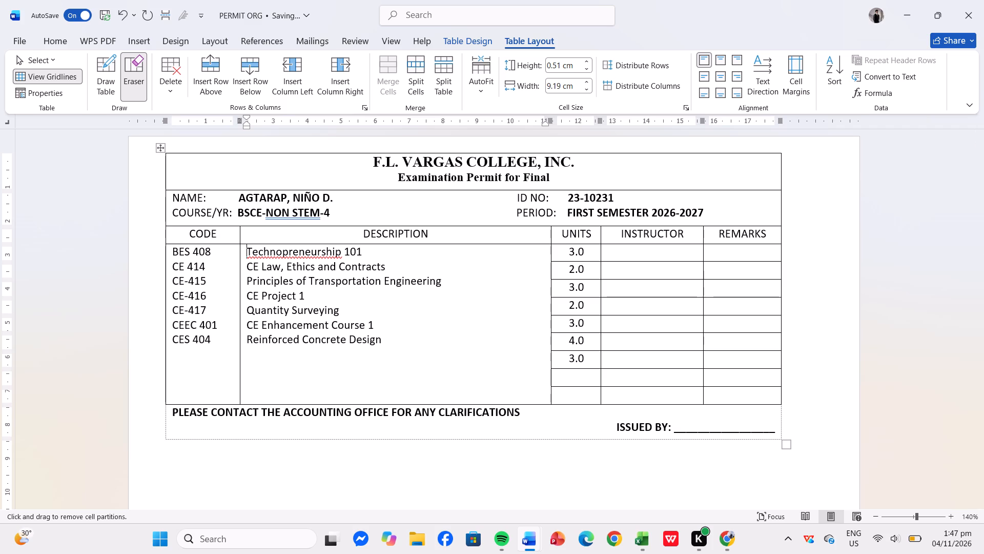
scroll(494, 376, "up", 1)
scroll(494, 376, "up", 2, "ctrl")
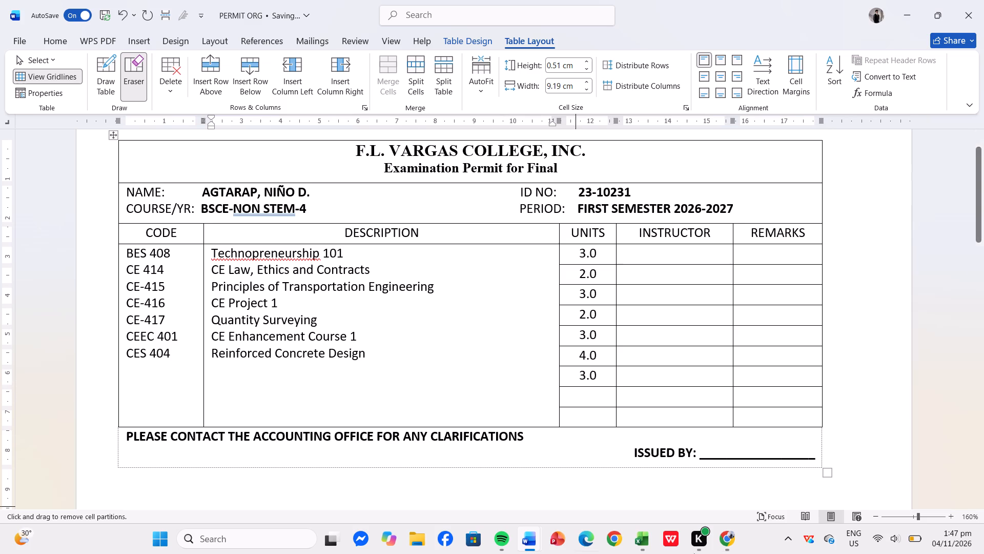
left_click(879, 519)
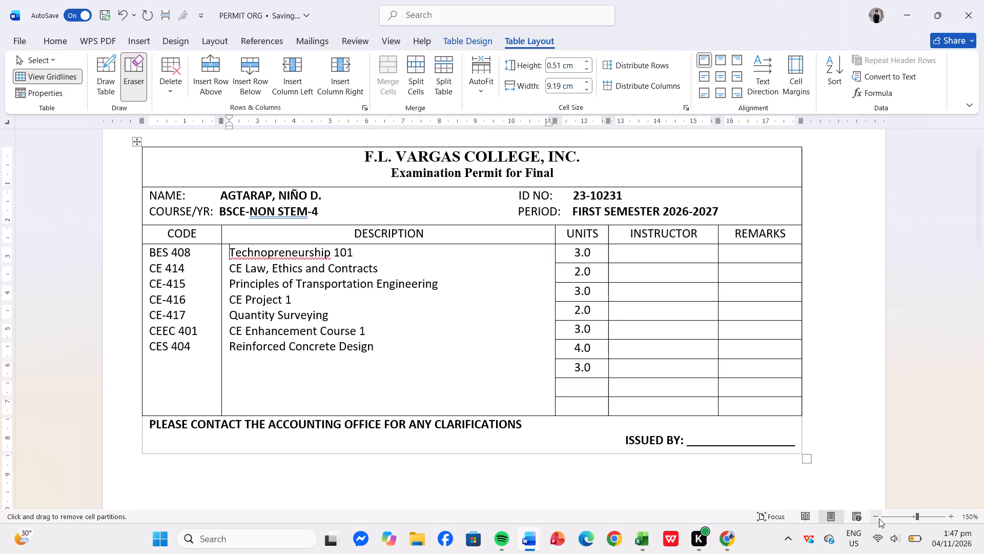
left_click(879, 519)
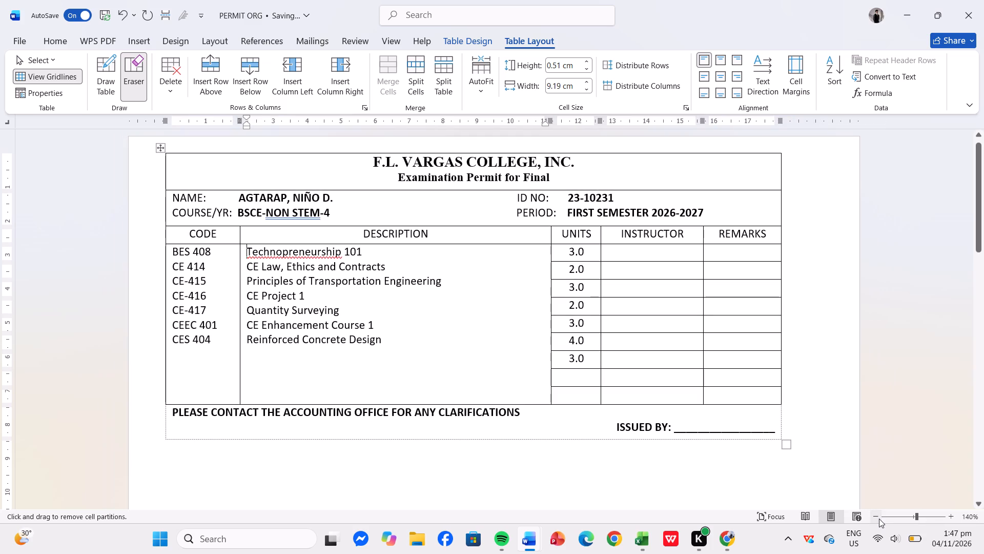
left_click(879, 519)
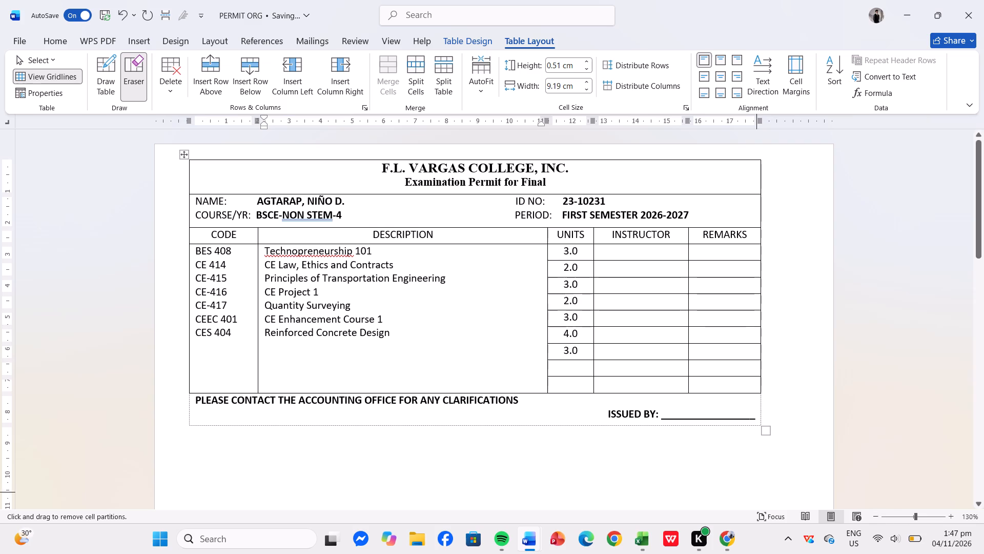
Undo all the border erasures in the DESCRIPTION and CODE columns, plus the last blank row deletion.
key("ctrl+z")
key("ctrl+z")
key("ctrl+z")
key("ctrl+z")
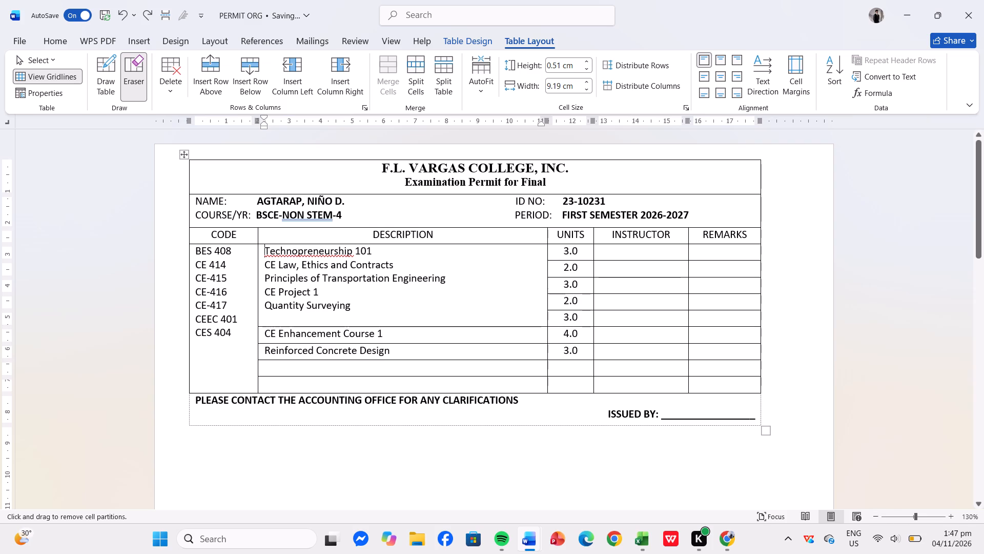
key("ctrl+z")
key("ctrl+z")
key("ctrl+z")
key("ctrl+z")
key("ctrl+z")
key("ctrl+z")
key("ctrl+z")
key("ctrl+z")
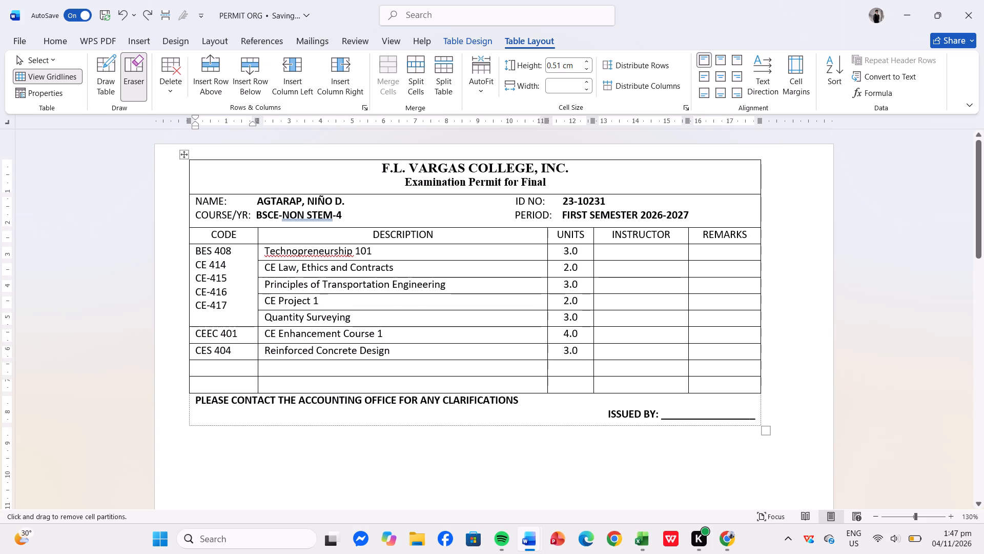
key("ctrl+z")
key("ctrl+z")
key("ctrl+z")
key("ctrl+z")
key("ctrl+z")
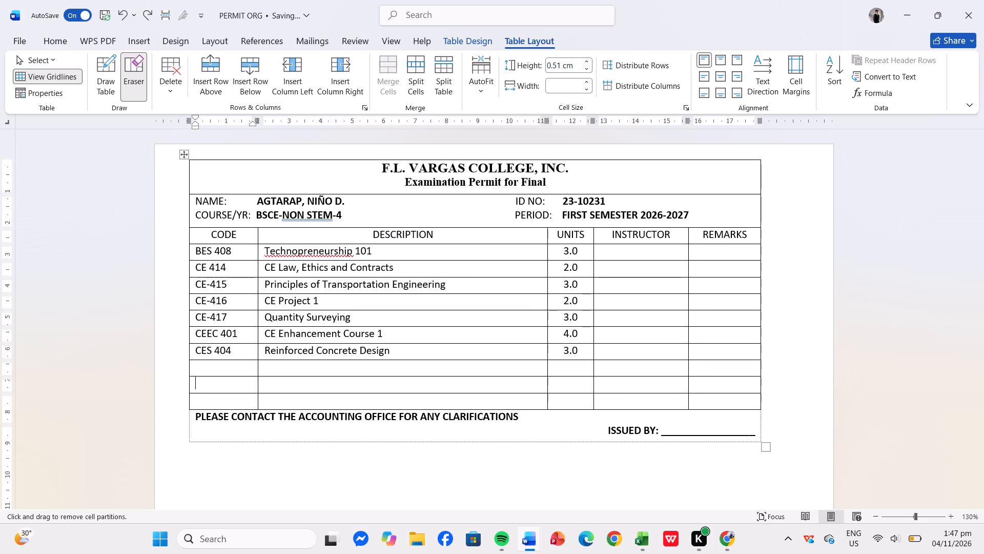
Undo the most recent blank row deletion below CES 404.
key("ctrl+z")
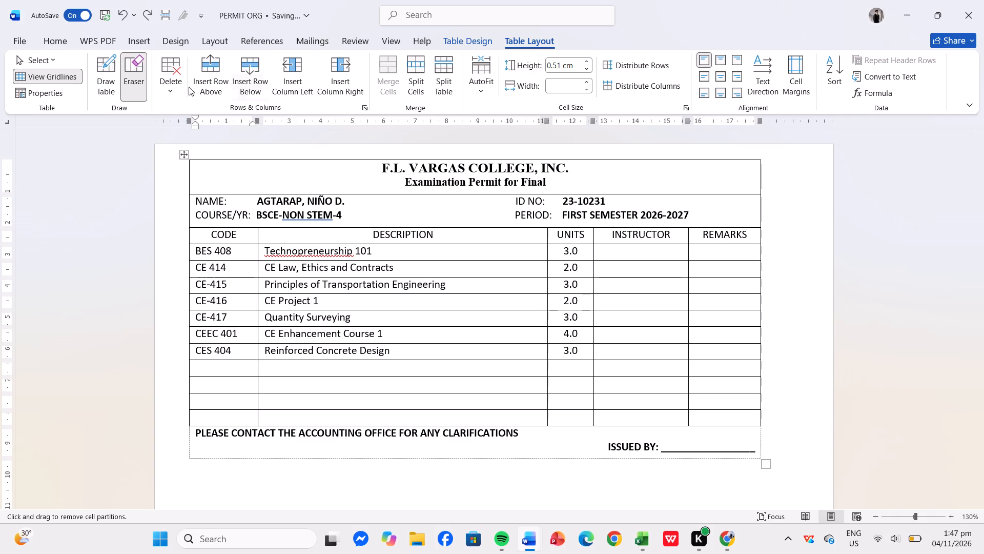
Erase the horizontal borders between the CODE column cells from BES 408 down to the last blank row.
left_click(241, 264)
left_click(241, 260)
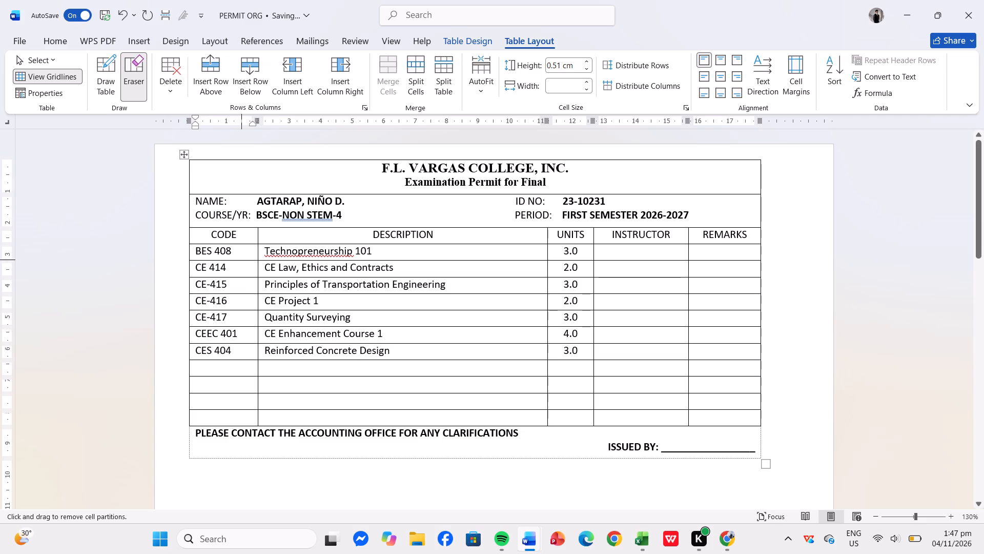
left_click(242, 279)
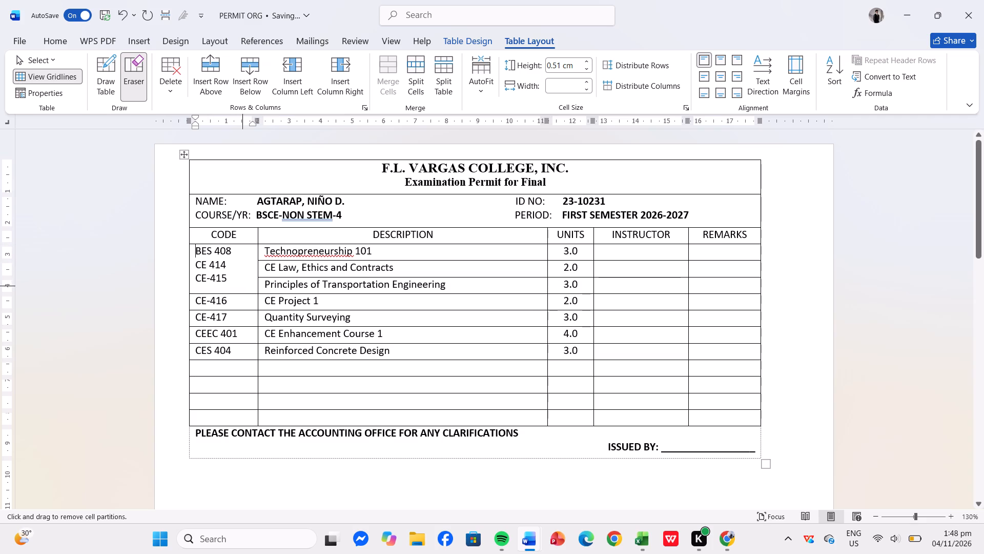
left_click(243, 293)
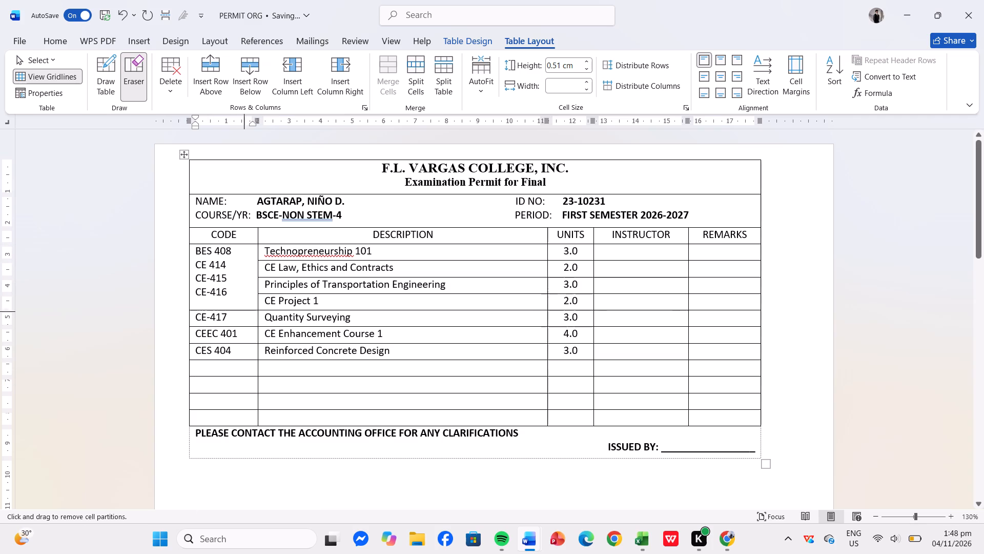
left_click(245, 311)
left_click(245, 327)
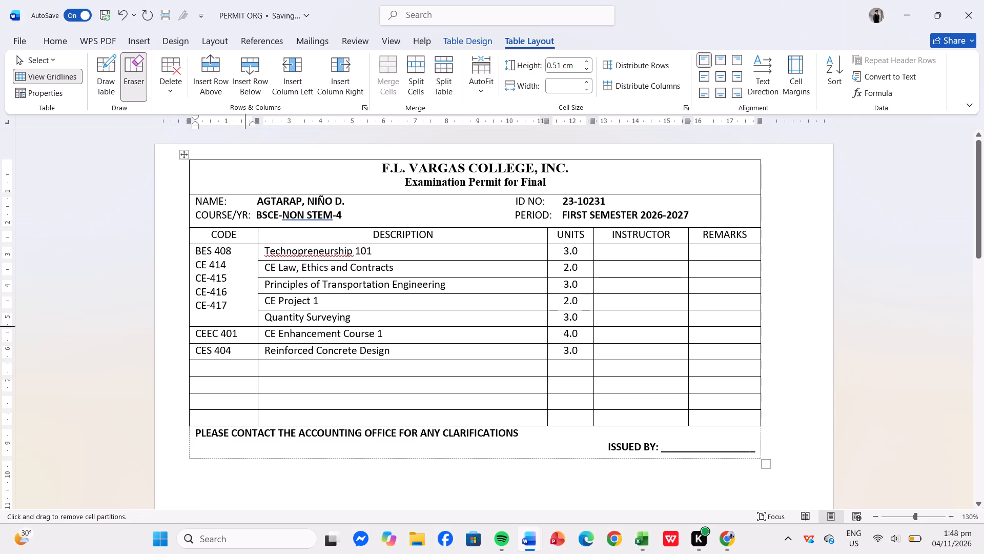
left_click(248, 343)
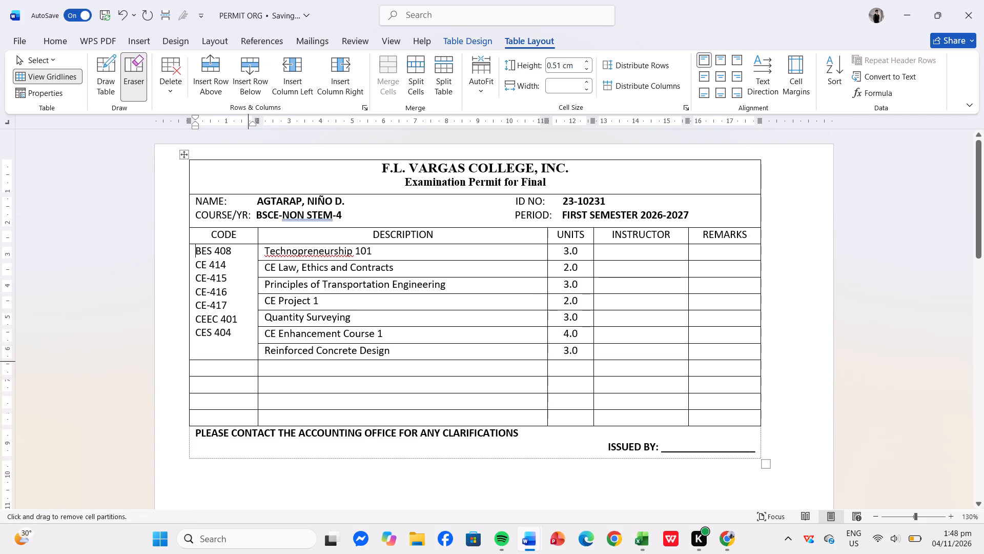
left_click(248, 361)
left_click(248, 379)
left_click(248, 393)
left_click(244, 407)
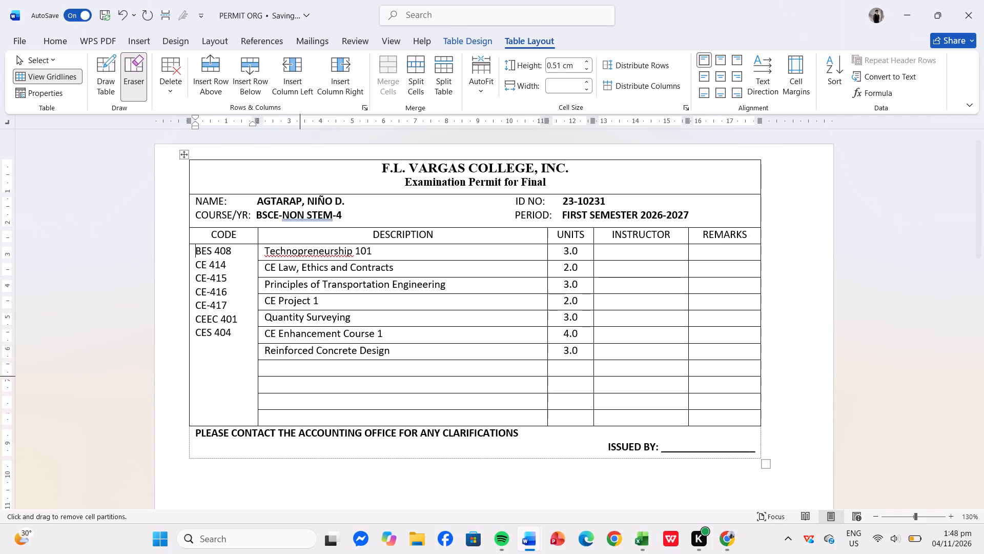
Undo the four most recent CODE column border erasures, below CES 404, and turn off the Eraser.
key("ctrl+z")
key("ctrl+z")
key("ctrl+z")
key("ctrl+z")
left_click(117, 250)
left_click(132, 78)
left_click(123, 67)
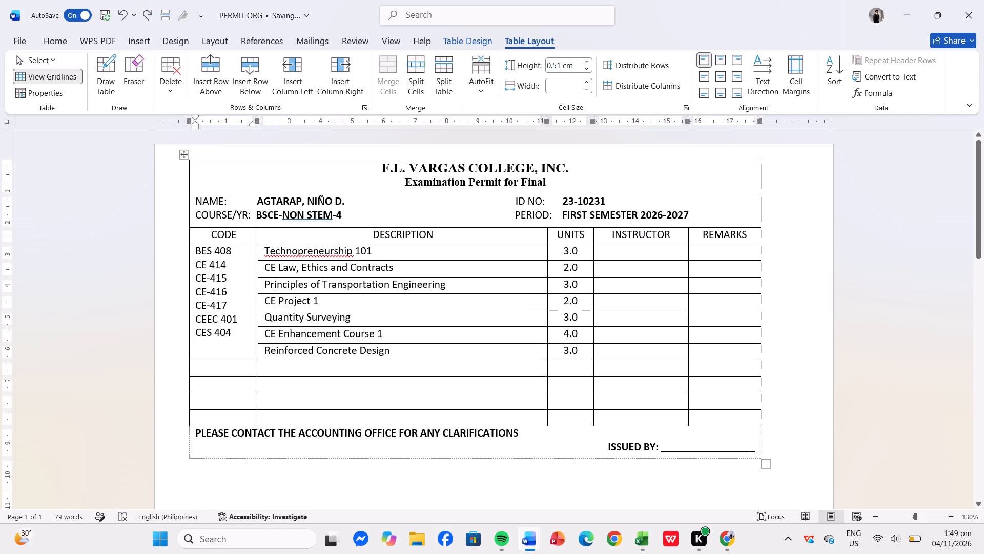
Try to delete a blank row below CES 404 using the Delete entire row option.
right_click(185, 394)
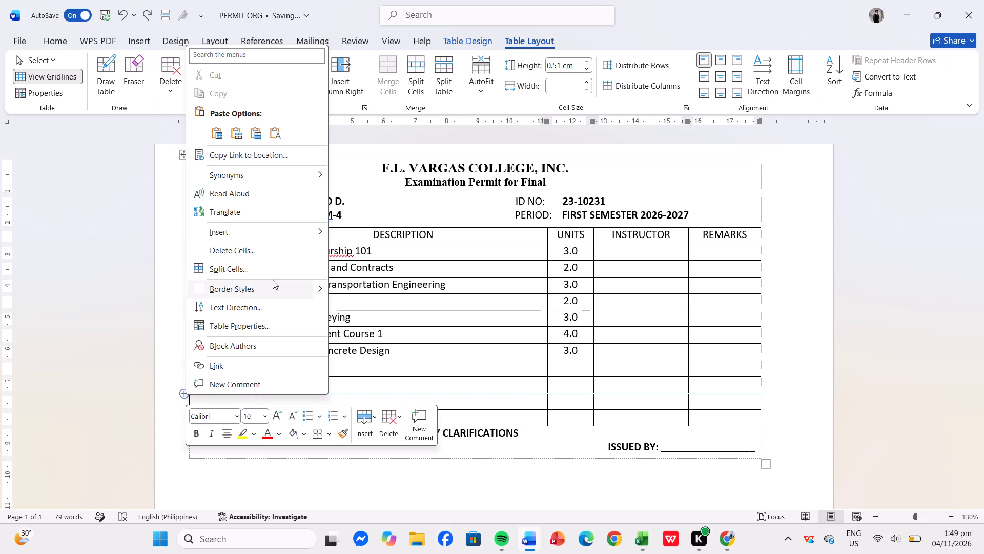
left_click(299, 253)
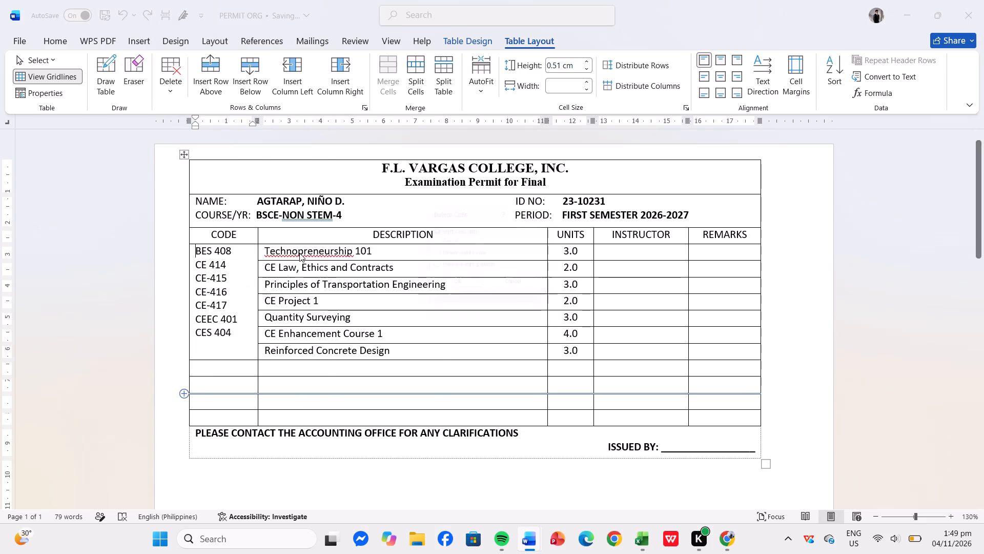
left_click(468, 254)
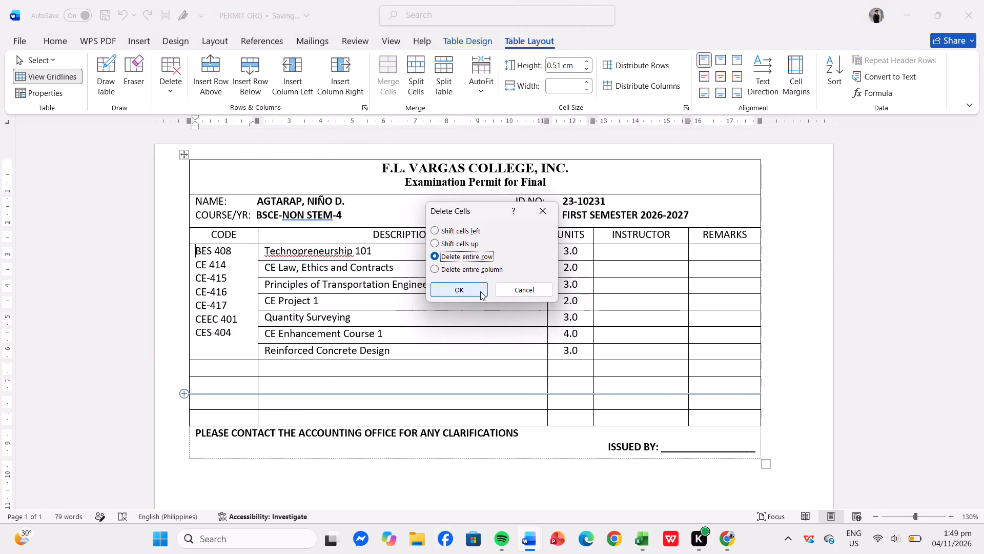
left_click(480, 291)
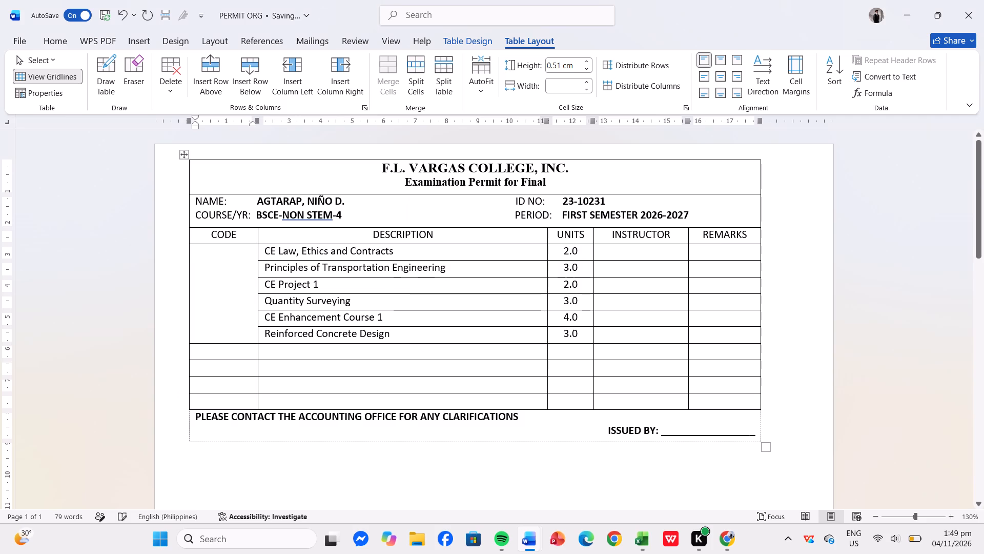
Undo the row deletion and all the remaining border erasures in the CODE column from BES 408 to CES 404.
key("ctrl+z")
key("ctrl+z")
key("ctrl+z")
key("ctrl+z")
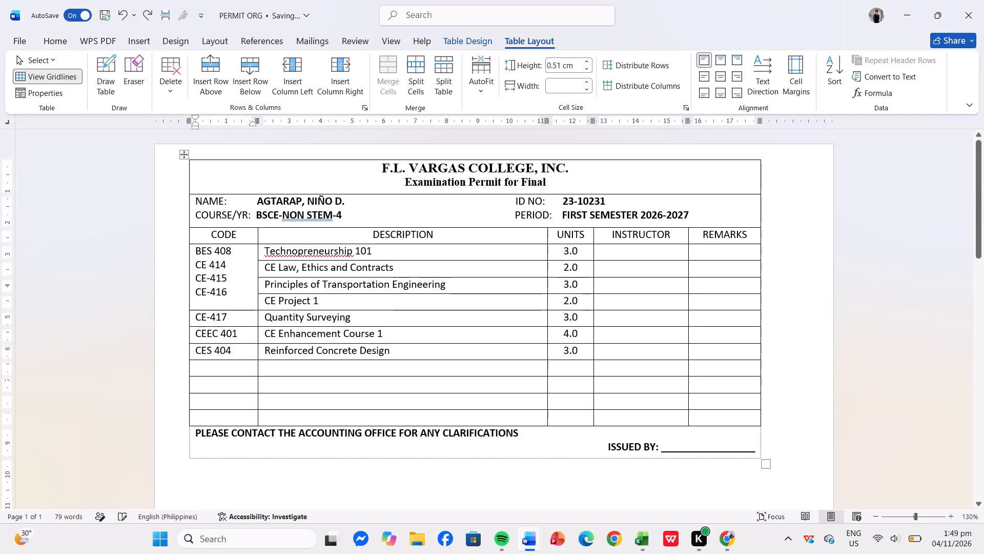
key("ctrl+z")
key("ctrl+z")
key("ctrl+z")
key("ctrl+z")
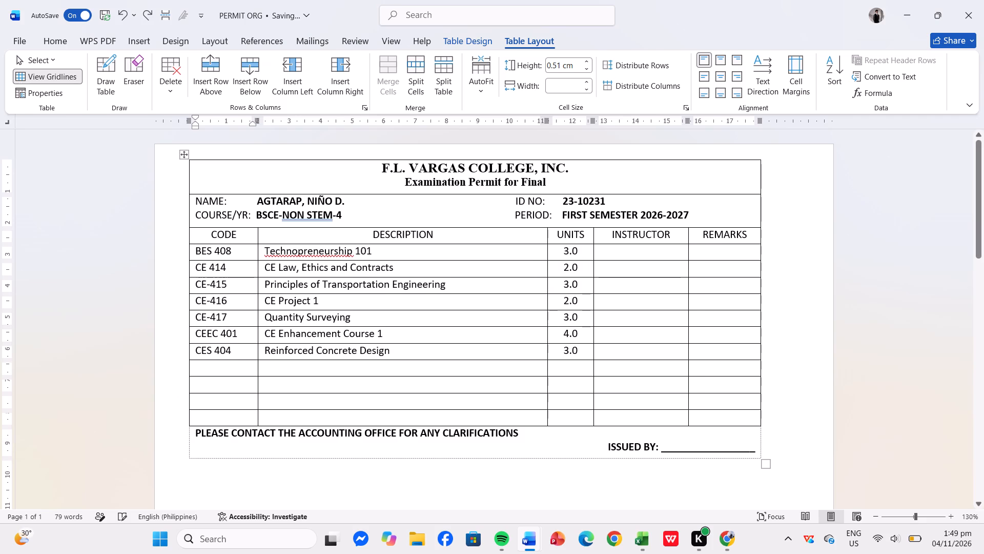
Cut the second blank row below CES 404 out of the table.
right_click(178, 392)
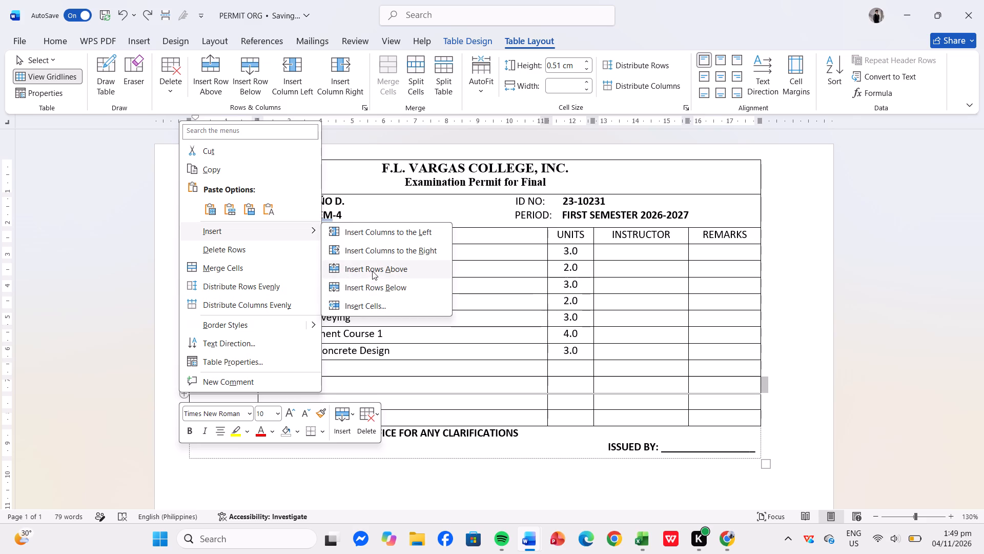
left_click(243, 149)
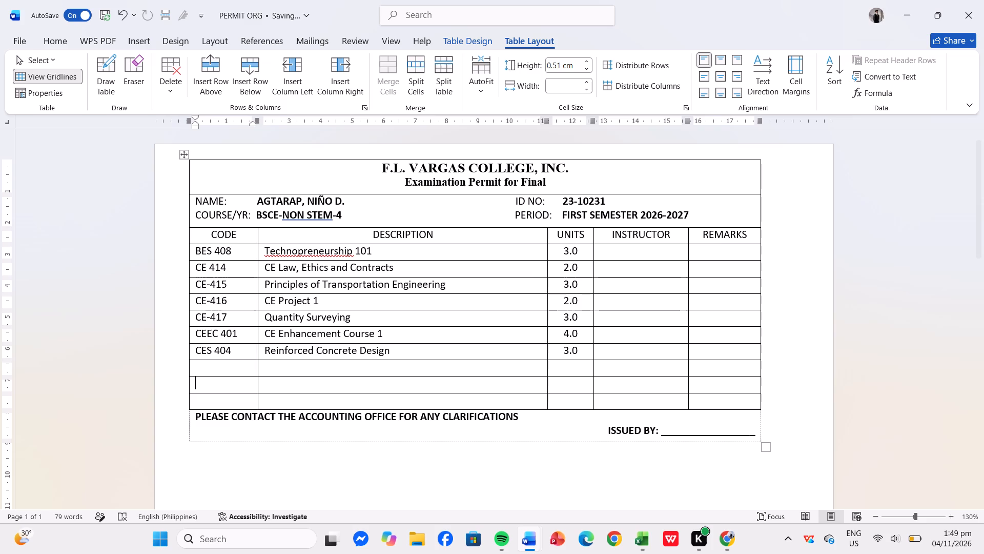
Activate the Eraser for removing the table's inner borders.
left_click(132, 63)
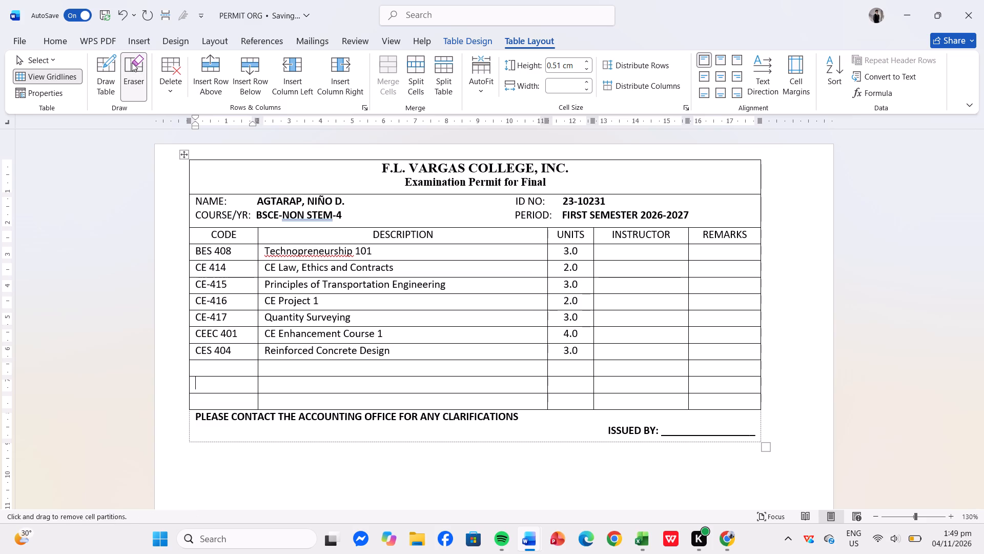
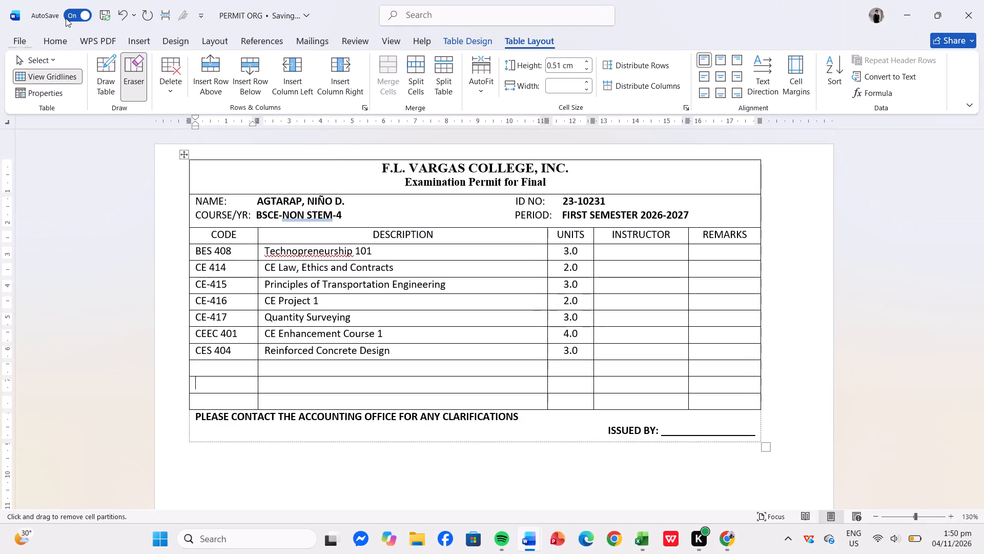
Erase all the inner row borders of the CODE column from BES 408 down through the blank rows.
left_click(134, 73)
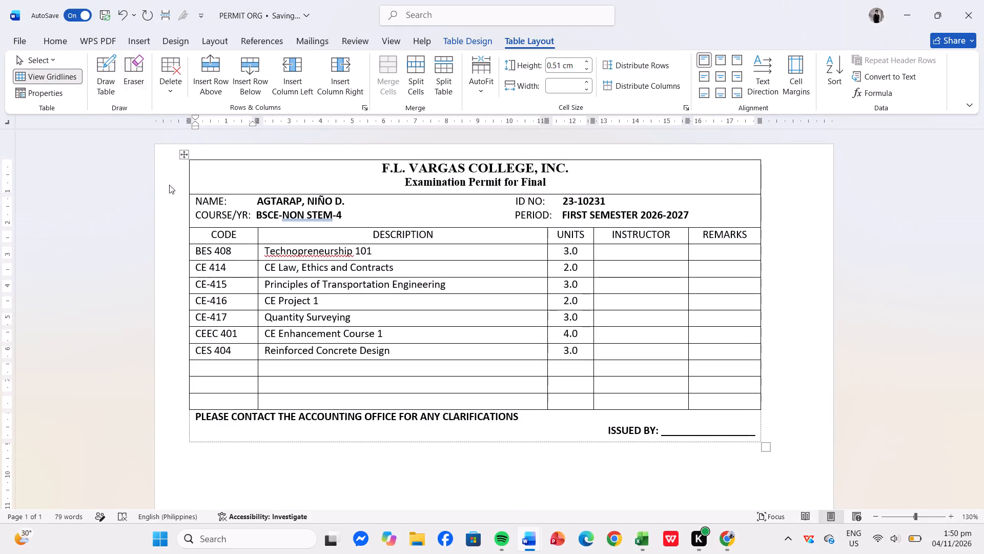
left_click(132, 64)
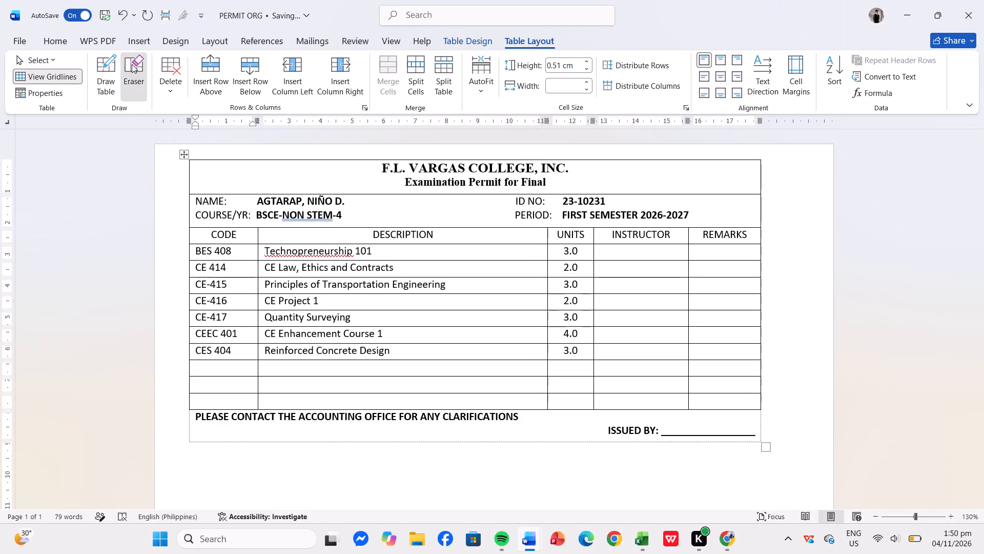
left_click(242, 262)
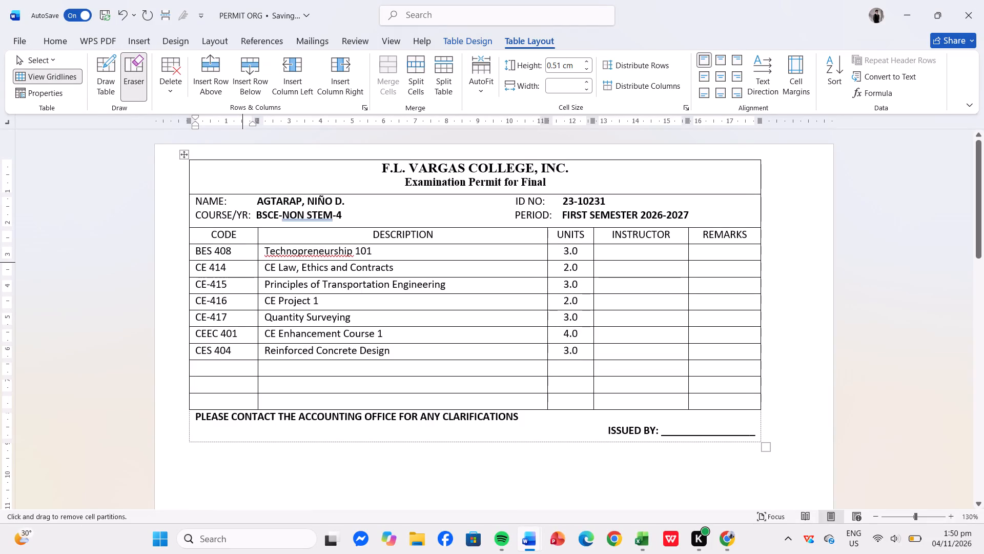
left_click(242, 277)
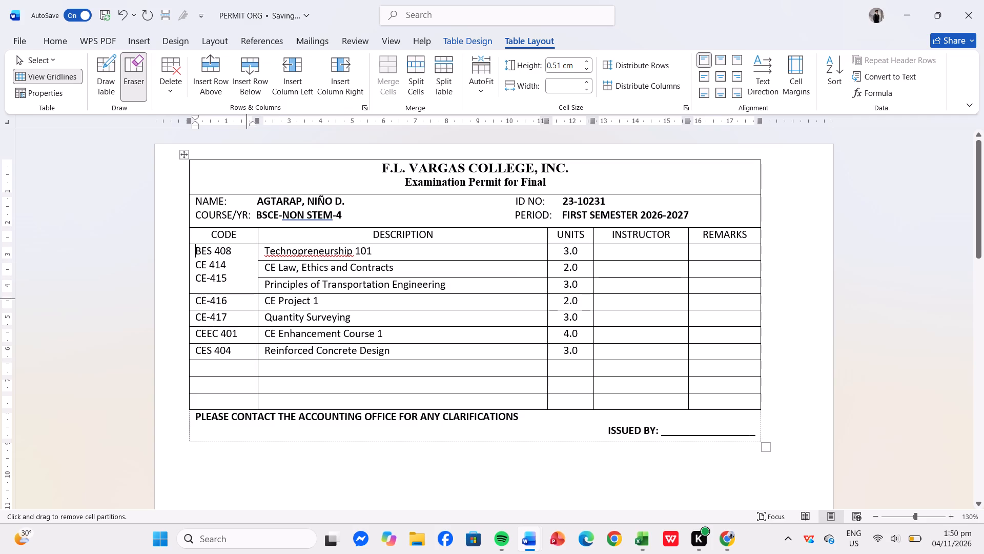
left_click(245, 295)
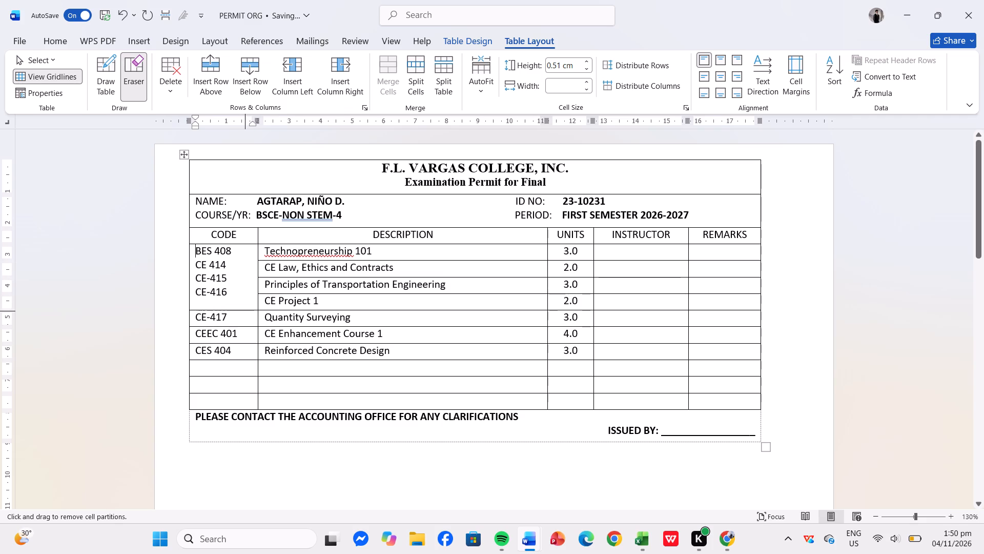
left_click(245, 312)
left_click(245, 326)
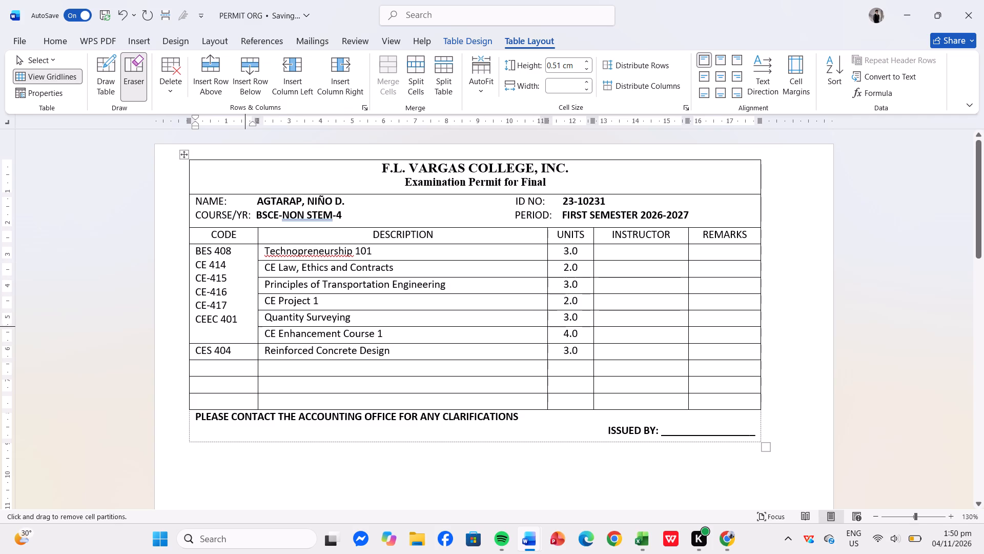
left_click(245, 342)
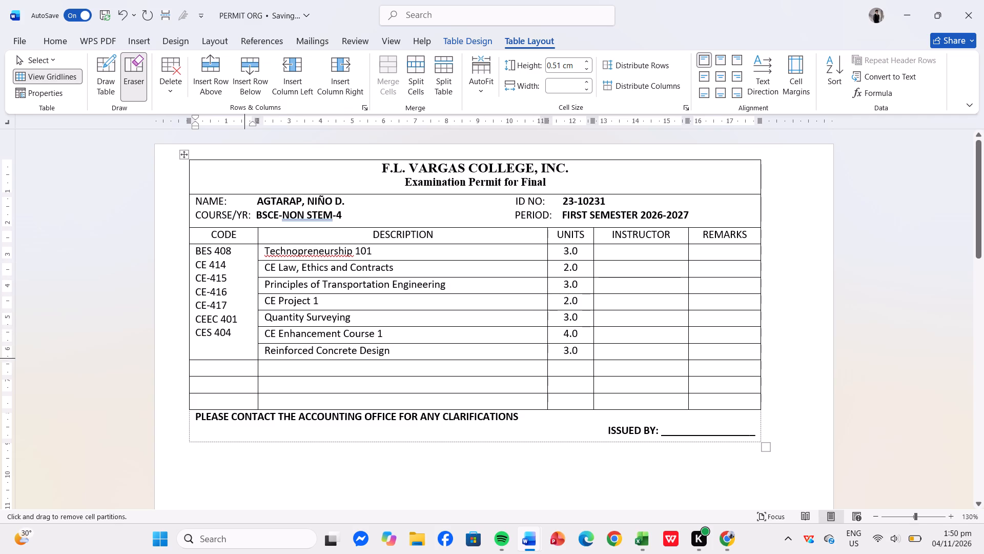
left_click(244, 361)
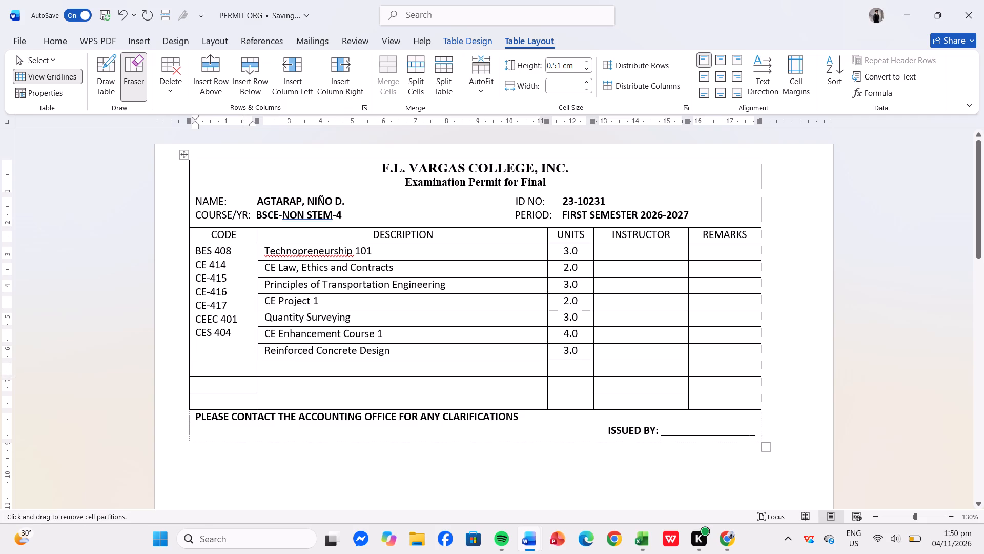
left_click(243, 377)
left_click(243, 395)
Erase all the inner row borders of the DESCRIPTION column, from the blank rows up to Technopreneurship 101.
left_click(310, 391)
left_click(330, 374)
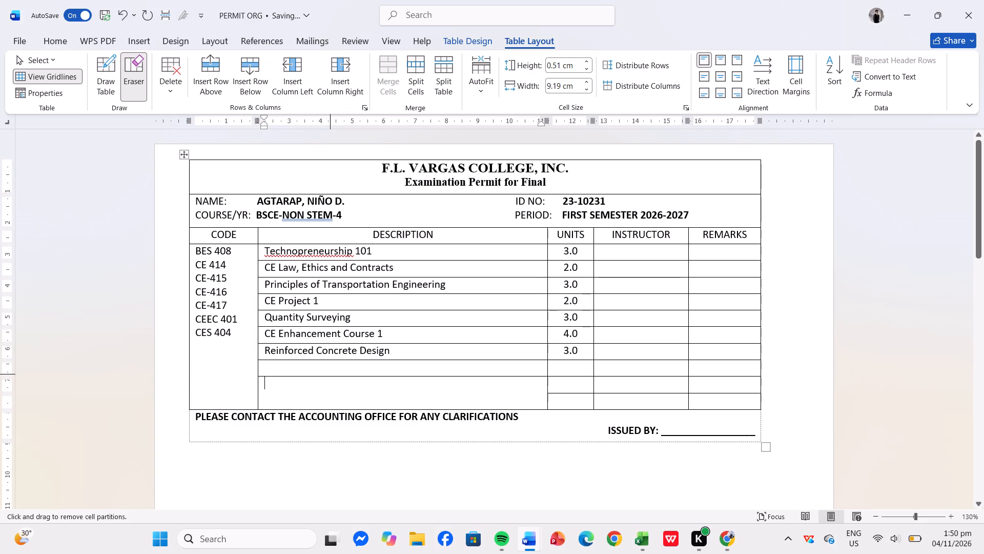
left_click(401, 358)
left_click(425, 342)
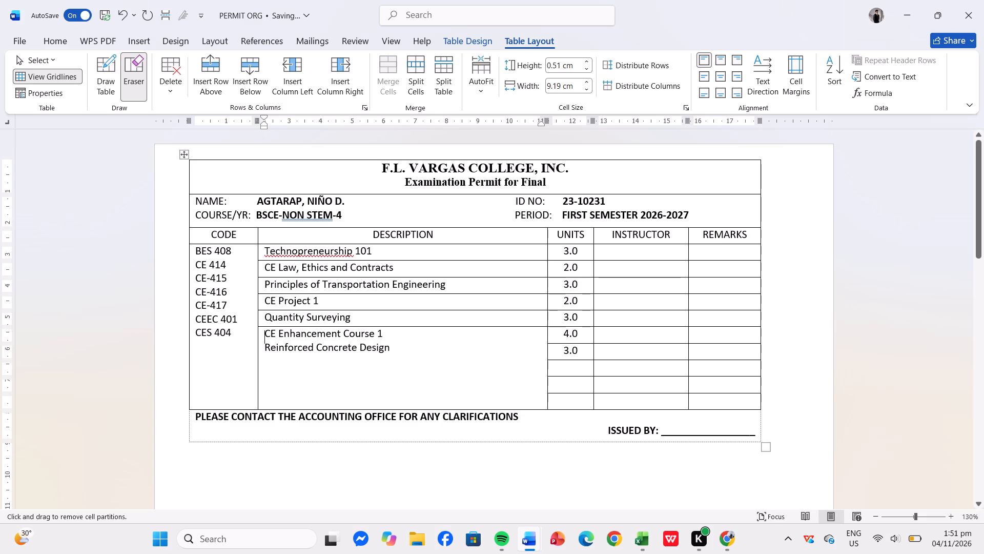
left_click(434, 326)
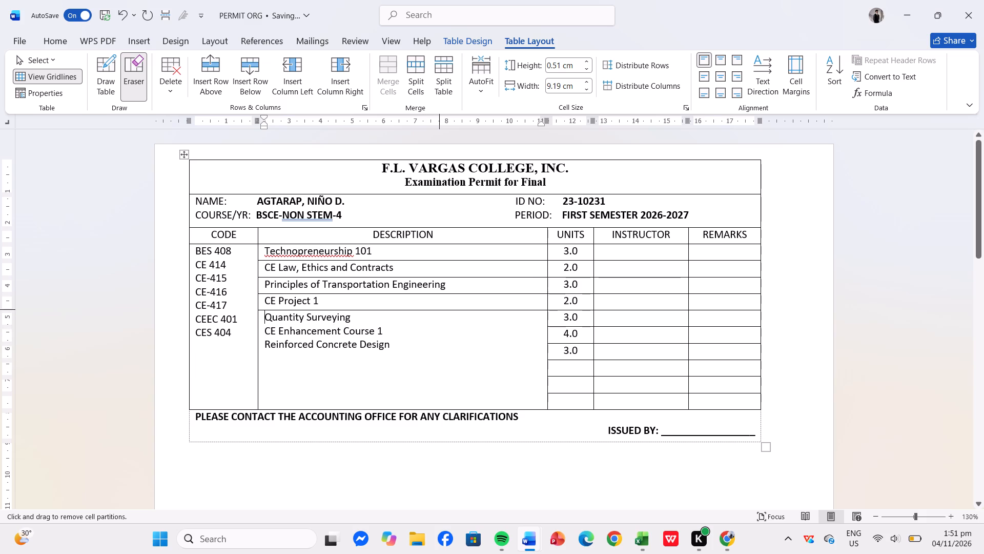
left_click(439, 310)
left_click(464, 293)
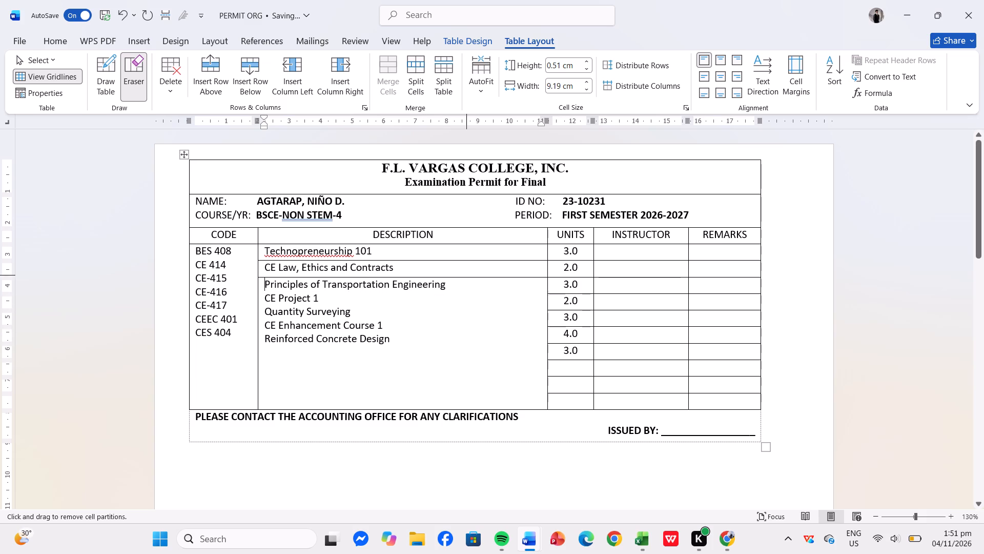
left_click(468, 279)
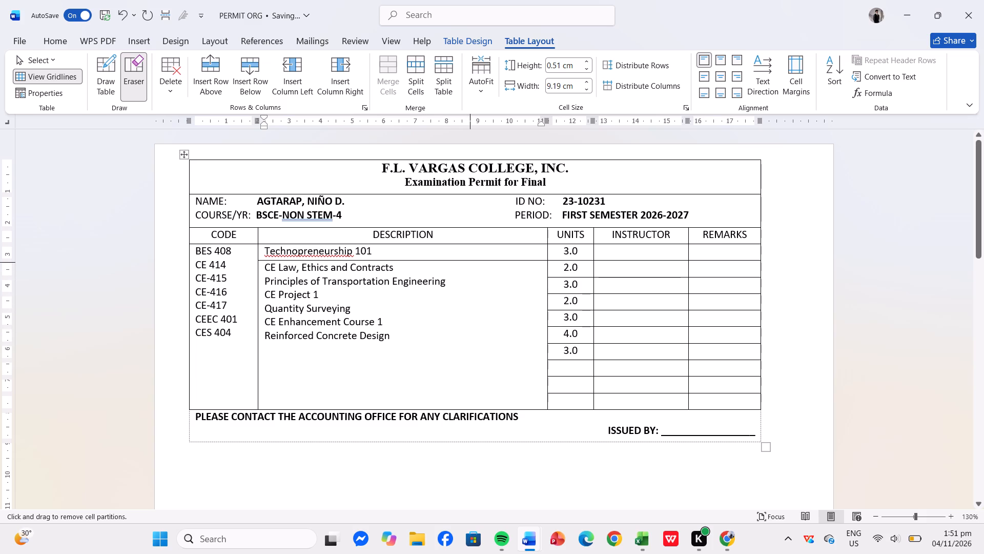
left_click(470, 262)
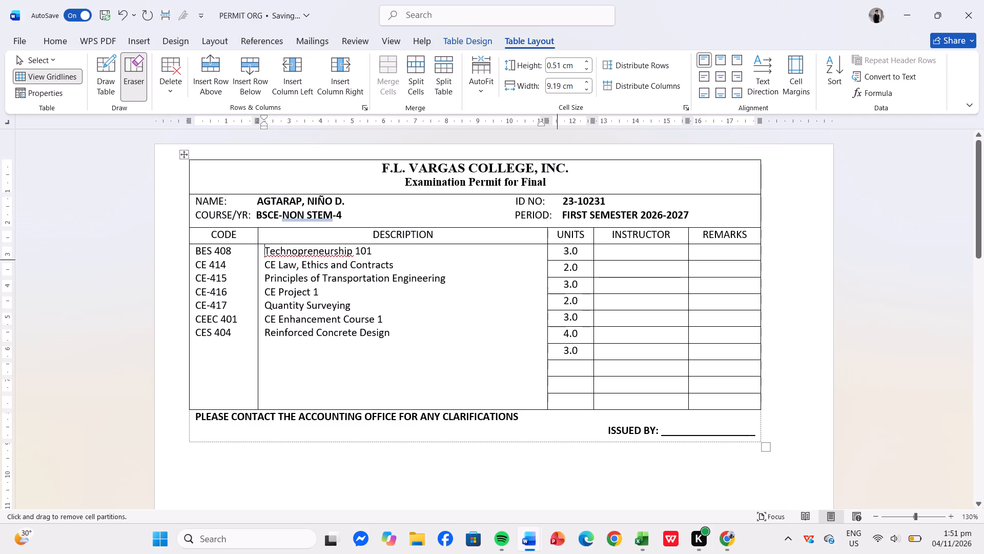
Erase all the inner row borders of the UNITS column below its heading, down through the blank rows.
left_click(557, 260)
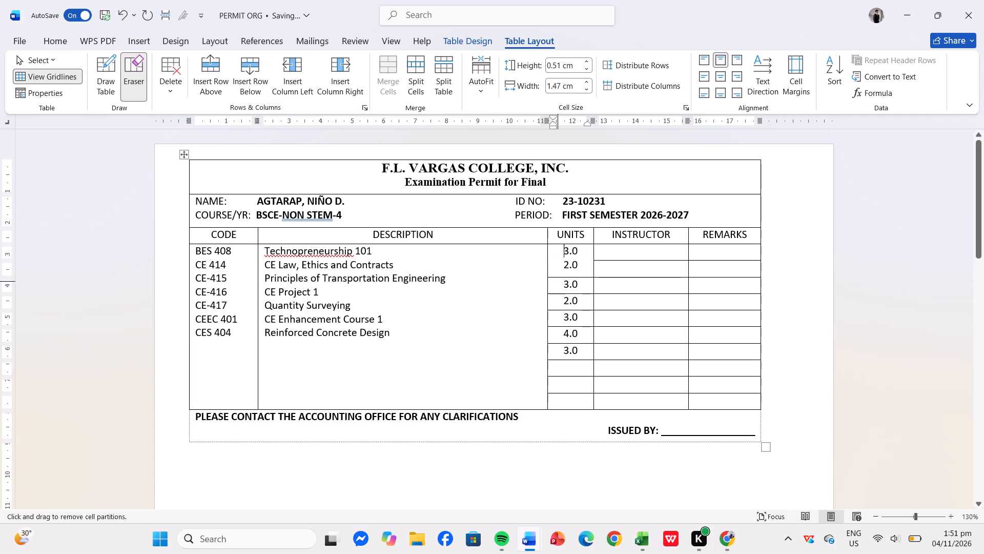
left_click(558, 278)
left_click(558, 297)
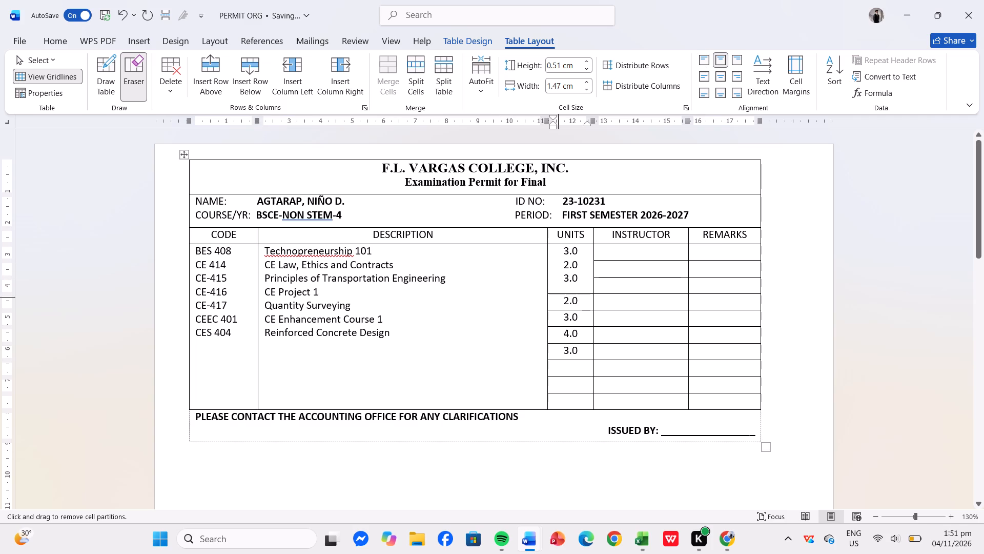
left_click(558, 296)
left_click(559, 312)
left_click(560, 326)
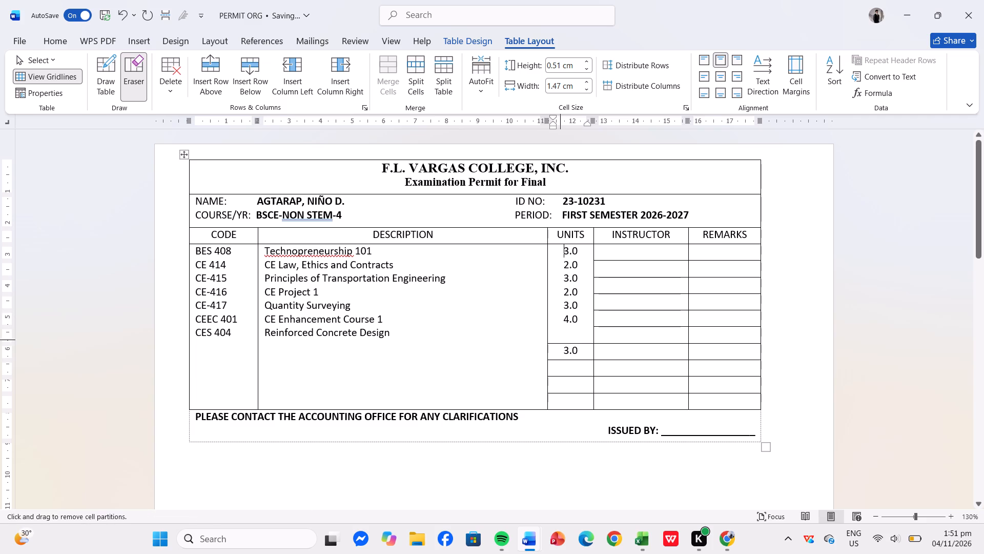
left_click(560, 346)
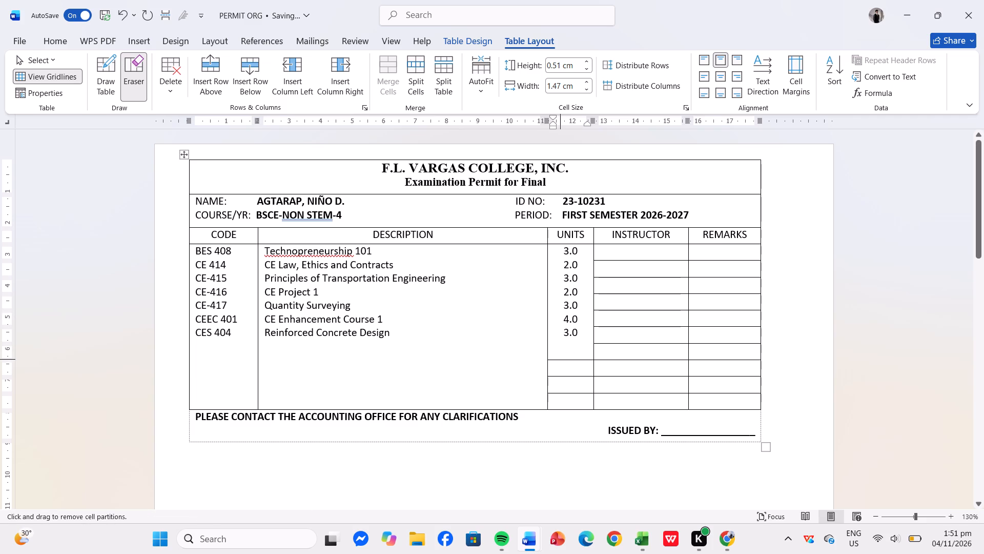
left_click(560, 360)
left_click(560, 372)
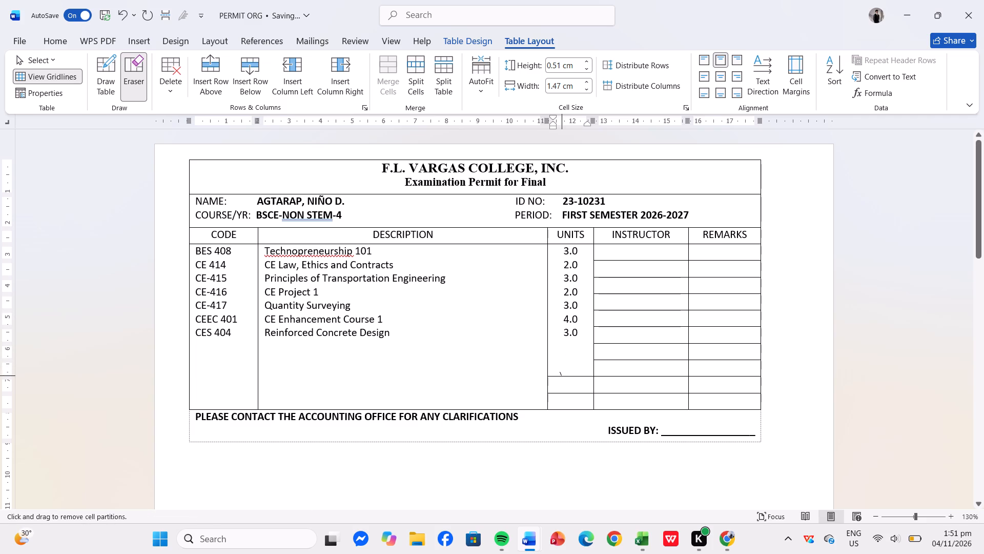
left_click(562, 375)
left_click(563, 393)
Erase the row borders in the INSTRUCTOR and REMARKS columns from the CES 404 row down through the blank rows, and turn the Eraser off.
left_click(605, 392)
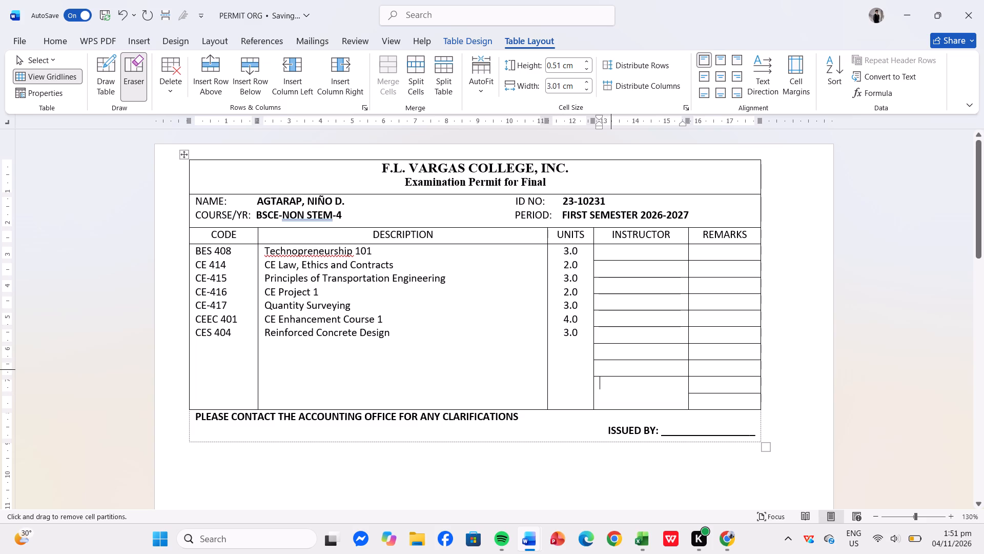
left_click(614, 377)
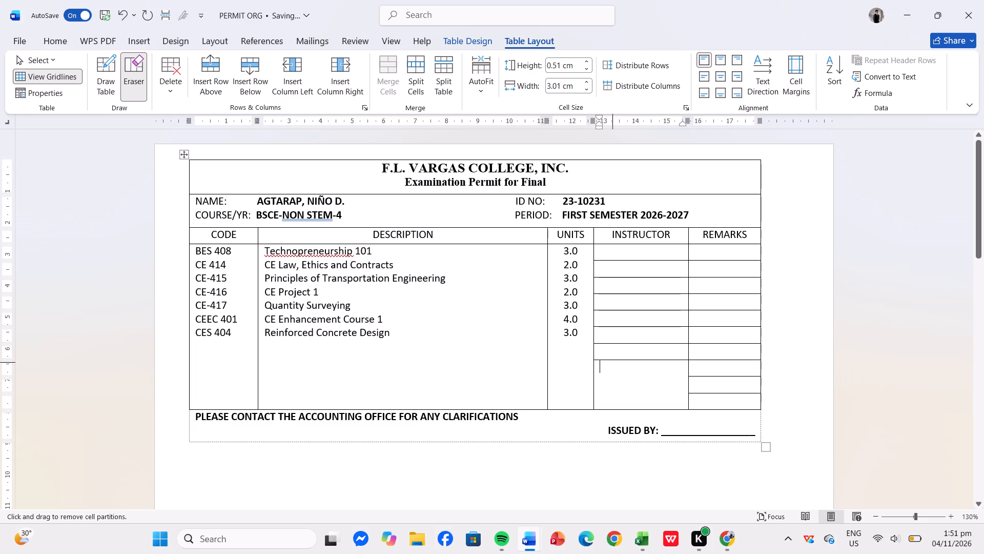
left_click(611, 362)
left_click(699, 361)
left_click(704, 377)
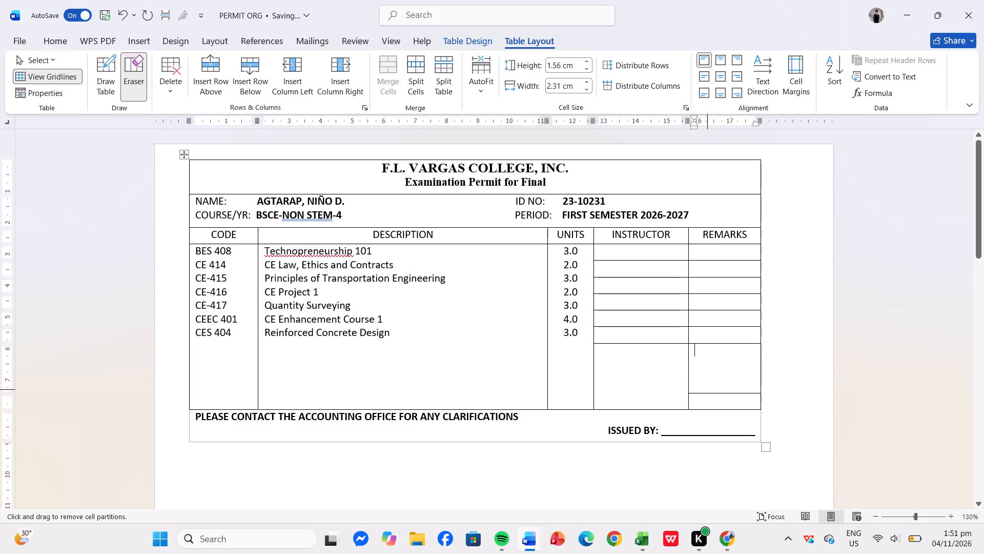
left_click(709, 392)
left_click(133, 66)
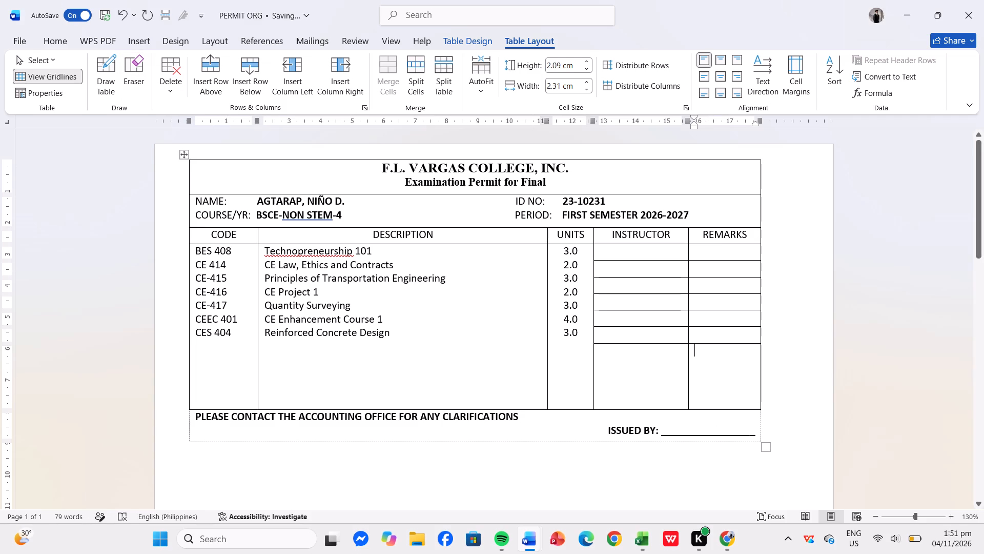
Remove bold from the signature line after ISSUED BY.
left_click(711, 435)
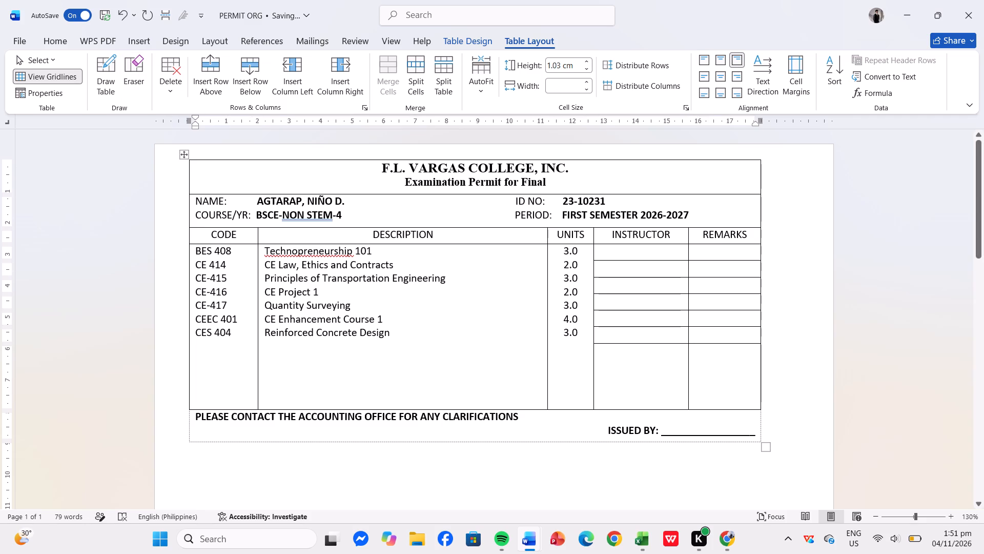
left_click_drag(755, 436, 664, 435)
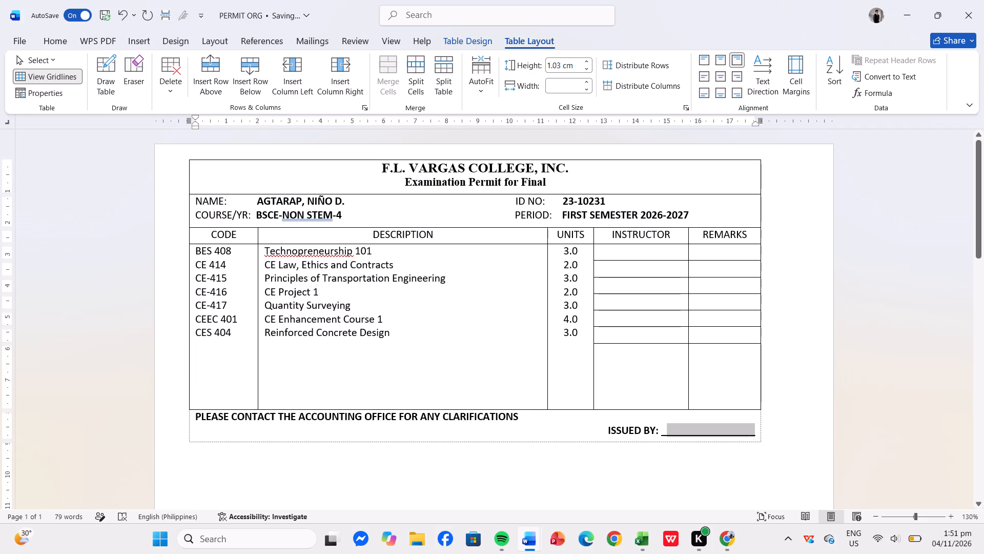
left_click_drag(664, 435, 661, 434)
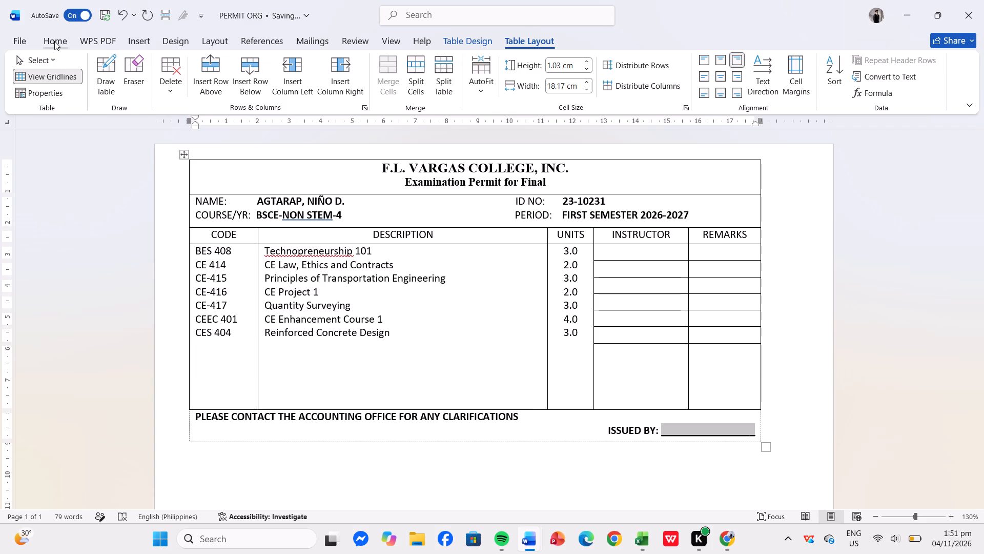
left_click(54, 41)
left_click(71, 77)
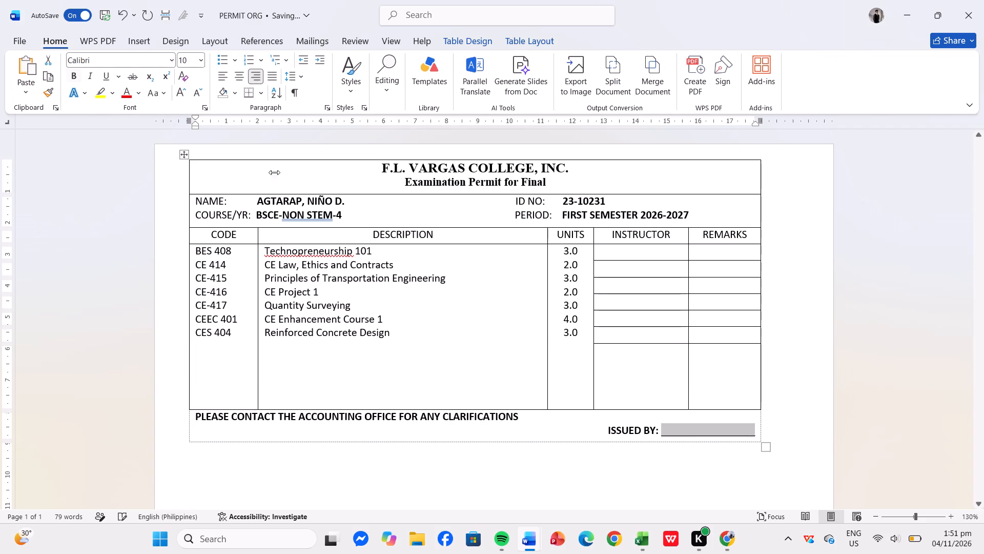
left_click(678, 458)
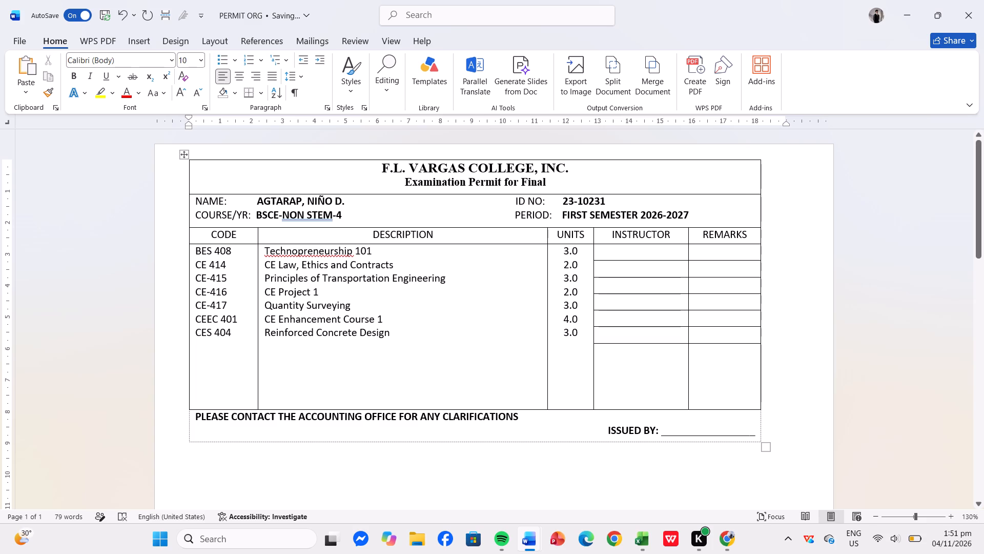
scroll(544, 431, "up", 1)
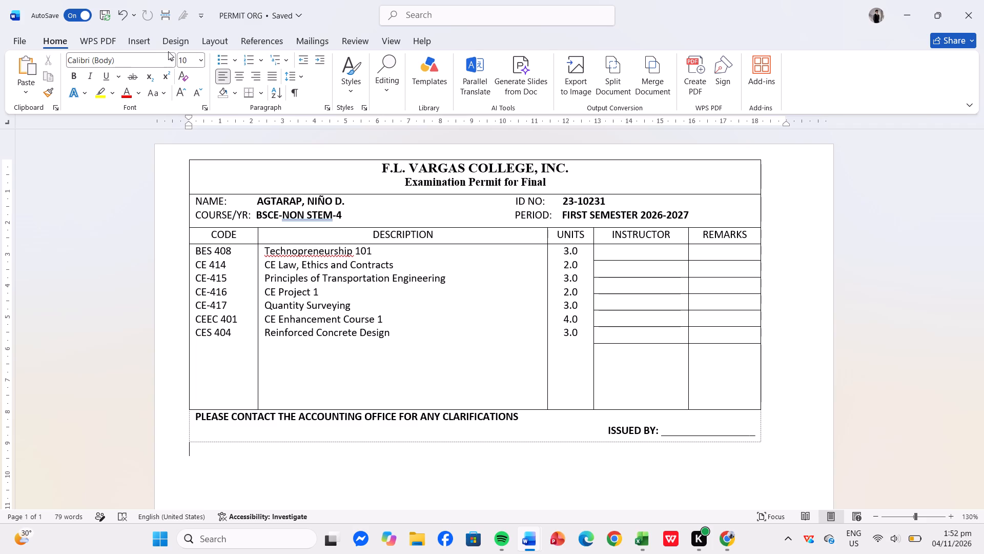
Check the permit's custom page margins in Page Setup and look over the page.
left_click(200, 39)
left_click(35, 69)
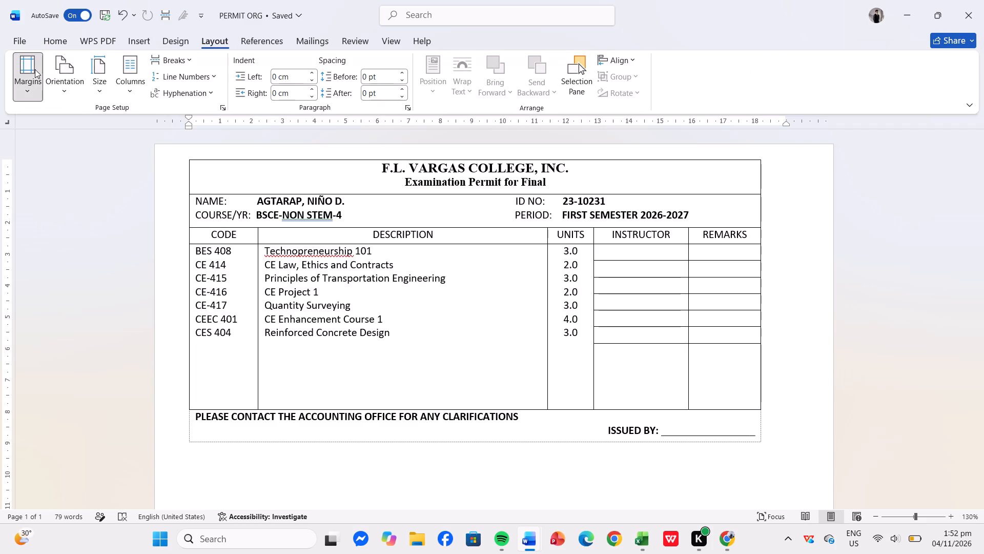
left_click(71, 122)
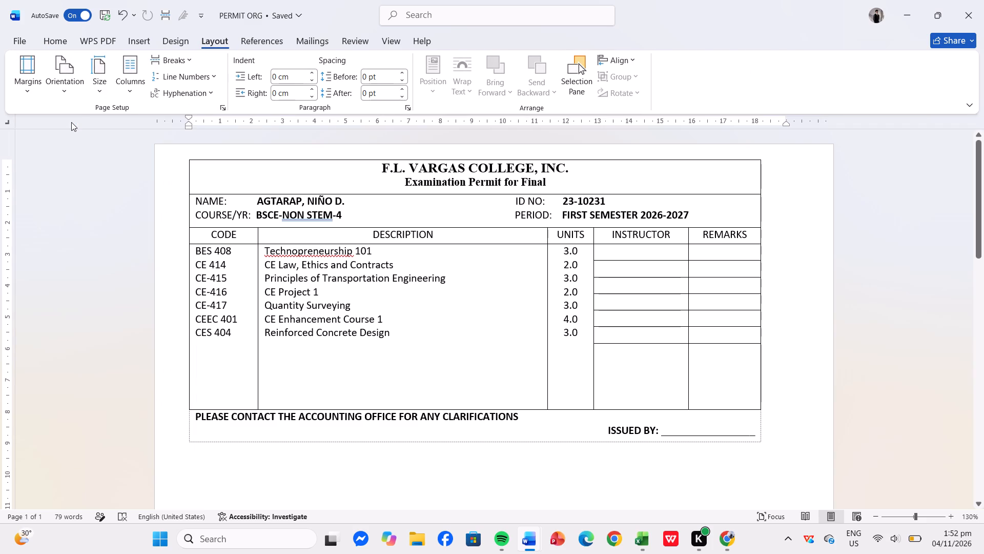
left_click(33, 57)
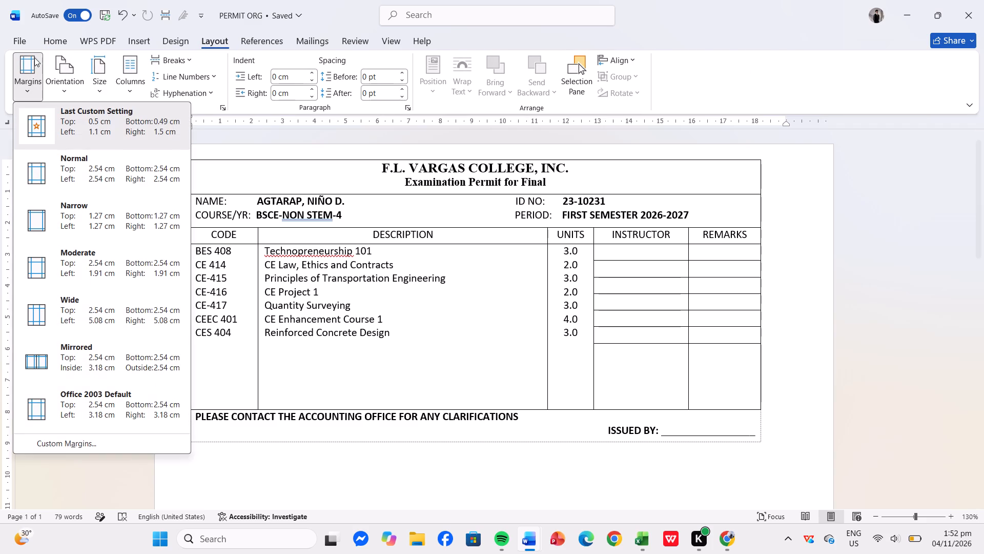
right_click(91, 126)
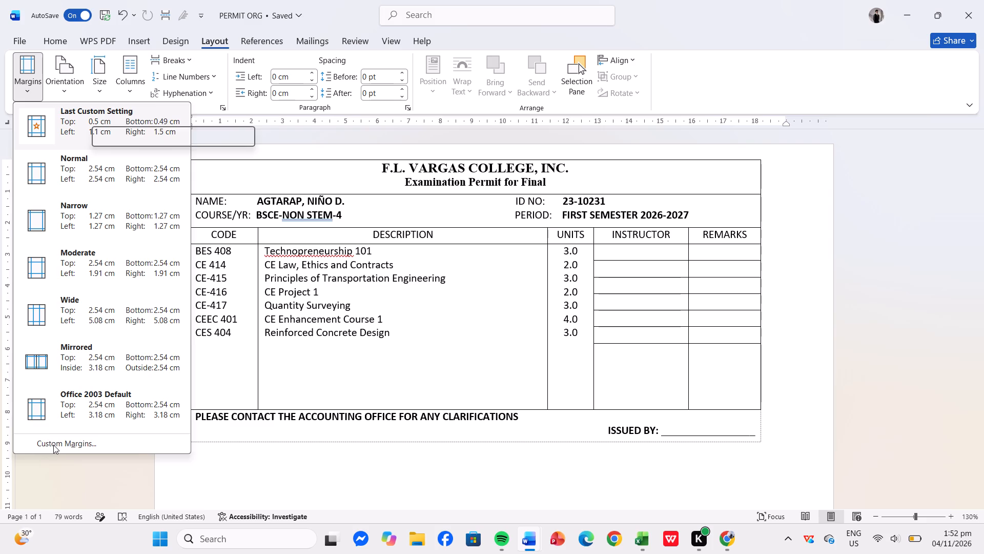
left_click(53, 445)
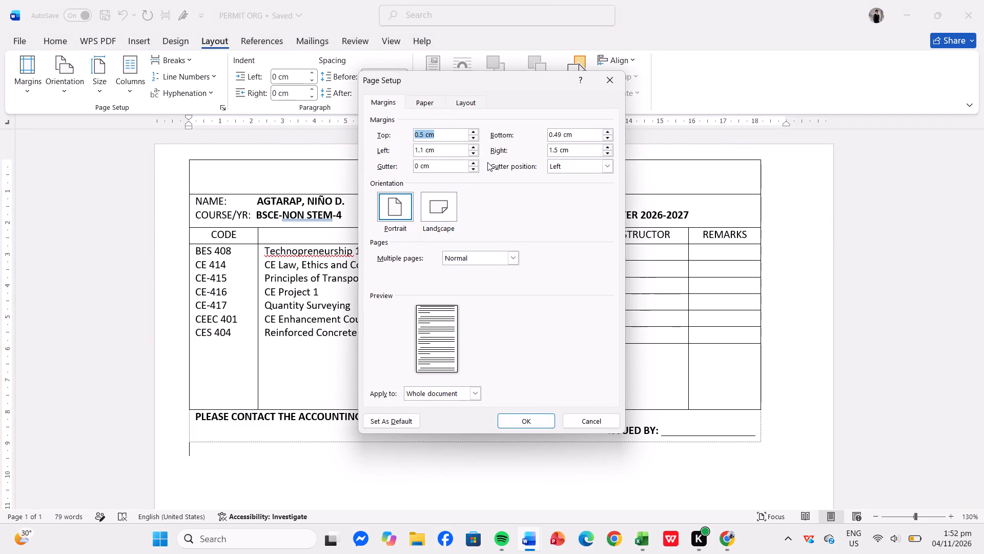
left_click(557, 147)
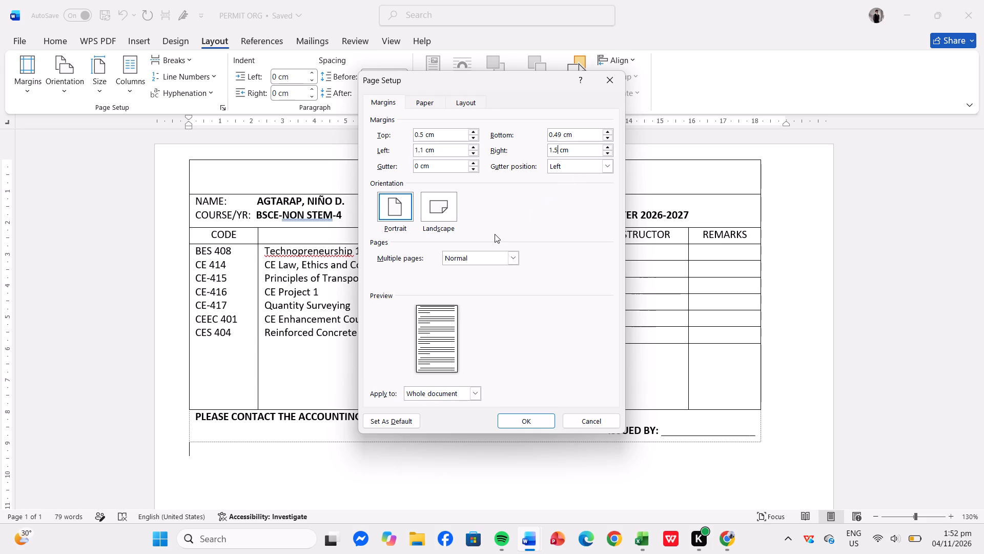
left_click(503, 415)
scroll(500, 406, "down", 1)
scroll(500, 406, "up", 1)
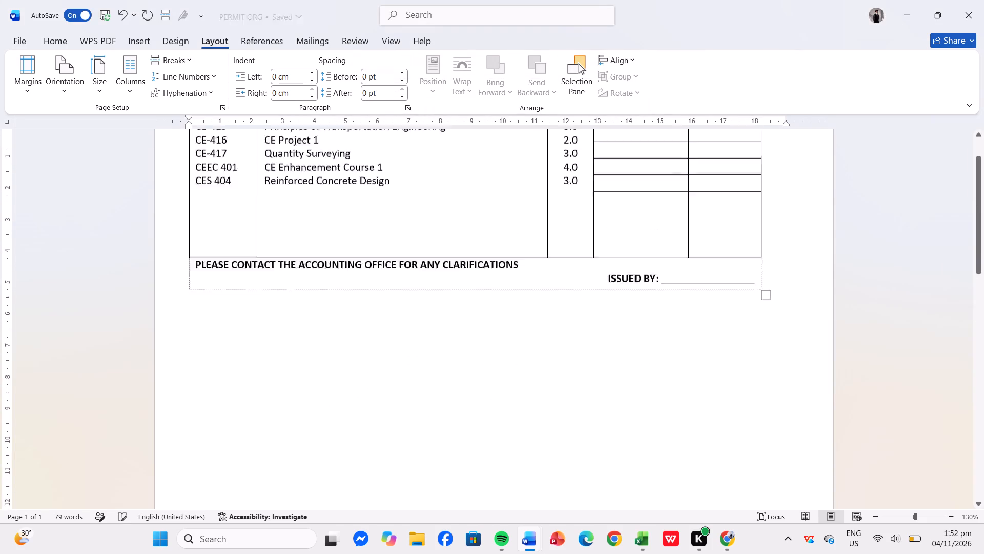
scroll(500, 406, "up", 2)
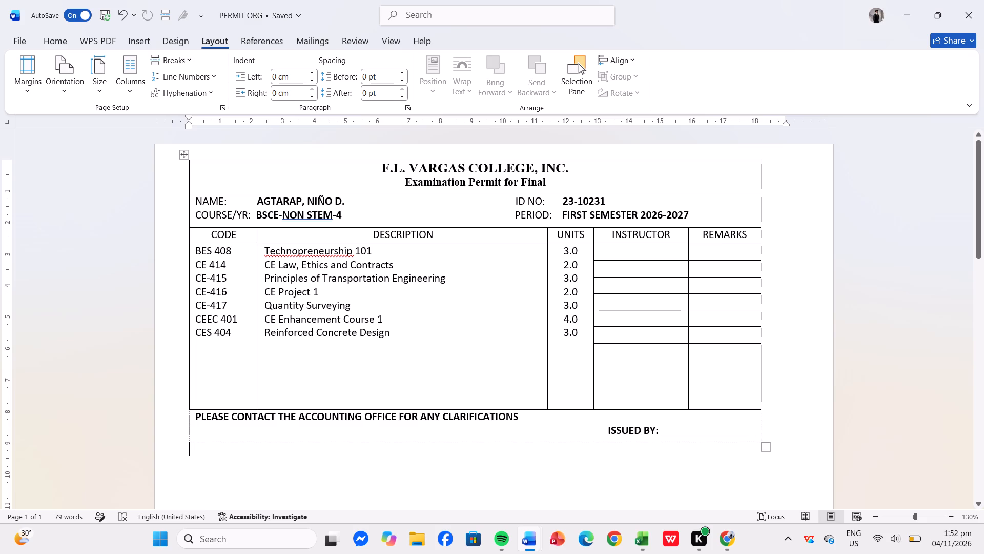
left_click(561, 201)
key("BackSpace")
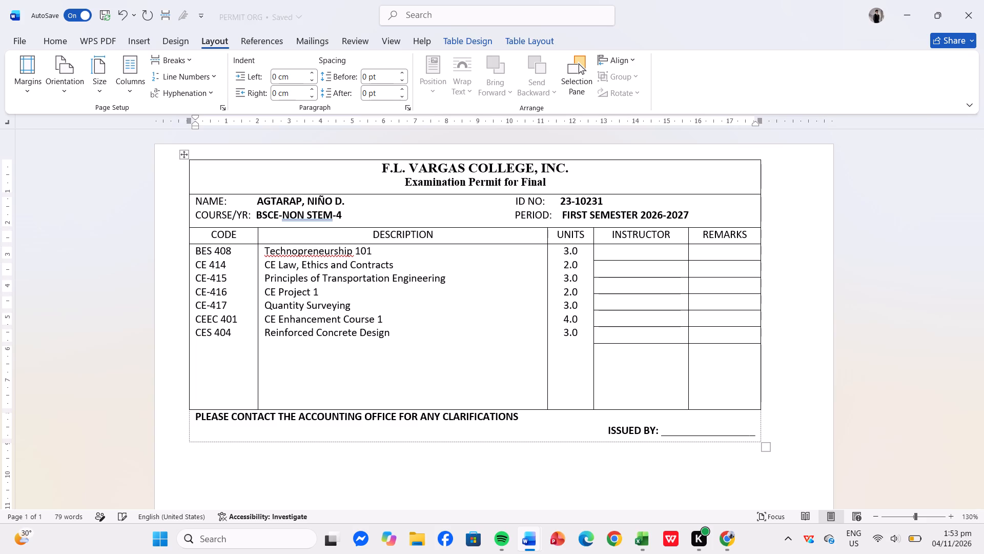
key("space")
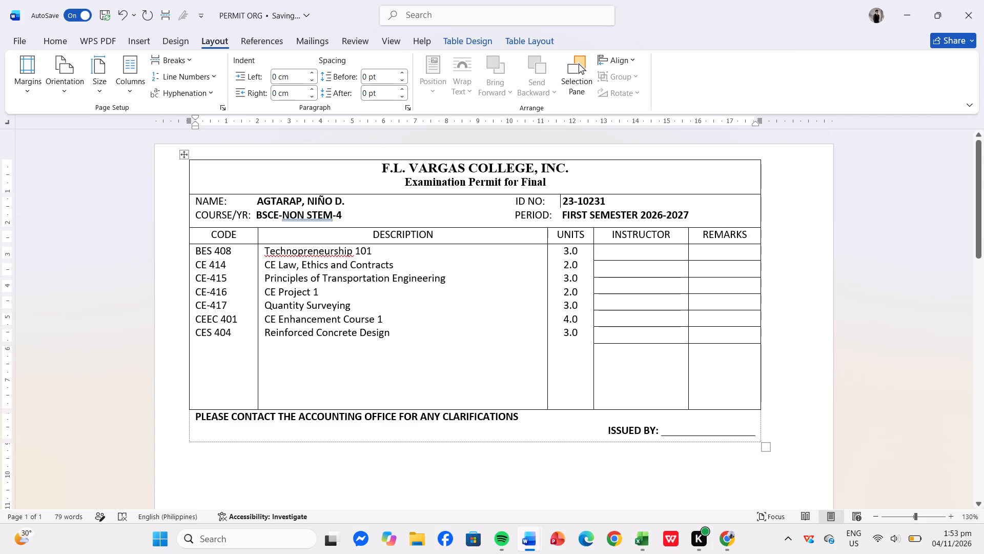
Examine the indent, spacing and page-break settings of the ID NO line's paragraph.
left_click_drag(608, 196, 566, 197)
left_click_drag(566, 197, 565, 197)
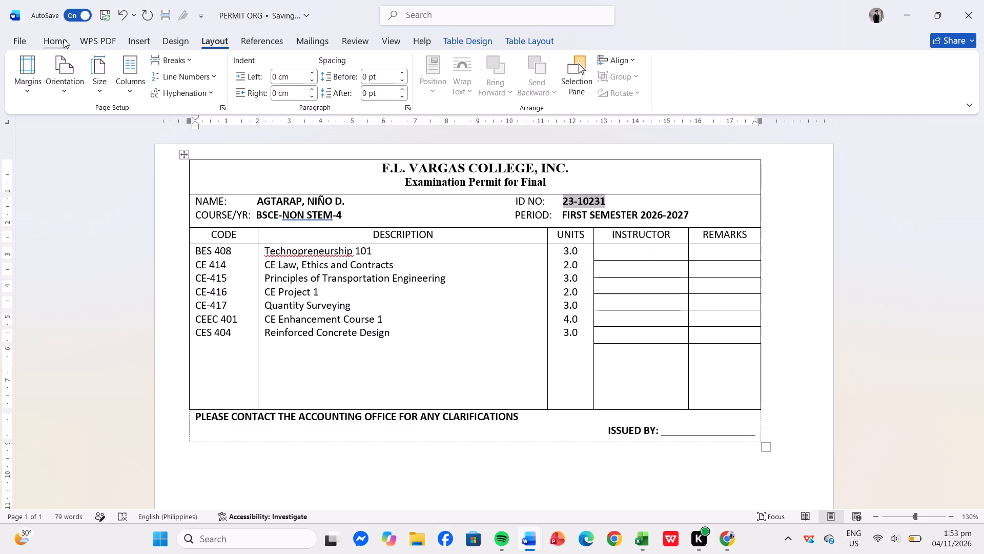
left_click(64, 39)
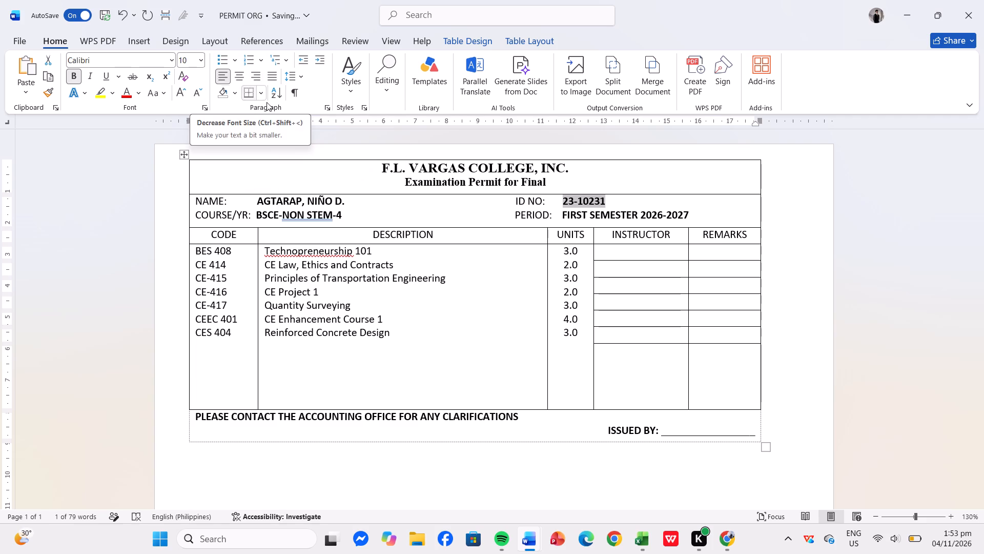
left_click(324, 109)
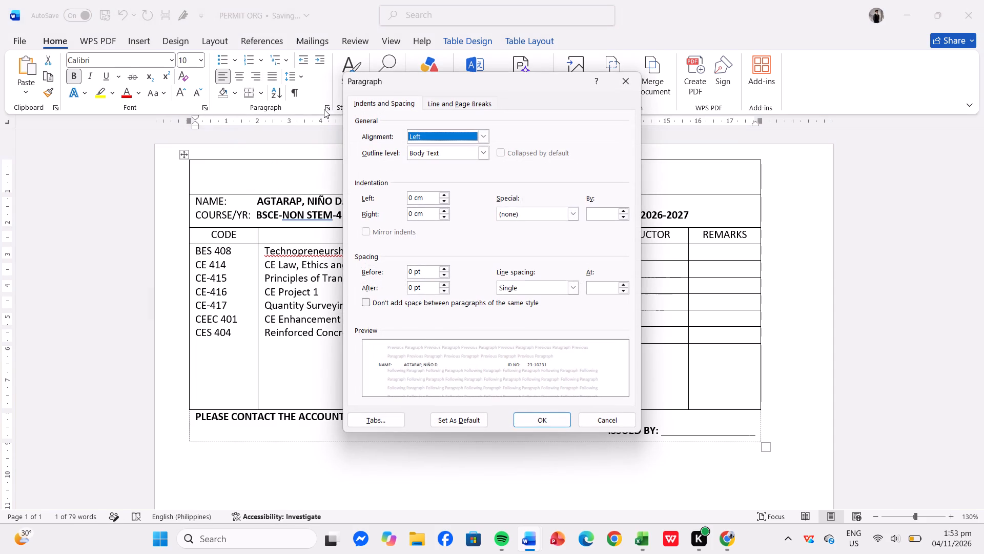
left_click(462, 103)
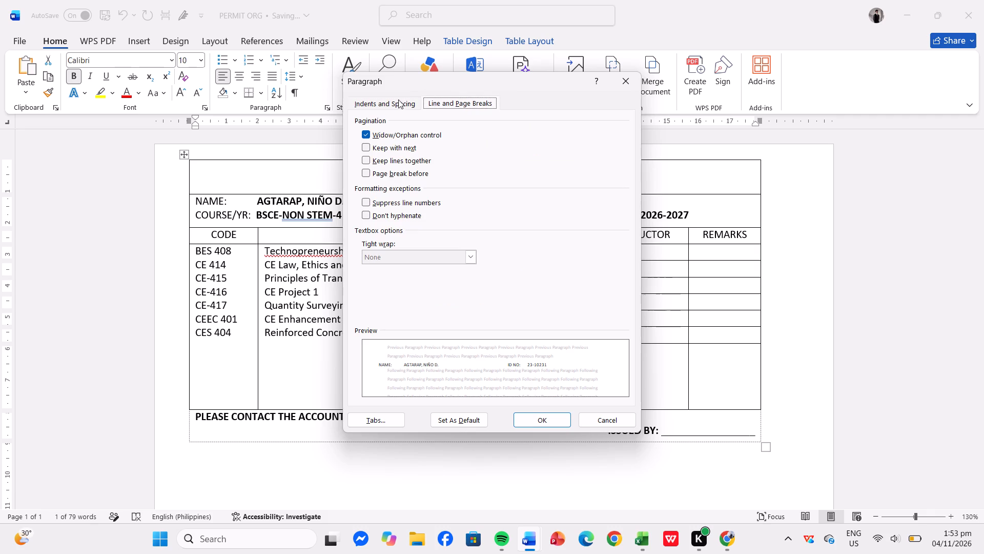
left_click(398, 102)
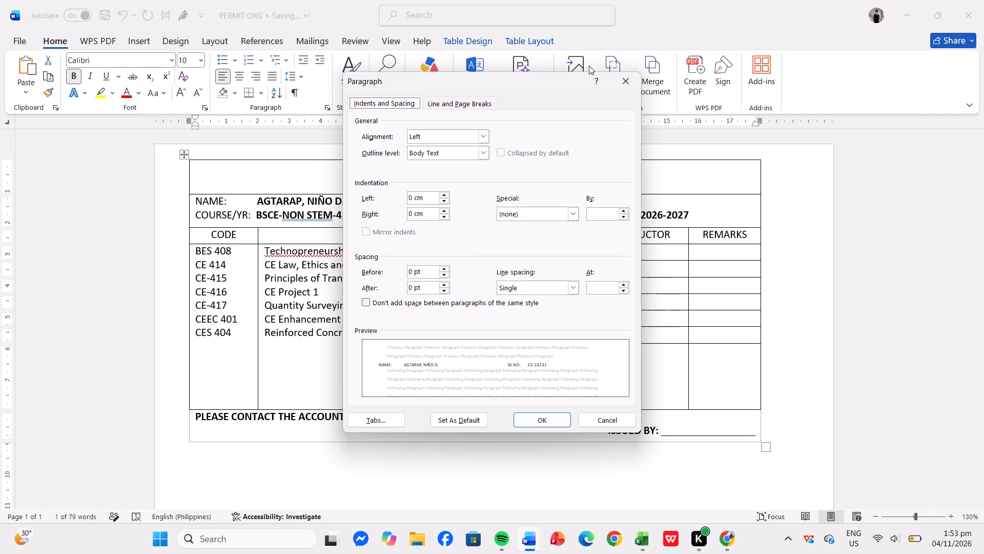
left_click(626, 77)
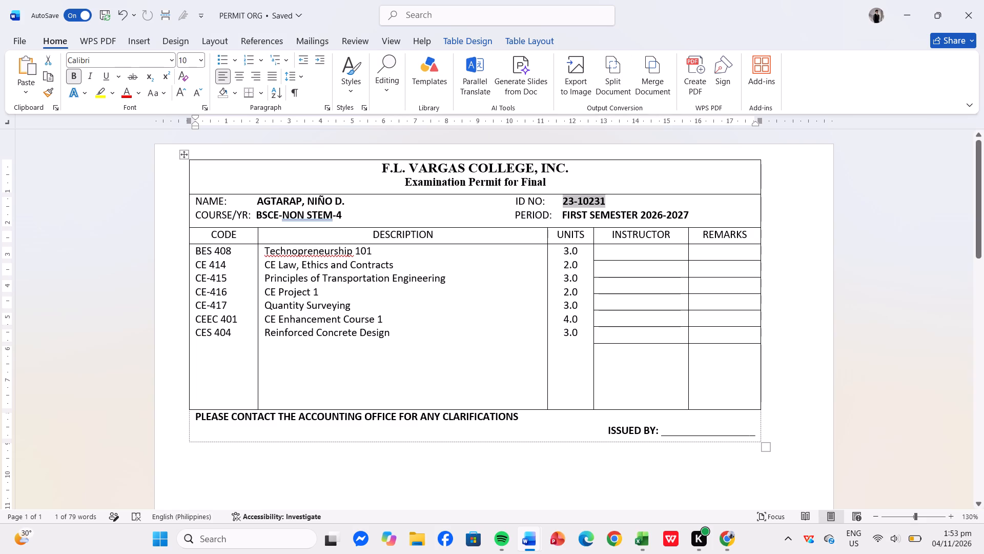
Add spaces before ID NO: until it lines up with the left border of the UNITS column.
left_click(505, 205)
key("space")
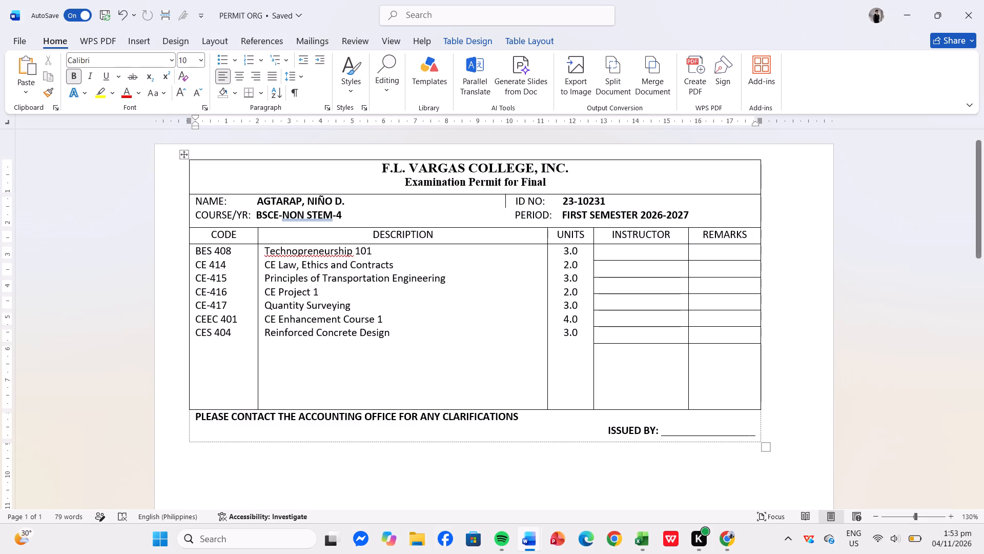
key("space")
key("space")
key("space")
key("space")
key("space")
key("space")
key("space")
key("space")
key("space")
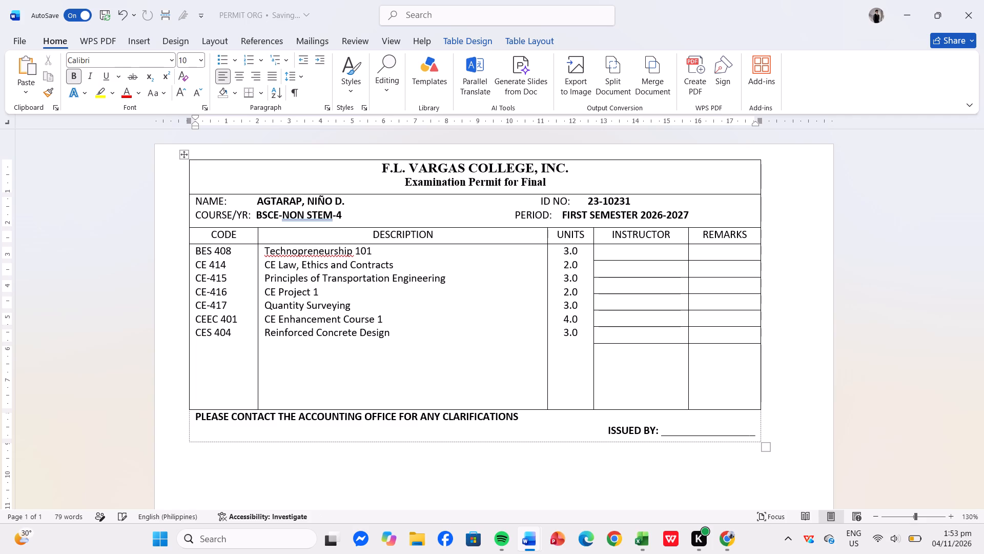
key("space")
key("space")
key("space")
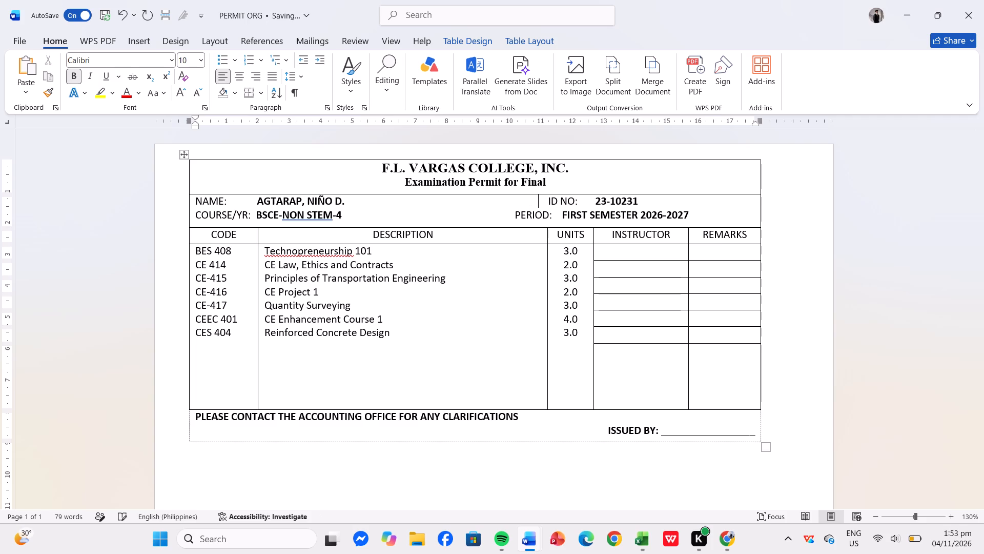
Add spaces before PERIOD: until it lines up directly under ID NO: in the line above.
left_click(514, 225)
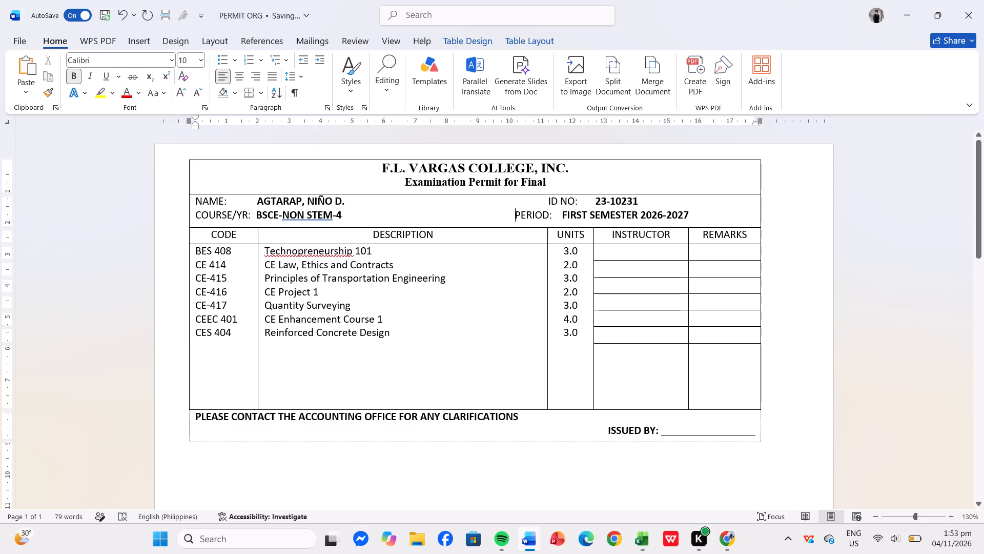
left_click(514, 225)
key("space")
key("space")
key("space")
key("space")
key("space")
key("space")
key("space")
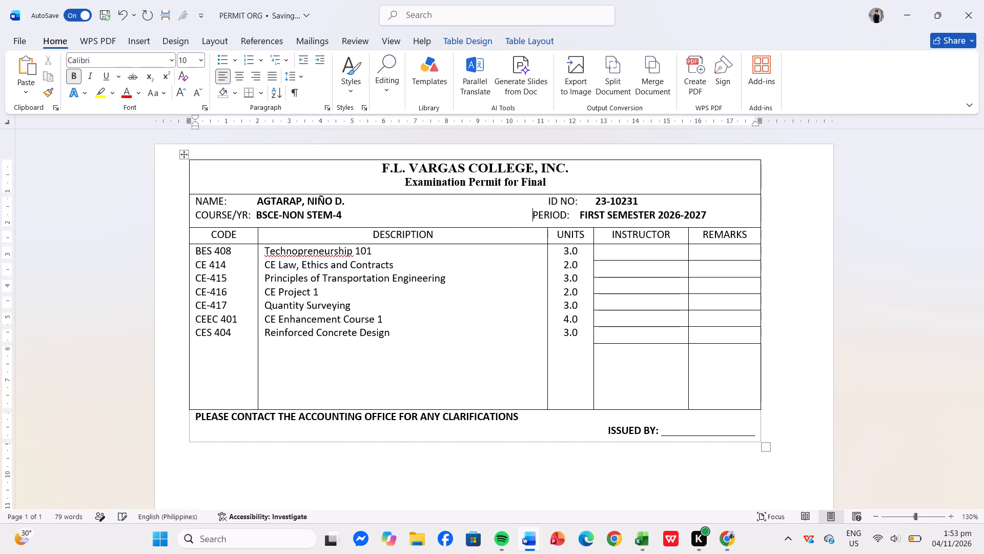
key("space")
key("space")
key("space")
key("space")
key("space")
key("space")
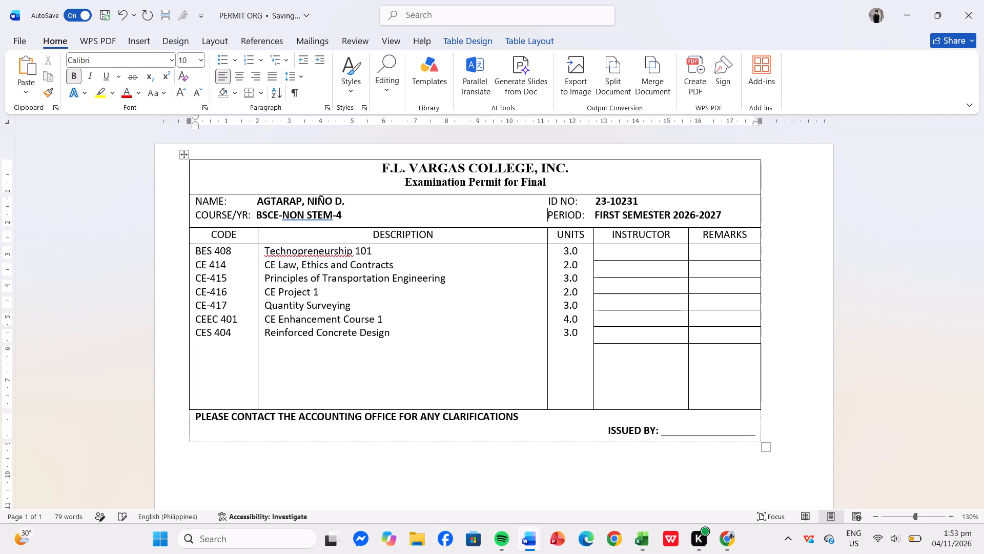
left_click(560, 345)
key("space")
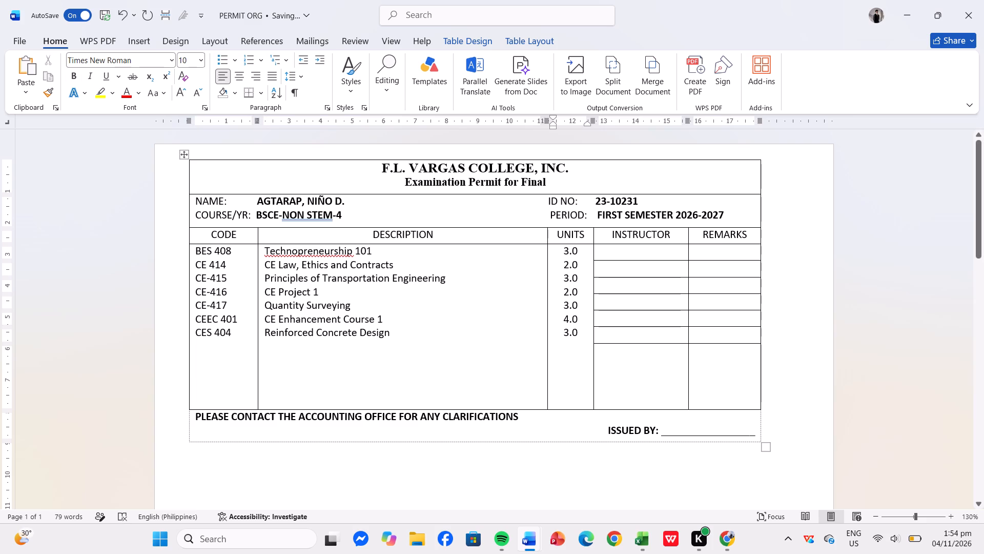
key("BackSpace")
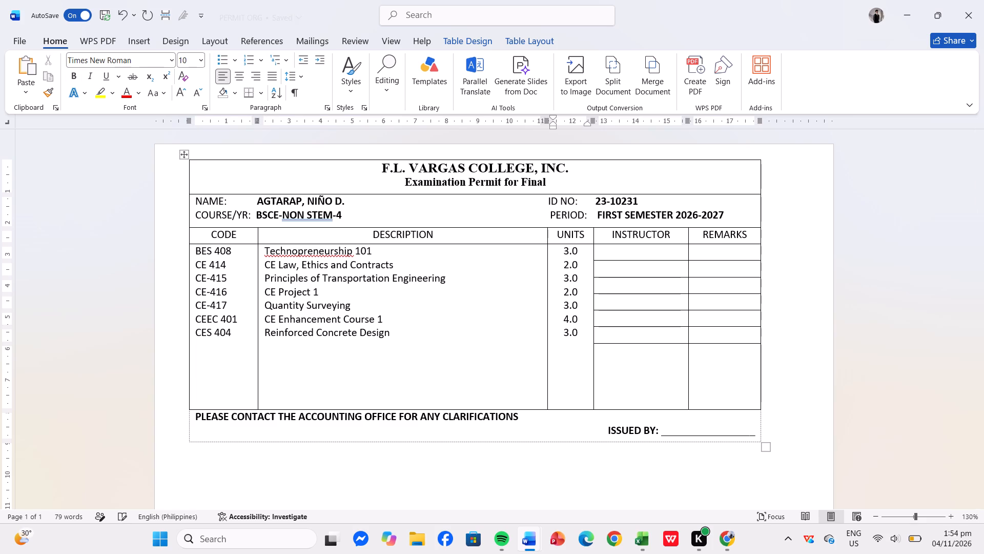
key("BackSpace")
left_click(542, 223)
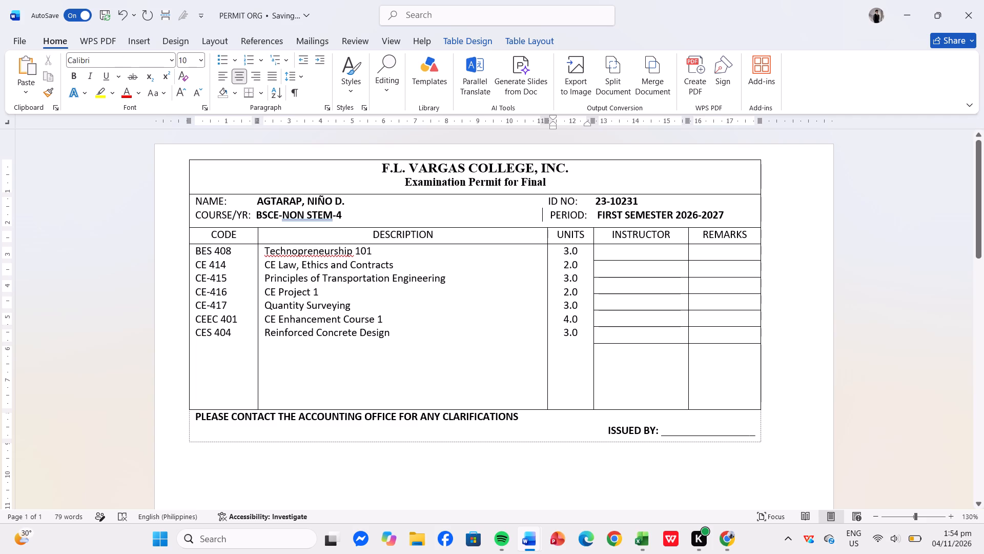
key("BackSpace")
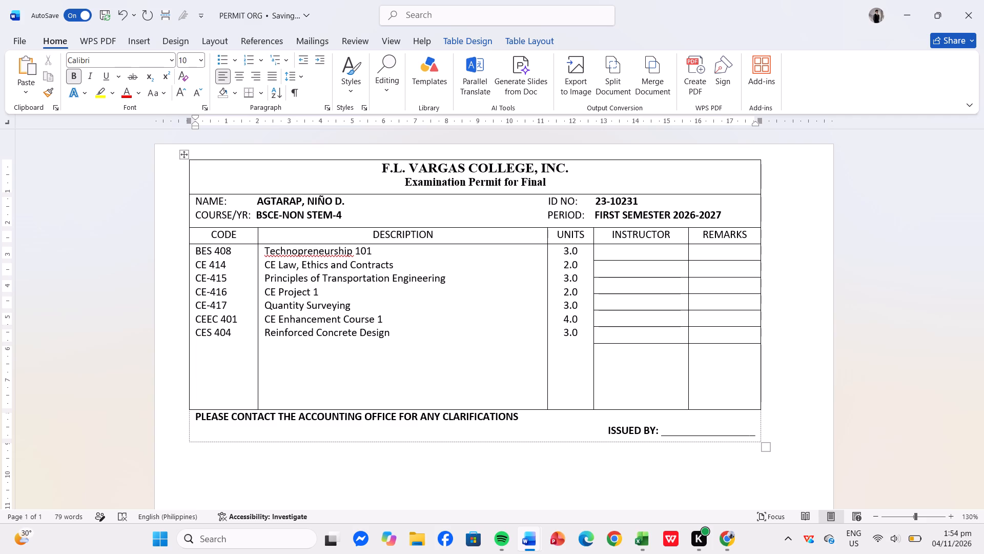
Increase the font size of the NAME and COURSE/YR lines, including ID NO and PERIOD, to 11.
left_click_drag(196, 197, 543, 233)
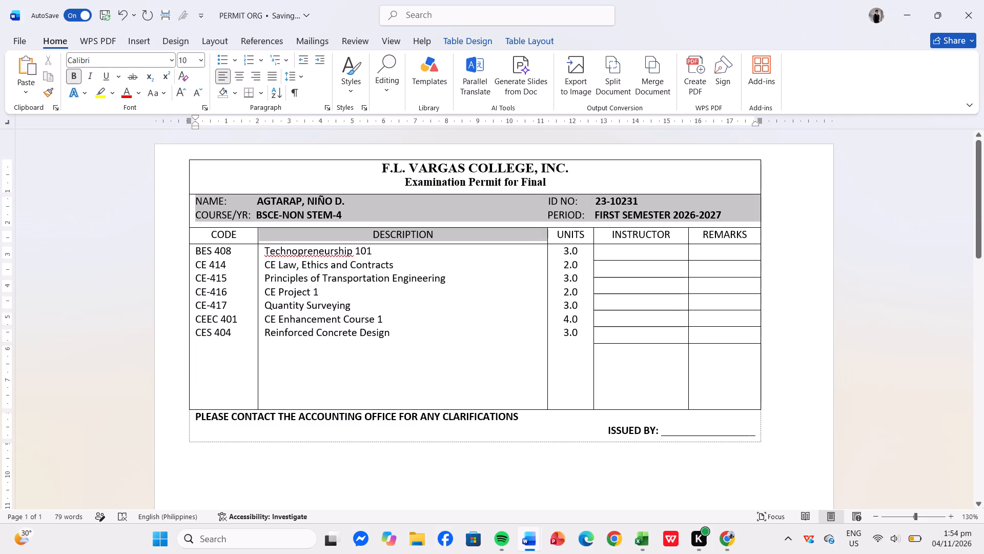
left_click_drag(543, 233, 621, 206)
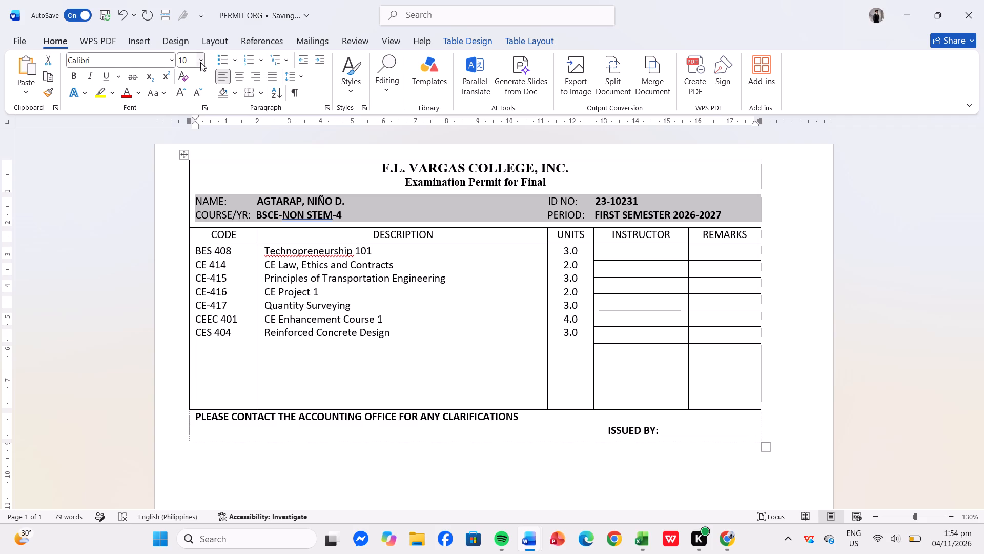
left_click(182, 89)
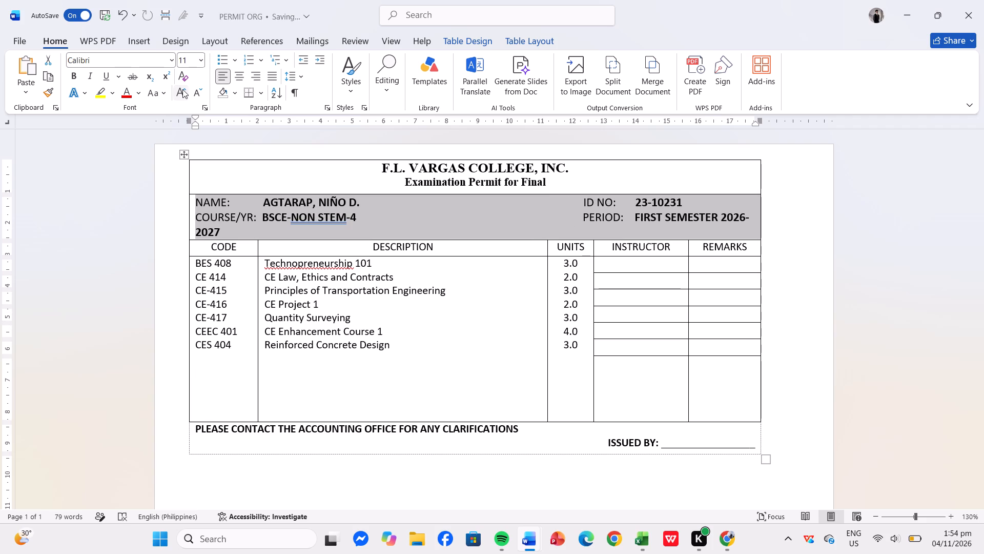
left_click(294, 244)
left_click(193, 233)
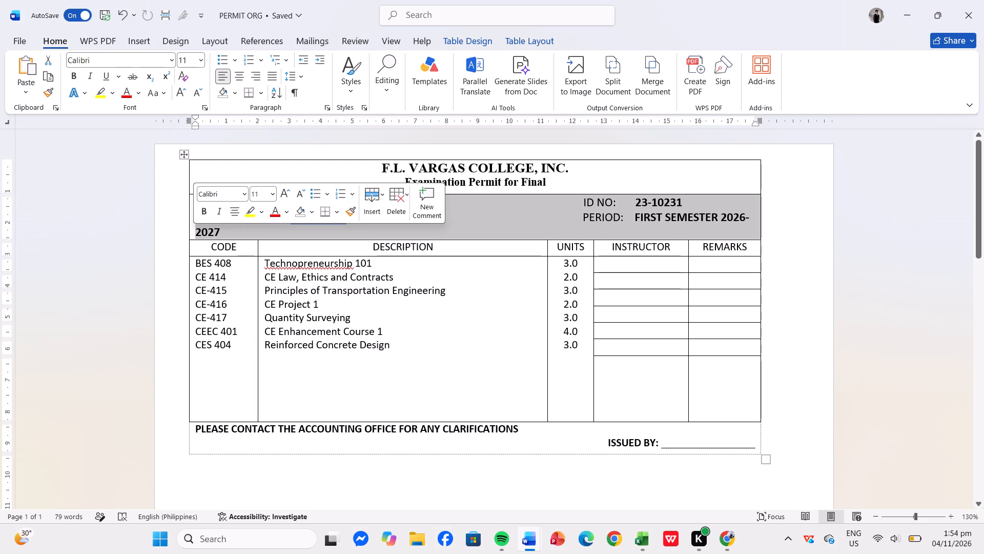
Remove spaces before PERIOD: until the whole period fits on one line and the label lines up with the UNITS column's left border.
left_click(622, 289)
left_click(573, 239)
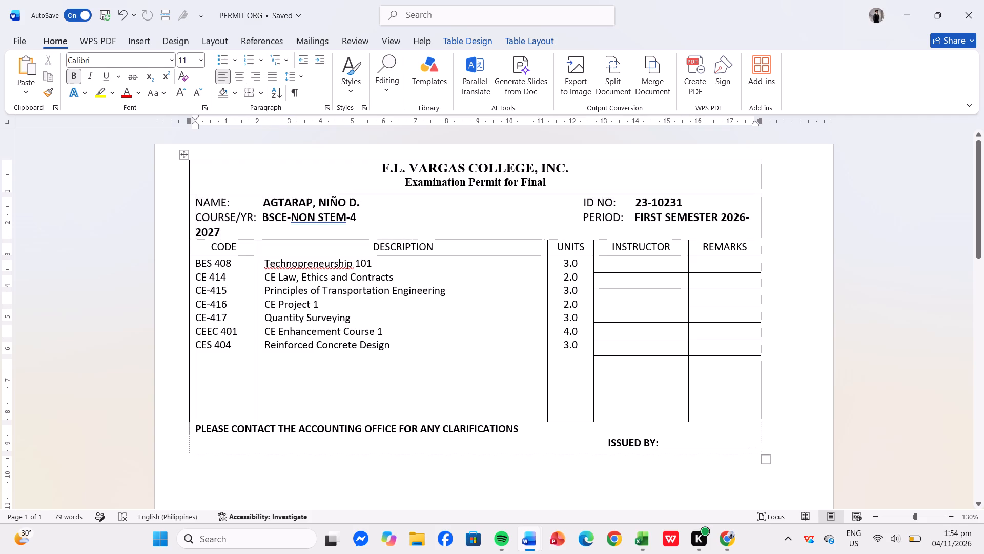
left_click(576, 213)
key("BackSpace")
key("BackSpace")
key("BackSpace")
key("BackSpace")
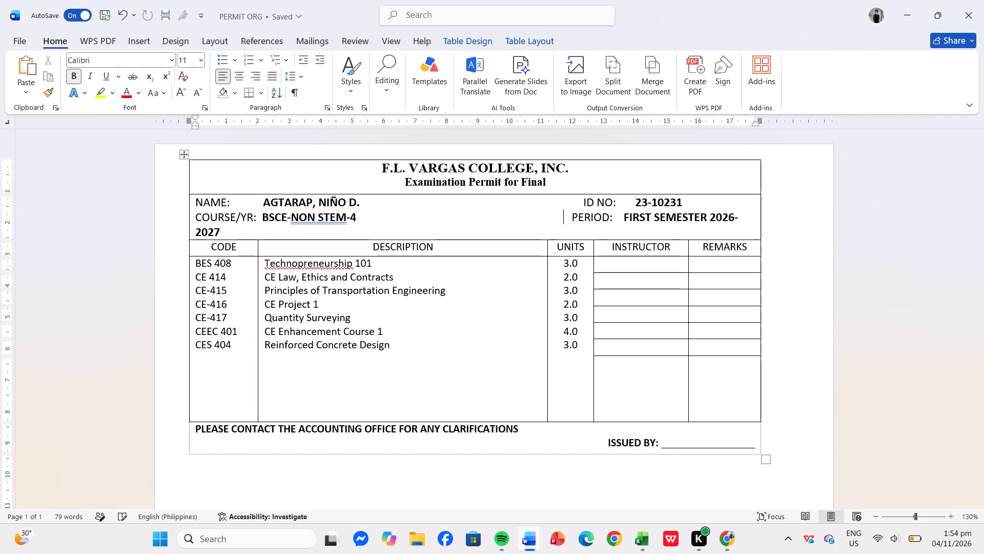
key("BackSpace")
key("BackSpace")
key("BackSpace")
key("BackSpace")
key("BackSpace")
key("BackSpace")
key("BackSpace")
key("BackSpace")
key("BackSpace")
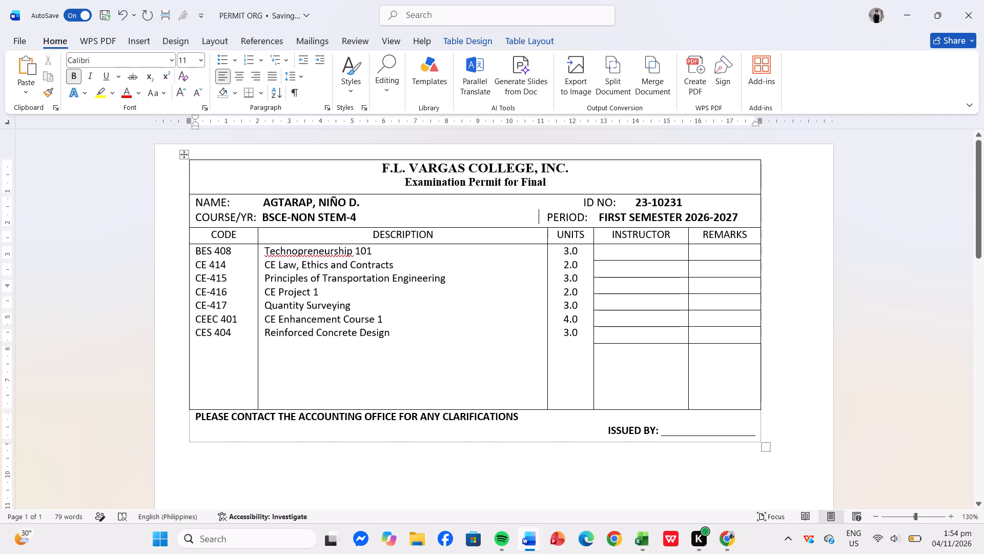
Adjust the spaces before ID NO: until it lines up directly above PERIOD: in the line below.
left_click(577, 200)
key("BackSpace")
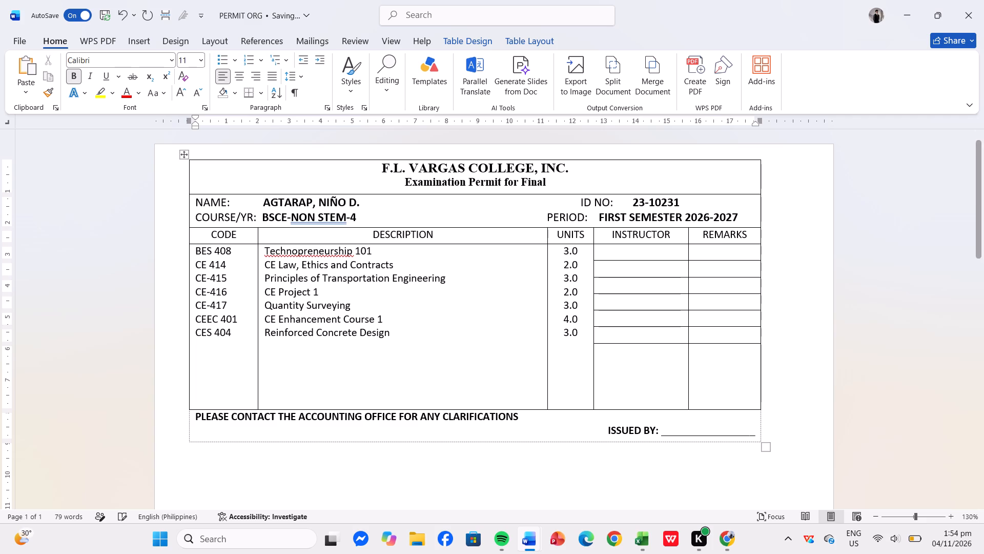
key("BackSpace")
key("BackSpace")
key("BackSpace")
key("BackSpace")
key("BackSpace")
key("BackSpace")
key("BackSpace")
key("BackSpace")
key("BackSpace")
key("BackSpace")
key("BackSpace")
key("BackSpace")
key("BackSpace")
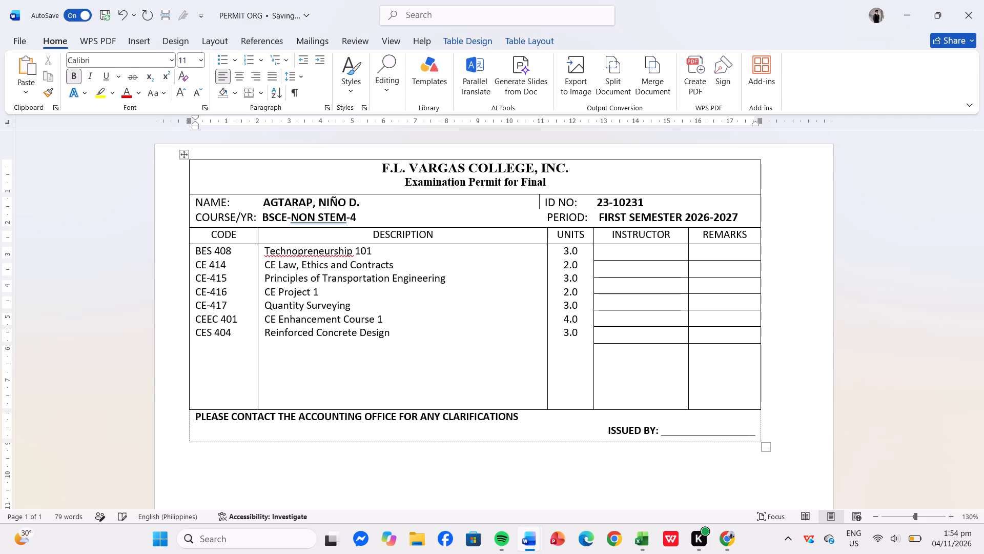
key("space")
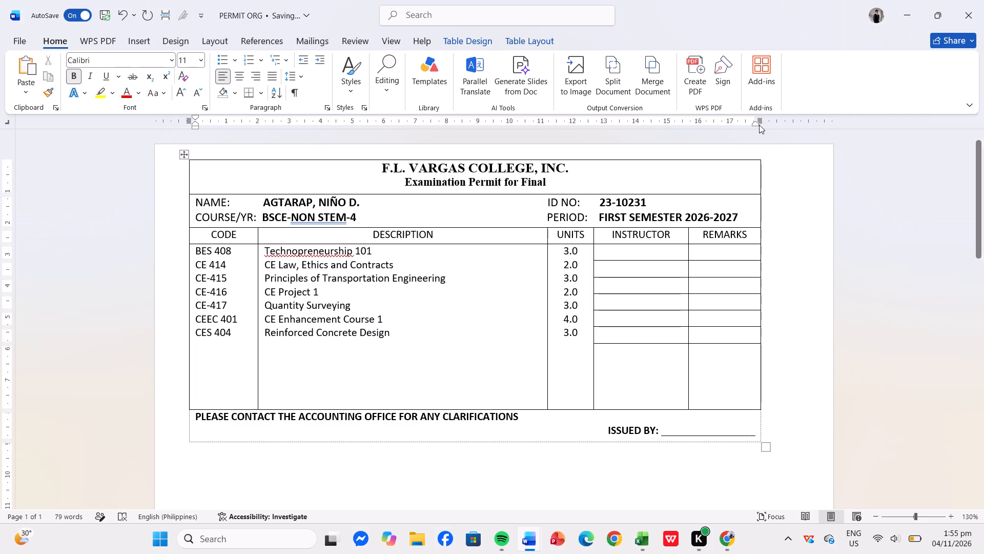
Extend the ID NO line's right indent past the table's right border, to about 19.3 cm.
left_click_drag(755, 124, 807, 122)
Try to shift the left indent of the empty paragraph below the permit table along the ruler.
left_click(759, 444)
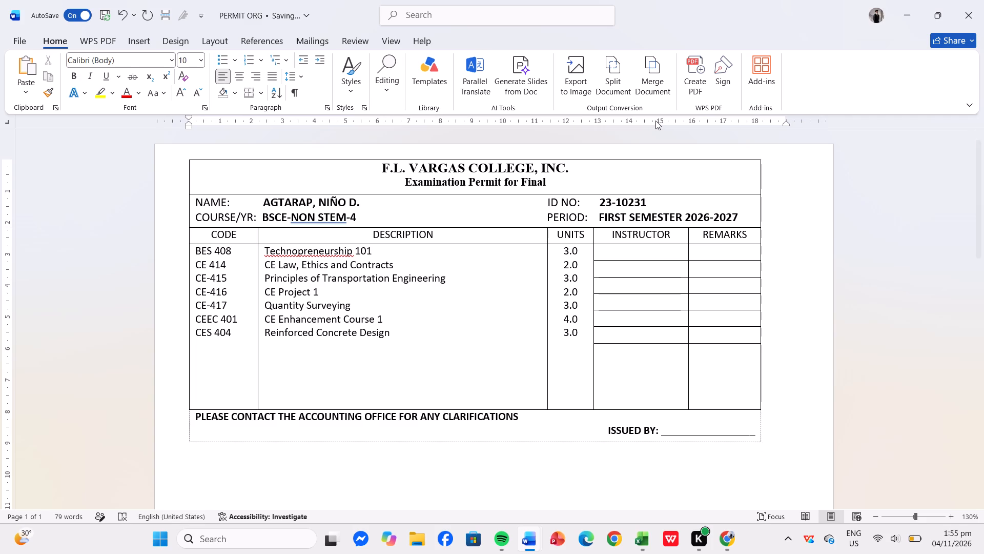
scroll(655, 121, "left", 2)
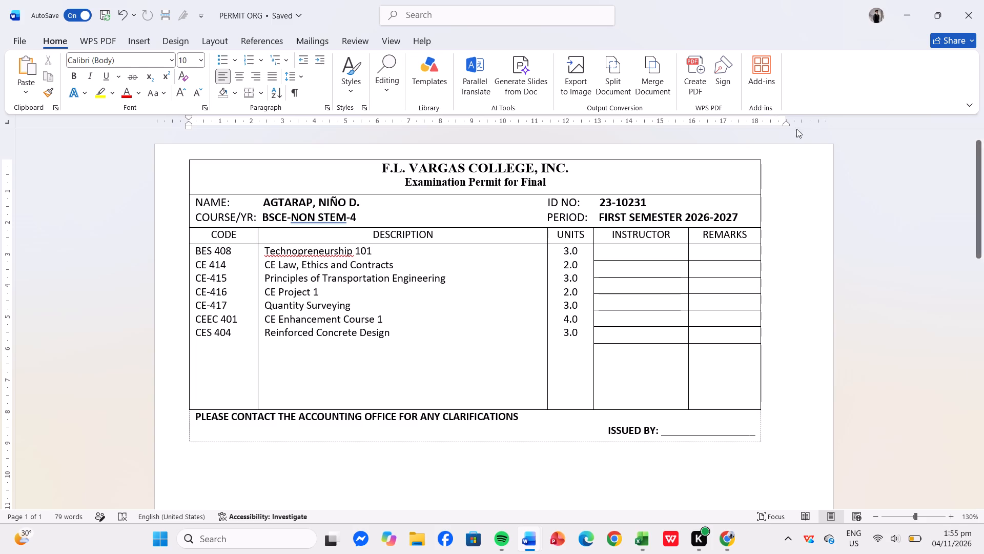
left_click(809, 120)
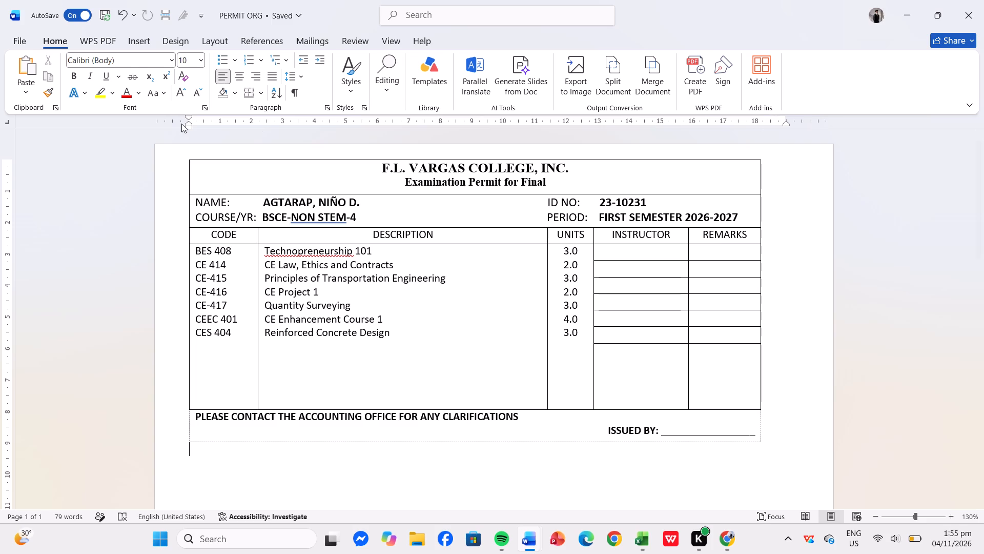
left_click(177, 121)
left_click_drag(190, 124, 265, 119)
left_click_drag(265, 119, 906, 193)
left_click(821, 184)
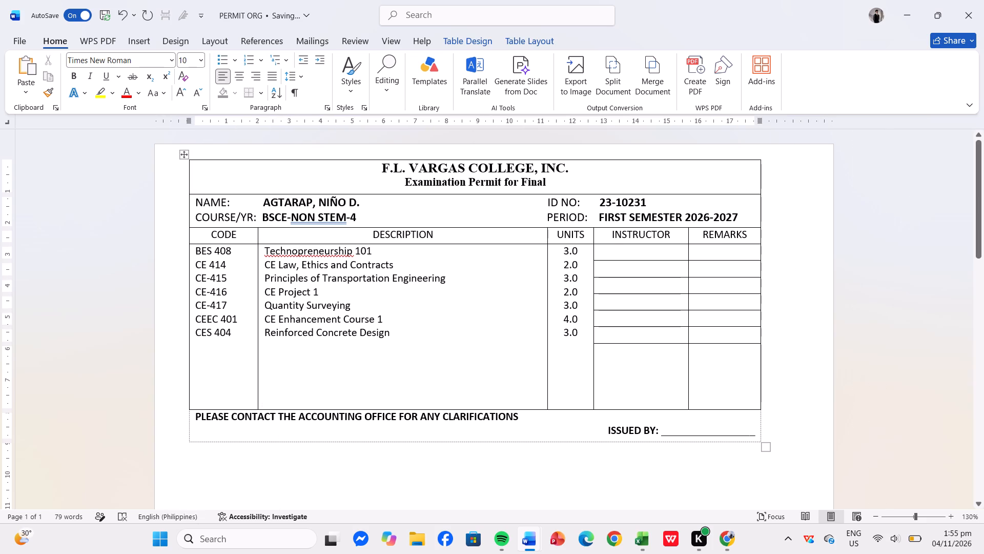
left_click(812, 203)
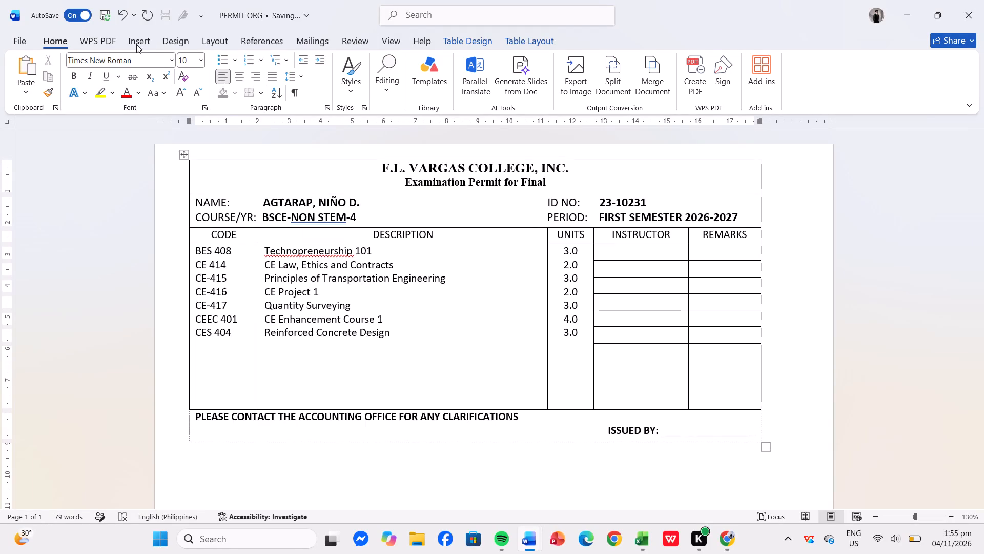
Set the page's right margin to 0 cm for the whole document.
left_click(213, 38)
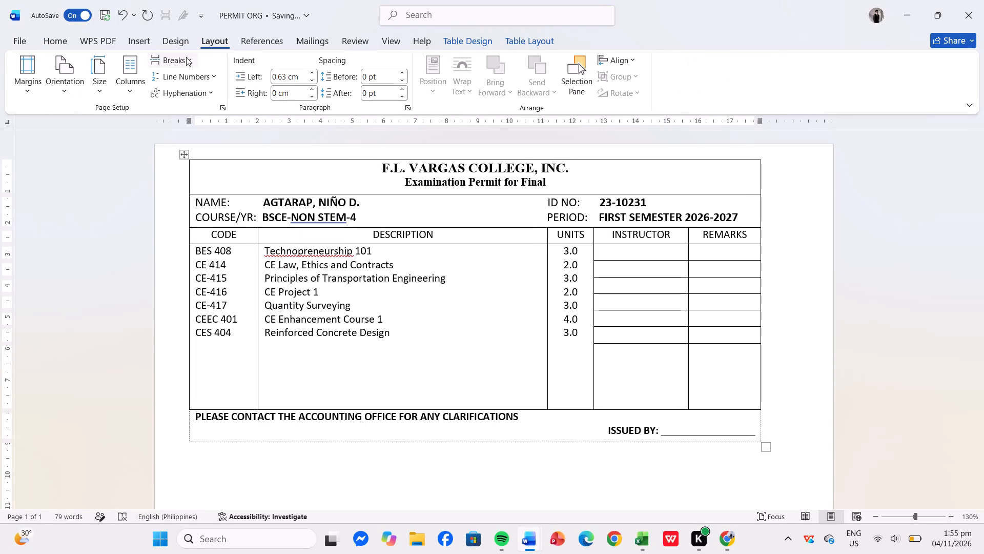
left_click(40, 74)
scroll(76, 183, "down", 1)
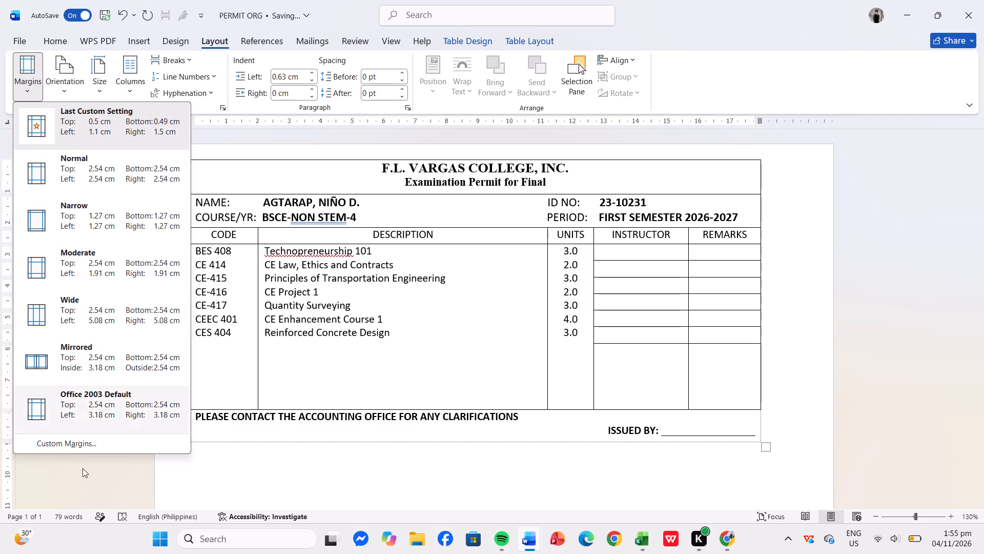
left_click(81, 442)
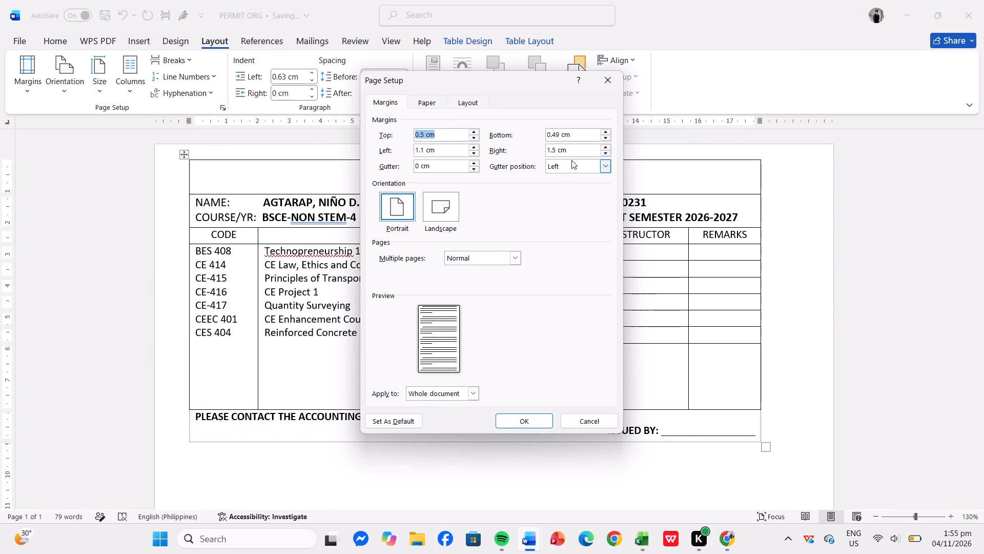
left_click(573, 151)
key("BackSpace")
key("BackSpace")
key("BackSpace")
key("BackSpace")
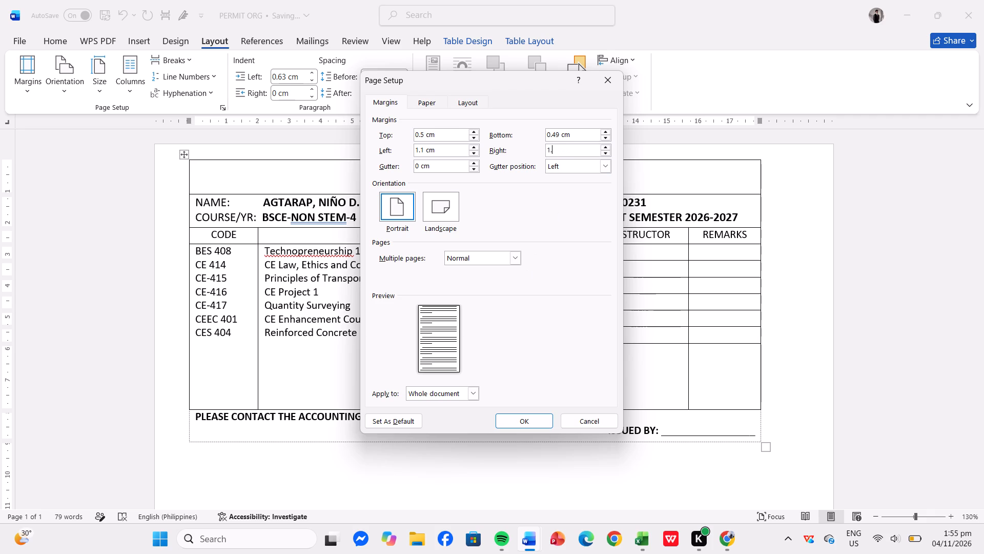
key("BackSpace")
key("BackSpace")
key("0")
key("Return")
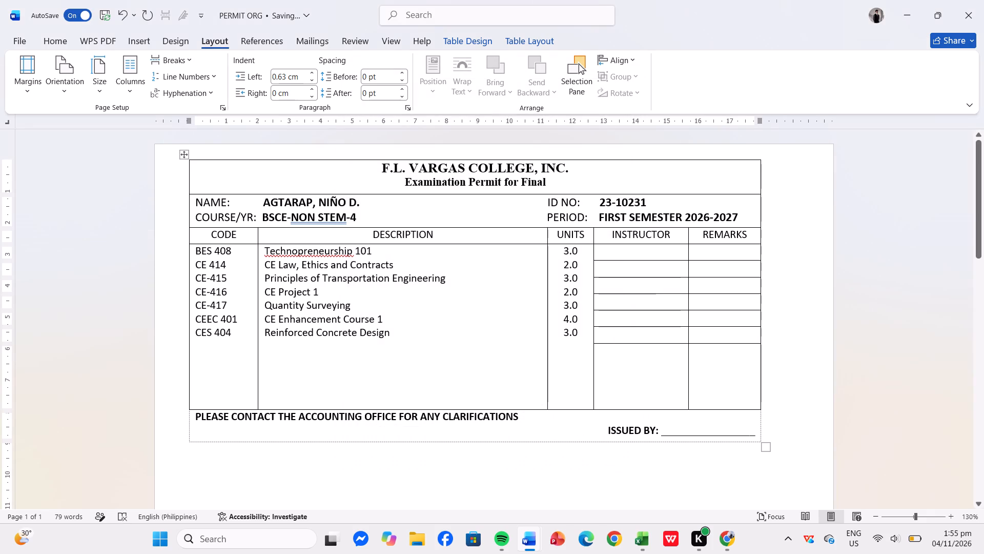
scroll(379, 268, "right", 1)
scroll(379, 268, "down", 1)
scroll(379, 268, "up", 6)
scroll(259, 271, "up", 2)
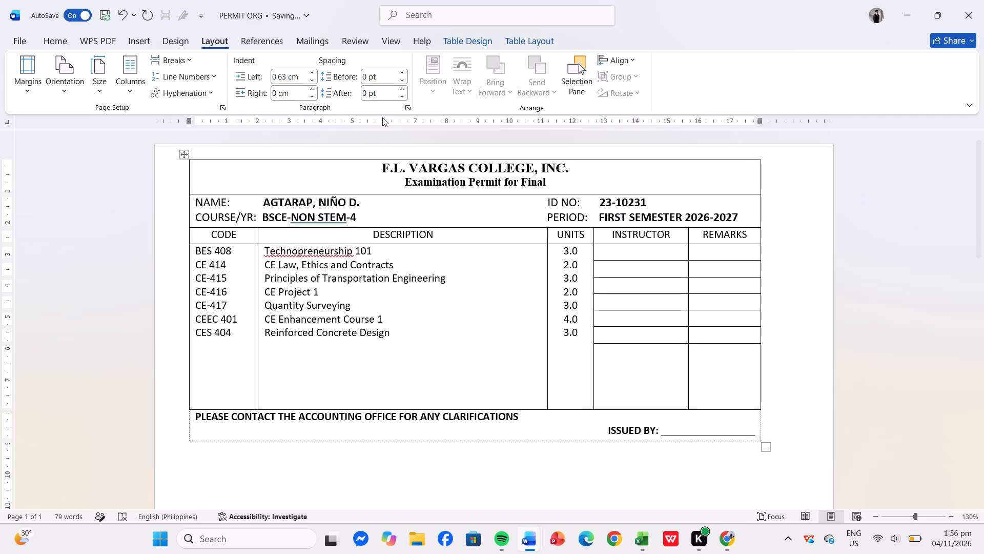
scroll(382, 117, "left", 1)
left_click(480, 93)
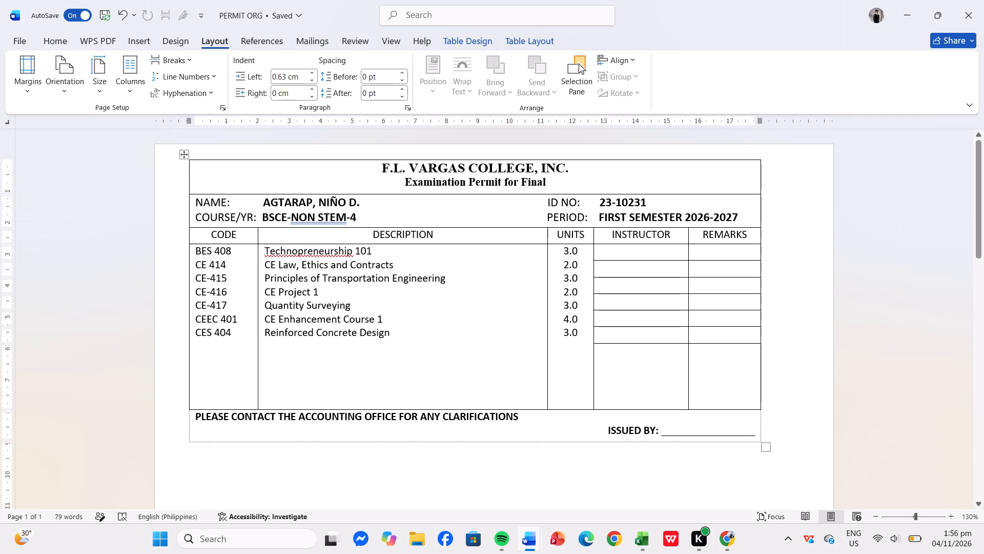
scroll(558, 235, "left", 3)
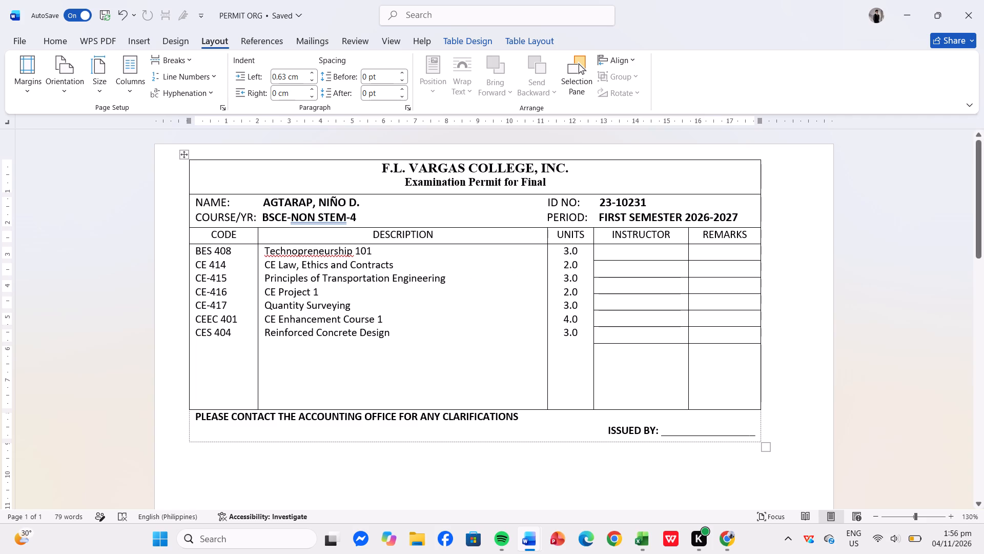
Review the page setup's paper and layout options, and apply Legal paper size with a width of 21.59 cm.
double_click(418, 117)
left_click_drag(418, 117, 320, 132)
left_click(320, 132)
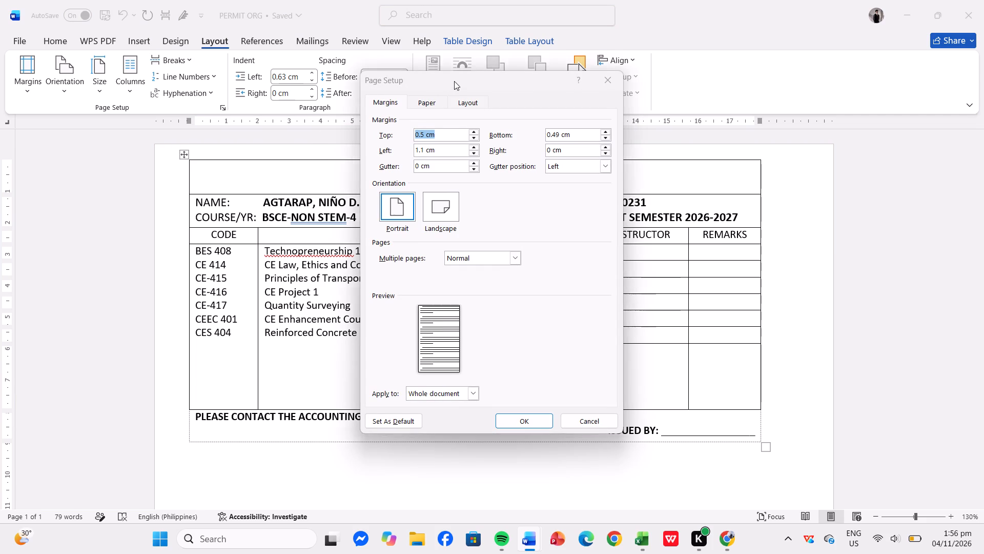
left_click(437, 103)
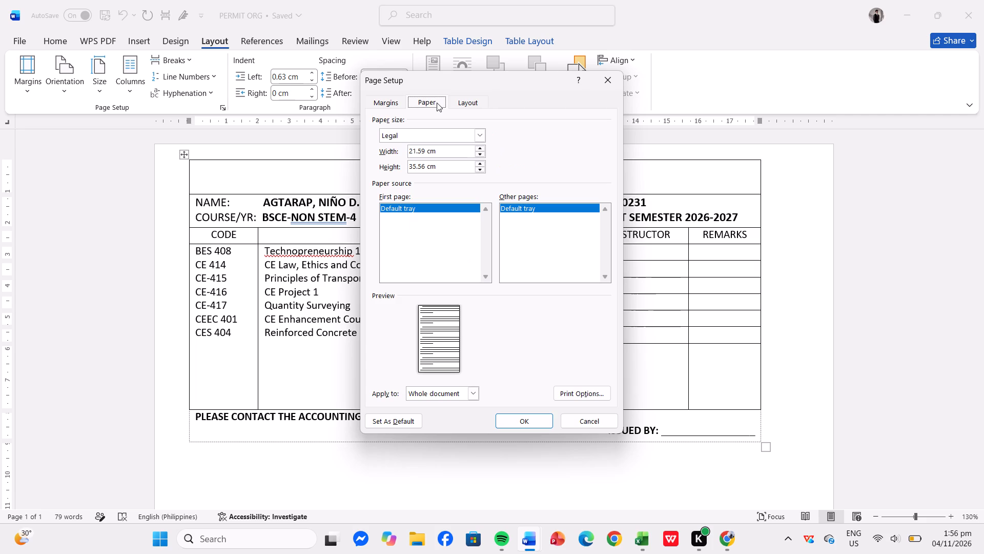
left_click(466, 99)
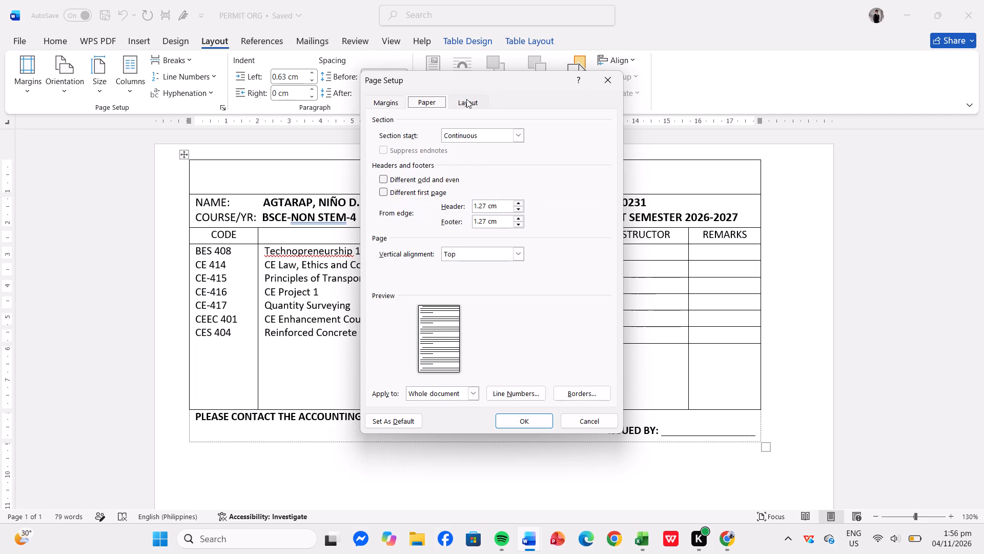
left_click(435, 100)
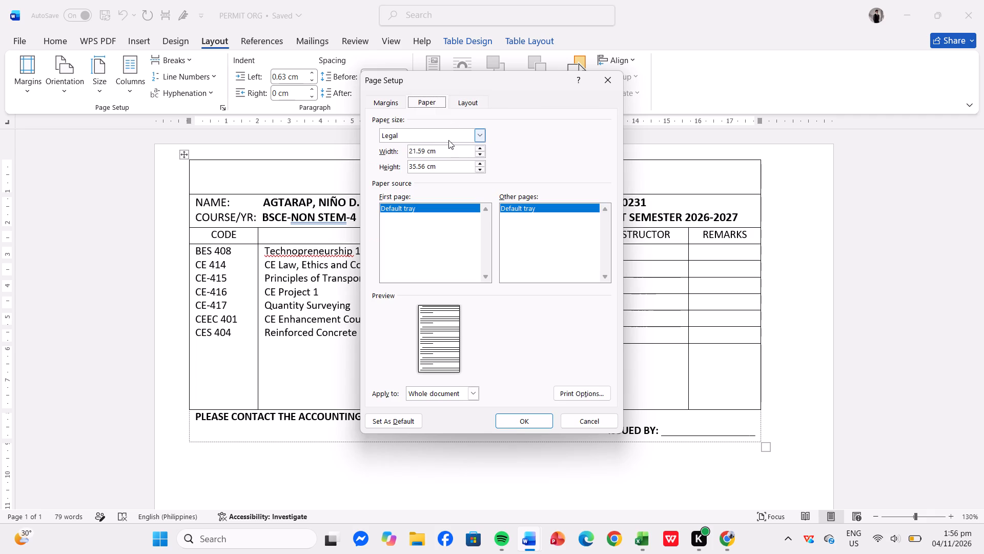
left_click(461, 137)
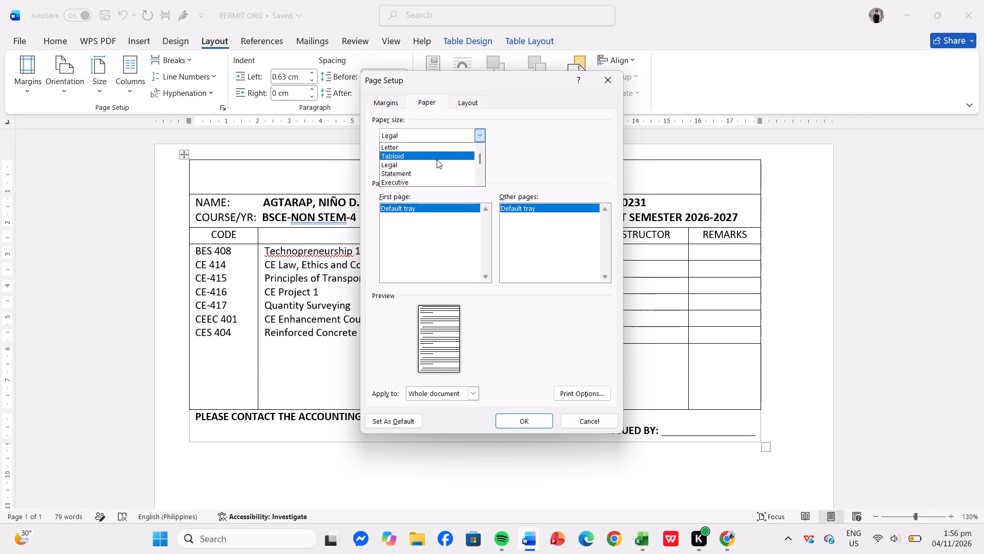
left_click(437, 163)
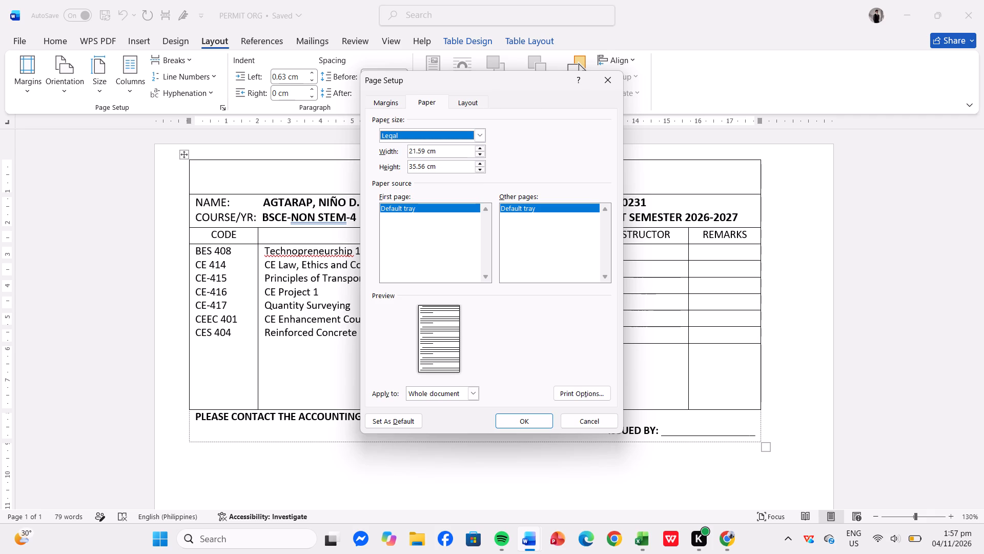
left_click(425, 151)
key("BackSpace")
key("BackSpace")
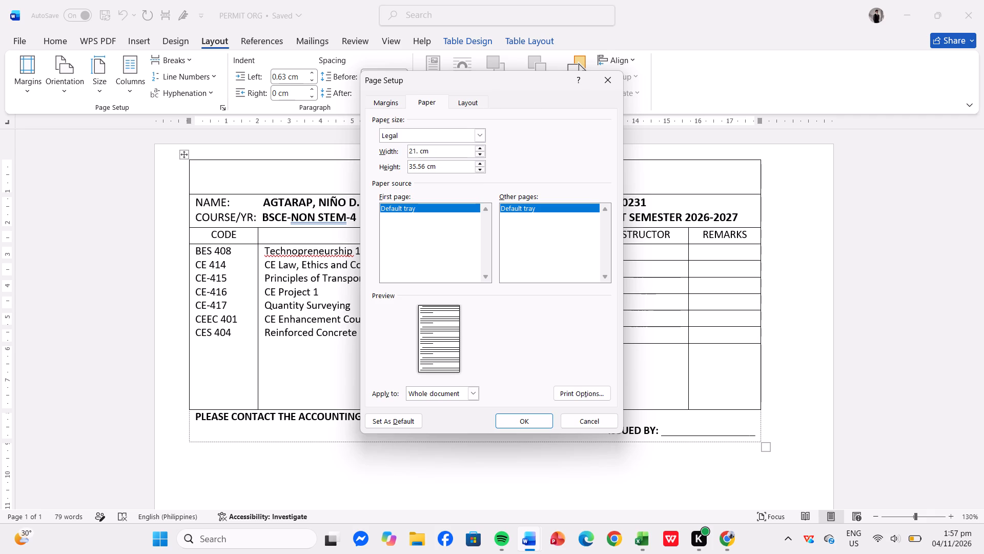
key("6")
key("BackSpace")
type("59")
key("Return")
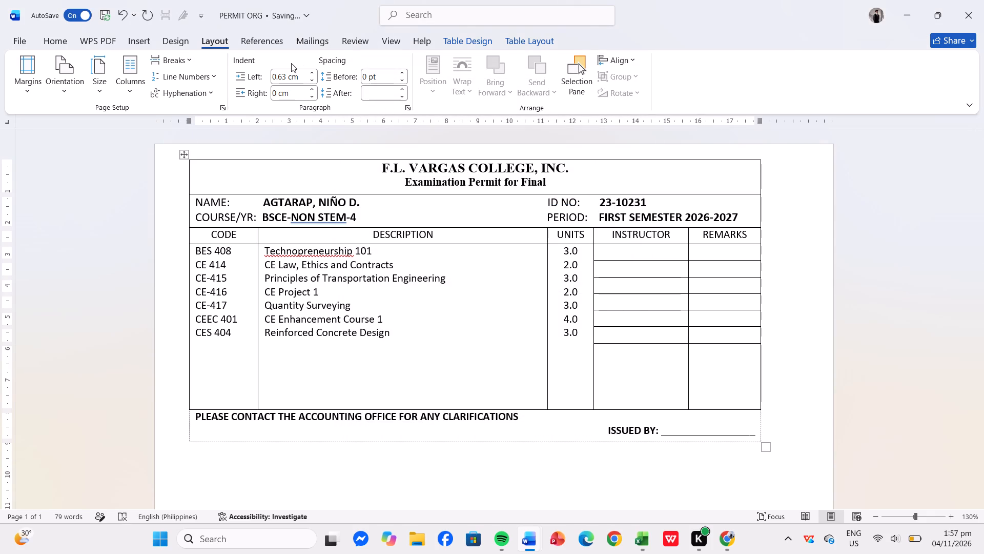
Review the margins and the paper width and height in the page setup for the whole document.
left_click(29, 60)
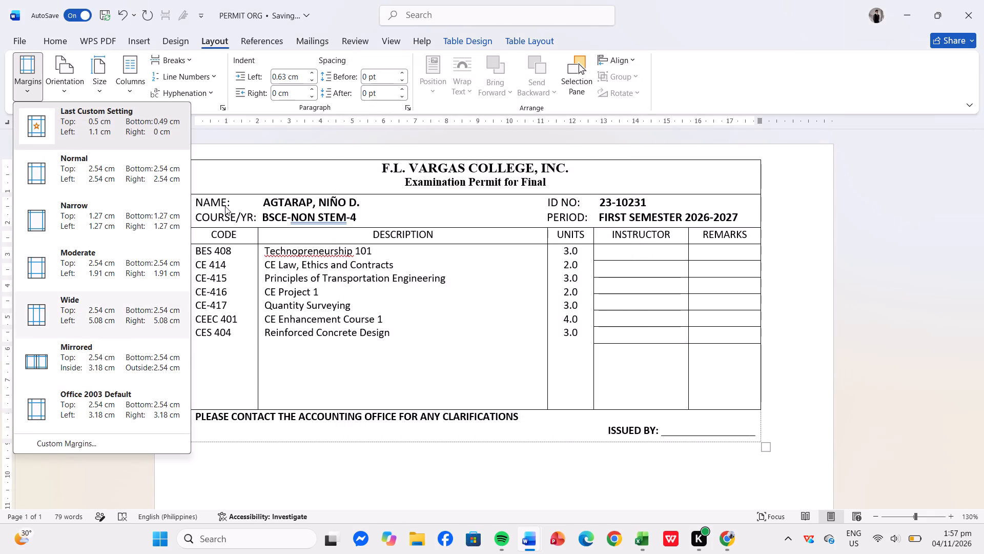
left_click(139, 438)
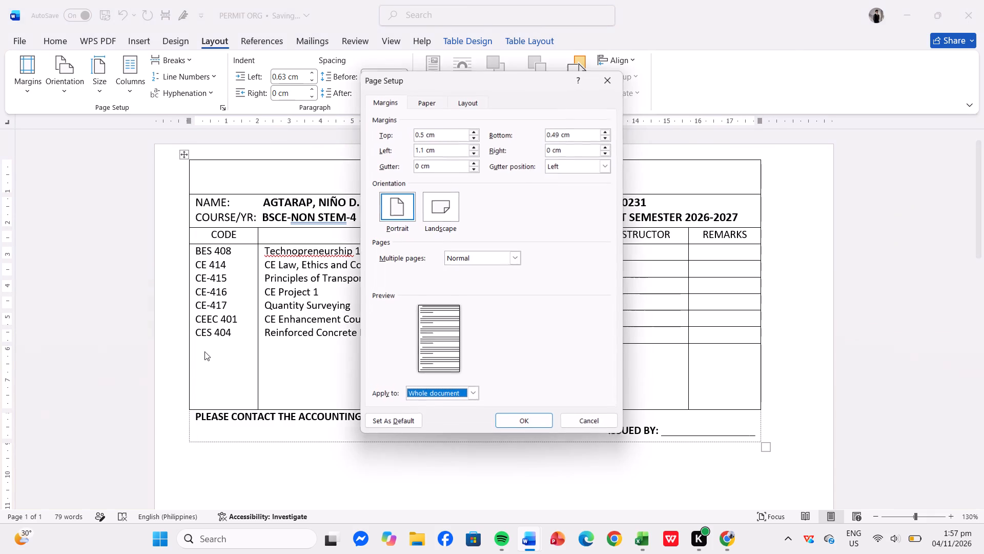
left_click(423, 108)
left_click(429, 168)
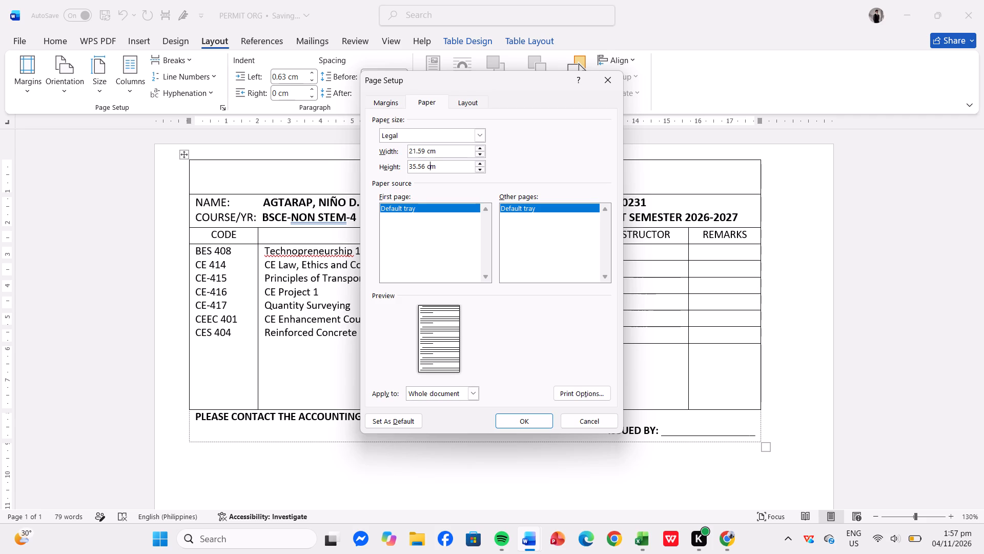
left_click(81, 194)
left_click(517, 417)
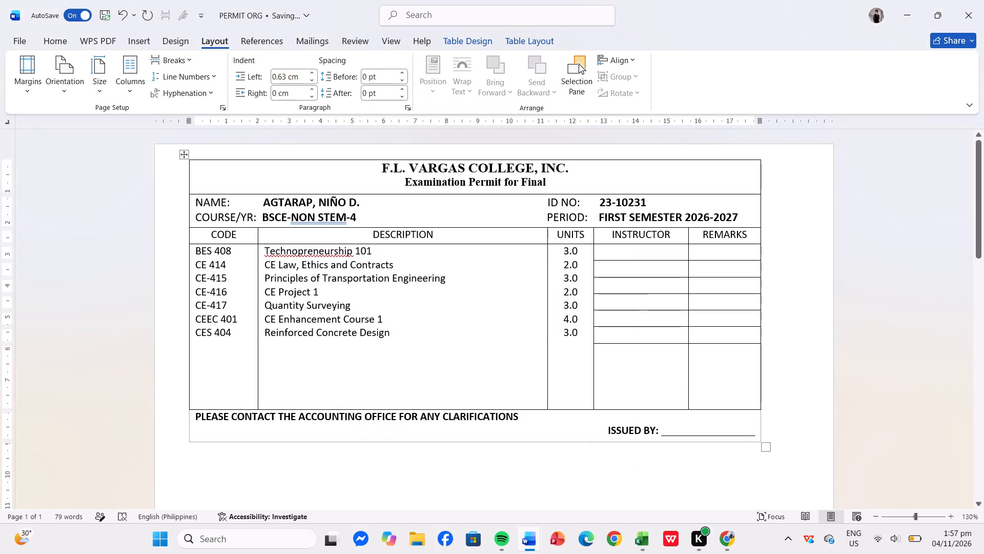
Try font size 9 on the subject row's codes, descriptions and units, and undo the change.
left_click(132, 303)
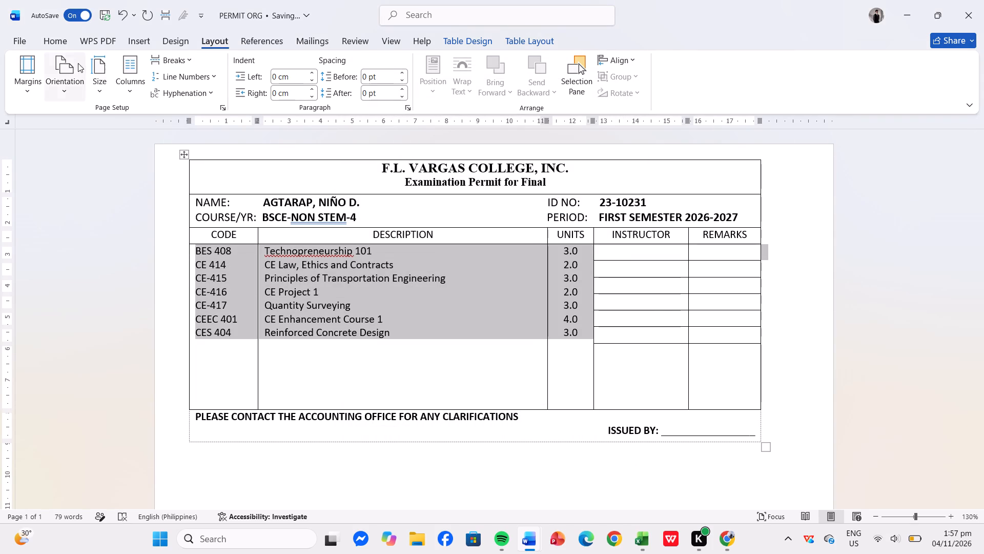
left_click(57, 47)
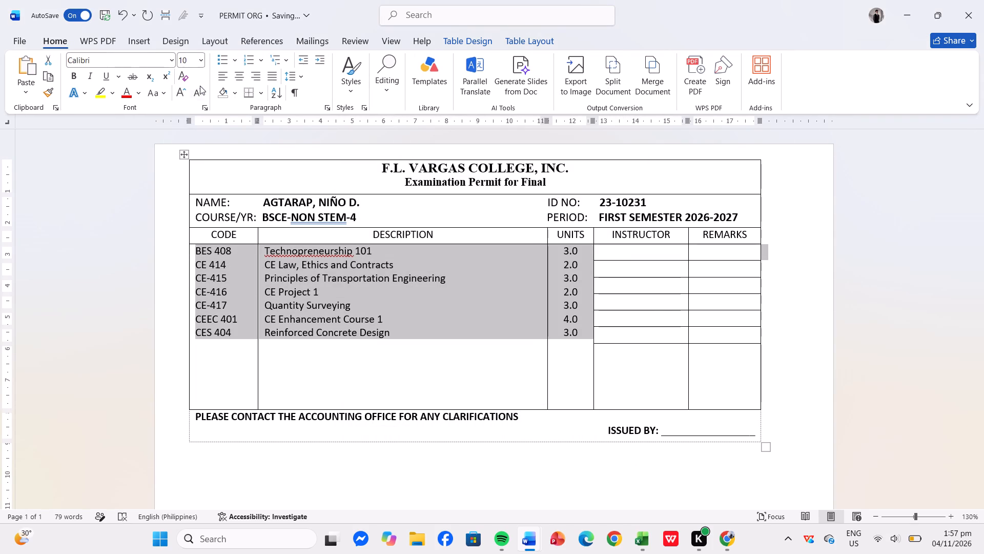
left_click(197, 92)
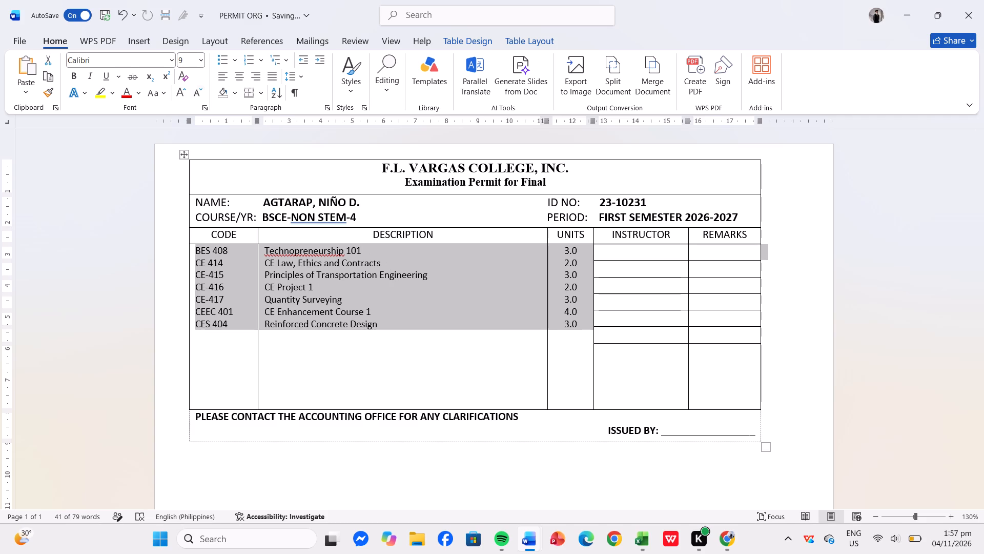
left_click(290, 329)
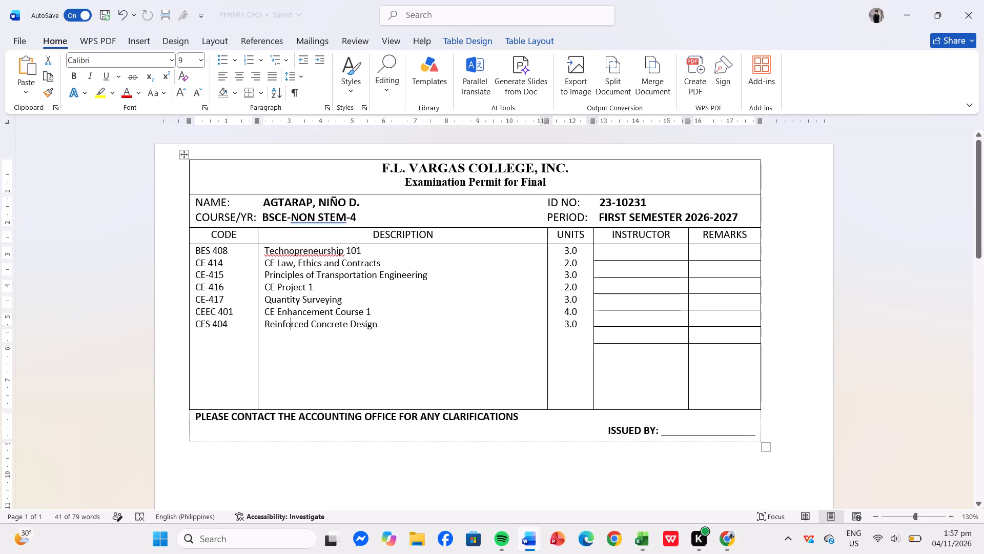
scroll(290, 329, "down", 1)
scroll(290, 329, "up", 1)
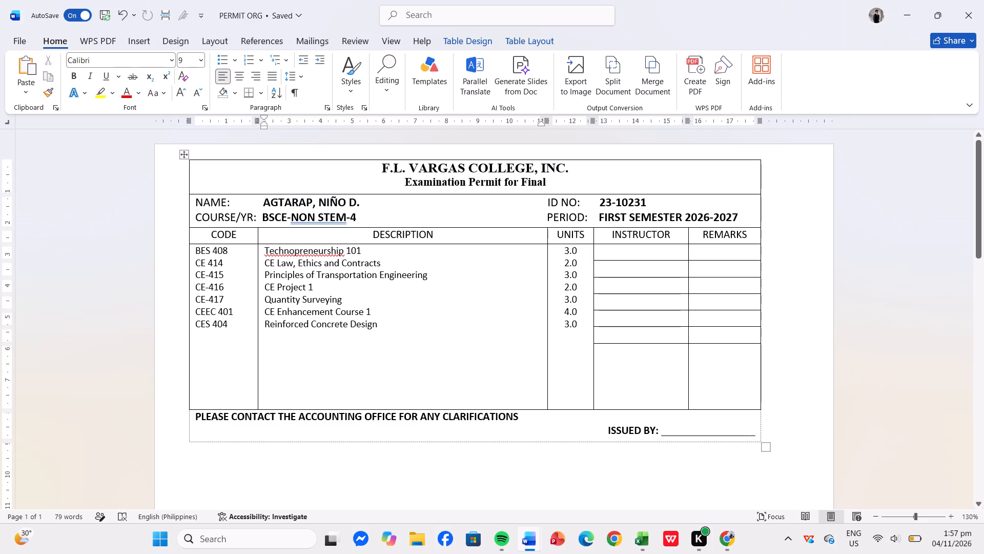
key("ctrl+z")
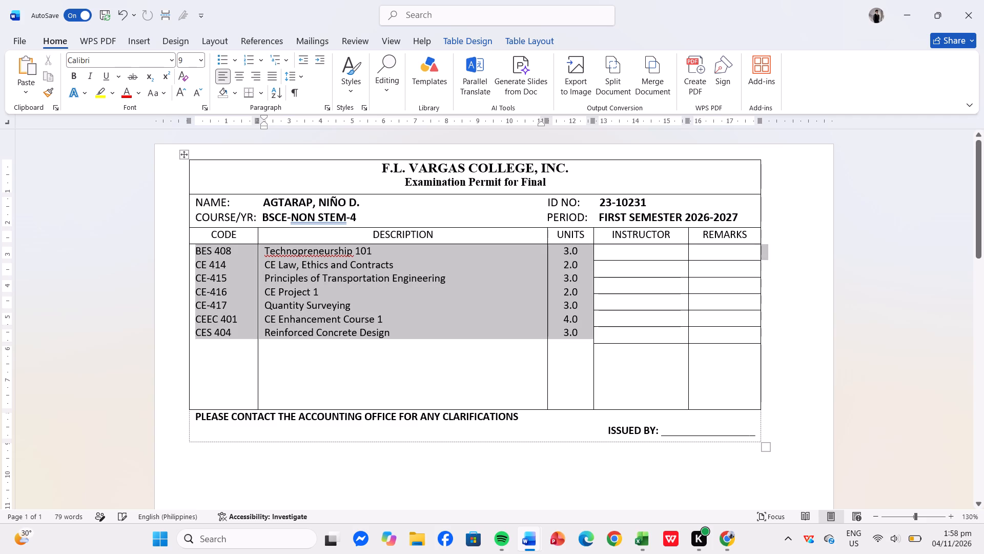
Set the text of the whole permit table, from the college title to the ISSUED BY line, to font size 10.
left_click_drag(196, 200, 538, 379)
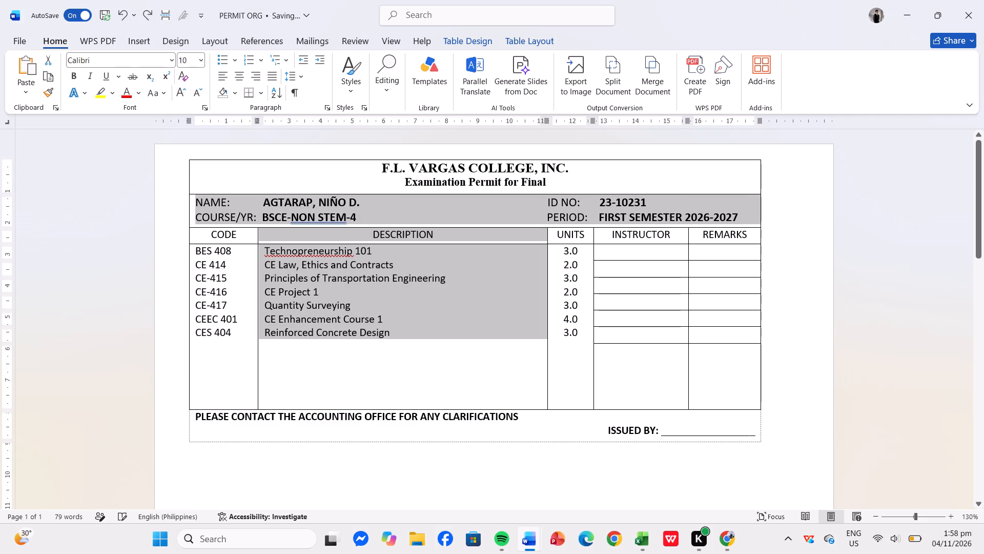
left_click_drag(538, 379, 507, 408)
left_click(142, 174)
left_click_drag(174, 179, 559, 406)
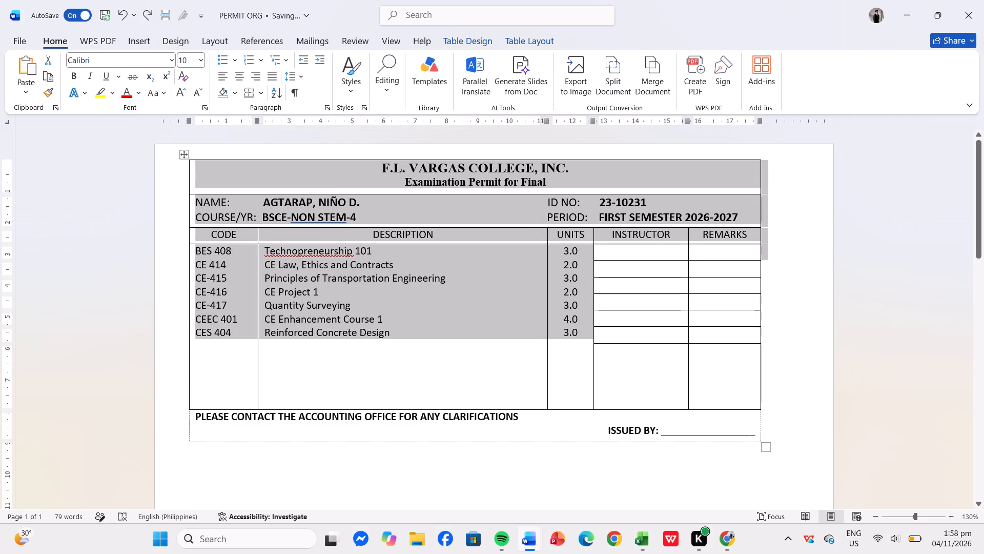
left_click_drag(559, 406, 627, 439)
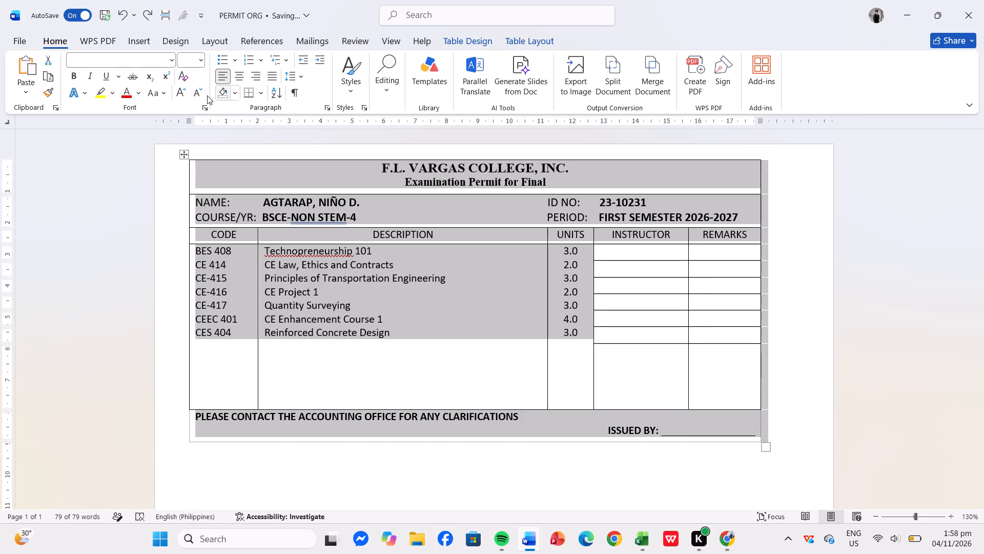
left_click(190, 91)
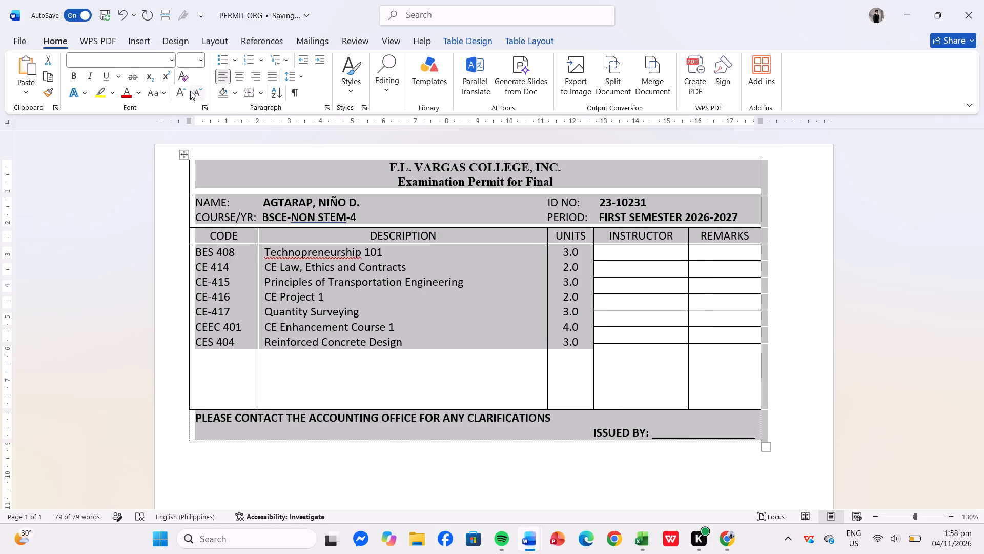
left_click(190, 91)
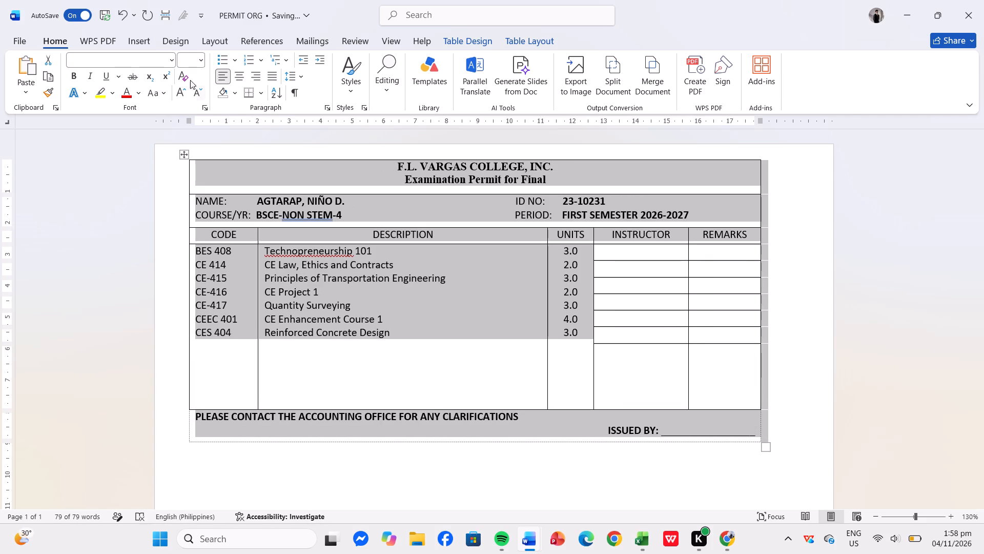
left_click(199, 58)
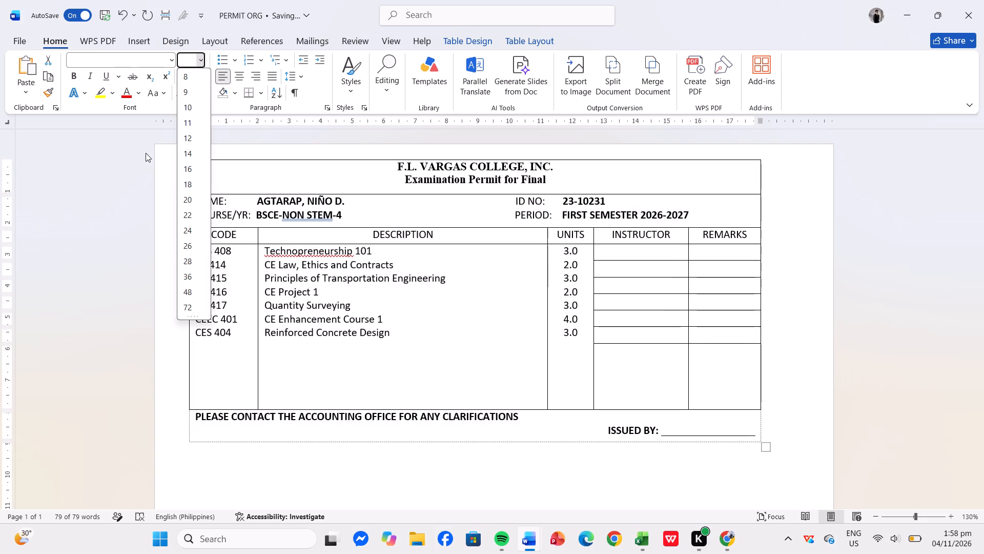
left_click(146, 153)
Reduce the font size of the CODE, DESCRIPTION, UNITS, INSTRUCTOR and REMARKS heading row by one step.
left_click(93, 233)
left_click(93, 233)
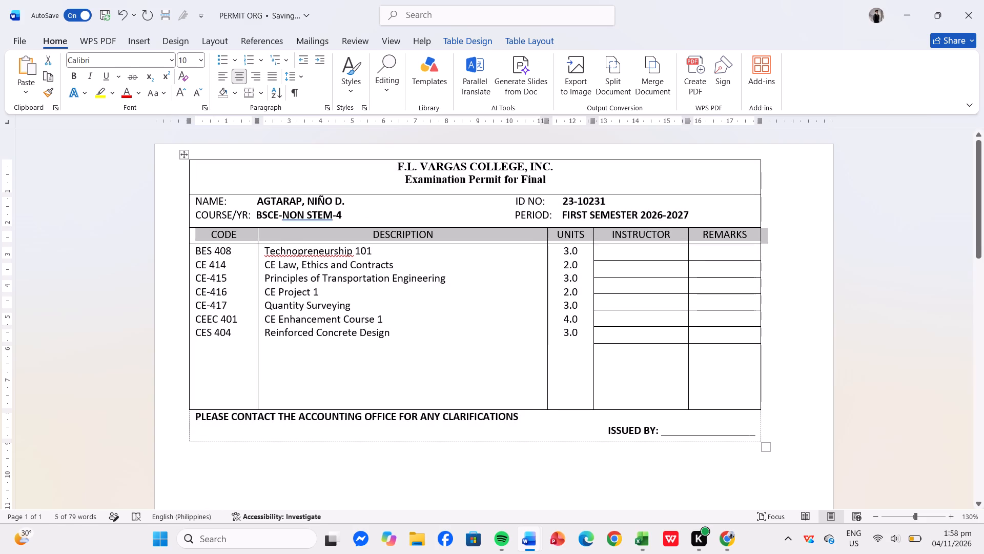
left_click(93, 233)
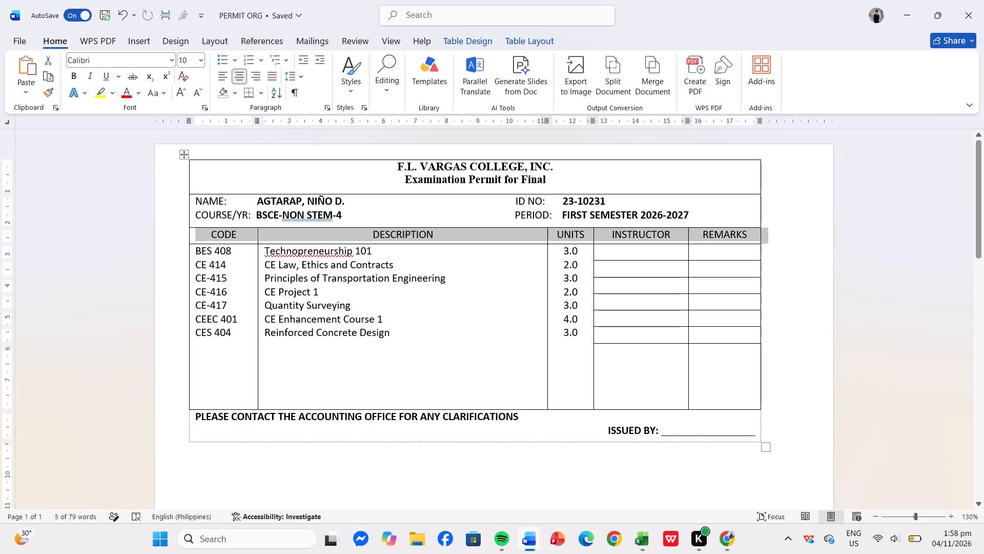
left_click(131, 211)
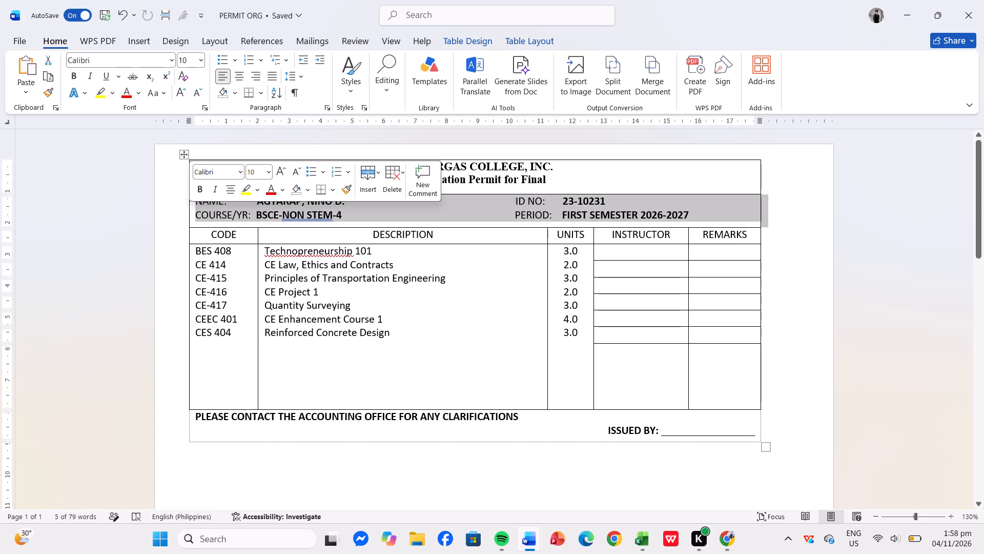
left_click(156, 377)
left_click(217, 232)
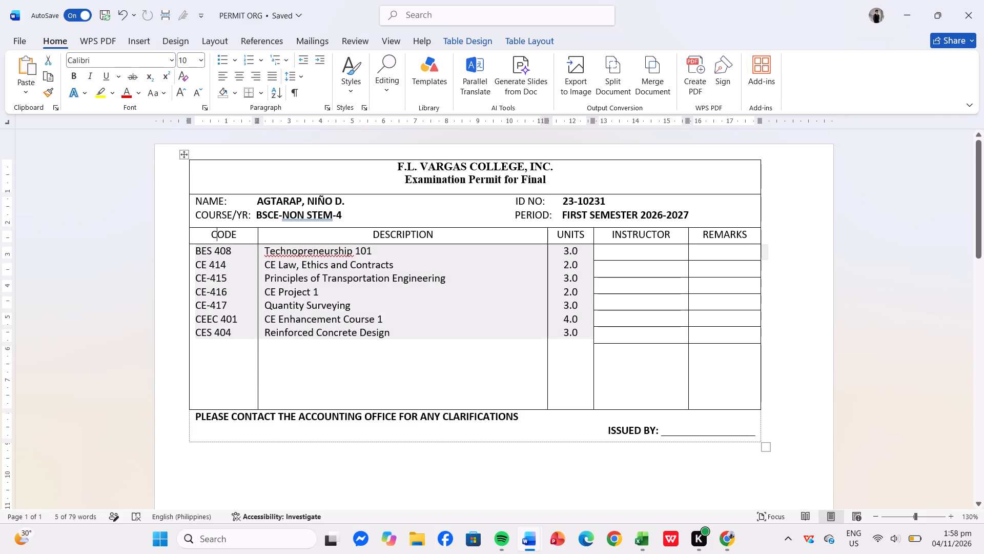
left_click_drag(202, 229, 484, 242)
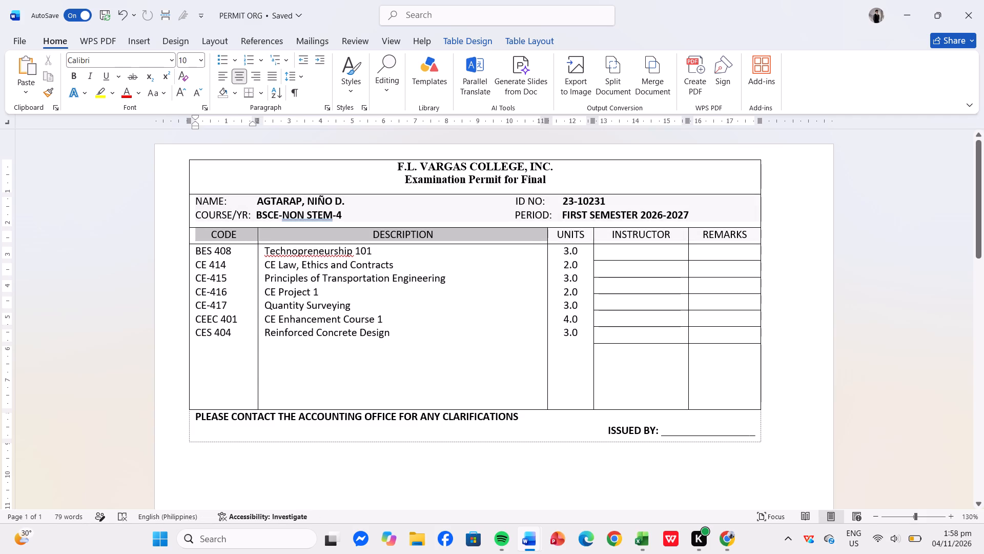
left_click_drag(484, 242, 739, 238)
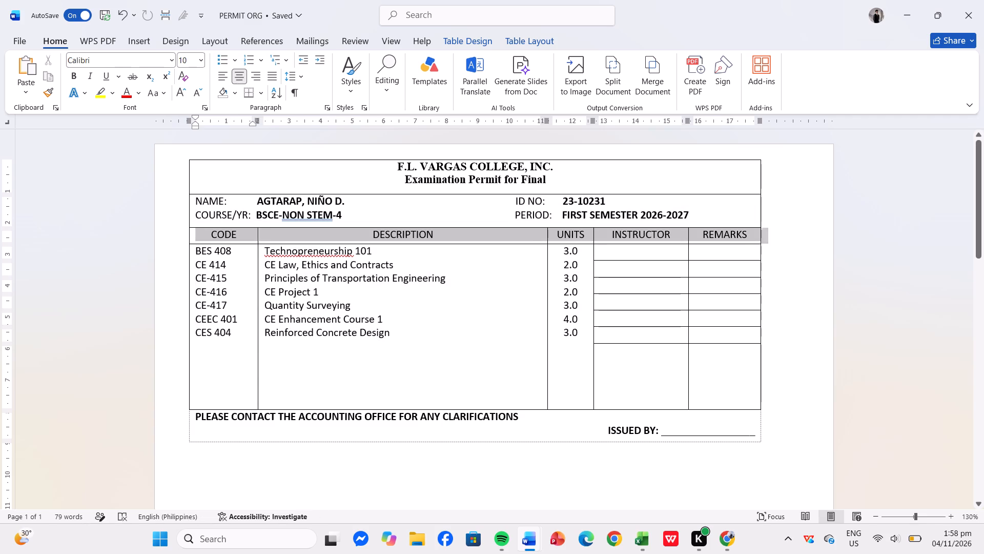
left_click_drag(739, 238, 716, 239)
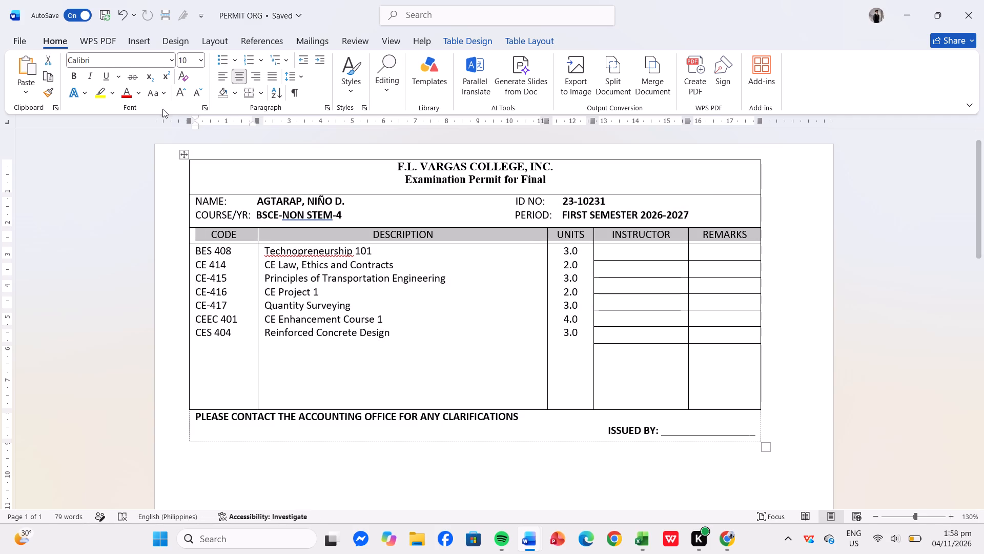
left_click(195, 92)
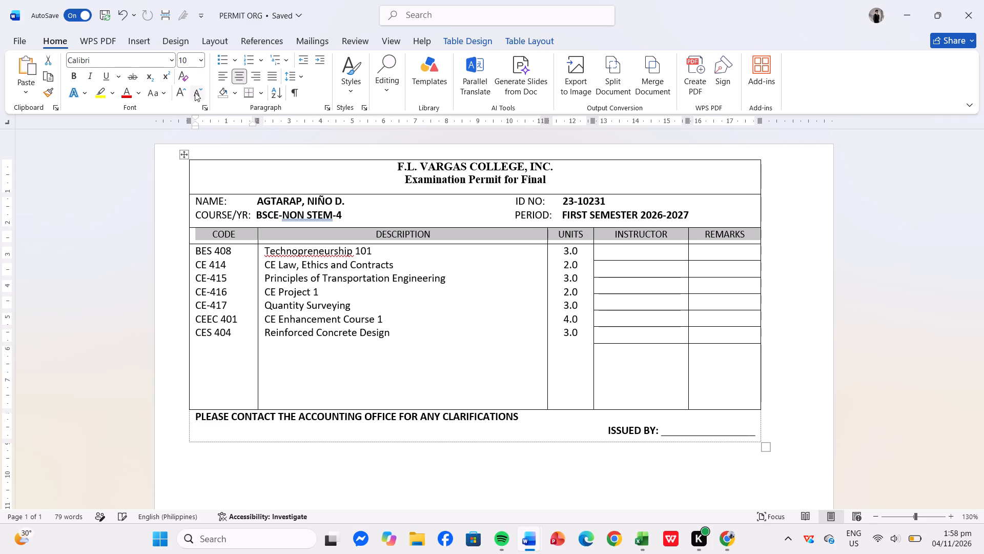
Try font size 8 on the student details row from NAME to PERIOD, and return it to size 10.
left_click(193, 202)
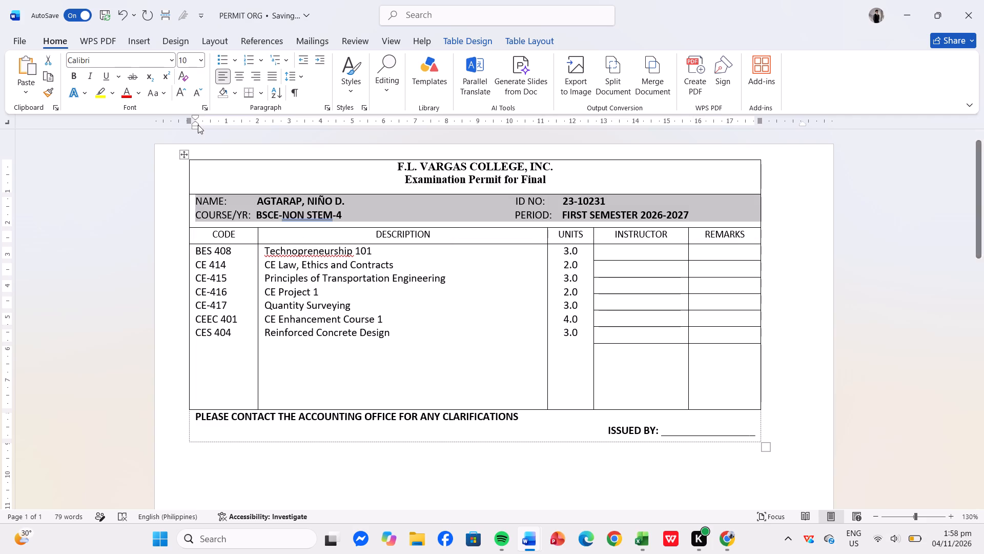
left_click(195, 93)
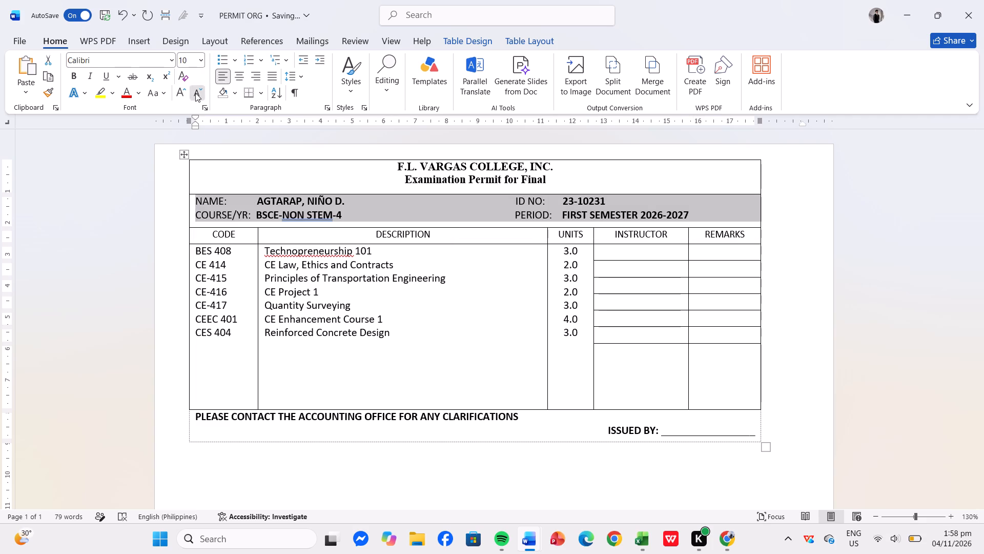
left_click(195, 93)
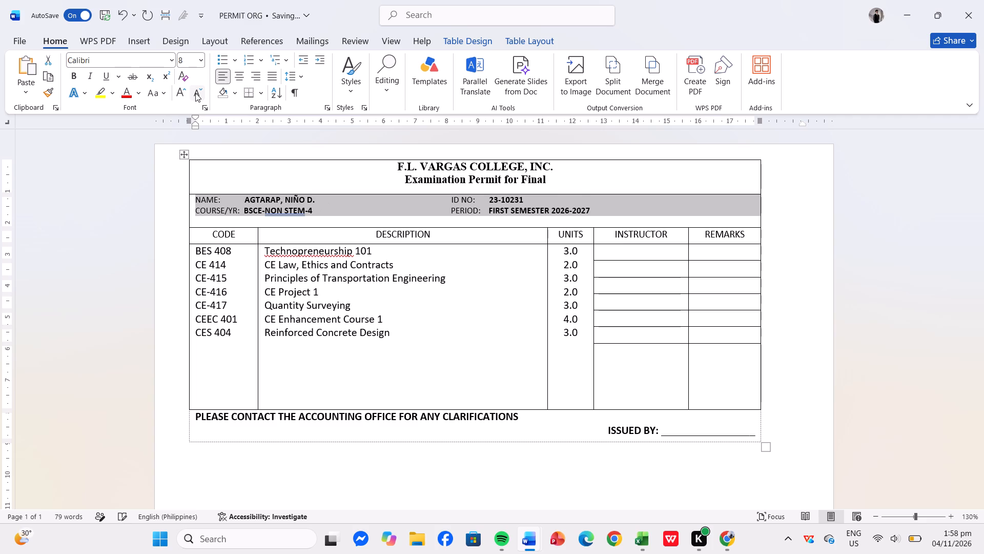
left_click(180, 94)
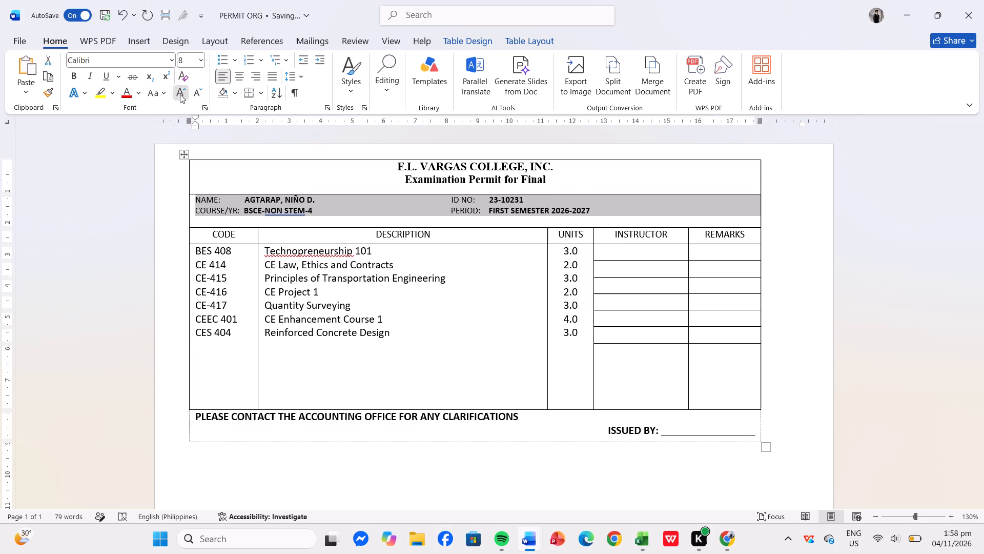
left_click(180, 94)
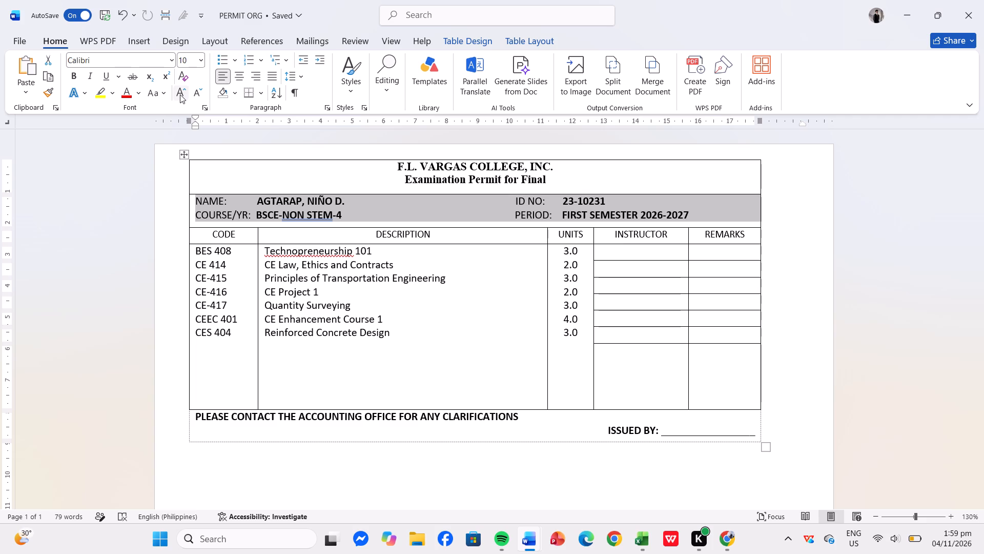
Remove the F.L. VARGAS COLLEGE title row and the rest of the permit table from the PERMIT ORG document.
left_click(165, 132)
right_click(186, 153)
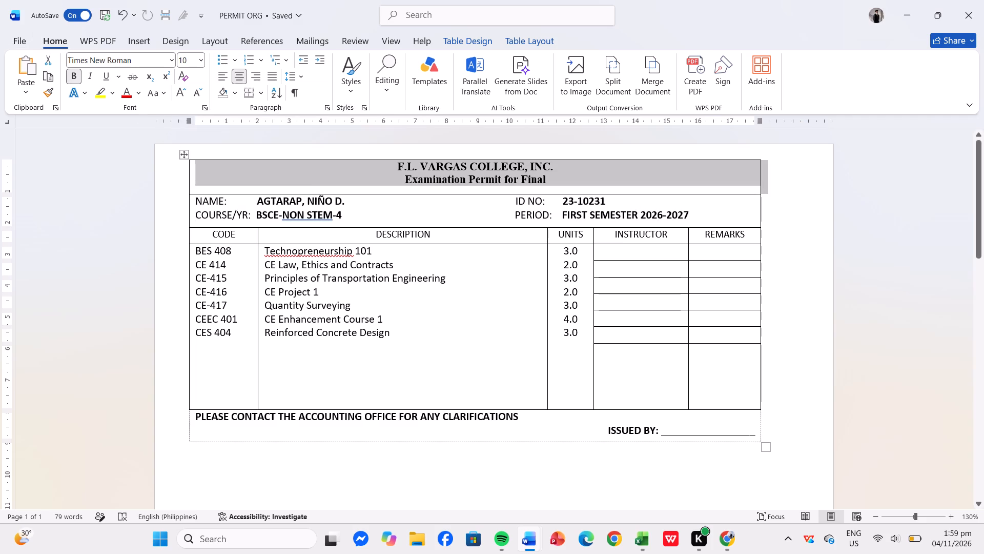
left_click(209, 182)
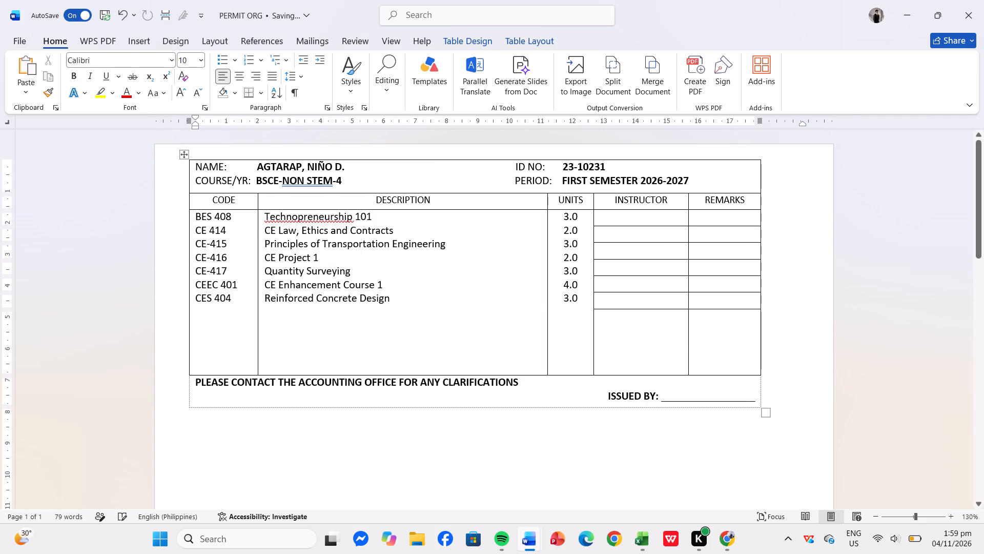
right_click(184, 157)
left_click(214, 185)
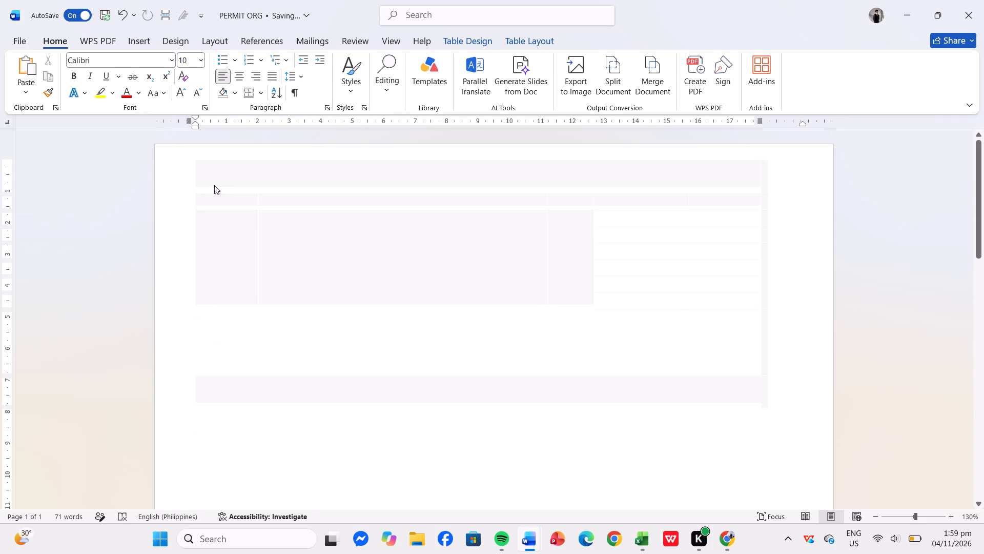
Switch to Excel, show Sheet1 in Normal view and copy the whole permit range A1:E18, from the college title to ISSUED BY.
left_click(643, 540)
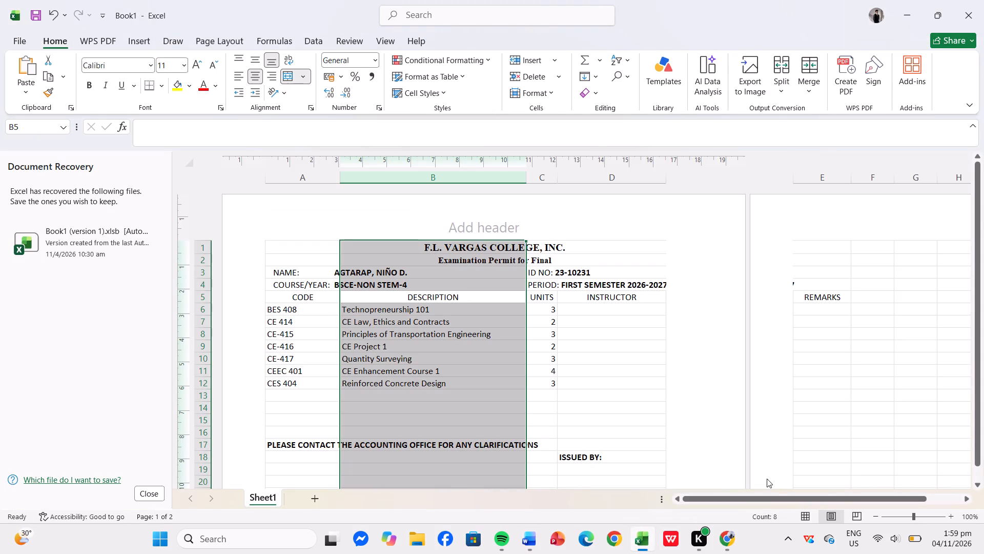
left_click(795, 512)
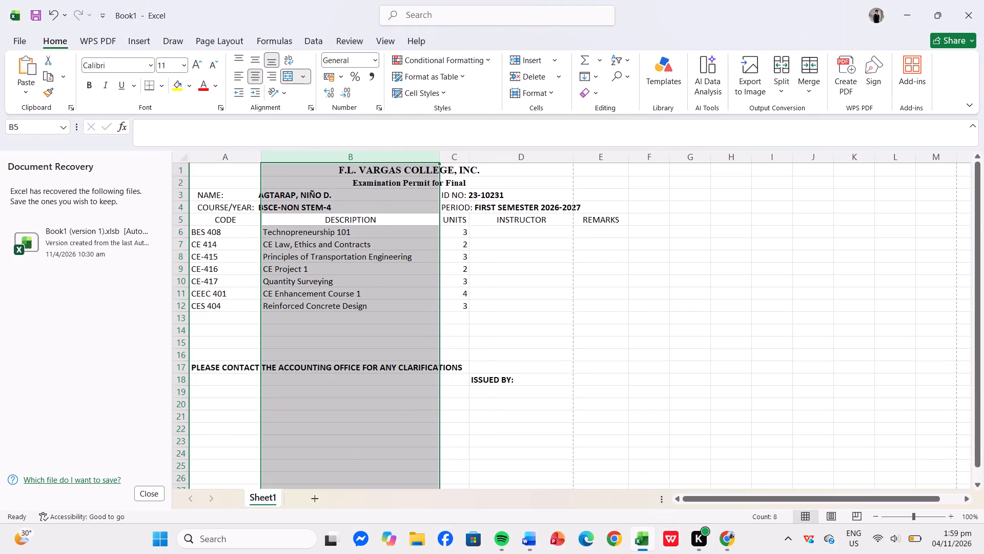
left_click_drag(202, 173, 383, 323)
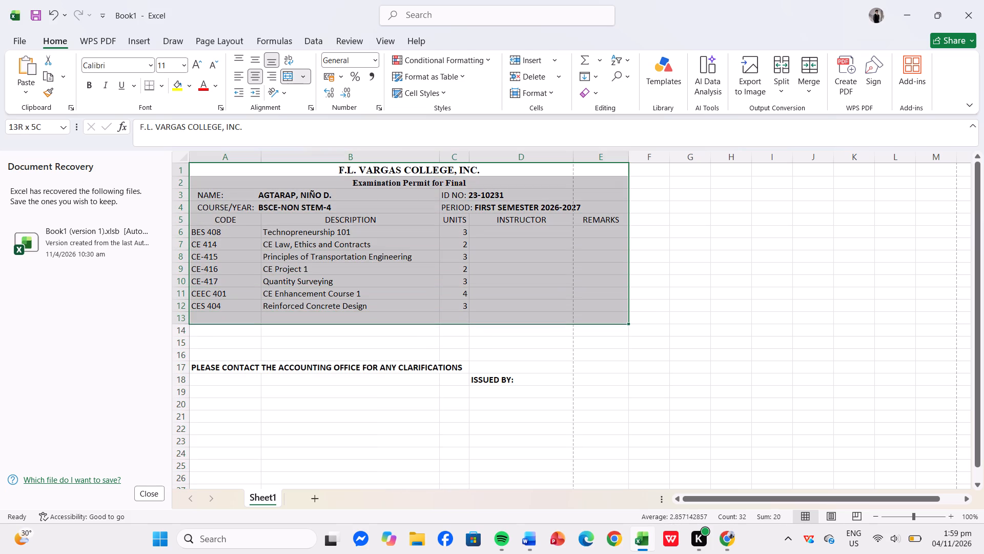
left_click_drag(383, 323, 360, 381)
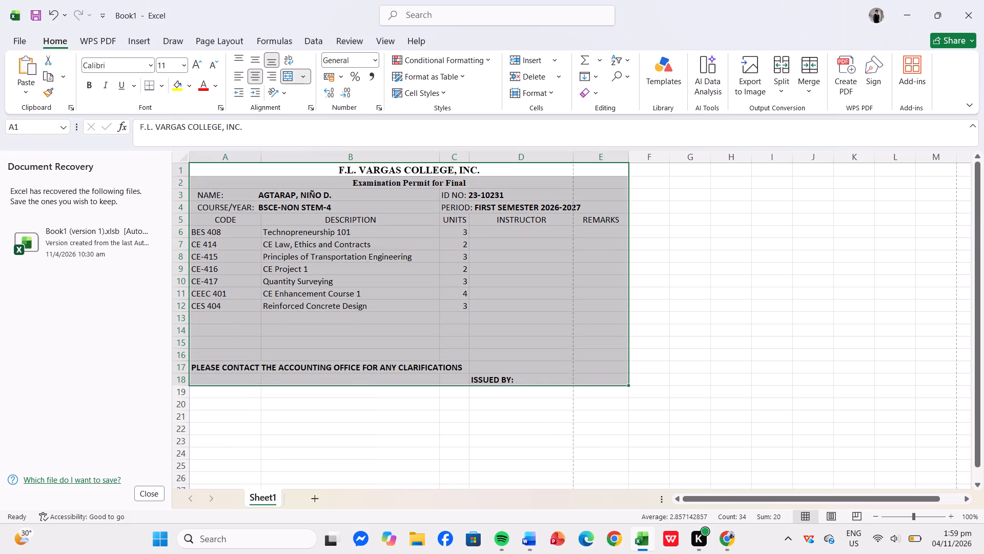
key("ctrl+c")
key("ctrl+c")
key("ctrl+c")
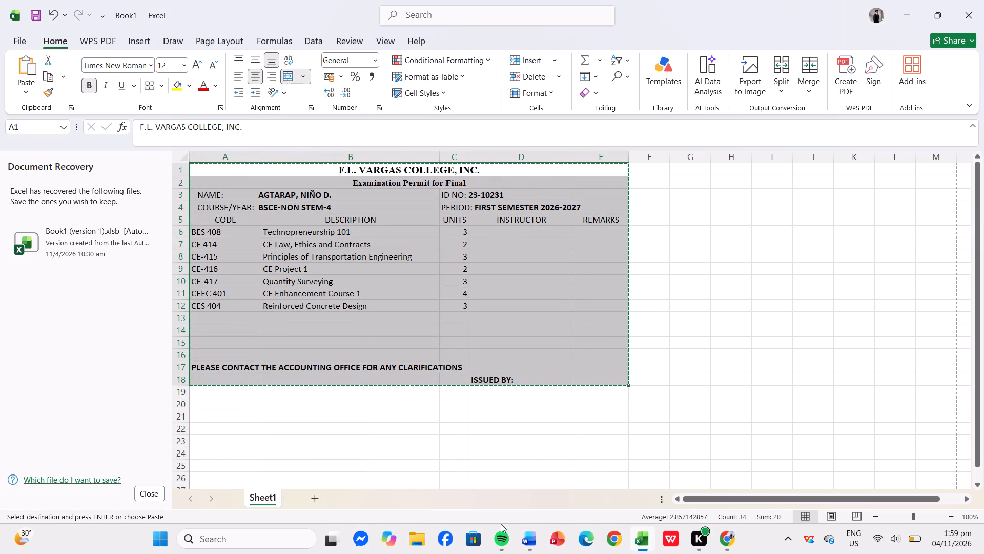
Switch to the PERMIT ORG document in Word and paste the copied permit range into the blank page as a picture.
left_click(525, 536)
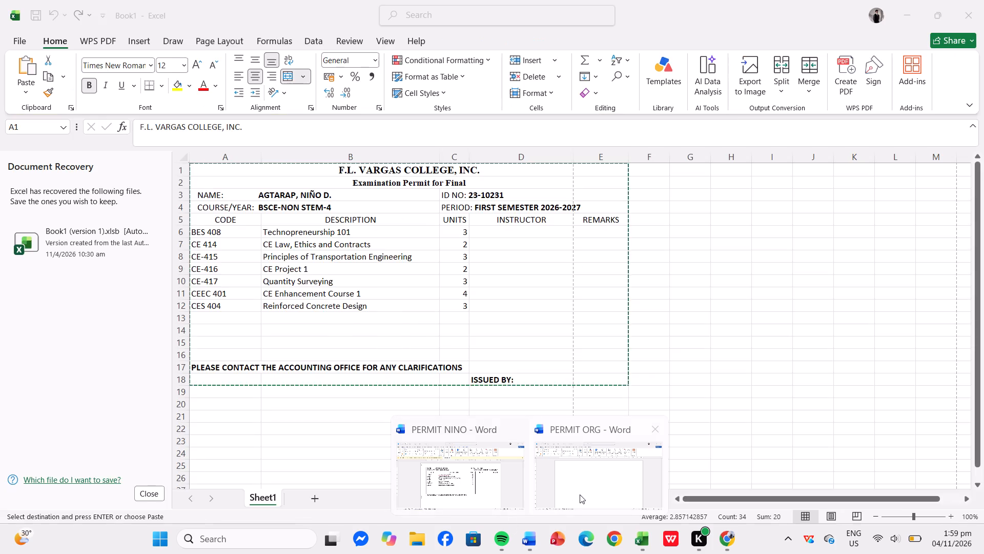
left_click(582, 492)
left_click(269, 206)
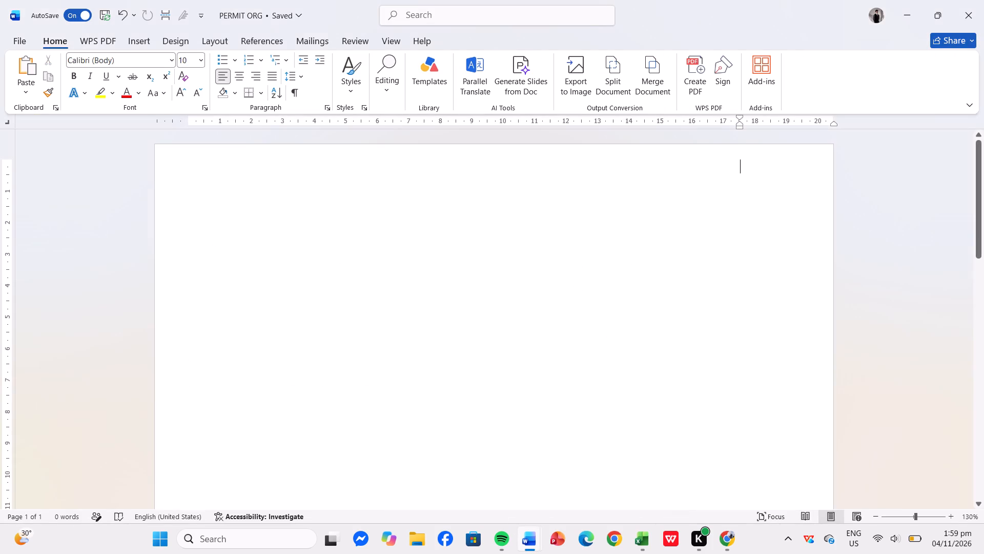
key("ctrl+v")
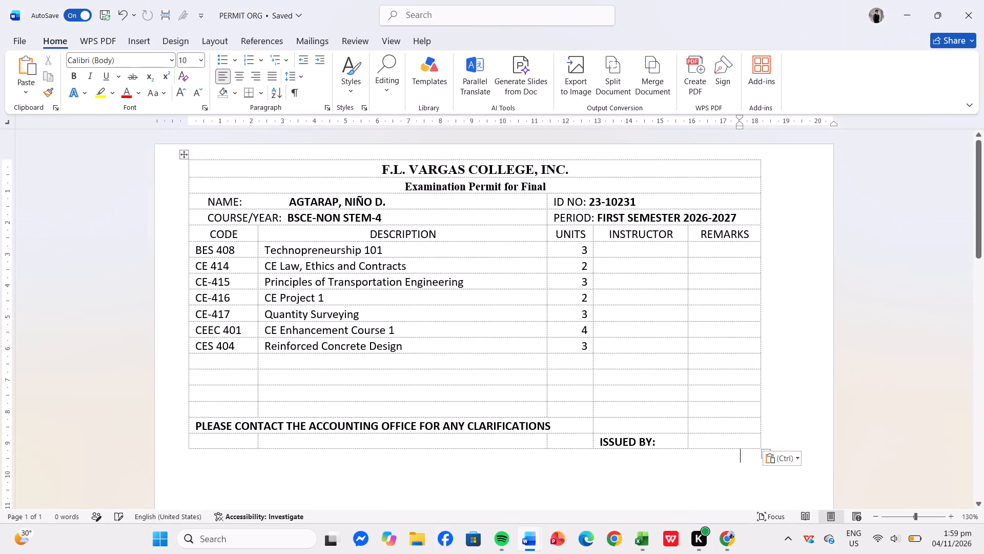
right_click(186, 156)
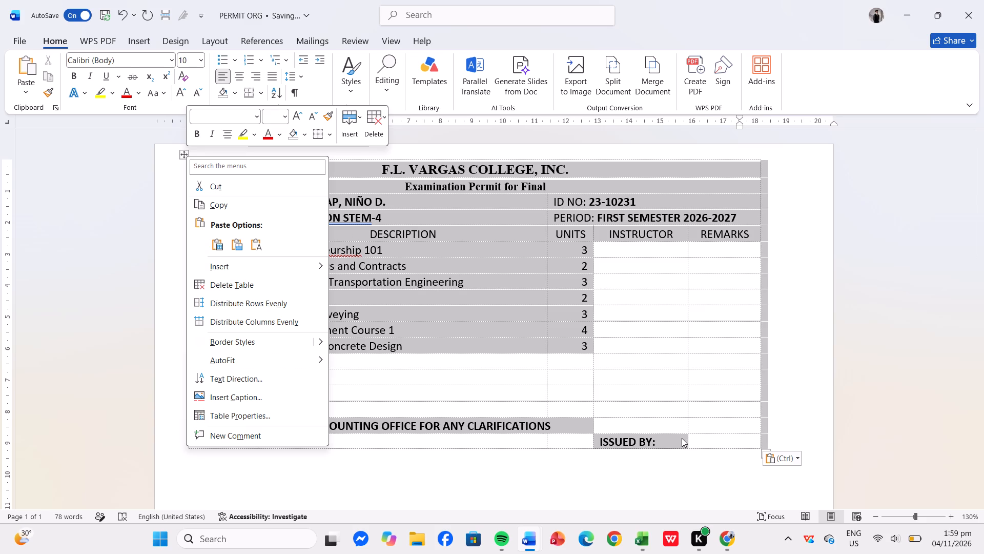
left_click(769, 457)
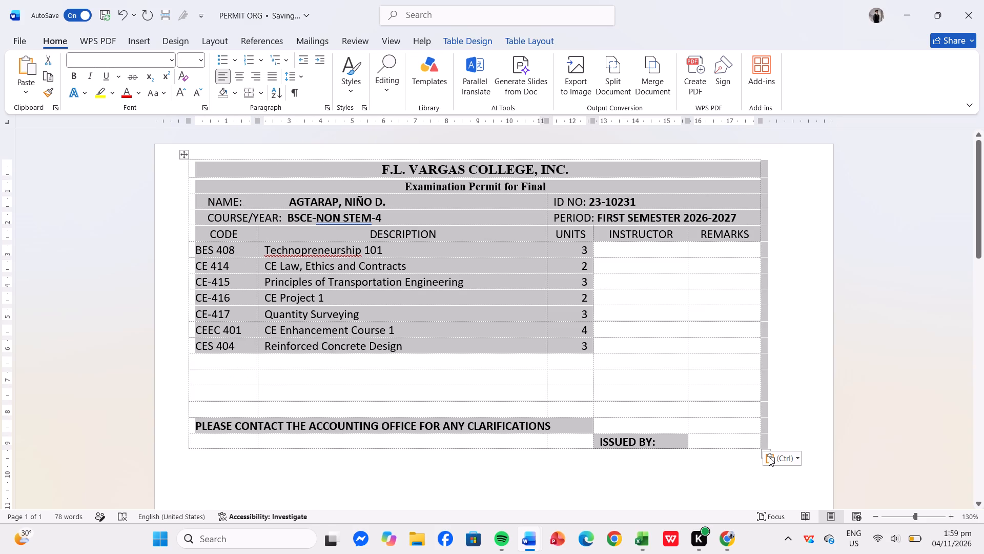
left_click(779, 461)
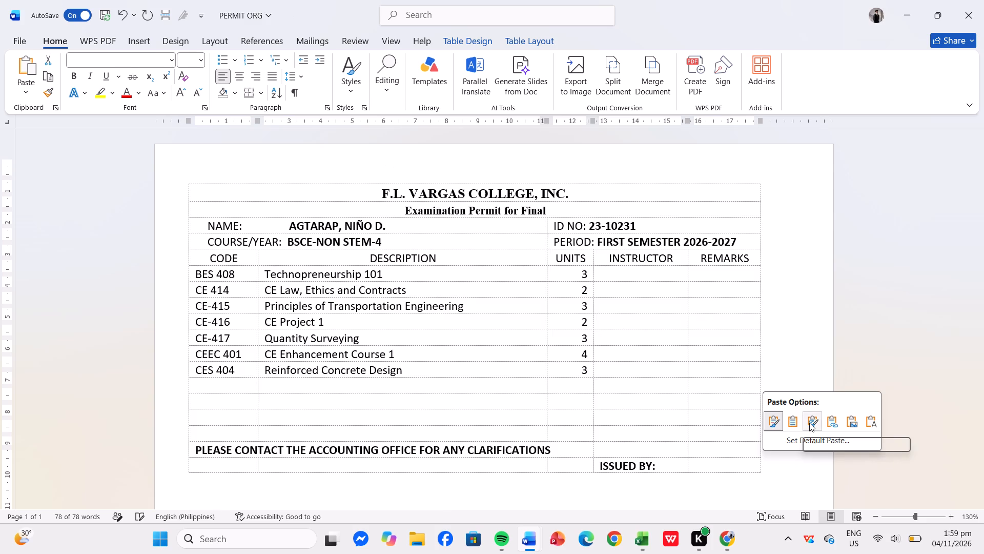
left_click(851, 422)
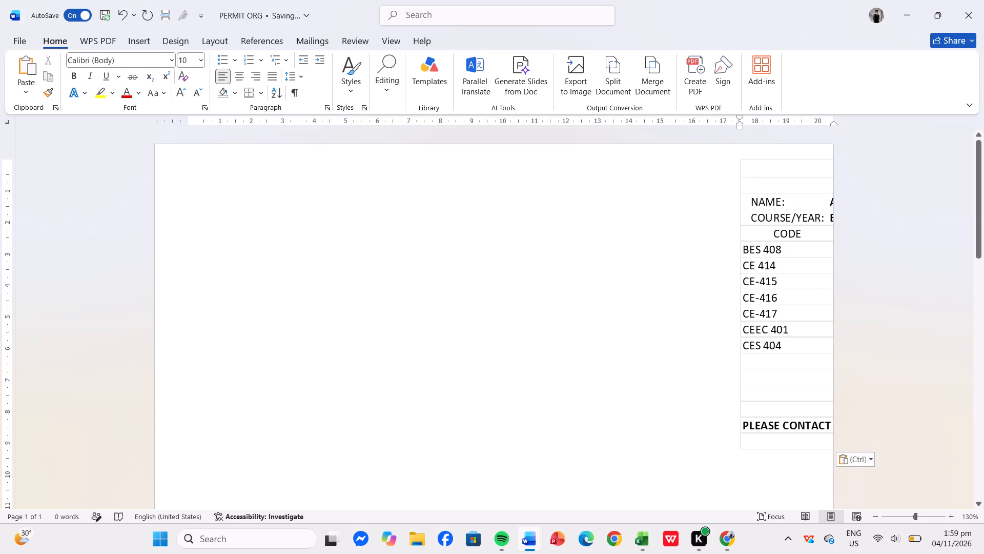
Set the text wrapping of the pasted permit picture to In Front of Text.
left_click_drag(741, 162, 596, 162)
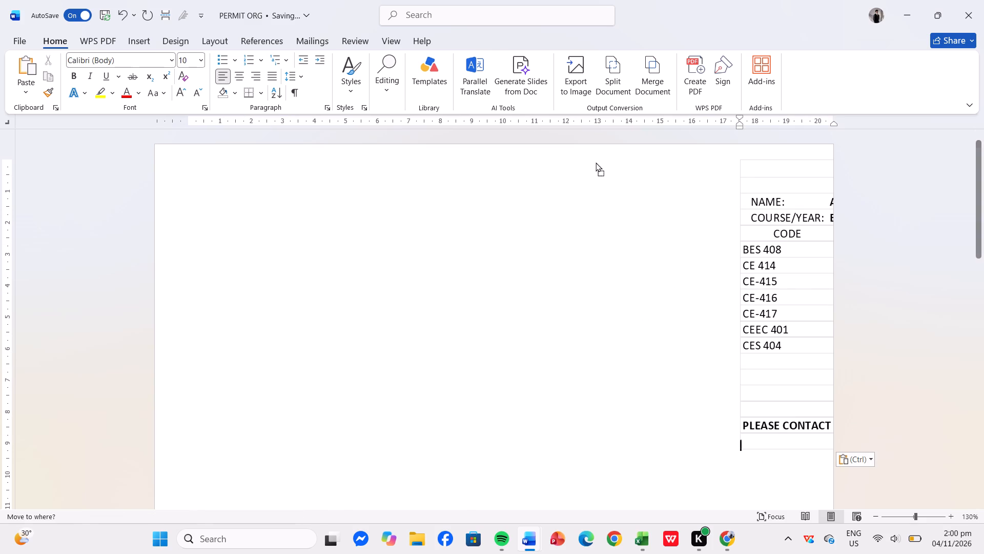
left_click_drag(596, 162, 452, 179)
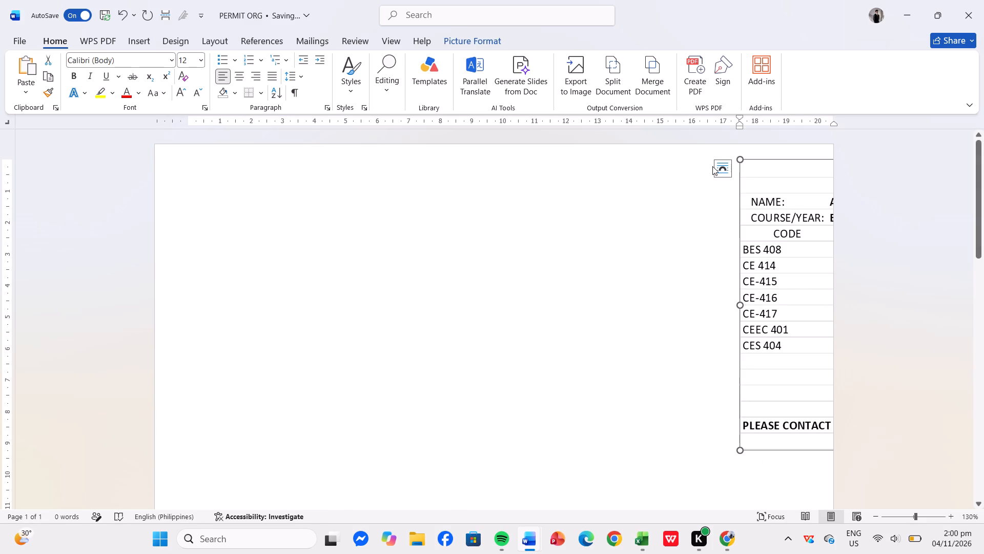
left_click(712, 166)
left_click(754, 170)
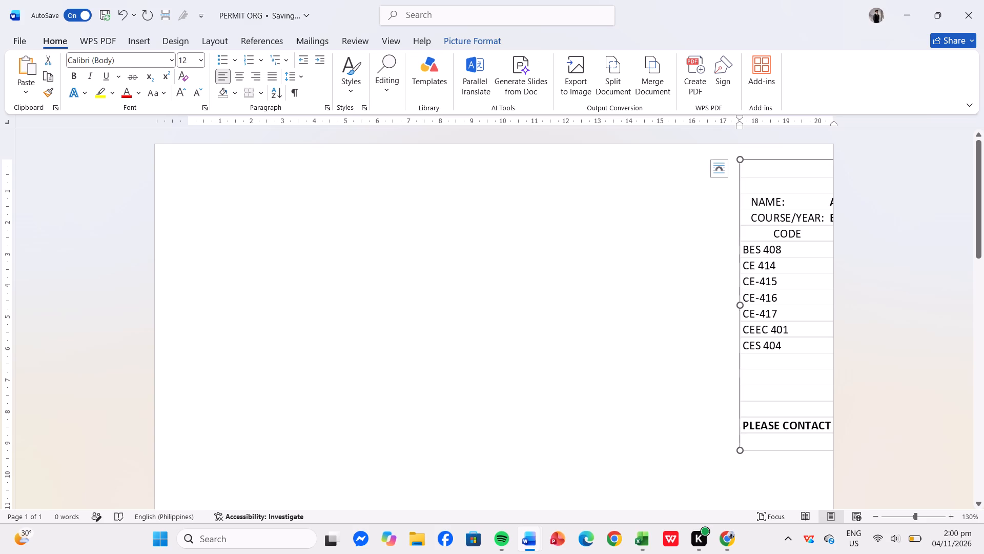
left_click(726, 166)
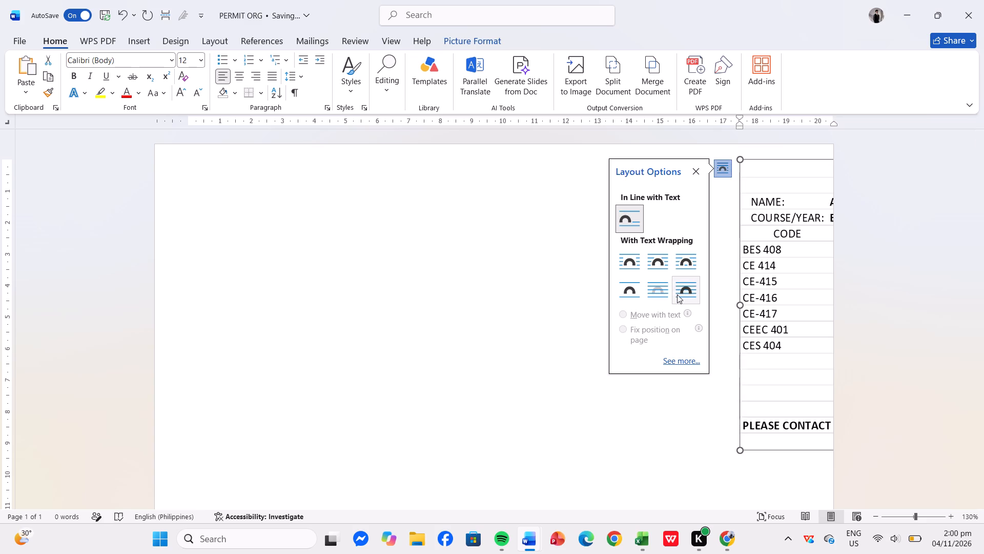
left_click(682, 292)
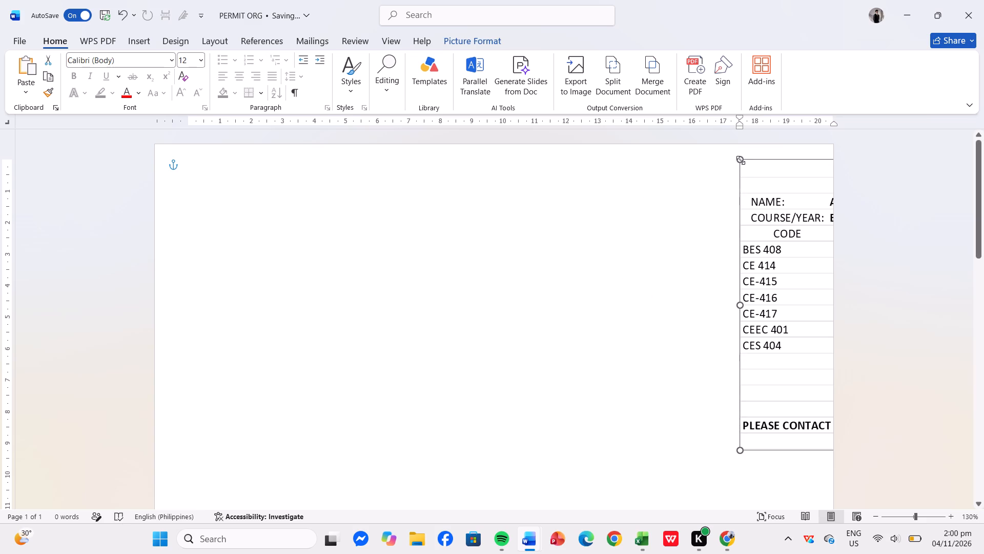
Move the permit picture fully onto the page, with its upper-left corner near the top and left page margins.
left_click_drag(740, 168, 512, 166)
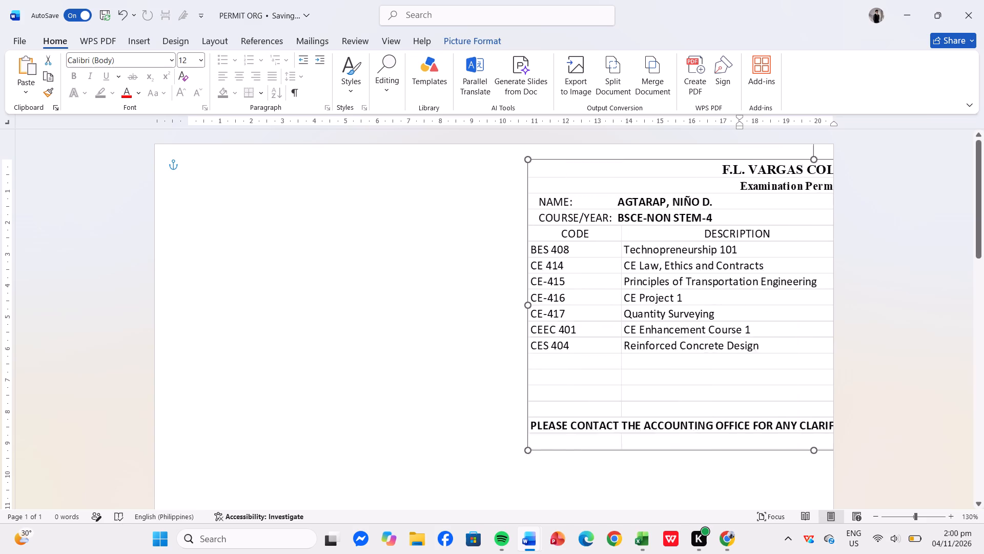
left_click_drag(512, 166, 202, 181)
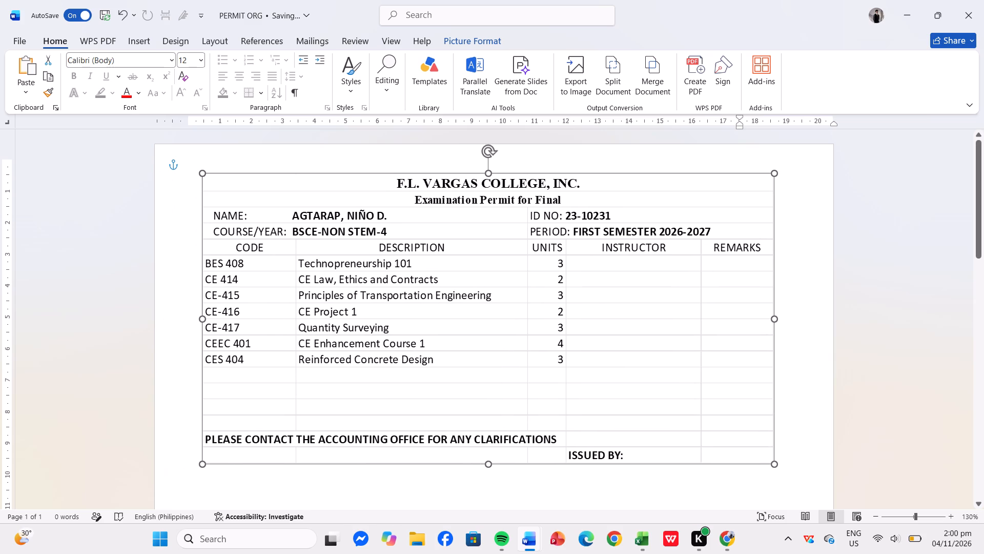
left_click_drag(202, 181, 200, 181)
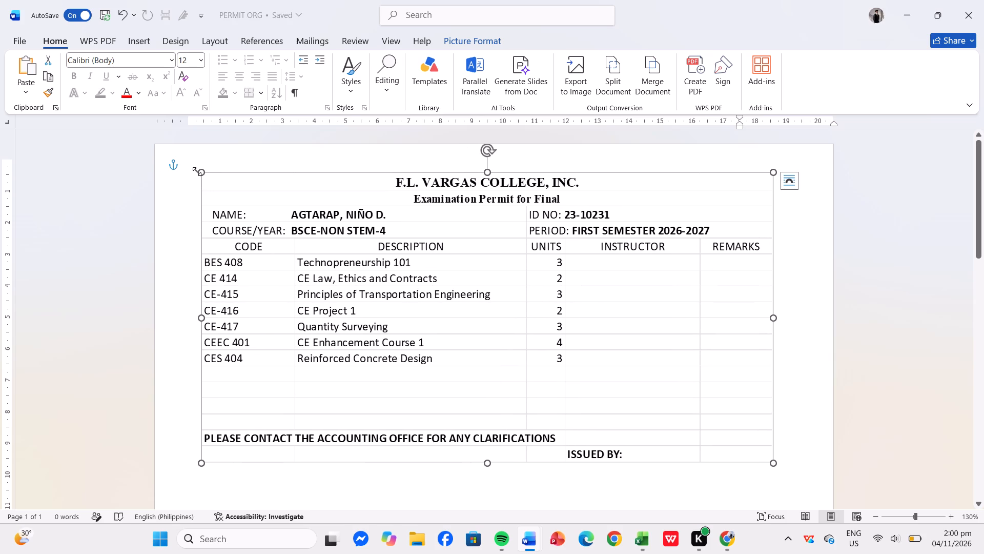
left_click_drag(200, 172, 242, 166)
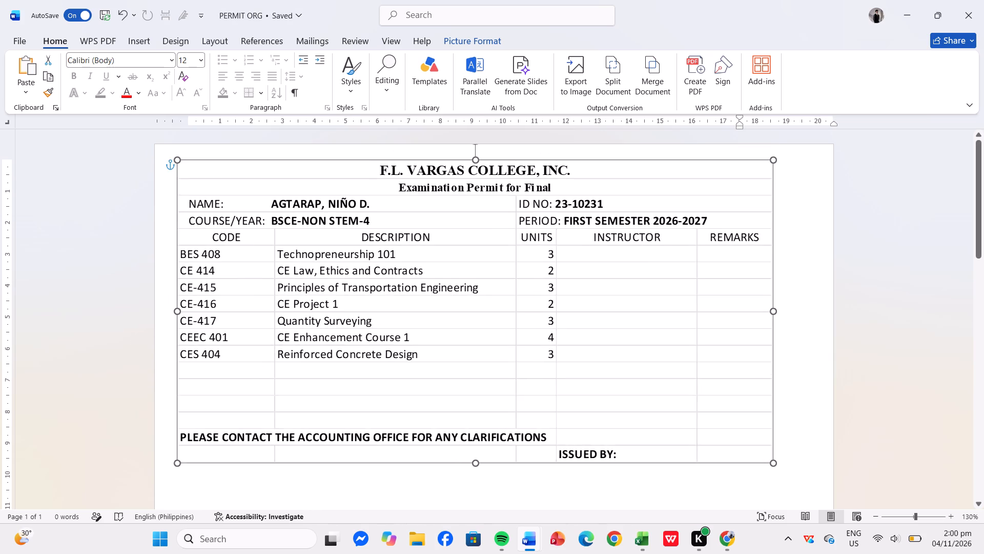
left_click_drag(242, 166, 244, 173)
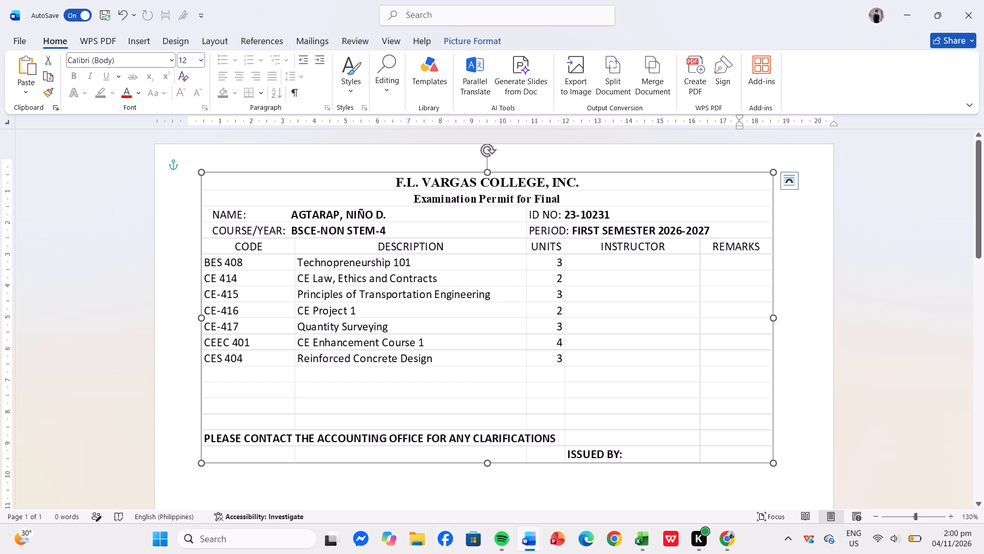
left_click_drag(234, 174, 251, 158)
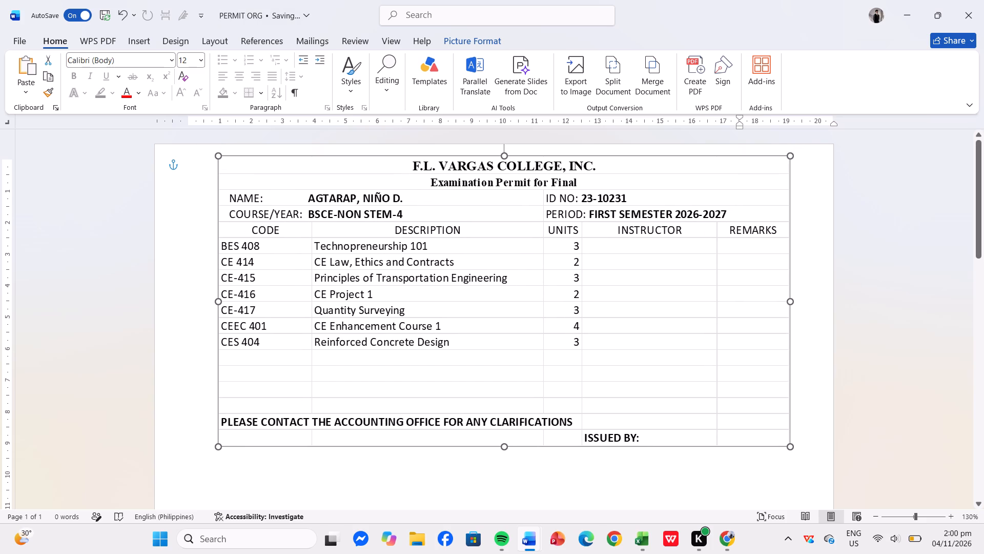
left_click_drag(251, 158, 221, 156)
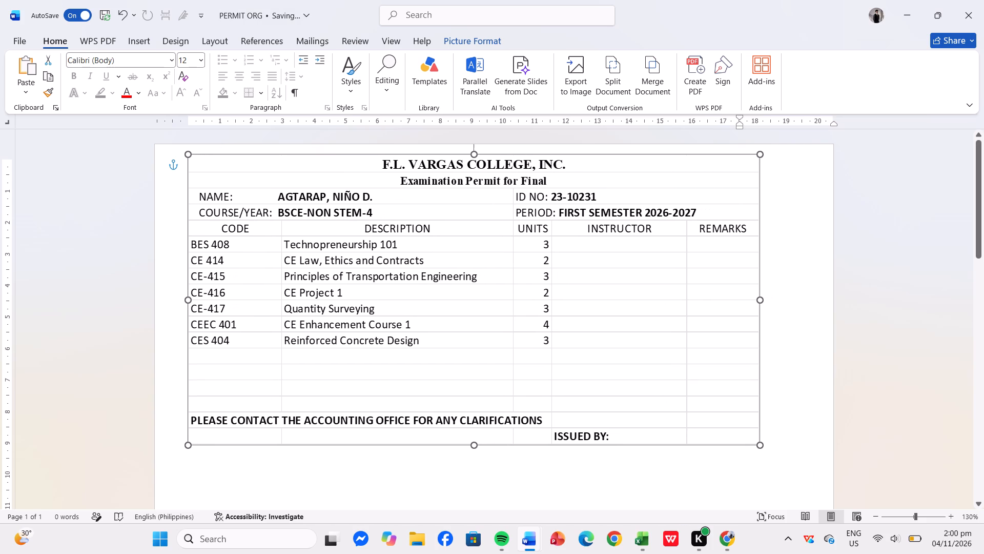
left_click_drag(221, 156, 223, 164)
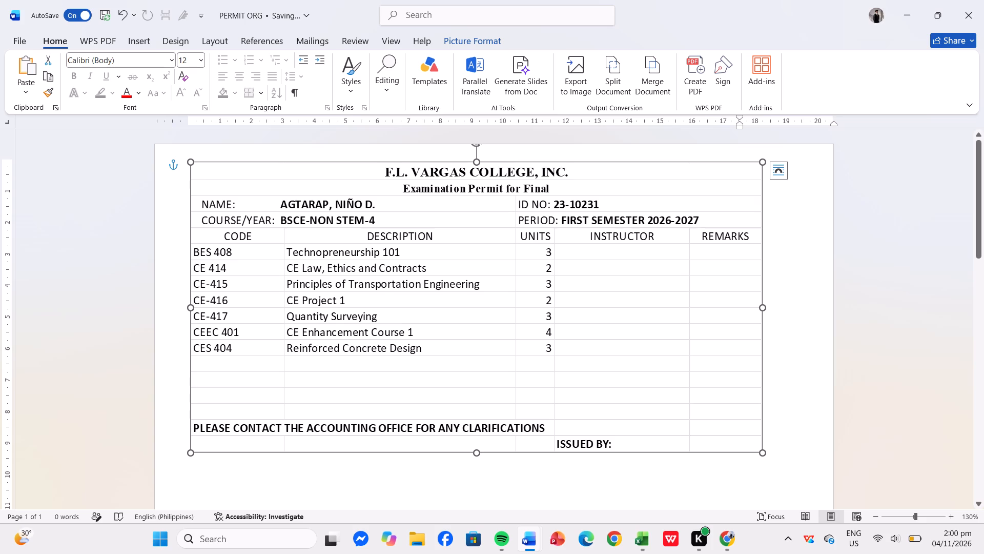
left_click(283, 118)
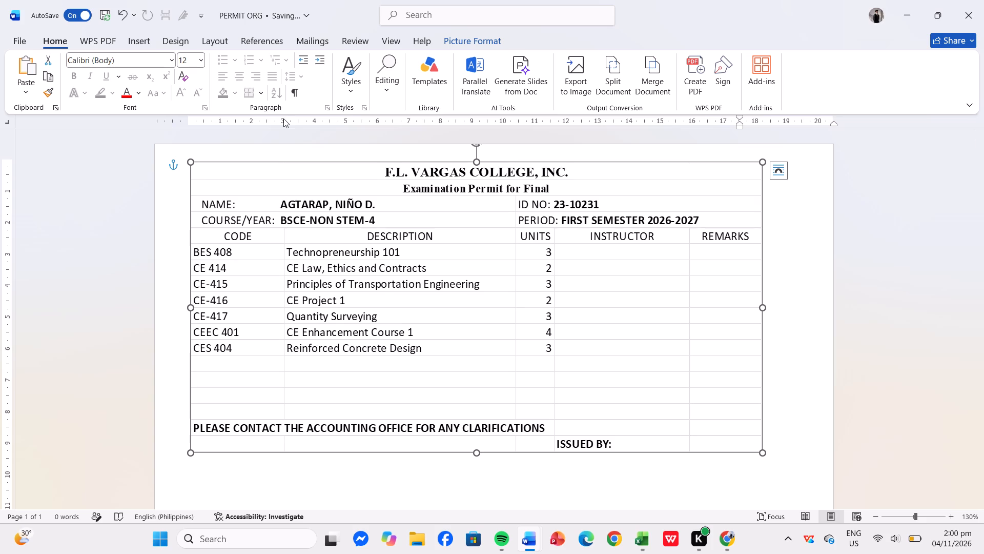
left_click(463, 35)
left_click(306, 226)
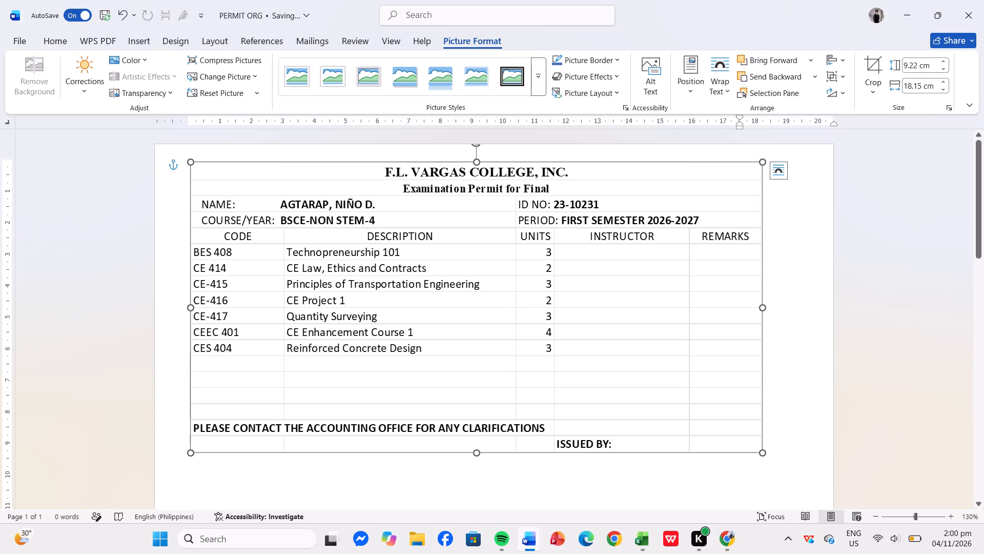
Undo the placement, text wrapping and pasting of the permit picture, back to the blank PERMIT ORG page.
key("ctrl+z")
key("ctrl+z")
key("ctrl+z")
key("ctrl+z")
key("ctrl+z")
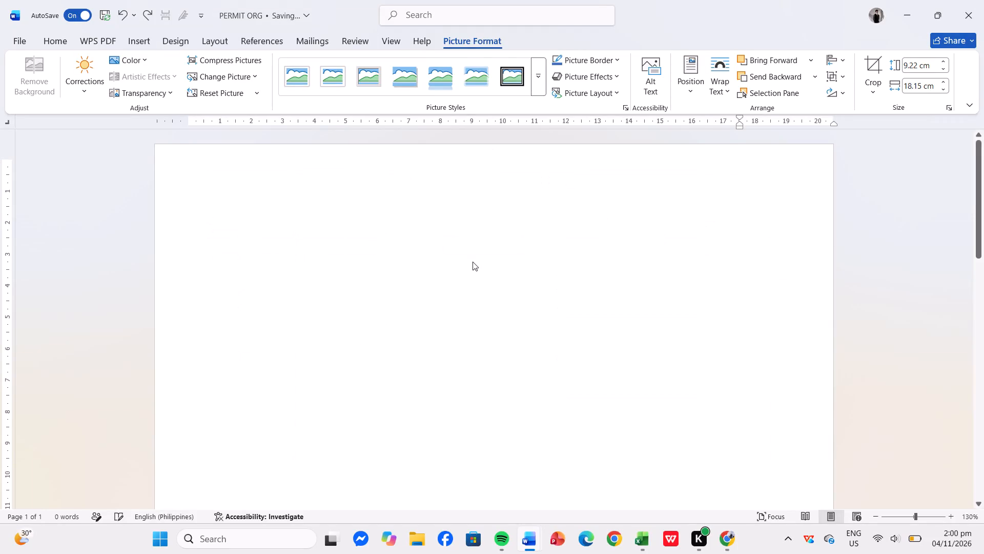
Copy the permit range A1:E18 from the Excel sheet again and paste it into the blank PERMIT ORG Word document as a table.
left_click(643, 536)
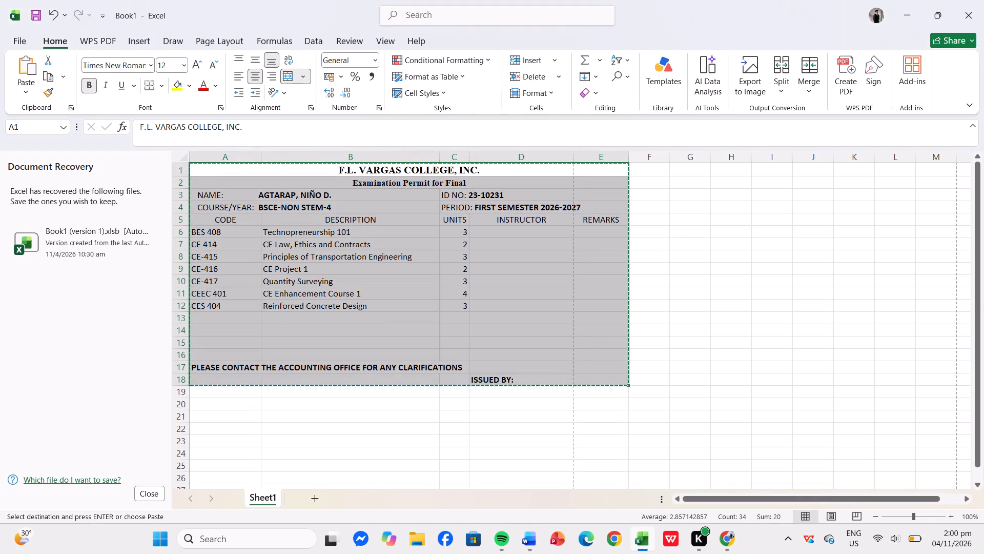
key("ctrl+c")
key("ctrl+c")
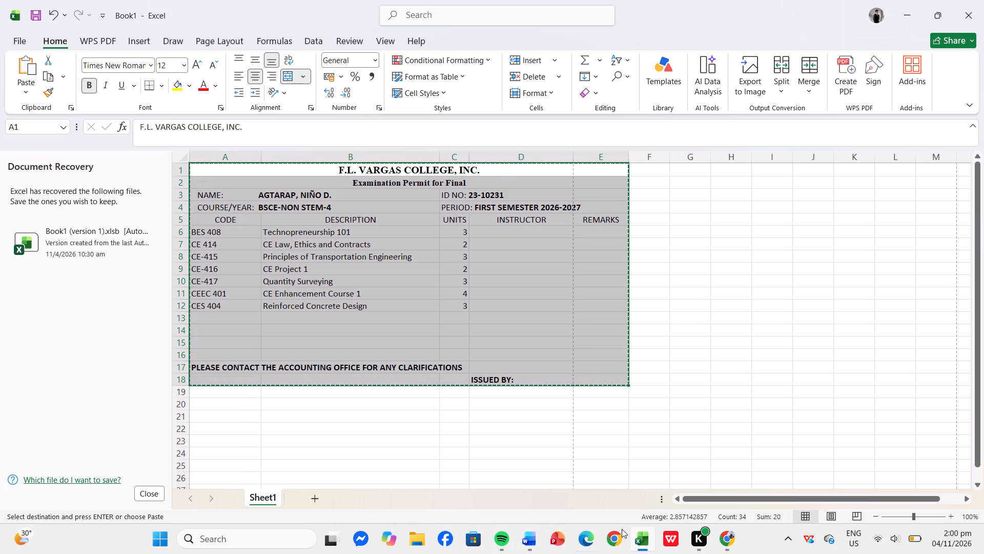
left_click(542, 530)
left_click(589, 490)
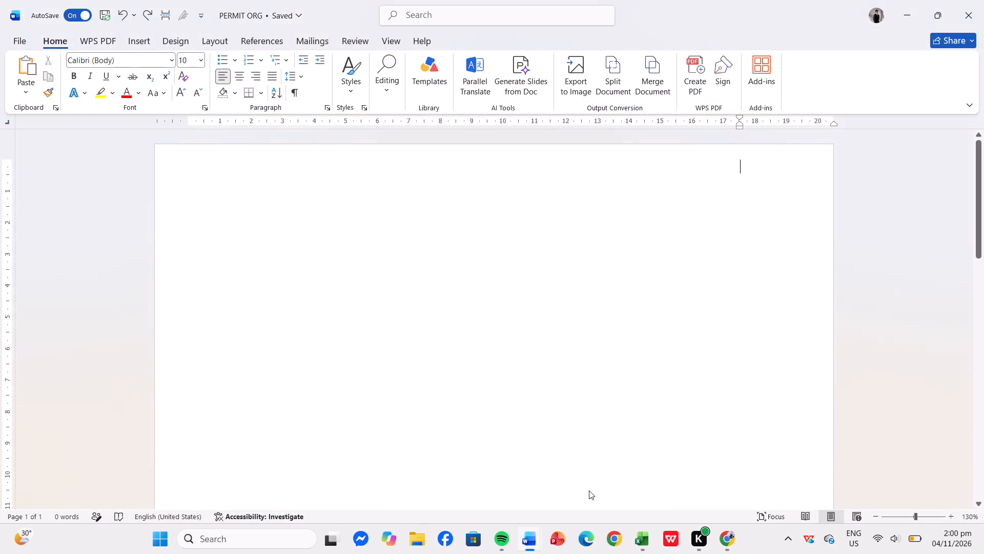
key("ctrl+v")
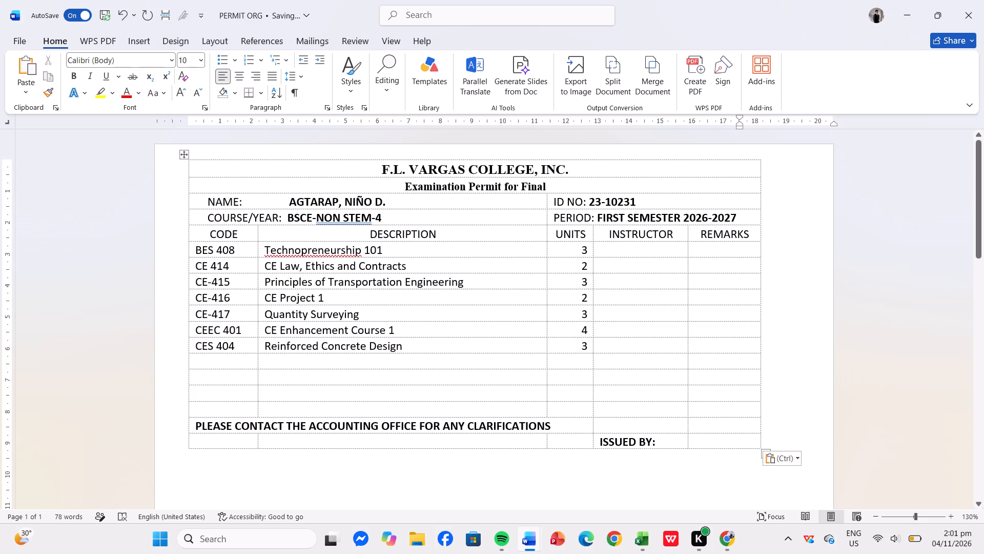
Apply the Table Grid style to the pasted permit table so that all its cells have borders.
left_click(212, 36)
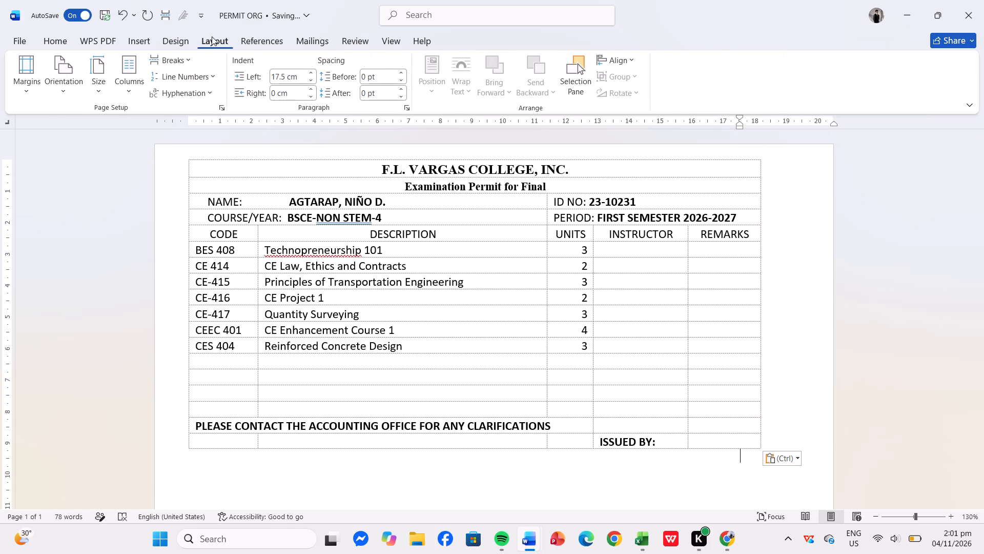
left_click(291, 225)
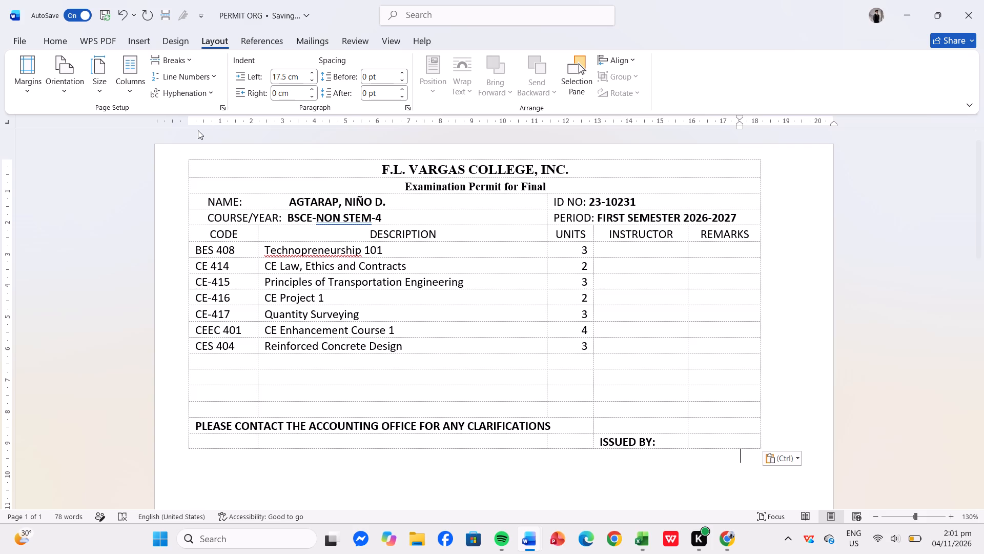
left_click(189, 165)
left_click(216, 176)
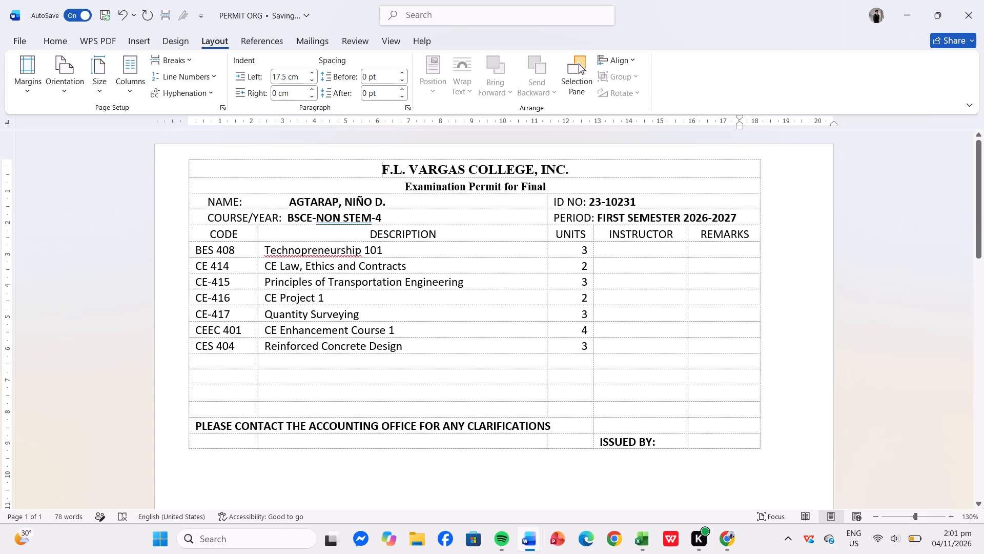
left_click(529, 39)
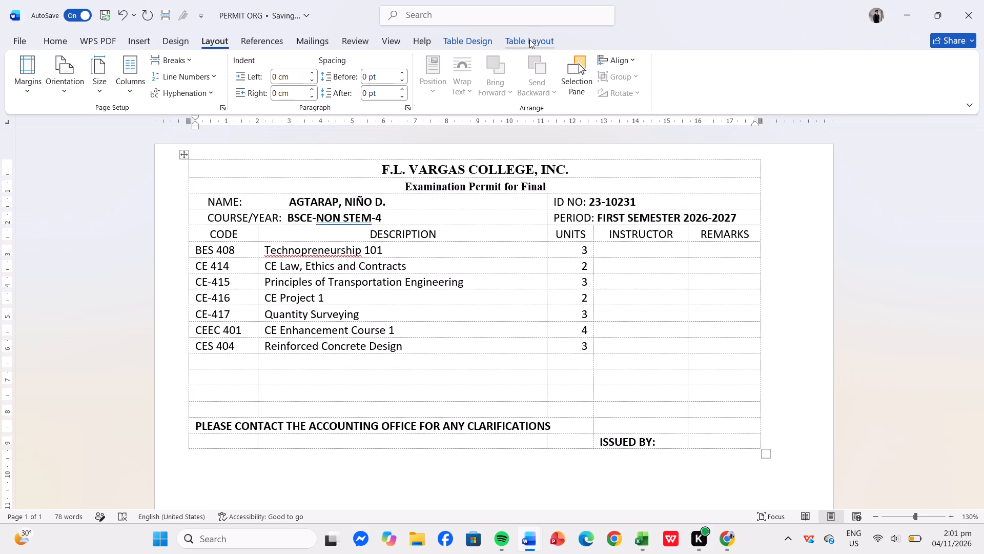
left_click(470, 38)
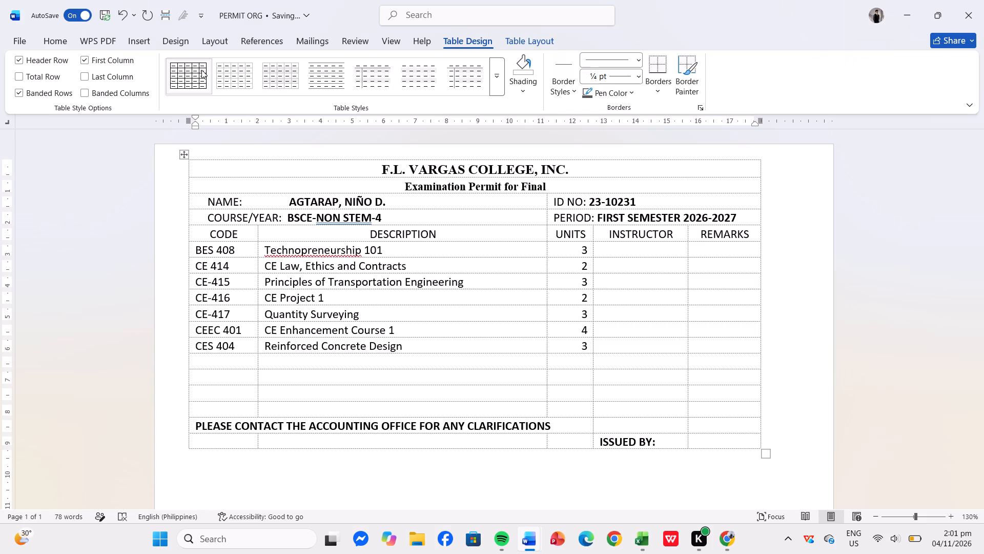
left_click(201, 70)
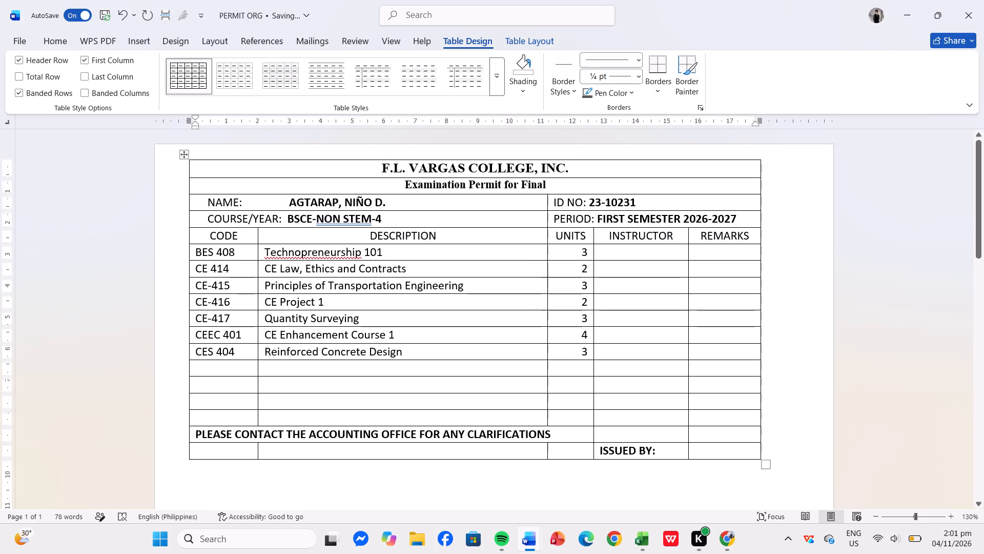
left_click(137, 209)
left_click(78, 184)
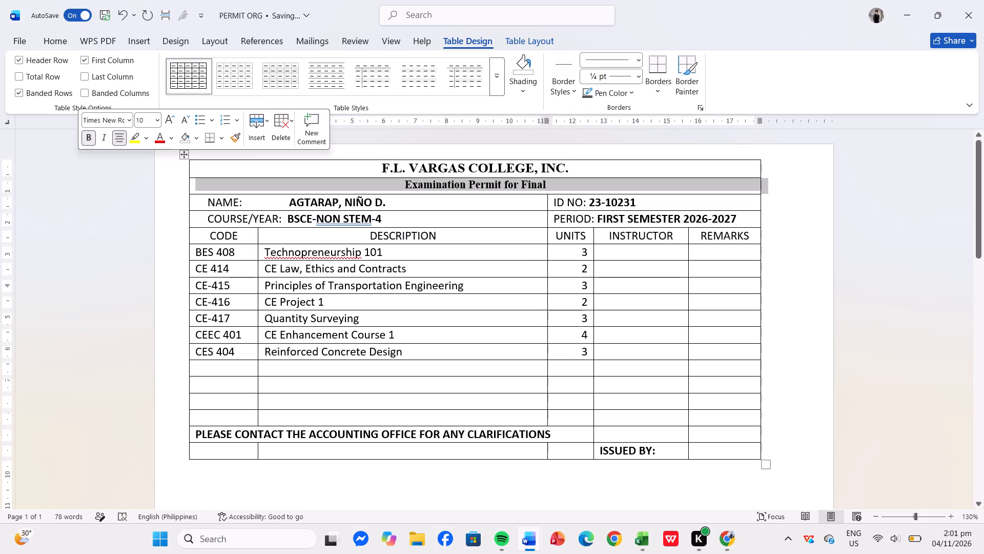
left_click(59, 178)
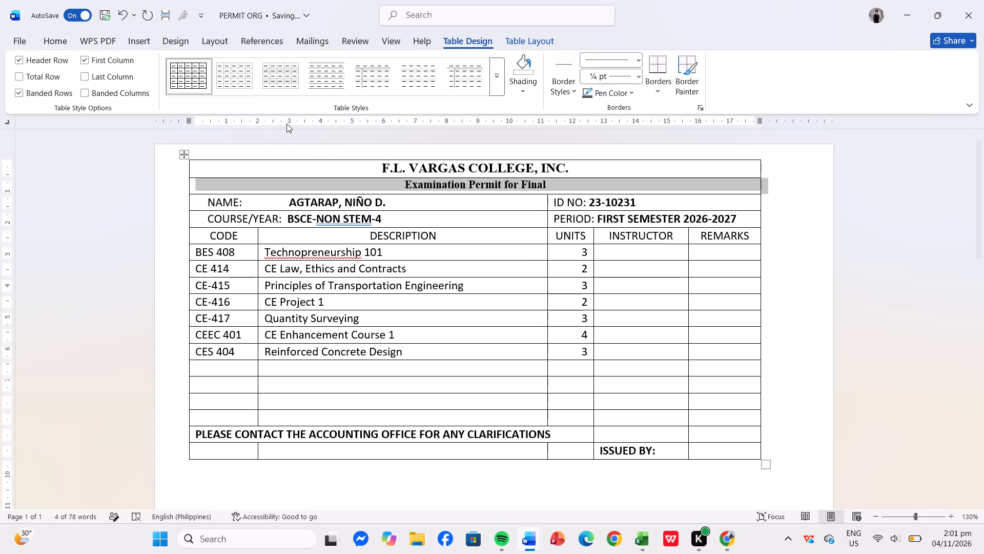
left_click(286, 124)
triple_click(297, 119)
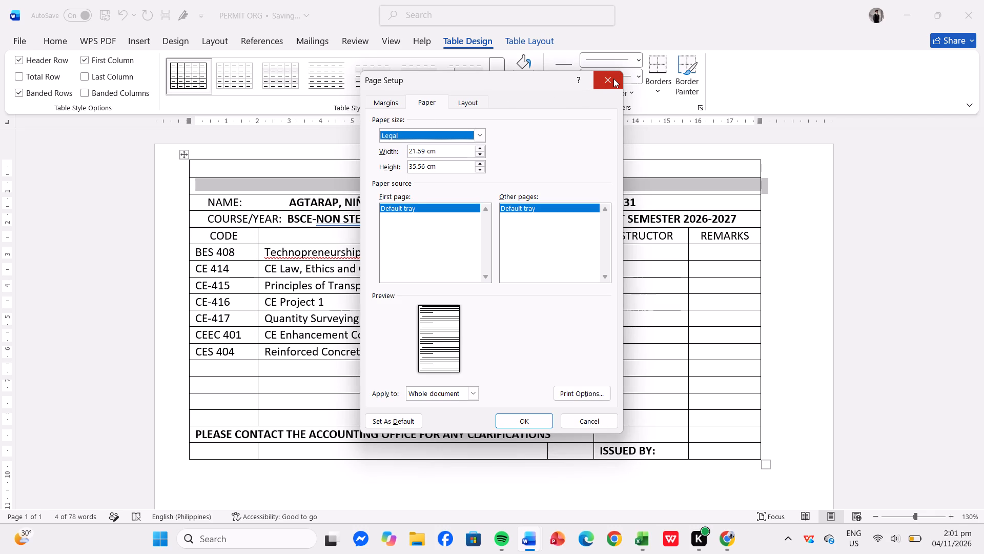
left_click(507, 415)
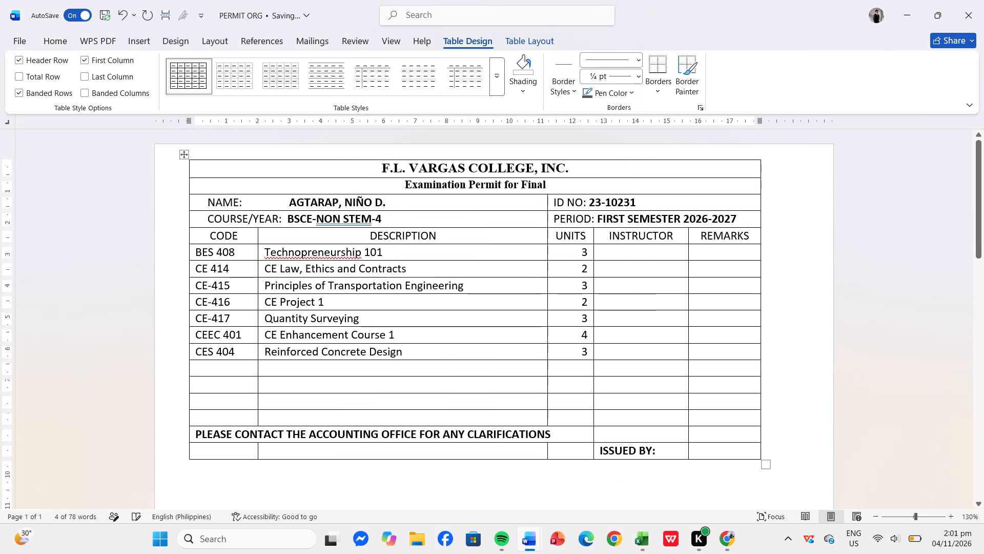
Widen the CODE column by moving its boundary with DESCRIPTION to about 3 cm on the ruler.
left_click(259, 236)
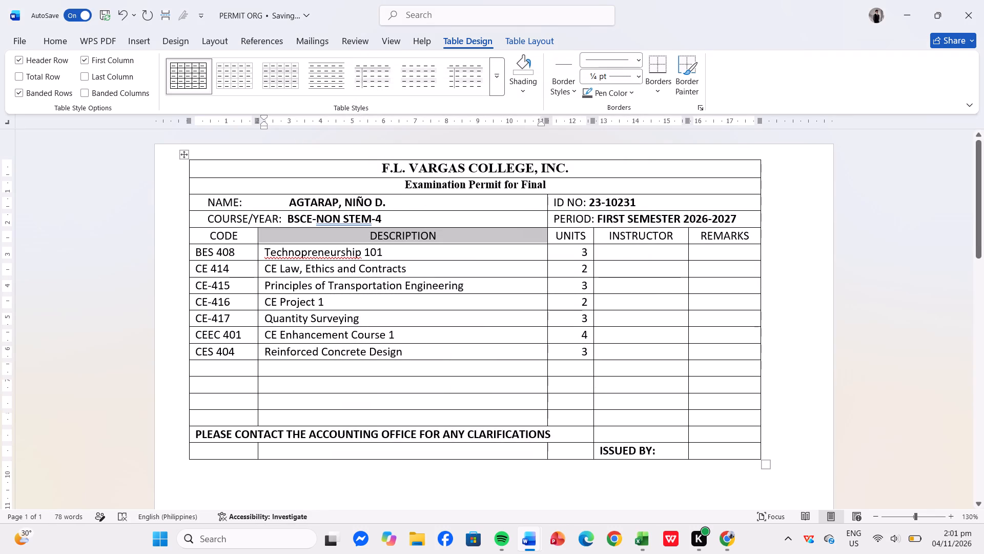
left_click(257, 237)
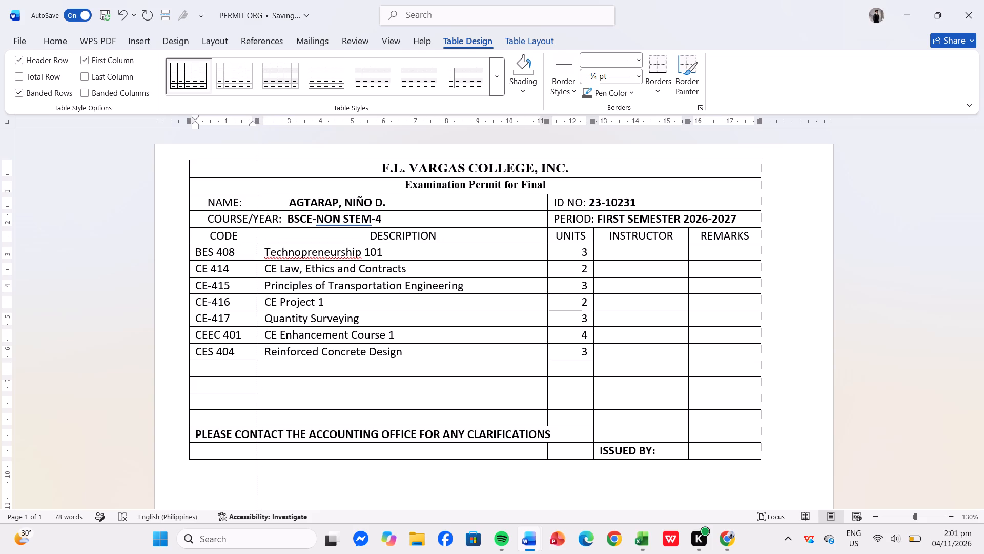
left_click(142, 288)
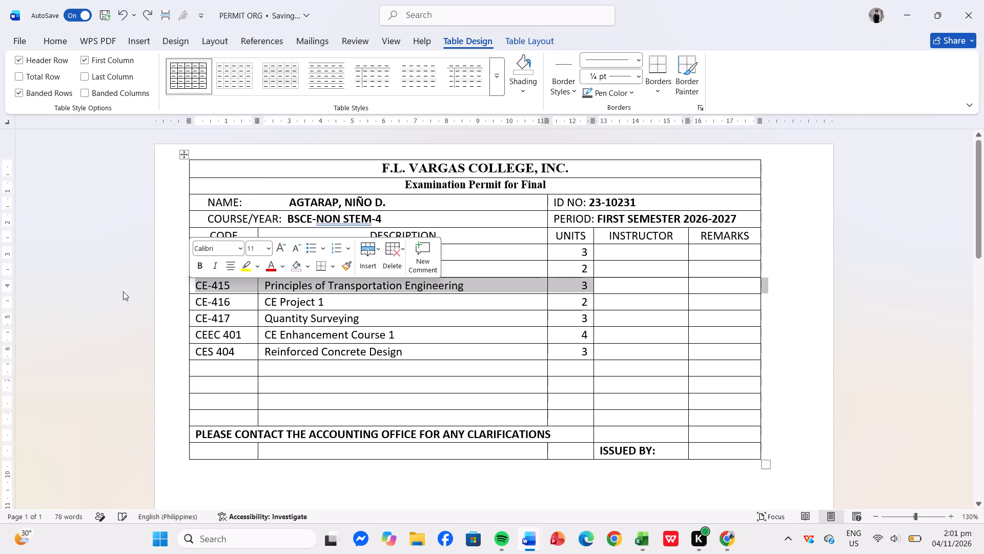
left_click(111, 292)
left_click(212, 504)
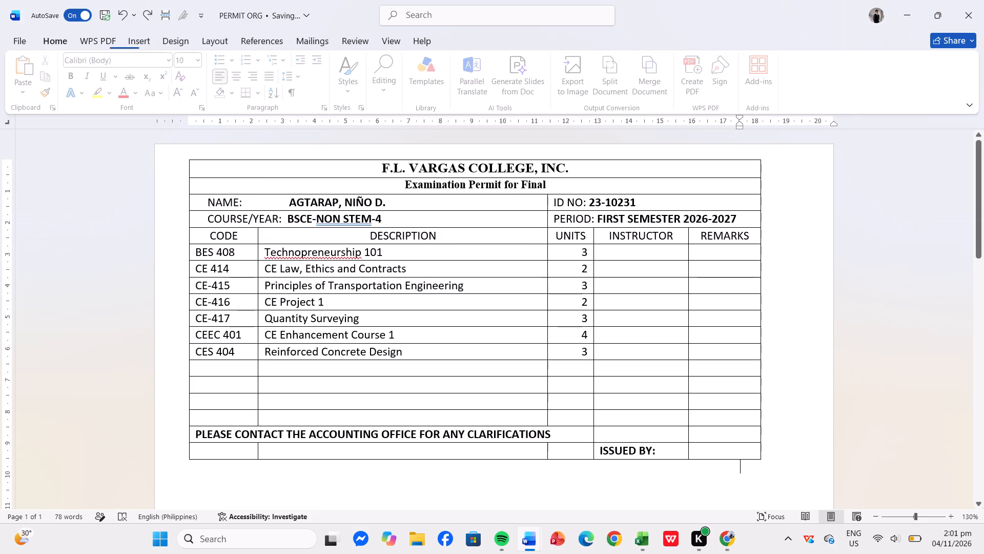
left_click_drag(257, 241, 268, 243)
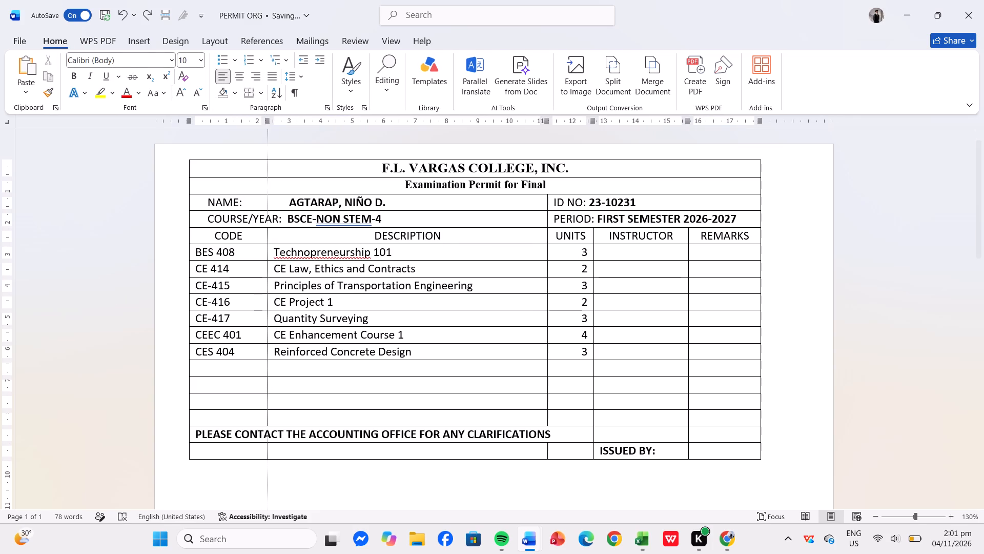
left_click_drag(268, 243, 295, 244)
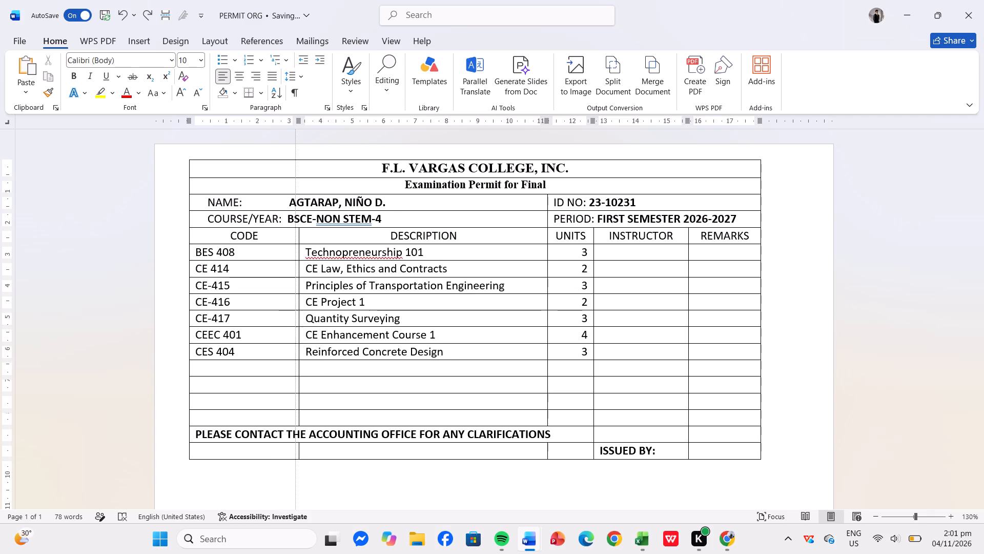
left_click_drag(295, 244, 293, 244)
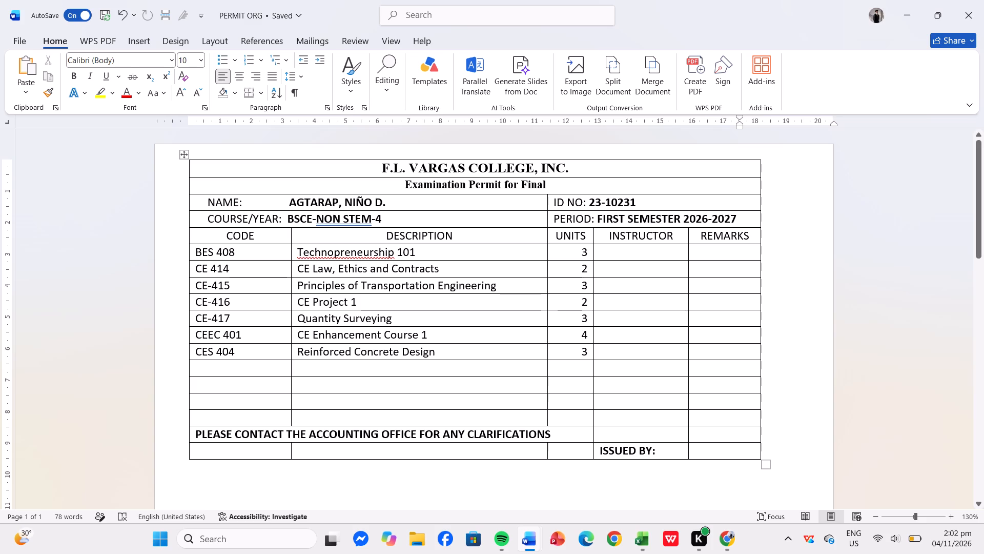
Move the boundary between DESCRIPTION and UNITS, including the NAME and ID NO rows, to about 10.8 cm on the ruler.
left_click_drag(548, 197, 539, 197)
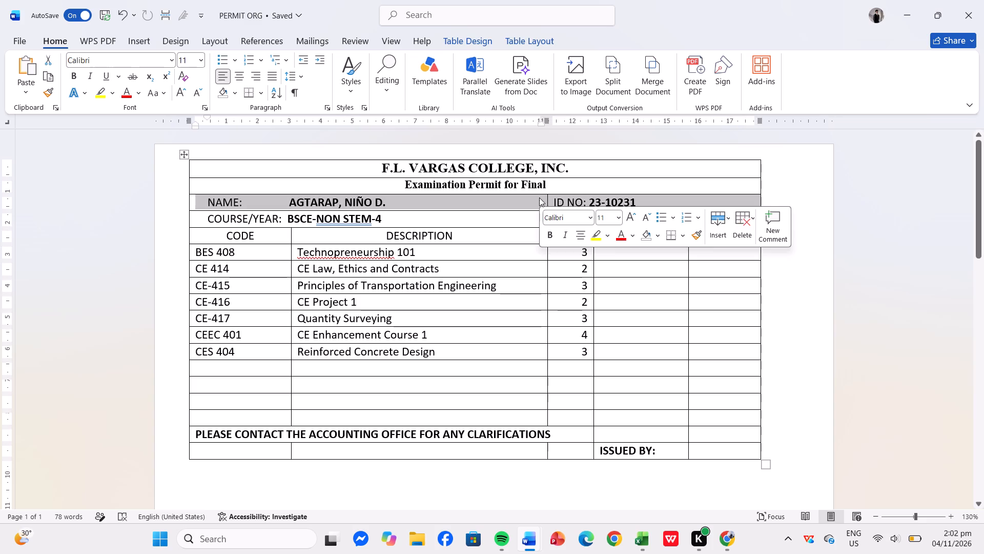
left_click(112, 276)
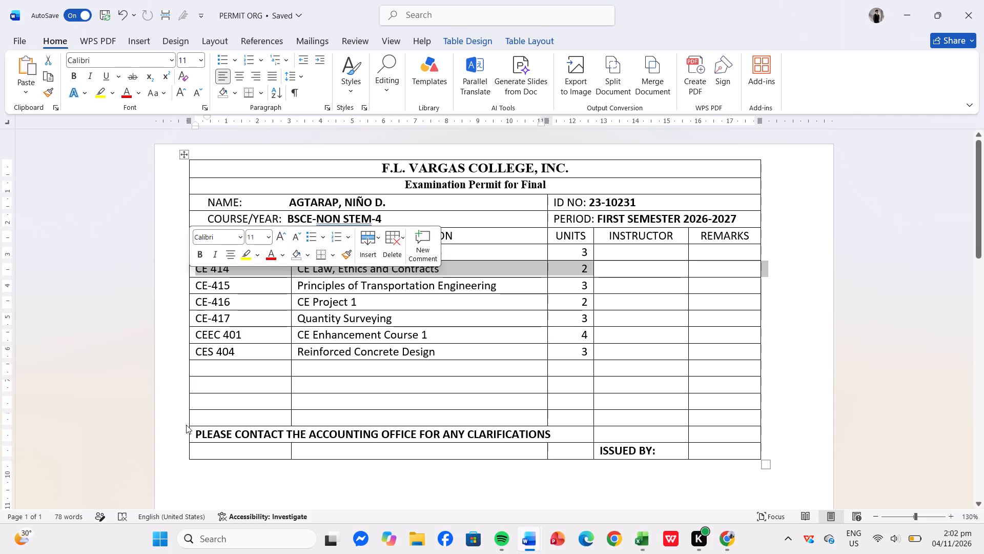
left_click(240, 489)
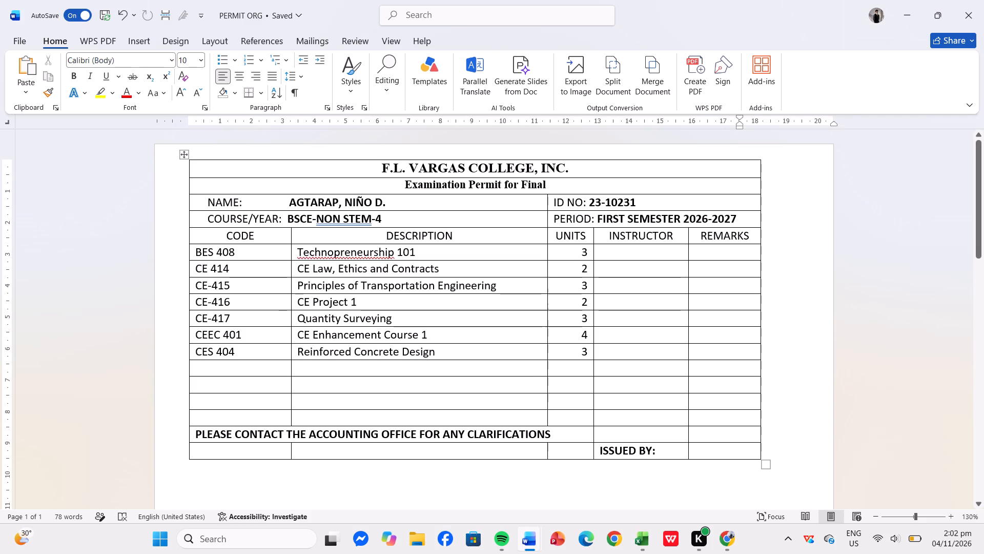
left_click_drag(546, 215, 535, 212)
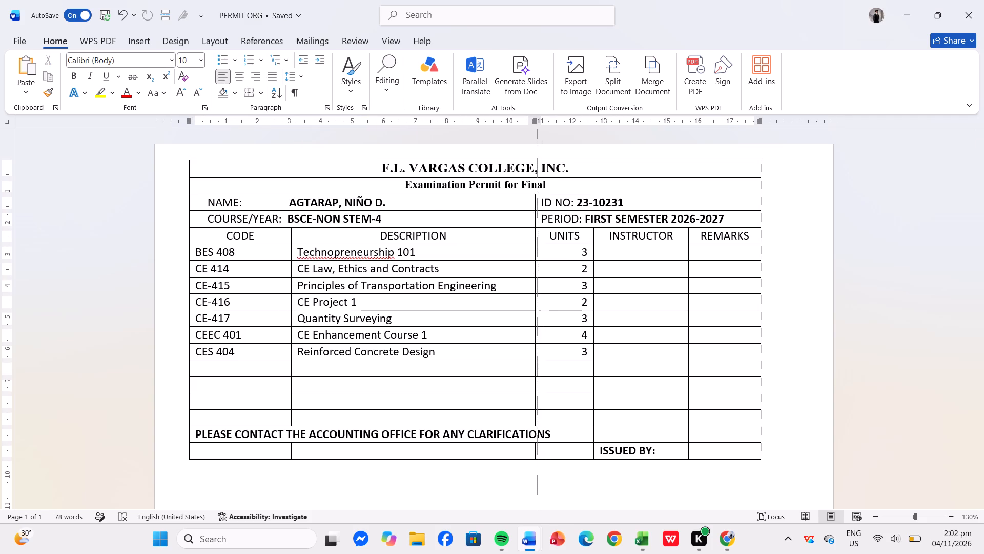
left_click_drag(535, 212, 532, 212)
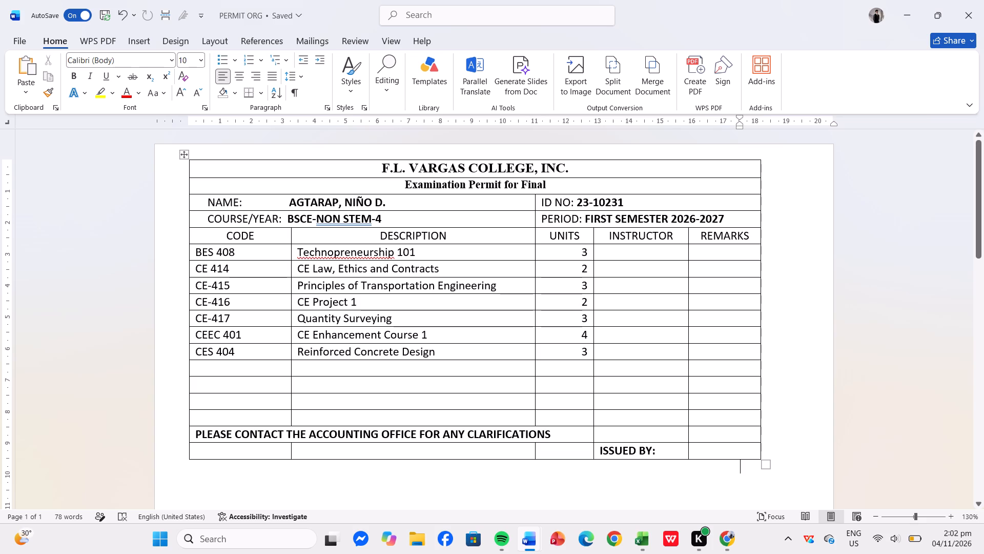
Narrow the UNITS column by moving its boundary with INSTRUCTOR to about 12.2 cm on the ruler.
left_click_drag(592, 238, 591, 238)
left_click_drag(591, 238, 561, 234)
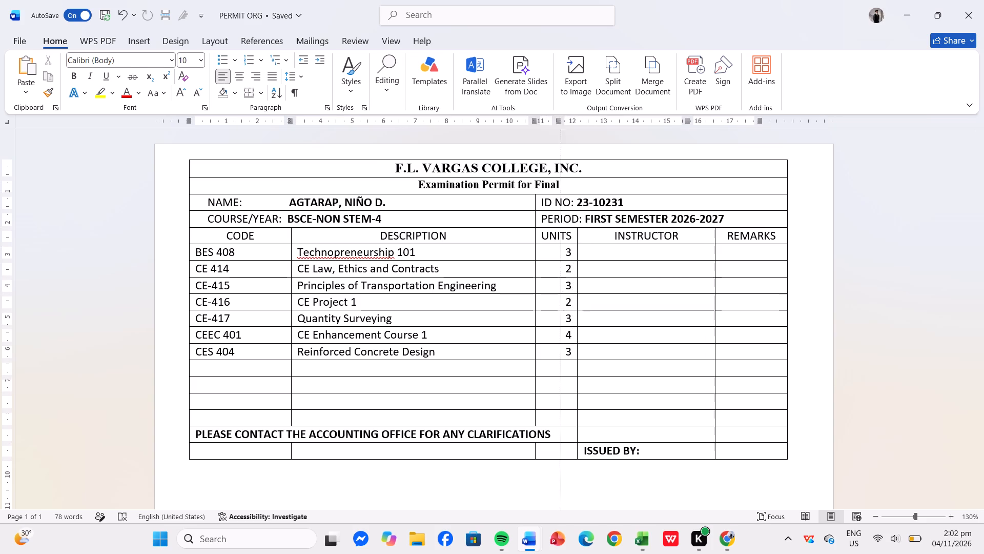
left_click_drag(561, 234, 588, 231)
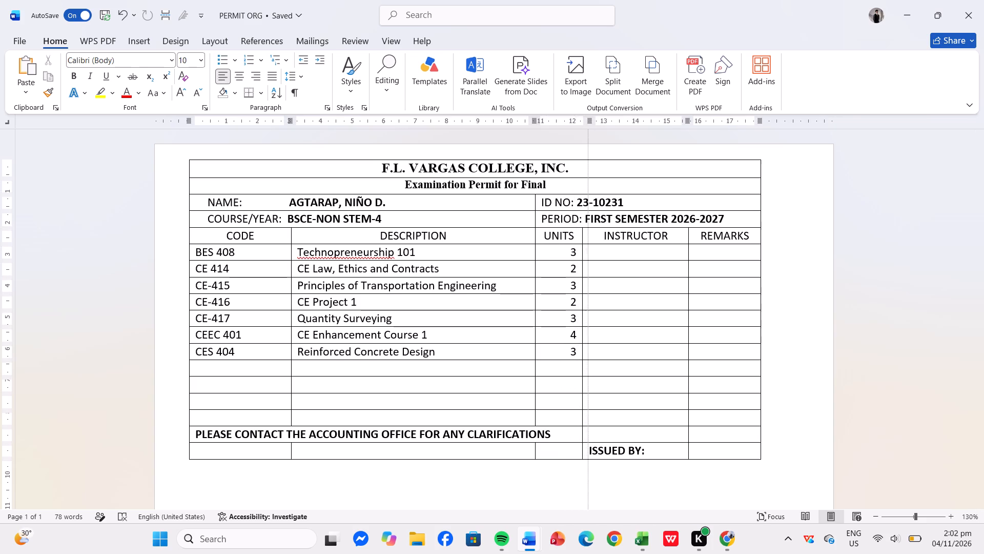
left_click_drag(588, 231, 577, 228)
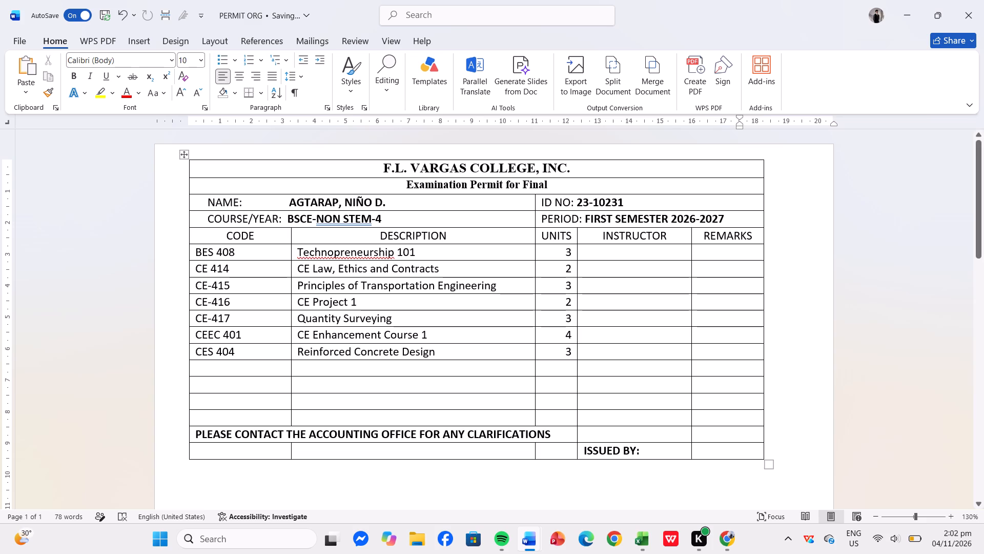
Widen the INSTRUCTOR column by moving its boundary with REMARKS to about 16.1 cm on the ruler.
left_click_drag(691, 239, 692, 239)
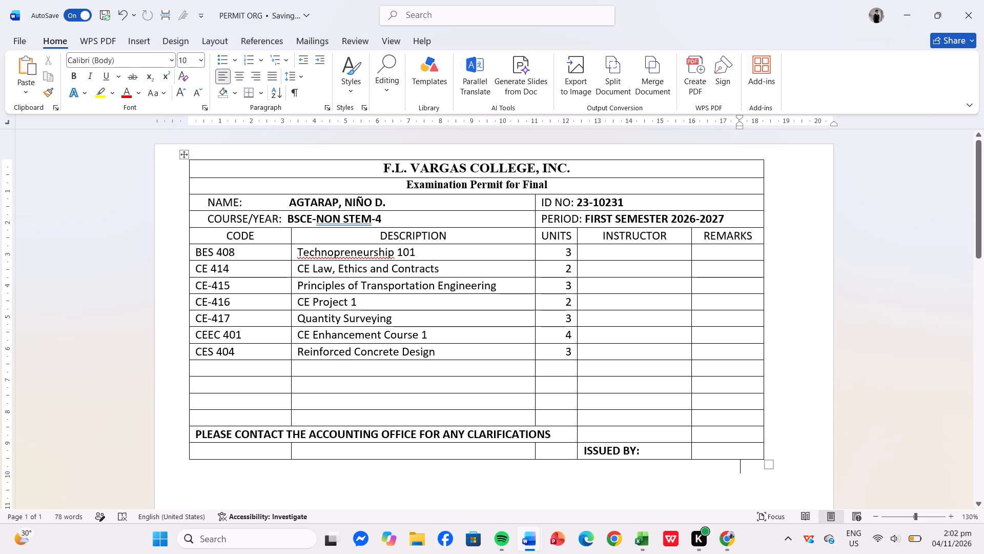
left_click_drag(692, 239, 729, 239)
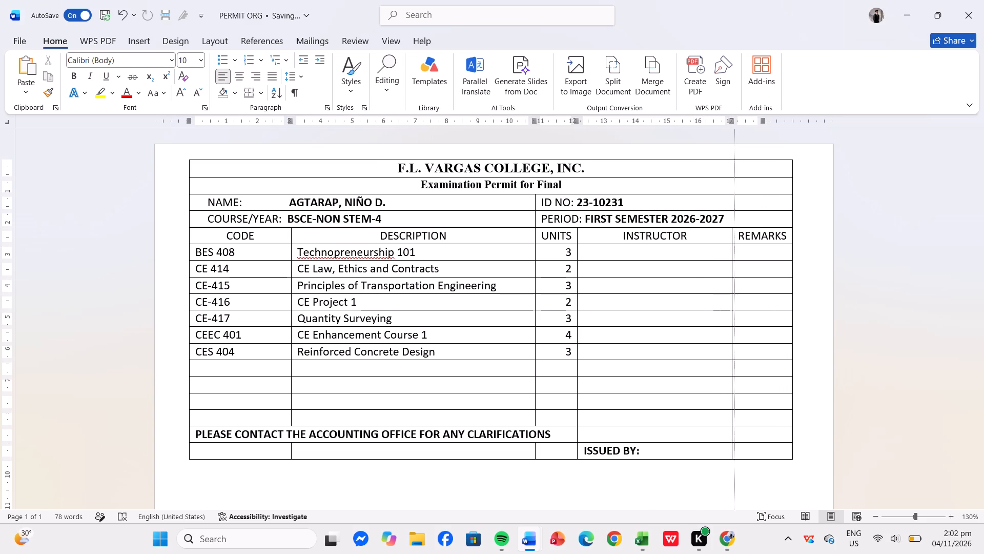
left_click_drag(729, 239, 702, 227)
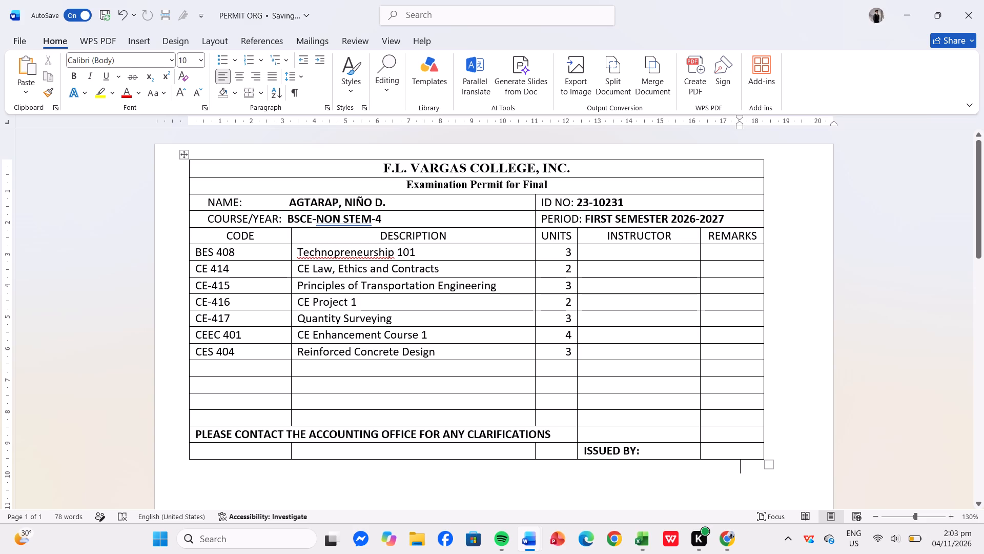
Widen the REMARKS column by extending the table's outer right border to about 18.8 cm on the ruler.
left_click_drag(762, 191, 768, 190)
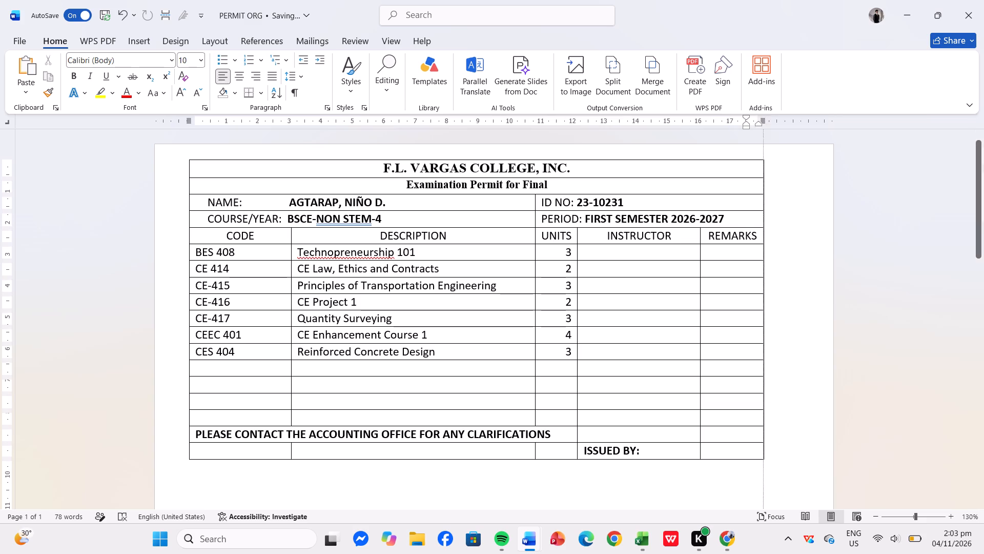
left_click_drag(768, 190, 796, 193)
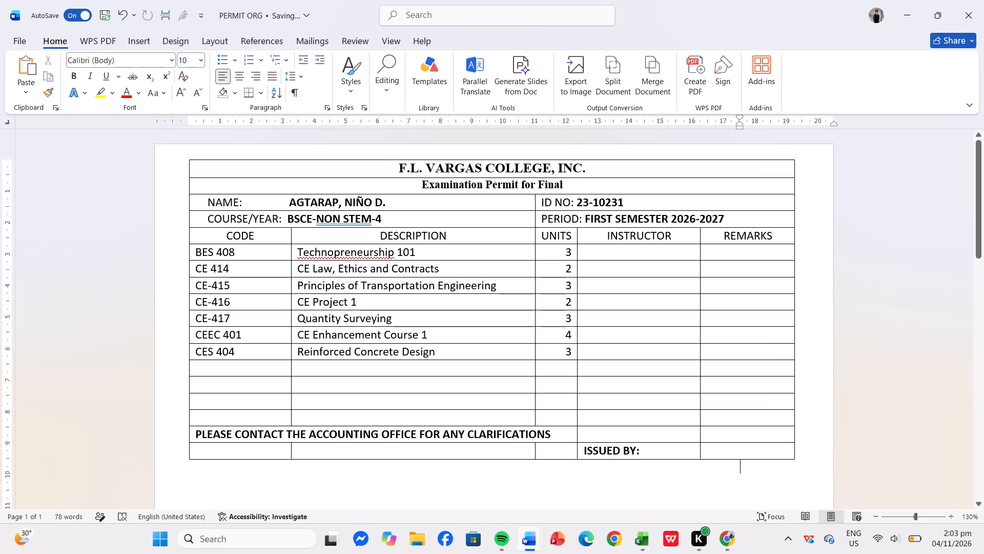
left_click_drag(794, 164, 789, 164)
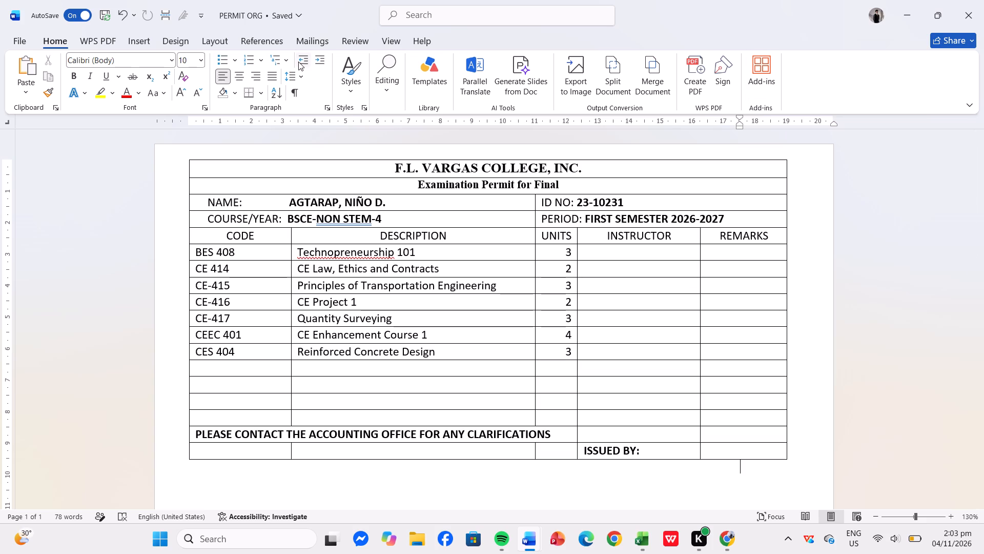
Erase the borders separating the two title lines, NAME from COURSE/YEAR, ID NO from PERIOD, and the vertical border between these two student-information blocks.
left_click(241, 242)
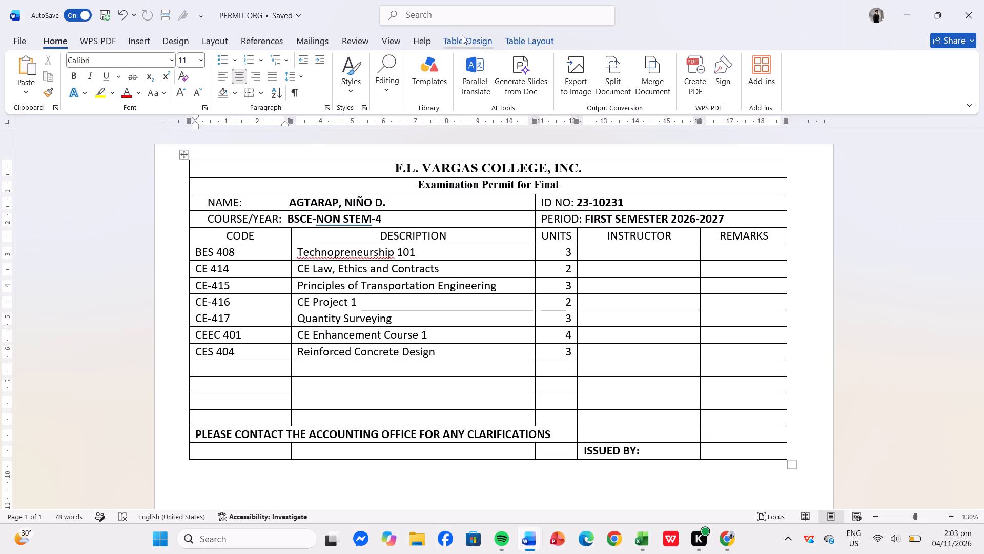
left_click_drag(516, 38, 145, 72)
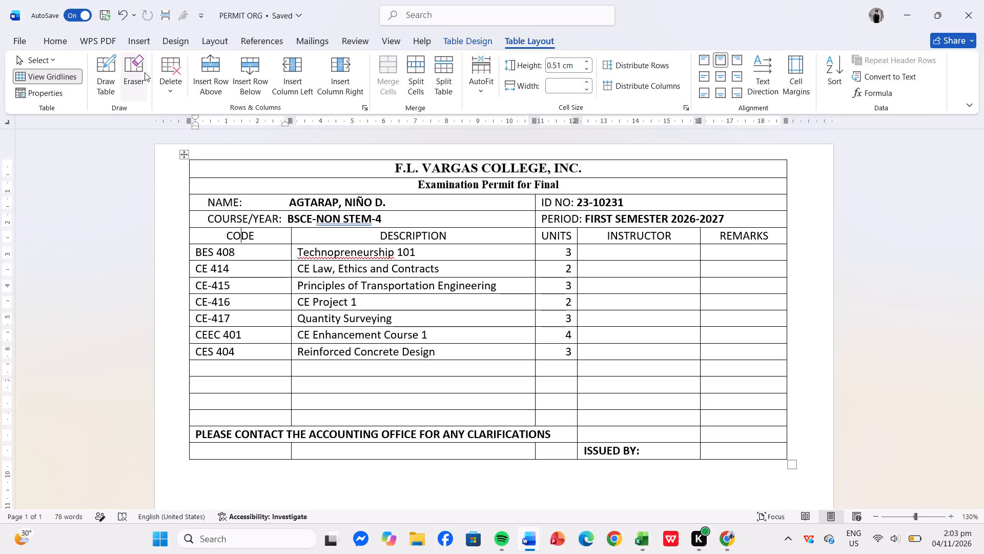
left_click(145, 72)
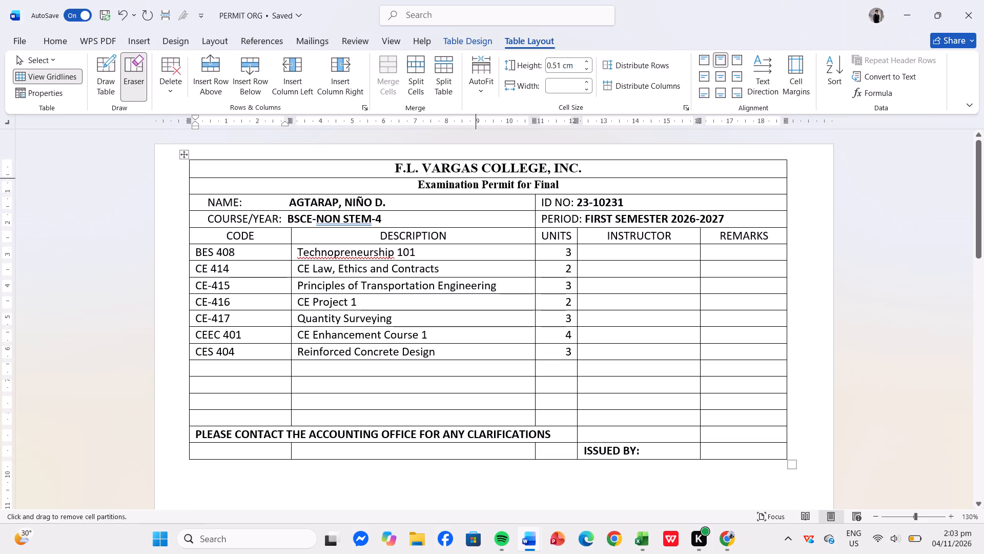
left_click(476, 178)
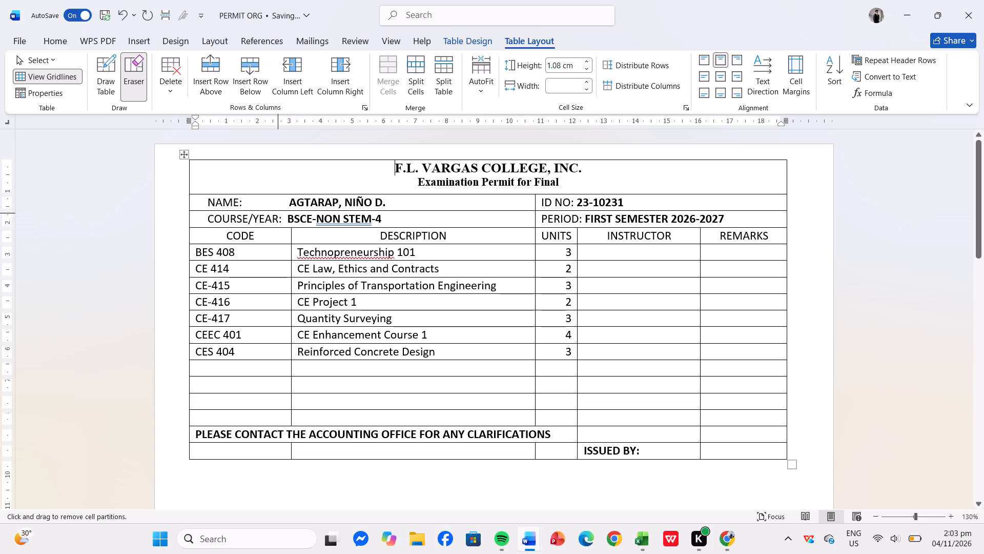
left_click(274, 212)
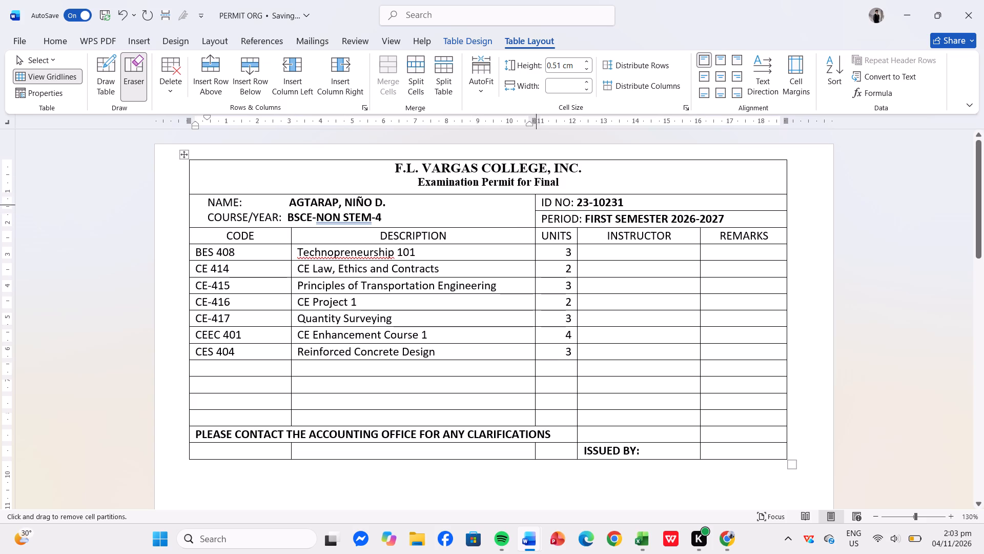
left_click(539, 202)
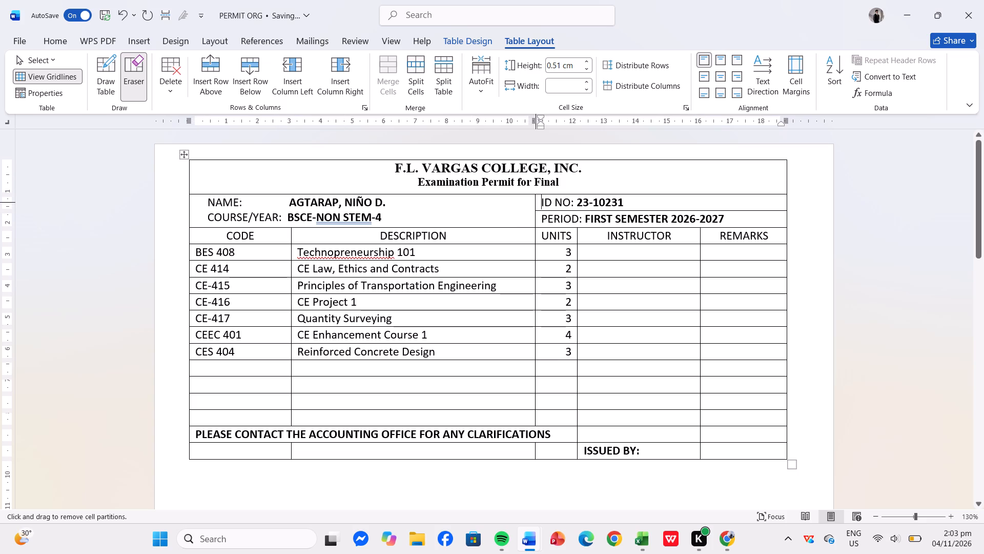
left_click(536, 203)
left_click(541, 210)
left_click(462, 294)
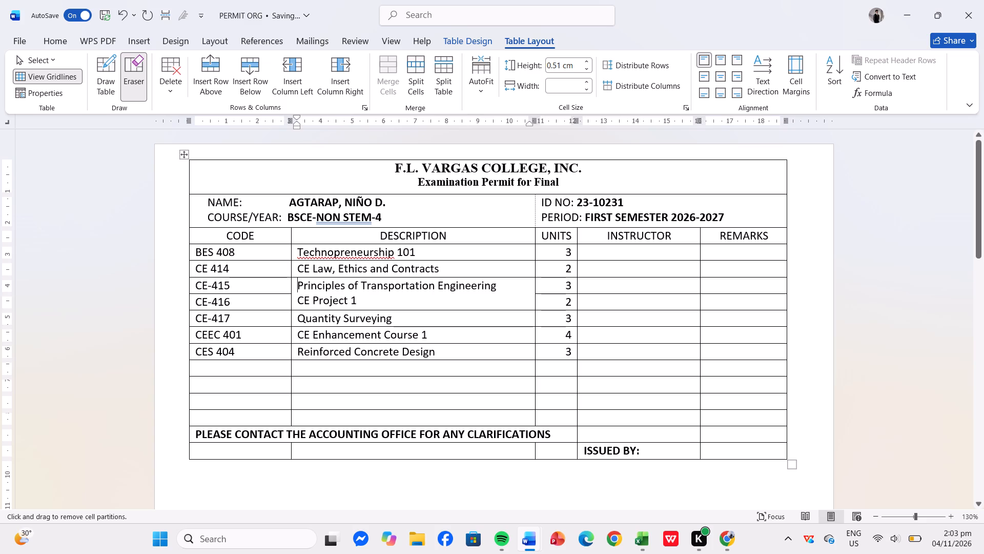
key("ctrl+z")
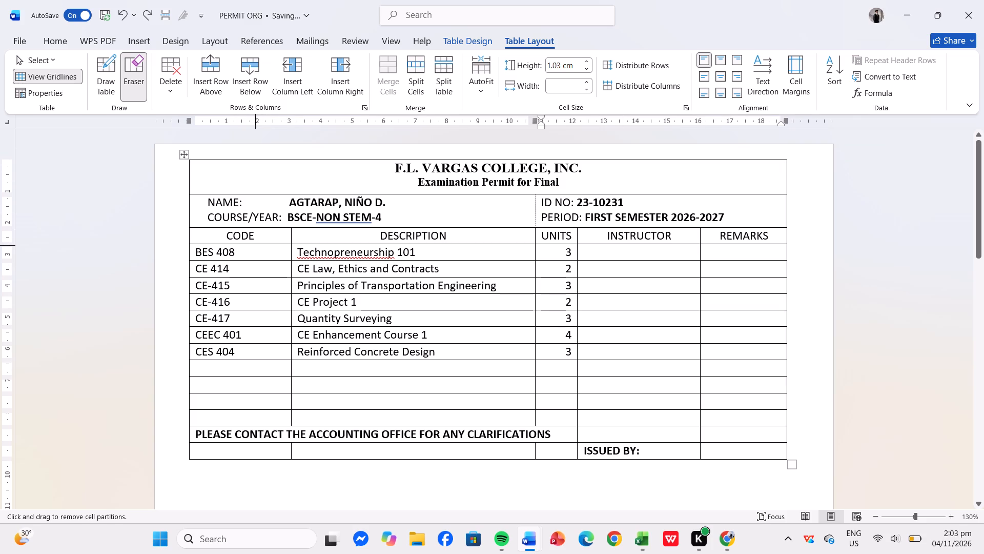
left_click(121, 323)
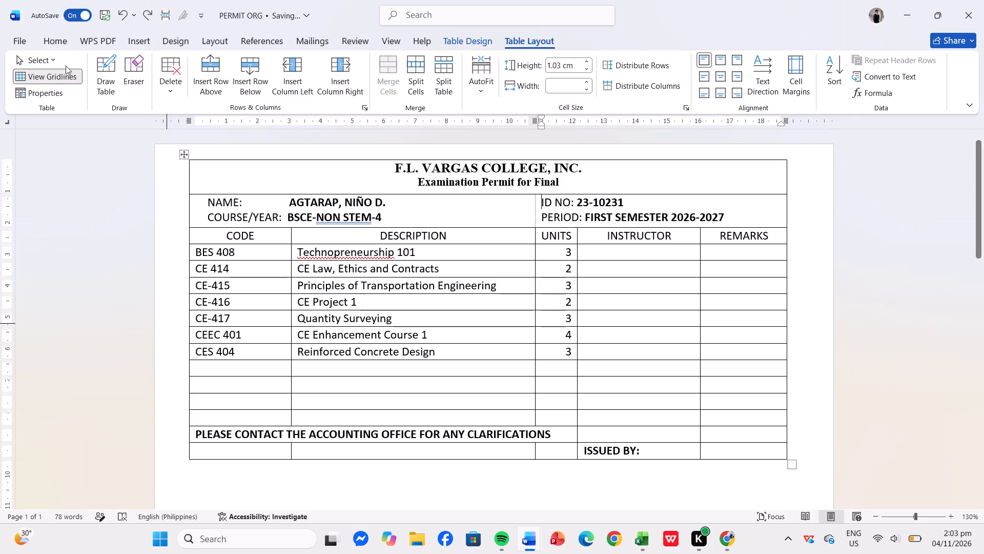
Remove the leading indentation before NAME and COURSE/YEAR so both lines align with the cell's left edge.
left_click(53, 31)
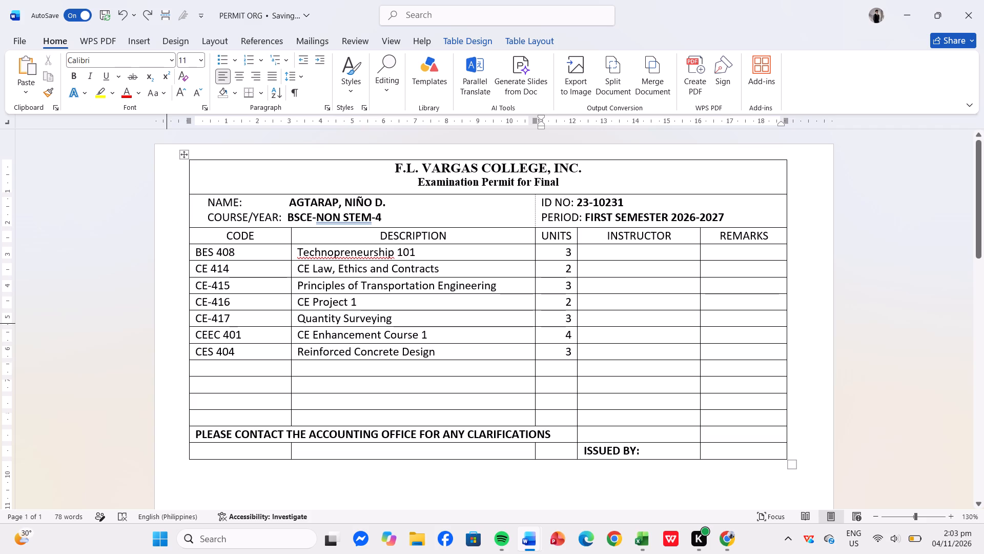
left_click(206, 208)
key("BackSpace")
key("BackSpace")
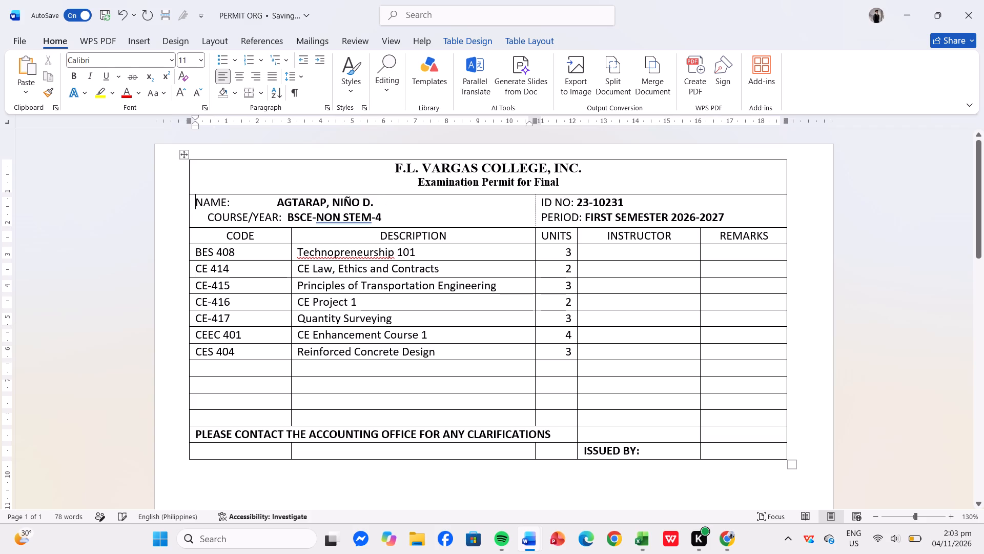
left_click(206, 218)
key("BackSpace")
key("BackSpace")
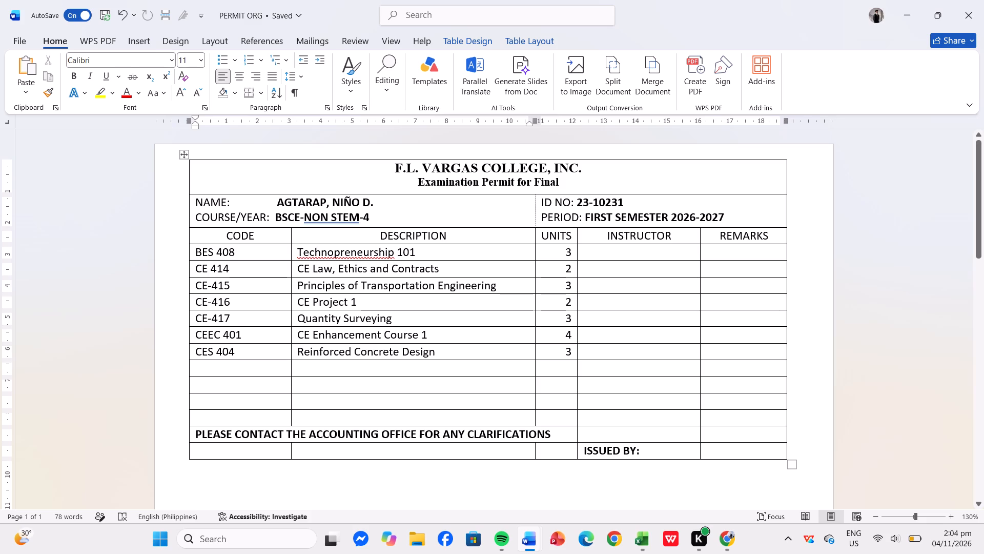
Reduce the text in the NAME and COURSE/YEAR cell and the ID NO and PERIOD cell to 10 pt.
left_click_drag(196, 202, 428, 211)
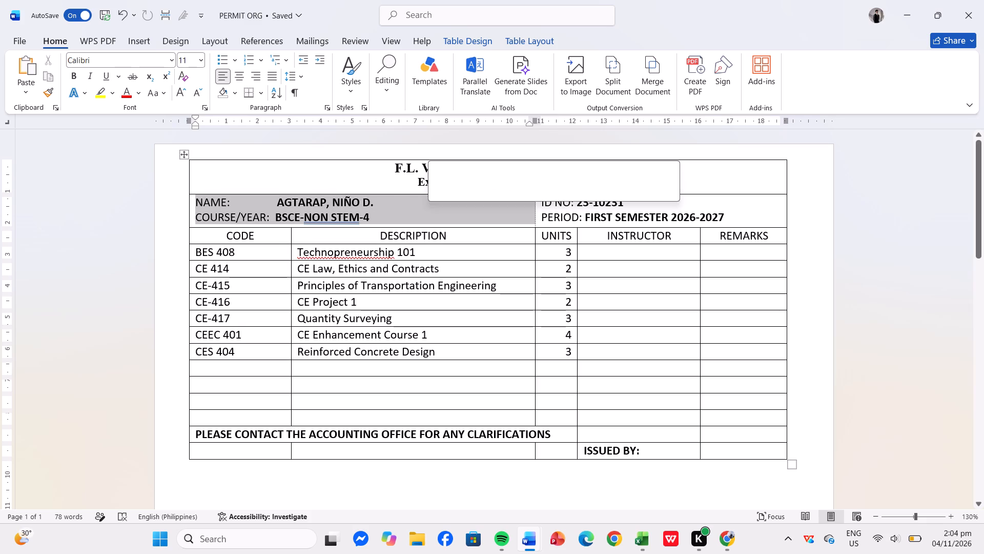
left_click(200, 86)
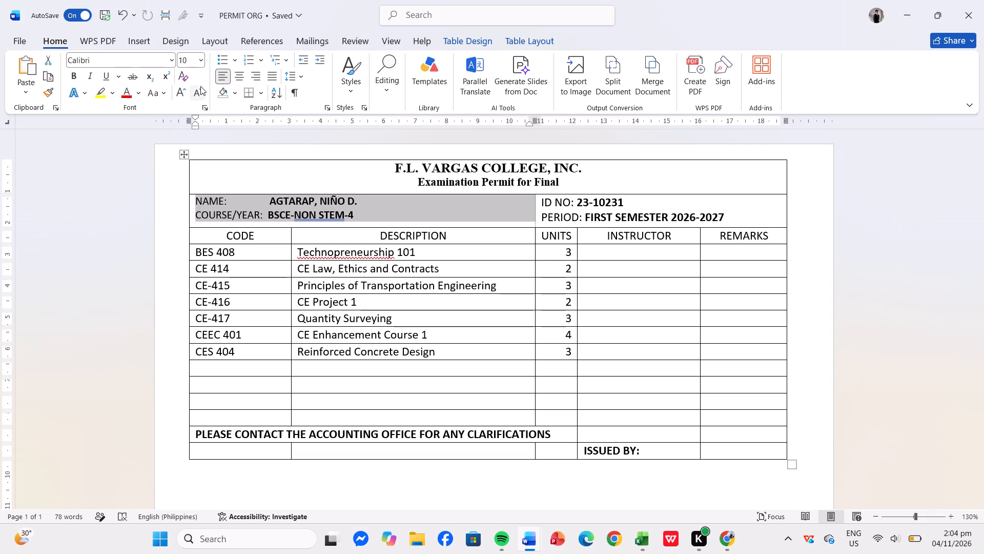
left_click(286, 239)
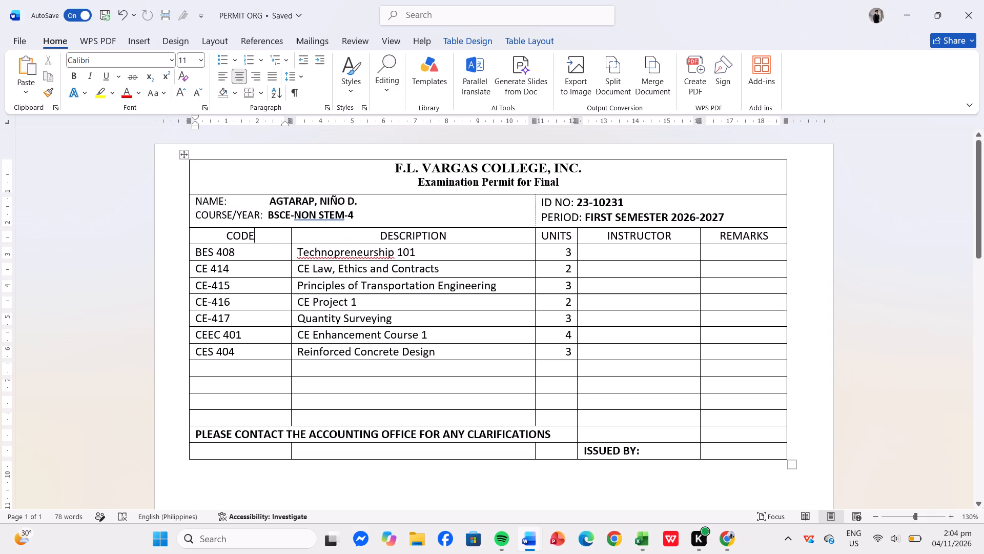
left_click_drag(537, 206, 613, 219)
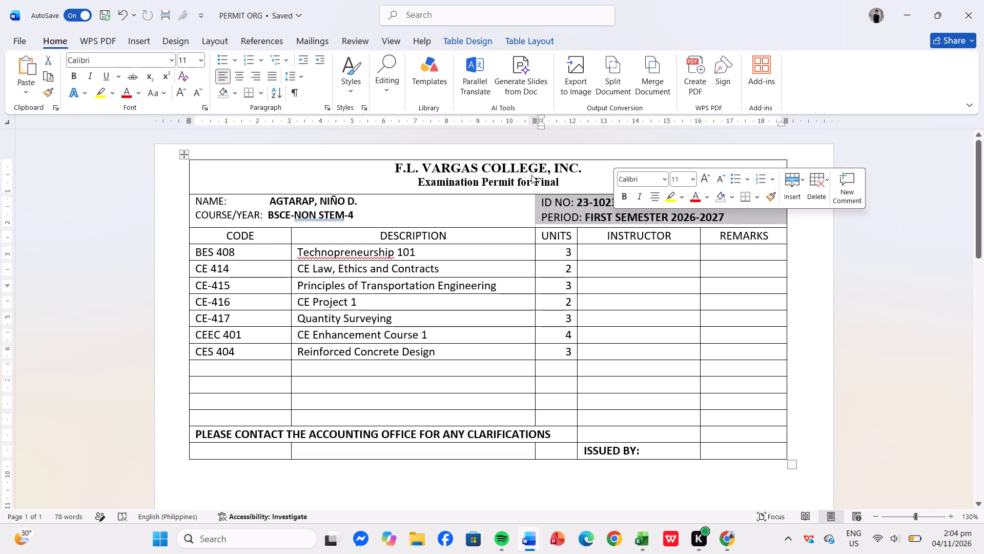
left_click(200, 87)
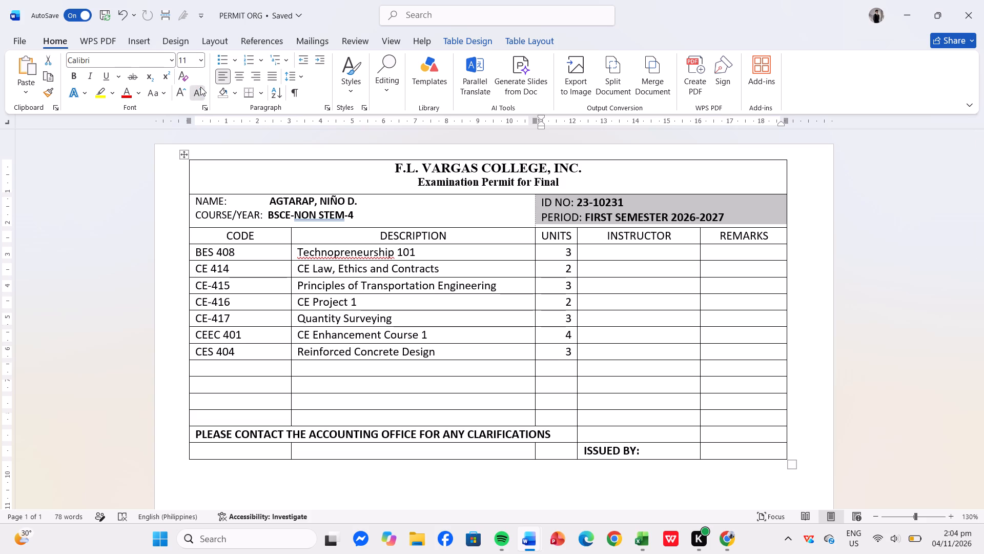
left_click(518, 275)
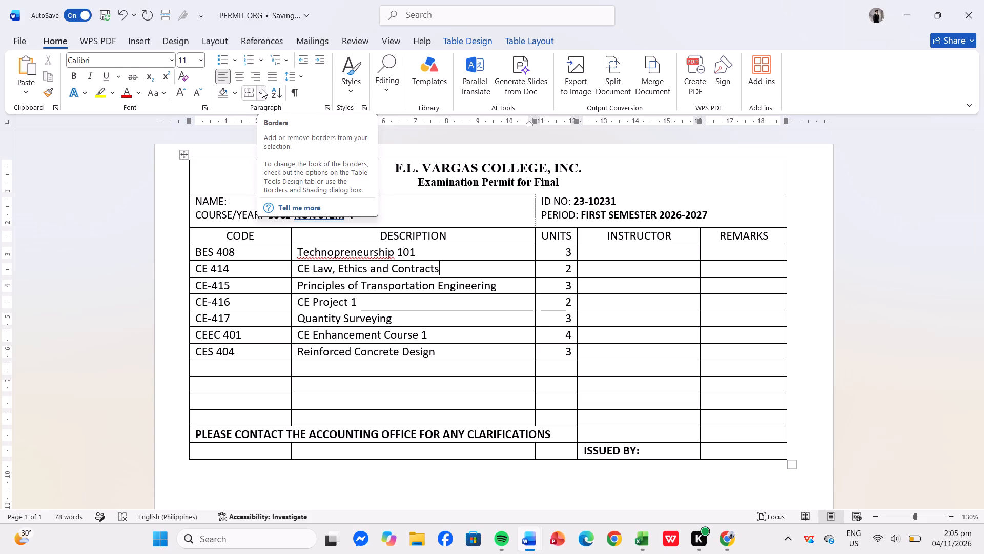
Erase the top, left and right outer borders around the college name and Examination Permit title cell.
left_click(515, 41)
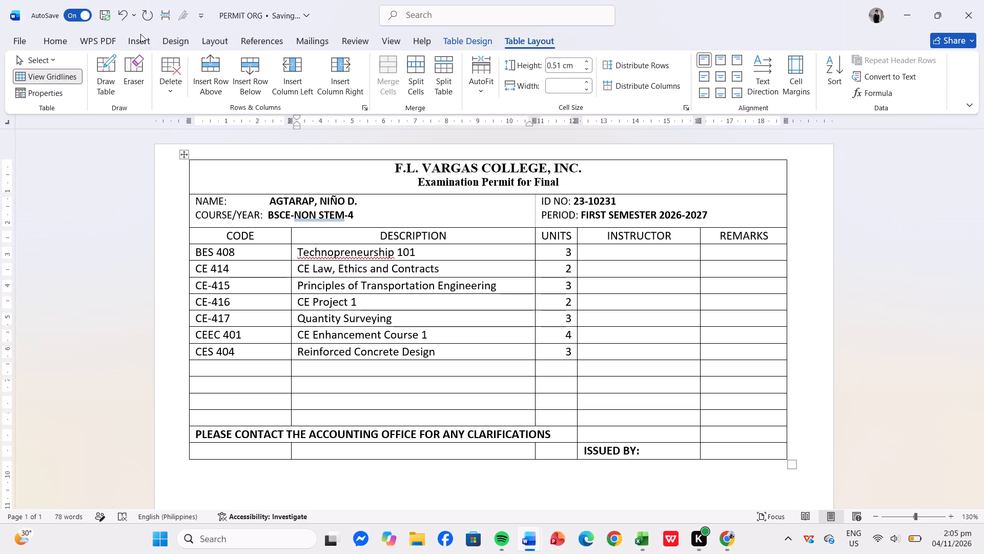
left_click(456, 32)
left_click(509, 42)
left_click(133, 70)
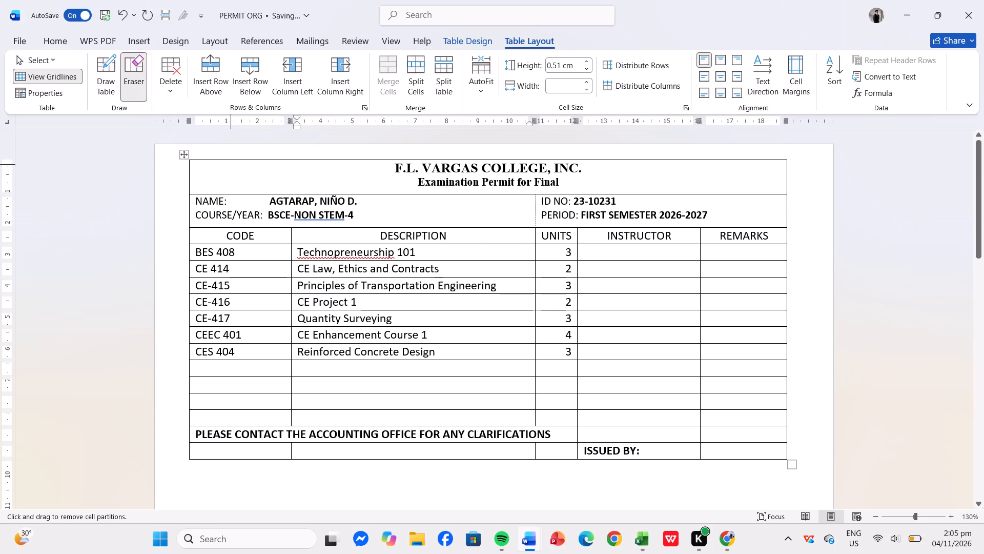
left_click(231, 164)
left_click(227, 162)
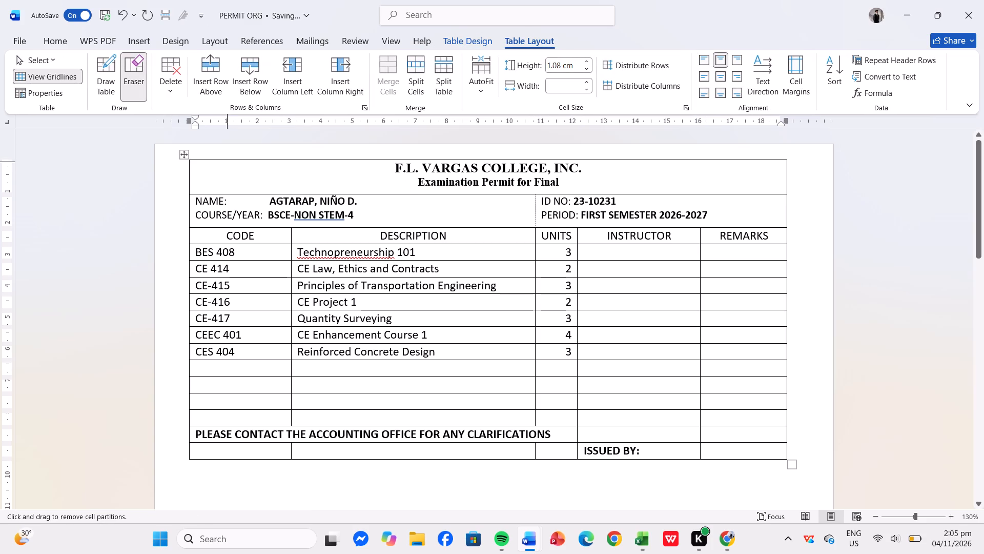
left_click(190, 168)
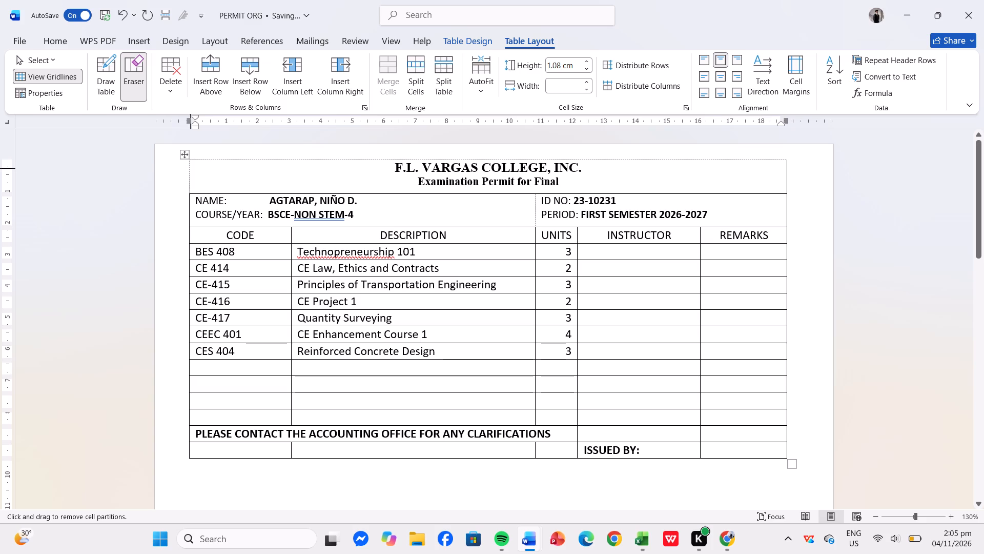
left_click(788, 172)
Erase the inner vertical borders and the left, bottom and right outer borders of the ISSUED BY row.
left_click_drag(181, 452, 318, 465)
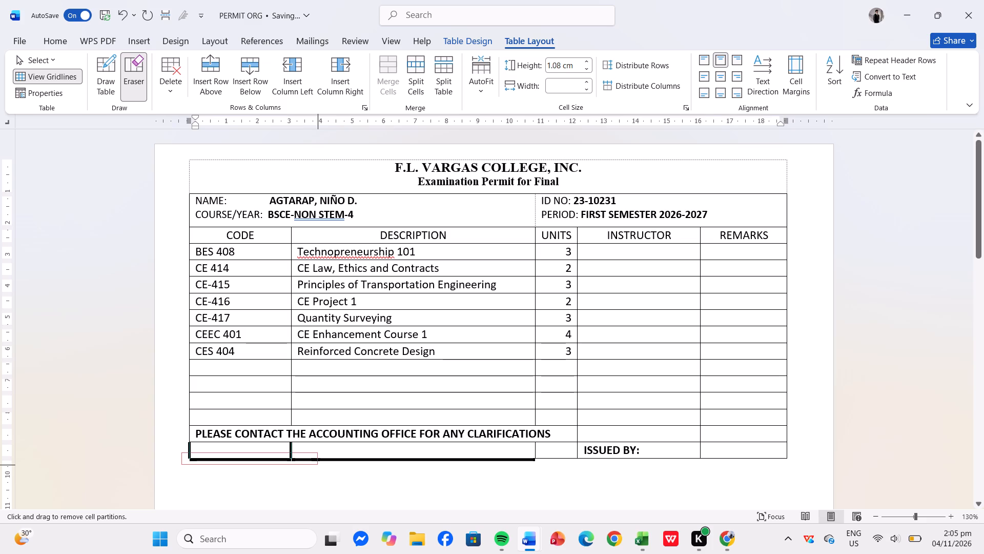
left_click(539, 454)
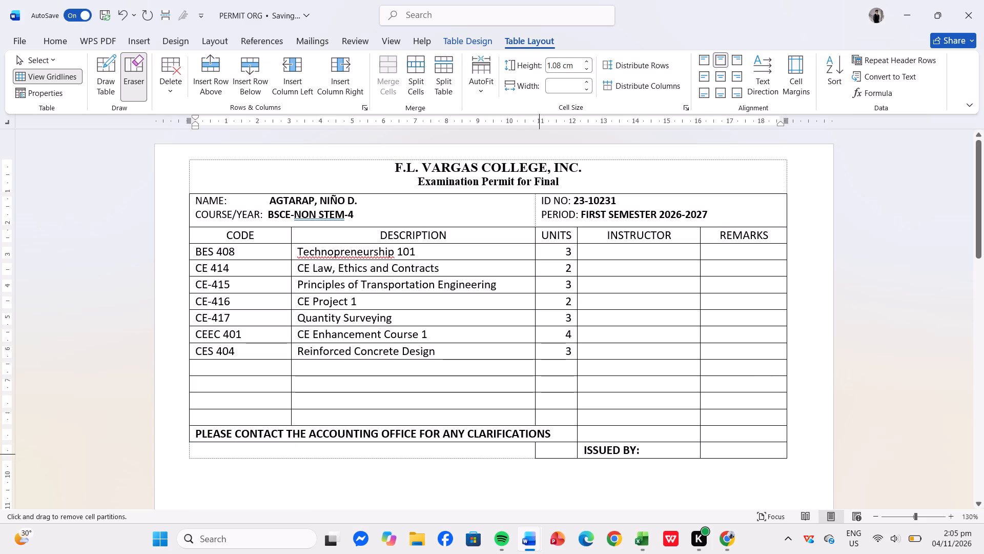
left_click_drag(532, 451, 558, 473)
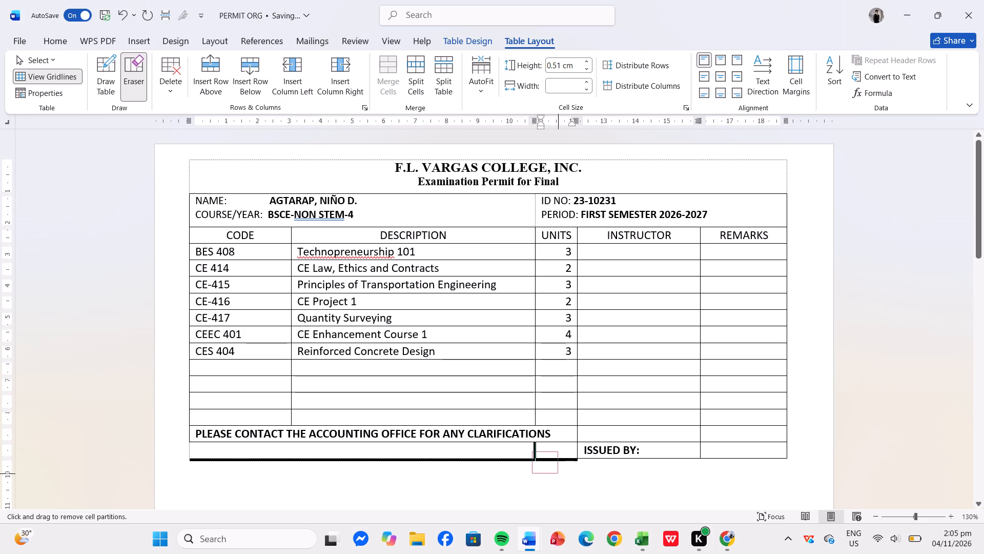
left_click(579, 453)
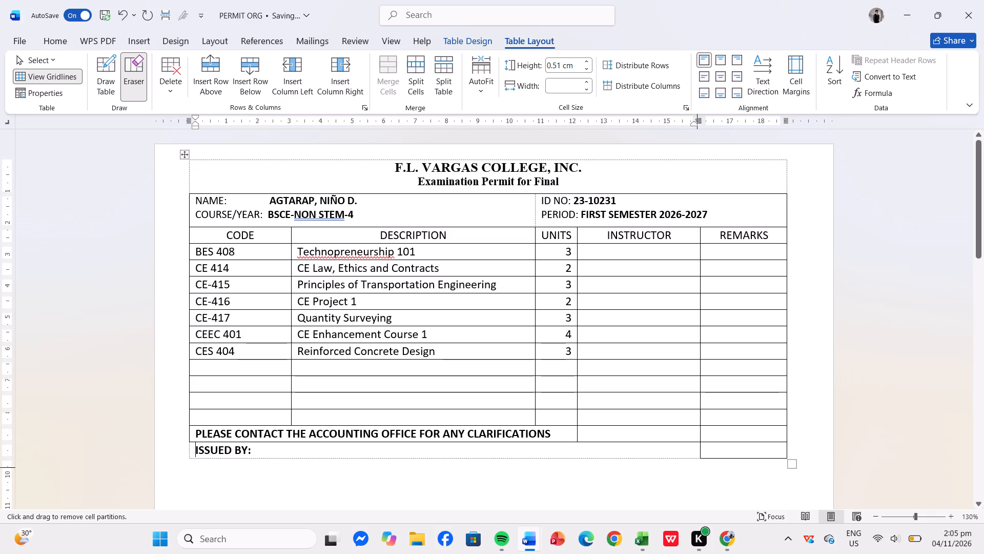
left_click(700, 452)
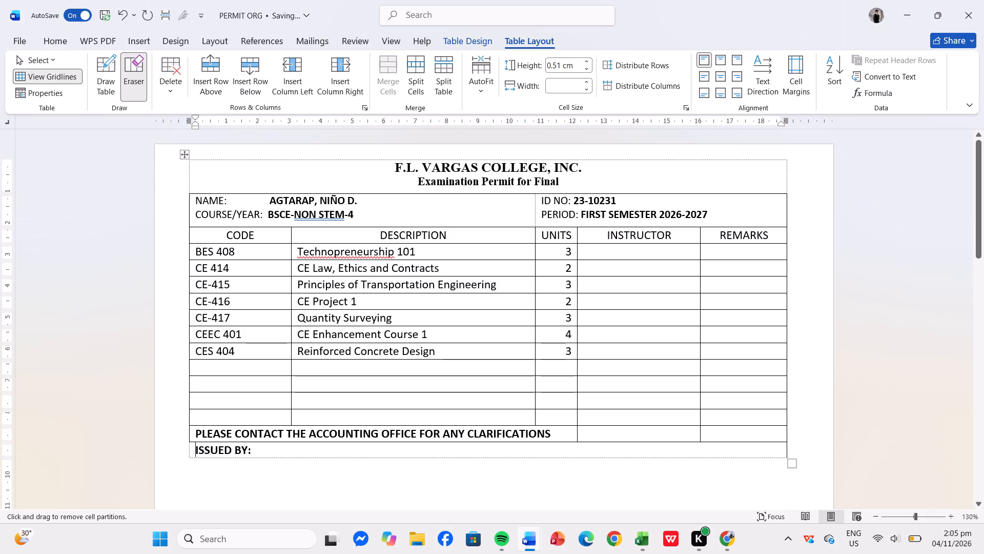
left_click(785, 450)
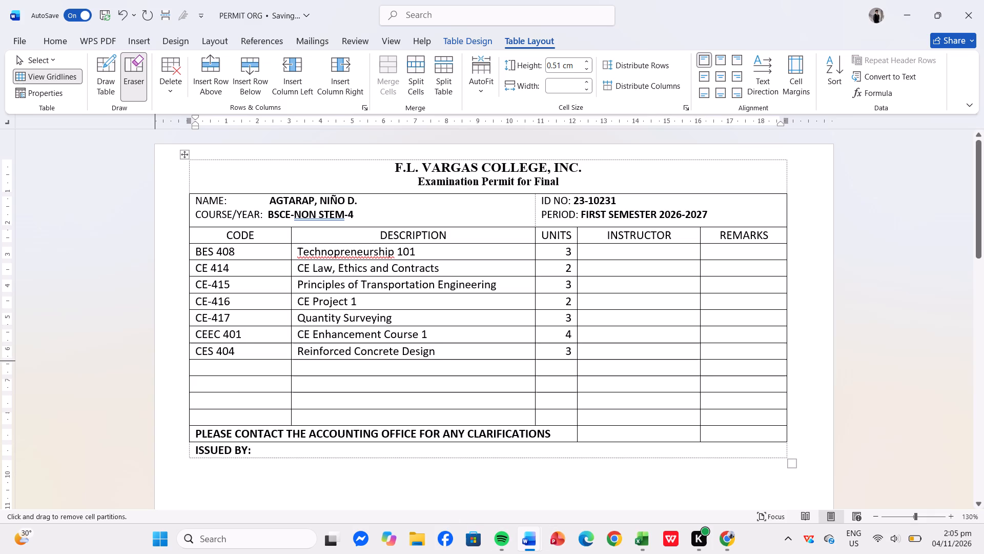
Insert spaces before ISSUED BY: to shift it under the start of the INSTRUCTOR column.
key("space")
key("space")
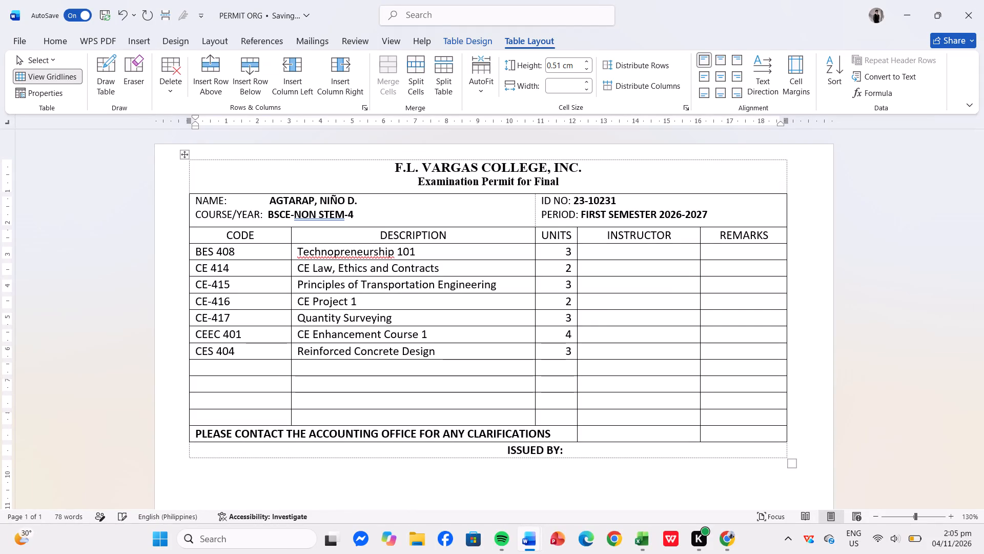
key("space")
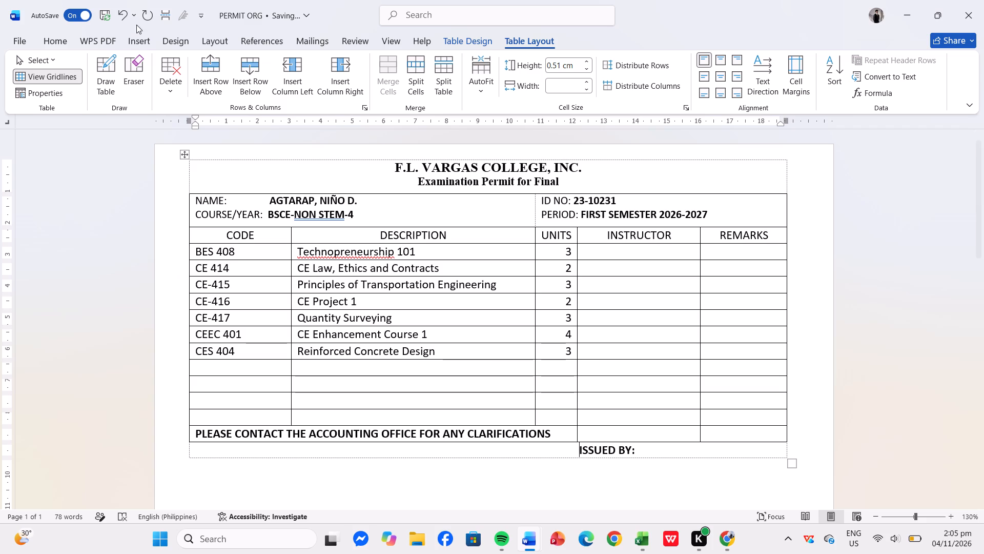
Erase the left, bottom and right outer borders and the inner vertical borders of the PLEASE CONTACT THE ACCOUNTING OFFICE row.
left_click(136, 66)
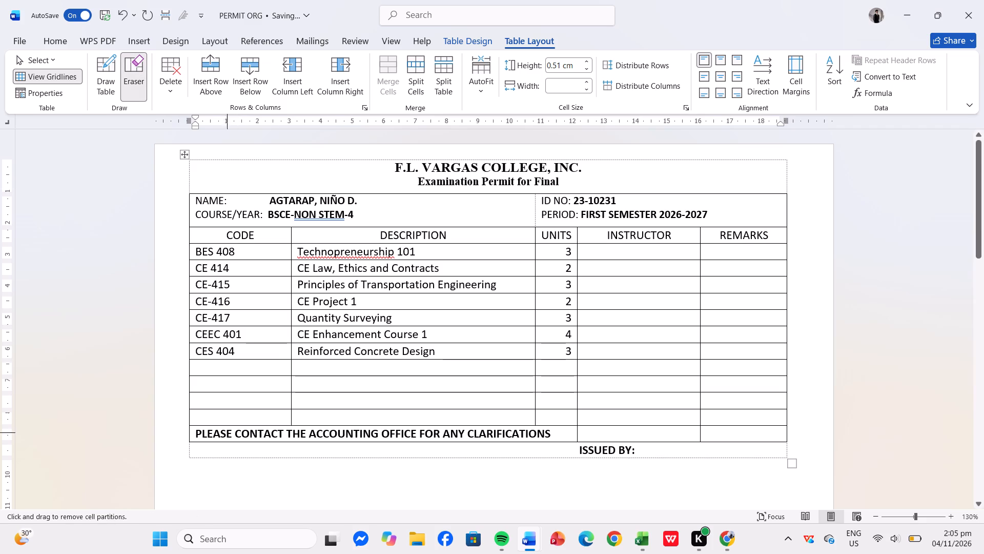
left_click(188, 438)
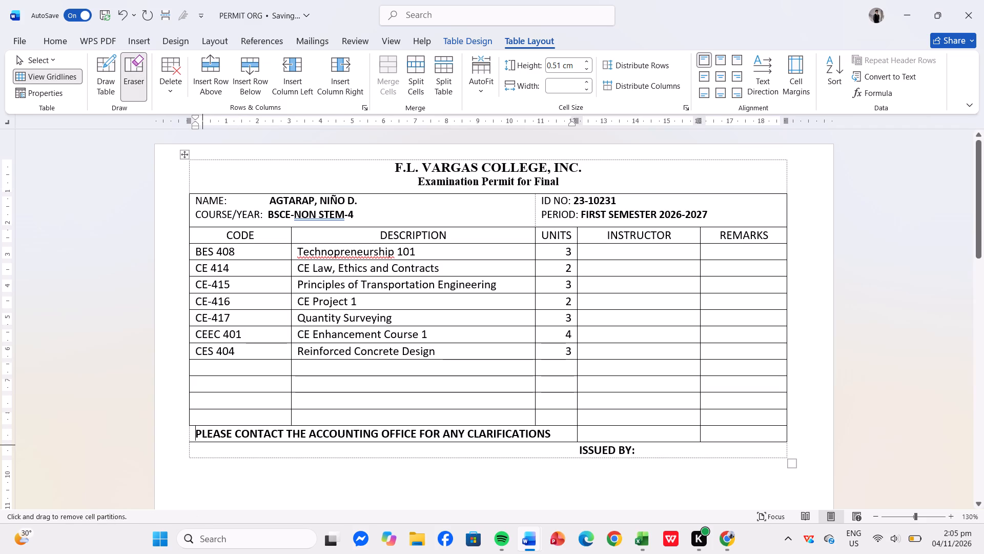
left_click(200, 442)
left_click(579, 434)
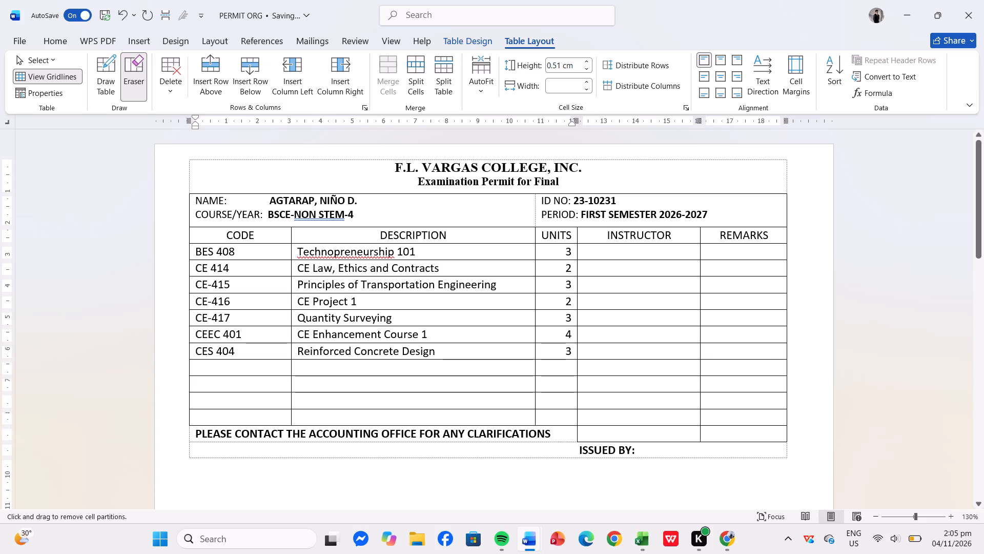
left_click(700, 433)
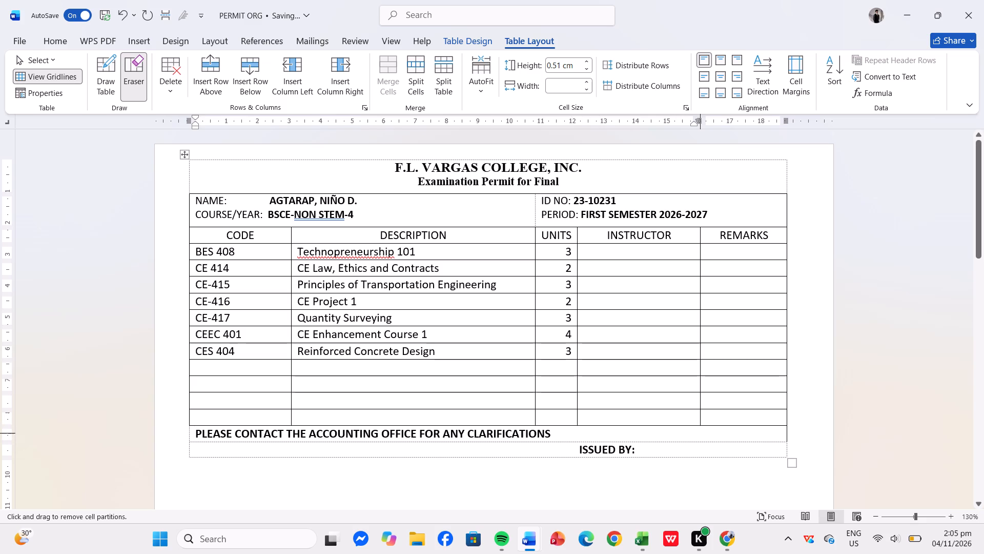
left_click(787, 432)
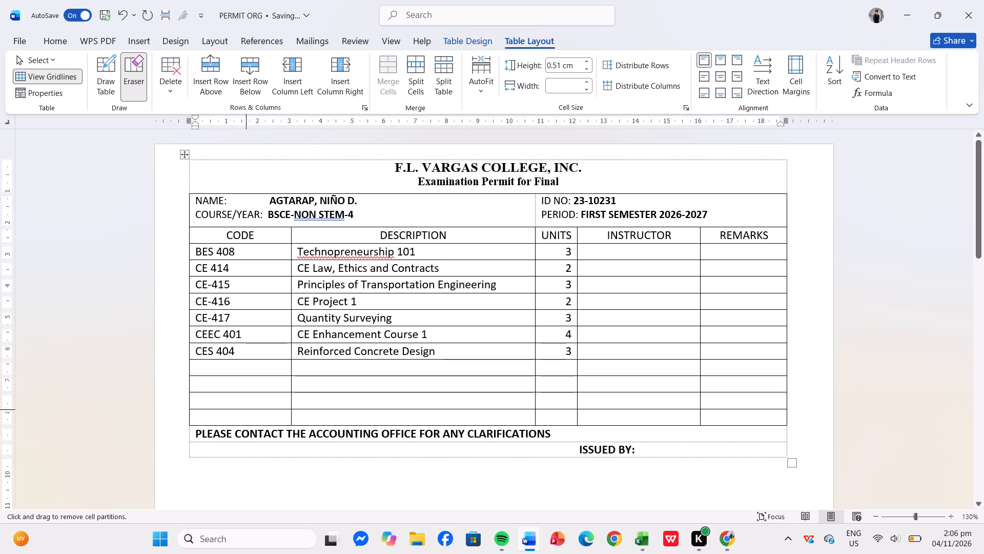
left_click(59, 38)
left_click(43, 147)
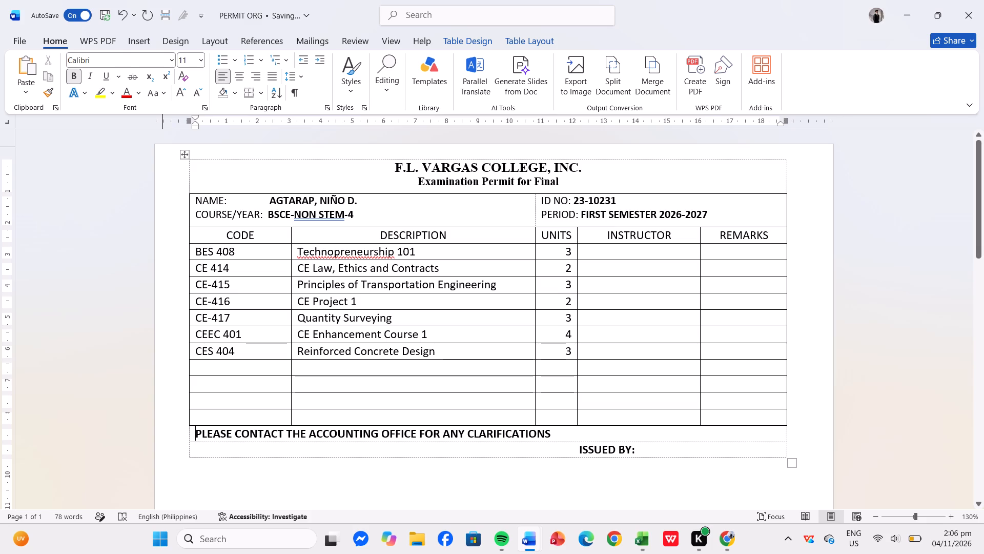
Shorten the COURSE/YEAR: label to COURSE/YR:.
left_click(254, 215)
key("BackSpace")
key("BackSpace")
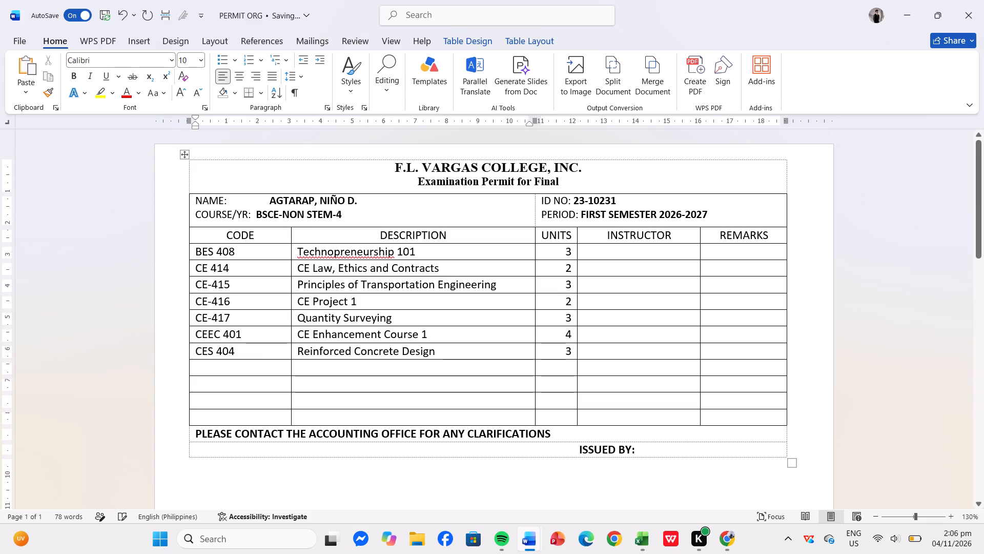
Set the text in the NAME and COURSE/YR cell and the ID NO and PERIOD cell to 11 pt.
left_click_drag(194, 197, 230, 201)
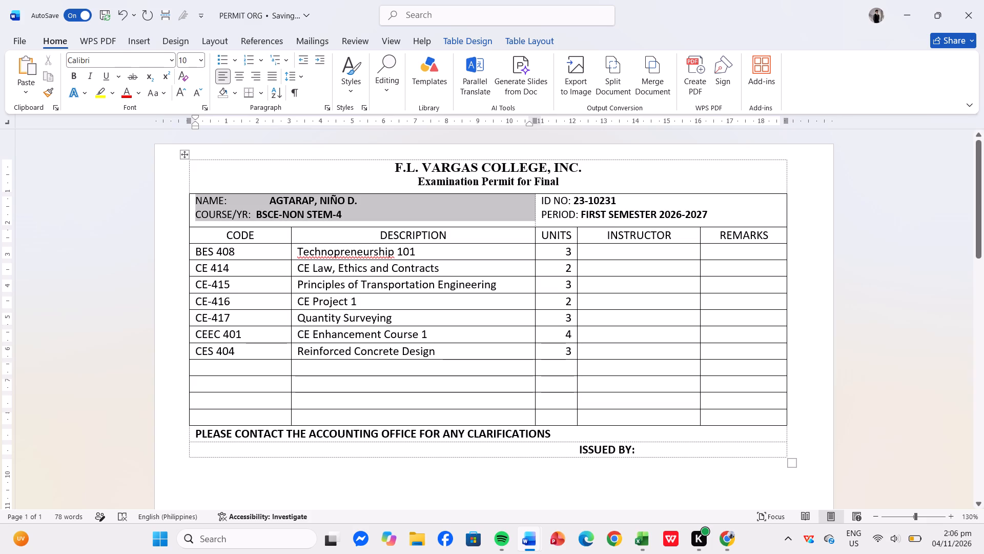
left_click_drag(230, 201, 591, 220)
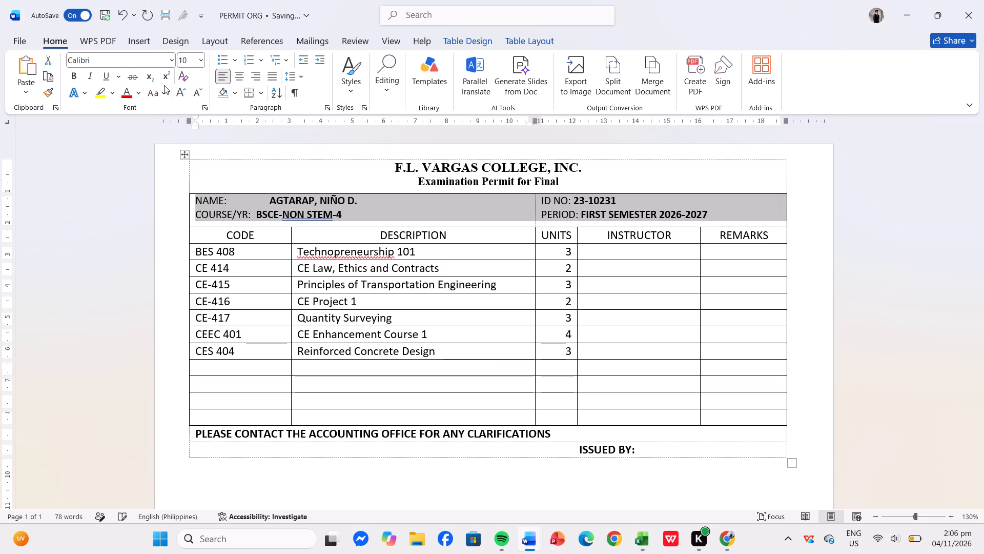
double_click(177, 90)
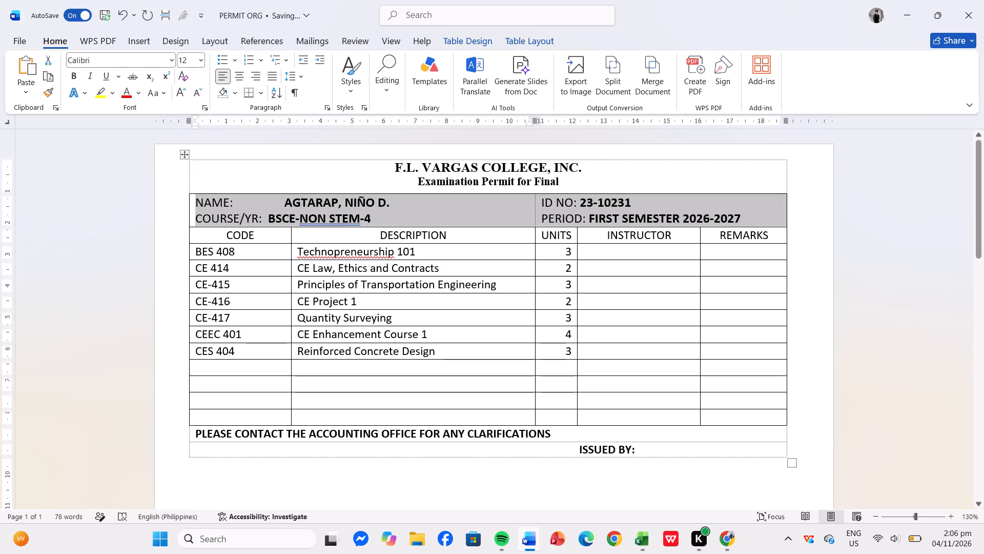
left_click(196, 96)
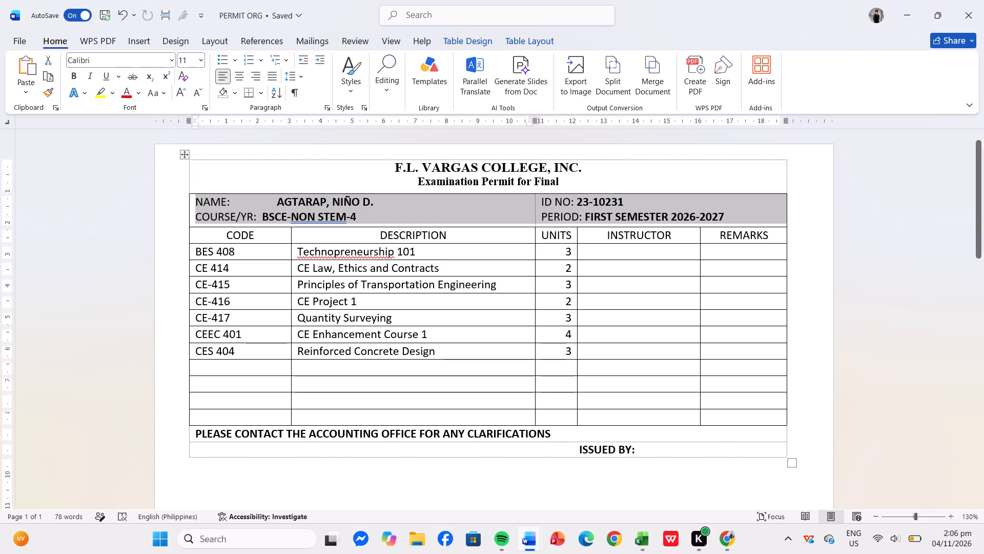
left_click(104, 192)
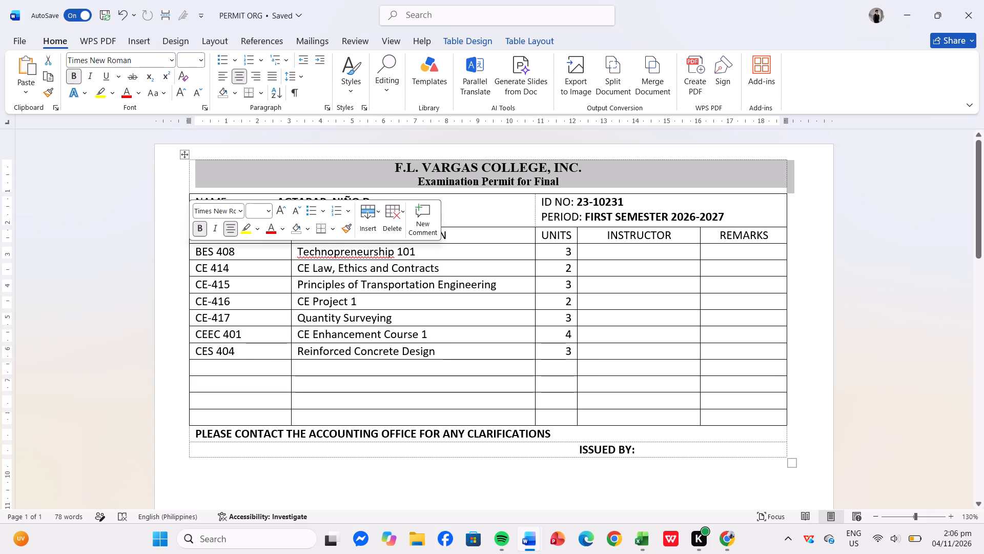
left_click(104, 364)
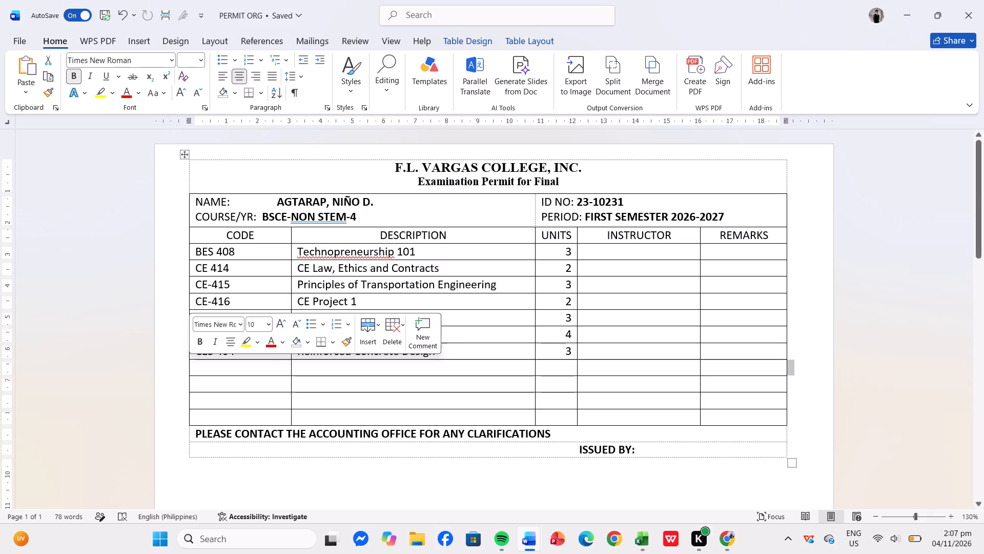
Remove extra spaces after NAME: so the student's name lines up with the course value below it.
left_click(274, 206)
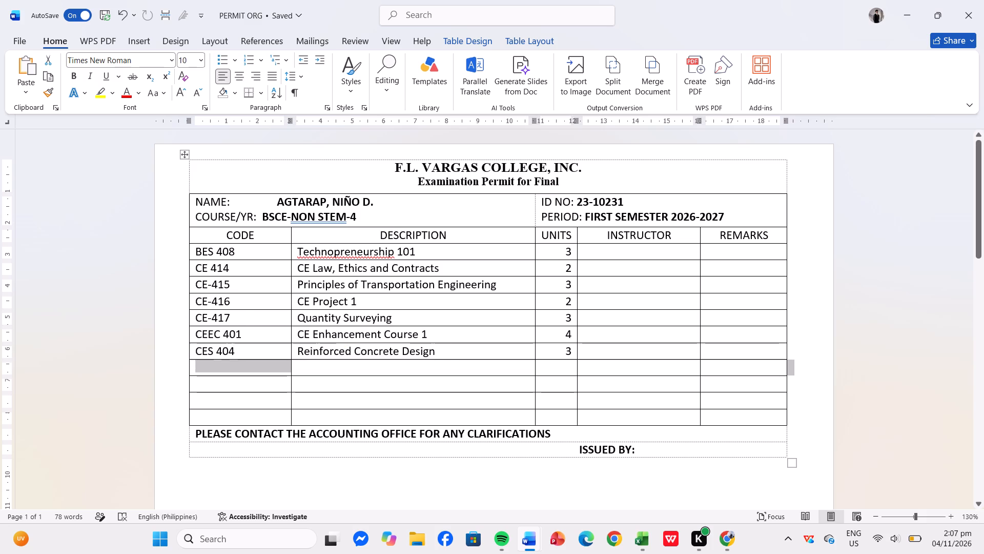
key("BackSpace")
key("BackSpace")
key("BackSpace")
key("BackSpace")
key("BackSpace")
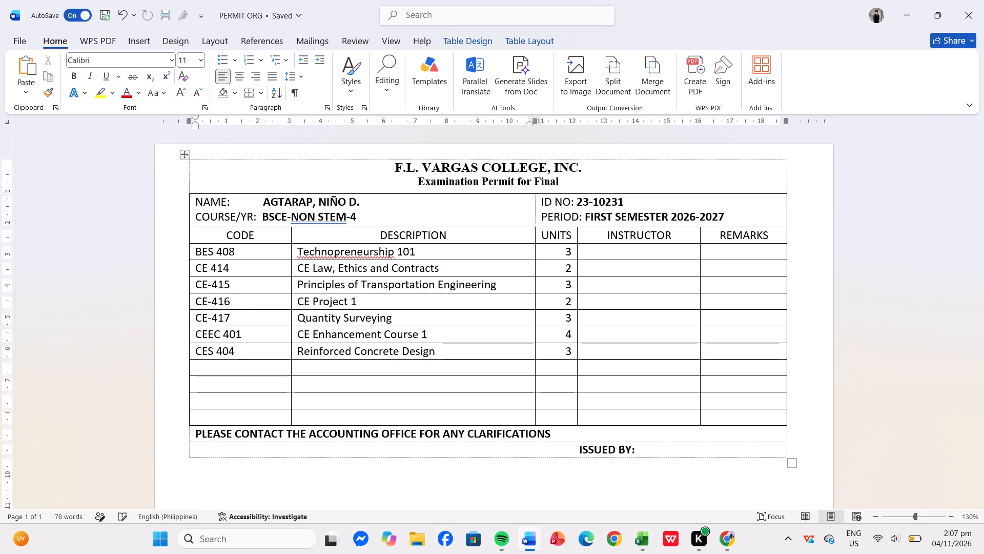
key("BackSpace")
key("space")
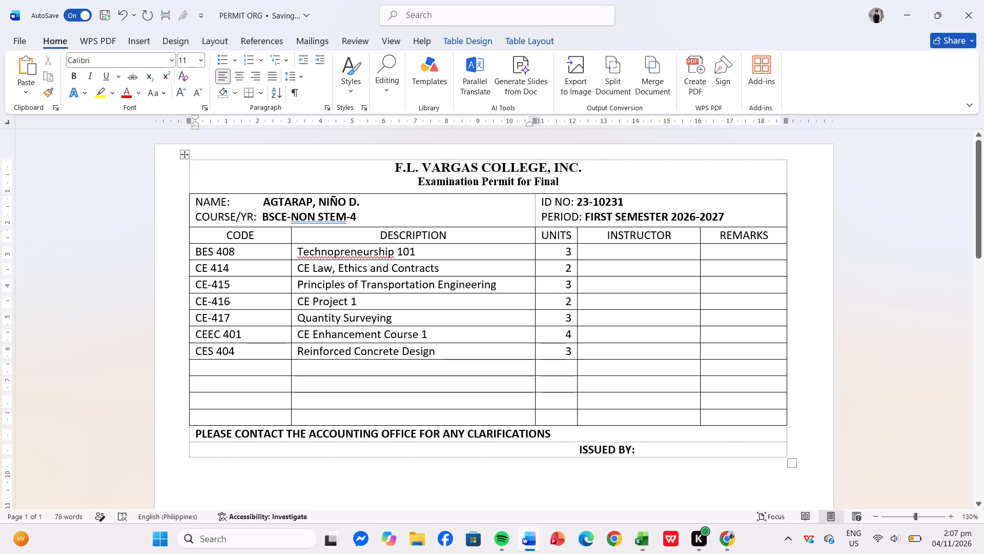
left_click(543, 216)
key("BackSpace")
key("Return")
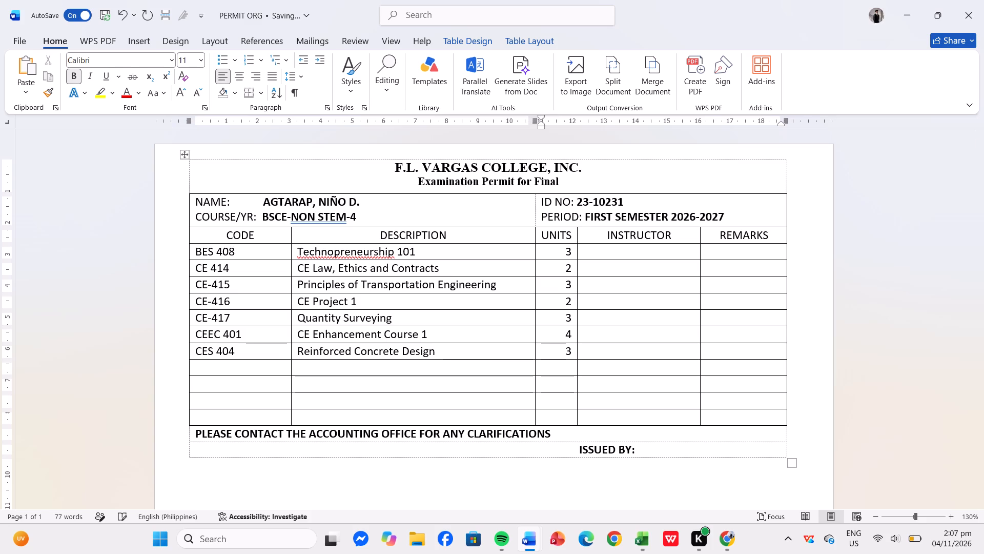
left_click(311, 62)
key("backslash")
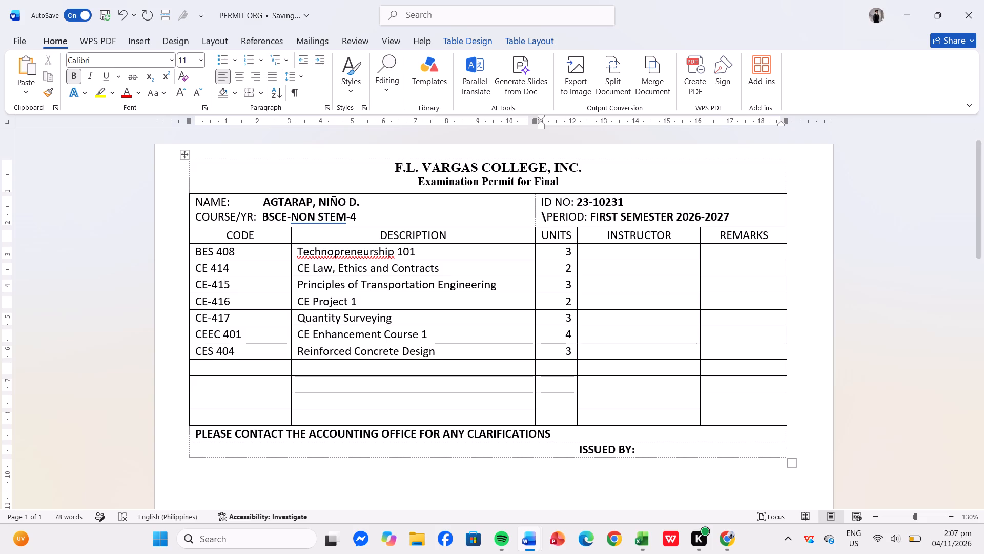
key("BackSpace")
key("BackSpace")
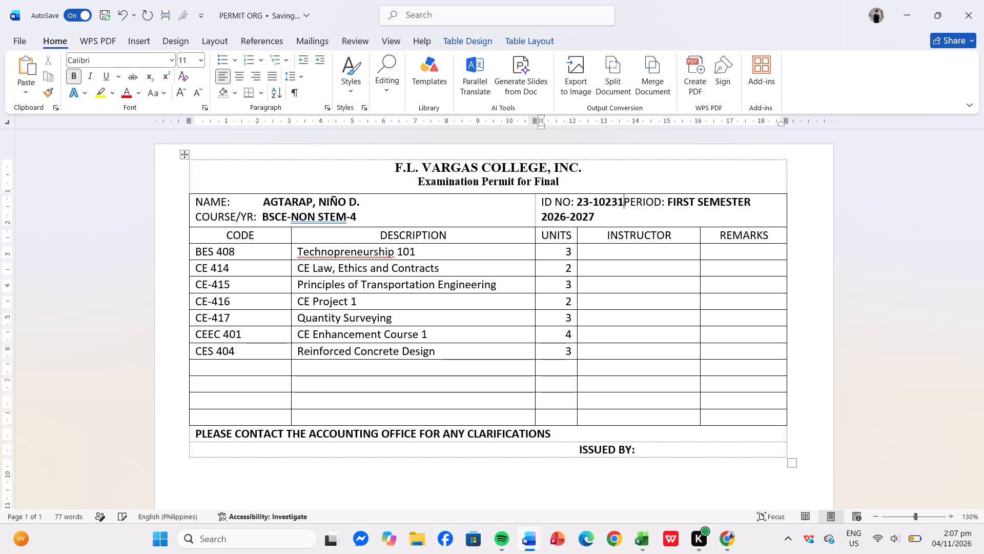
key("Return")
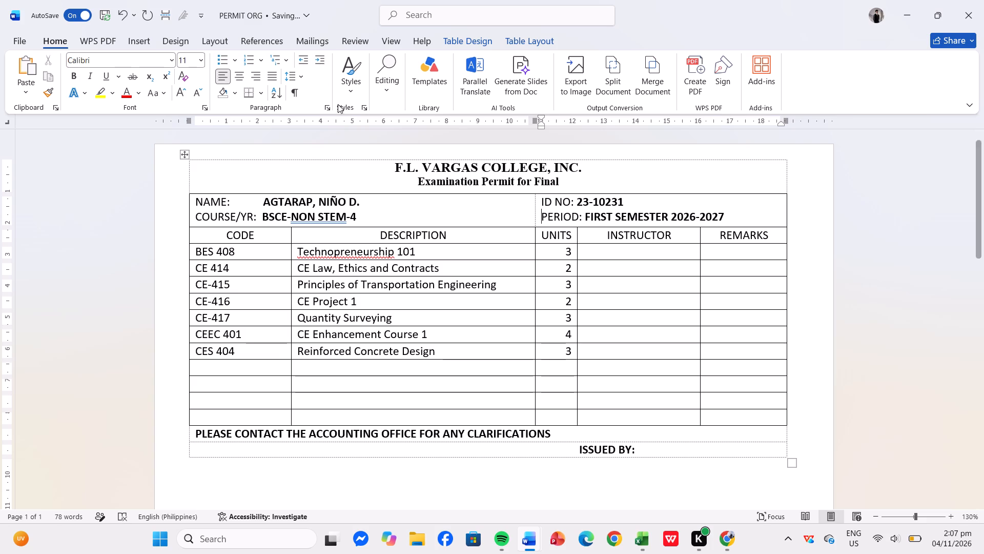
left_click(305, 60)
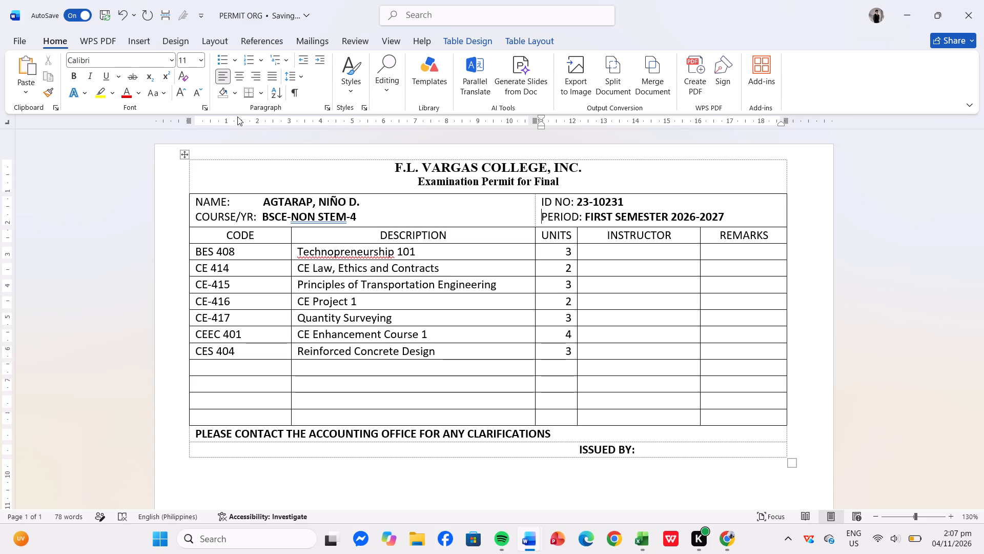
Erase the vertical border between the NAME and COURSE/YR cell and the ID NO and PERIOD cell, merging them.
left_click(476, 39)
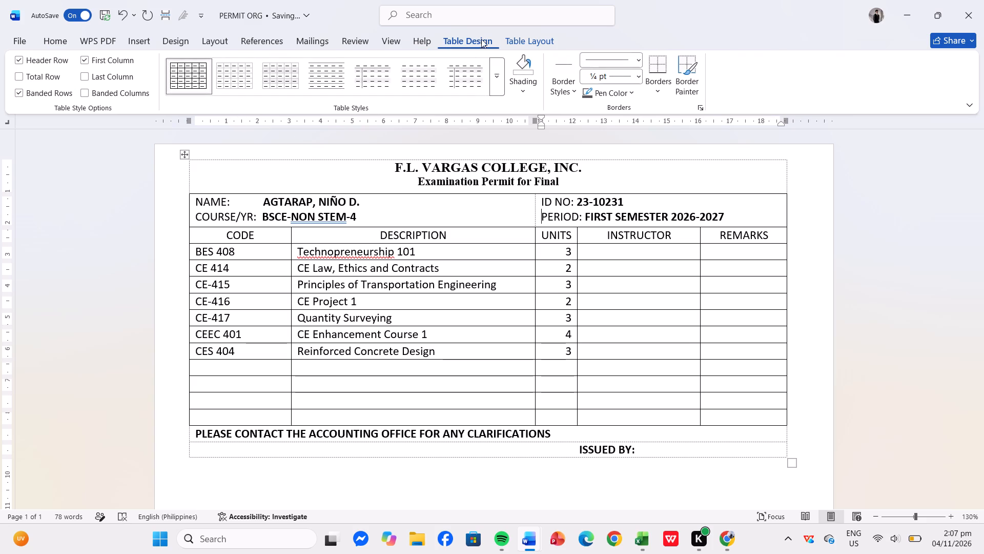
left_click(509, 38)
left_click(135, 82)
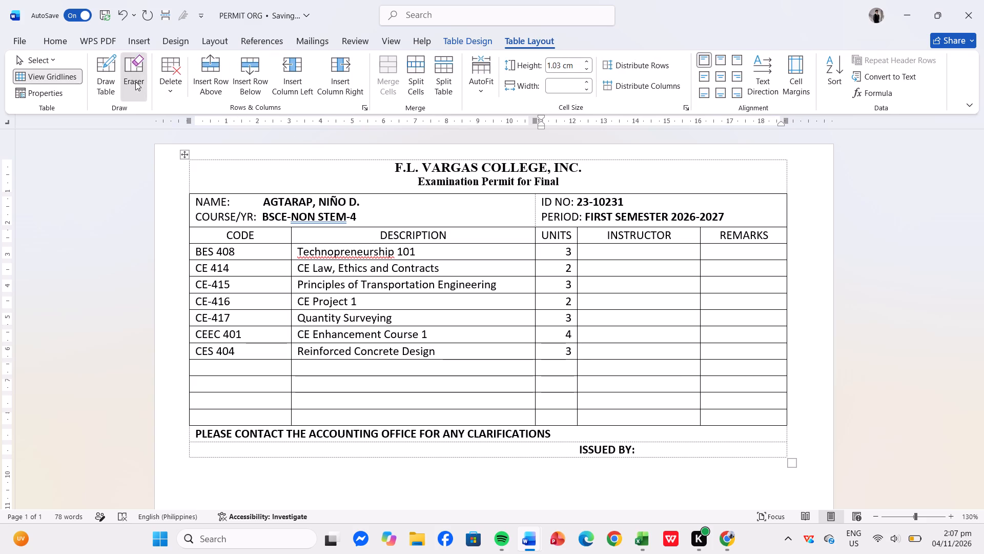
left_click(537, 204)
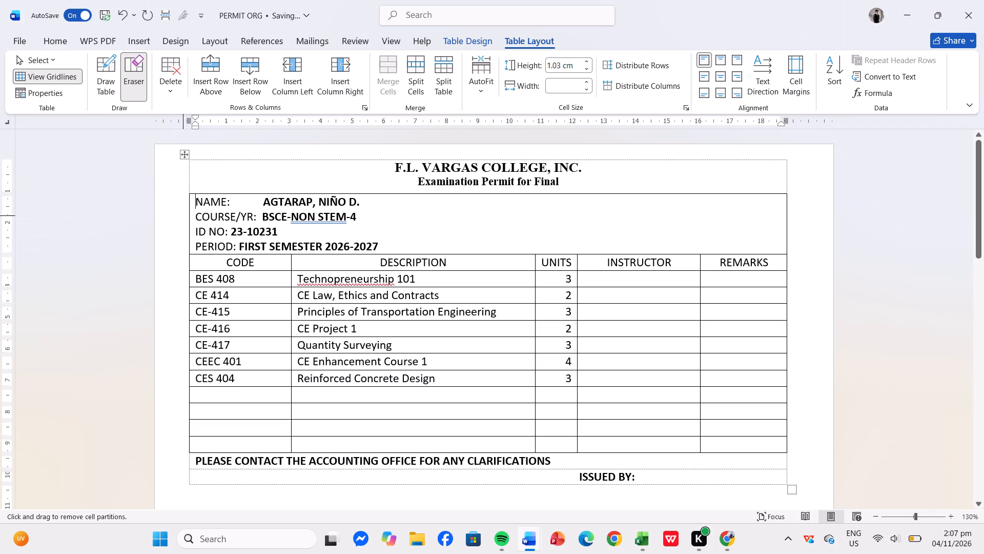
left_click(134, 69)
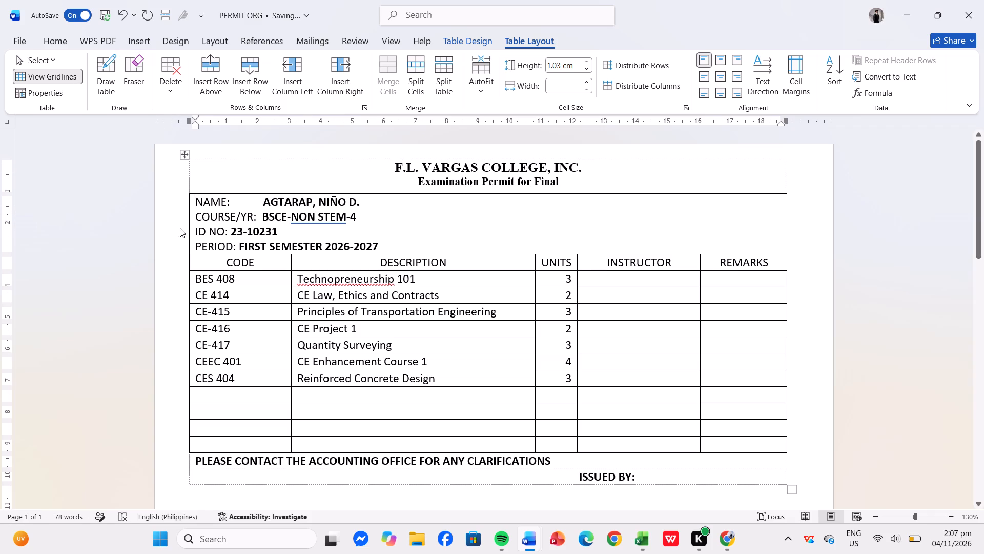
Copy the ID NO line to the end of the NAME line and remove the extra line break after it.
left_click_drag(291, 232, 244, 227)
left_click_drag(244, 227, 195, 228)
key("ctrl+c")
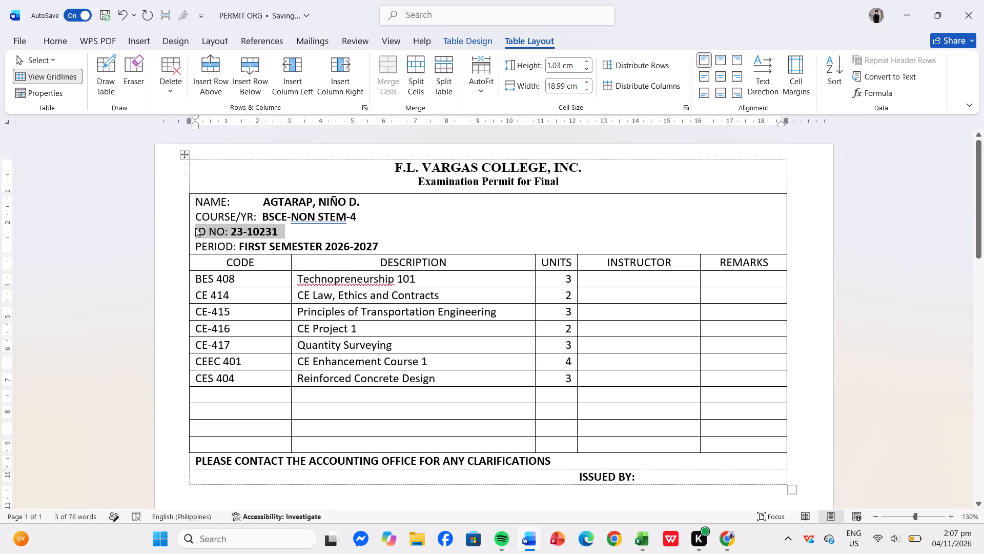
left_click(379, 208)
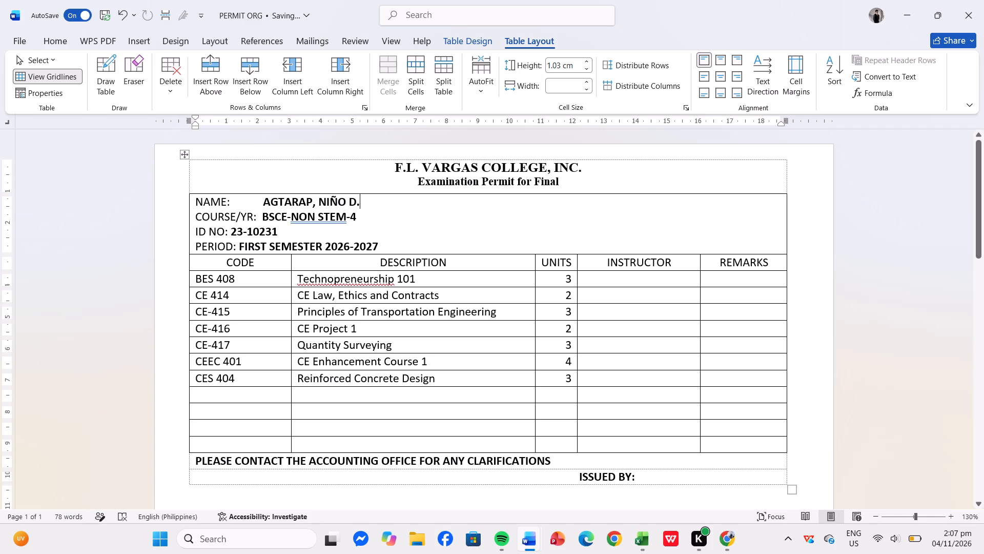
key("ctrl+v")
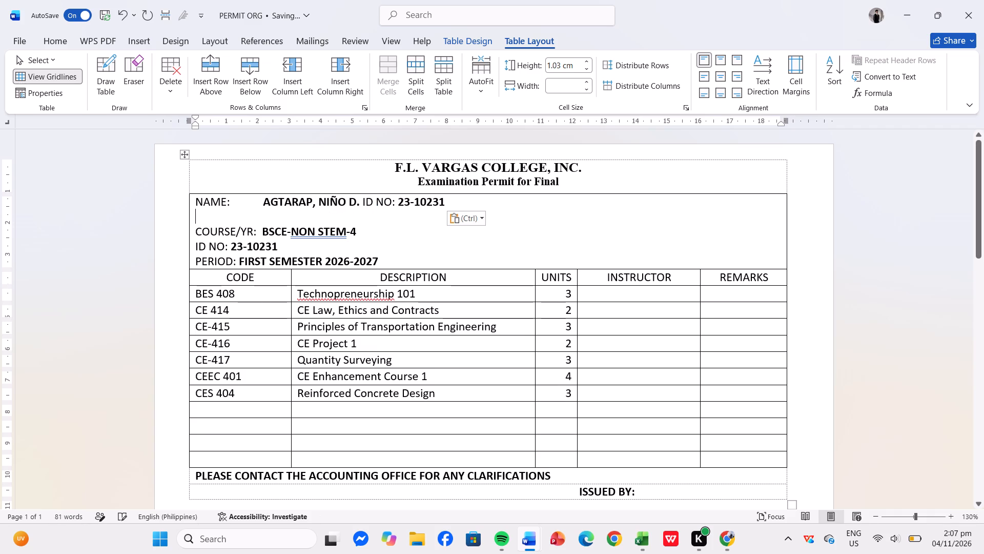
key("BackSpace")
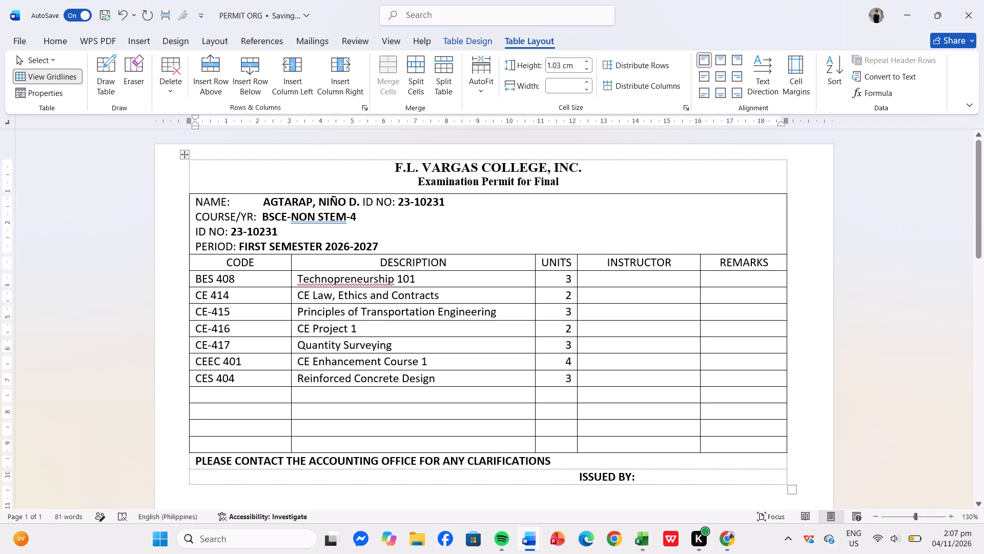
Insert spaces before the copied ID NO on the NAME line to shift it to about the start of the UNITS column.
left_click(363, 197)
key("space")
key("space")
key("space")
key("space")
key("space")
key("space")
key("space")
key("space")
key("space")
key("space")
key("space")
key("space")
key("space")
key("space")
key("space")
key("space")
key("space")
key("space")
key("space")
key("space")
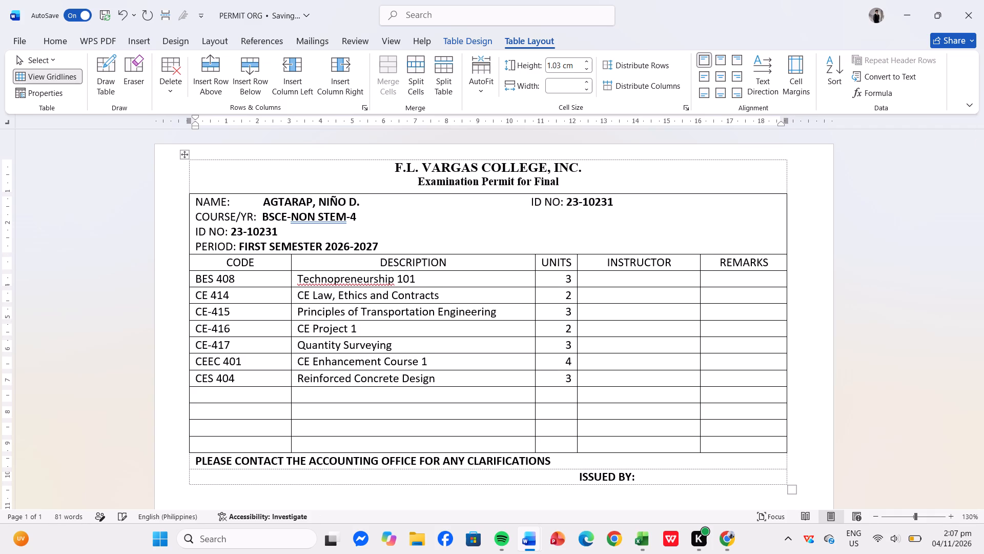
Remove one surplus space before ID NO on the NAME line so it starts at about the UNITS column's edge.
key("BackSpace")
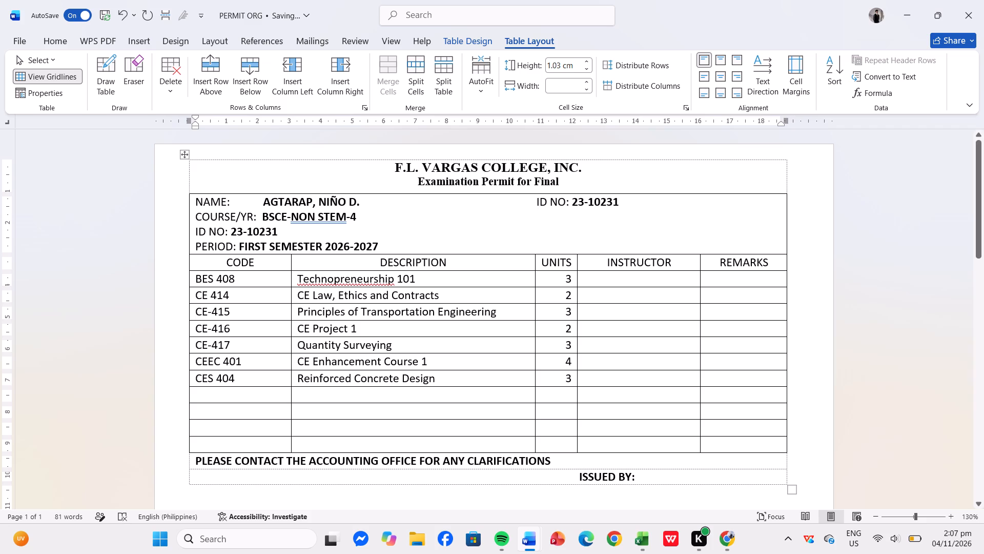
Delete the duplicate ID NO line below COURSE/YR in the permit's student details cell.
left_click_drag(281, 234, 200, 236)
key("BackSpace")
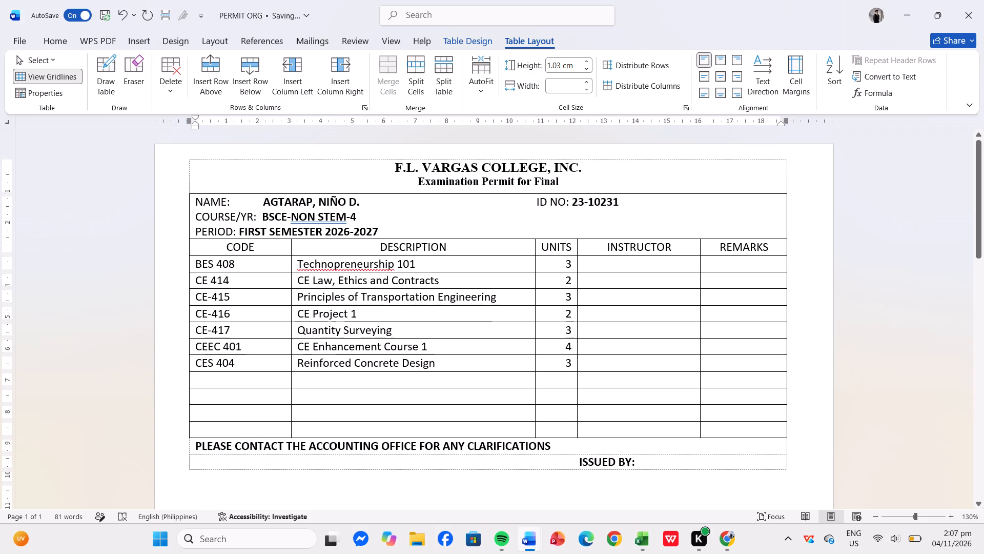
Join the PERIOD line onto the COURSE/YR line and insert spaces before it until PERIOD aligns beneath ID NO.
key("BackSpace")
key("space")
key("space")
key("space")
key("space")
key("space")
key("space")
key("space")
key("space")
key("space")
key("space")
key("space")
key("space")
key("space")
key("space")
key("space")
key("space")
key("space")
key("space")
key("space")
key("space")
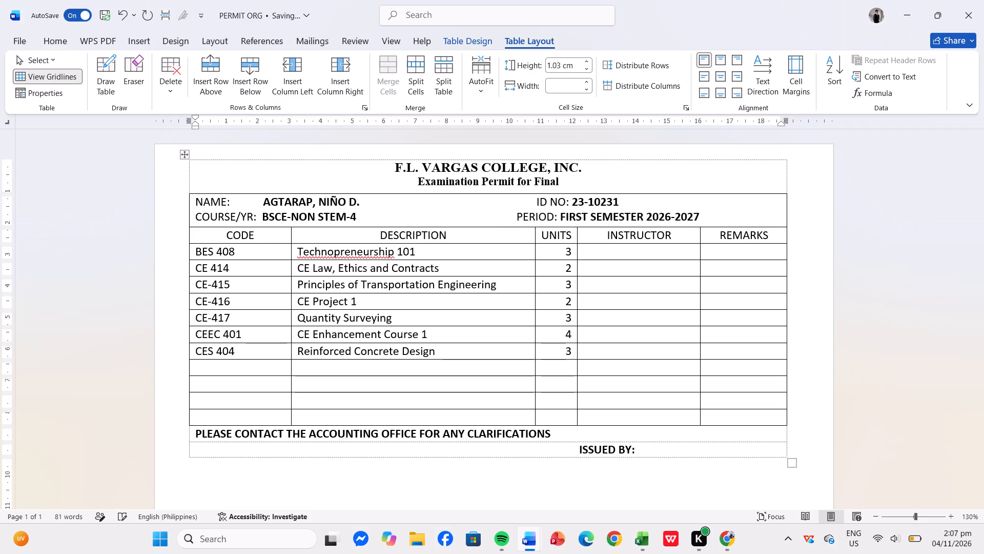
key("space")
key("space")
key("space")
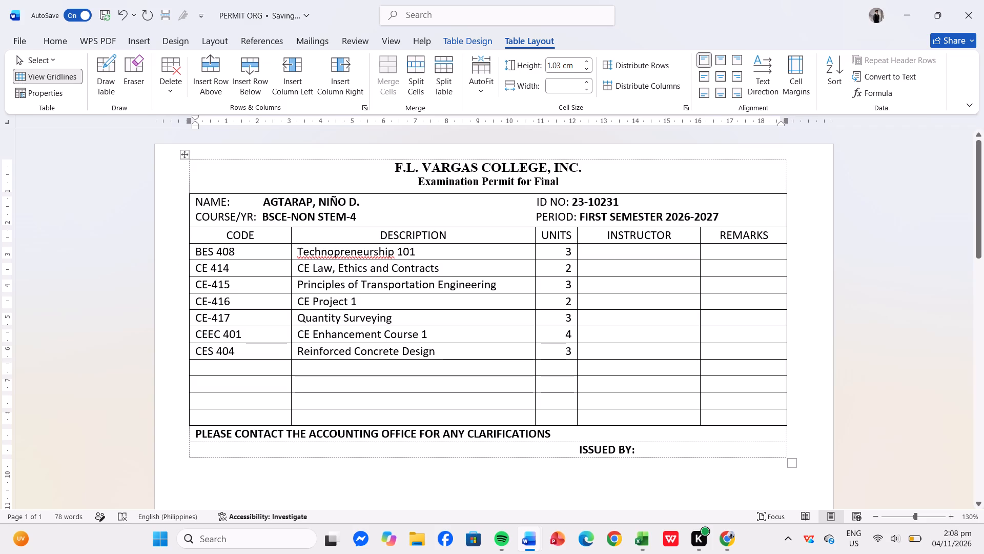
Insert three spaces after the ID NO label so its value aligns with the PERIOD value below.
left_click(572, 201)
key("space")
key("space")
key("space")
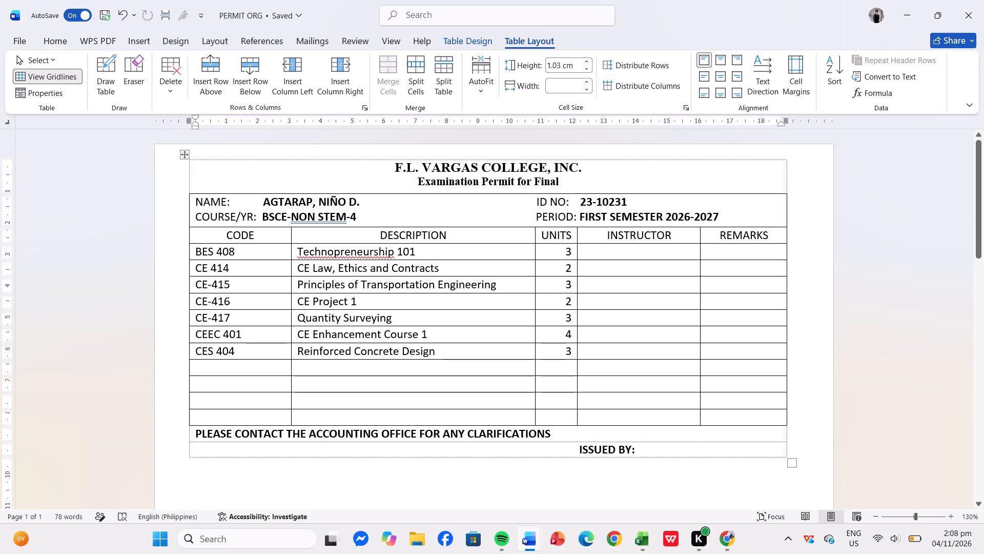
Change the UNITS value for BES 408 Technopreneurship 101 to 3.0.
left_click(356, 252)
left_click(54, 41)
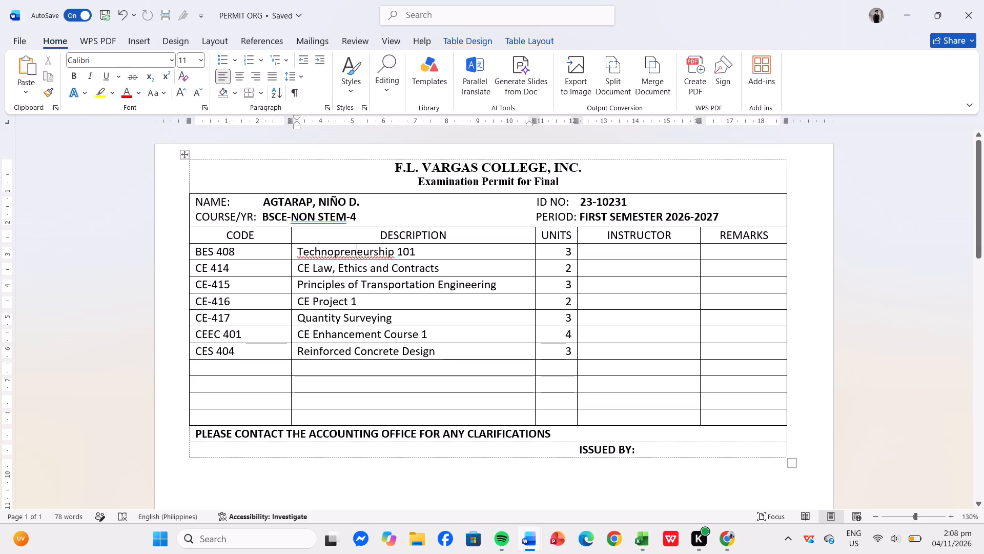
left_click(574, 252)
type(".0")
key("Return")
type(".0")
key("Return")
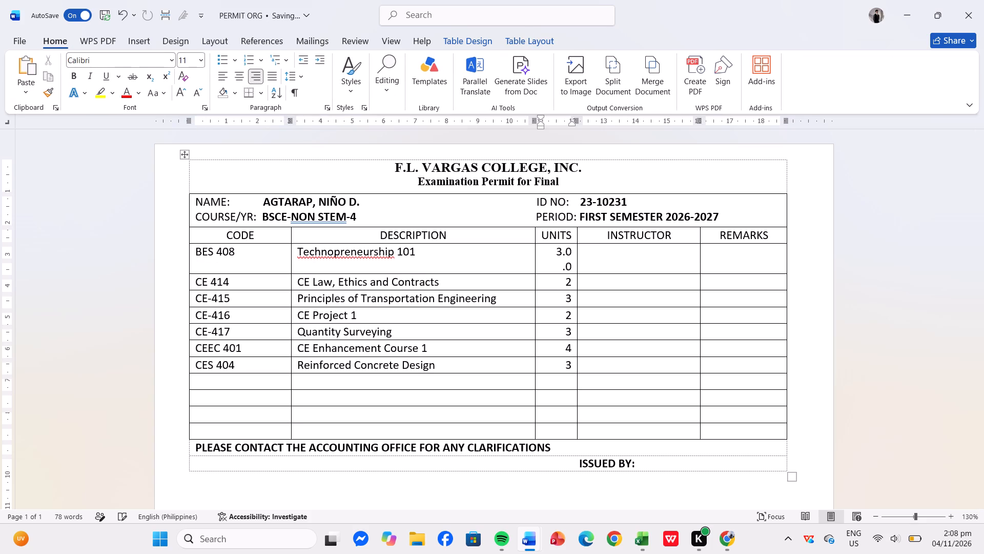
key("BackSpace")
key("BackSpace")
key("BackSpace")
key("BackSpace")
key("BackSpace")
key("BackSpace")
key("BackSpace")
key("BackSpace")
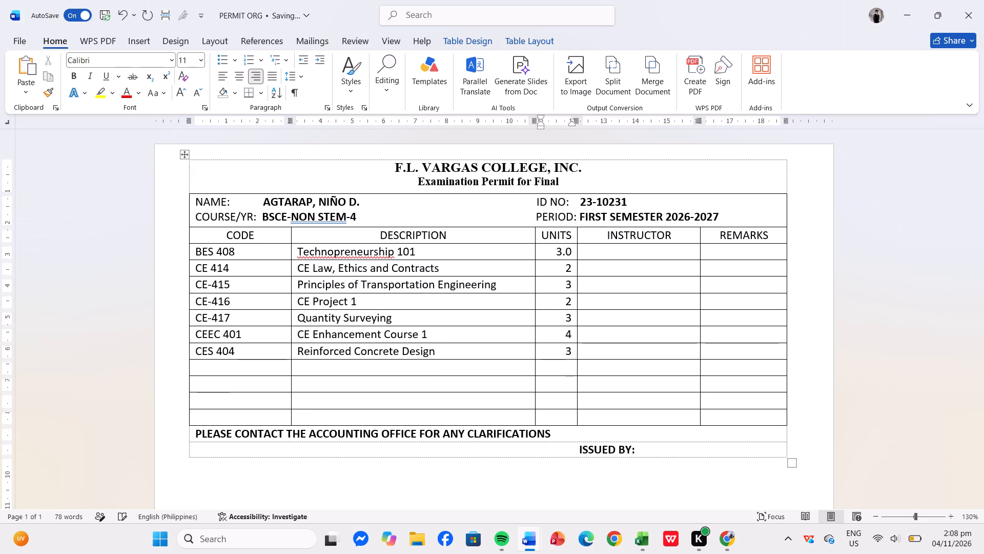
Add .0 to the UNITS values of the six remaining subjects, from CE 414 down to CES 404.
key("Down")
type(".0")
key("Down")
type(".0")
key("Down")
type(".0")
key("Down")
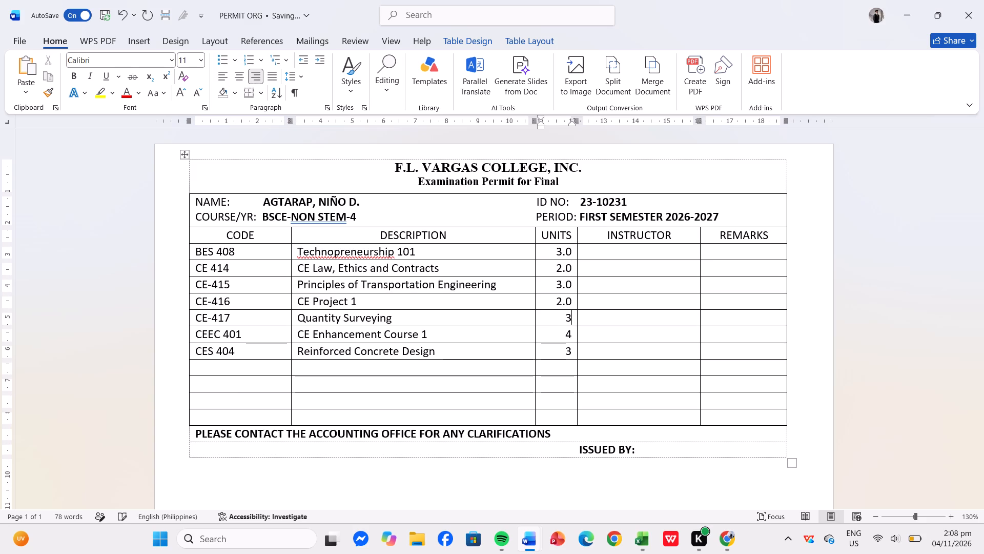
type(".0")
key("Down")
type(".0")
key("Down")
type(".0")
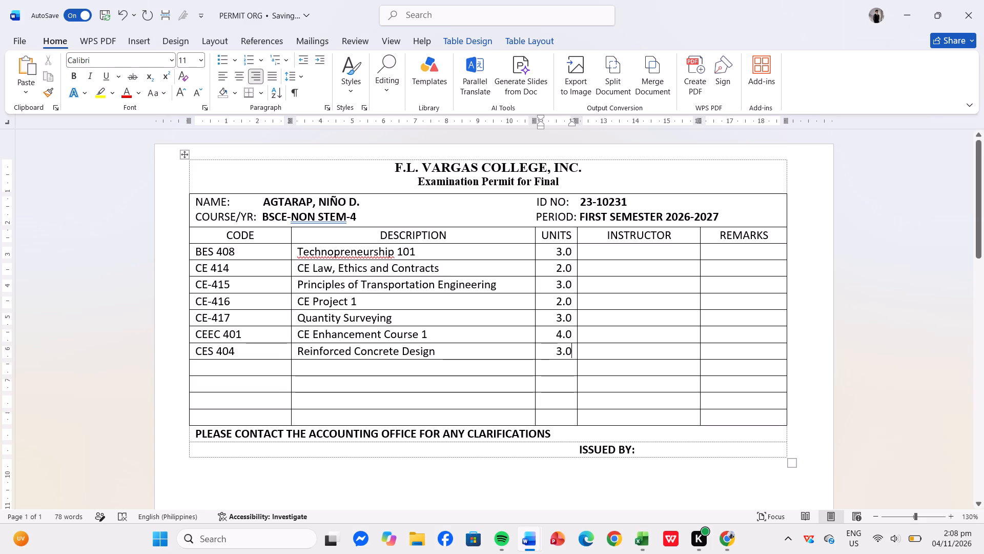
Erase the horizontal borders in the CODE column below its heading, merging the subject codes and empty rows into one cell.
left_click(504, 38)
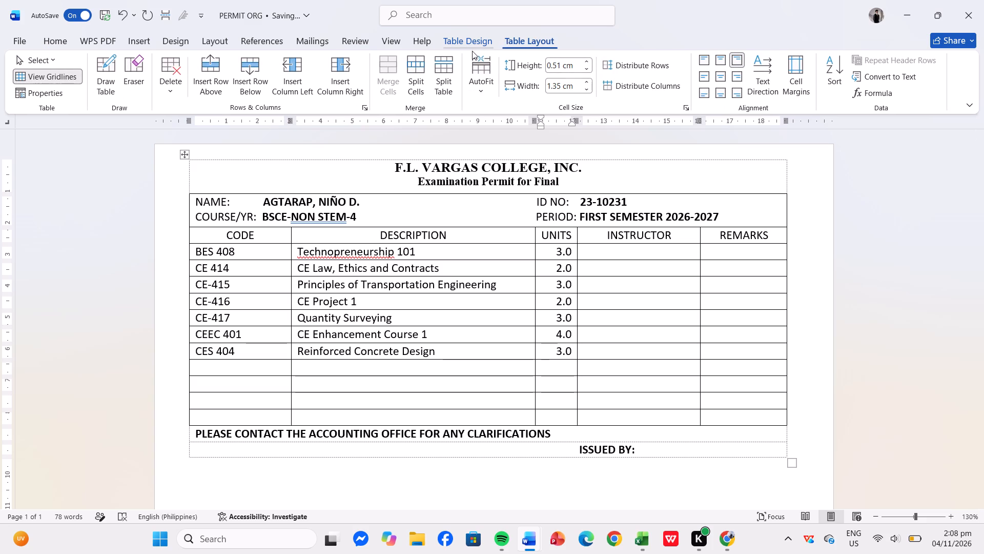
left_click(137, 73)
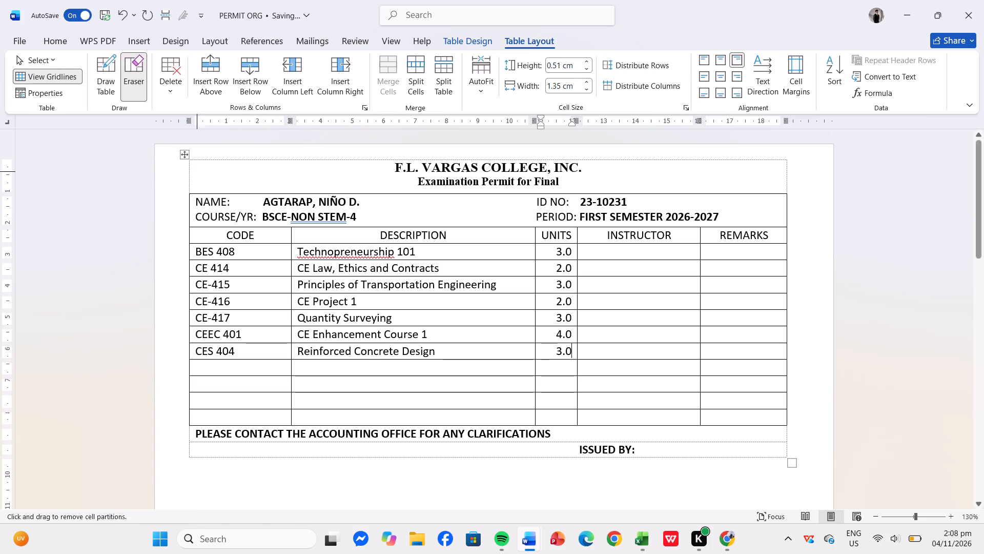
left_click(260, 259)
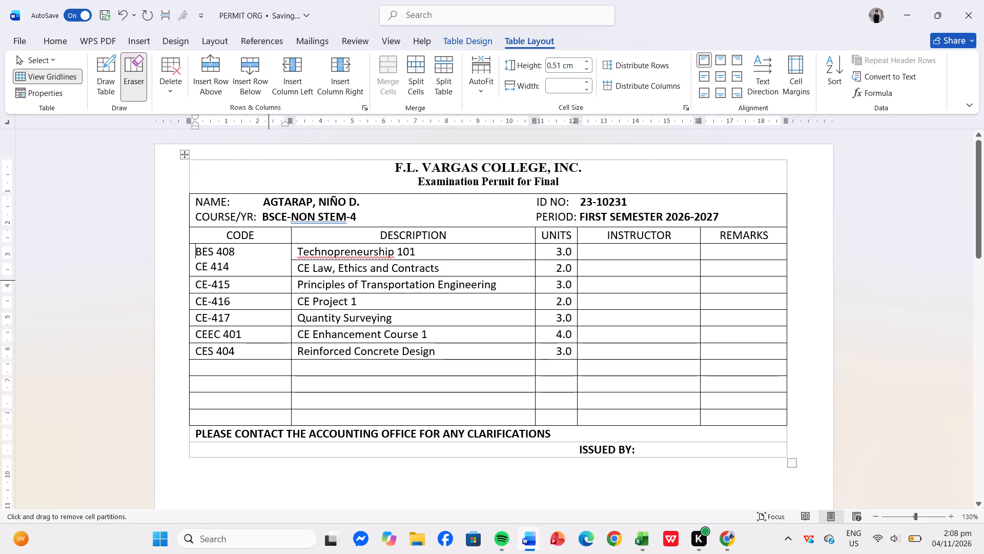
left_click(269, 276)
left_click(274, 294)
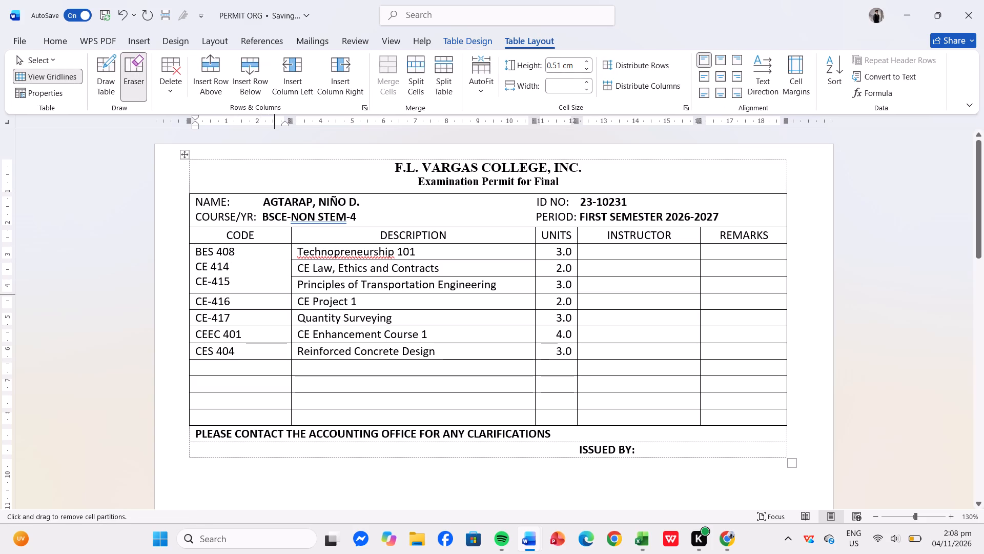
left_click(275, 308)
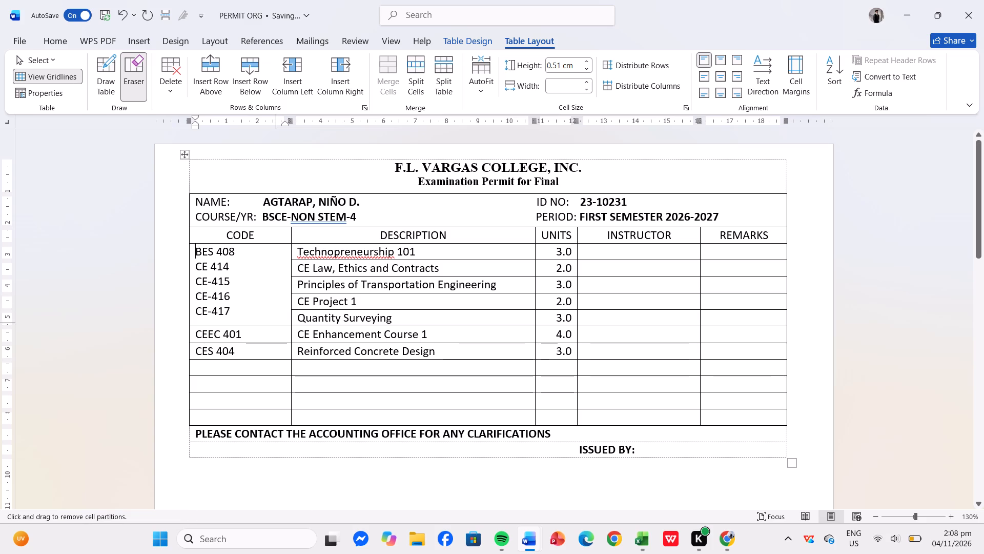
left_click(276, 324)
left_click(276, 343)
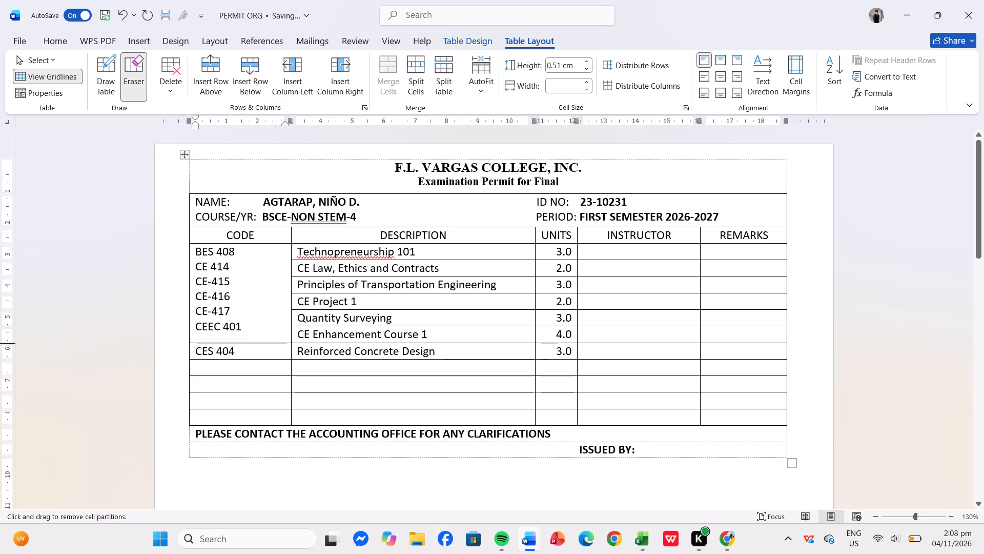
left_click(277, 362)
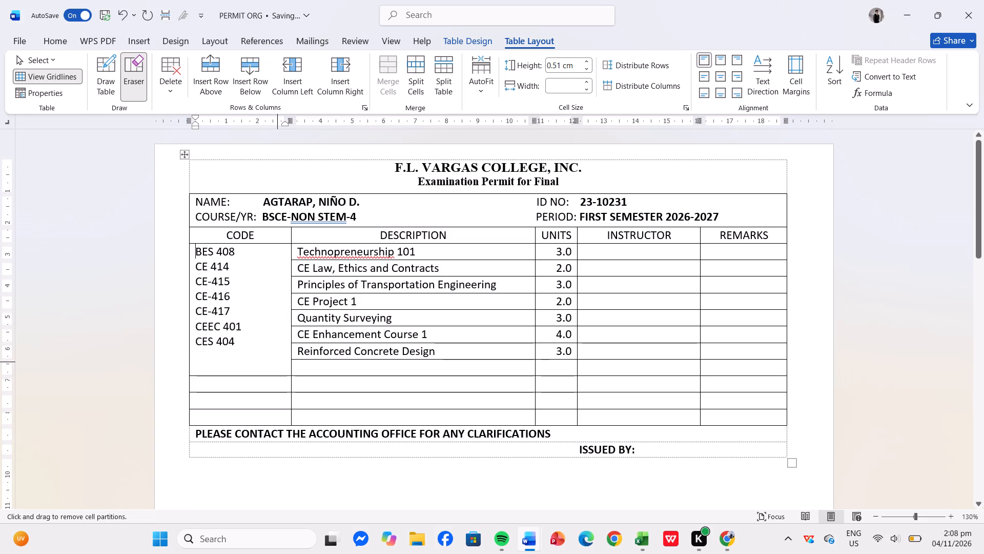
left_click(281, 378)
left_click(273, 389)
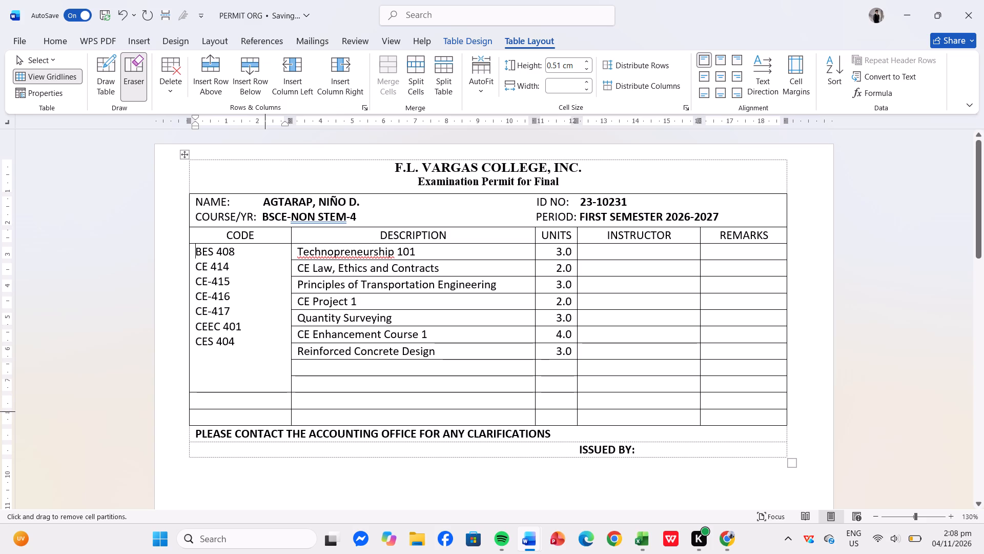
left_click(265, 411)
left_click(260, 392)
Erase the horizontal borders in the DESCRIPTION column below its heading, merging the descriptions and empty rows into one cell.
left_click(511, 260)
left_click(511, 276)
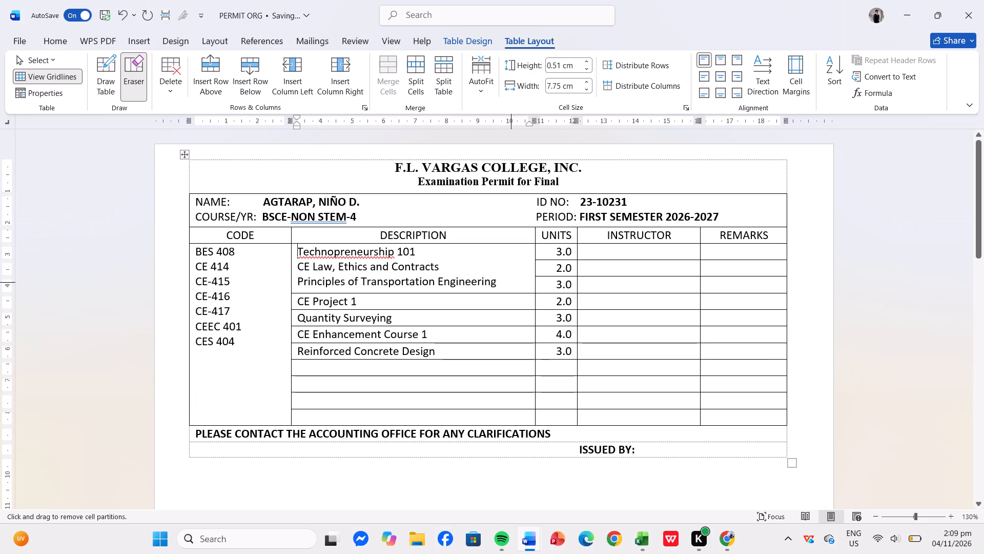
left_click(511, 293)
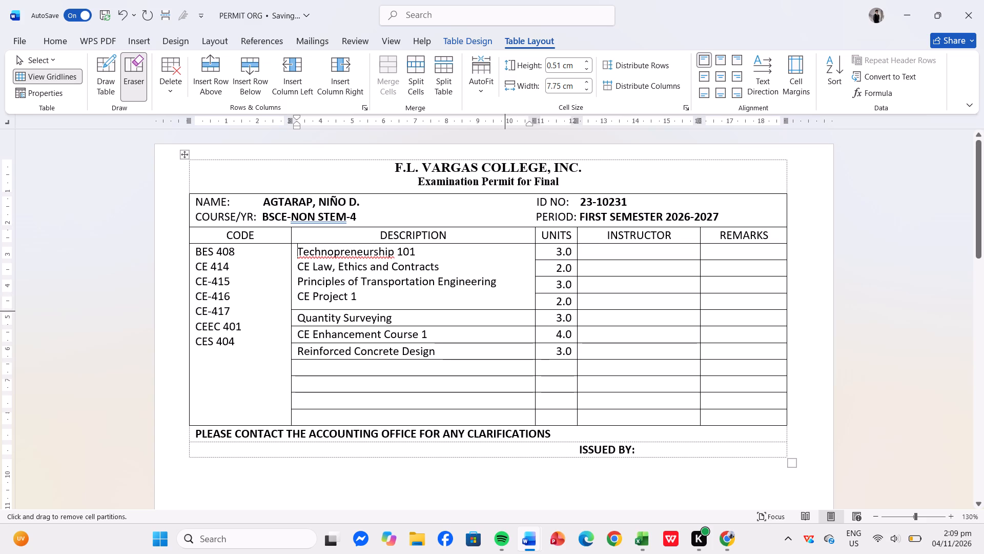
left_click(505, 311)
left_click(496, 326)
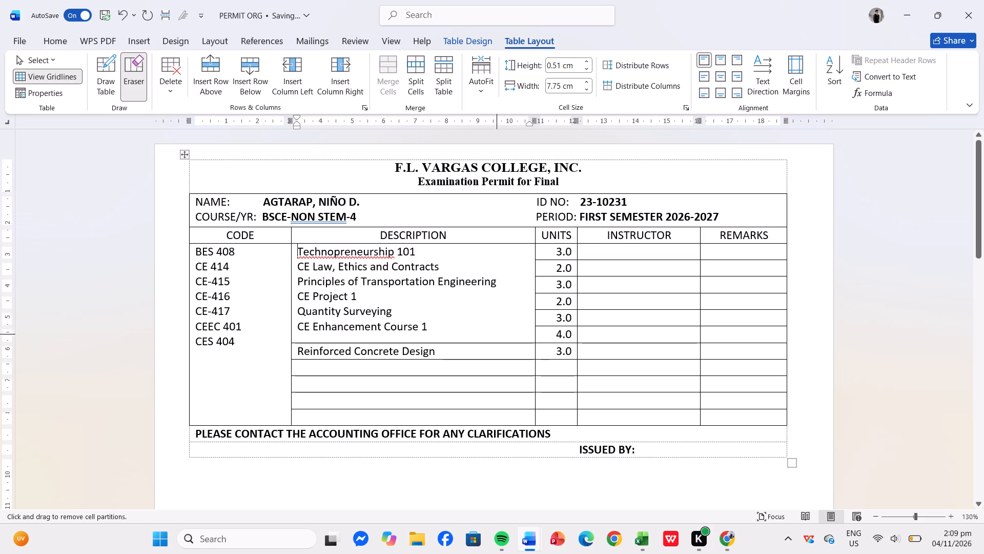
left_click(497, 344)
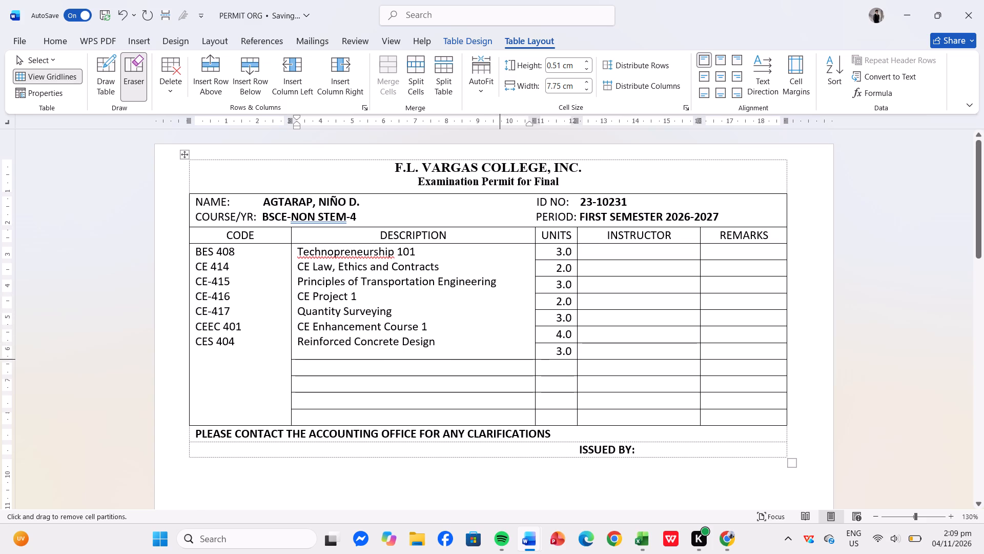
left_click(500, 359)
left_click(497, 376)
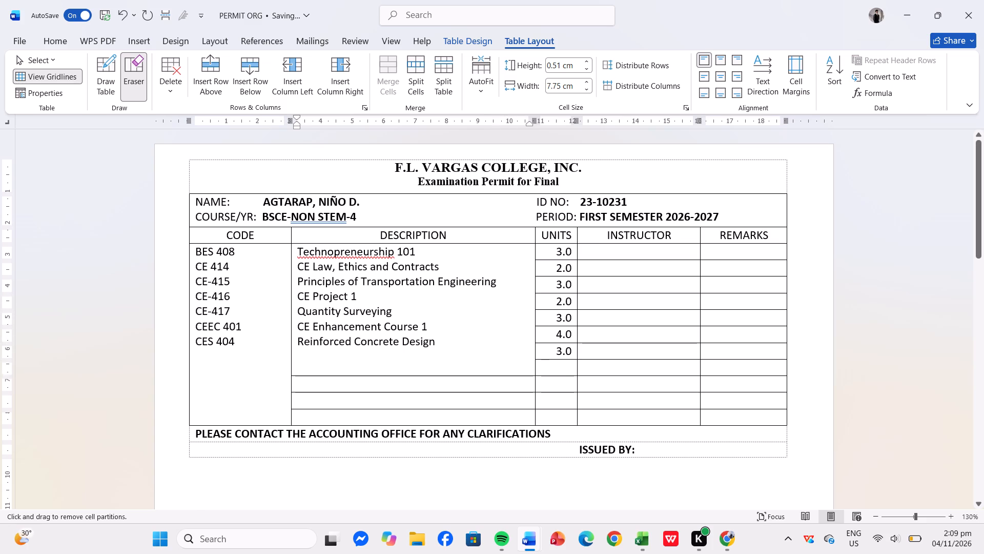
left_click(496, 393)
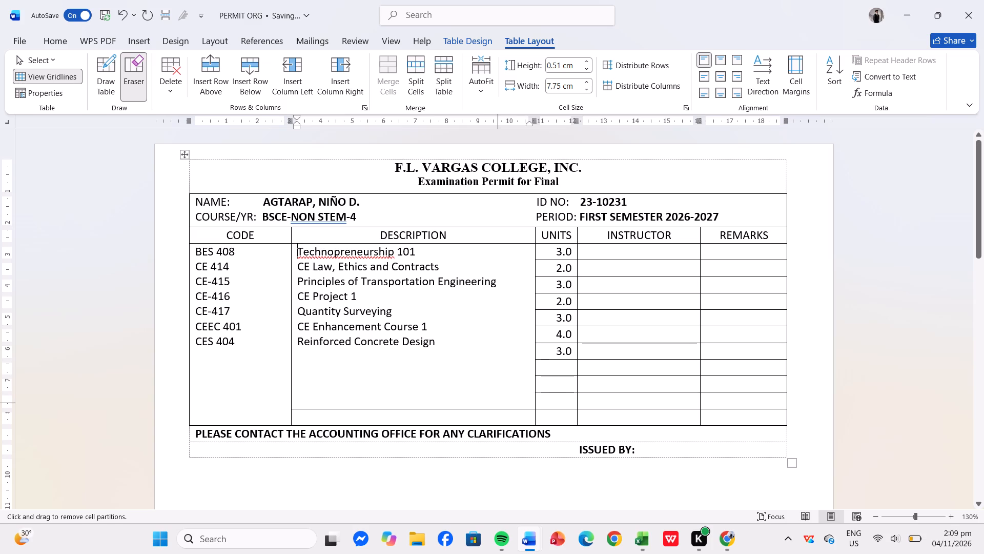
left_click(498, 404)
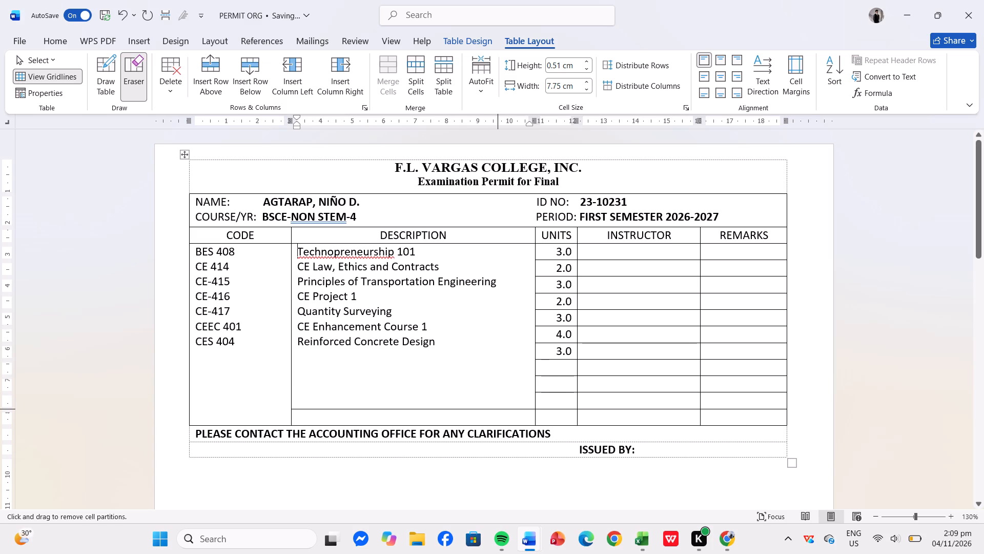
left_click(498, 410)
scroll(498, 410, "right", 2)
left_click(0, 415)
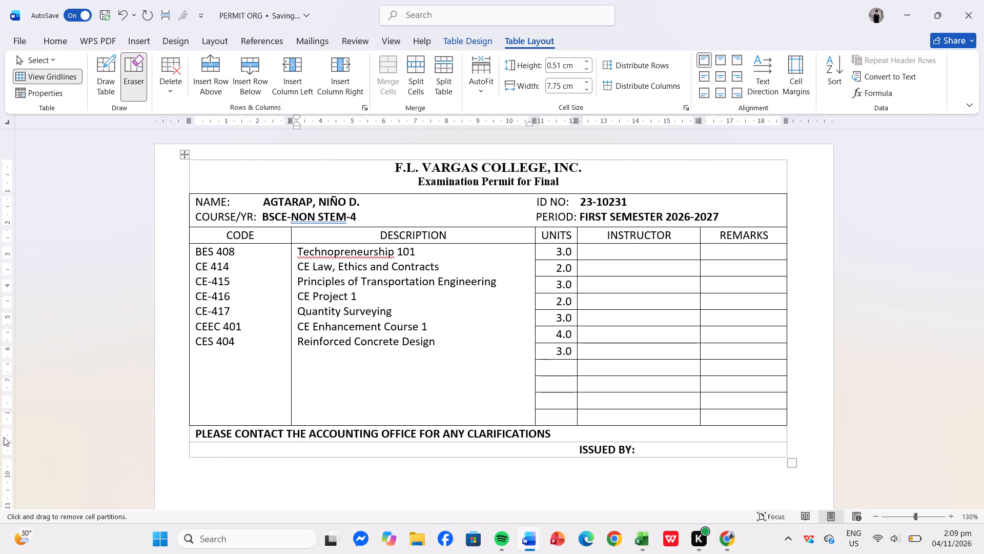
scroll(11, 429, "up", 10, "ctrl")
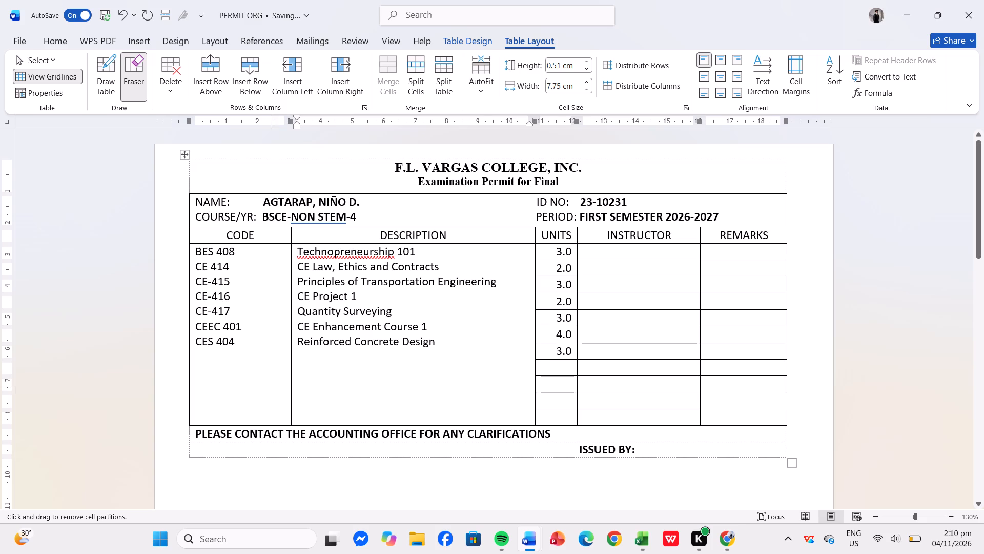
Erase the horizontal borders in the UNITS column below its heading, merging the unit values and empty rows into one cell.
left_click(546, 263)
left_click(548, 279)
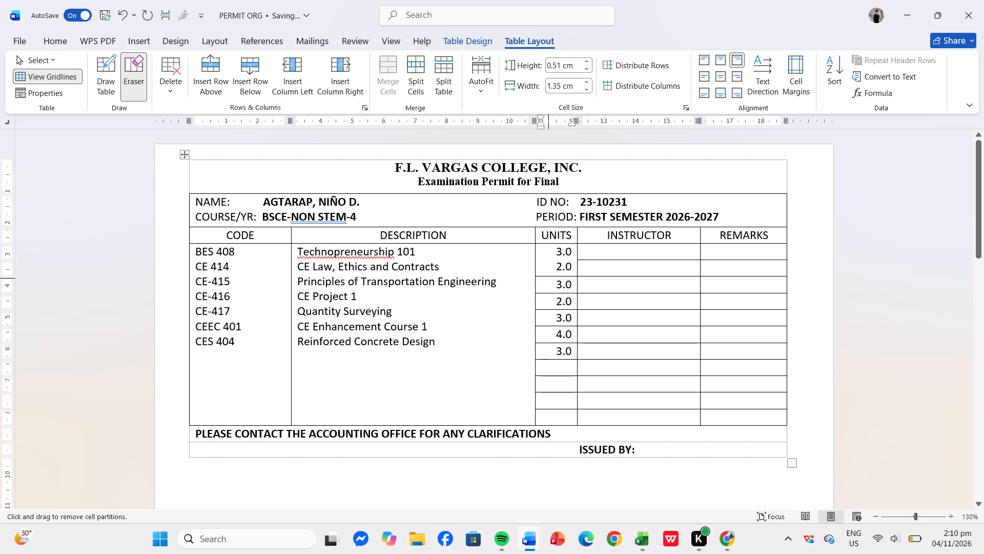
left_click(551, 296)
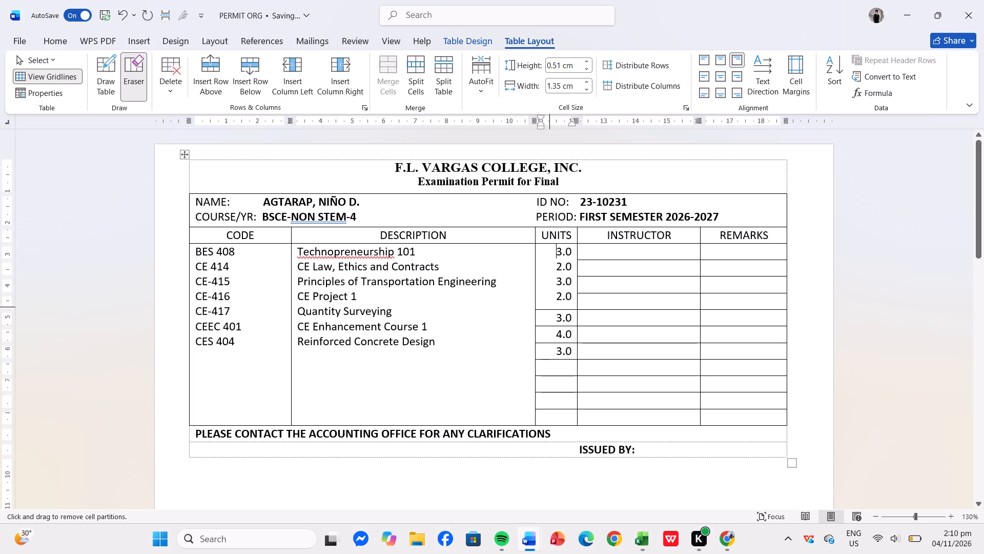
left_click(550, 312)
left_click(546, 328)
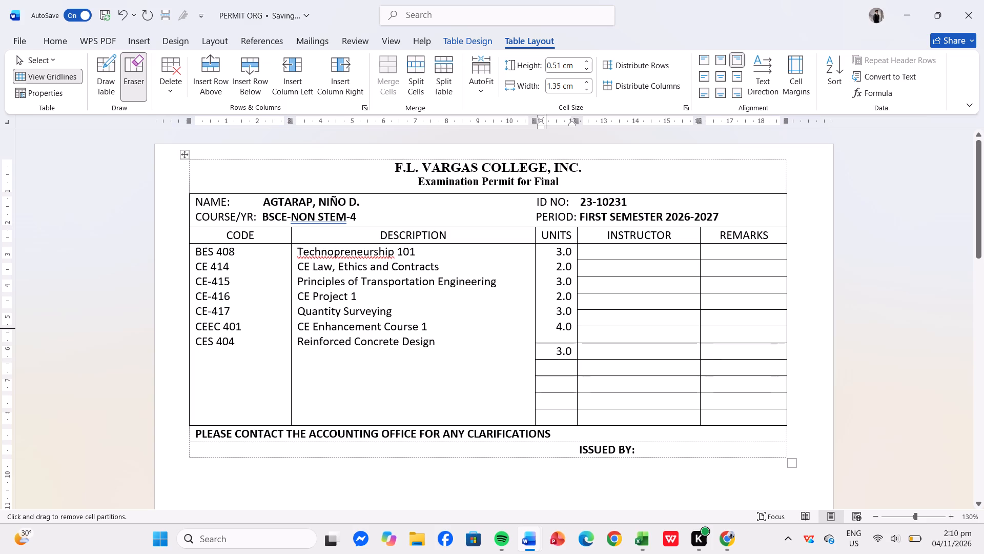
left_click(550, 345)
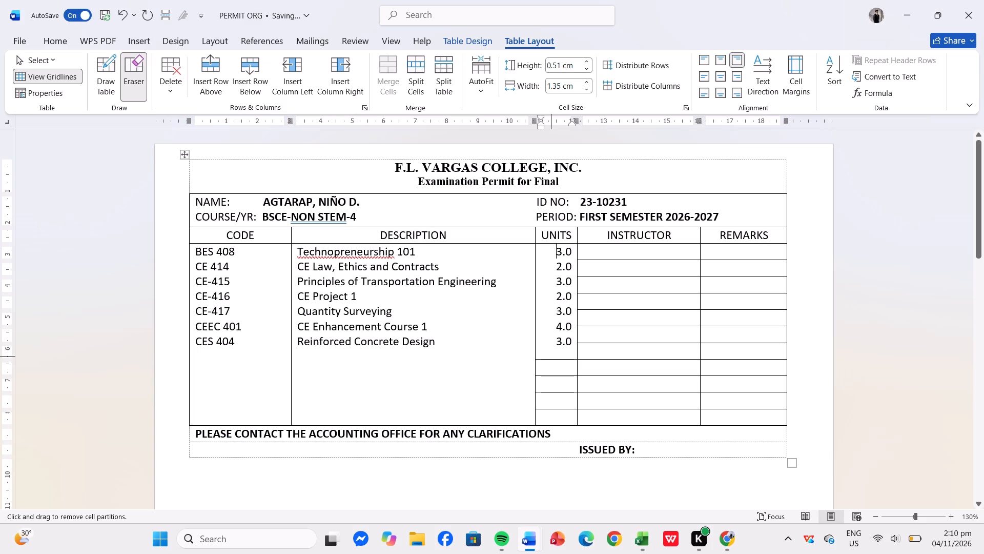
left_click(556, 363)
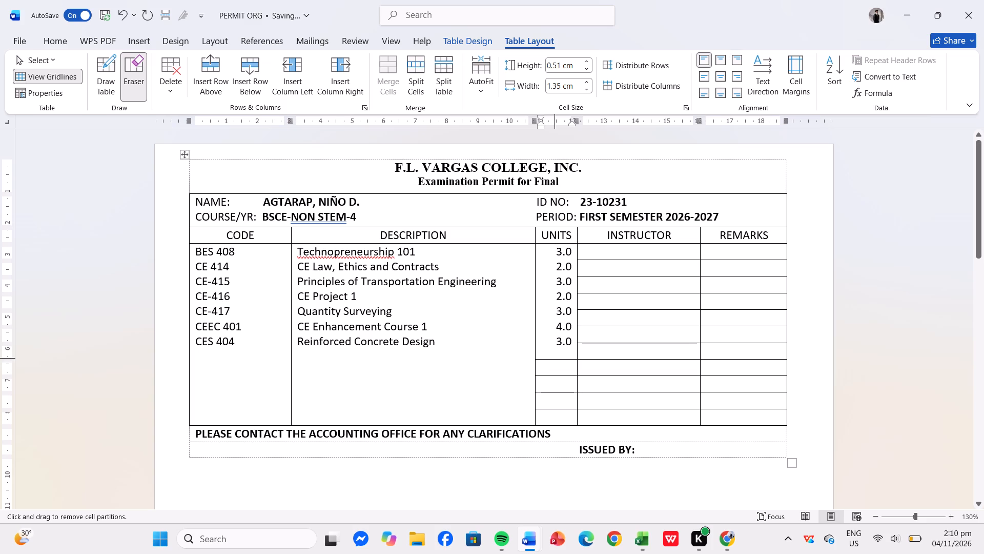
left_click(555, 358)
left_click(557, 377)
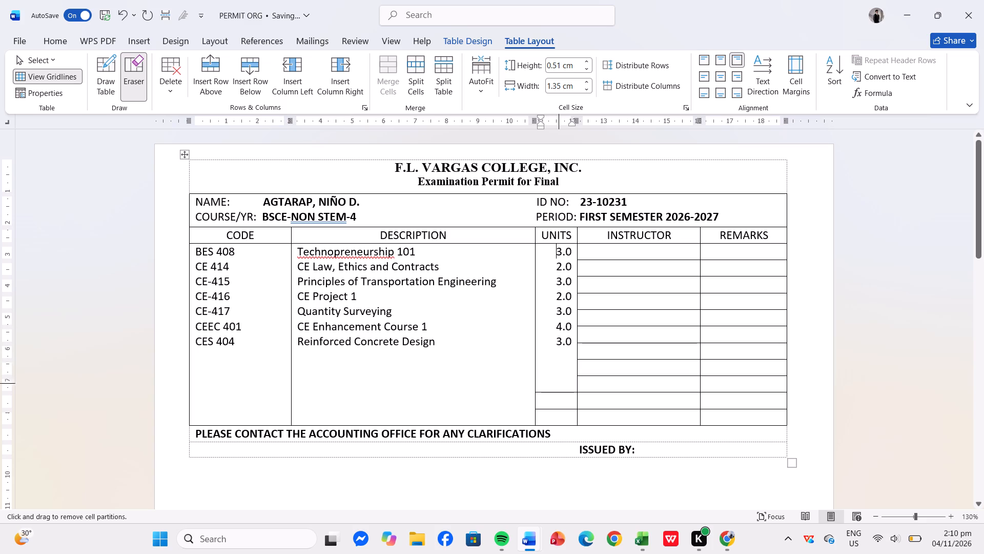
left_click(561, 392)
left_click(563, 409)
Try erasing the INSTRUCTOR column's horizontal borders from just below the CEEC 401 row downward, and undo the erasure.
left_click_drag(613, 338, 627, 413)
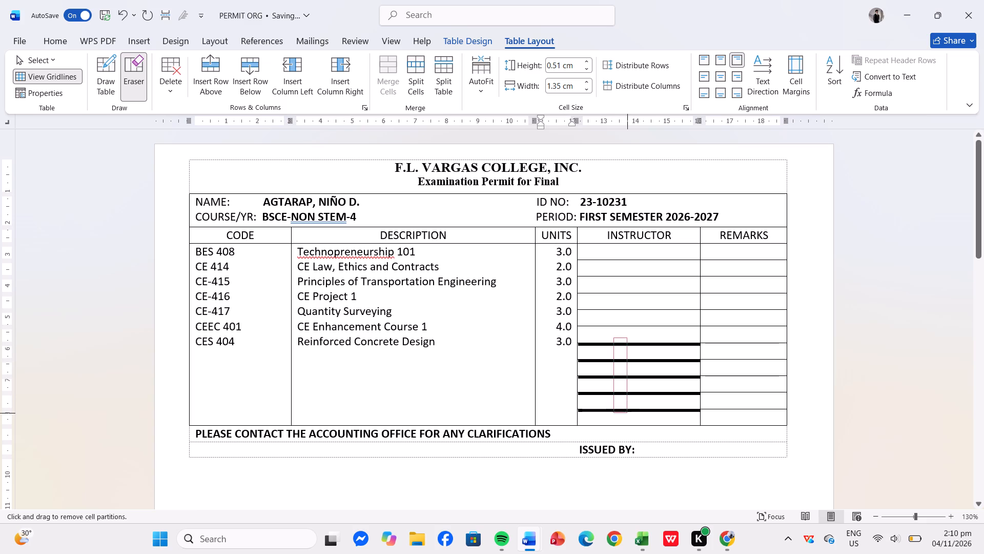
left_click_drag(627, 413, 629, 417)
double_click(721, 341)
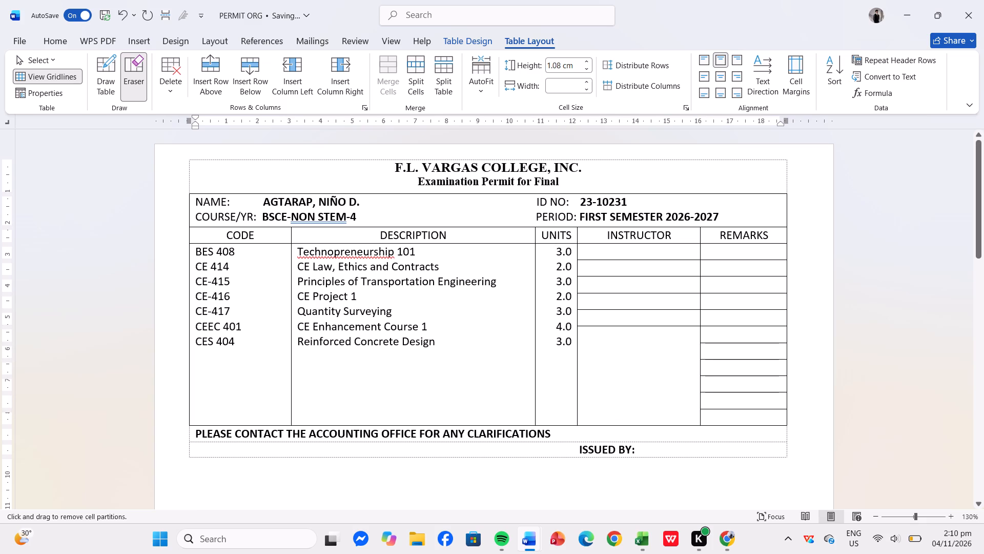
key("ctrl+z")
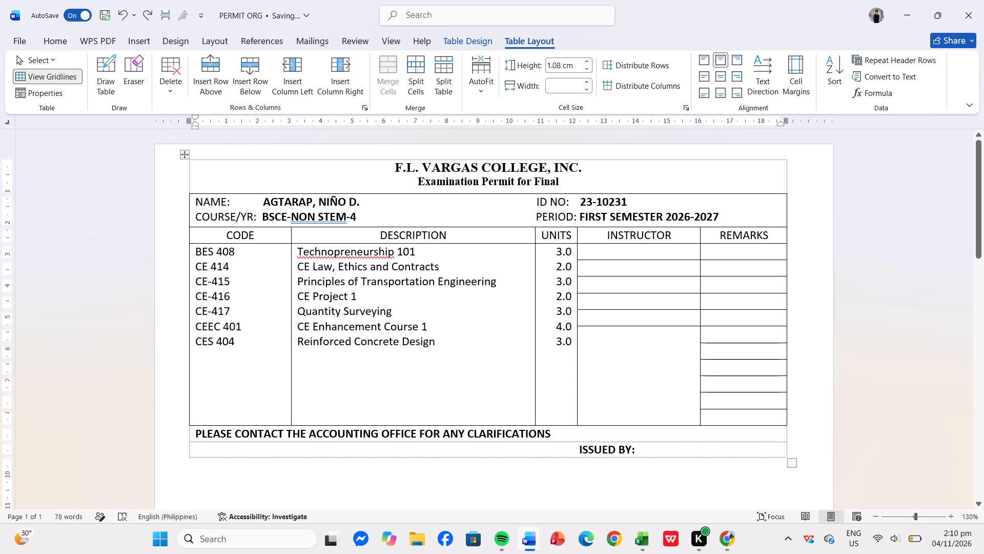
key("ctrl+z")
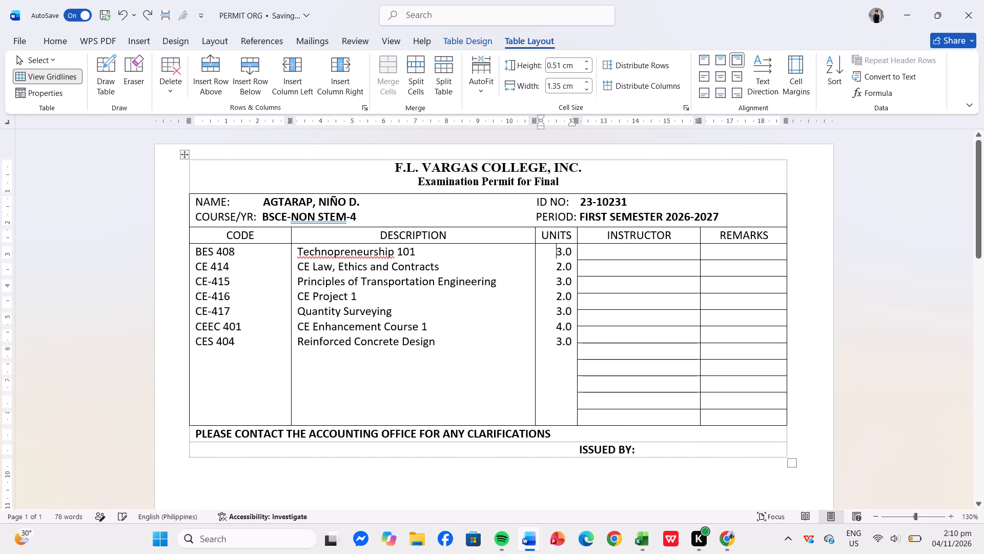
Erase the horizontal borders between the empty rows below CES 404 in the INSTRUCTOR and REMARKS columns, keeping the seven subject rows' lines.
left_click(128, 61)
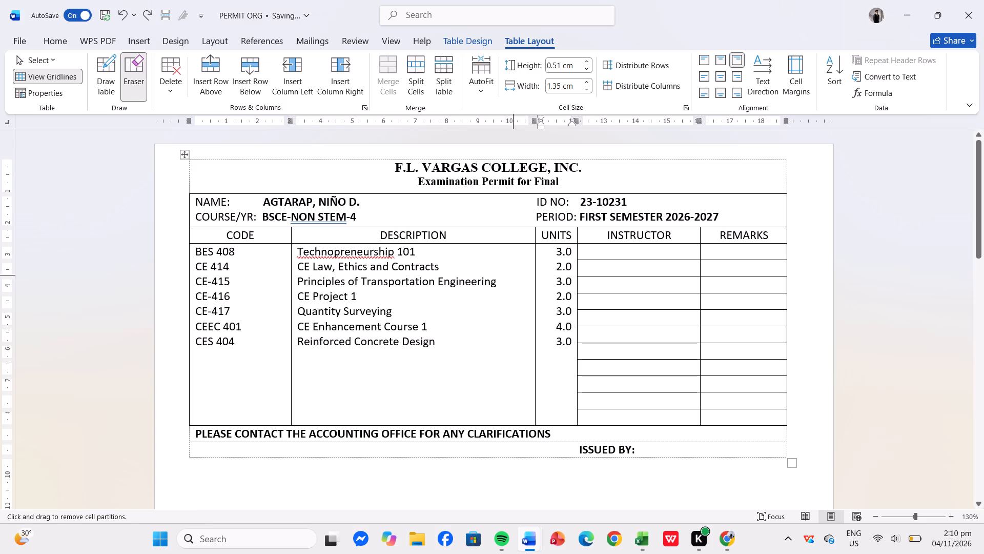
left_click_drag(598, 355, 619, 419)
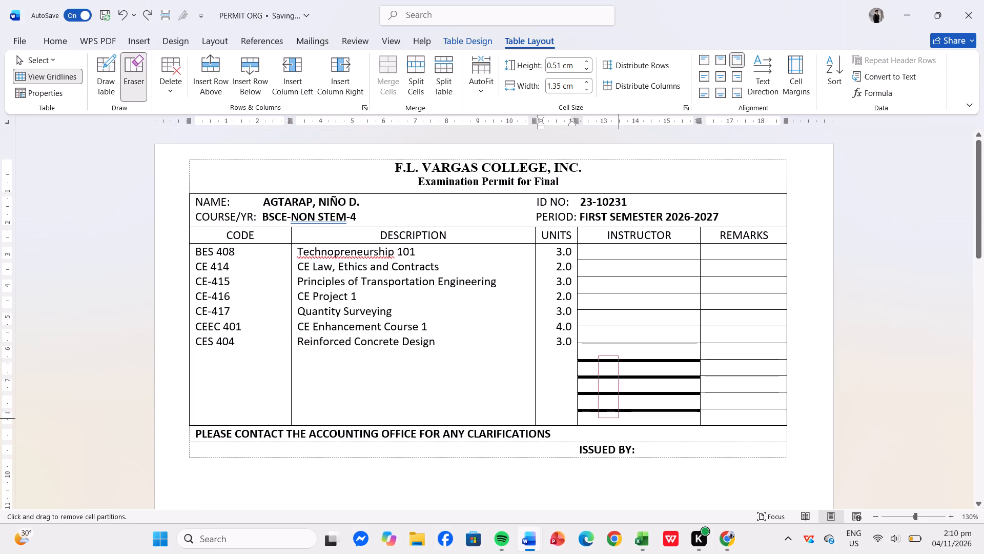
left_click_drag(715, 356, 727, 415)
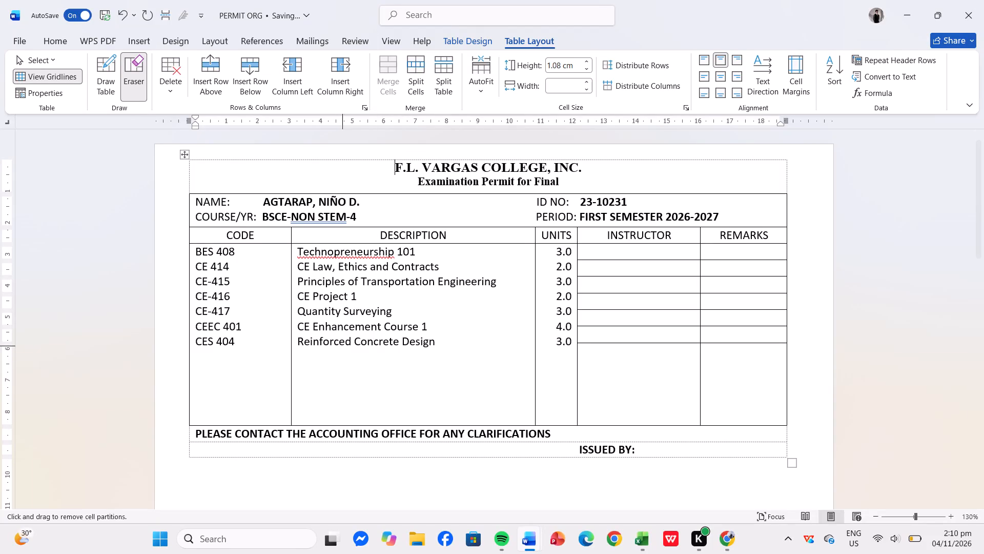
left_click(133, 69)
Center the seven unit values, from BES 408 to CES 404, in the merged UNITS cell.
left_click_drag(552, 249, 554, 298)
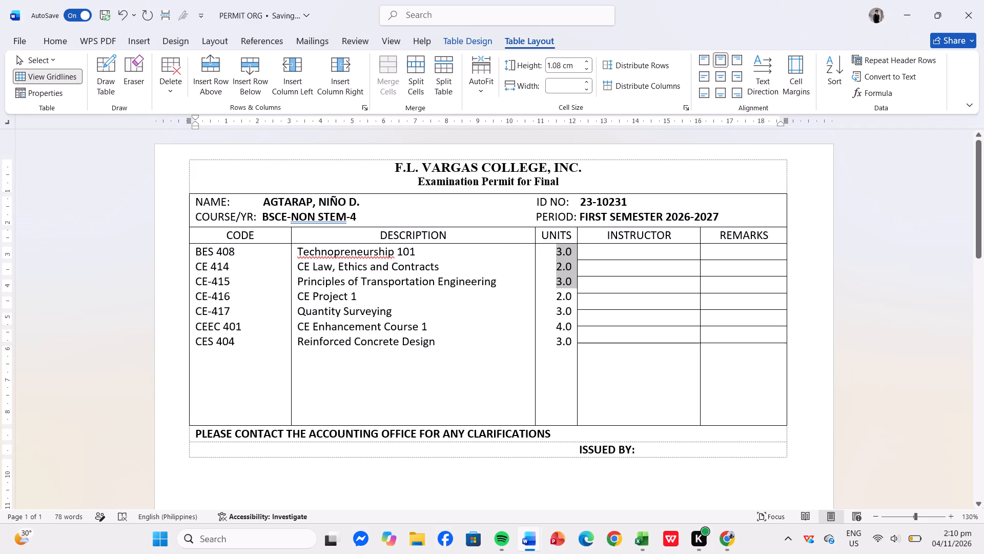
left_click_drag(554, 298, 559, 350)
left_click(559, 350)
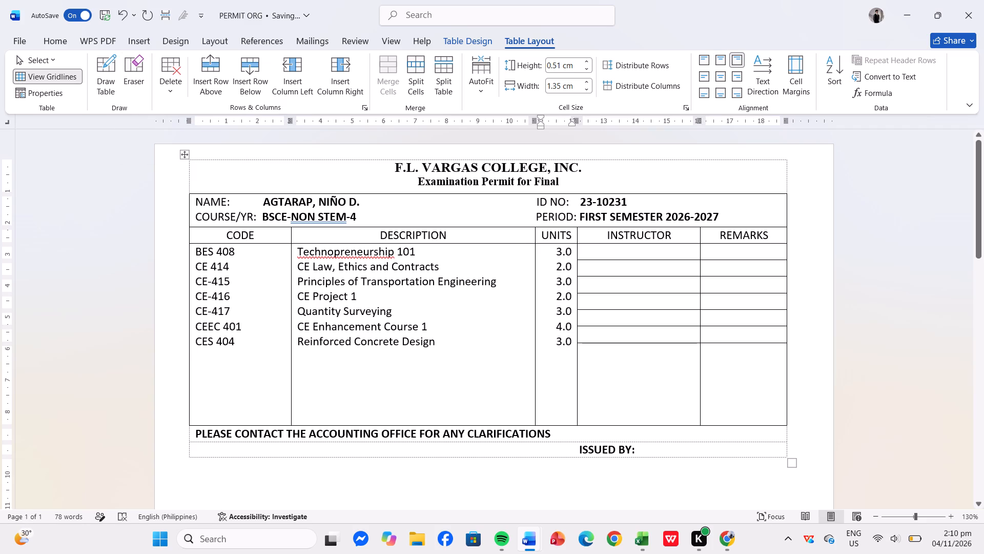
left_click_drag(556, 253, 572, 363)
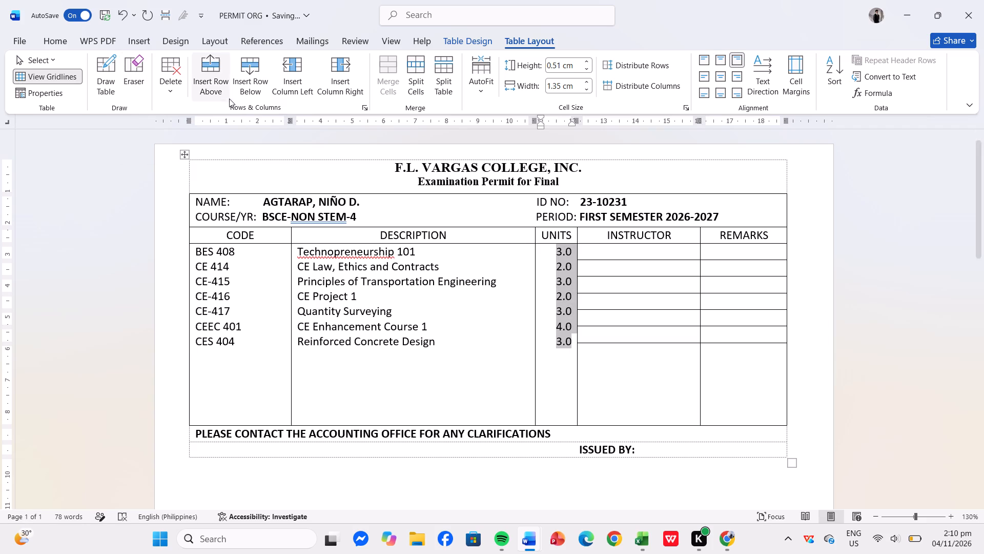
left_click(70, 38)
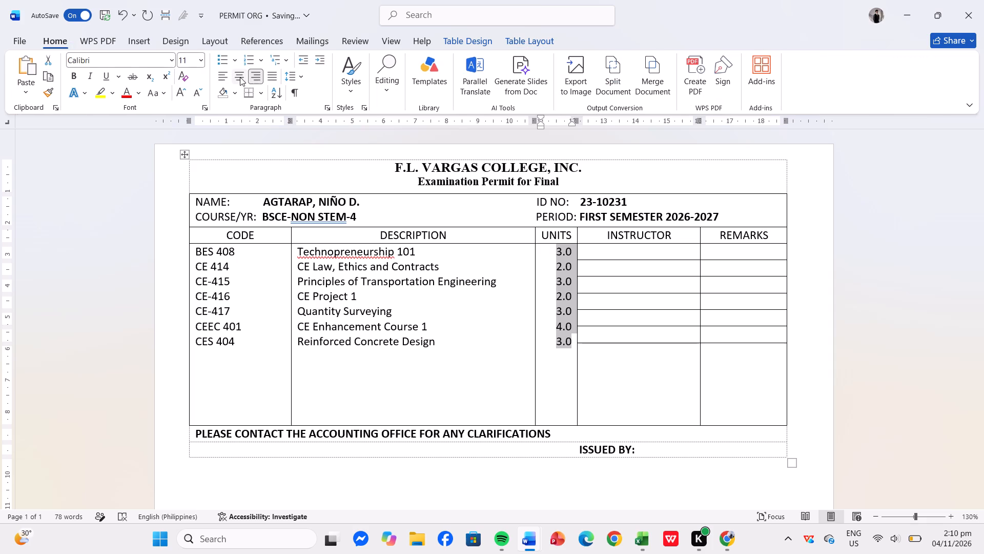
left_click(238, 77)
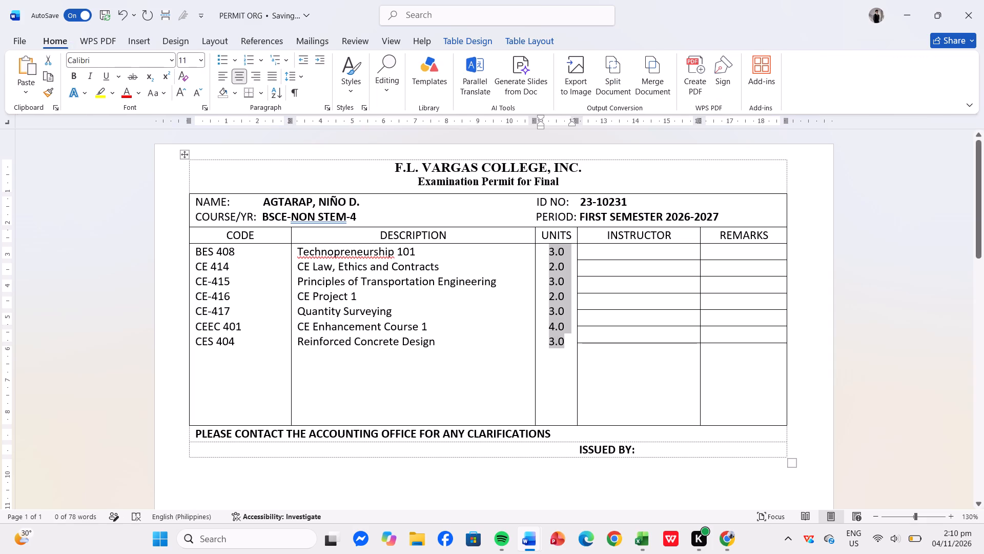
left_click(602, 362)
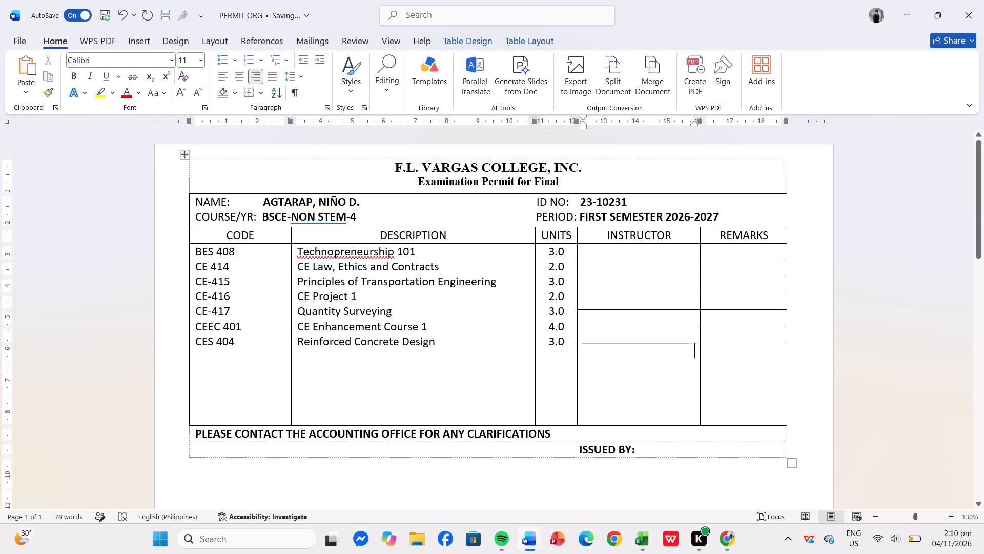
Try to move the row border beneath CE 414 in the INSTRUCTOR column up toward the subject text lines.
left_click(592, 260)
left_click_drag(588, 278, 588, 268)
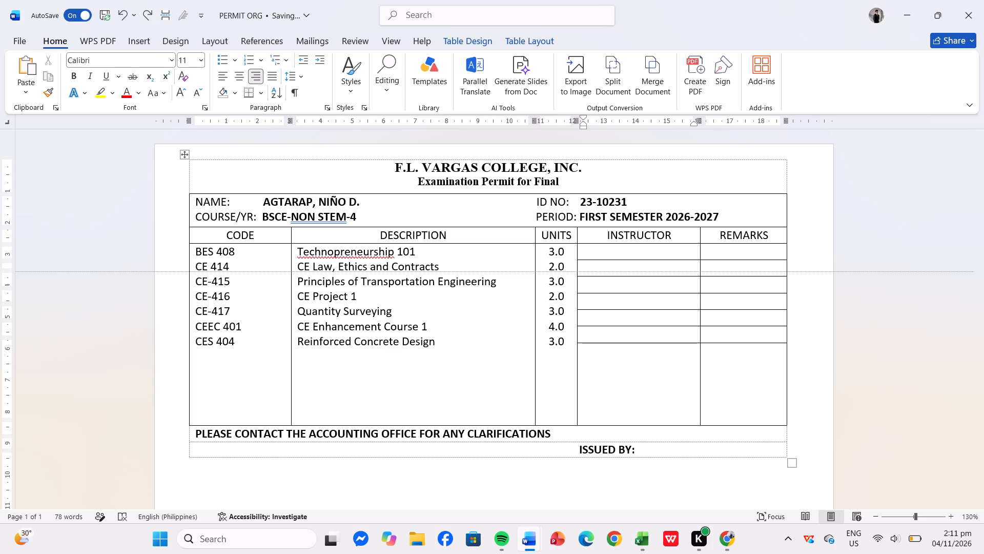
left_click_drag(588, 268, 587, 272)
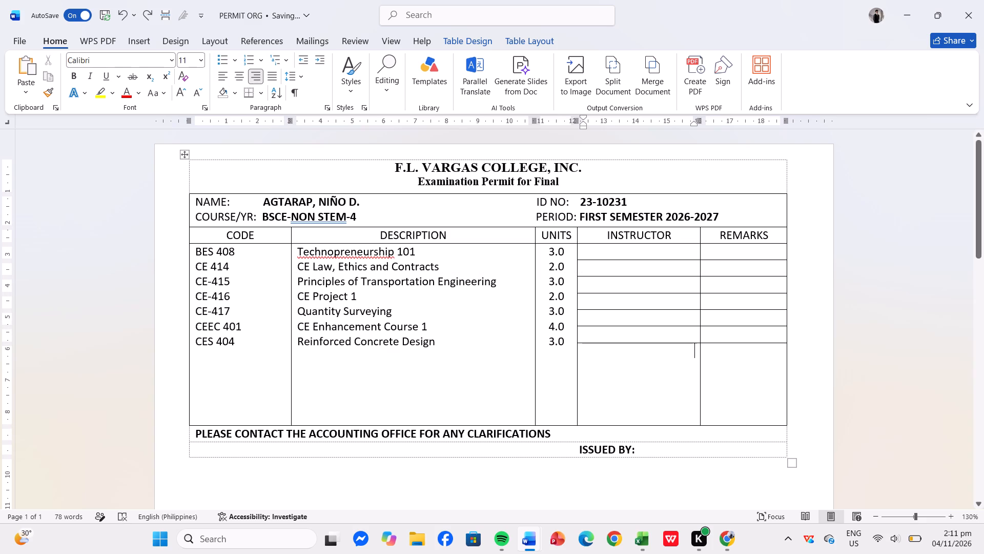
Examine the line spacing options and paragraph indent and spacing settings of the seven unit values.
left_click_drag(547, 254, 567, 344)
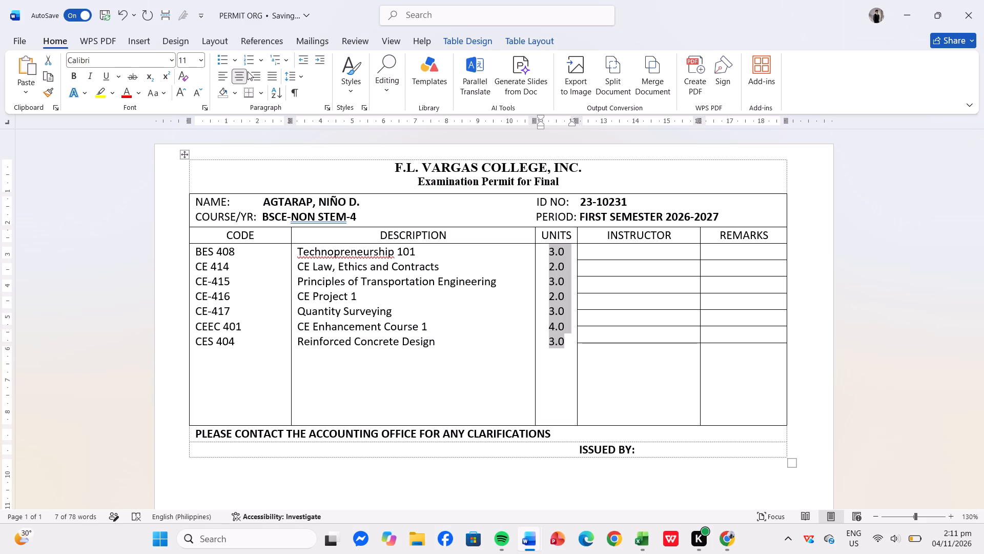
left_click(237, 63)
left_click(237, 63)
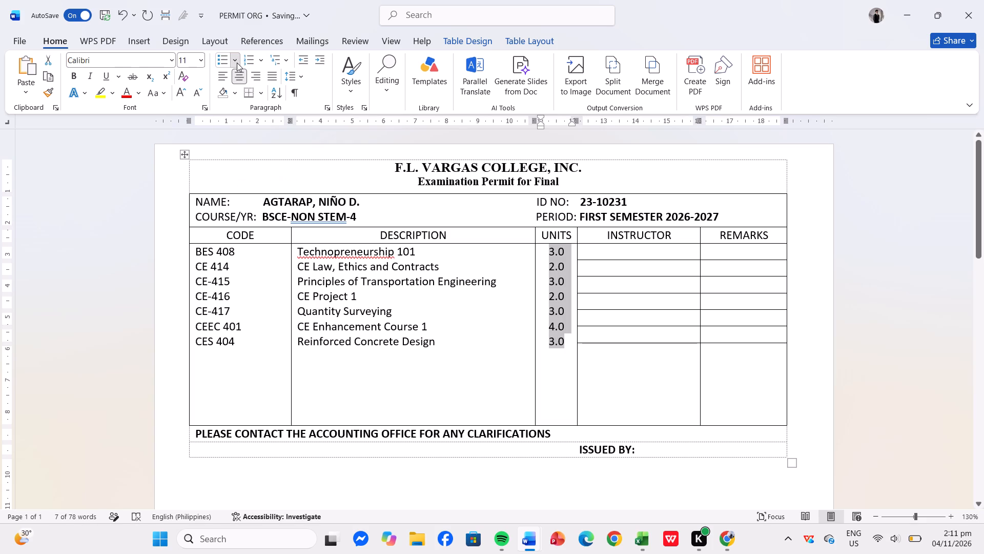
left_click(301, 74)
left_click(306, 96)
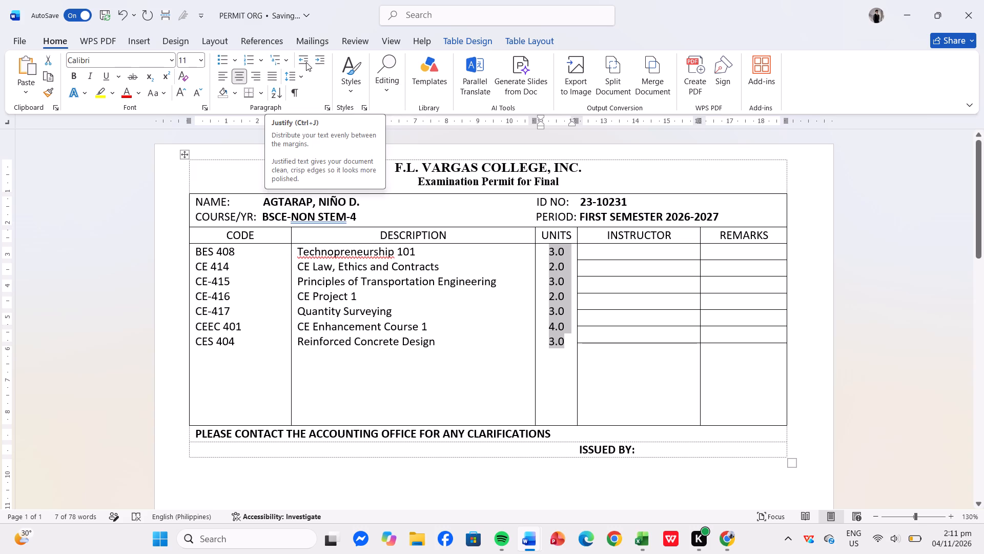
left_click(330, 107)
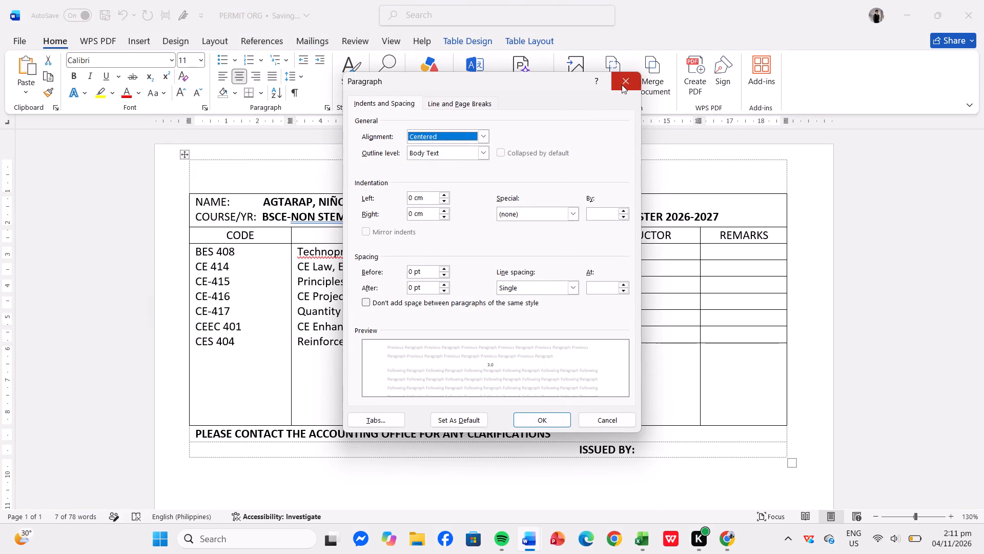
left_click(625, 83)
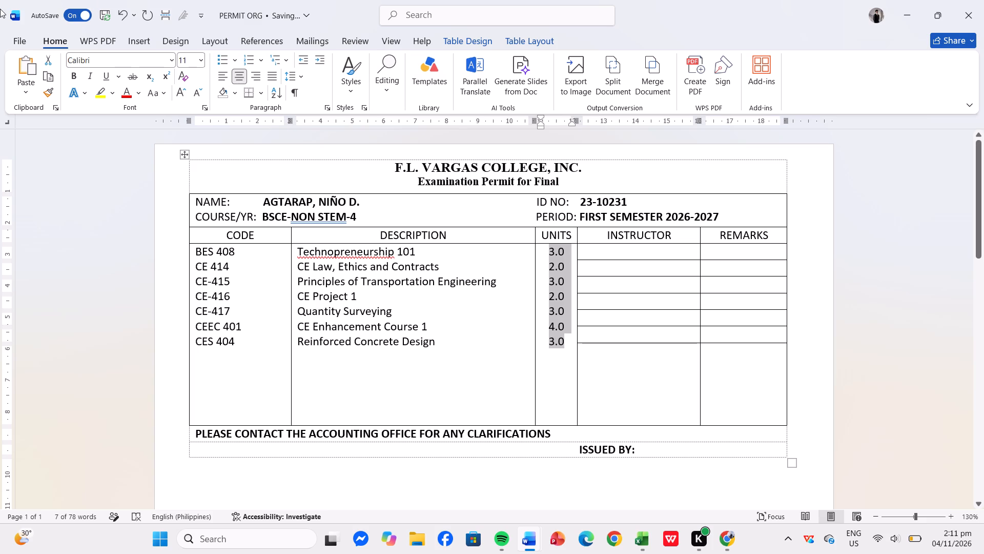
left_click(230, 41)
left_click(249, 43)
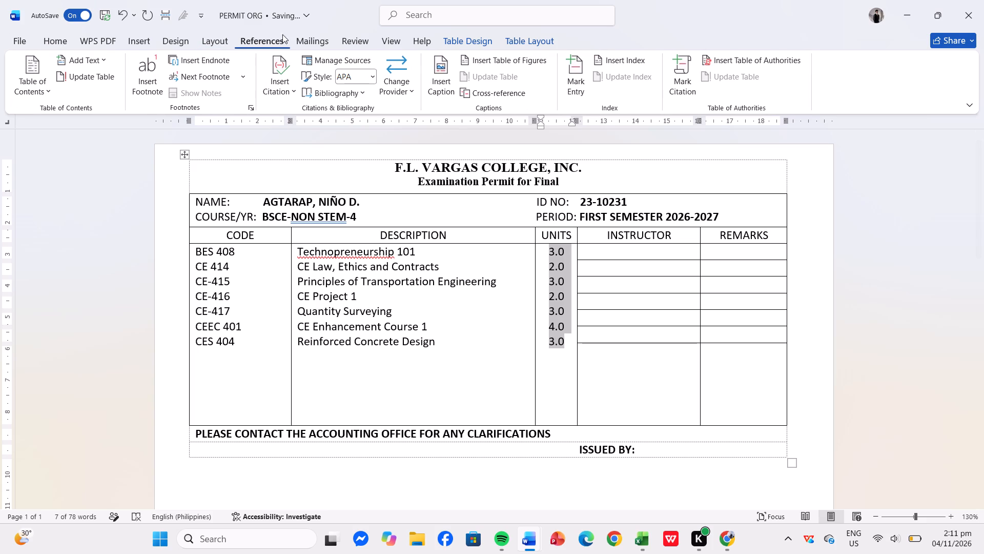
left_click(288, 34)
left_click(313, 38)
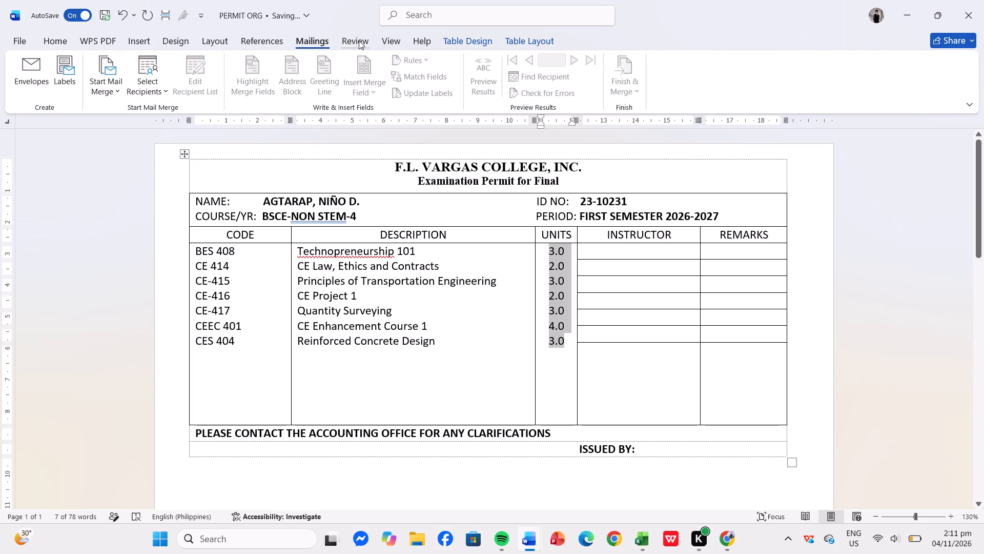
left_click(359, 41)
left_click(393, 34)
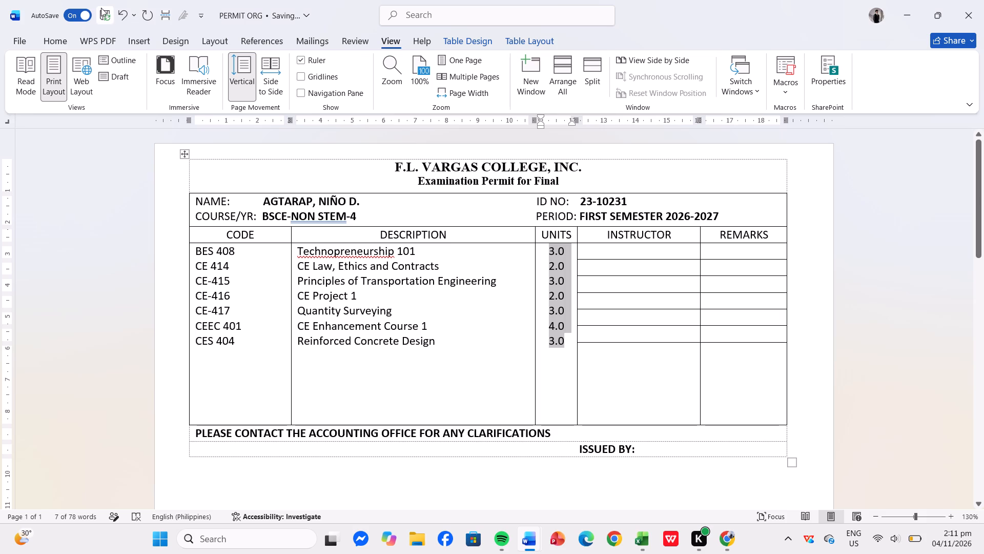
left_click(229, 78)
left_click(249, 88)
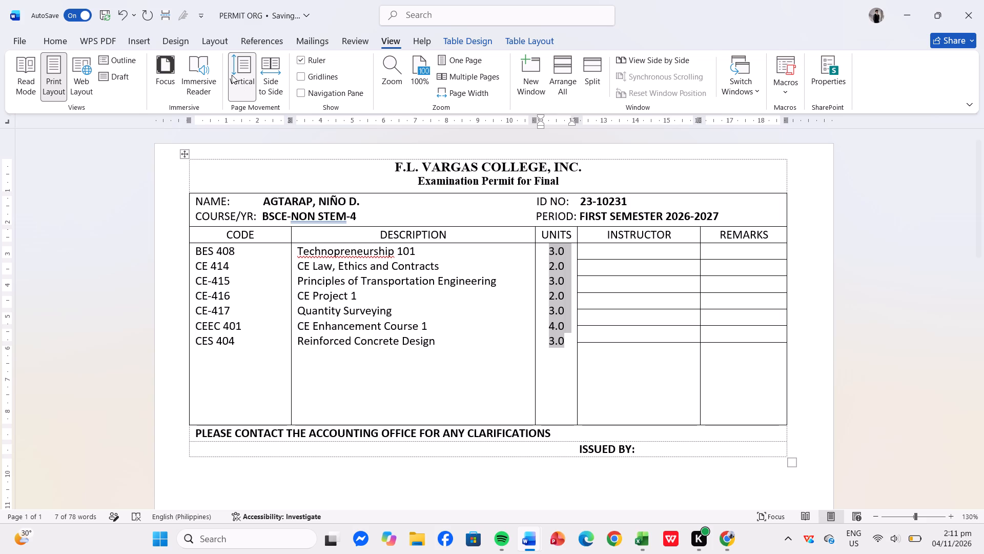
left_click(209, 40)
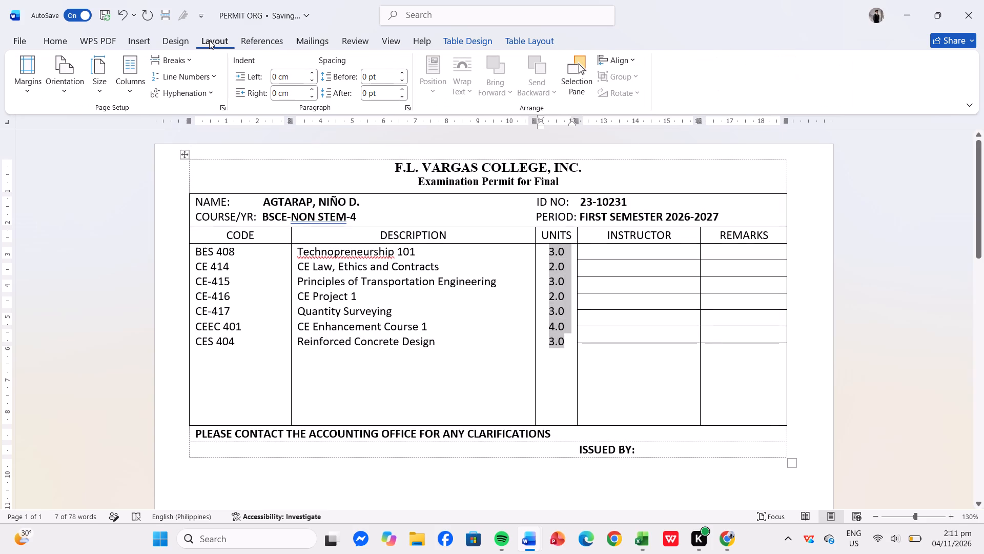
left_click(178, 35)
Apply 1.0 line spacing to the seven unit values in the UNITS column.
left_click(143, 36)
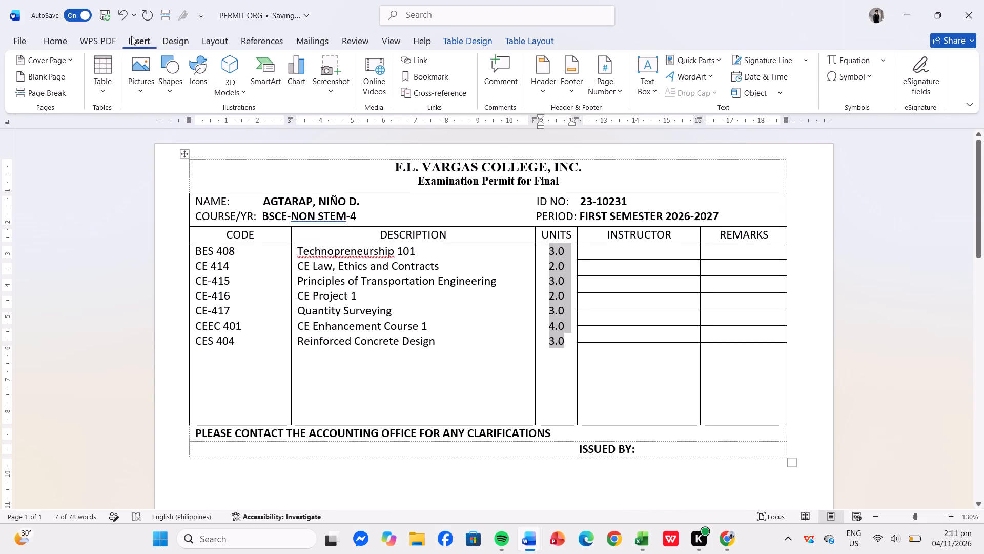
left_click(109, 39)
left_click(64, 36)
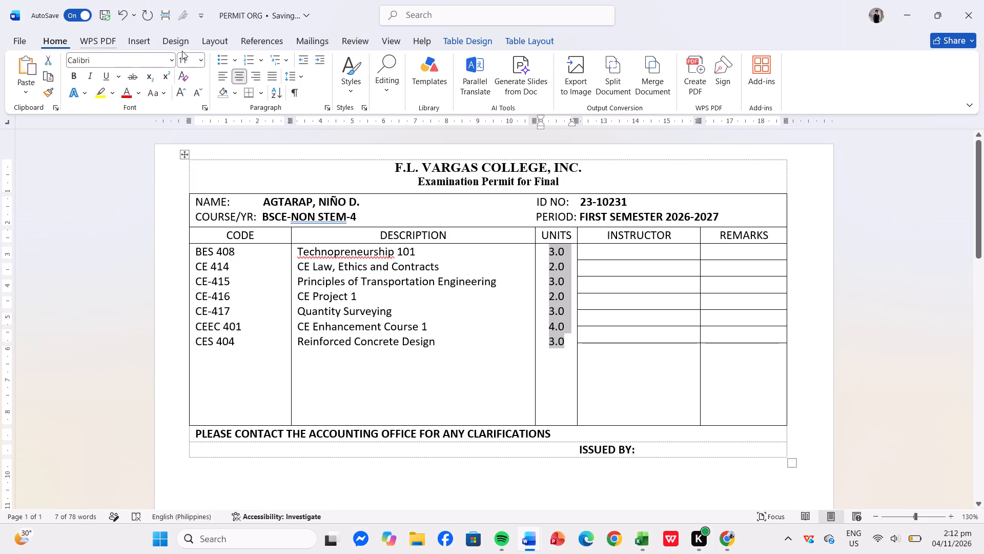
left_click(300, 73)
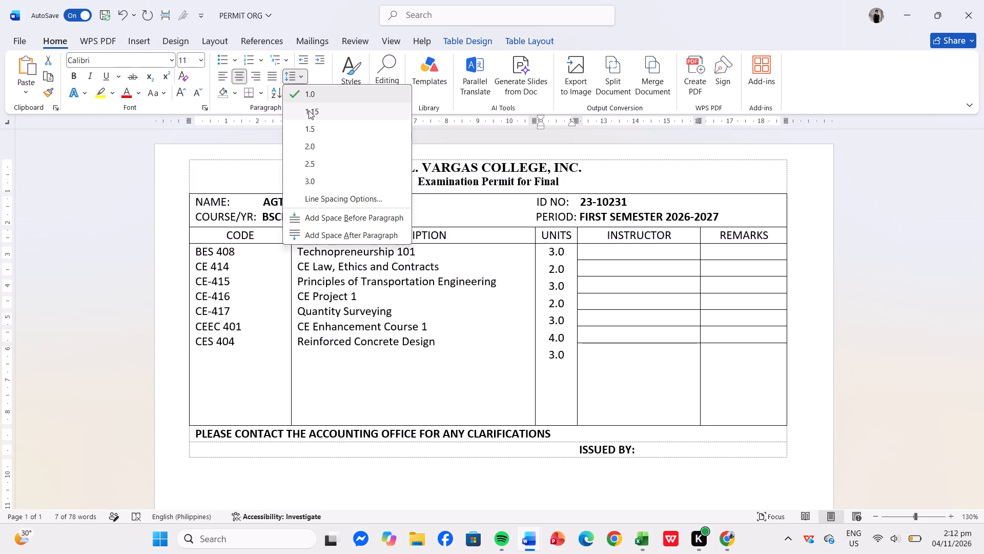
left_click(308, 96)
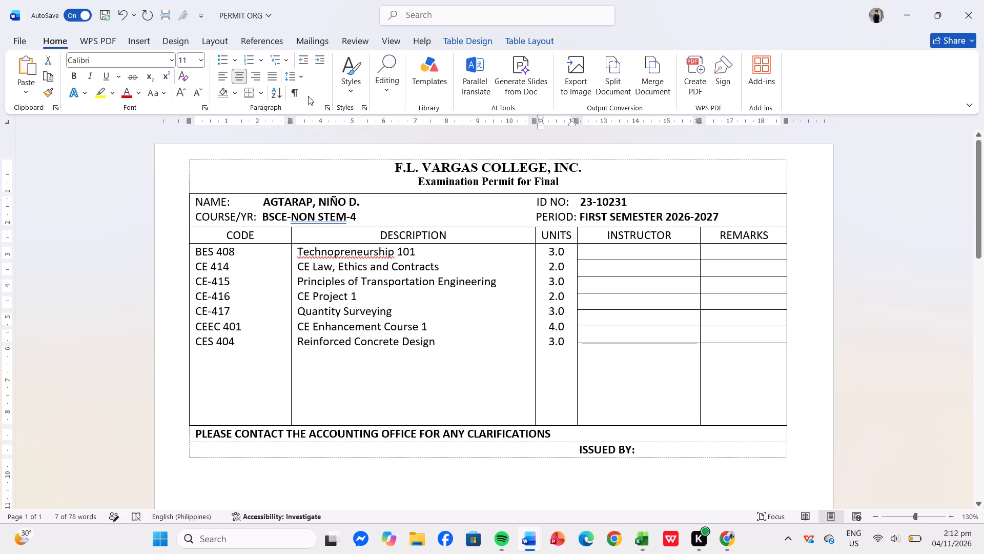
left_click(573, 364)
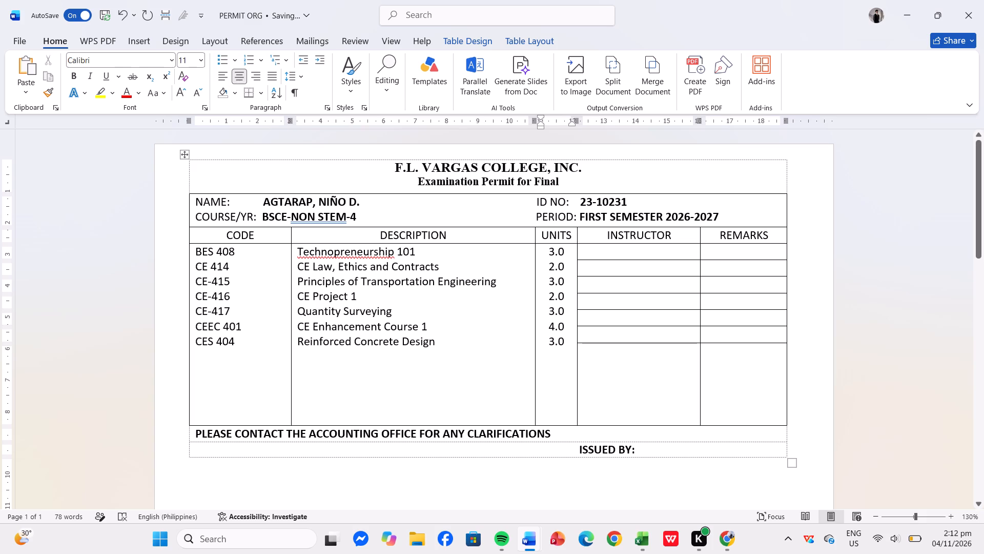
Set the font of the table text from the NAME row down to the ISSUED BY row to Arial Narrow.
left_click_drag(198, 200, 612, 415)
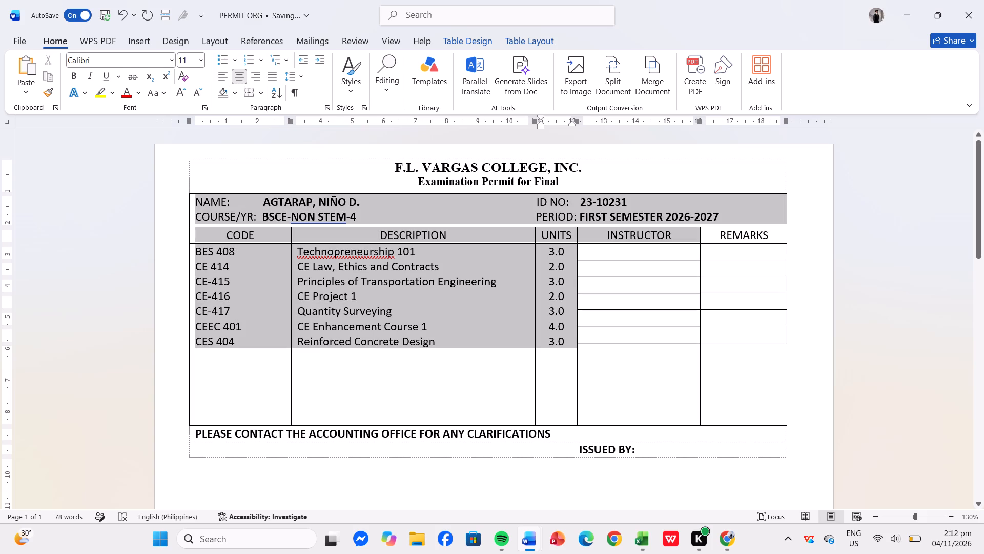
left_click_drag(612, 415, 646, 450)
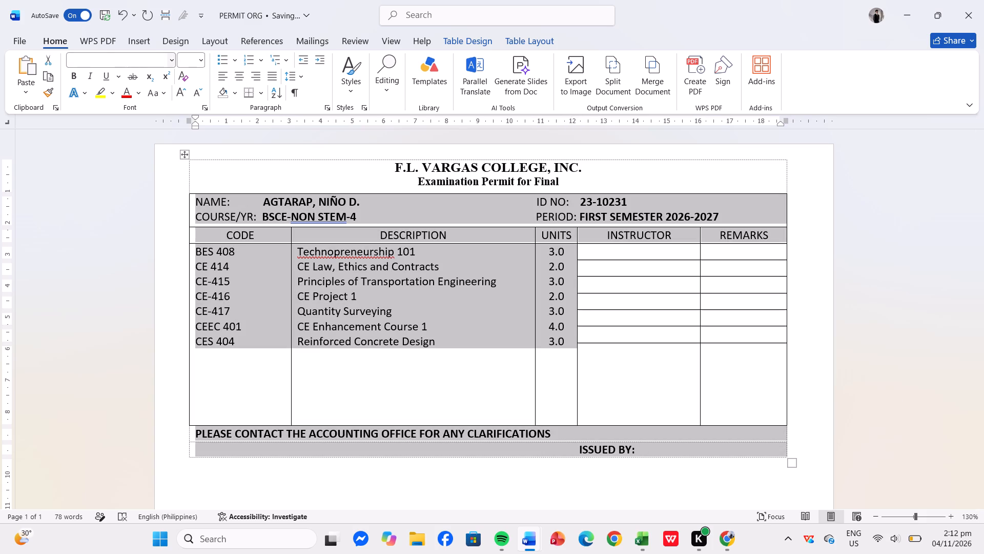
left_click(123, 63)
type("ARIAL")
key("Return")
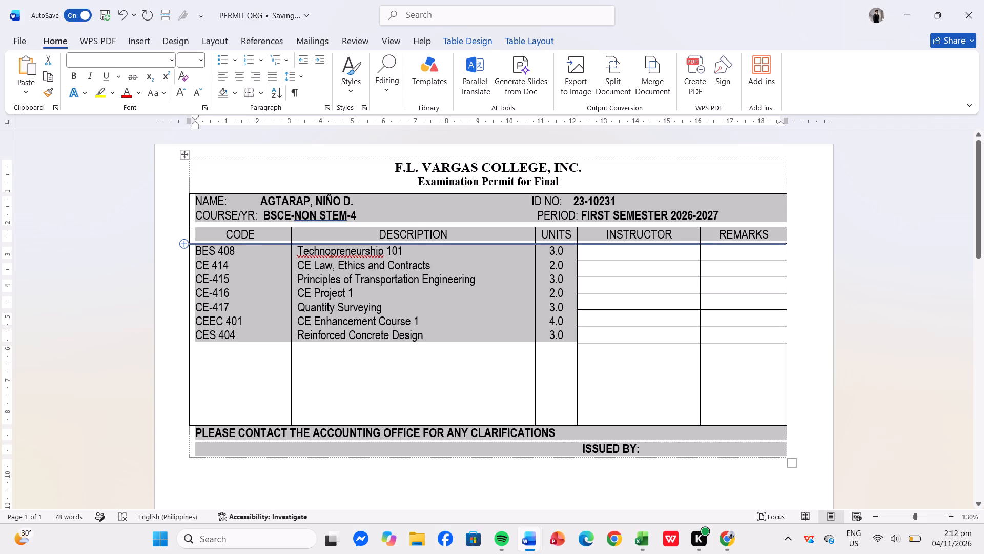
left_click(745, 271)
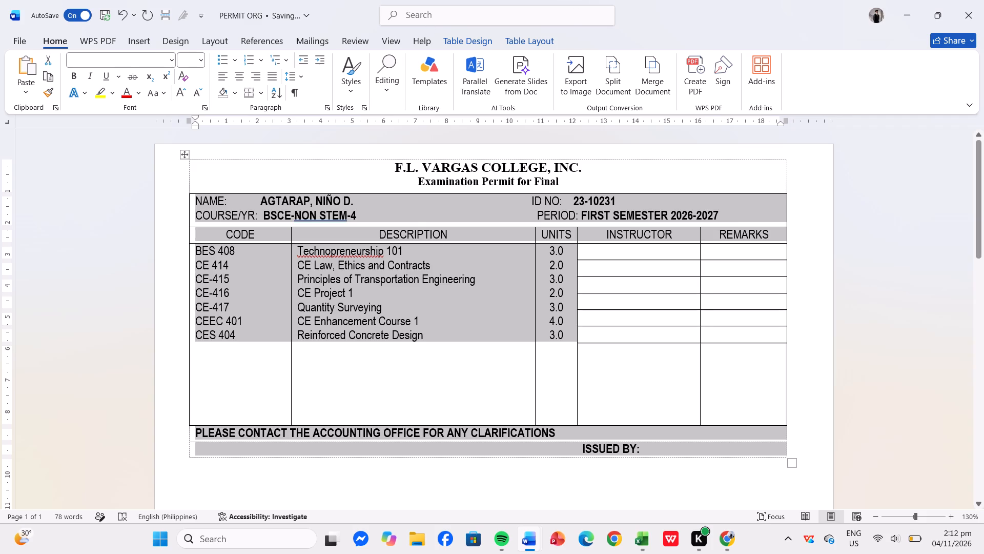
Change the REMARKS column heading to REMARK.
left_click(777, 235)
key("BackSpace")
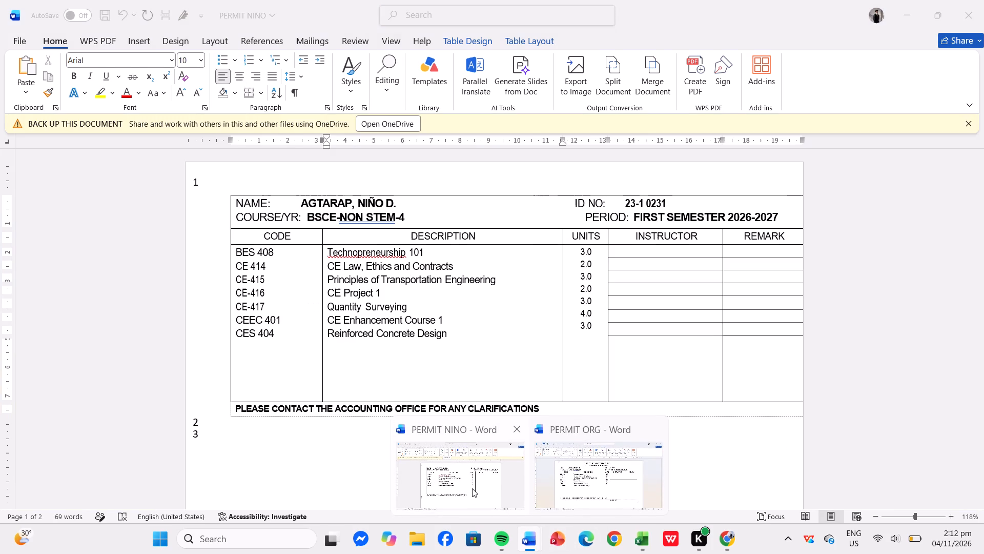
Check the subject rows, fonts and footer in PERMIT NINO, and compare them with the PERMIT ORG table.
left_click(472, 488)
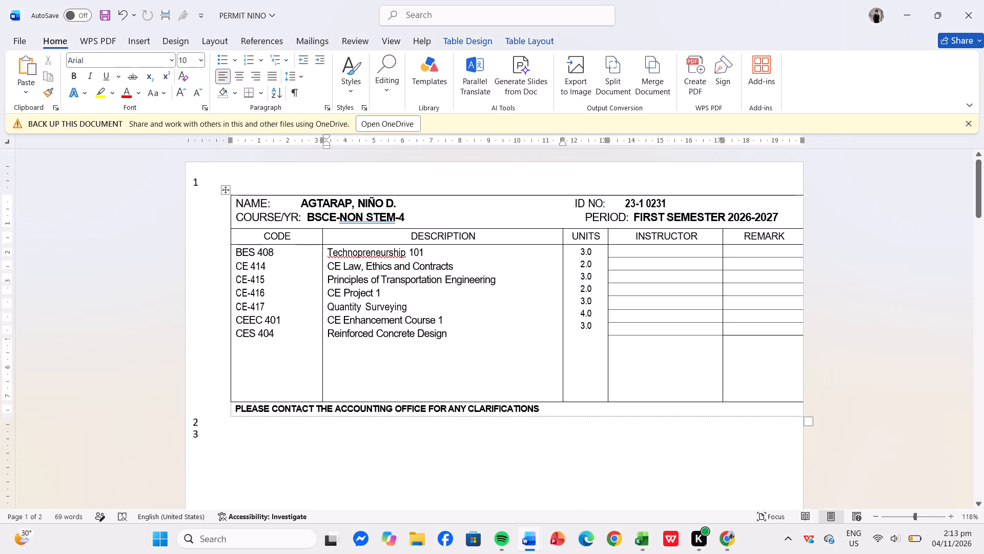
left_click(367, 270)
left_click(381, 287)
left_click(593, 505)
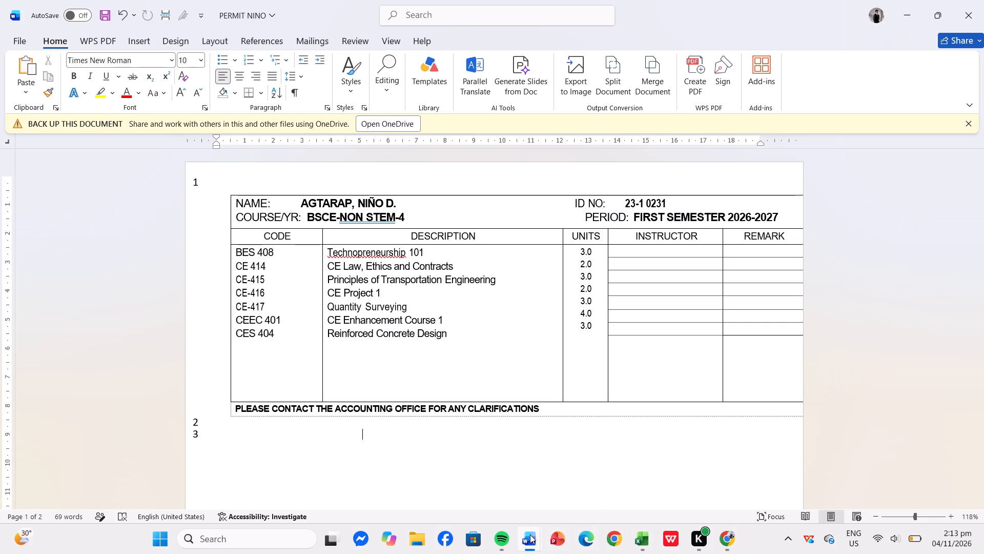
left_click(568, 498)
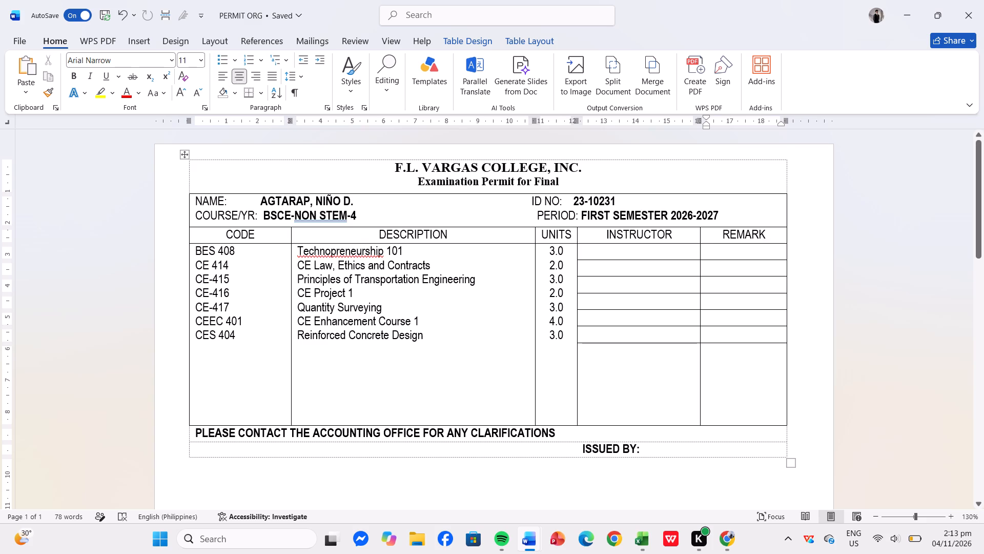
scroll(446, 381, "up", 1)
scroll(429, 302, "down", 1)
scroll(429, 302, "up", 1)
scroll(429, 302, "down", 1)
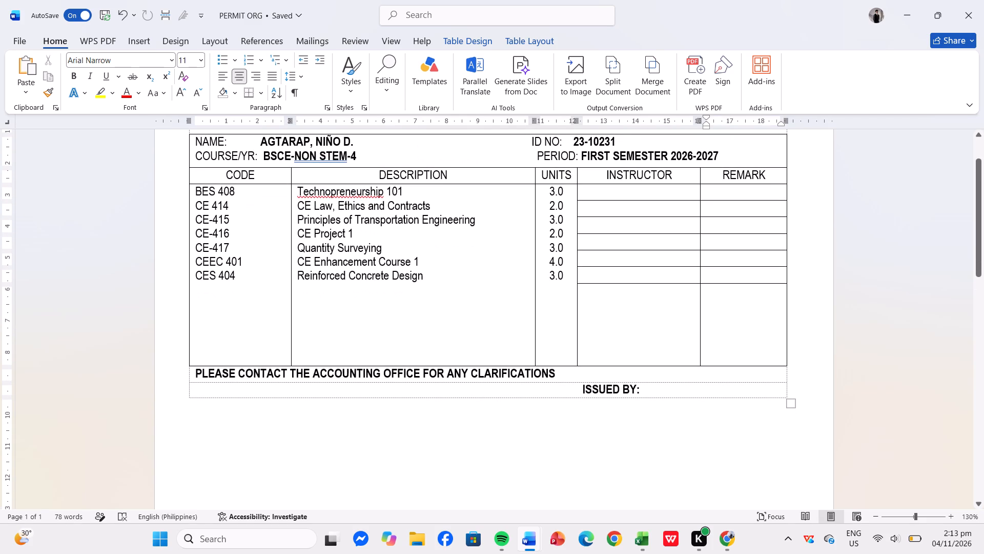
Reduce the accounting office notice and the ISSUED BY line below the table body to font size 9.
double_click(614, 391)
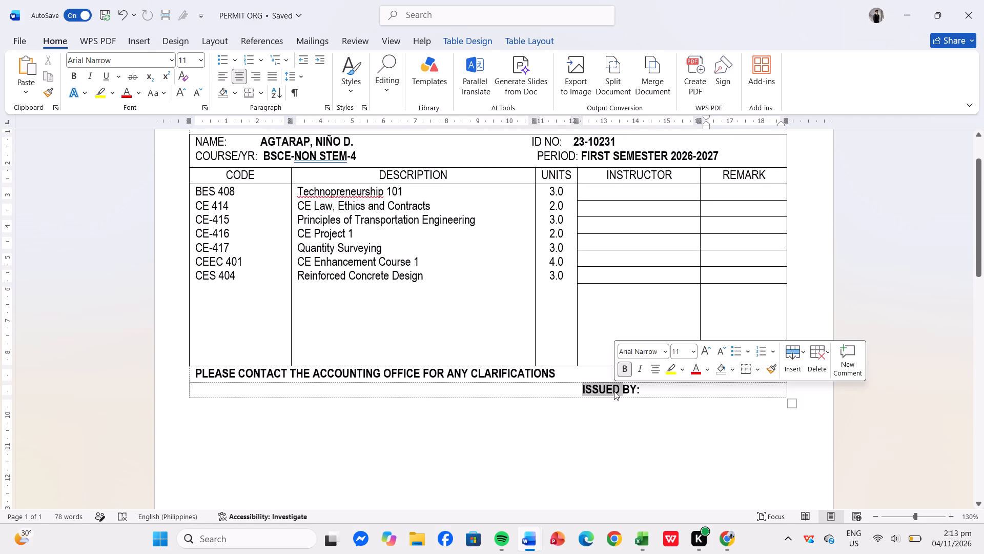
left_click(644, 391)
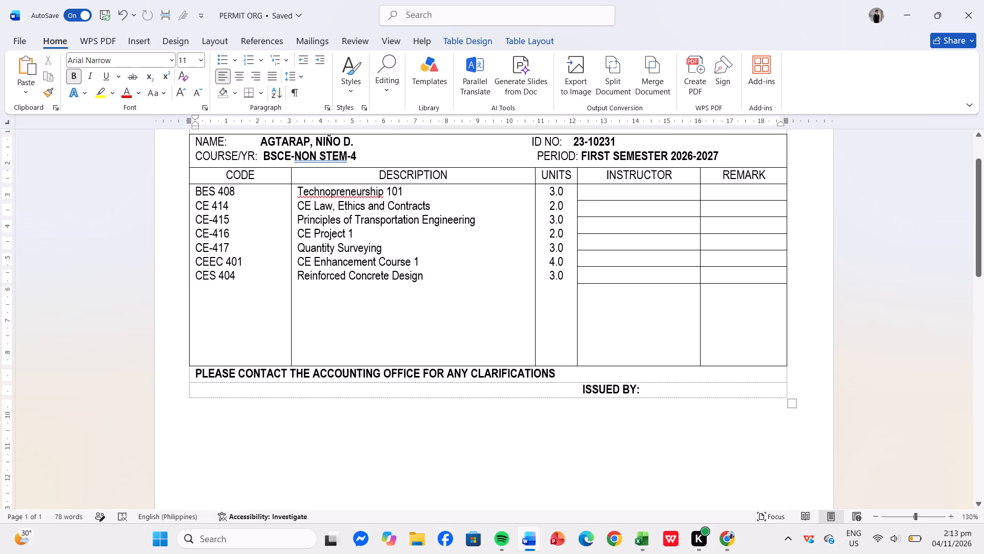
left_click_drag(196, 377, 571, 400)
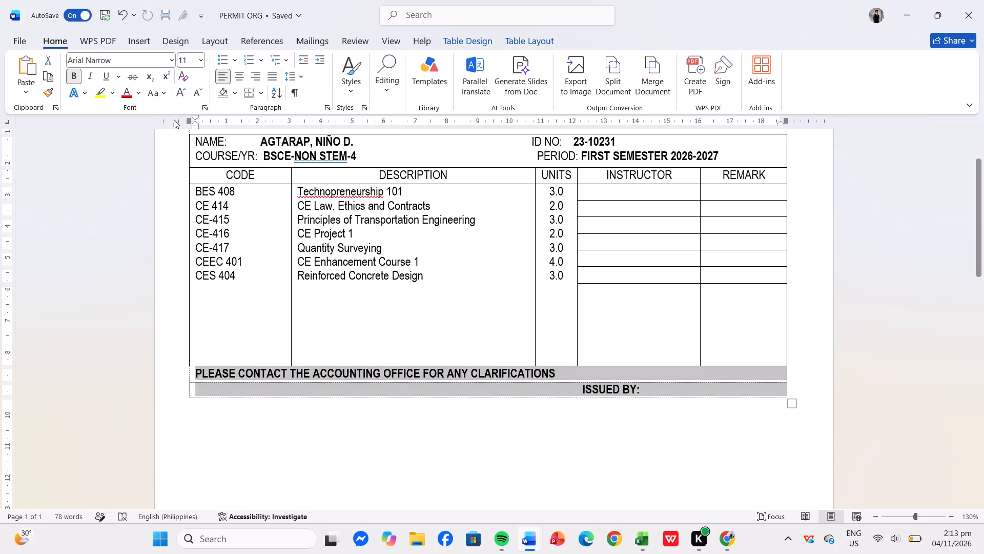
left_click(197, 94)
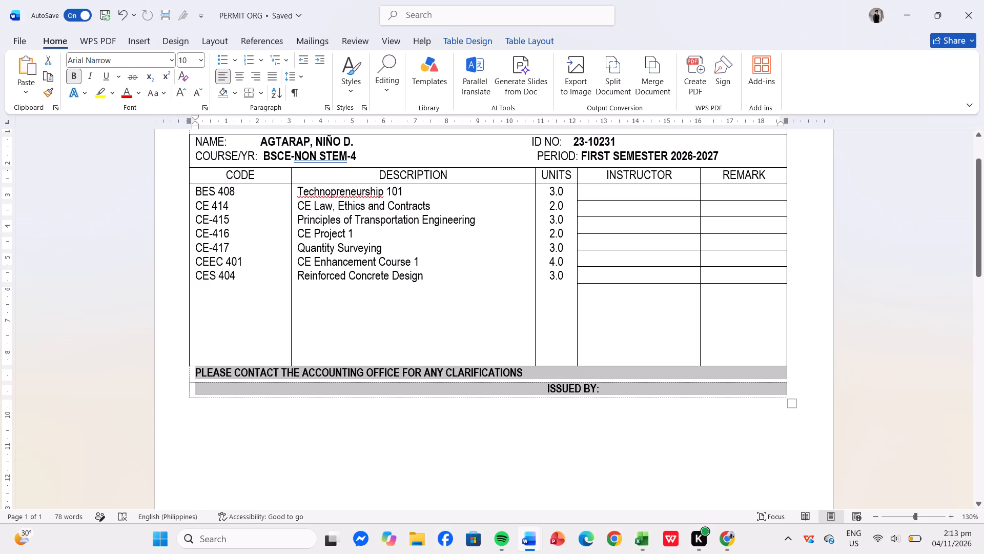
left_click(198, 96)
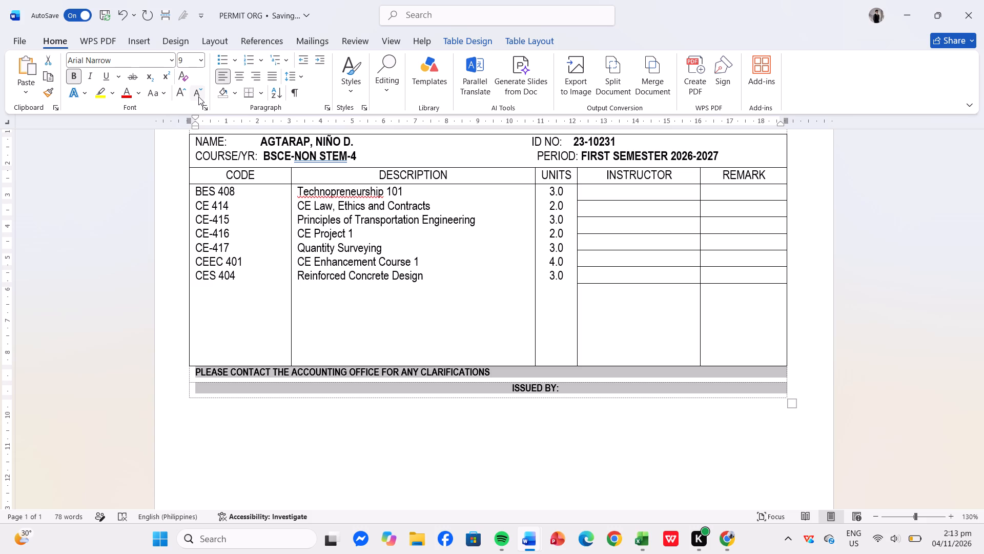
Move ISSUED BY: along its row with added spaces until it starts at the INSTRUCTOR column's left border.
left_click(499, 389)
key("space")
key("space")
key("space")
key("space")
key("space")
key("space")
key("space")
key("space")
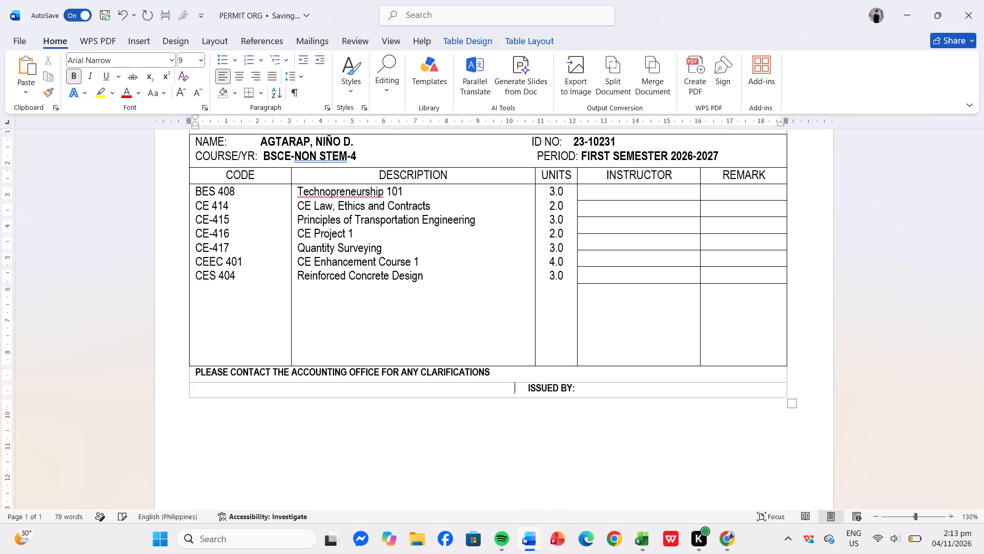
key("space")
key("space")
key("space")
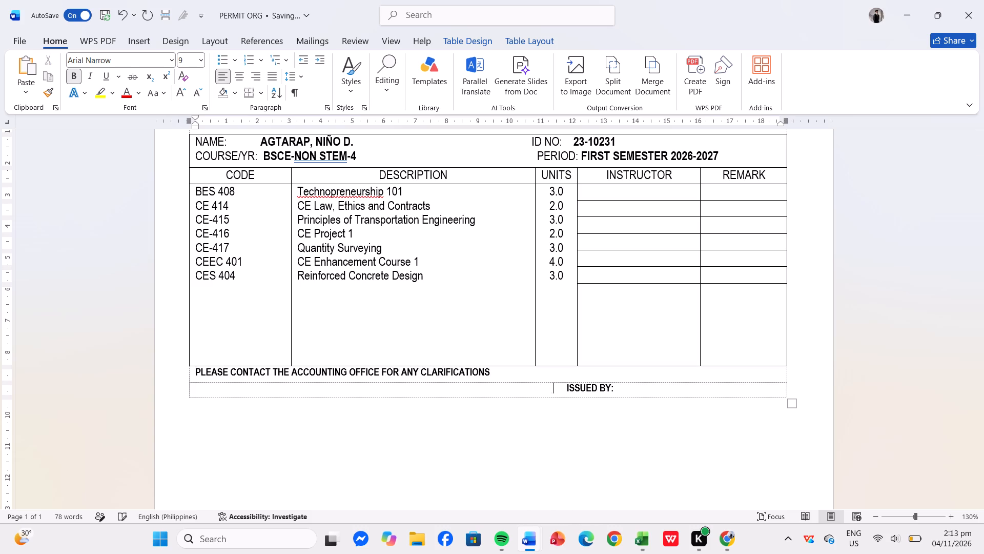
key("space")
key("space")
key("space")
key("space")
key("space")
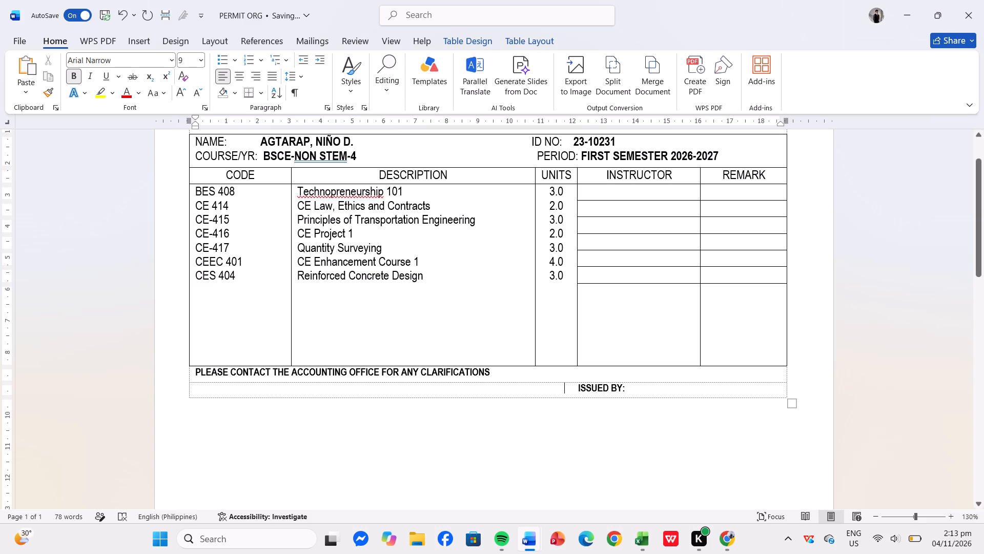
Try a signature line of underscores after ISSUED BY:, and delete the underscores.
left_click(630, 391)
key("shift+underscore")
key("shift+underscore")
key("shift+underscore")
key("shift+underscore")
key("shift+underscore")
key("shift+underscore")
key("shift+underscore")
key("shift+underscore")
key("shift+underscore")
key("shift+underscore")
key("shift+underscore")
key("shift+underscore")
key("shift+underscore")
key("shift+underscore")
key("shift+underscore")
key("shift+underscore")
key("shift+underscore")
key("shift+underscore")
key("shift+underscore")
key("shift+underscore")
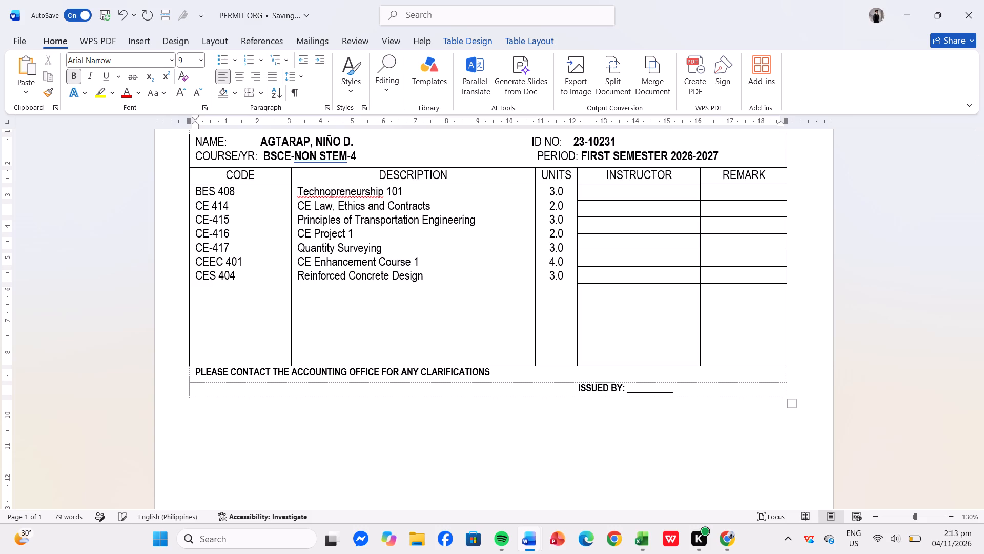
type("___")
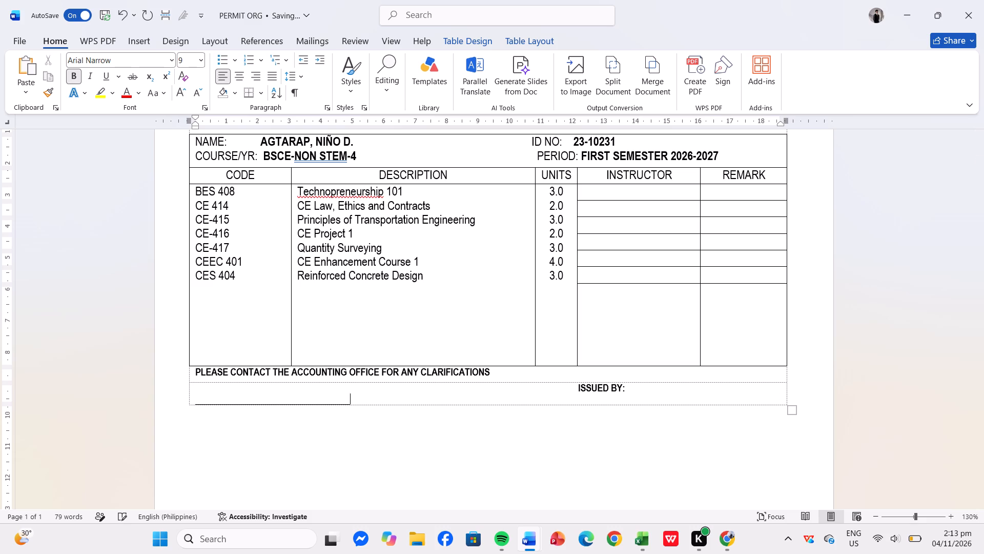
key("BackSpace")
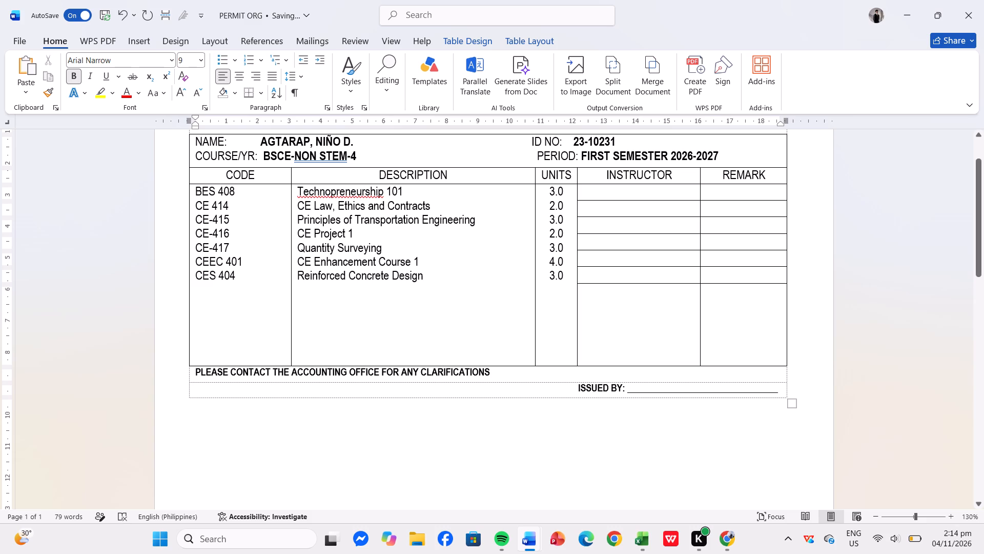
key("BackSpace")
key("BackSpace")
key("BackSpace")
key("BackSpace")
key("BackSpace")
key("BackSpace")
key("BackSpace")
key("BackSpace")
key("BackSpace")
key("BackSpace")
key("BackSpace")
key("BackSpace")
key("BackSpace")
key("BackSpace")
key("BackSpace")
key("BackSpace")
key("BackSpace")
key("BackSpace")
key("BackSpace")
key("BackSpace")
Draw a straight horizontal line shape after ISSUED BY: as a signature line, ending at the table's right edge.
left_click(145, 41)
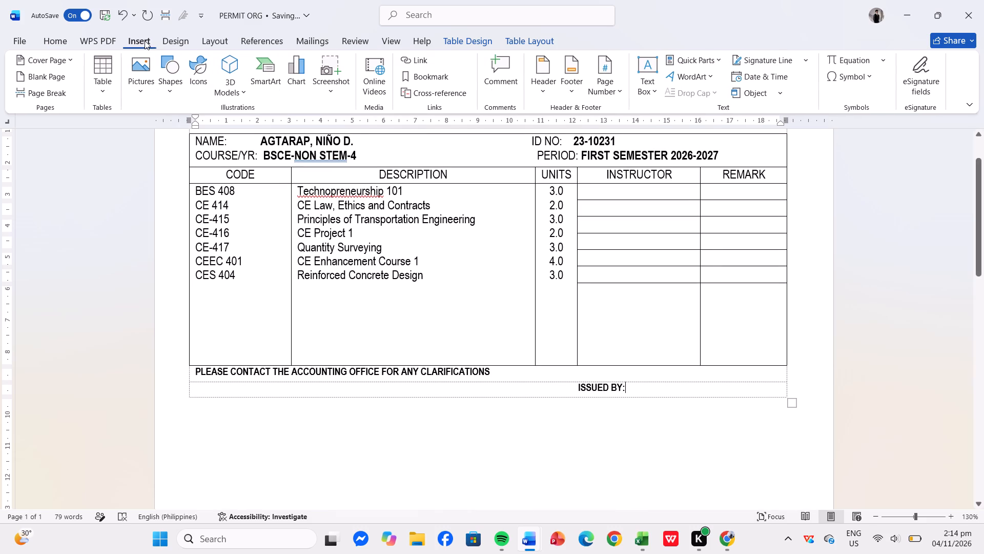
left_click(167, 76)
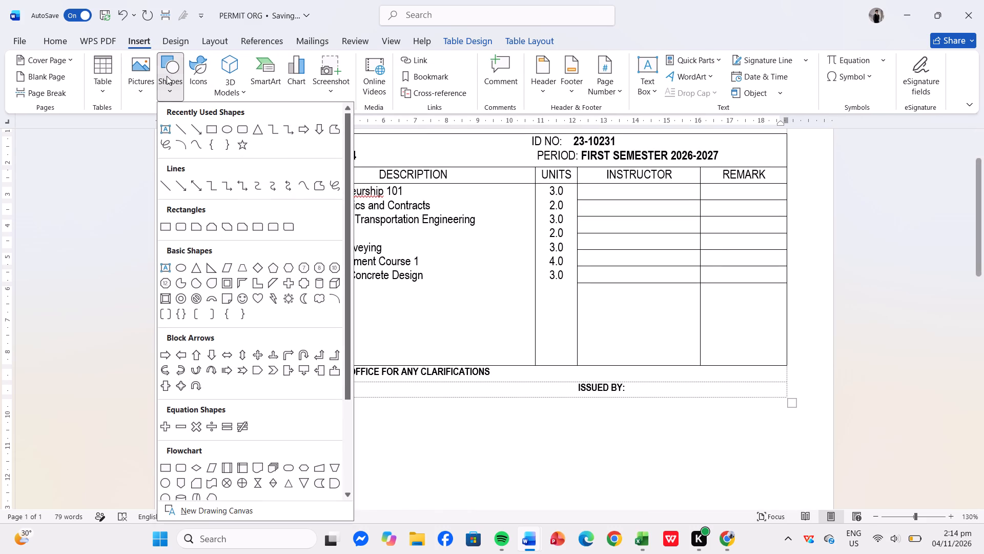
left_click(182, 133)
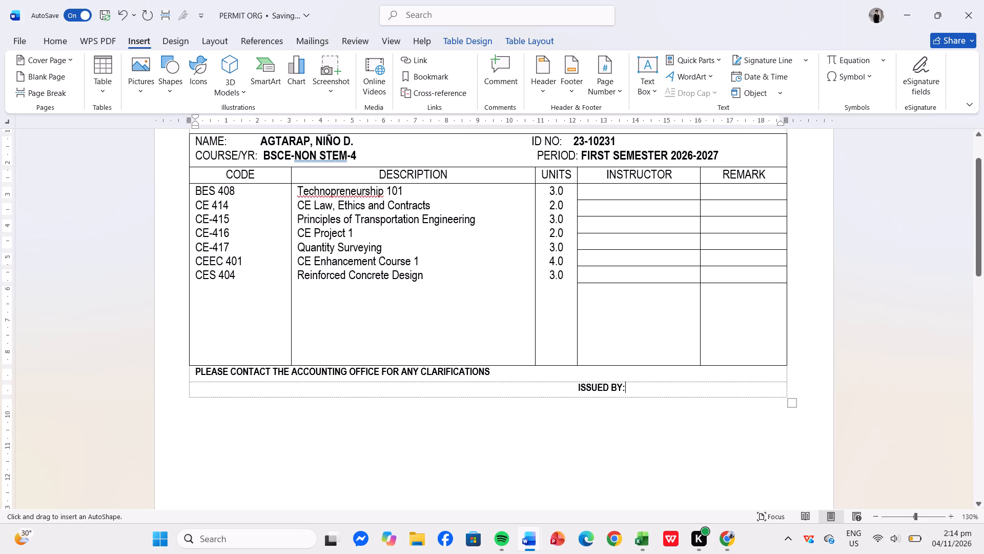
left_click_drag(631, 391, 781, 391)
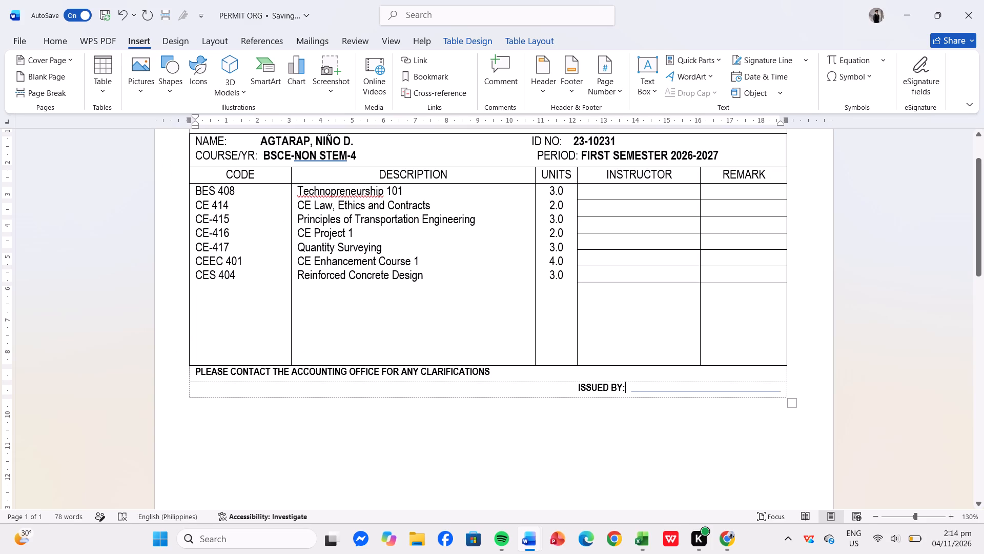
left_click_drag(781, 391, 788, 392)
left_click_drag(788, 392, 787, 391)
Apply the thin black line style to the signature line after ISSUED BY:.
left_click(176, 87)
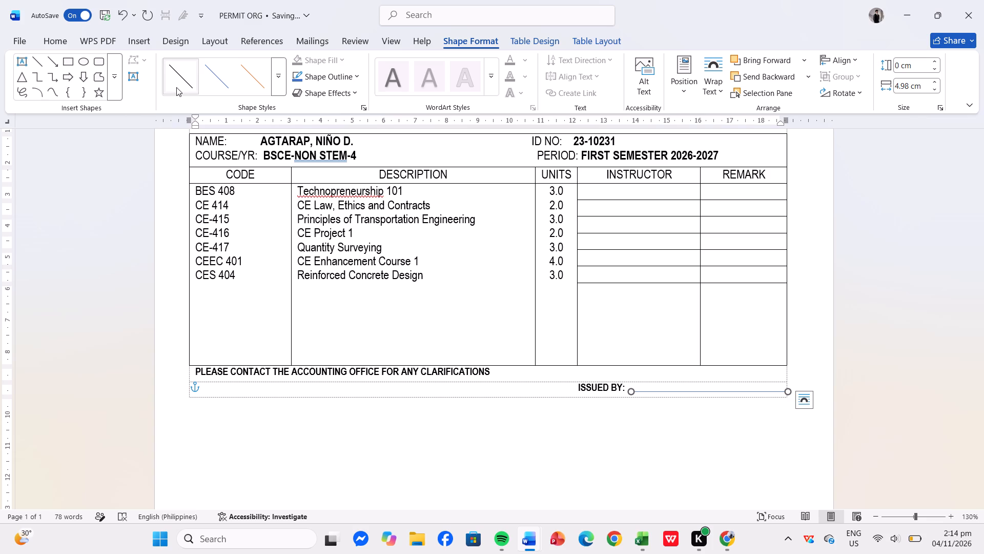
left_click(621, 437)
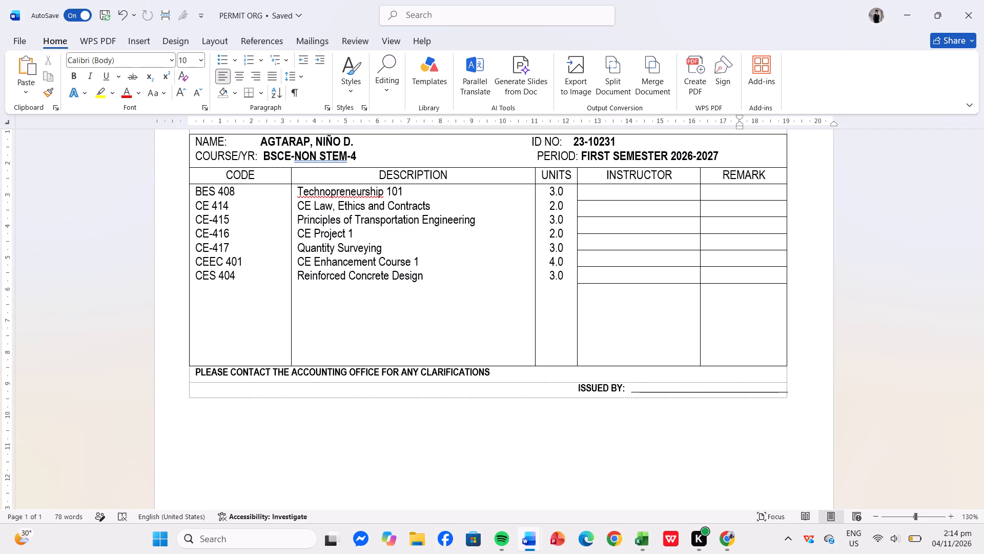
left_click(588, 383)
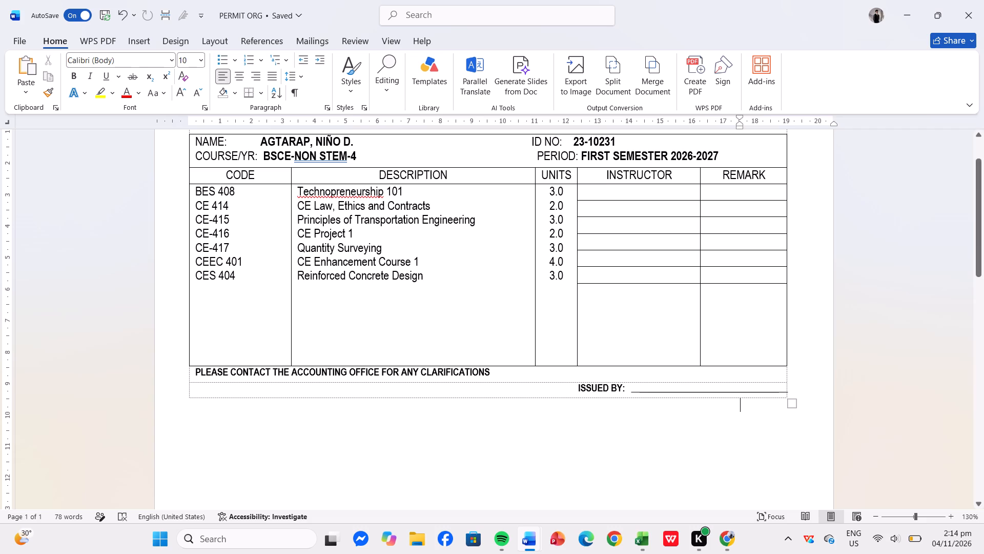
left_click(460, 371)
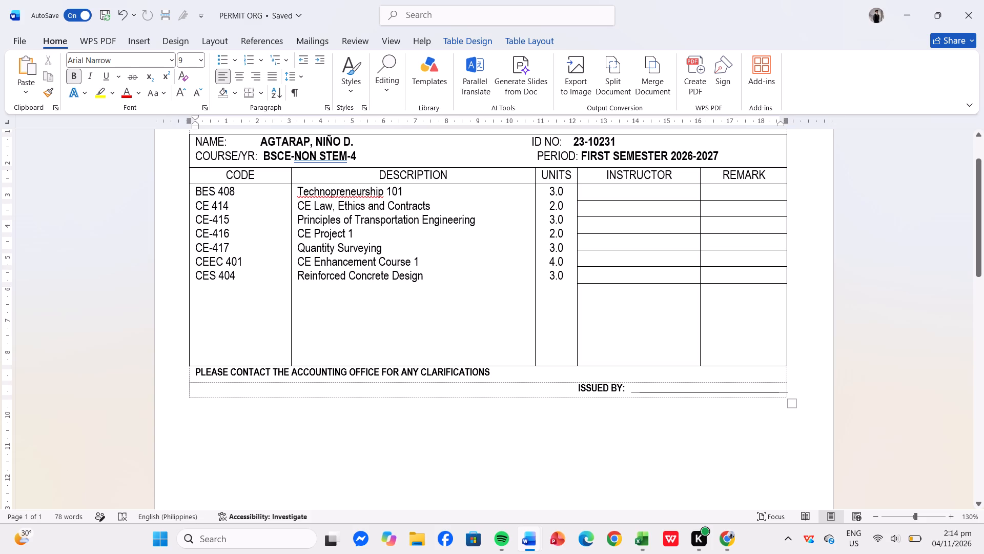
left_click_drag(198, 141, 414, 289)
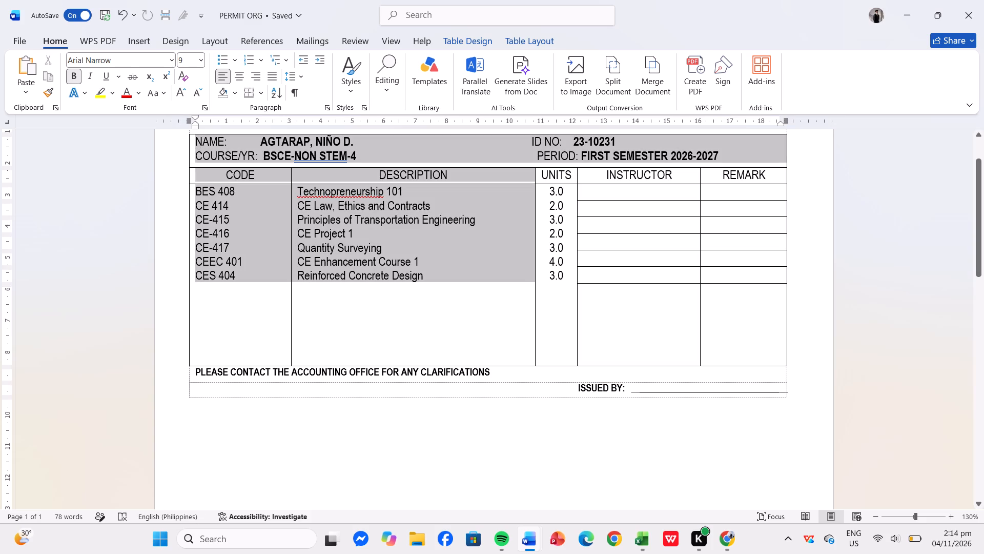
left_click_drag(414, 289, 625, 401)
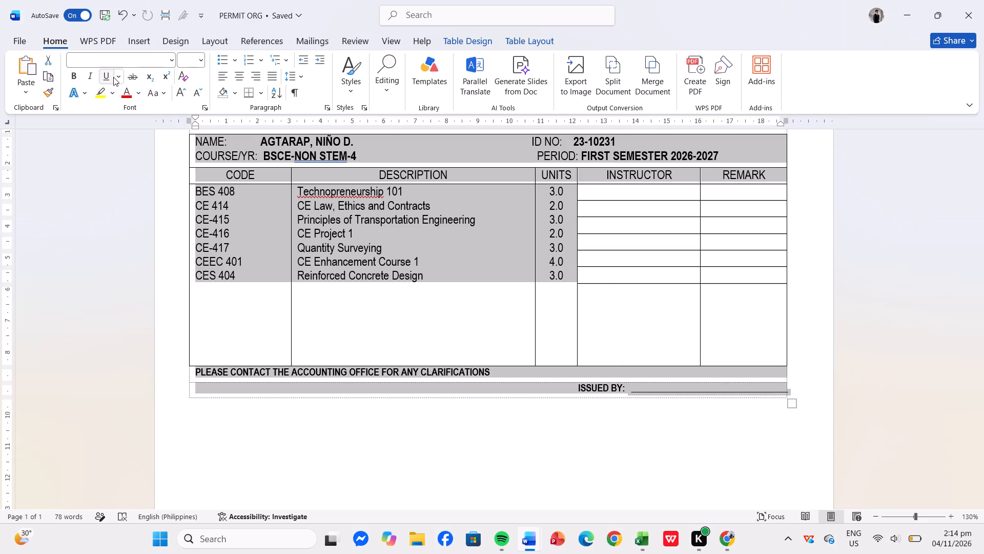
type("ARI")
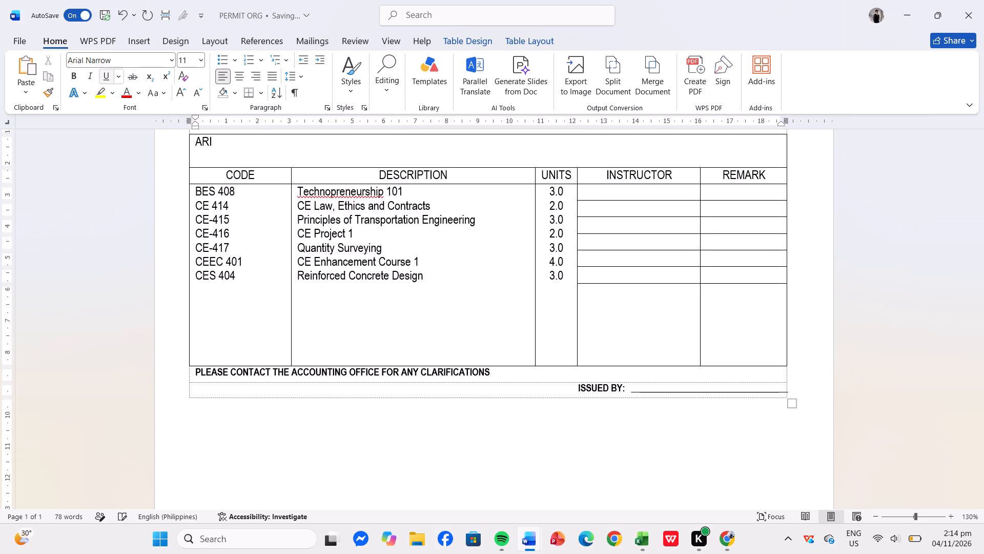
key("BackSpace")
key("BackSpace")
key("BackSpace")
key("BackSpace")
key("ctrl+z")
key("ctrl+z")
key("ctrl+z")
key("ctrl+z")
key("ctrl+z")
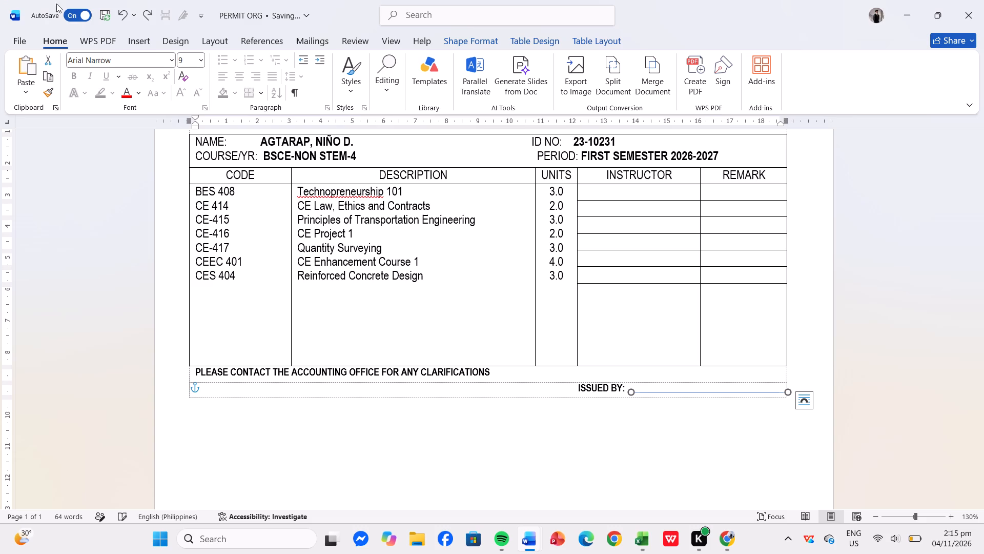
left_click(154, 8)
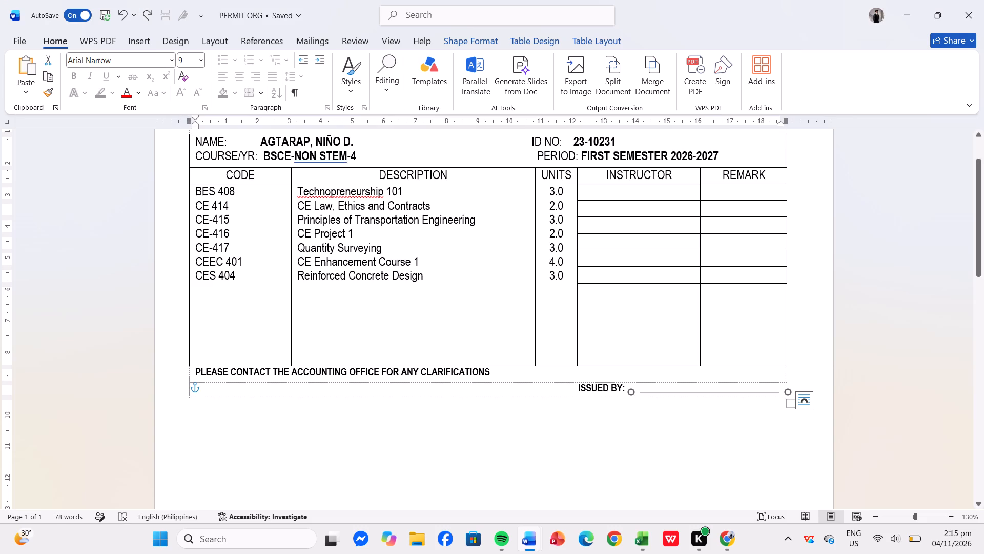
Select the permit table's text from the NAME row through the ISSUED BY: row and open the font choices for it.
left_click_drag(198, 144, 684, 436)
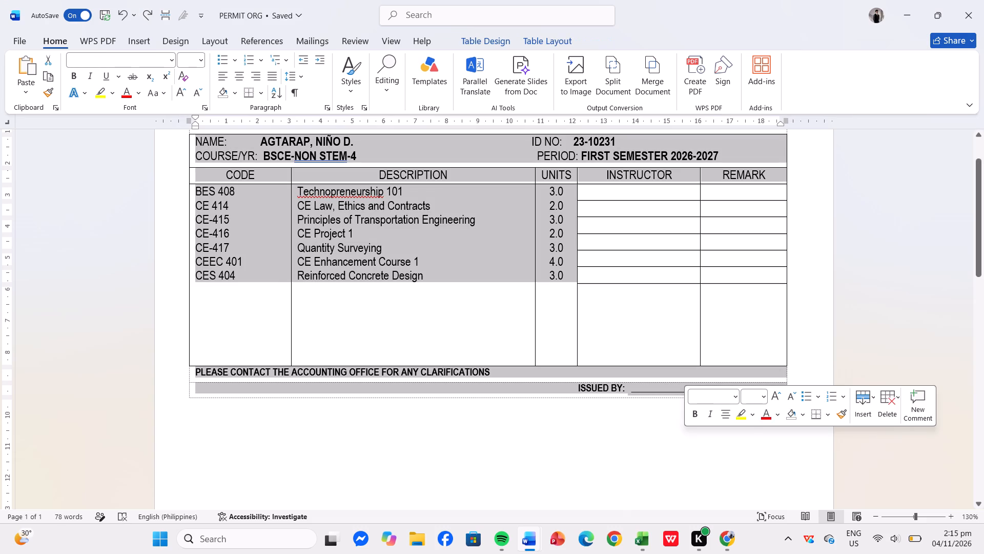
left_click(173, 58)
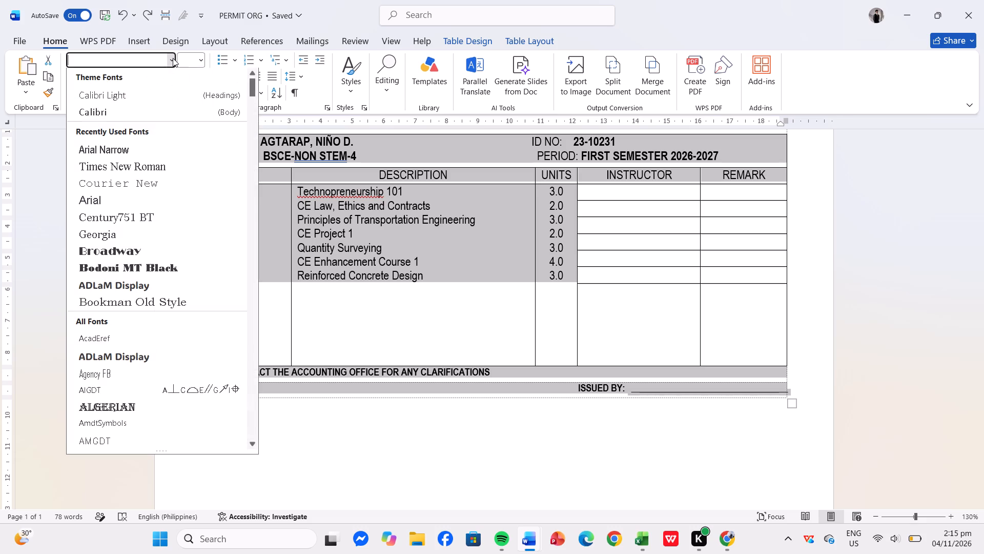
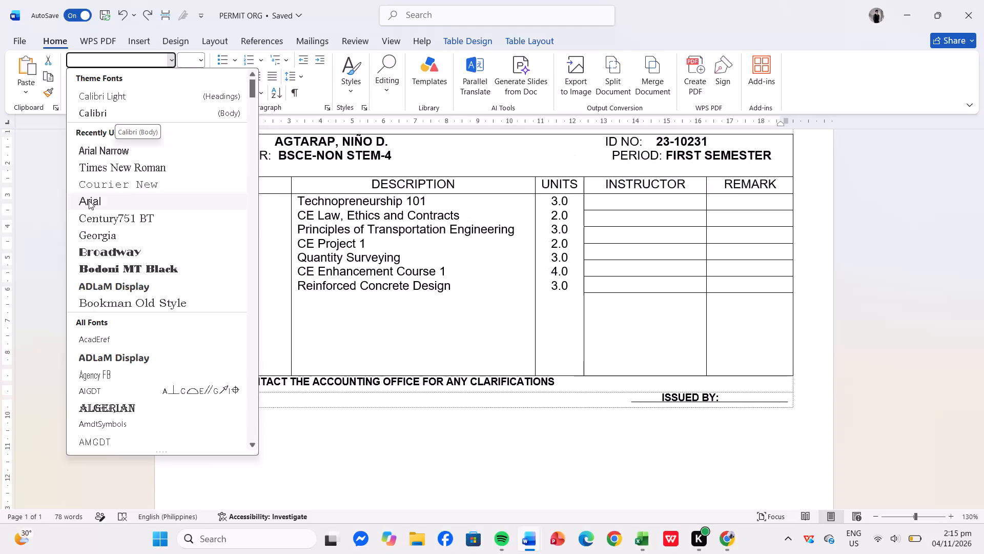
Apply the Arial font to the selected permit text from the NAME row through the ISSUED BY: row.
left_click(89, 201)
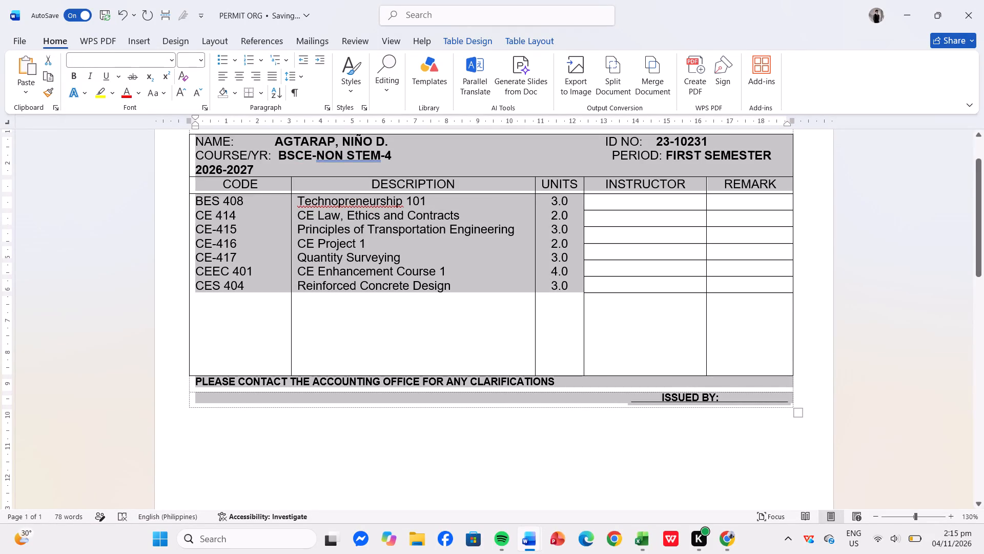
left_click(351, 182)
Remove the extra spaces before PERIOD: so that FIRST SEMESTER 2026-2027 fits on the COURSE/YR: line.
left_click(546, 161)
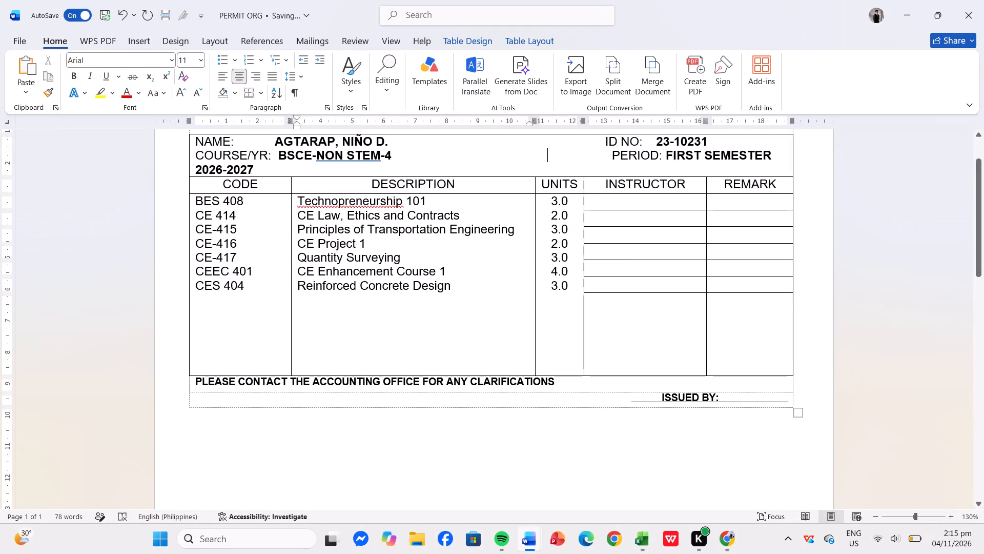
key("BackSpace")
key("BackSpace")
key("BackSpace")
key("BackSpace")
key("BackSpace")
key("BackSpace")
key("BackSpace")
key("BackSpace")
key("BackSpace")
key("BackSpace")
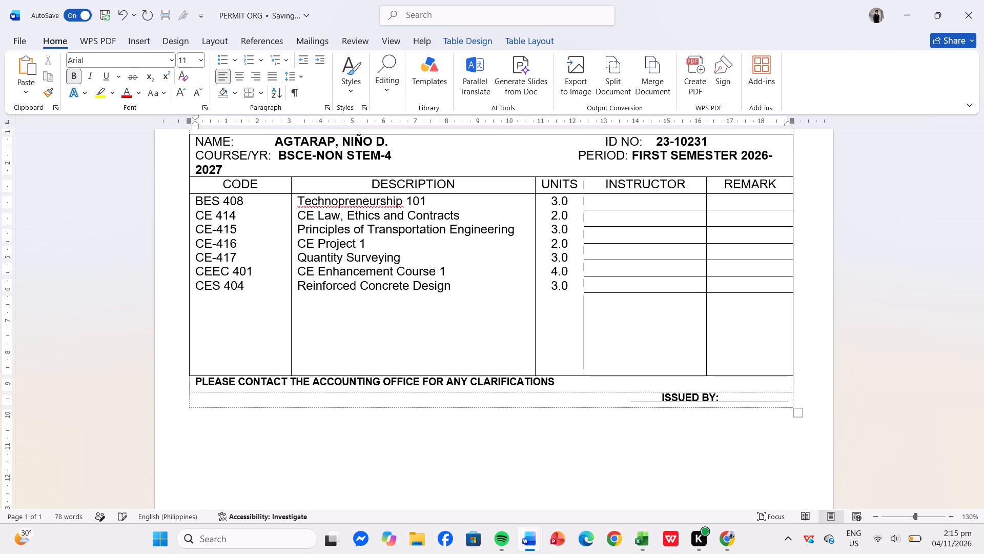
key("BackSpace")
key("BackSpace")
key("BackSpace")
key("BackSpace")
key("BackSpace")
key("BackSpace")
key("BackSpace")
key("BackSpace")
key("BackSpace")
key("BackSpace")
key("BackSpace")
key("BackSpace")
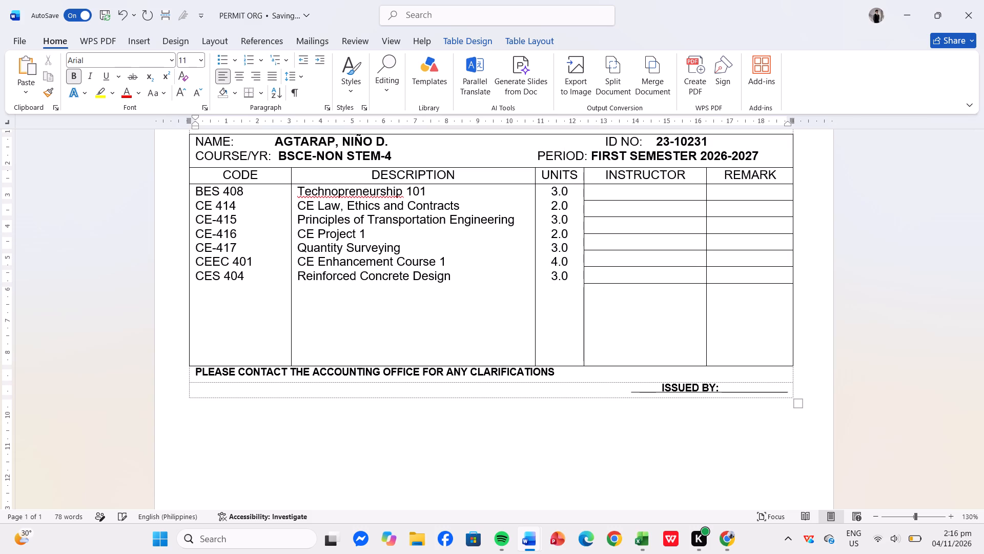
key("BackSpace")
key("space")
Reduce the spaces before ID NO: to line it up with PERIOD:, and adjust the gap after it to align the values.
left_click(603, 143)
key("BackSpace")
key("BackSpace")
key("BackSpace")
key("BackSpace")
key("BackSpace")
key("BackSpace")
key("BackSpace")
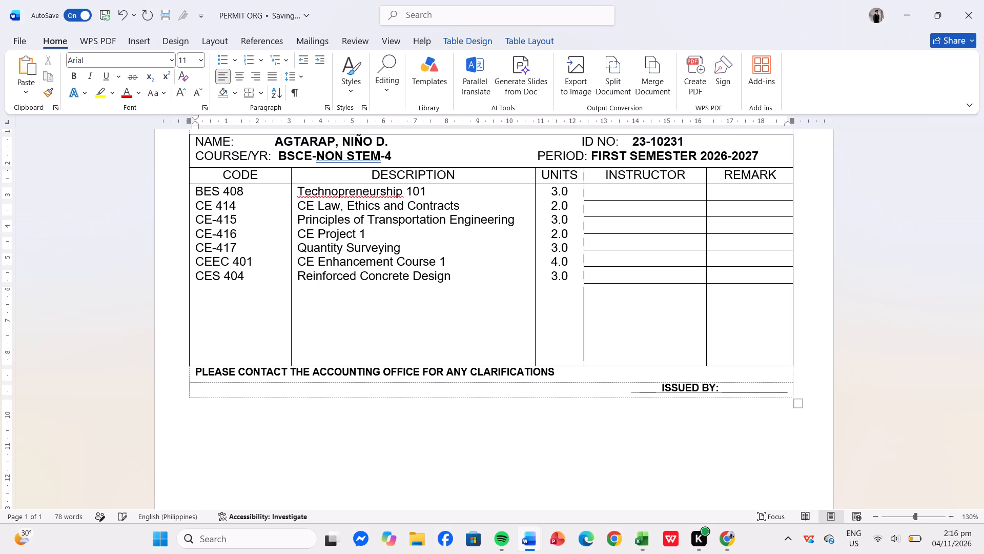
key("BackSpace")
key("BackSpace")
key("BackSpace")
key("BackSpace")
key("BackSpace")
key("BackSpace")
key("BackSpace")
key("BackSpace")
key("BackSpace")
key("BackSpace")
key("BackSpace")
key("BackSpace")
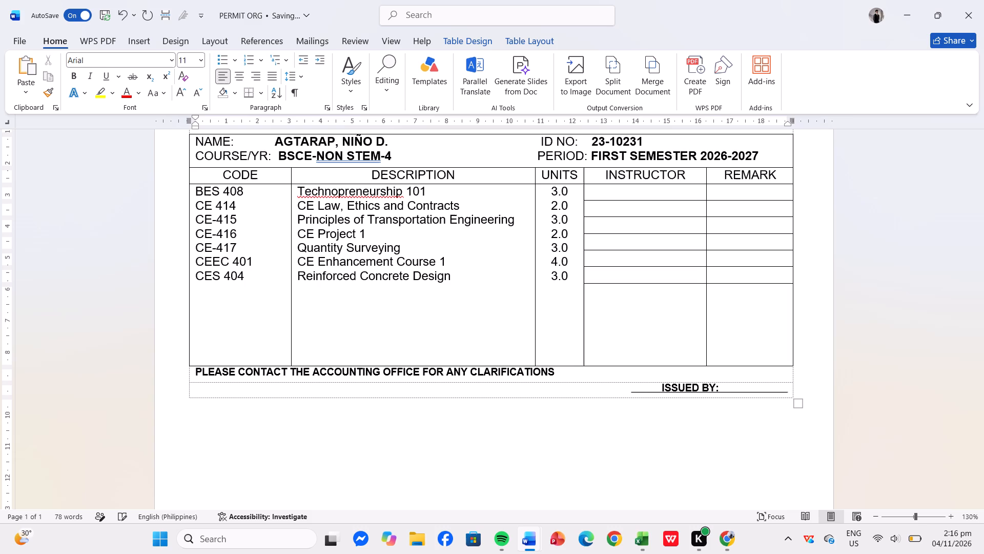
key("BackSpace")
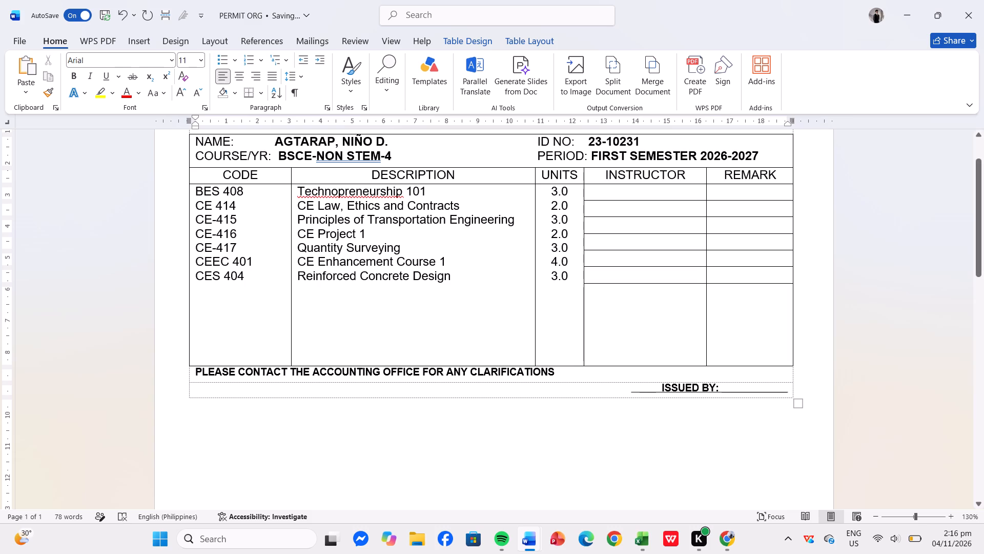
left_click(583, 141)
key("space")
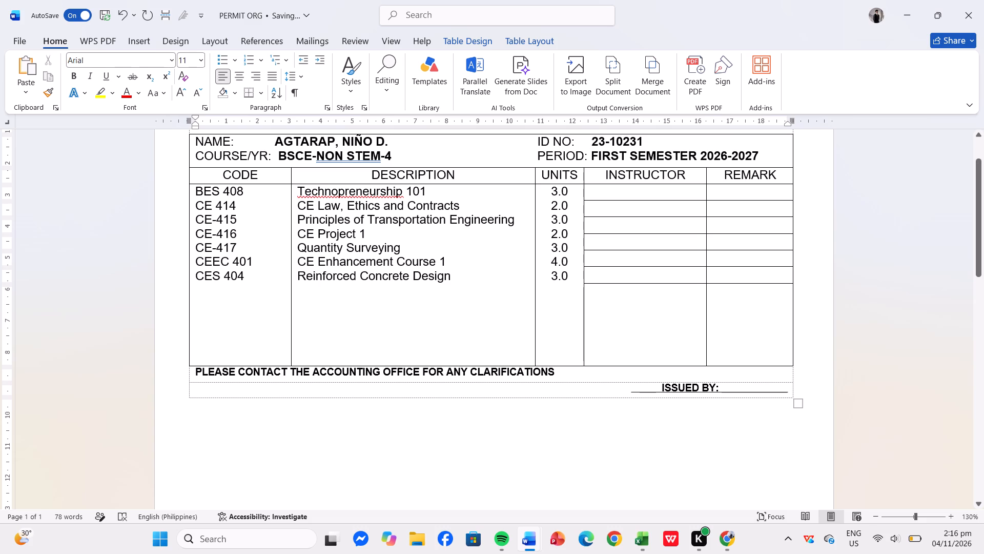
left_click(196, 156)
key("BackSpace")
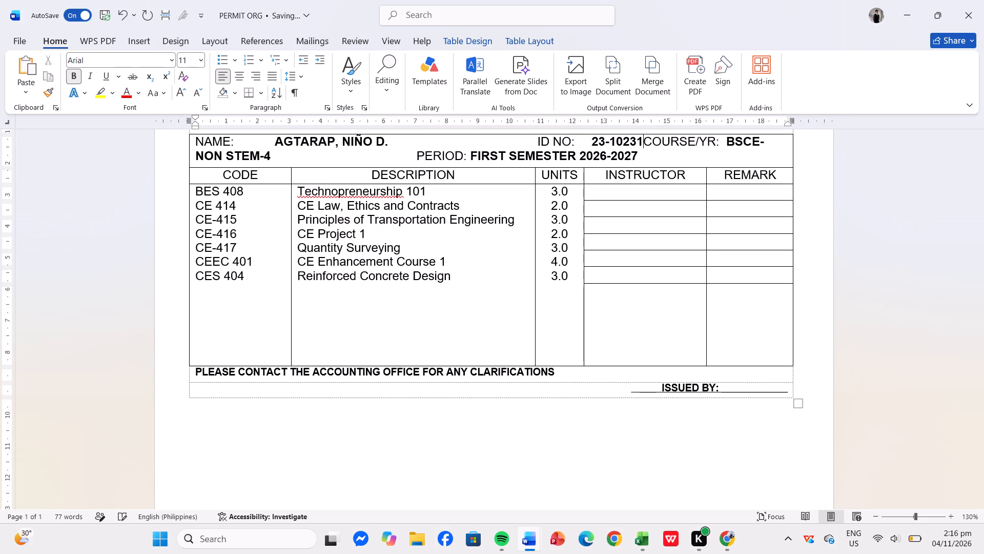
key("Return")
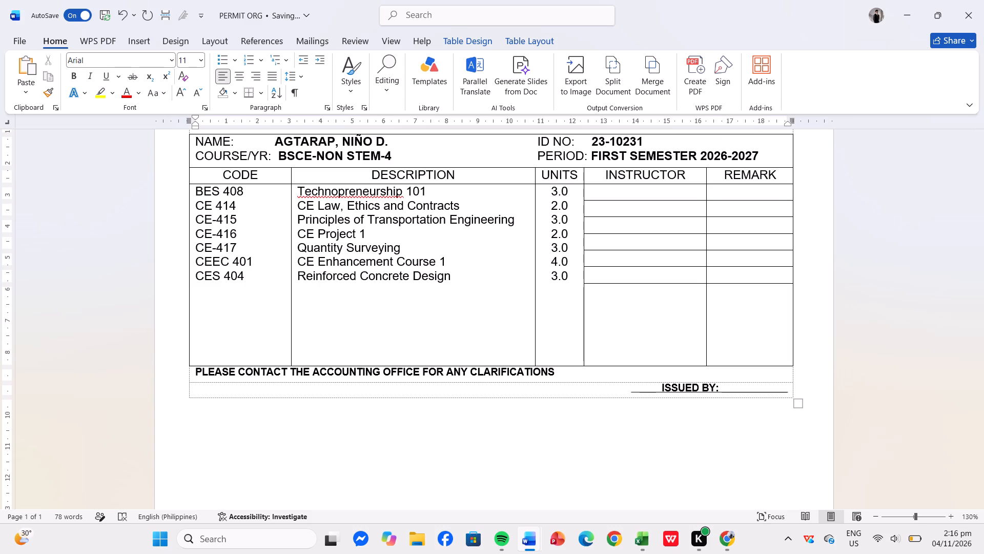
Widen the CODE column slightly by moving its border with DESCRIPTION, keeping each course title on one line.
scroll(196, 156, "up", 1)
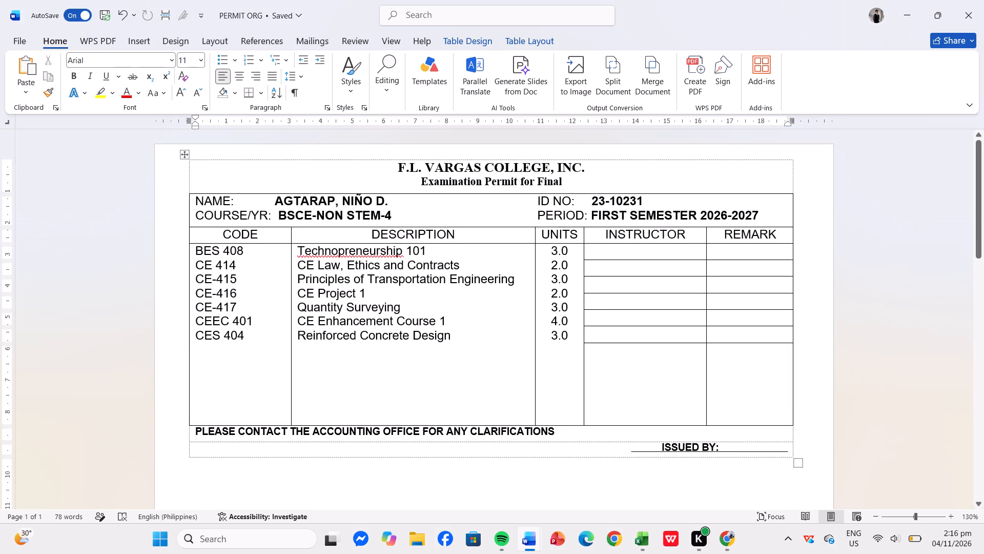
left_click_drag(291, 233, 294, 230)
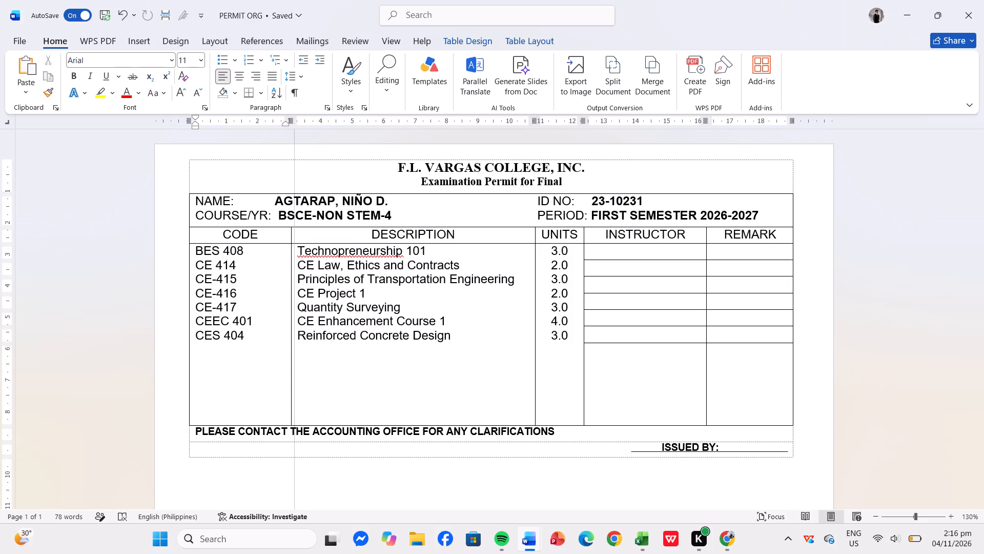
left_click_drag(294, 230, 303, 233)
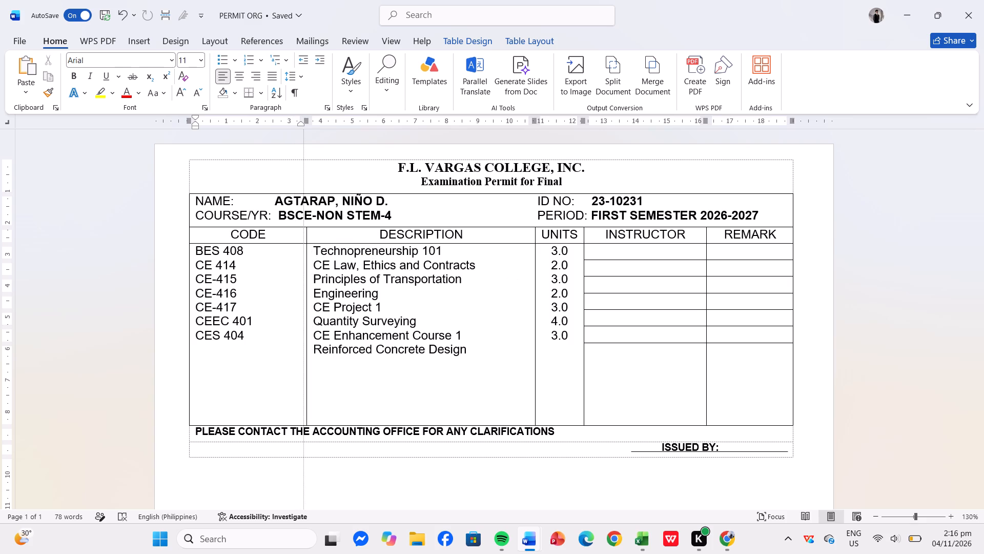
left_click_drag(303, 233, 308, 233)
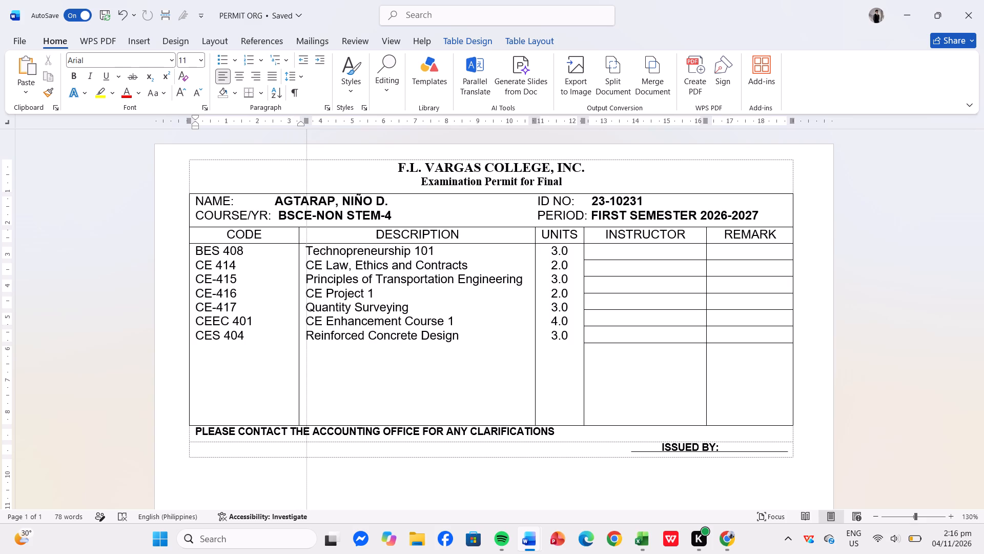
left_click_drag(308, 233, 307, 232)
left_click_drag(307, 232, 302, 231)
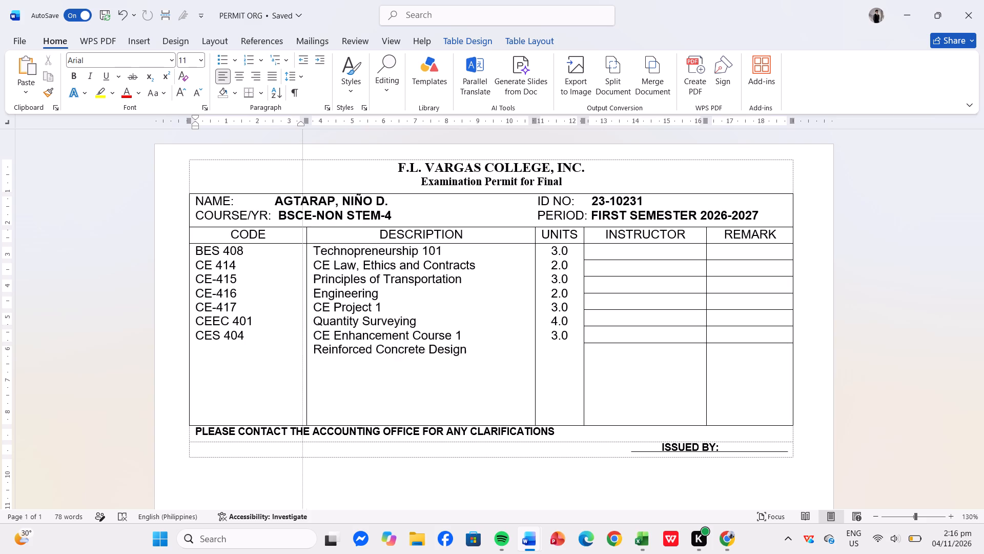
left_click_drag(302, 231, 291, 144)
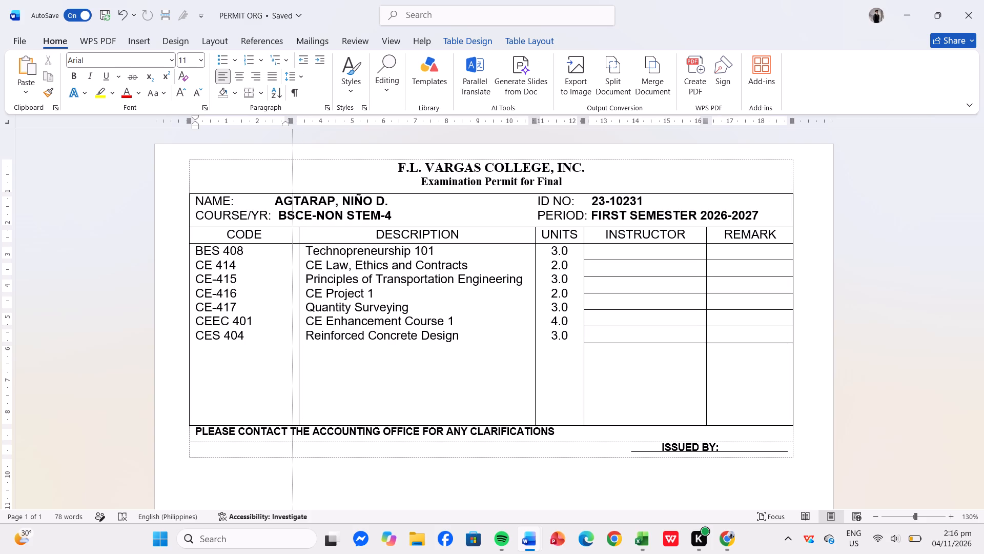
left_click_drag(291, 144, 296, 126)
left_click_drag(296, 126, 291, 122)
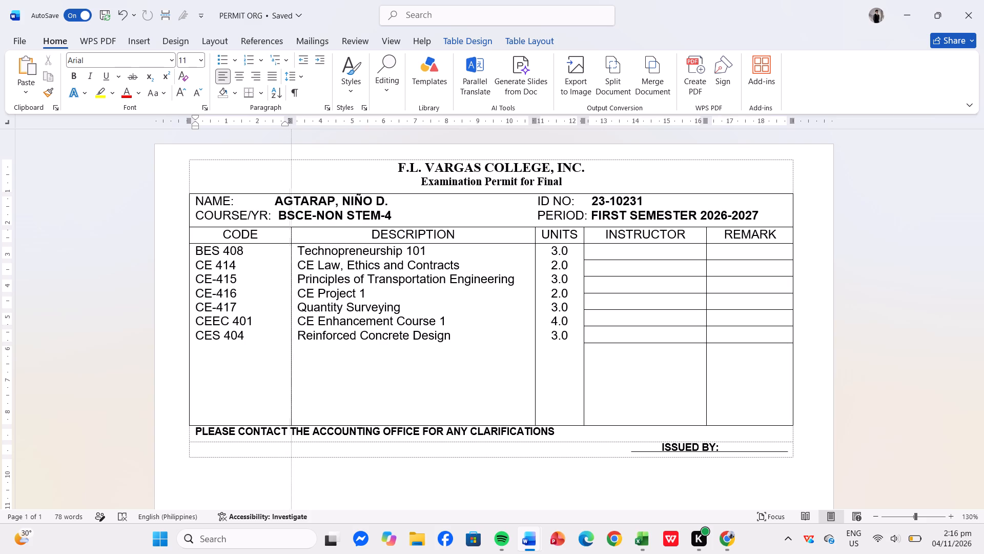
left_click_drag(291, 122, 297, 123)
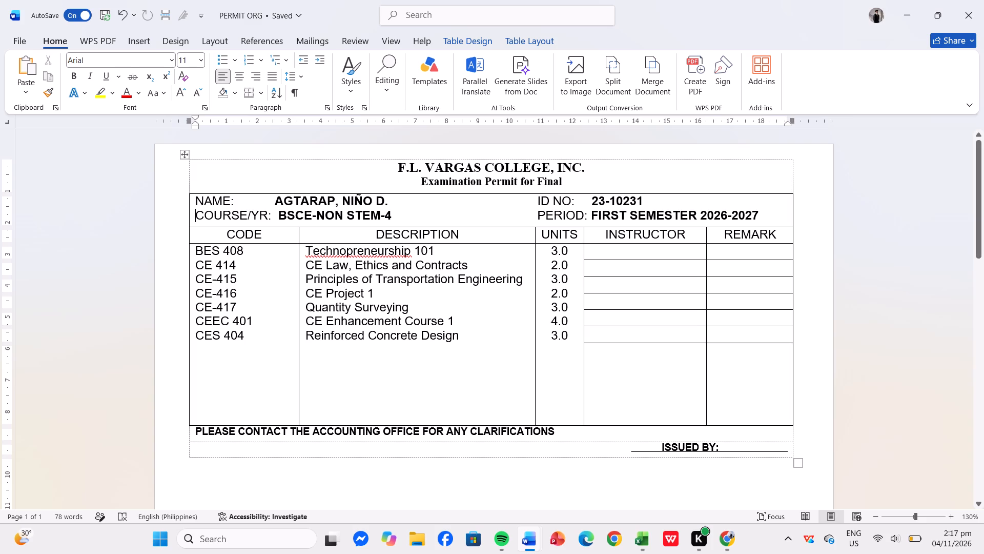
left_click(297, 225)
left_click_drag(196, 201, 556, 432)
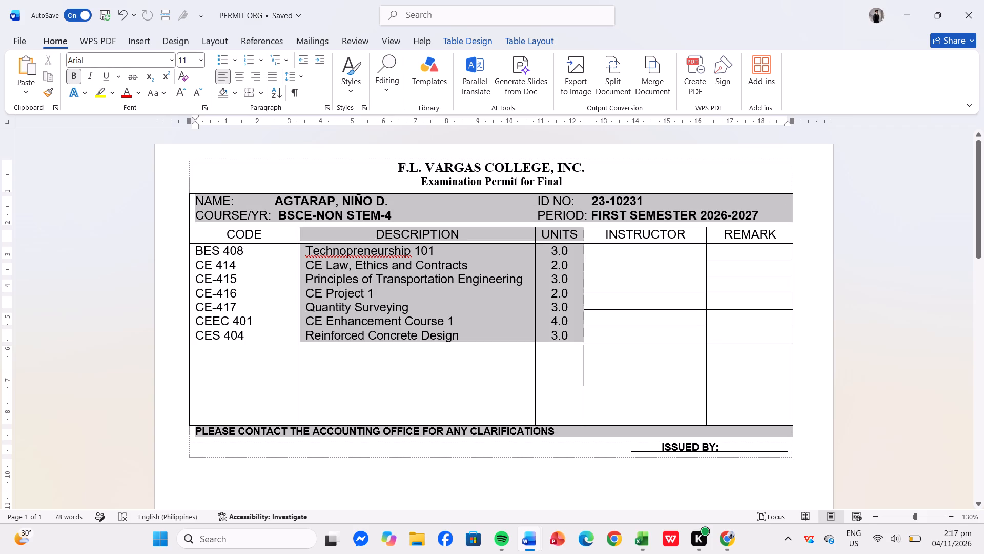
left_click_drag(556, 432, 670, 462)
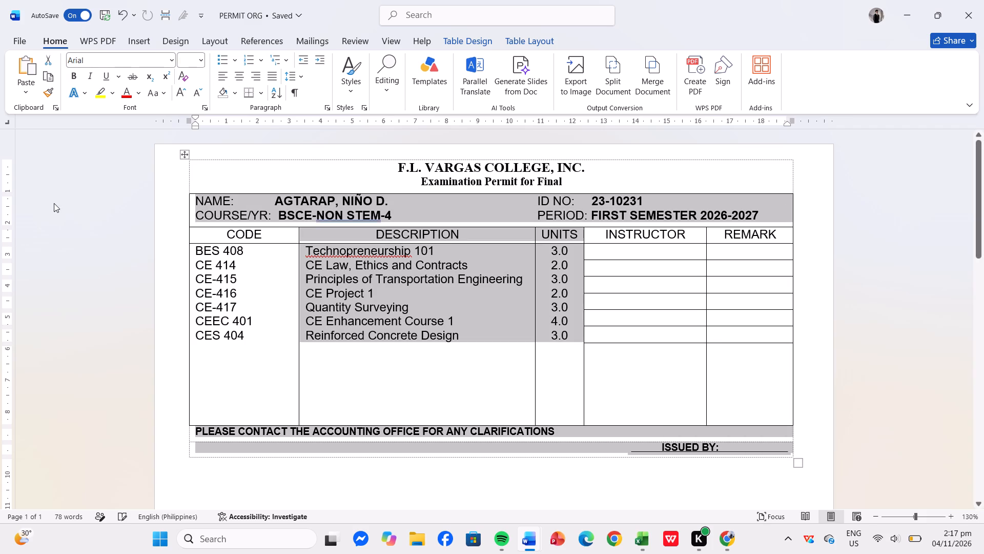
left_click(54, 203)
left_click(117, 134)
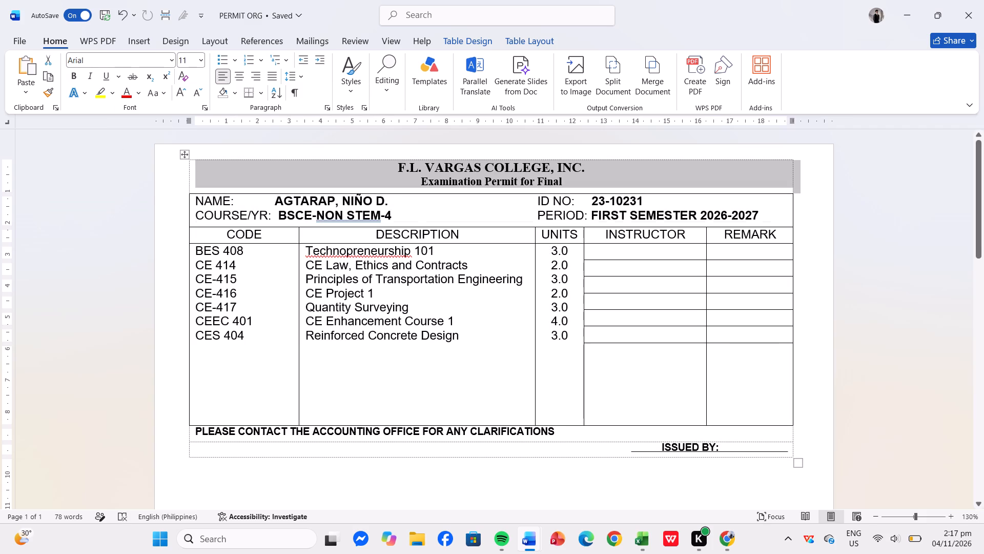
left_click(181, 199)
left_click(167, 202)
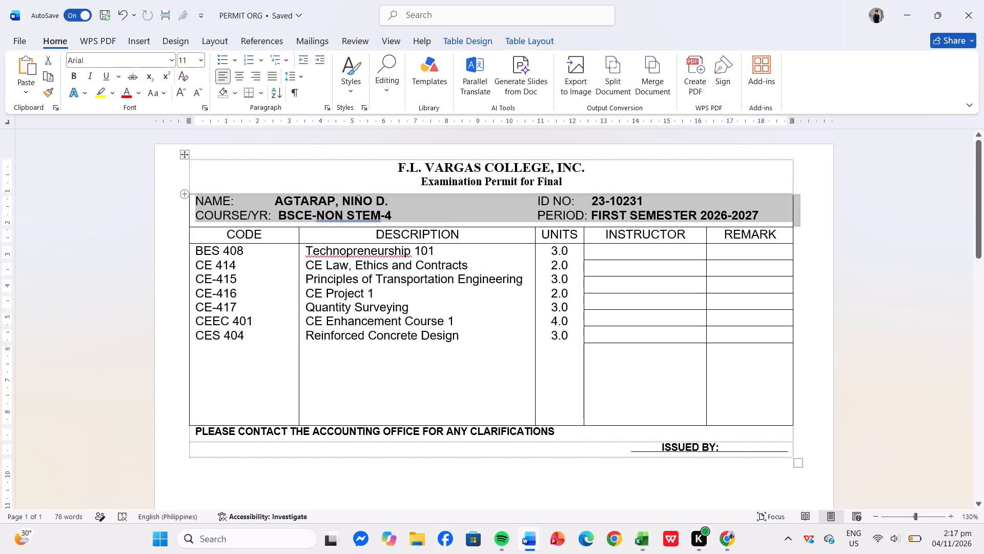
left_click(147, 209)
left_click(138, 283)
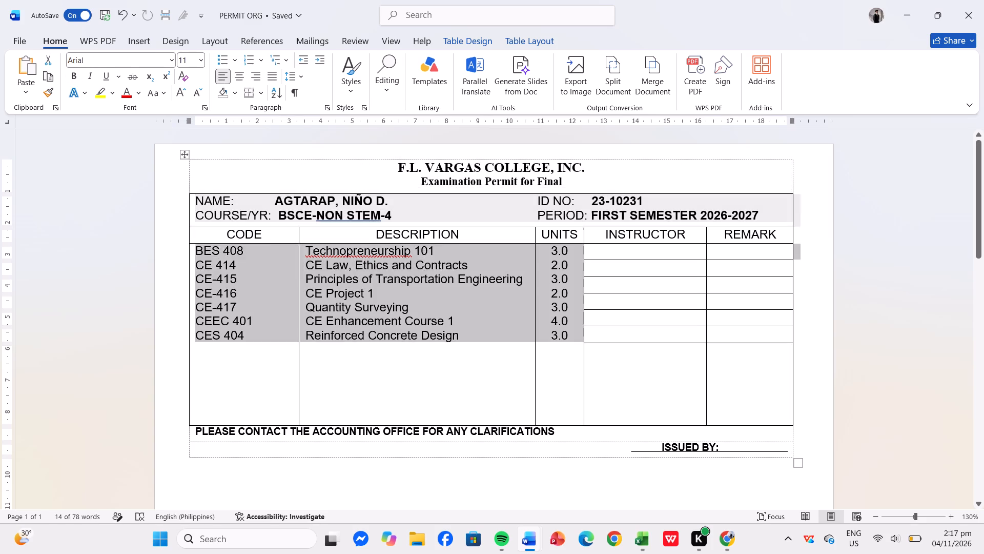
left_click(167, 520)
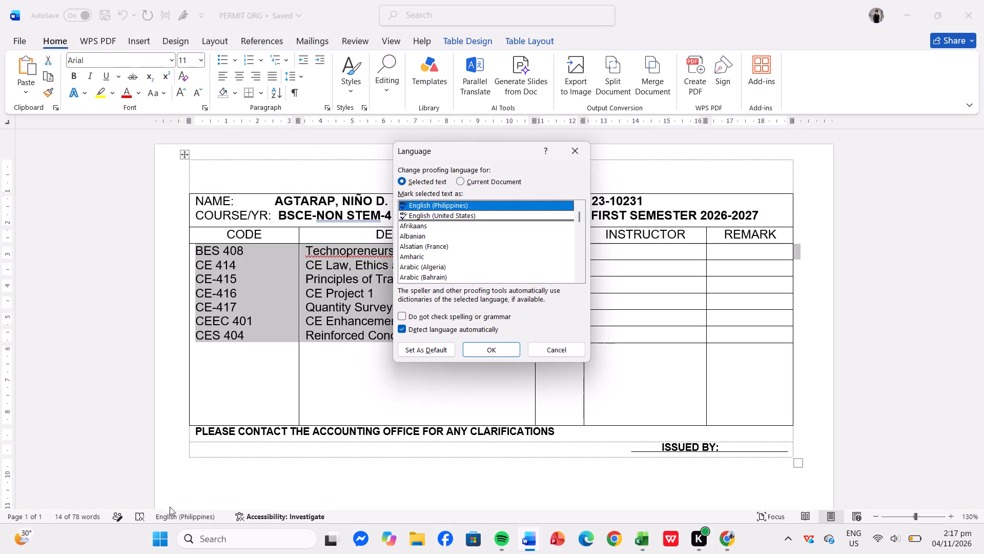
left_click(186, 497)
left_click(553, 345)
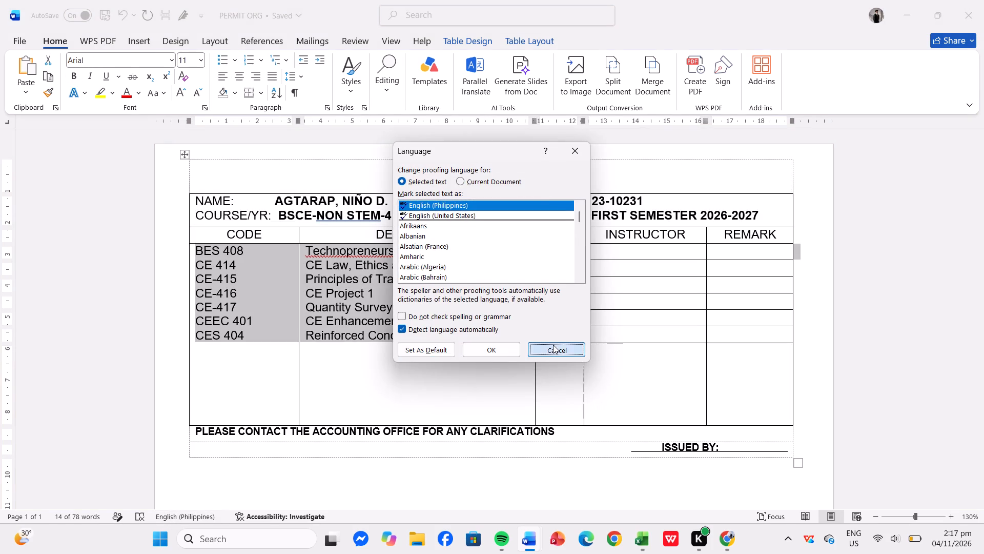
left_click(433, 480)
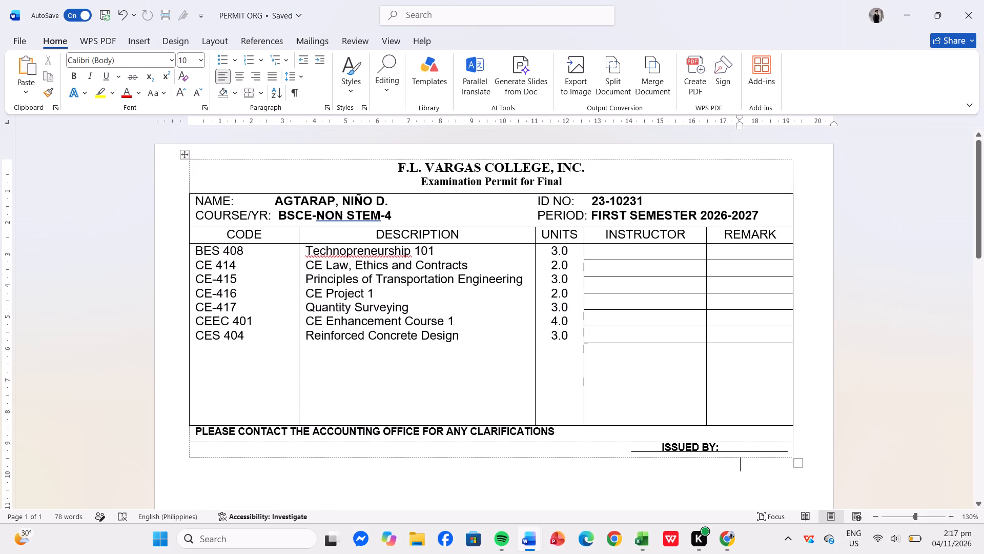
Shrink the font by one increment to size 10 for the text from the NAME row through the ISSUED BY: row.
left_click_drag(198, 202, 567, 478)
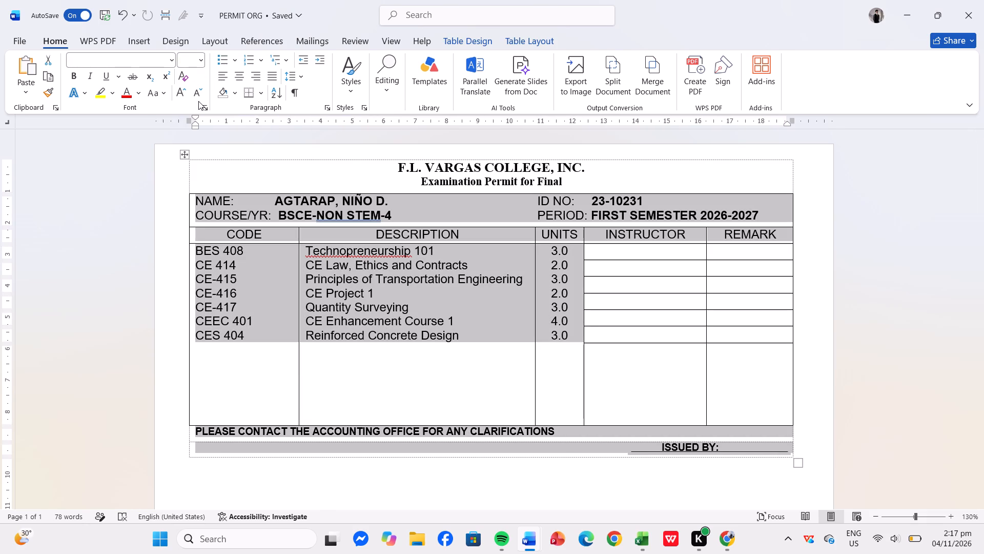
left_click(198, 93)
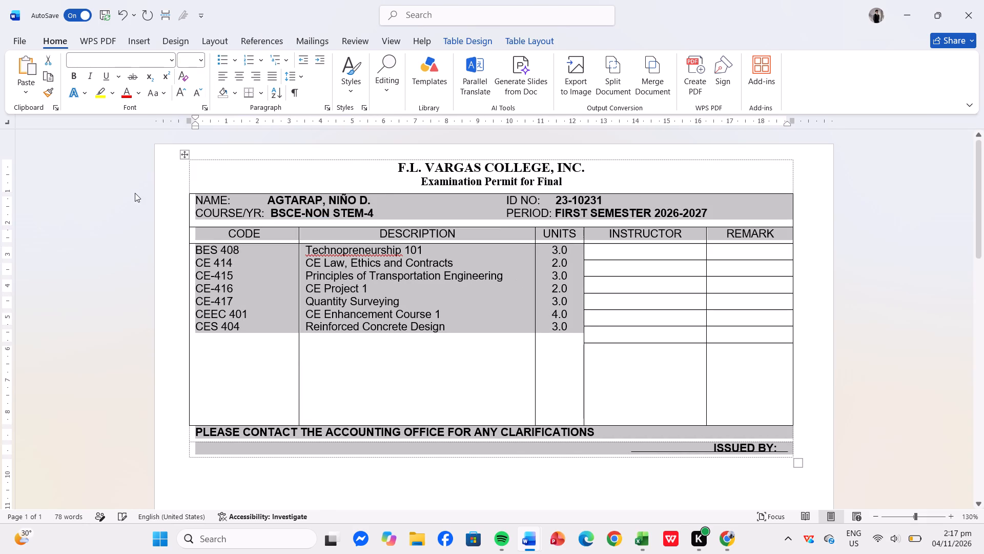
left_click(116, 185)
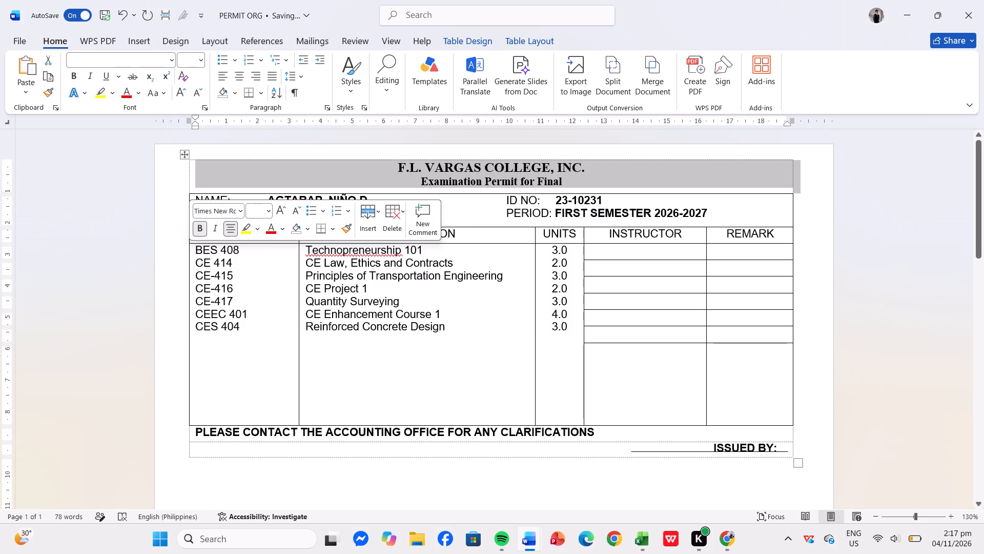
left_click(59, 250)
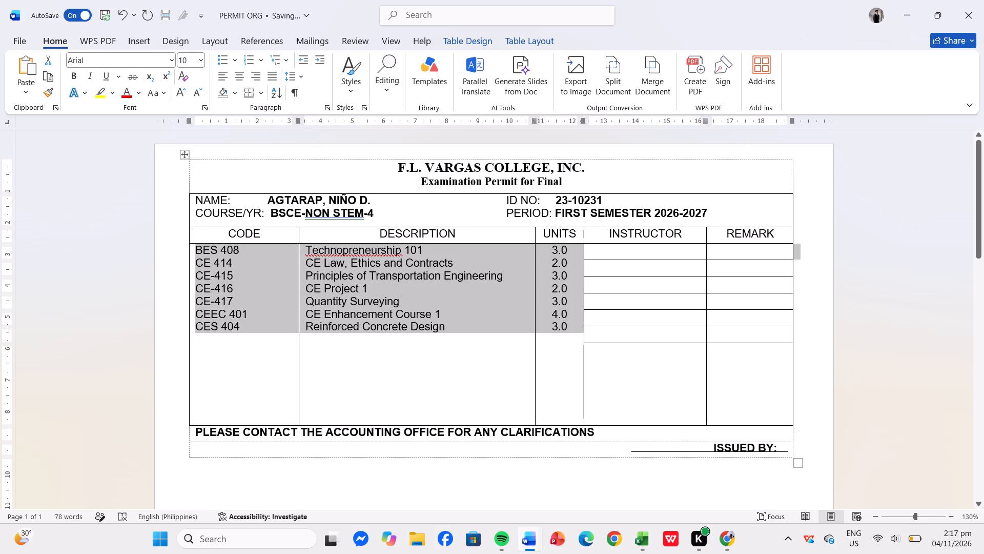
left_click(850, 297)
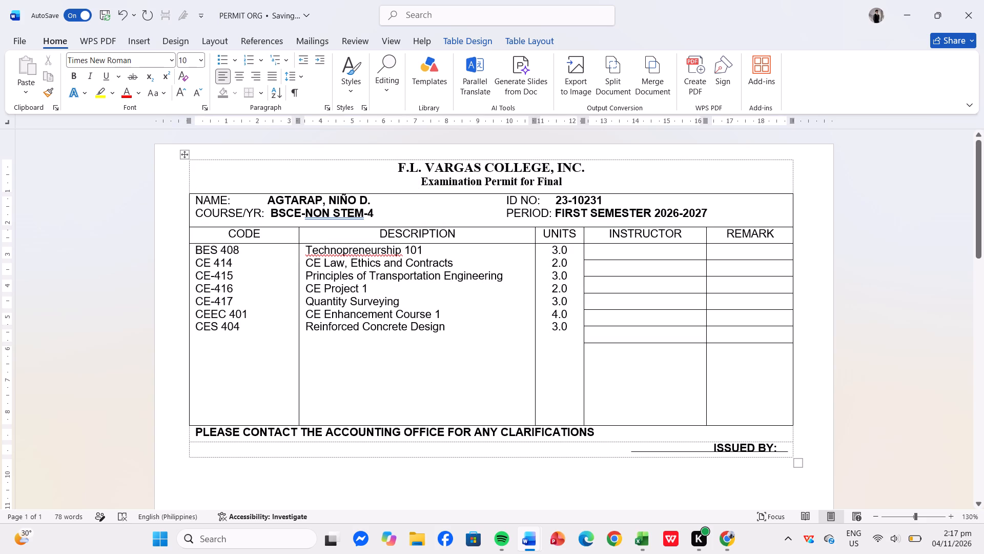
Add ten spaces before PERIOD: to shift it and FIRST SEMESTER 2026-2027 along the COURSE/YR: line toward the UNITS column.
left_click(502, 212)
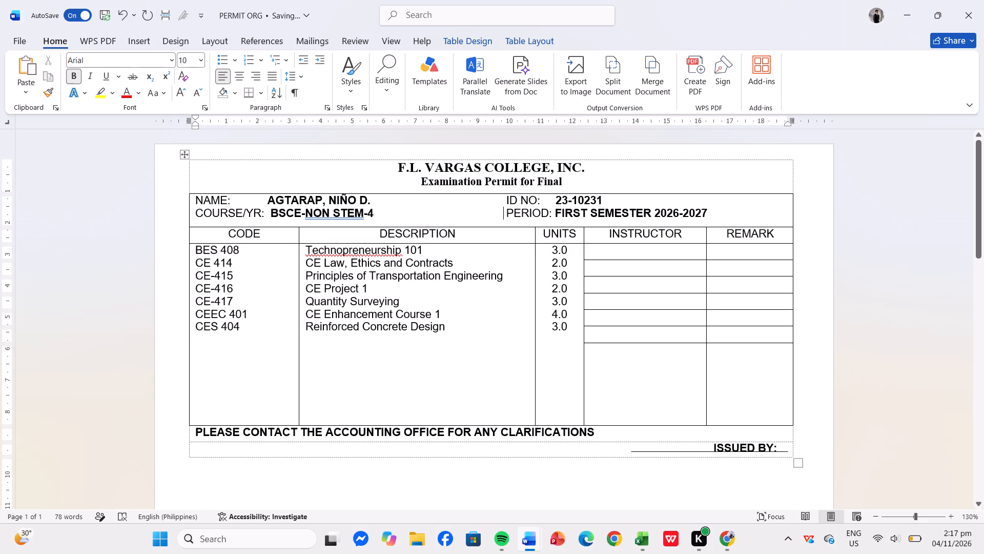
key("space")
key("space")
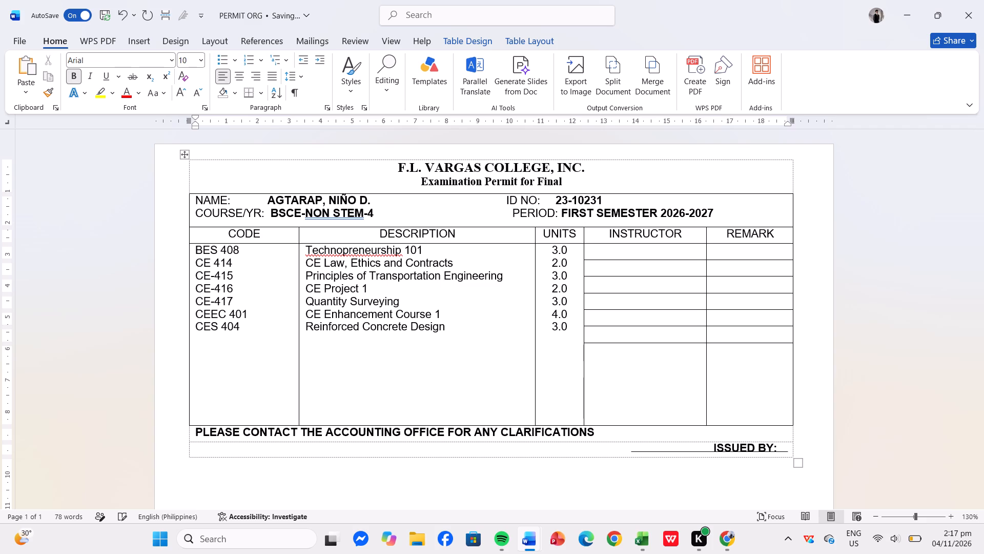
key("space")
key("space")
key("space")
key("space")
key("space")
key("space")
key("space")
key("space")
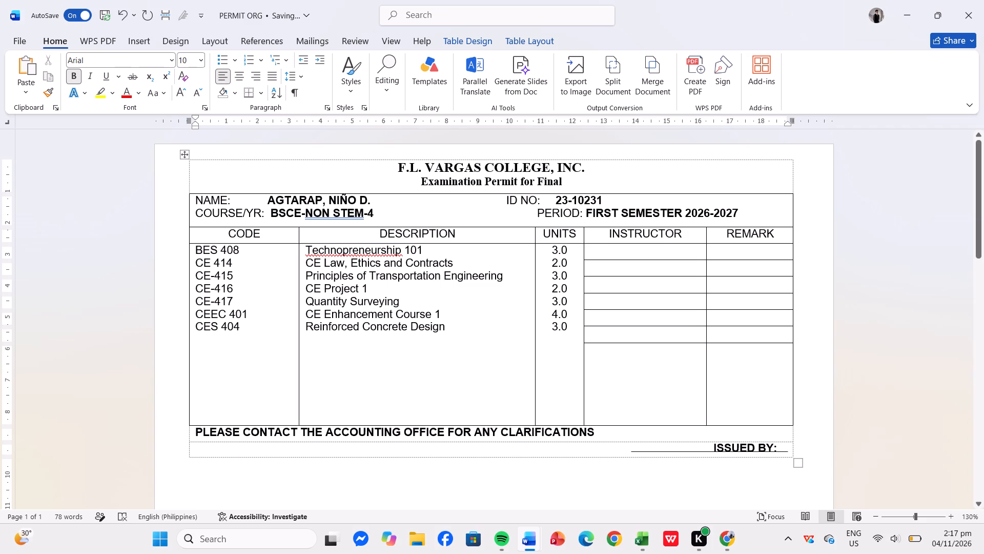
Add ten spaces before ID NO: on the NAME line so it lines up with PERIOD: below.
left_click(499, 204)
key("space")
key("space")
key("space")
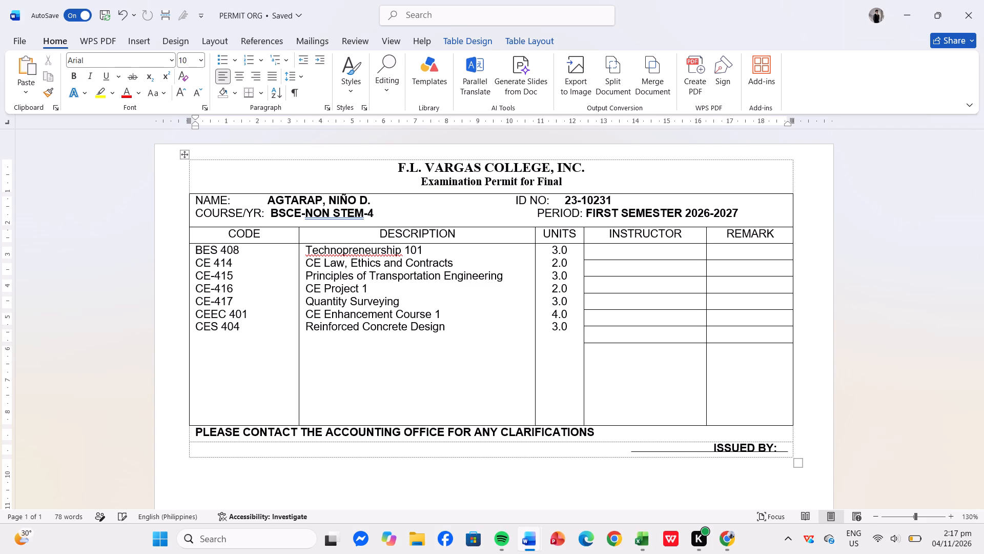
key("space")
key("space")
key("space")
key("space")
key("space")
key("space")
key("space")
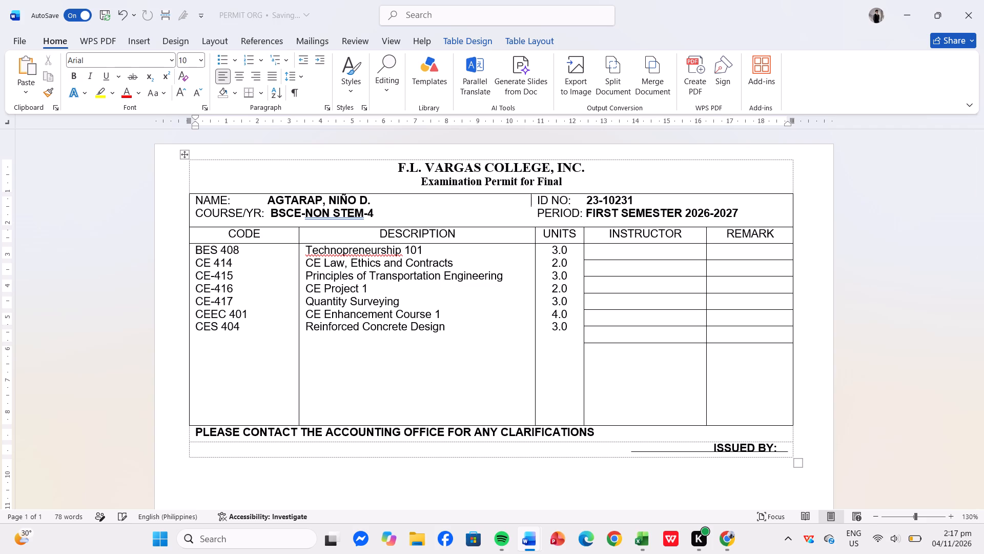
Fine-tune the header spacing: remove one space before PERIOD: and ID NO:, and add one space before each of their values.
left_click(585, 214)
key("space")
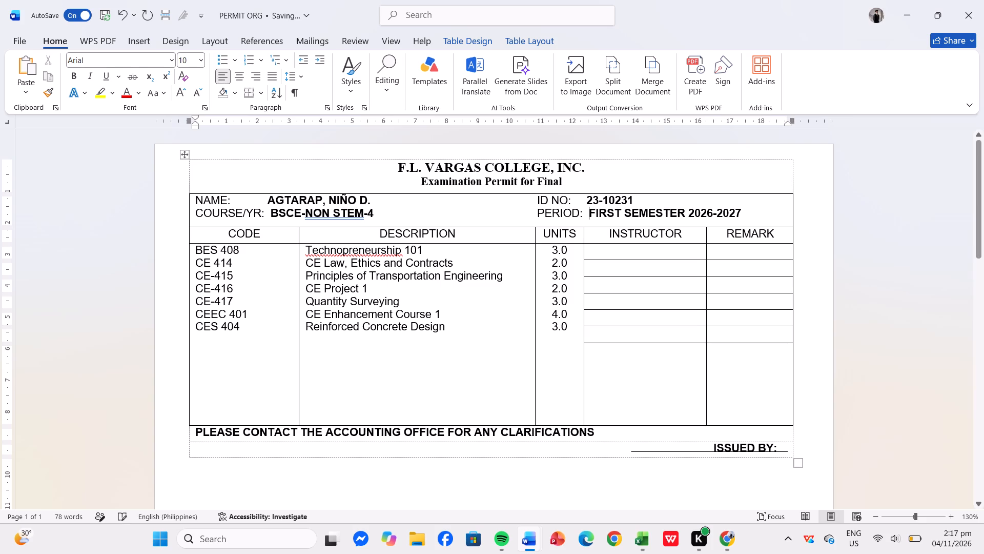
key("BackSpace")
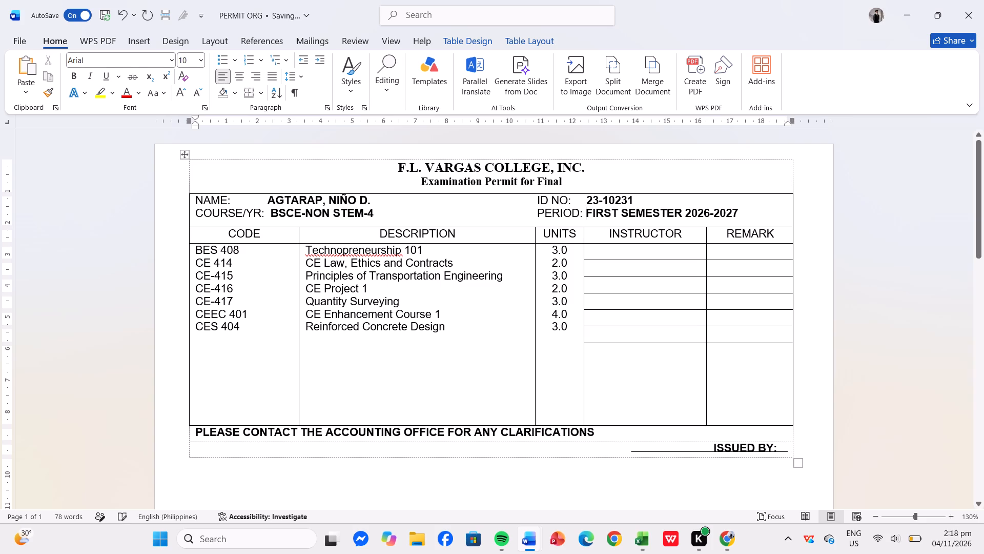
left_click(587, 202)
left_click(532, 214)
key("BackSpace")
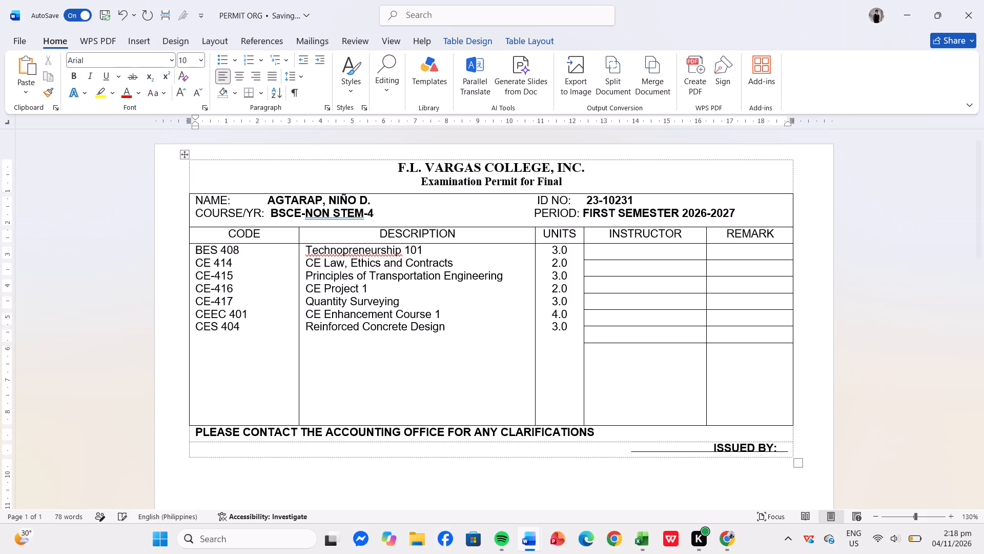
left_click(535, 204)
key("BackSpace")
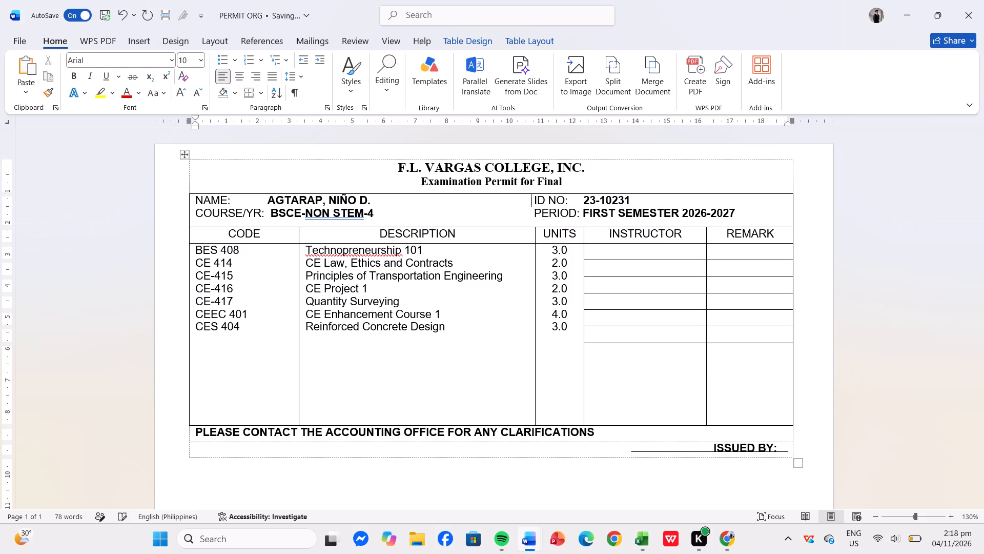
left_click(583, 207)
key("space")
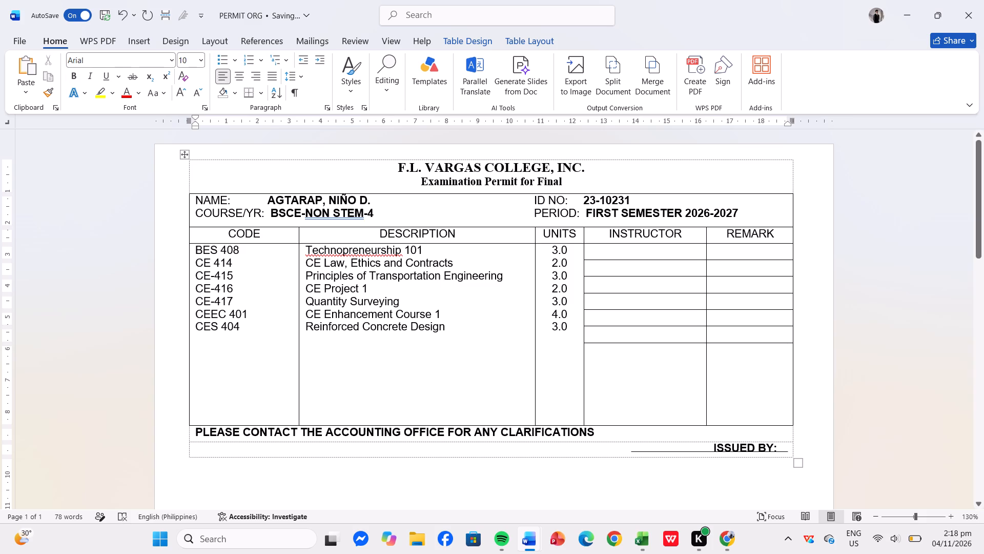
left_click(585, 196)
key("space")
Shorten the first two rows under INSTRUCTOR and REMARK so their lower borders line up with the BES 408 and CE 414 lines.
left_click(625, 259)
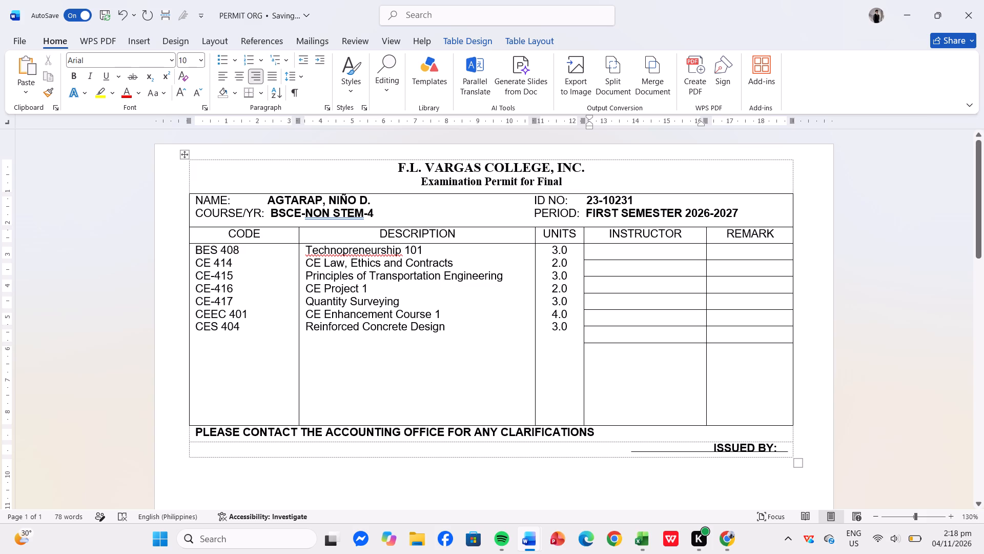
left_click_drag(610, 261, 602, 254)
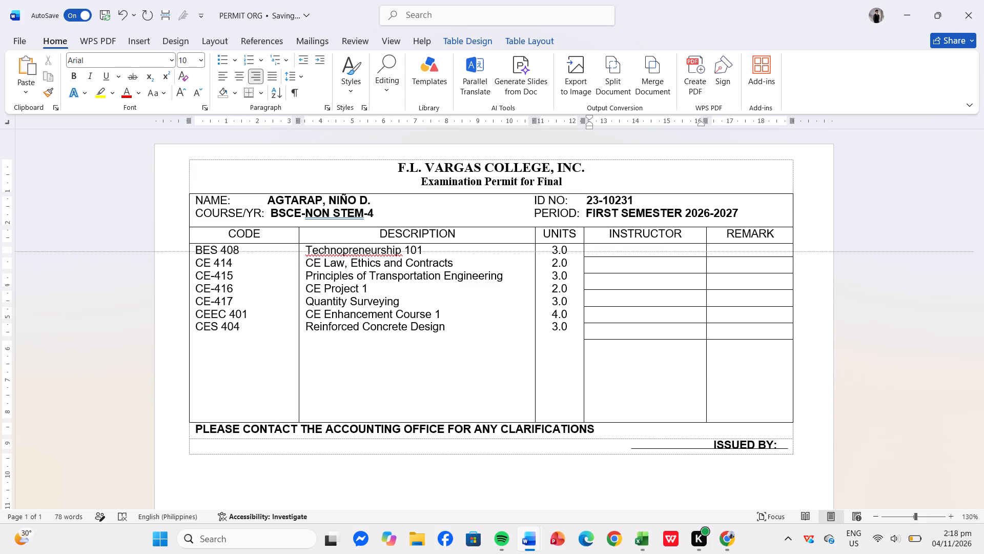
left_click_drag(602, 254, 604, 243)
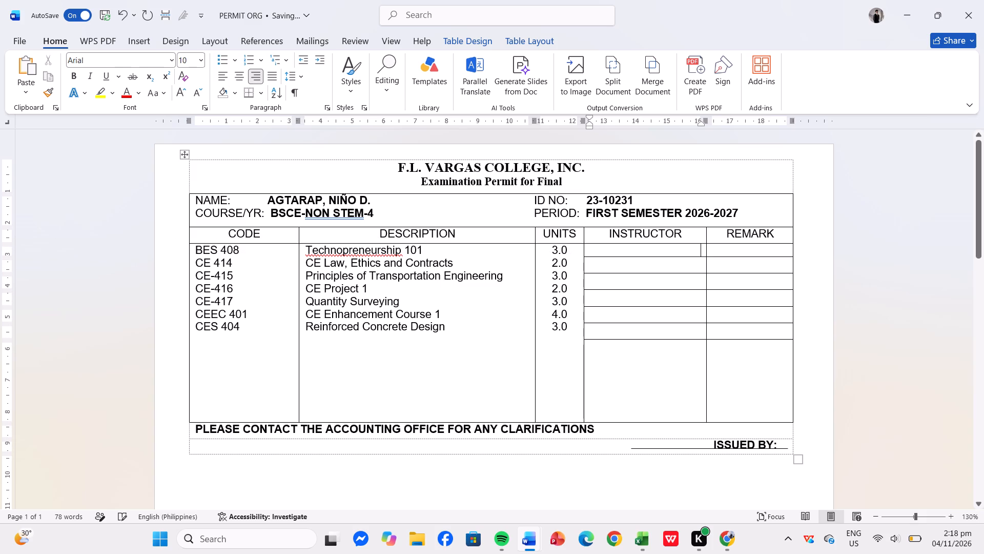
left_click(596, 273)
left_click_drag(596, 273, 589, 265)
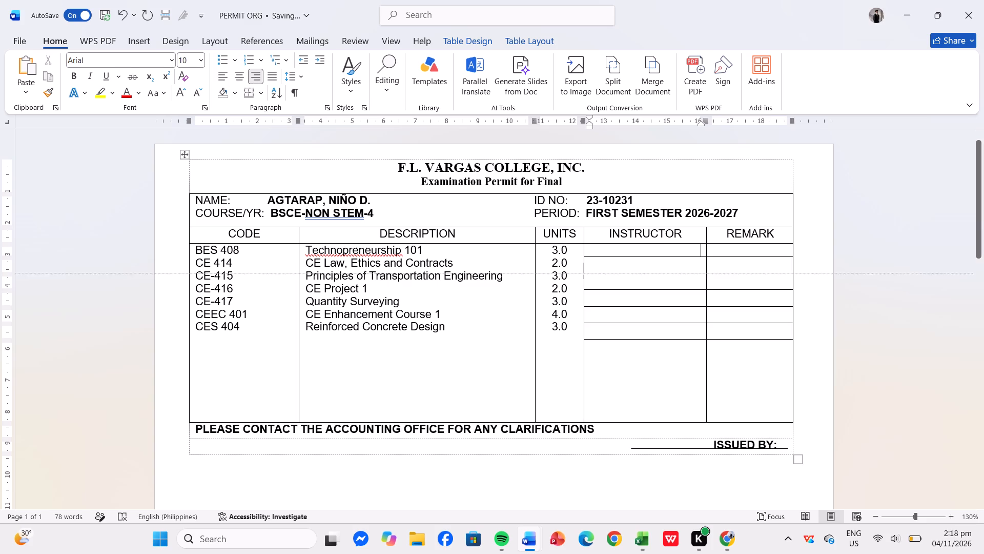
left_click_drag(589, 265, 586, 269)
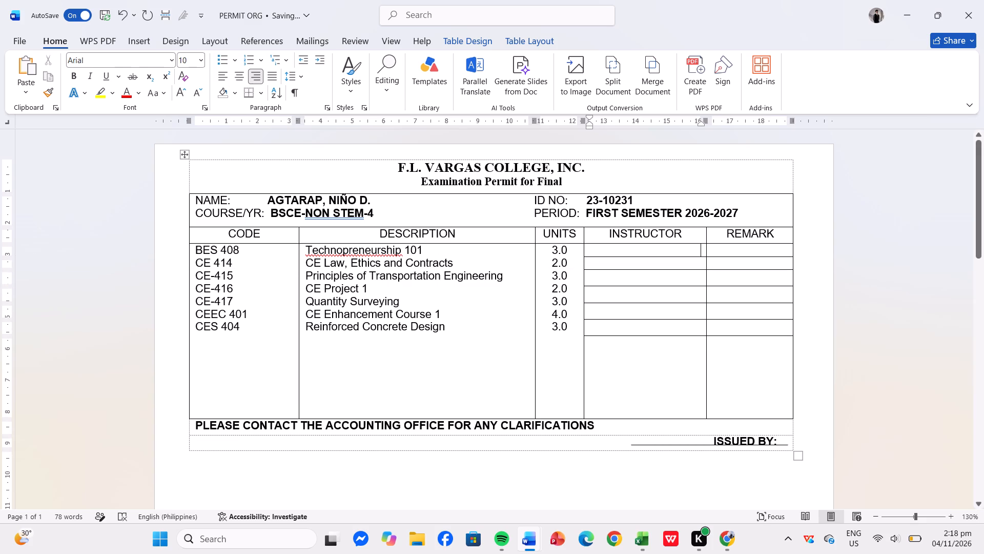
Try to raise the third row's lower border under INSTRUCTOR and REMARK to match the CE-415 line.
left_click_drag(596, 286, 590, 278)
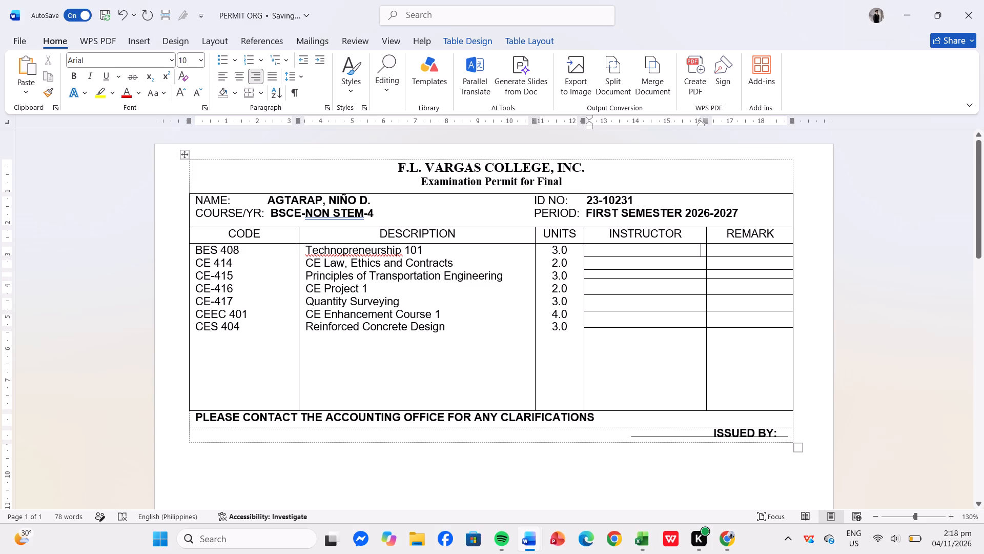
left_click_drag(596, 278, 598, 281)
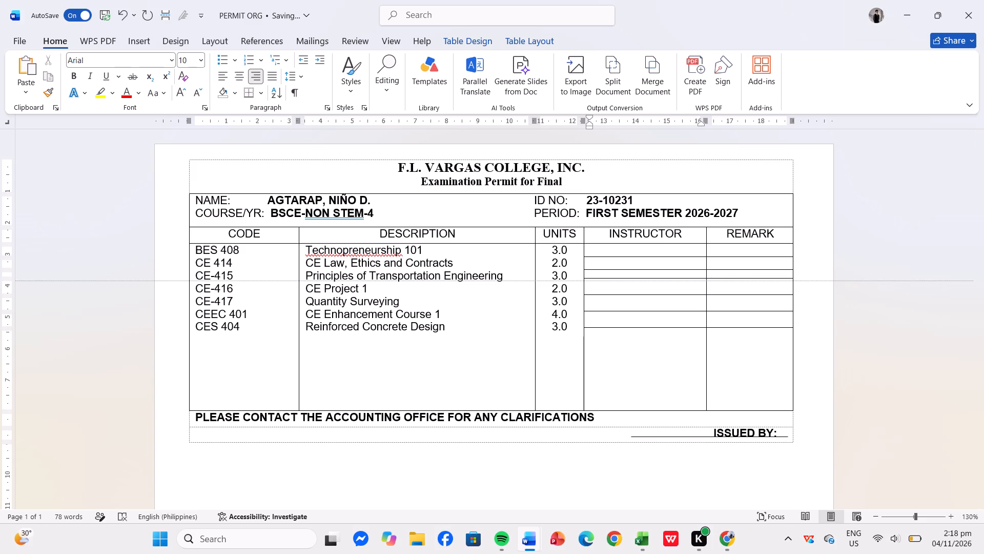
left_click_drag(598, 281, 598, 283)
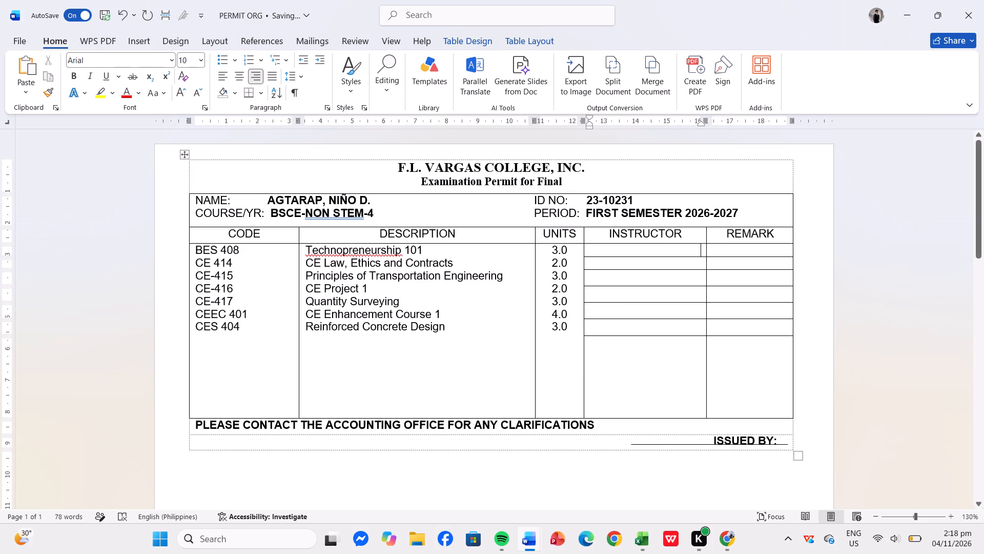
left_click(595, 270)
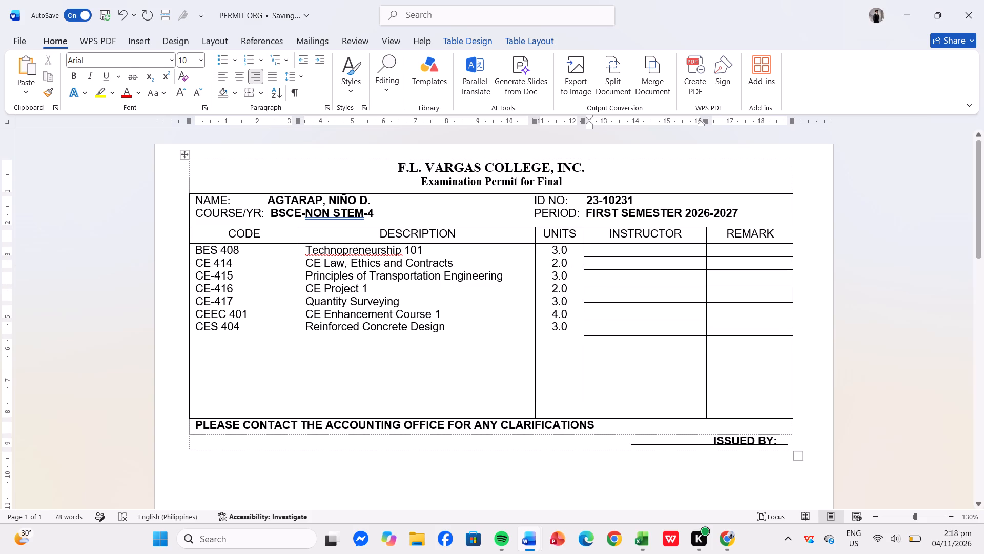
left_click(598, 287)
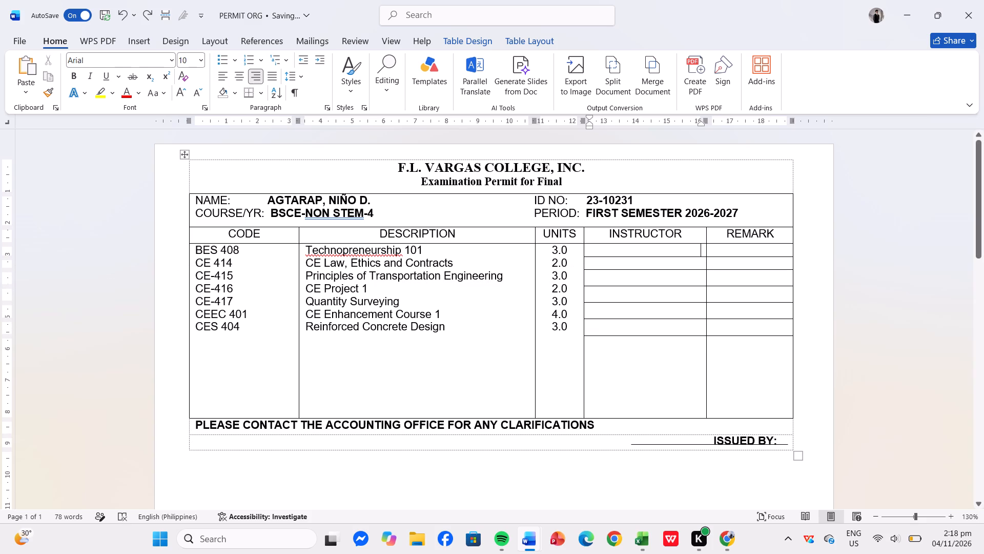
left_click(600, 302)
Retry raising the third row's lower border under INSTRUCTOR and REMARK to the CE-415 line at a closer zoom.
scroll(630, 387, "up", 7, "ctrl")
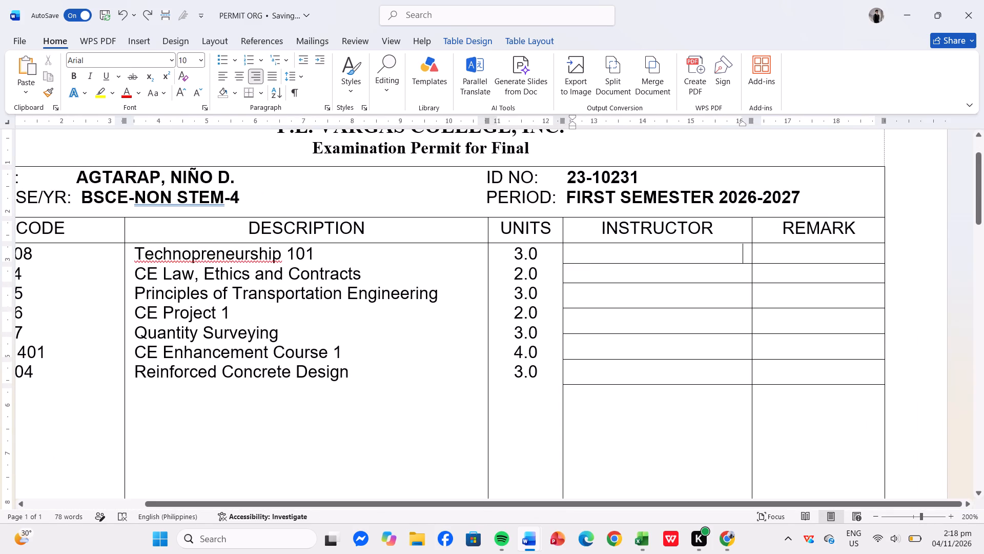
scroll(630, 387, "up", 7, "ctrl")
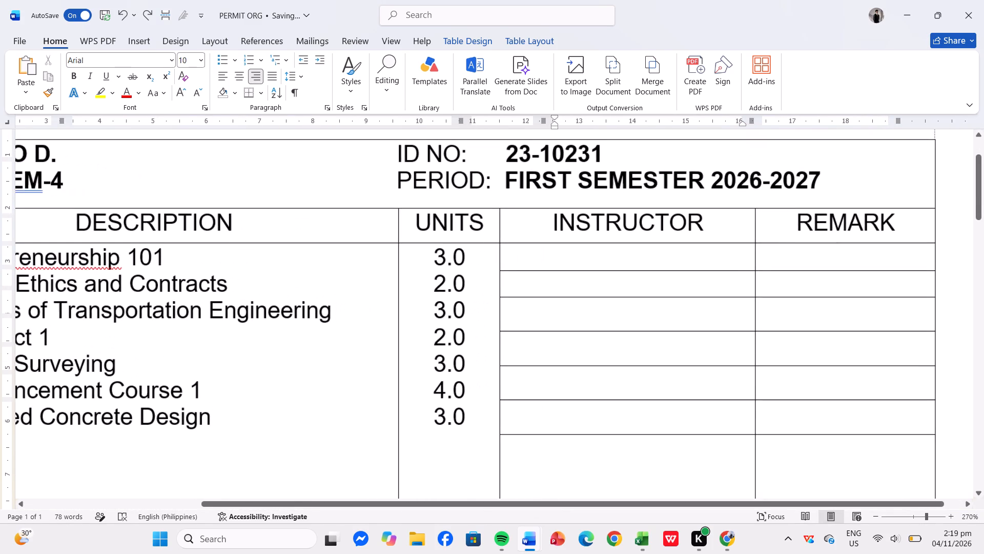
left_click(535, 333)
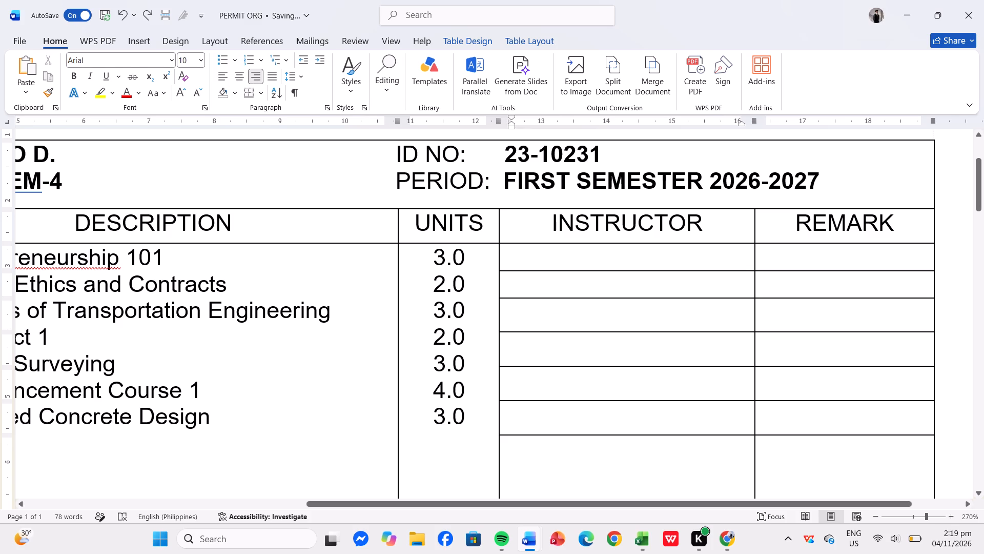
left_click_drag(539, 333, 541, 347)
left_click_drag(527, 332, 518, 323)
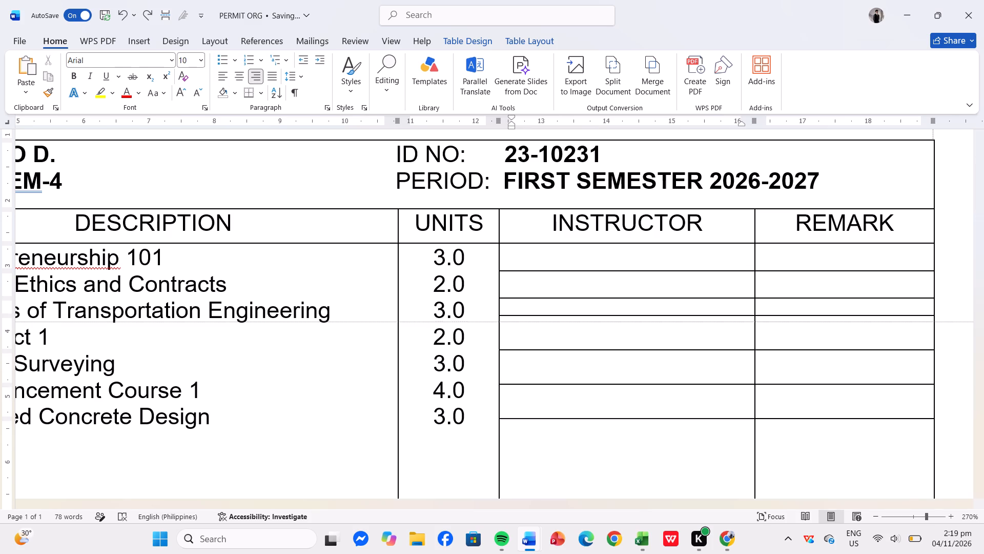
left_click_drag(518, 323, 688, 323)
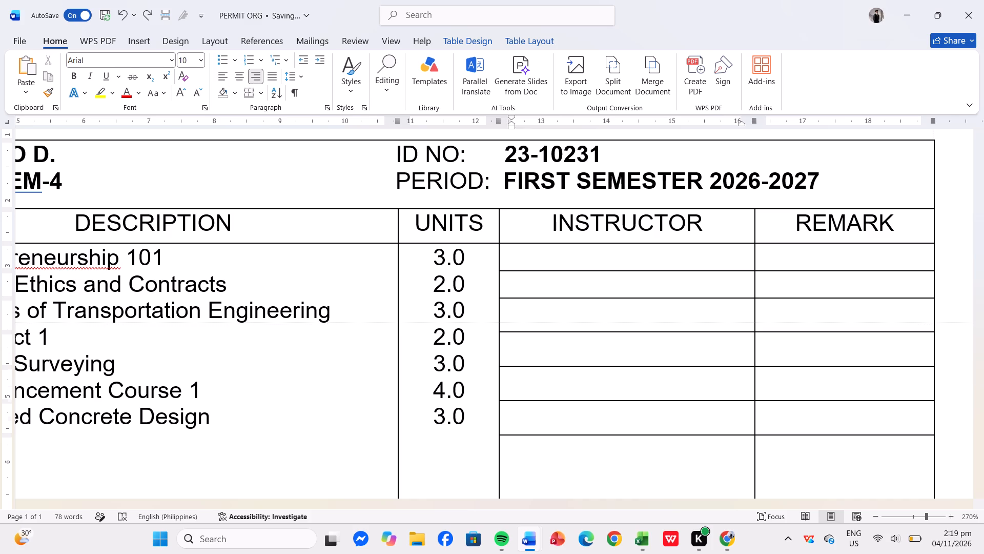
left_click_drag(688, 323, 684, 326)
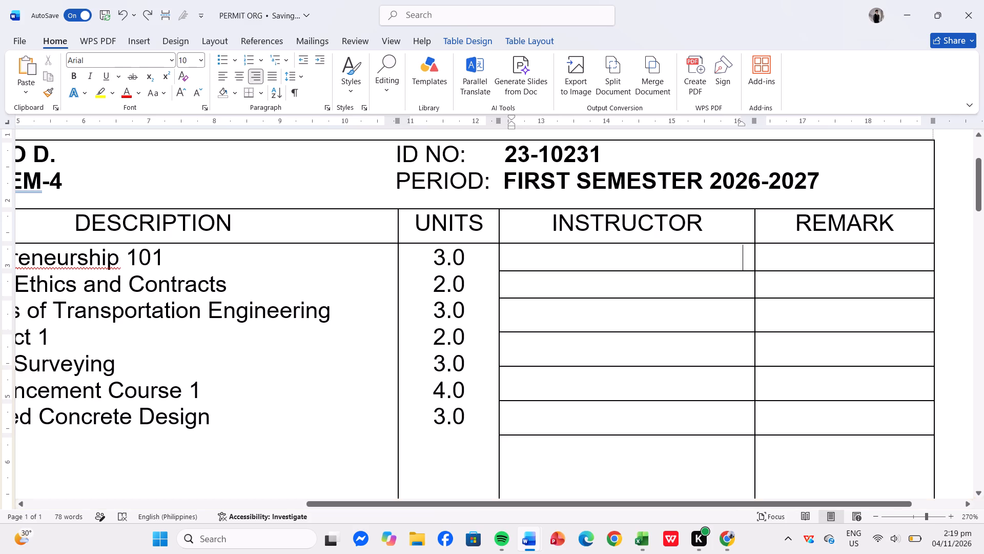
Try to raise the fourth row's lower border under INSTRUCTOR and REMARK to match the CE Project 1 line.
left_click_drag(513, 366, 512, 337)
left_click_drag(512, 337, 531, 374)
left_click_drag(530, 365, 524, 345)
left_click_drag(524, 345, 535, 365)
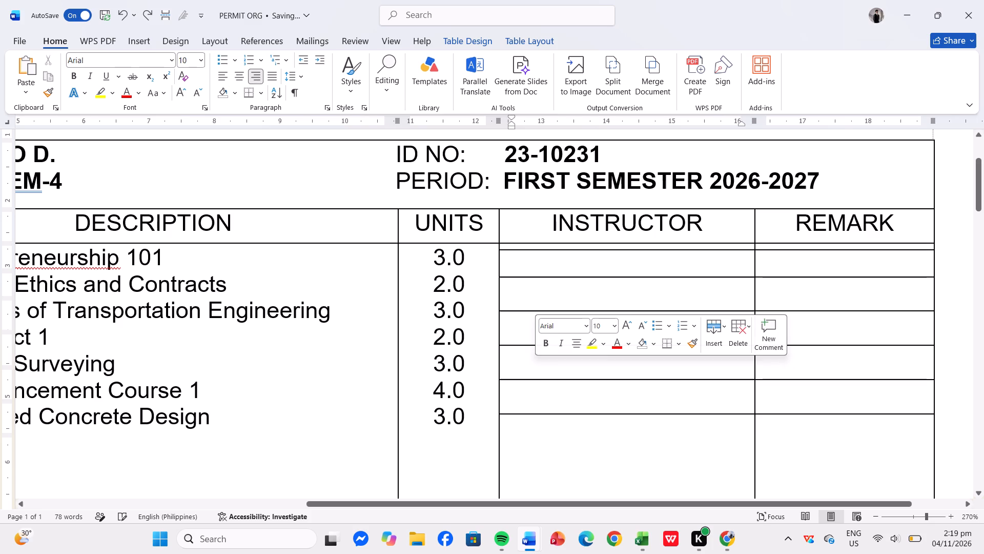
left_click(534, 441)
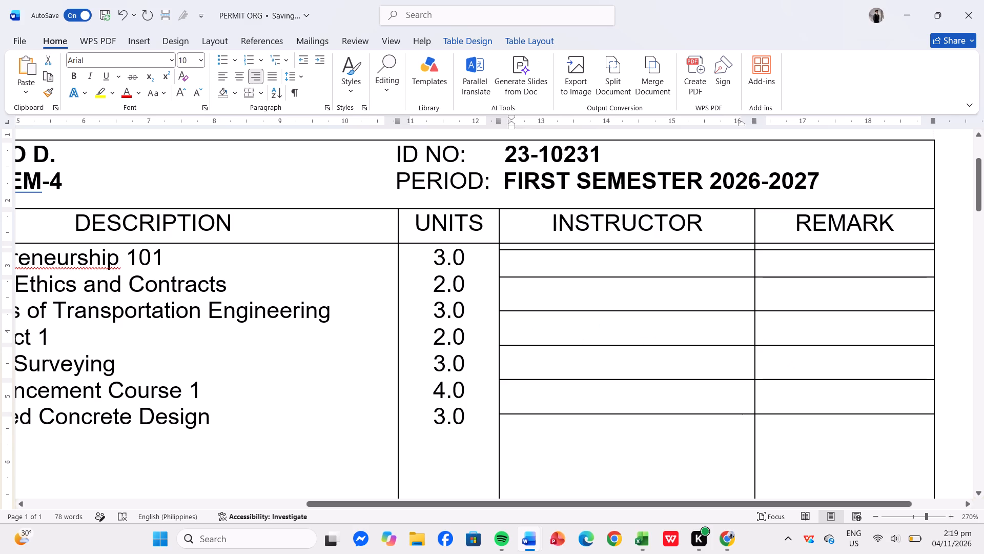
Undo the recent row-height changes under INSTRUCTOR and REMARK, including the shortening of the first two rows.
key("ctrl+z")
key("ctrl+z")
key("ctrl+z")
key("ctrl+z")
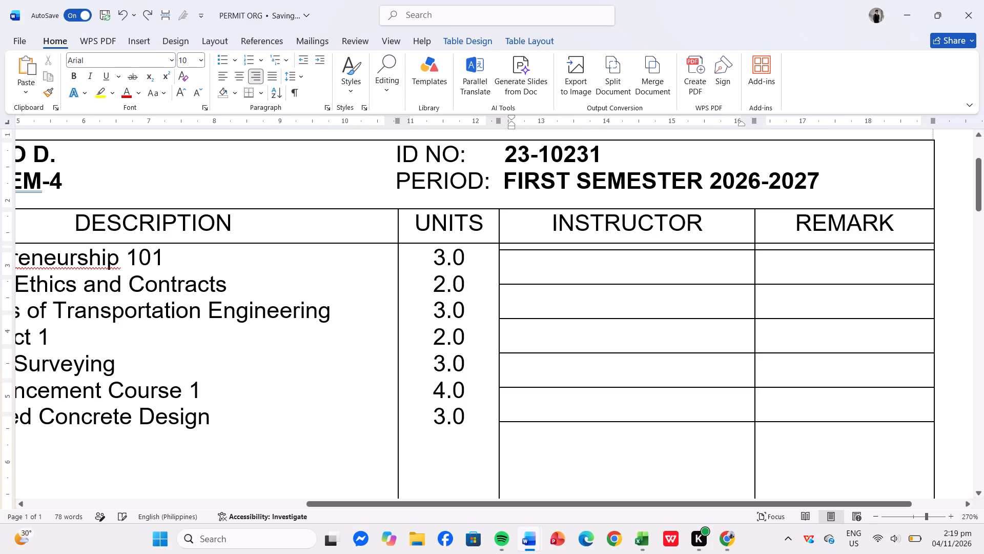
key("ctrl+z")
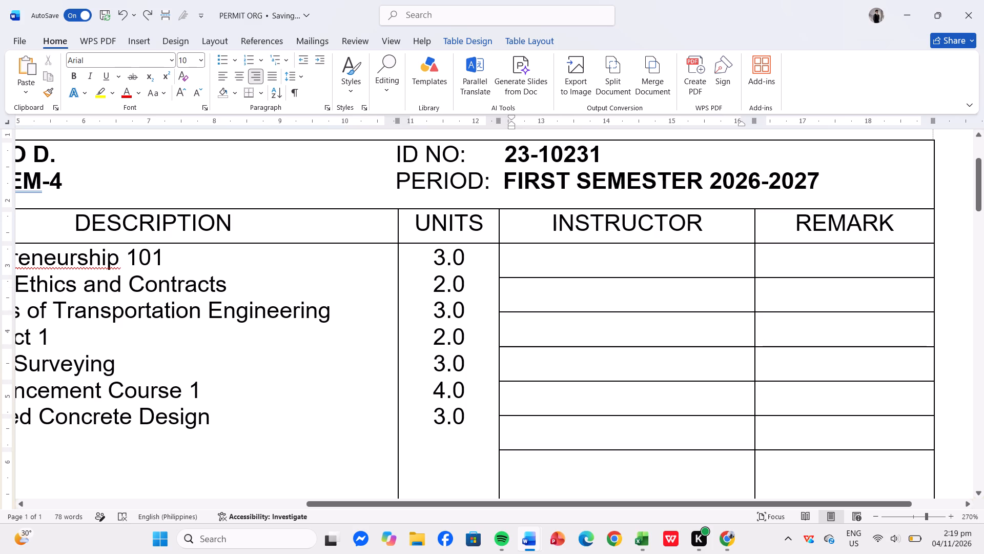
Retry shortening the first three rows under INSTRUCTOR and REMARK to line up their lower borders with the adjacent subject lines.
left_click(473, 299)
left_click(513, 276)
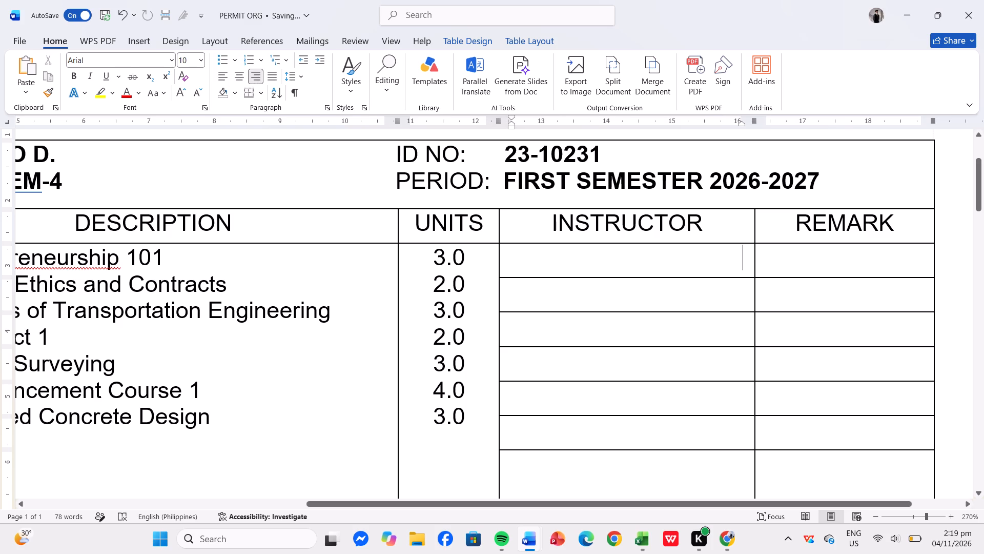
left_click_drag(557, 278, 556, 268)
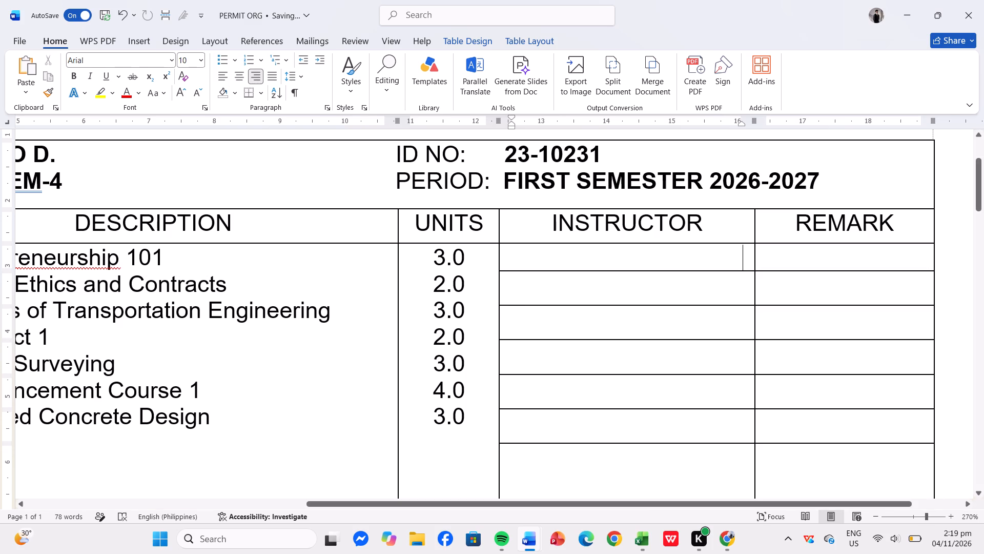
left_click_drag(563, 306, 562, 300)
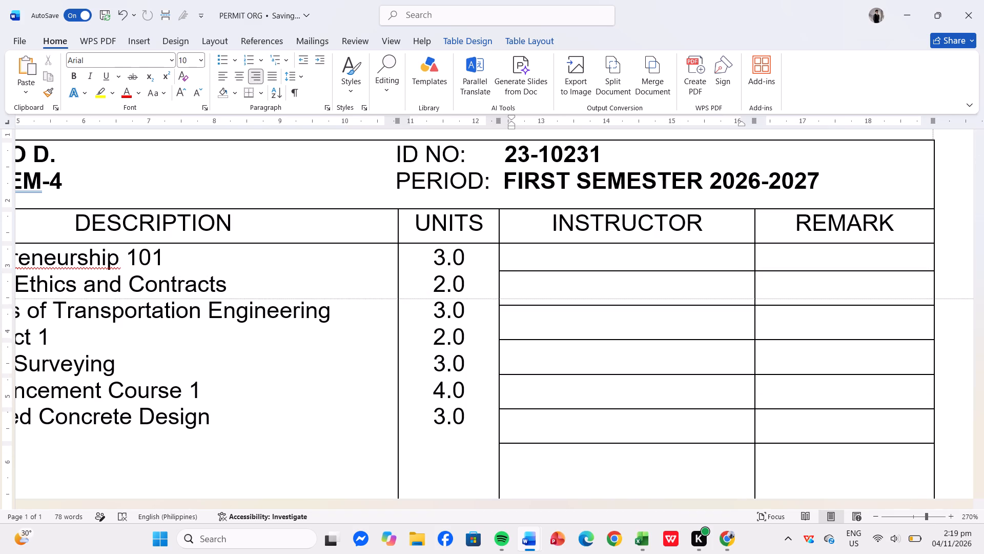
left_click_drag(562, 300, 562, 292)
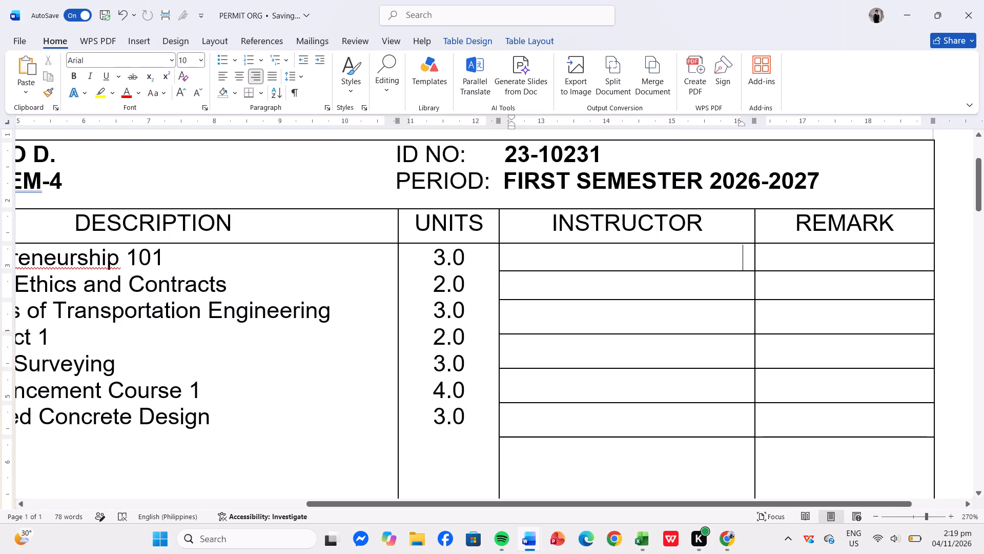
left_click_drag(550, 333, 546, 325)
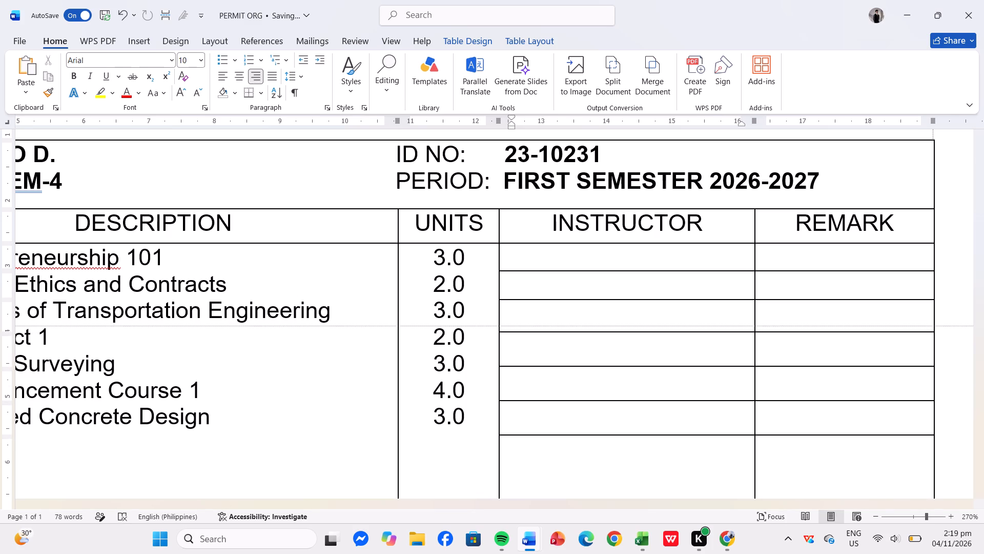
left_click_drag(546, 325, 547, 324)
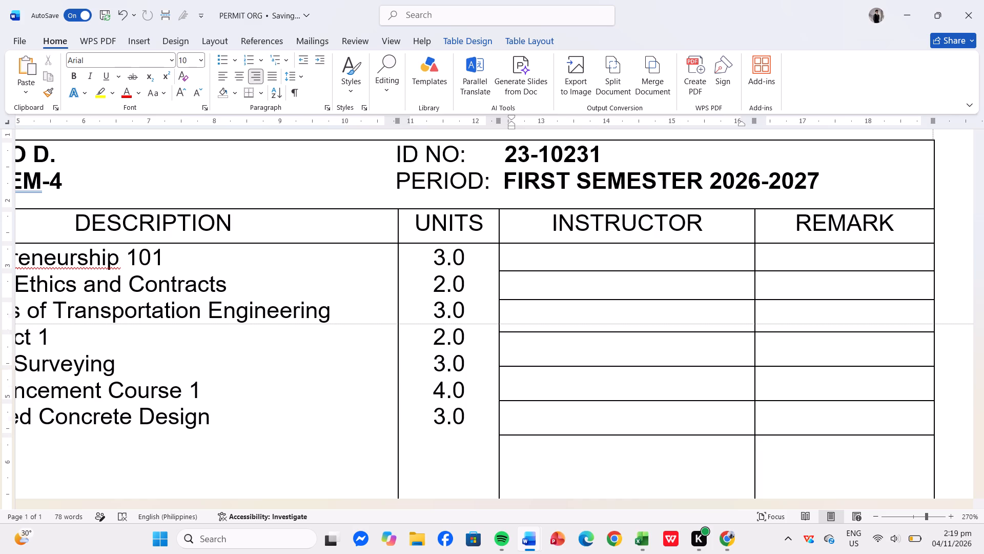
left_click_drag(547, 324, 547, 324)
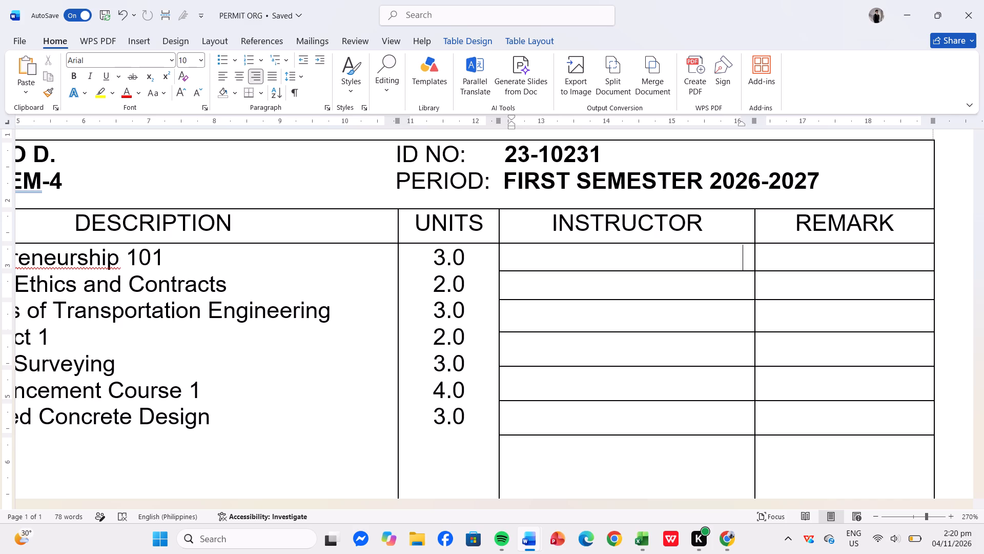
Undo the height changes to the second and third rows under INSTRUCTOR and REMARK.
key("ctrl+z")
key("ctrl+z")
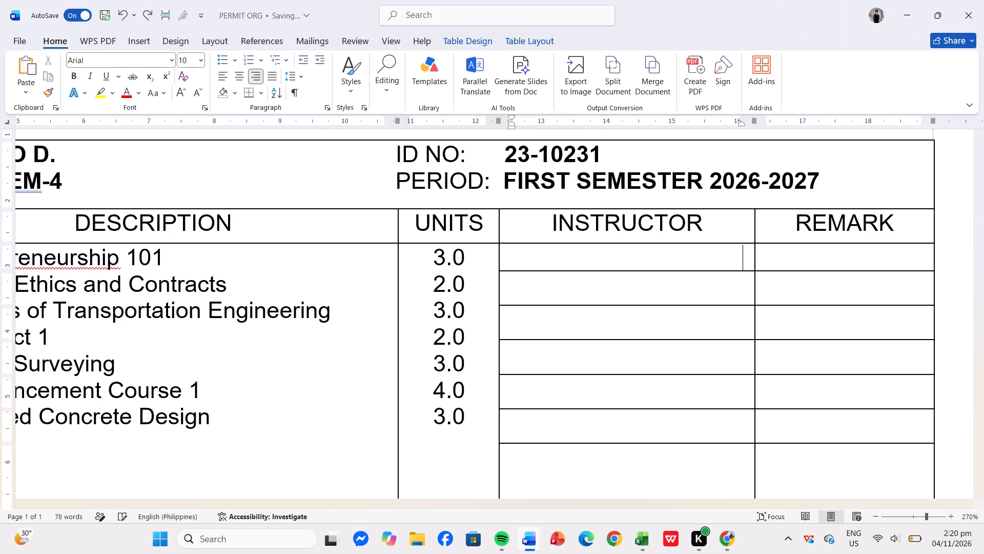
Erase all horizontal row borders below the header in the INSTRUCTOR and REMARK columns with the table Eraser.
scroll(538, 366, "down", 5)
scroll(538, 366, "up", 4)
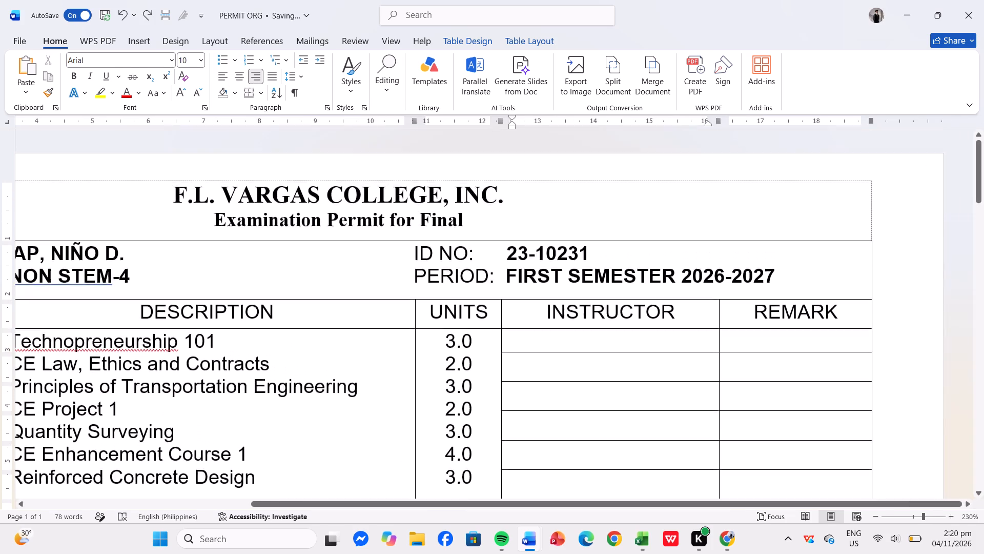
scroll(538, 366, "down", 1)
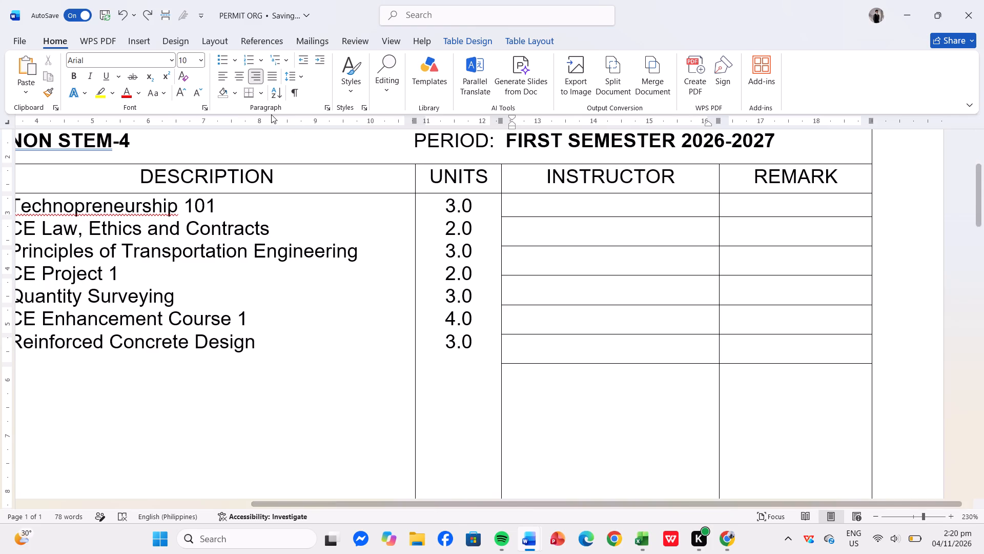
left_click(528, 42)
left_click(132, 74)
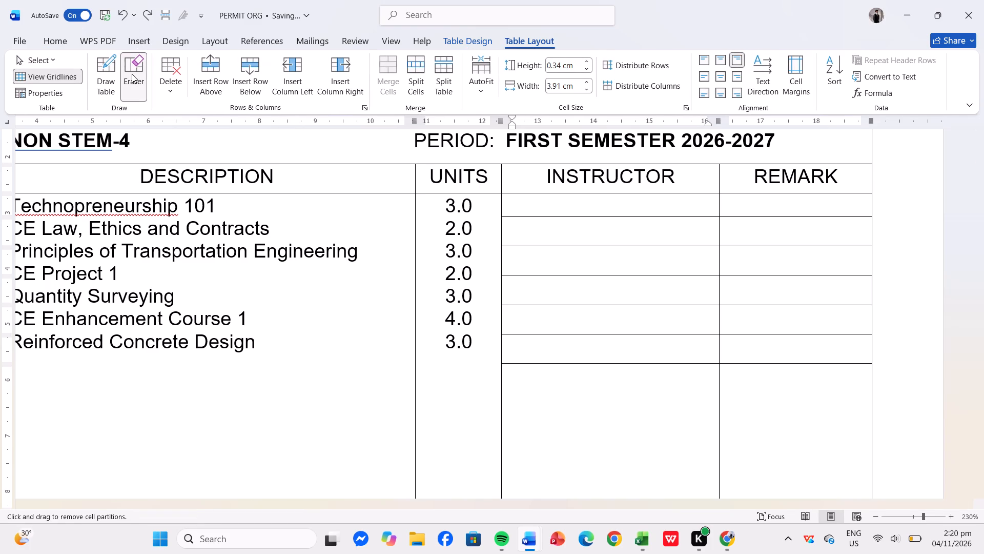
left_click_drag(528, 212, 569, 372)
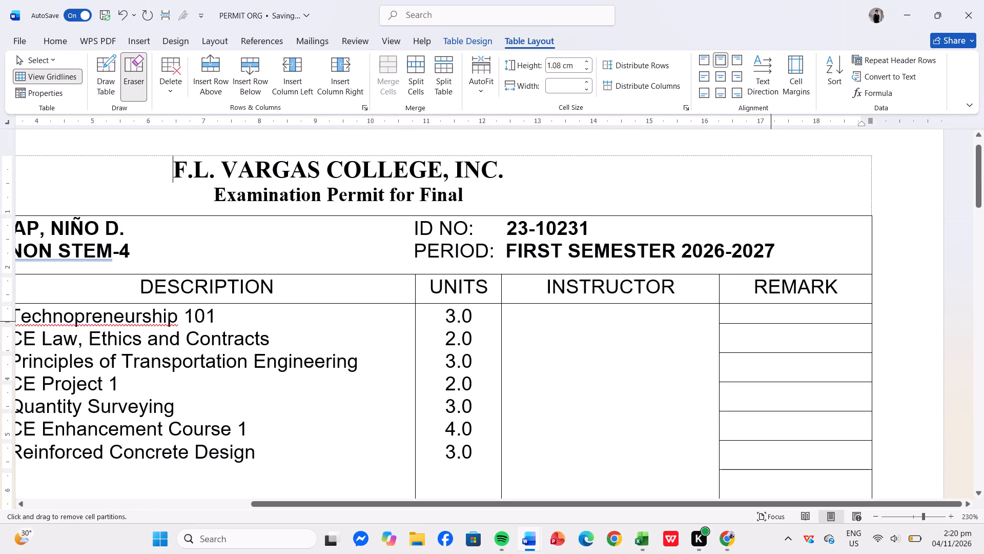
left_click_drag(770, 320, 789, 483)
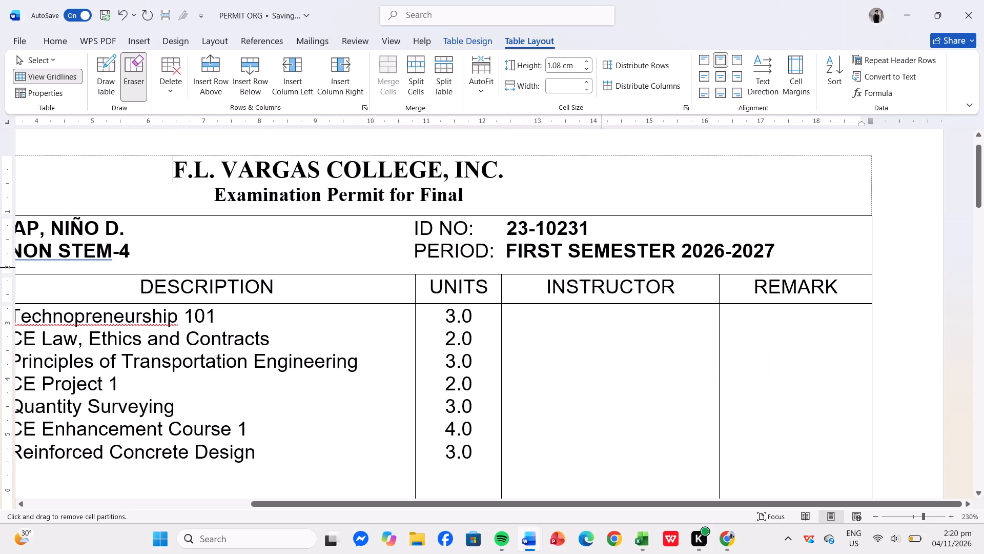
Start inserting a straight Line shape.
left_click(127, 39)
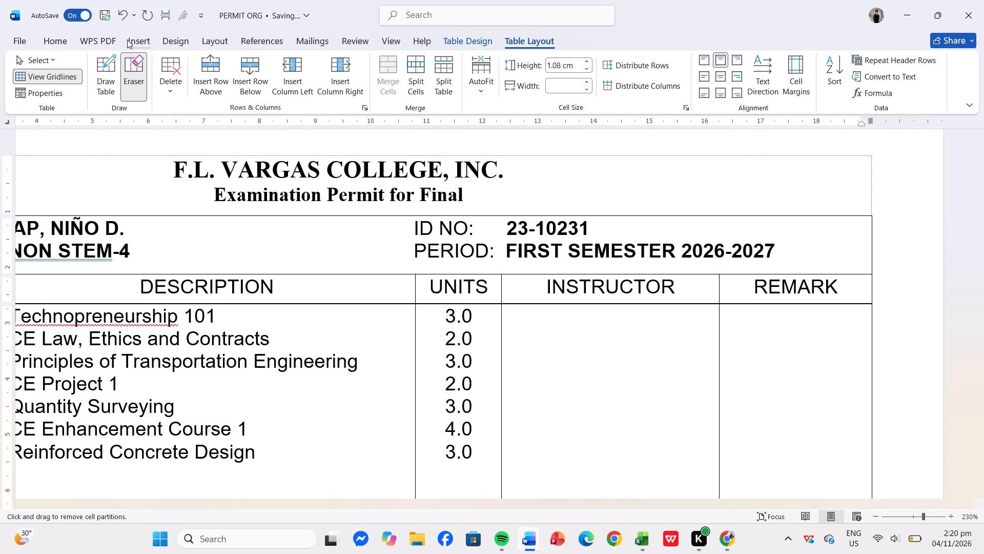
left_click(167, 83)
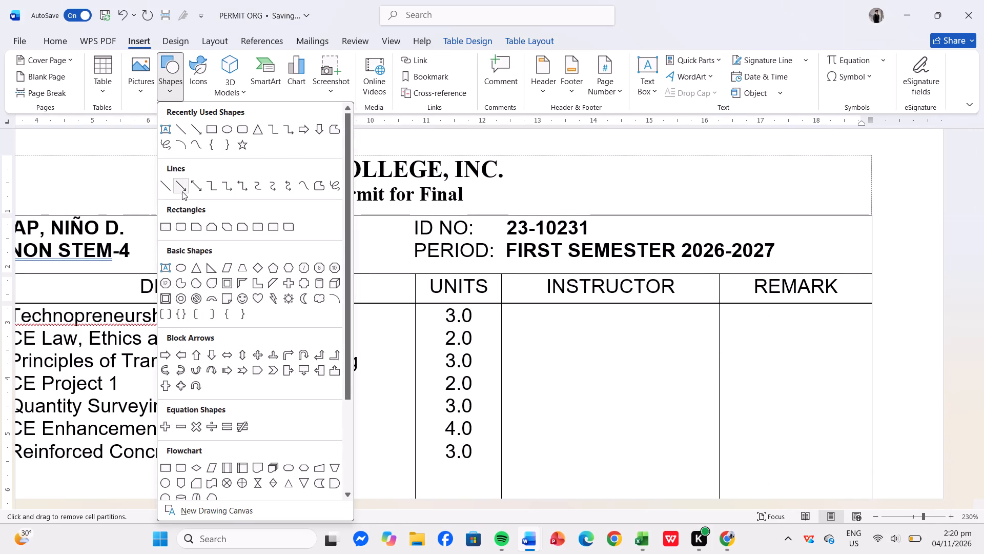
left_click(170, 186)
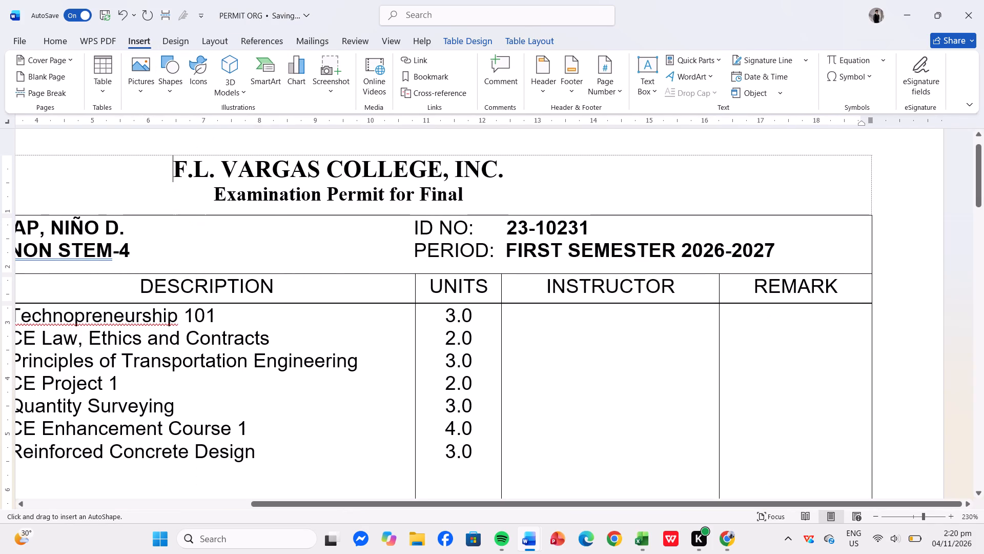
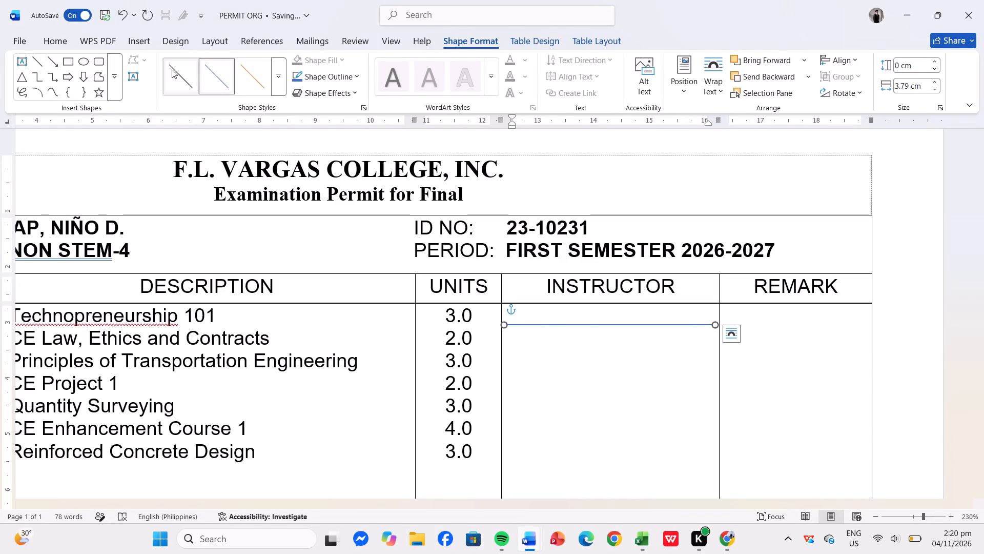
Apply the thin gray theme line style to the line drawn in the first row under INSTRUCTOR.
left_click(280, 77)
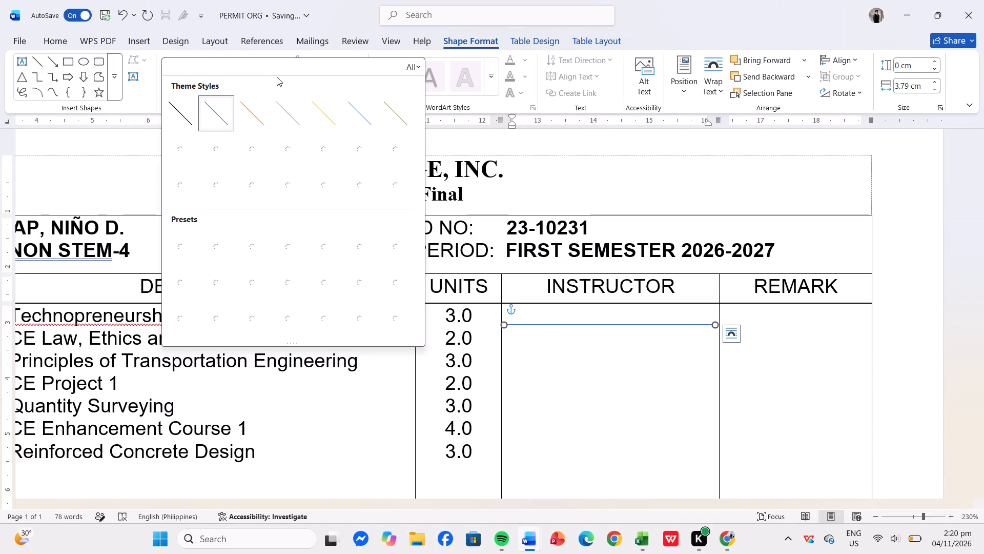
left_click(298, 115)
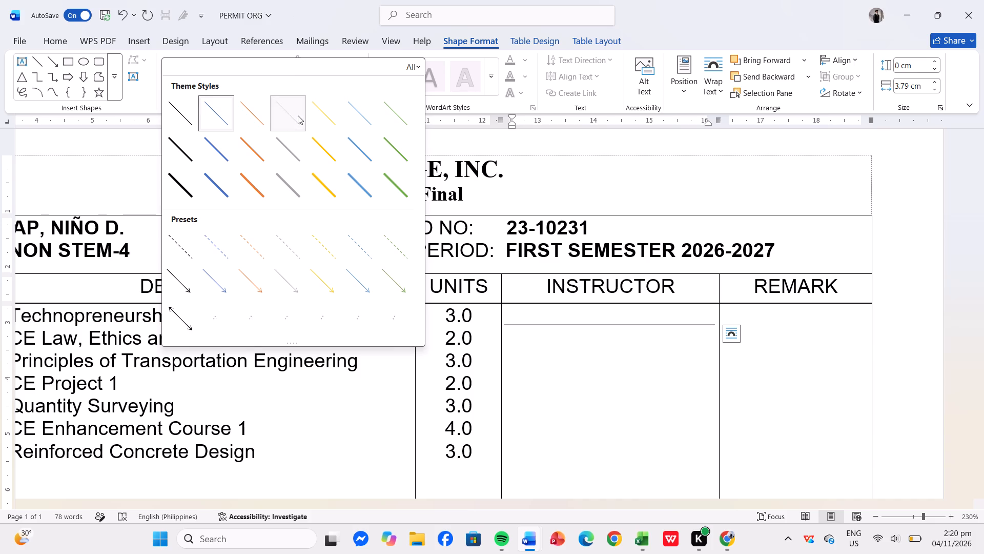
left_click(643, 348)
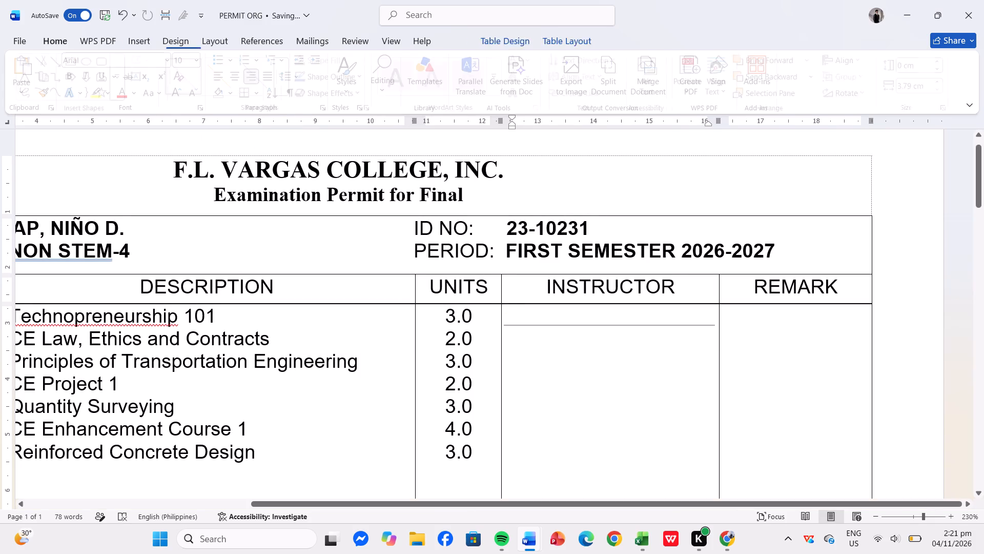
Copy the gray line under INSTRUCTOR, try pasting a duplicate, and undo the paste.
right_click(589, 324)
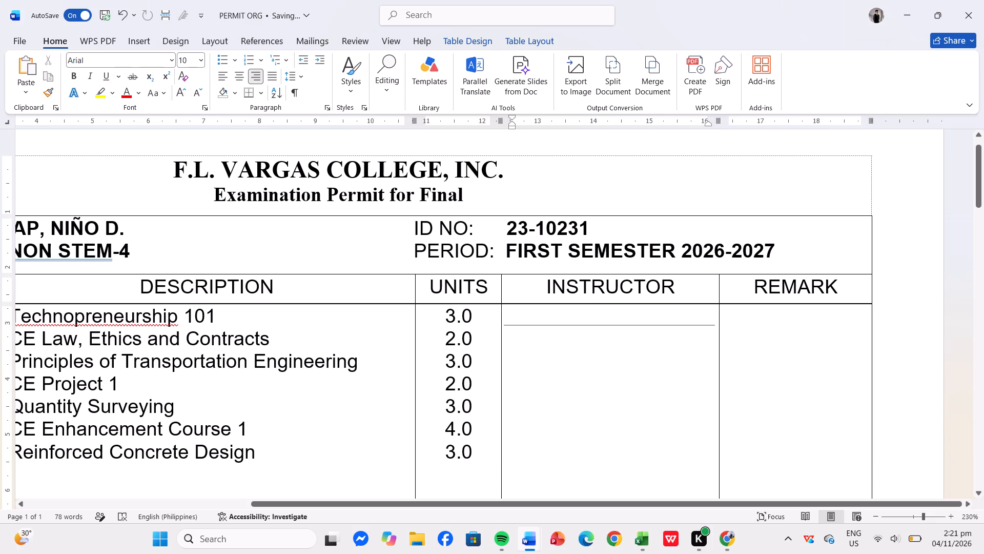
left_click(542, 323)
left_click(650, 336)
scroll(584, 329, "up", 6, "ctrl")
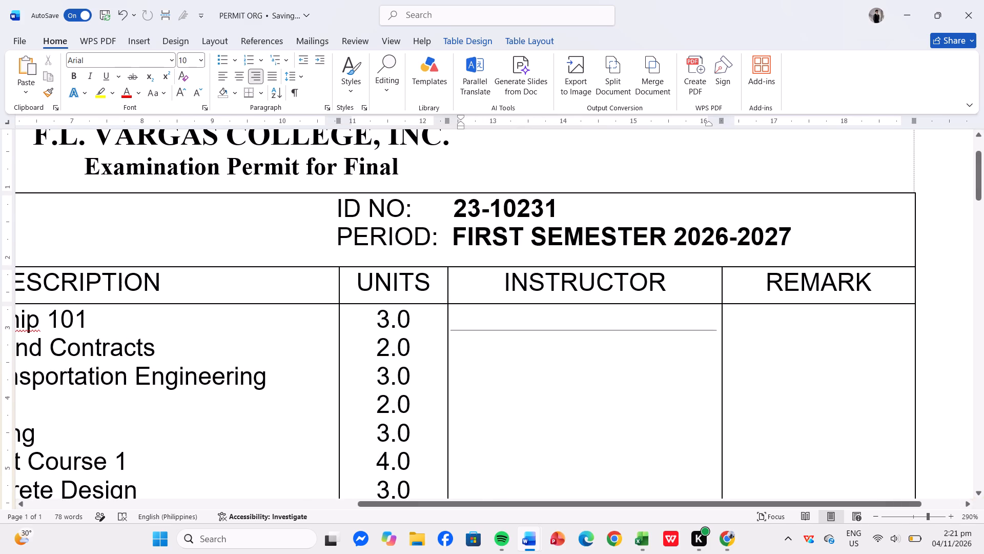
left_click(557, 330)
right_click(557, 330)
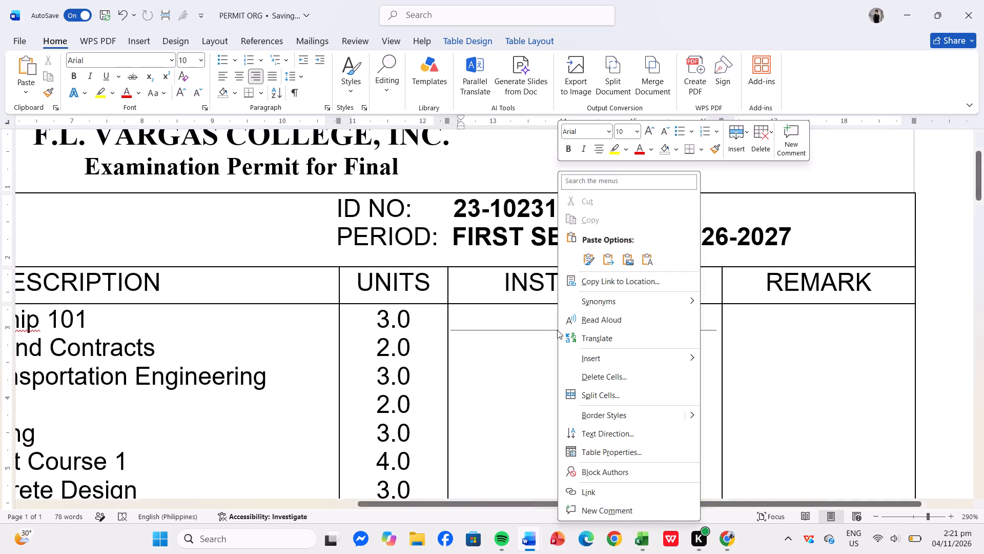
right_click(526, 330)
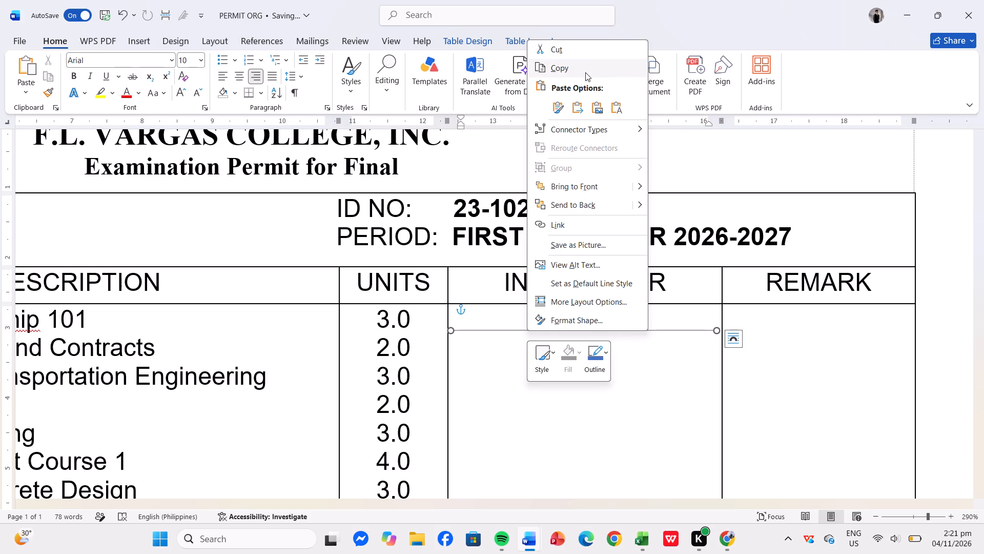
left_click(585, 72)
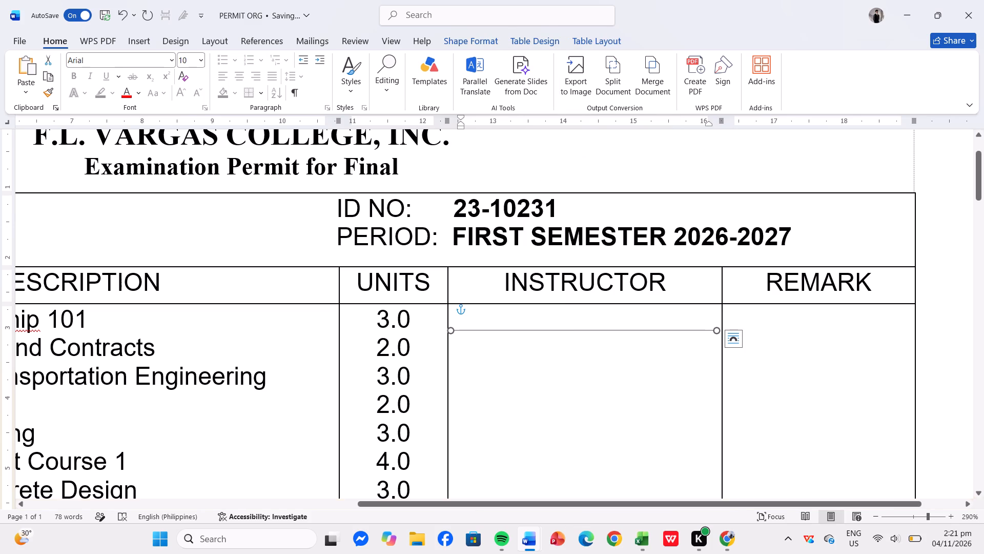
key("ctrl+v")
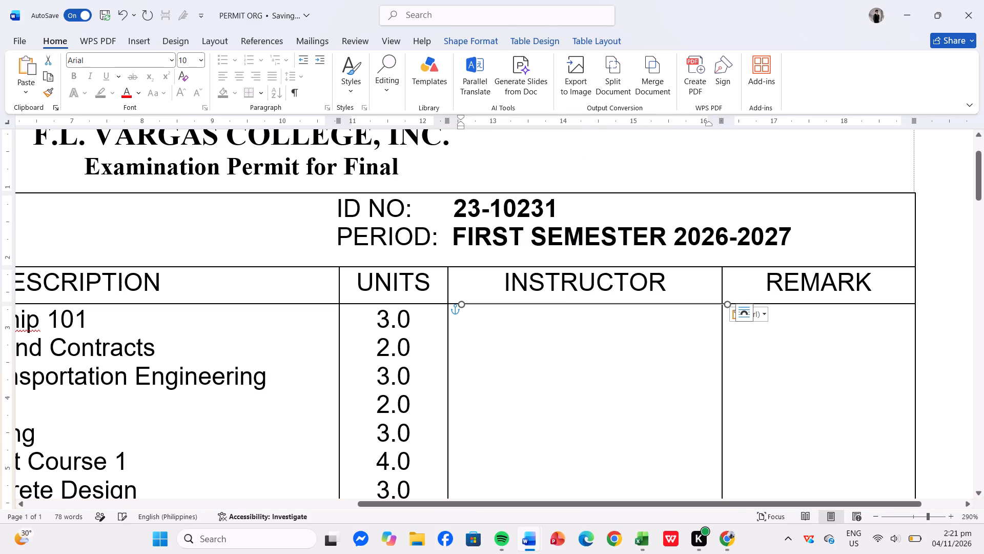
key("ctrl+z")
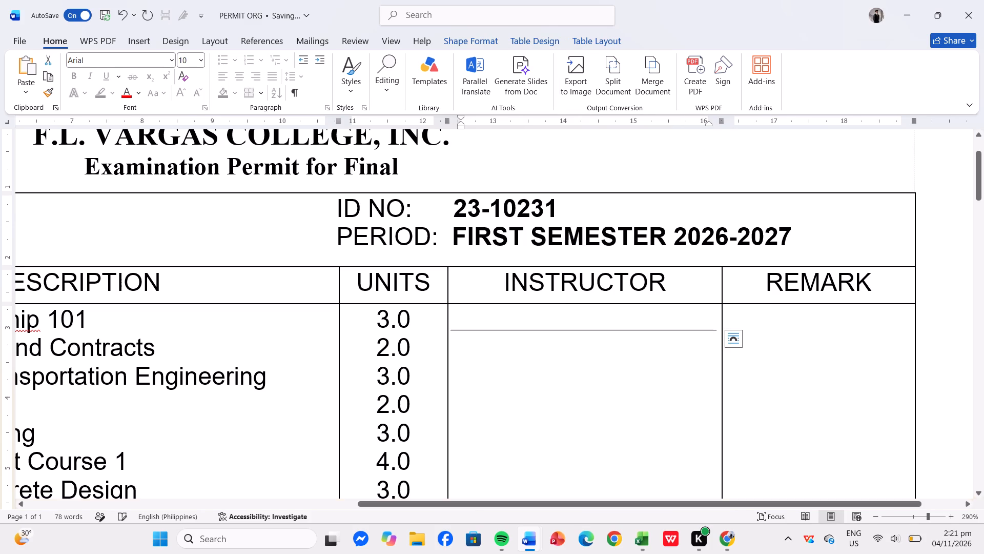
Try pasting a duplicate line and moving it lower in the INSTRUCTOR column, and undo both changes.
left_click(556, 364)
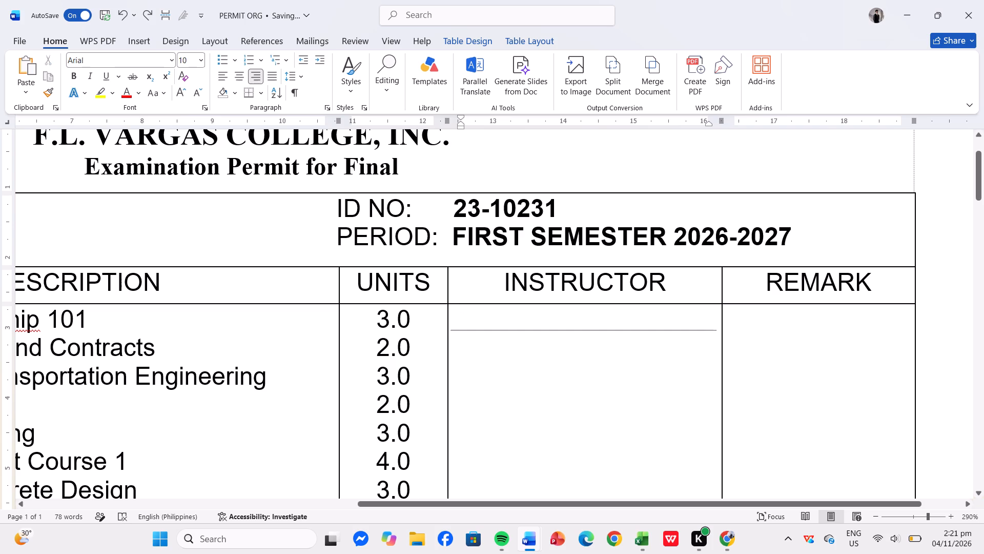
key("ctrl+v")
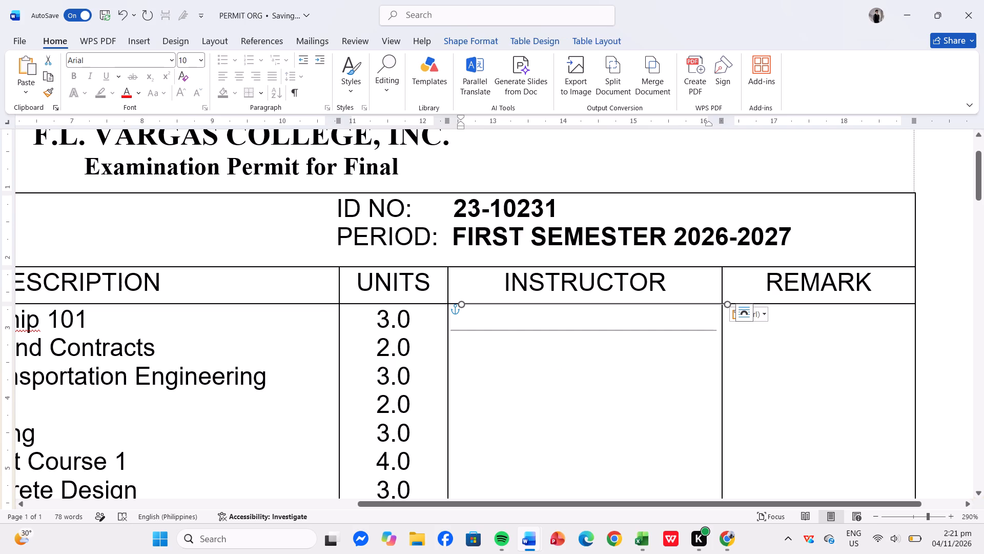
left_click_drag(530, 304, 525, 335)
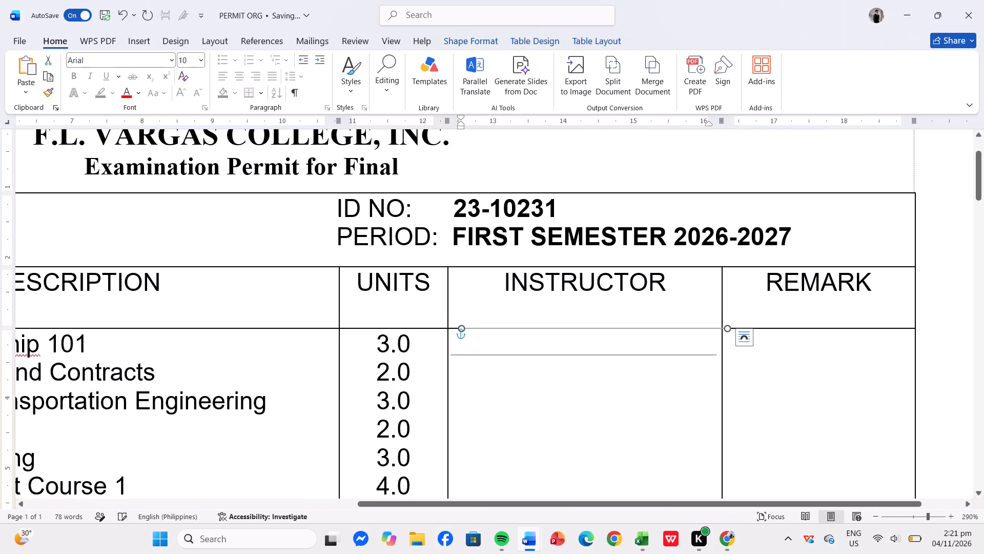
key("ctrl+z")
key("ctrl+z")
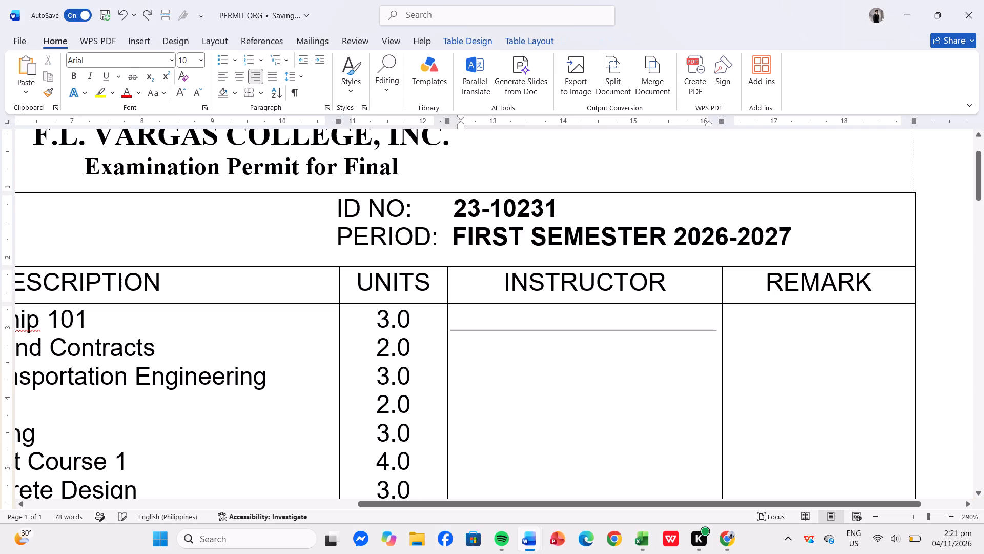
Copy the gray line under INSTRUCTOR again and paste a duplicate into the same column.
left_click(522, 331)
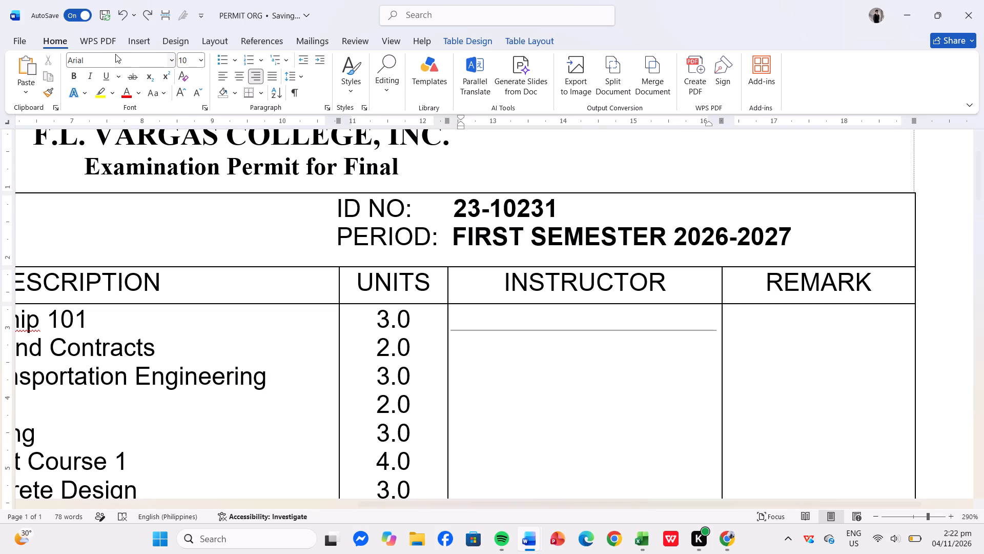
right_click(521, 334)
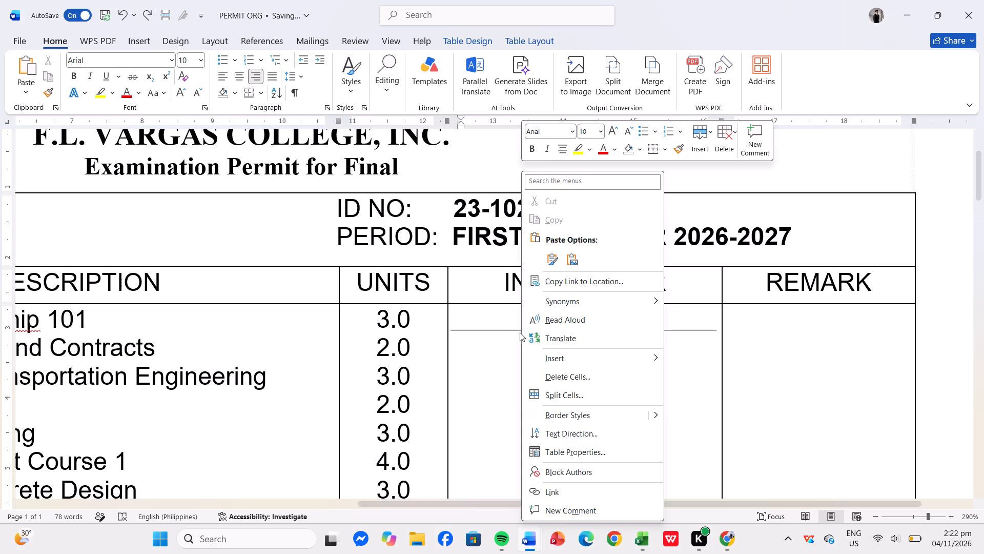
double_click(503, 327)
scroll(496, 327, "up", 7, "ctrl")
left_click(461, 337)
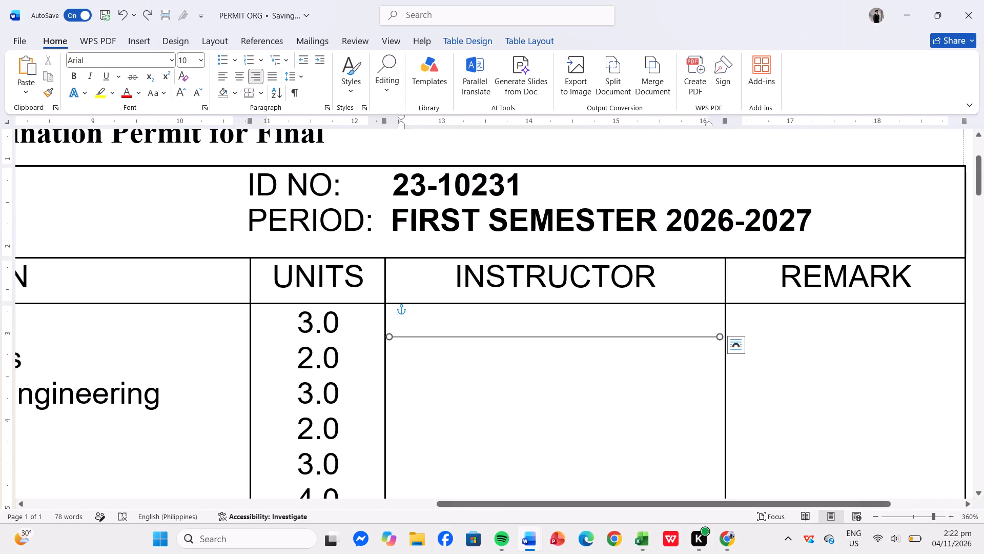
right_click(461, 337)
left_click(495, 78)
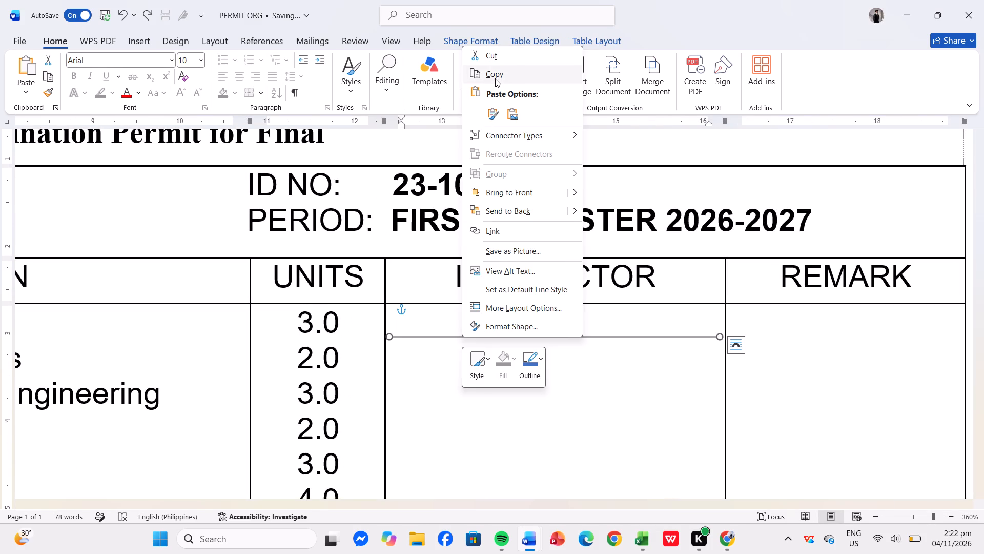
key("ctrl+v")
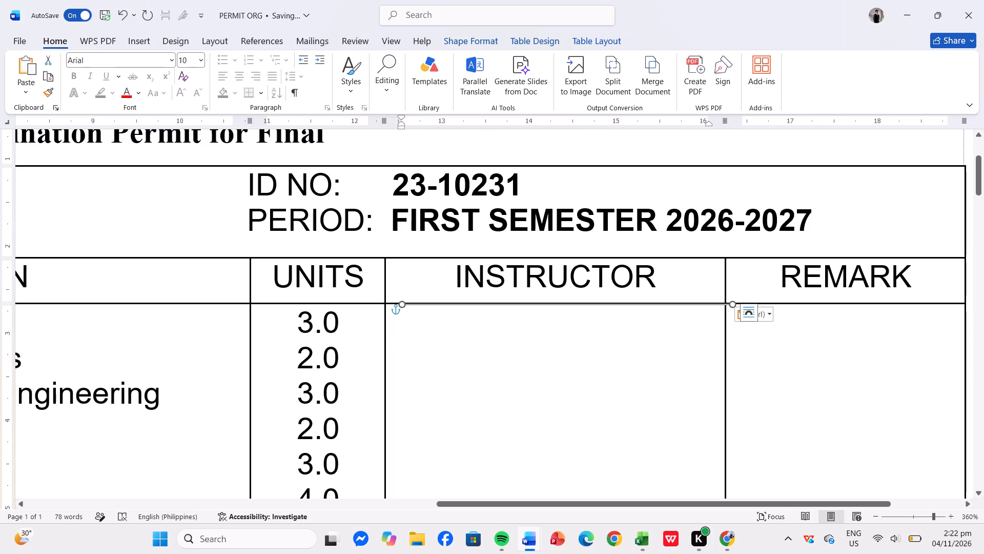
key("ctrl+z")
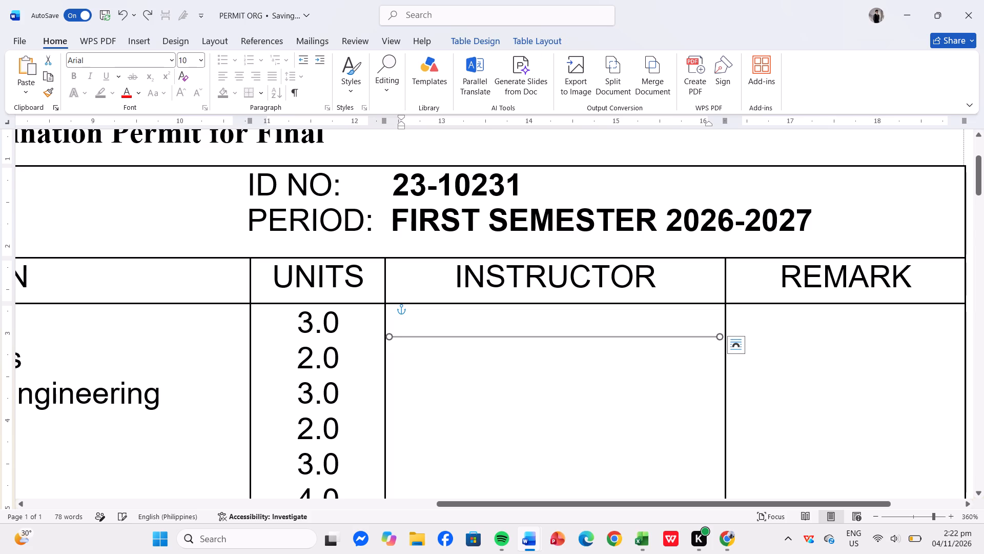
left_click_drag(443, 339, 444, 349)
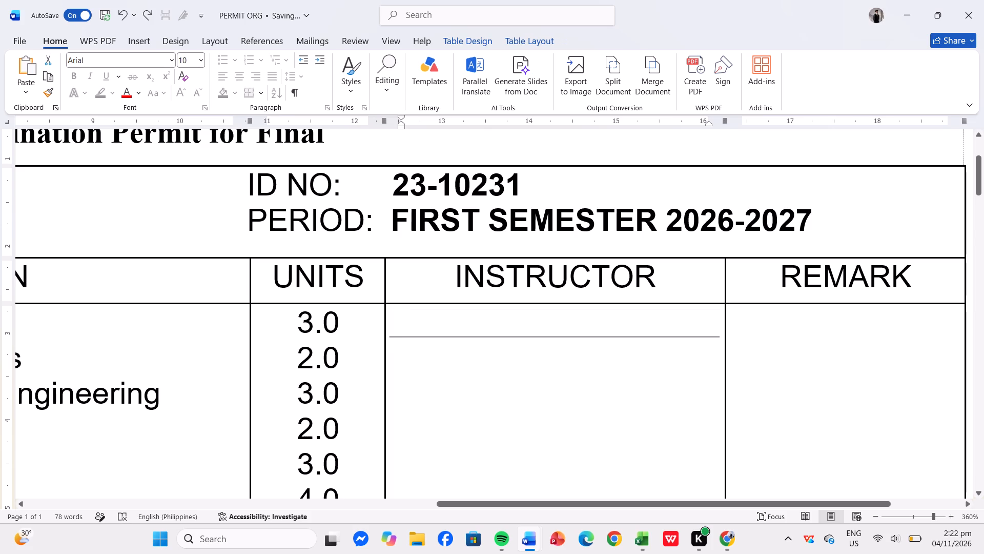
left_click_drag(444, 349, 445, 352)
key("ctrl+v")
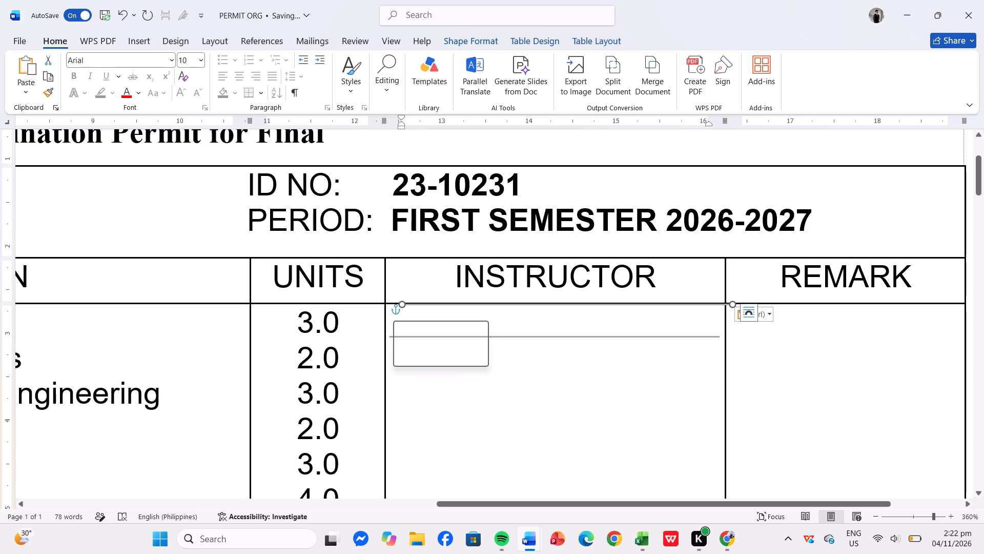
left_click_drag(399, 308, 400, 376)
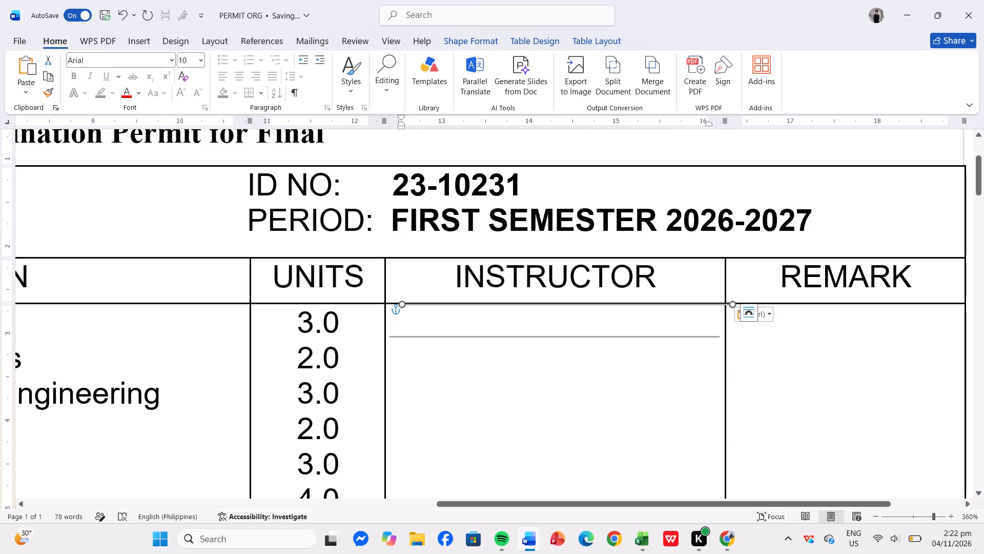
left_click(751, 316)
left_click(755, 305)
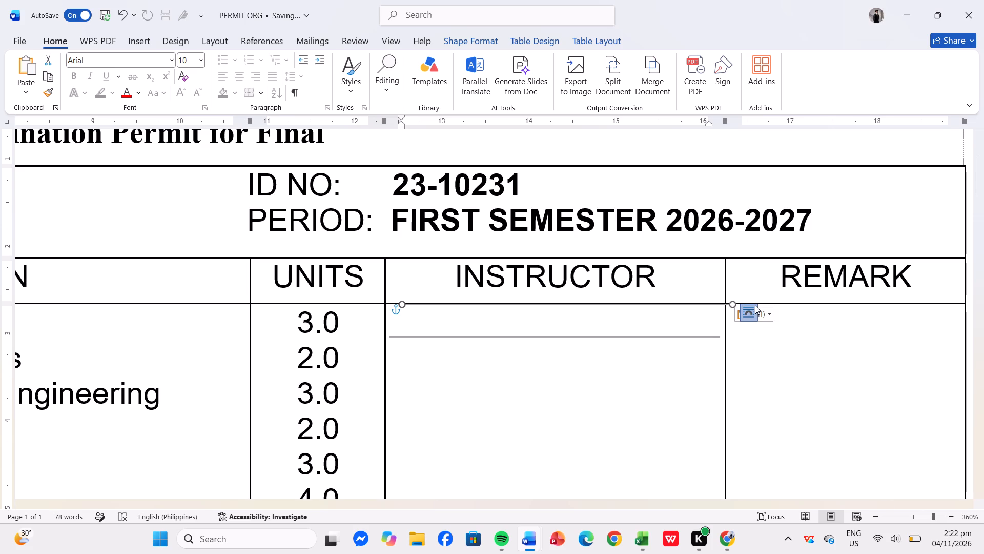
left_click(833, 429)
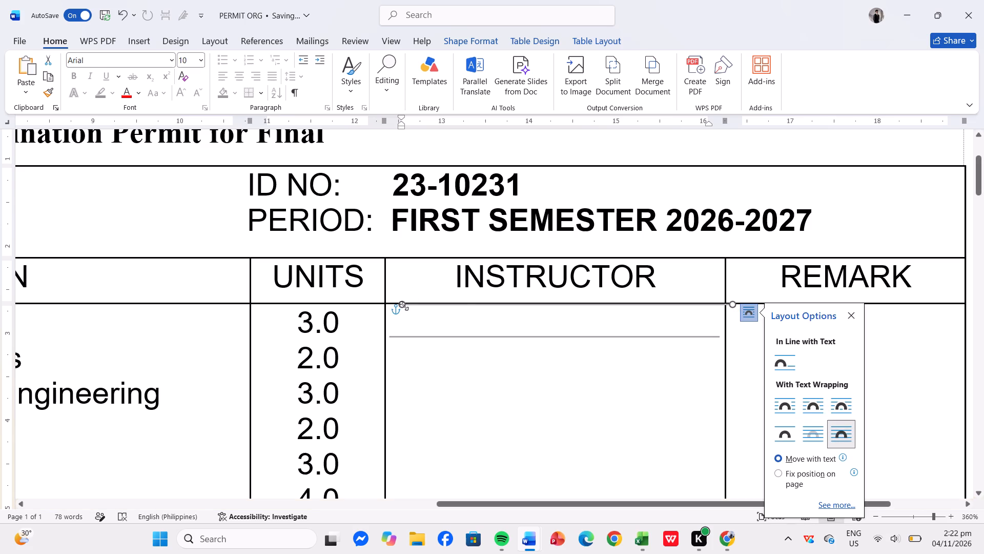
Reposition both ends of the duplicate line so it runs level below the second subject row, across the INSTRUCTOR column.
left_click_drag(404, 306, 388, 364)
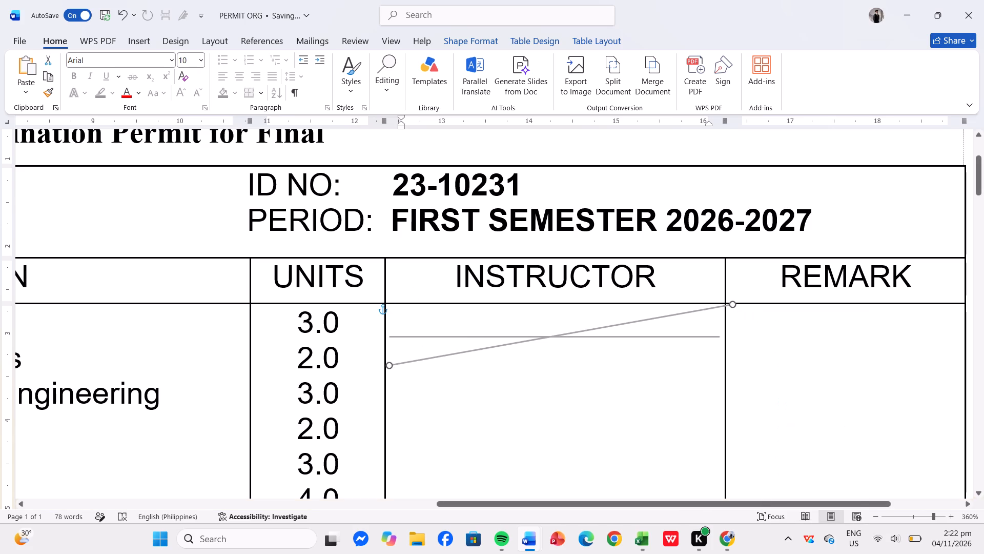
left_click_drag(388, 364, 388, 364)
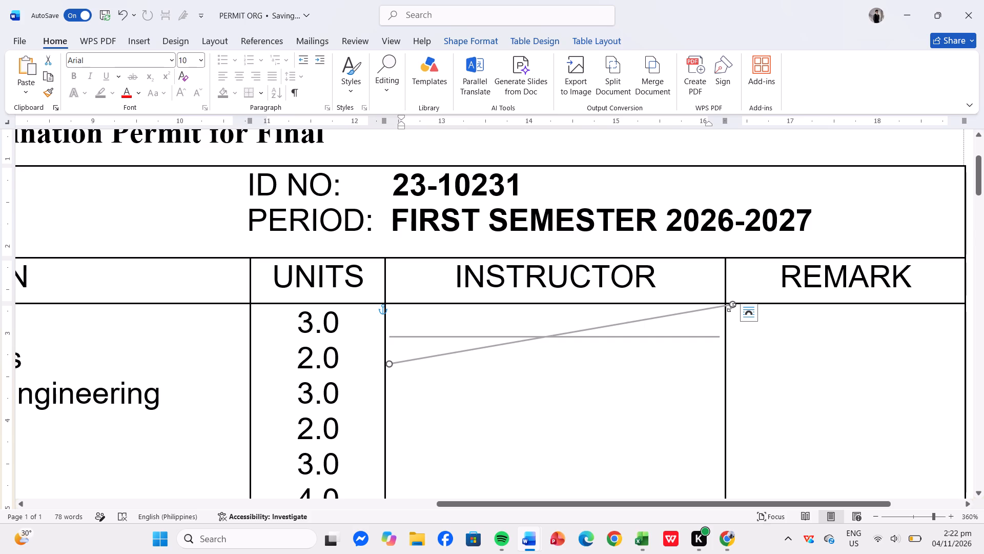
left_click_drag(731, 307, 717, 367)
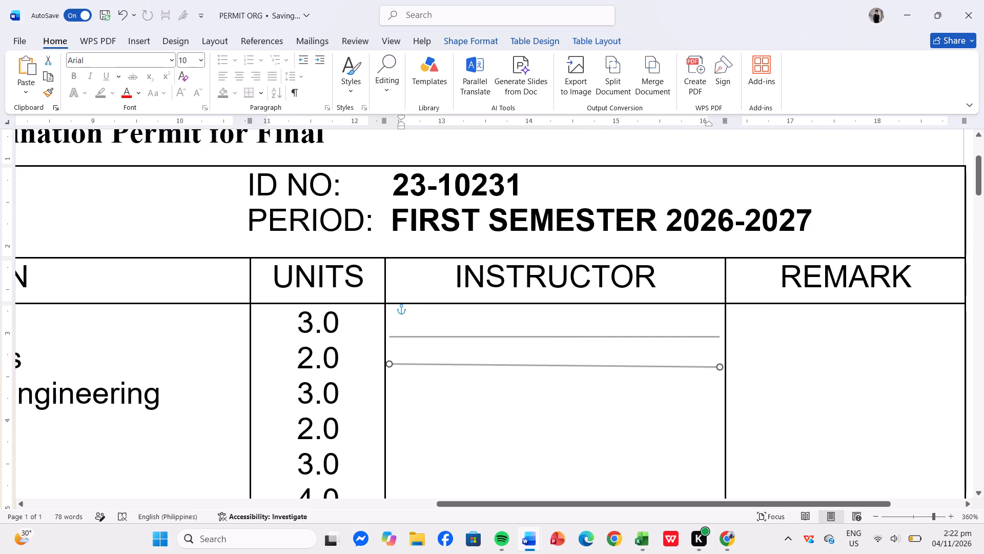
left_click_drag(717, 367, 717, 372)
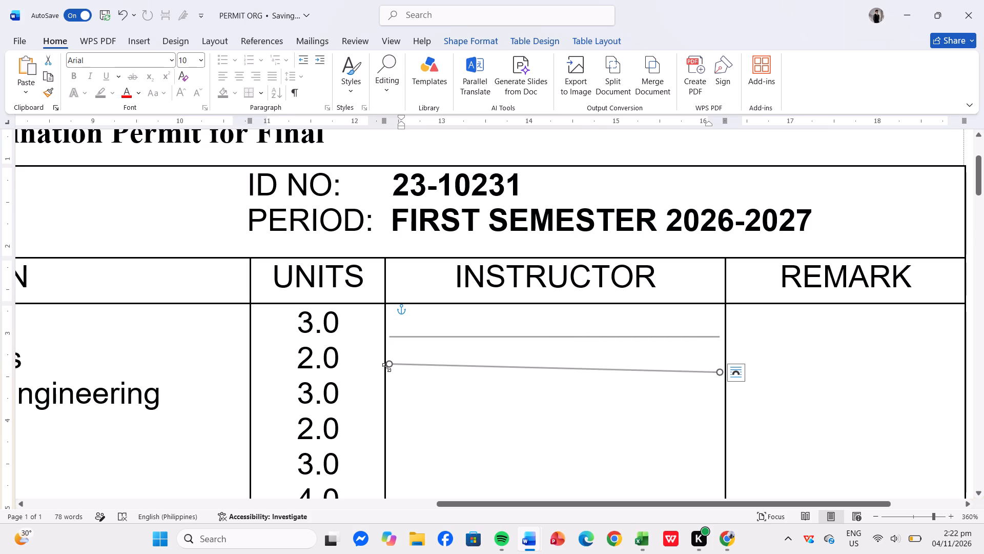
left_click_drag(391, 363, 392, 371)
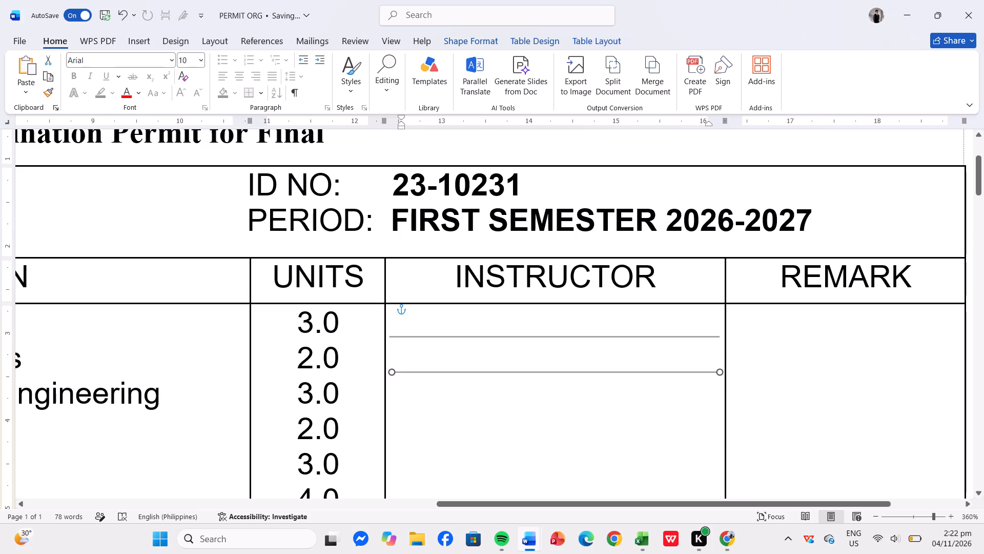
left_click_drag(392, 371, 392, 371)
left_click(497, 421)
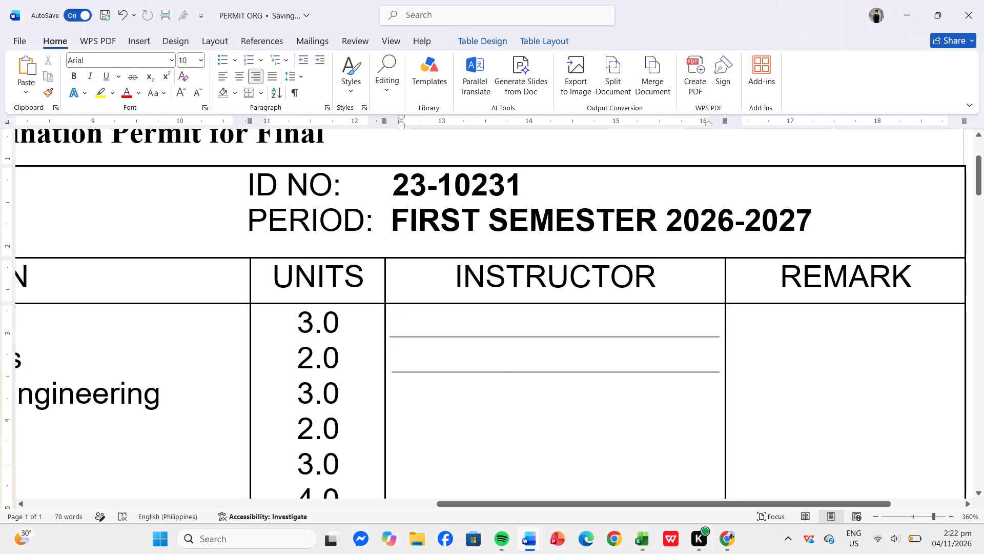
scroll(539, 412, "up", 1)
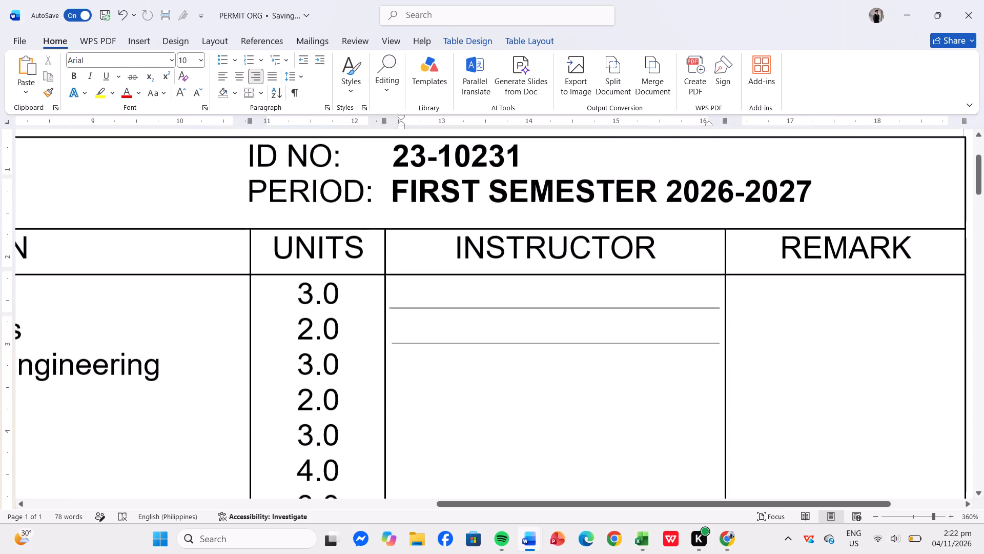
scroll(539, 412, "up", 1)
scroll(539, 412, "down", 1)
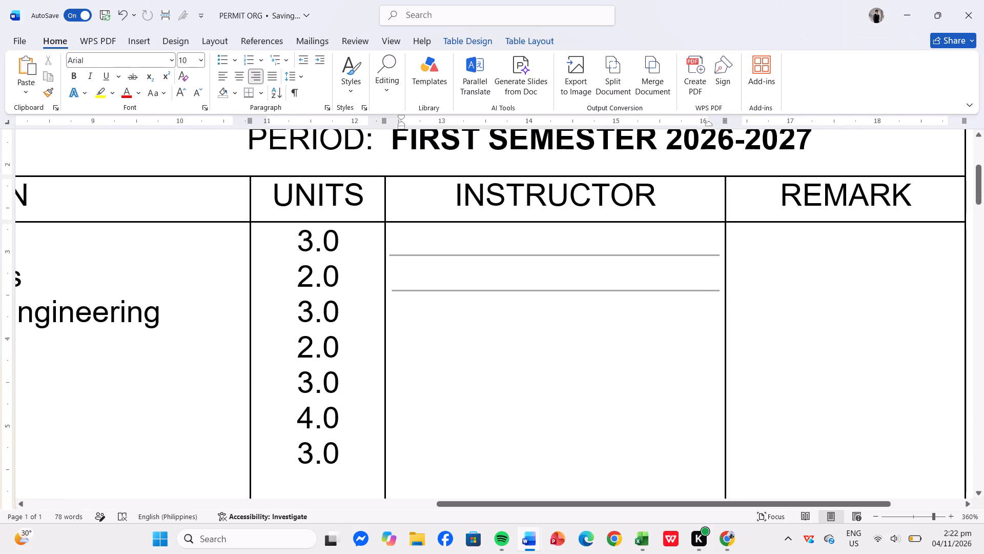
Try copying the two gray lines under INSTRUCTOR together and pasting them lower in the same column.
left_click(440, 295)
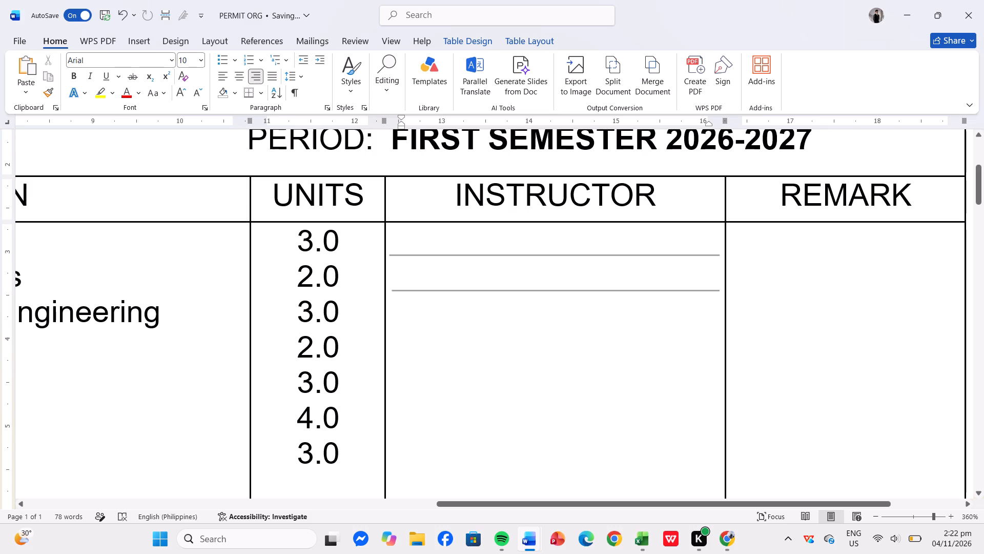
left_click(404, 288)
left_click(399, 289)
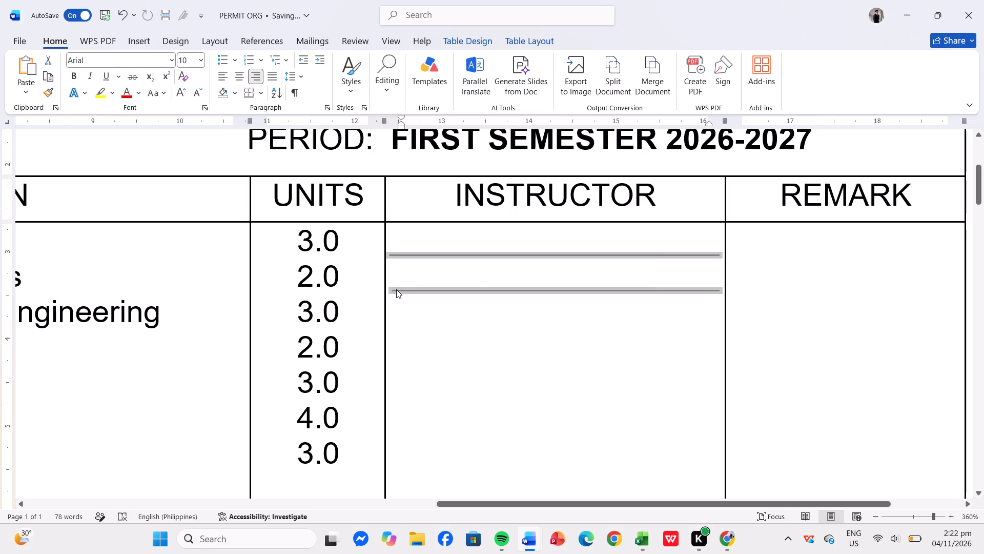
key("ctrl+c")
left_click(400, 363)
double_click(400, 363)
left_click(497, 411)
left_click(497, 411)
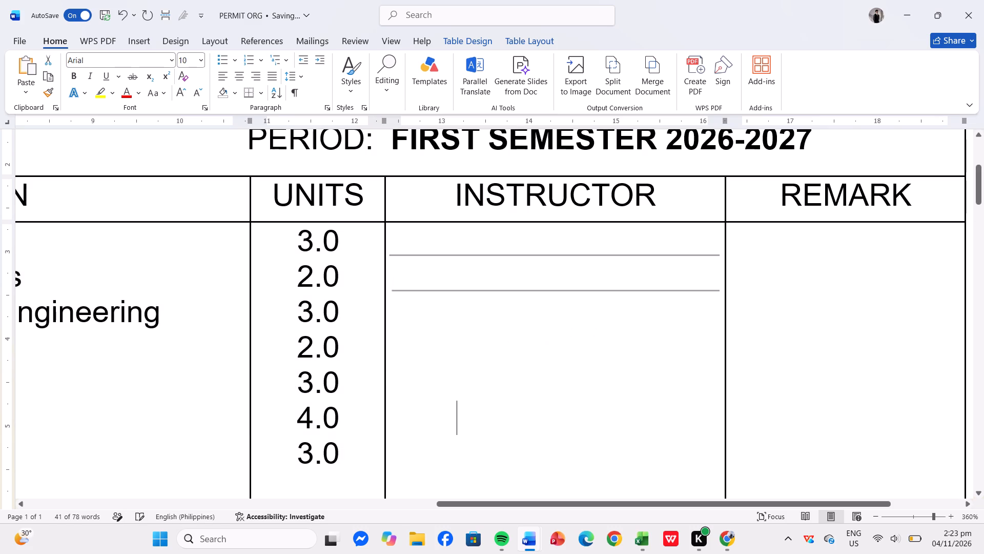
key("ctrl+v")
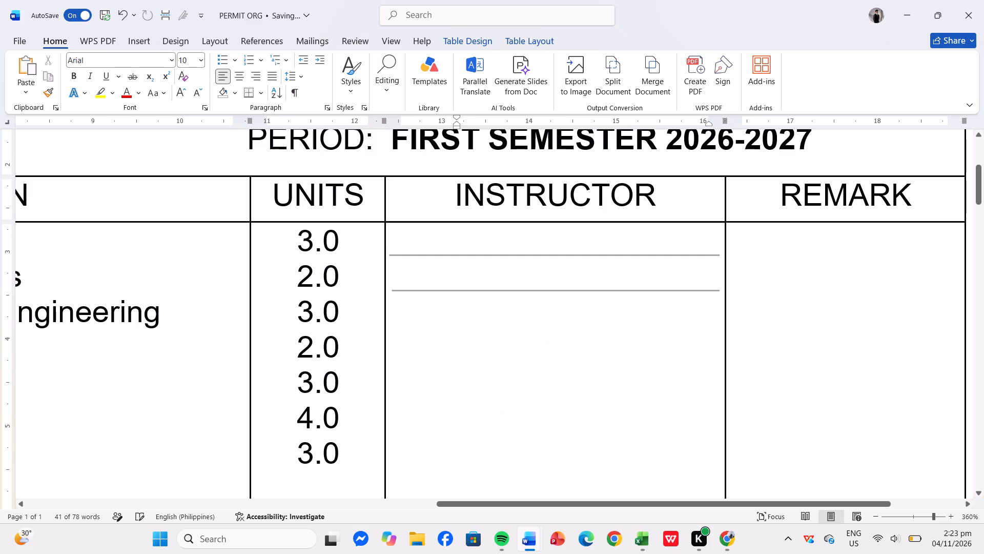
Examine the permit's subject table and how the gray lines under INSTRUCTOR line up with the subject rows.
scroll(497, 411, "down", 6)
scroll(497, 411, "down", 3, "ctrl")
scroll(497, 411, "left", 1)
scroll(497, 411, "down", 5, "ctrl")
scroll(552, 323, "down", 3, "ctrl")
scroll(552, 323, "up", 5)
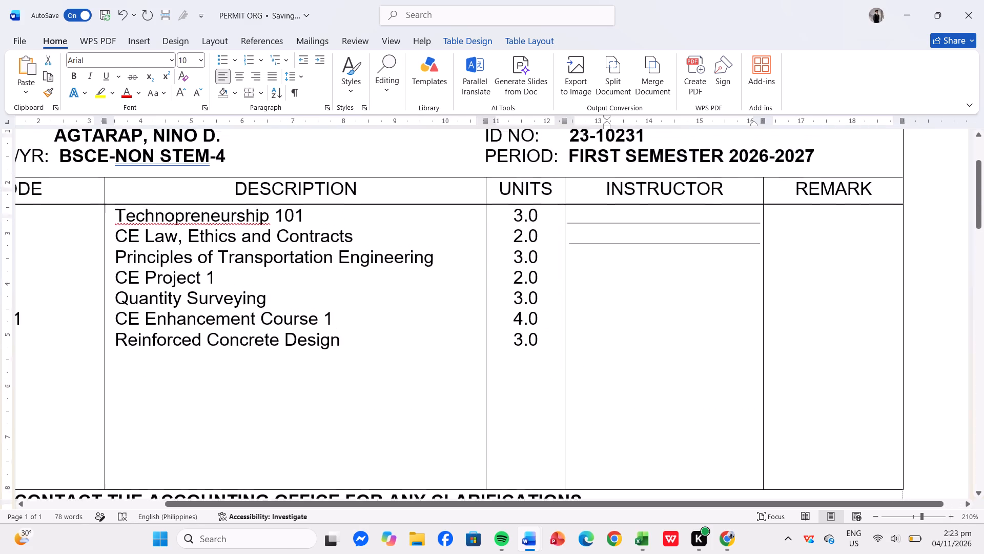
scroll(552, 323, "up", 1)
scroll(552, 323, "down", 1)
scroll(552, 323, "up", 4)
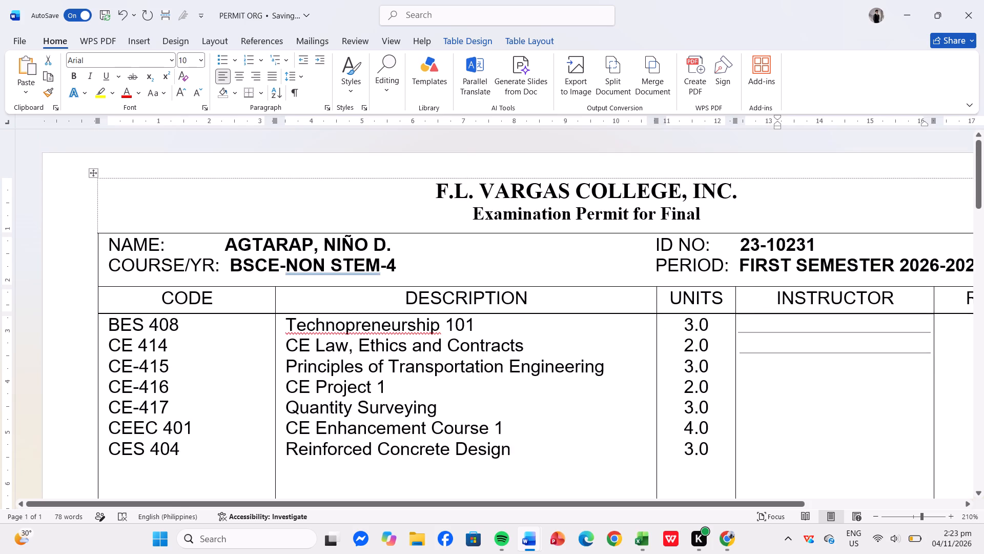
scroll(552, 323, "left", 1)
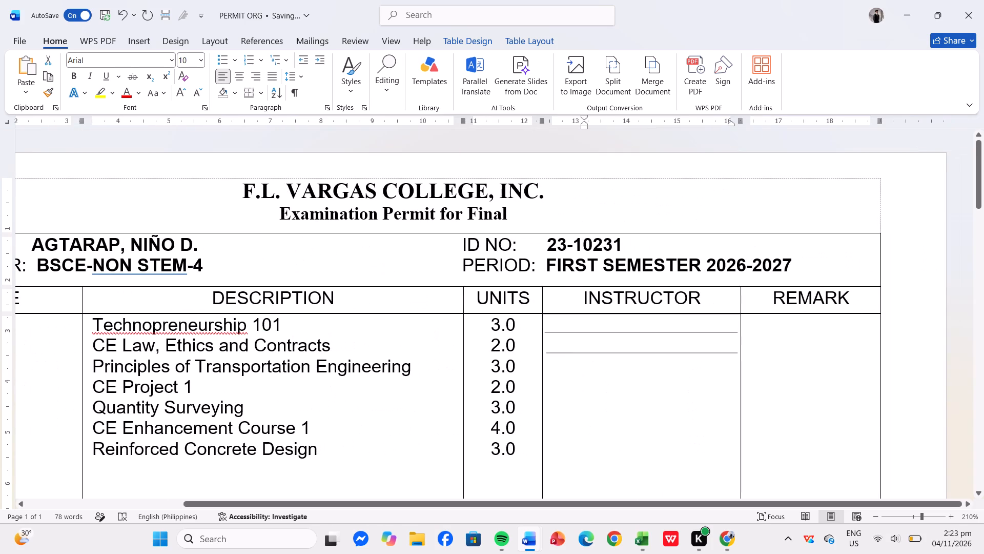
scroll(552, 323, "down", 1)
scroll(552, 323, "up", 1)
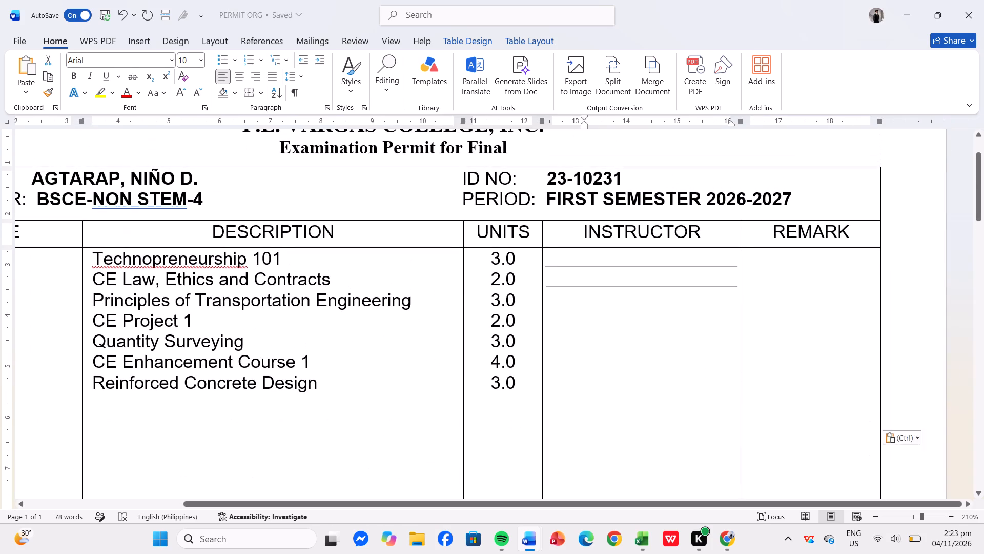
Shorten the first gray line under INSTRUCTOR slightly so its left end aligns with the second line.
scroll(631, 280, "up", 9, "ctrl")
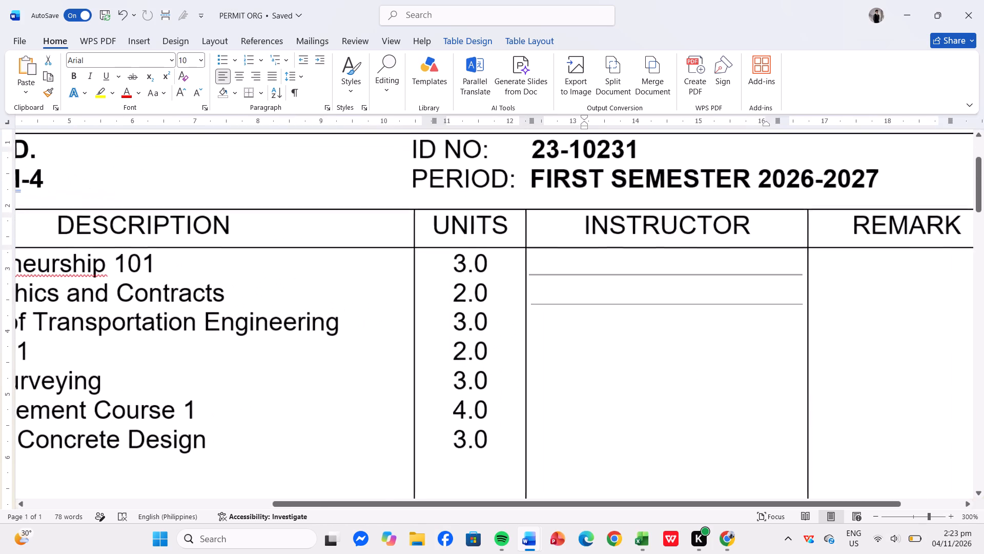
scroll(631, 280, "up", 2, "ctrl")
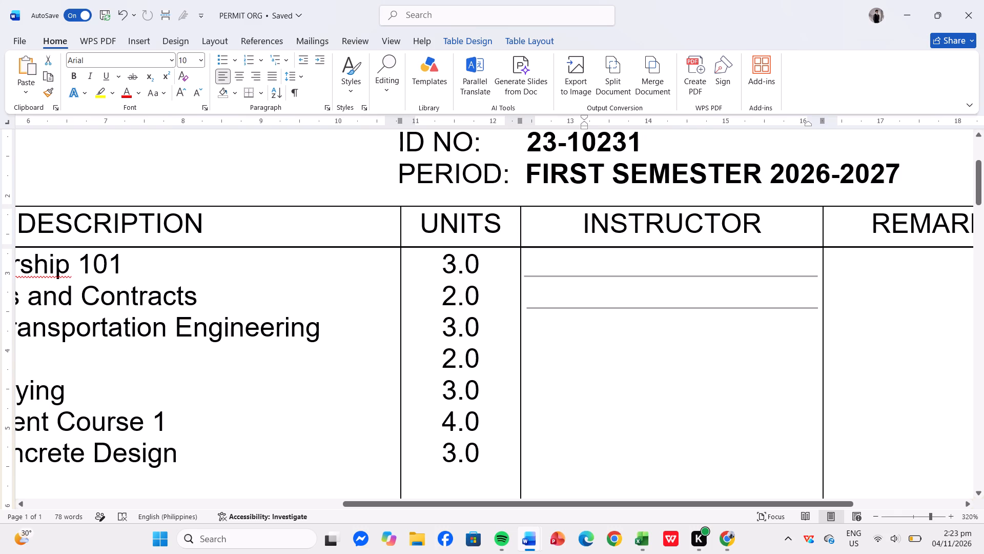
left_click(566, 275)
scroll(566, 275, "up", 5, "ctrl")
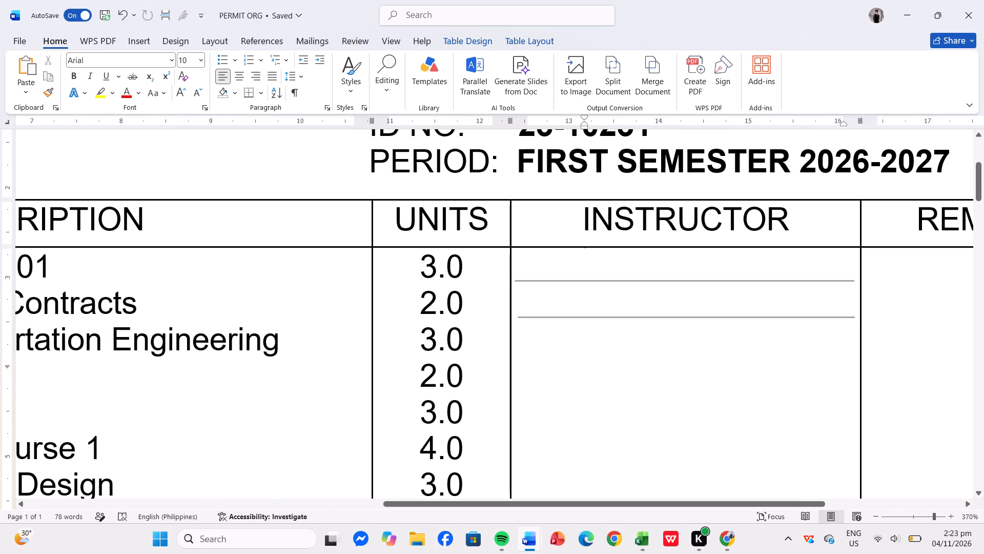
left_click(521, 281)
double_click(521, 281)
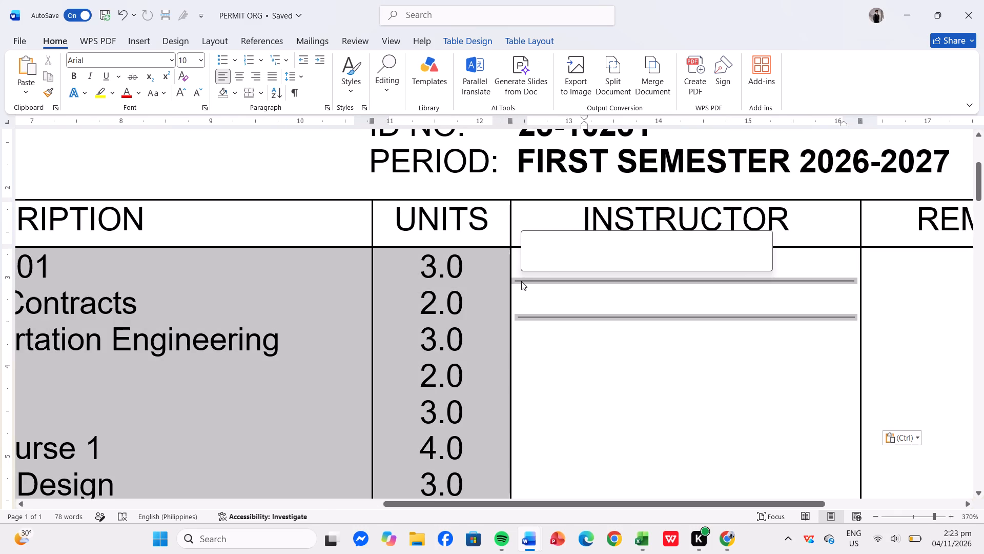
left_click(515, 279)
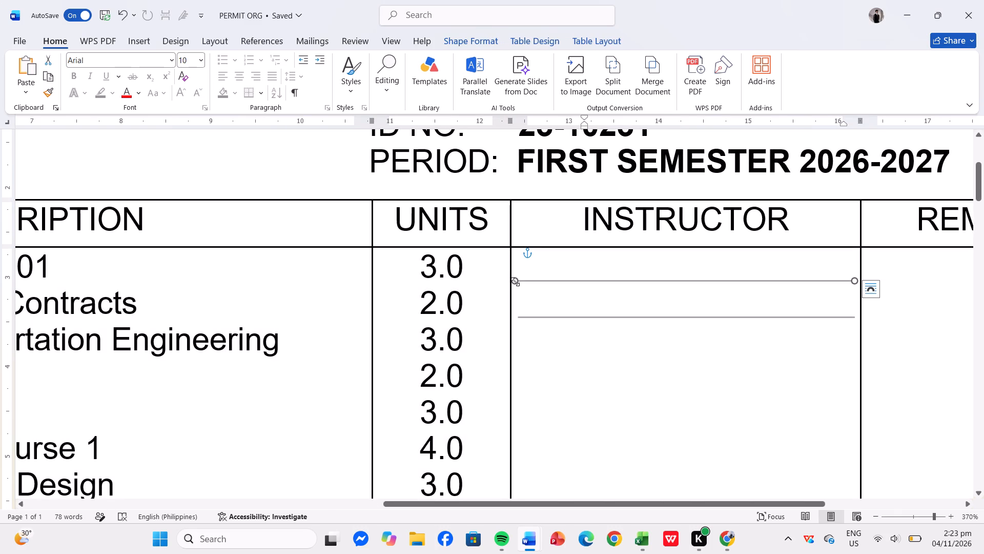
left_click(515, 282)
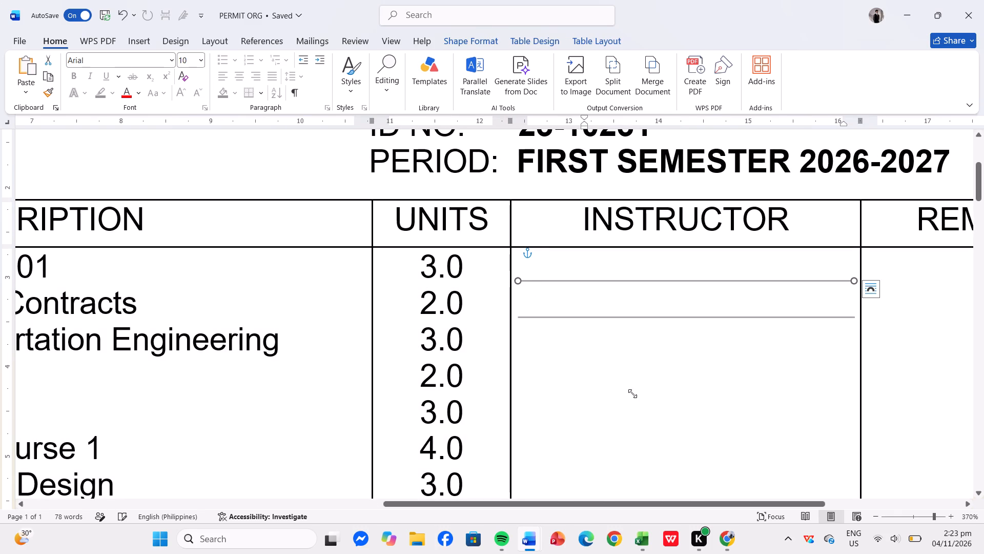
left_click(632, 393)
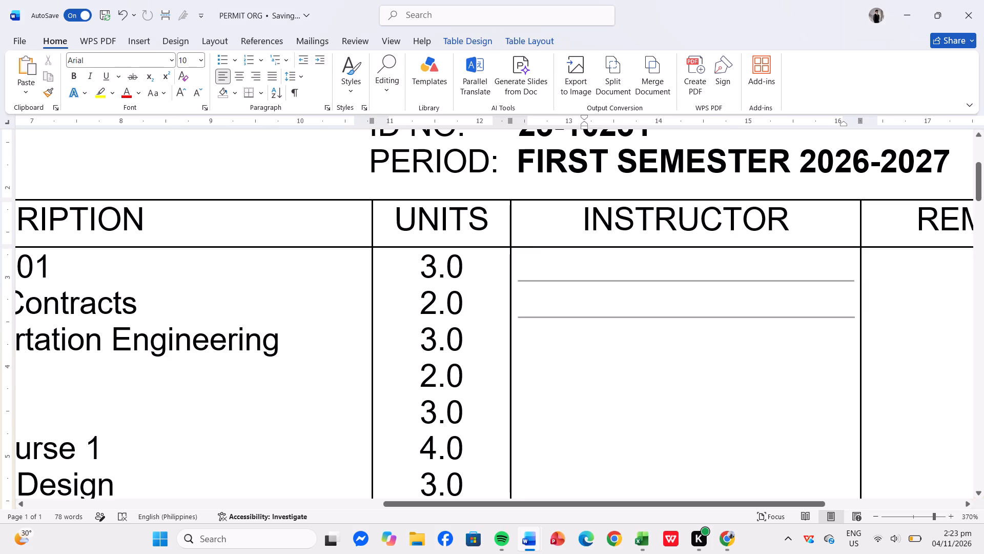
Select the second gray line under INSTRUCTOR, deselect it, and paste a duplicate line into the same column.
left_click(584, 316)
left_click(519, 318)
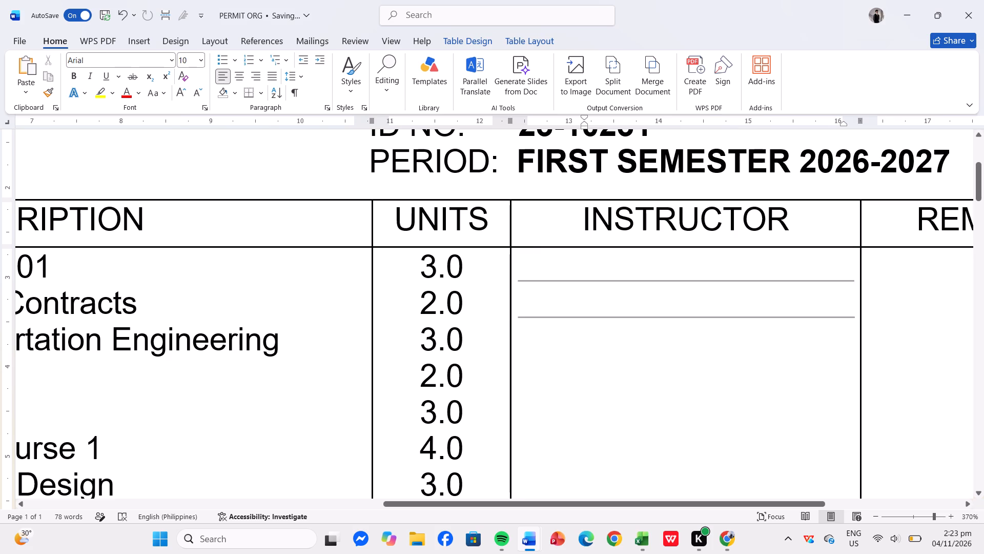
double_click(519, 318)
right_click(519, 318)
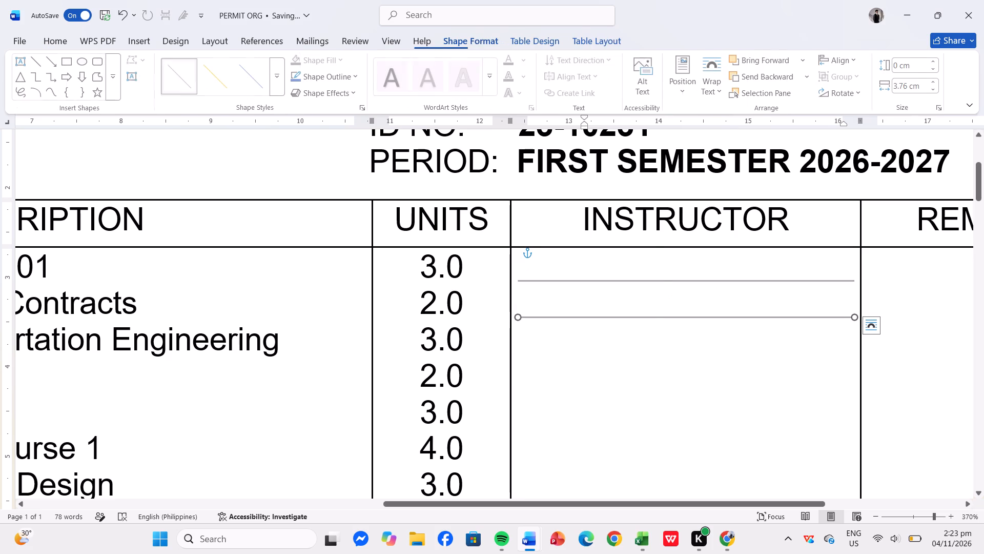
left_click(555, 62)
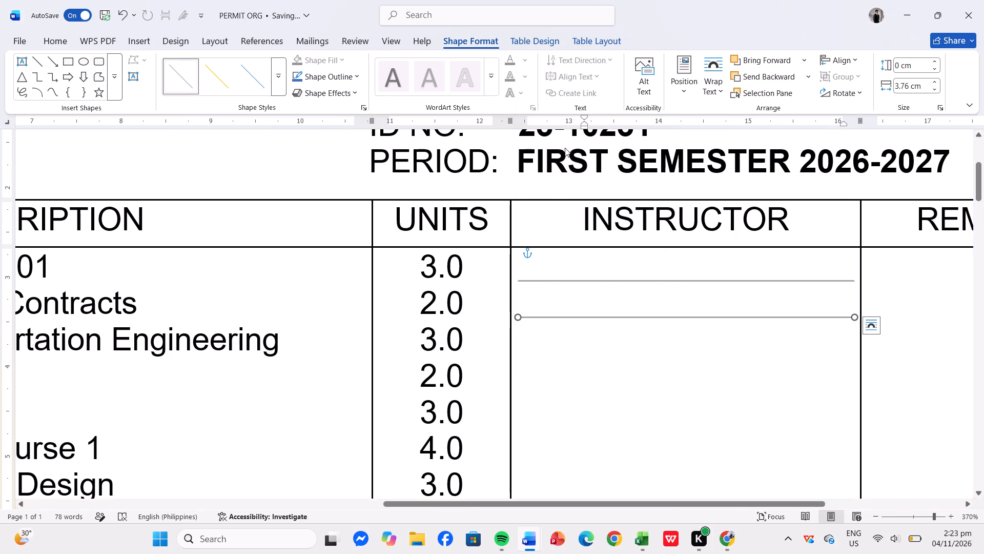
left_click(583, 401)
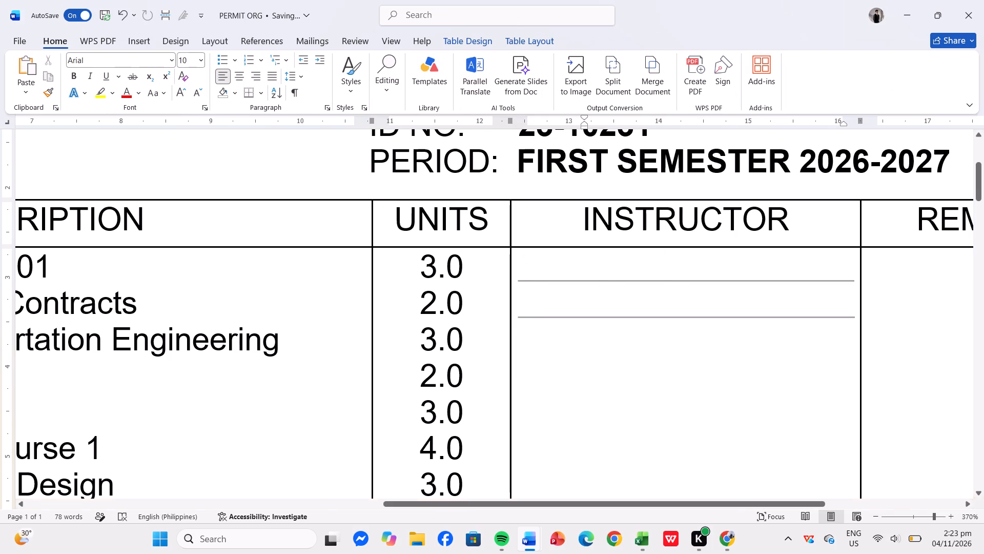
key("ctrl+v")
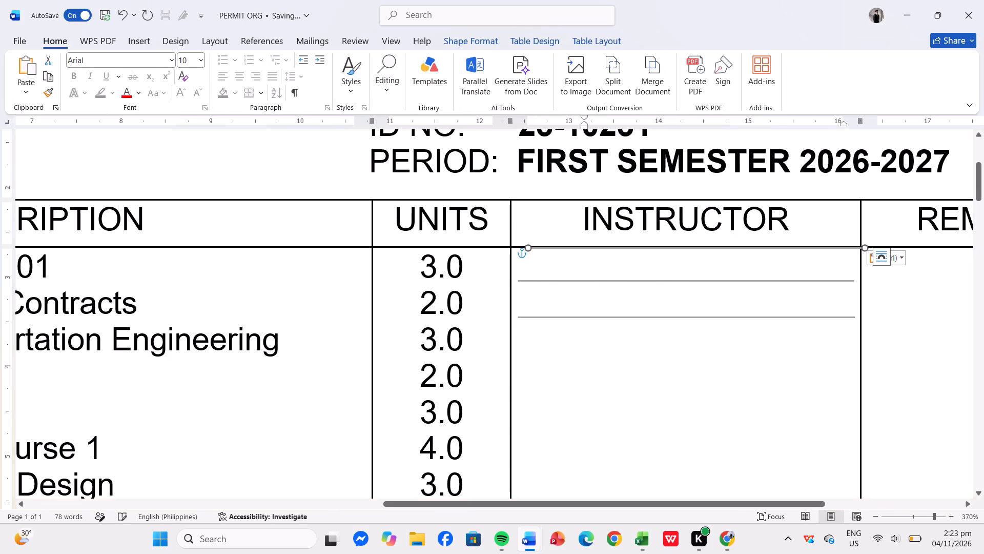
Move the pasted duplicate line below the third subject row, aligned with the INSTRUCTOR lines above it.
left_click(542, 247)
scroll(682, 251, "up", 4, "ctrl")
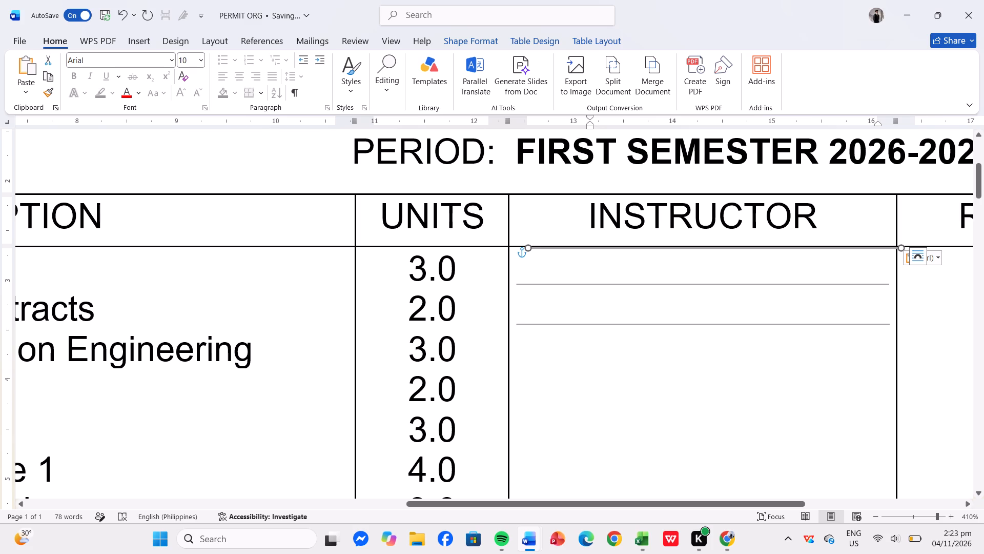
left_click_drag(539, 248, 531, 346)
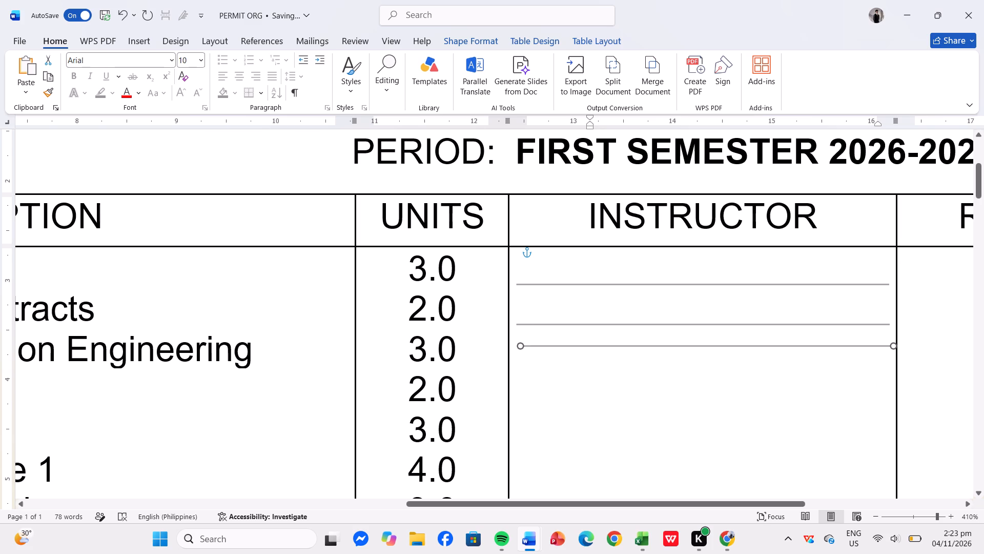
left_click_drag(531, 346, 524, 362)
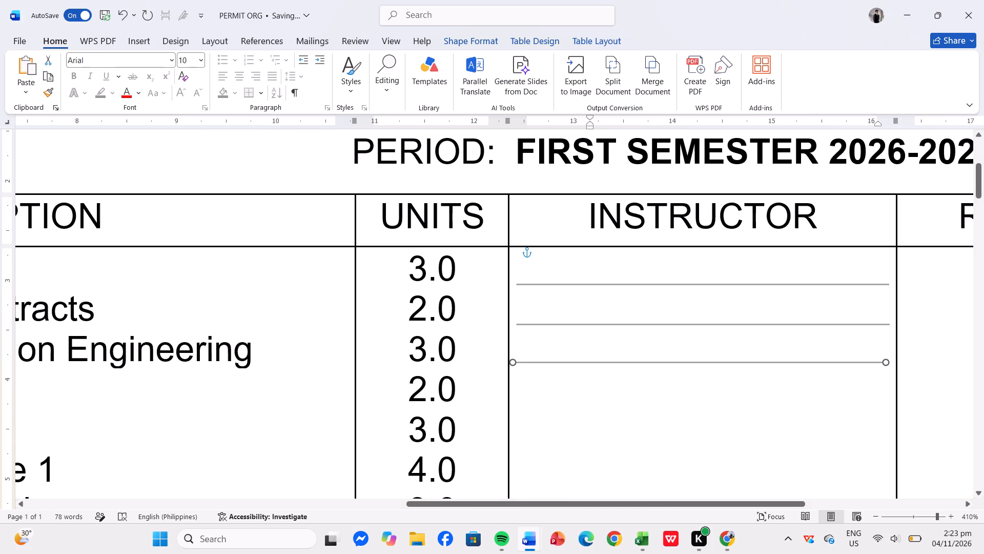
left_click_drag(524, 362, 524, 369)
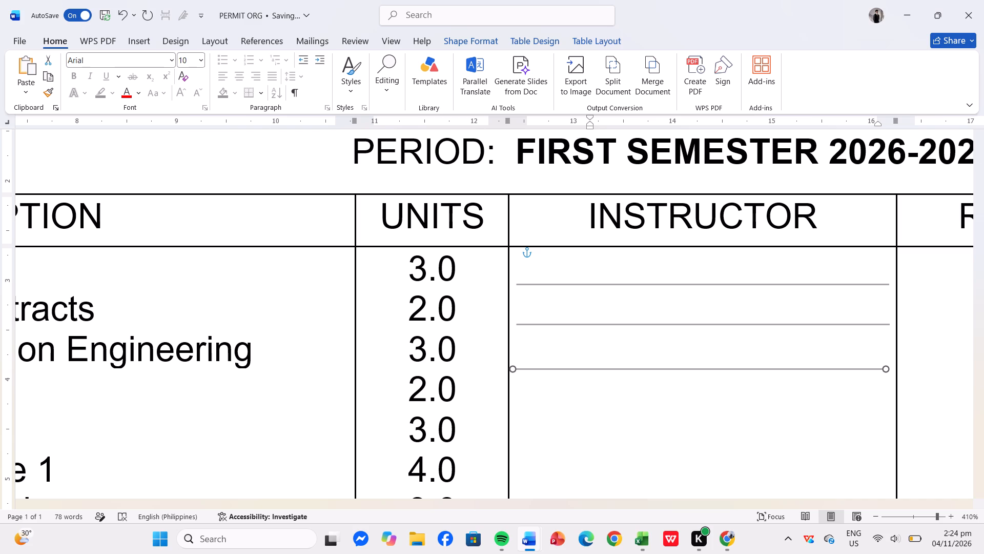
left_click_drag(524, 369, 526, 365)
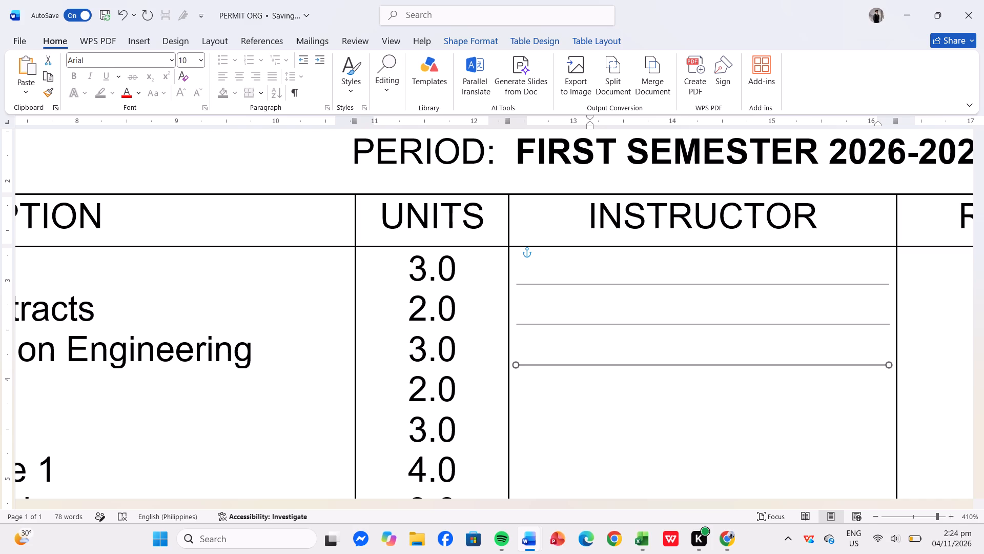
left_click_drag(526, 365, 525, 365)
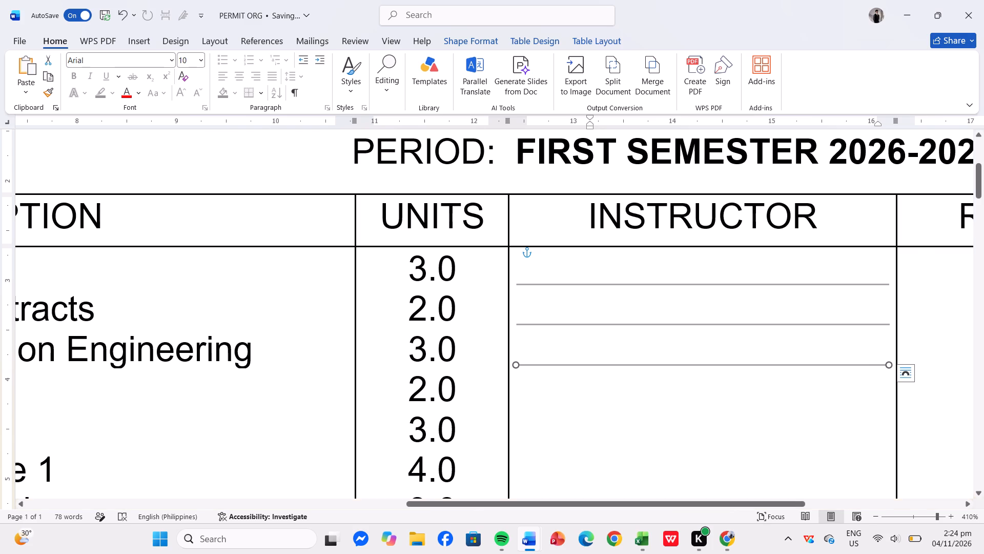
Paste a new gray line over the selected duplicate and place it below the third subject row, aligned with the INSTRUCTOR lines above.
key("ctrl+v")
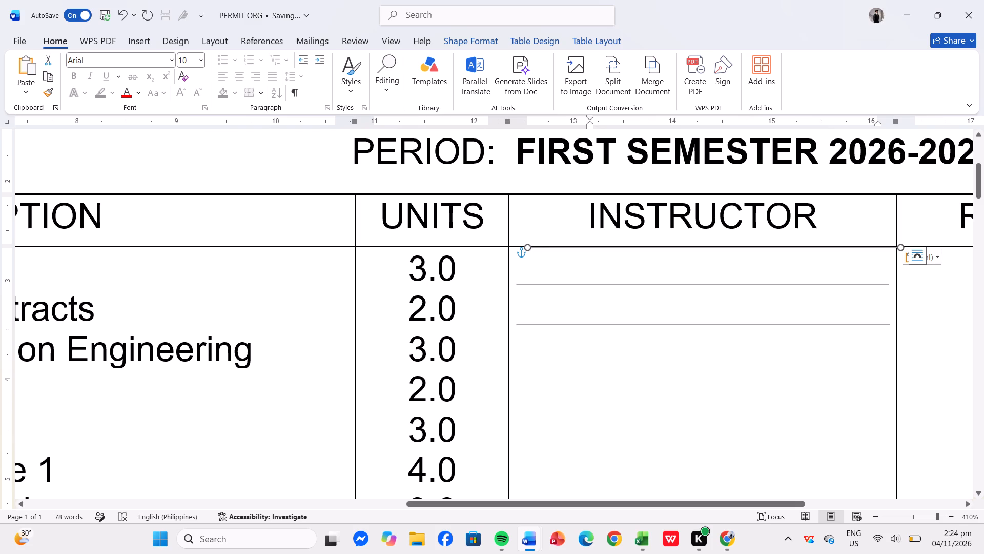
left_click_drag(534, 247, 534, 260)
left_click_drag(534, 260, 516, 371)
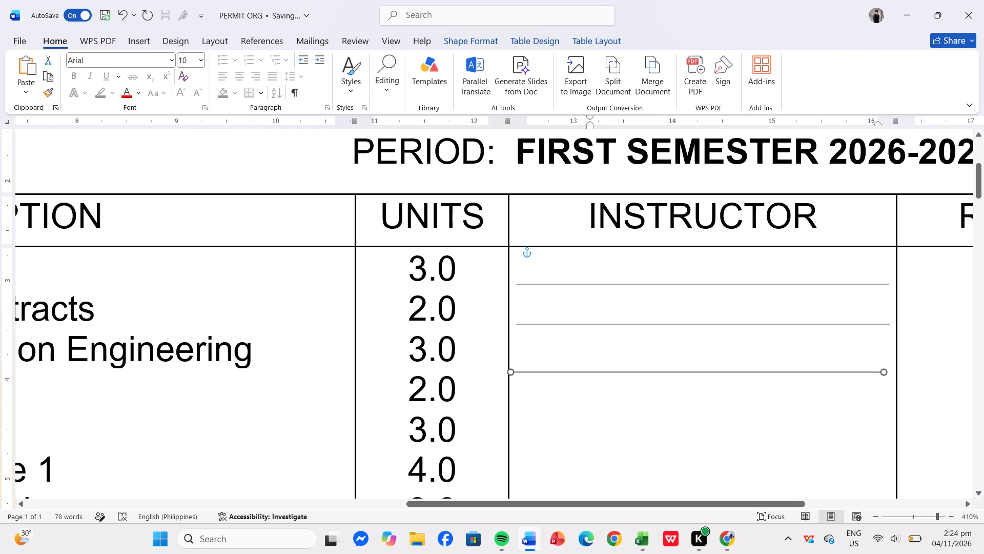
left_click_drag(516, 371, 521, 365)
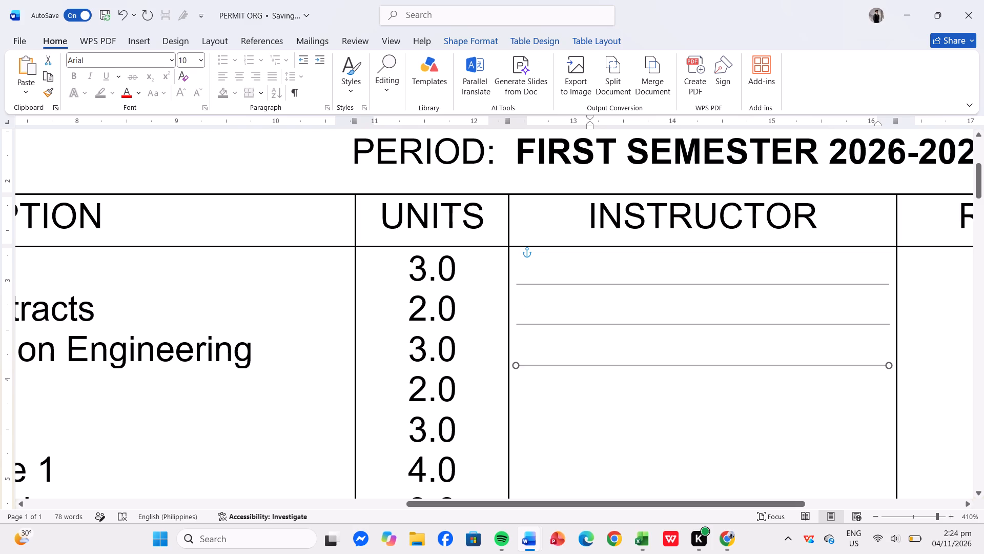
left_click_drag(521, 365, 521, 364)
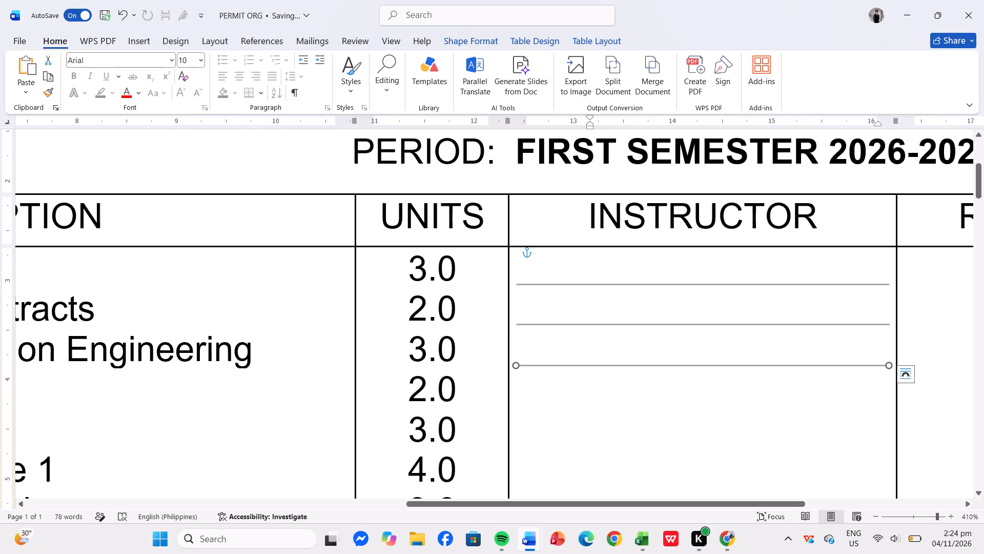
Paste another gray line and place it below the fourth subject row, aligned with the INSTRUCTOR lines above it.
left_click(544, 471)
key("ctrl+v")
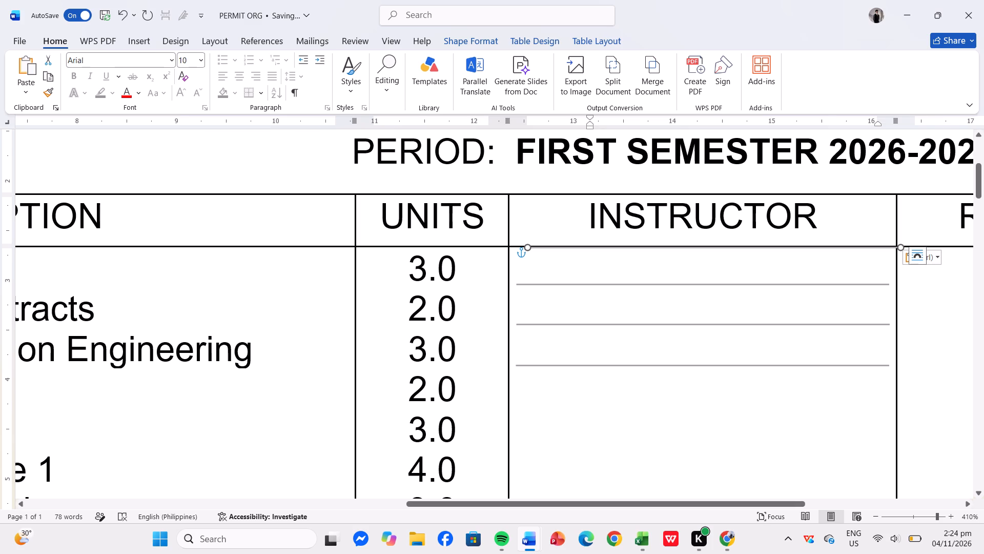
left_click_drag(535, 247, 529, 408)
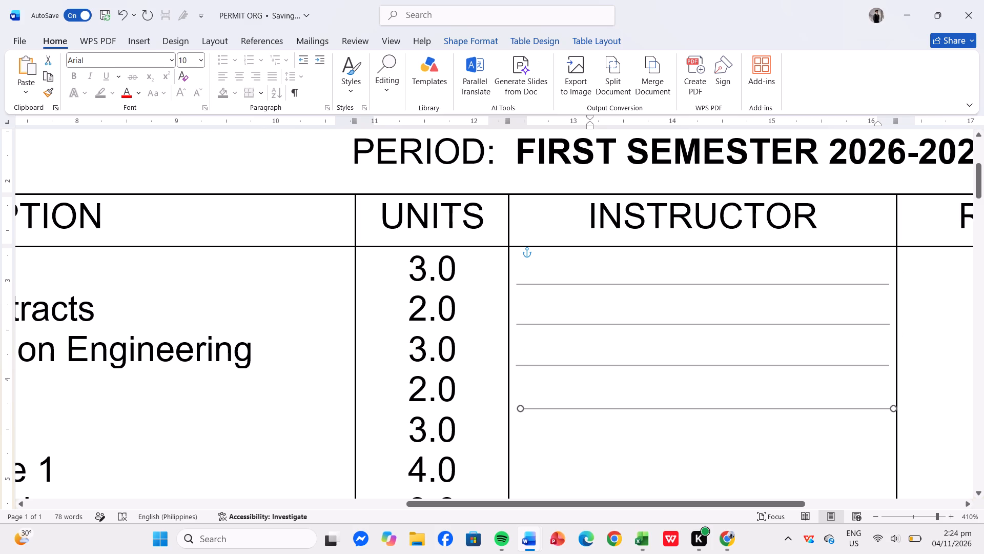
left_click_drag(529, 408, 520, 408)
Paste another gray line and place it below the fifth subject row, aligned with the INSTRUCTOR lines above it.
left_click(562, 414)
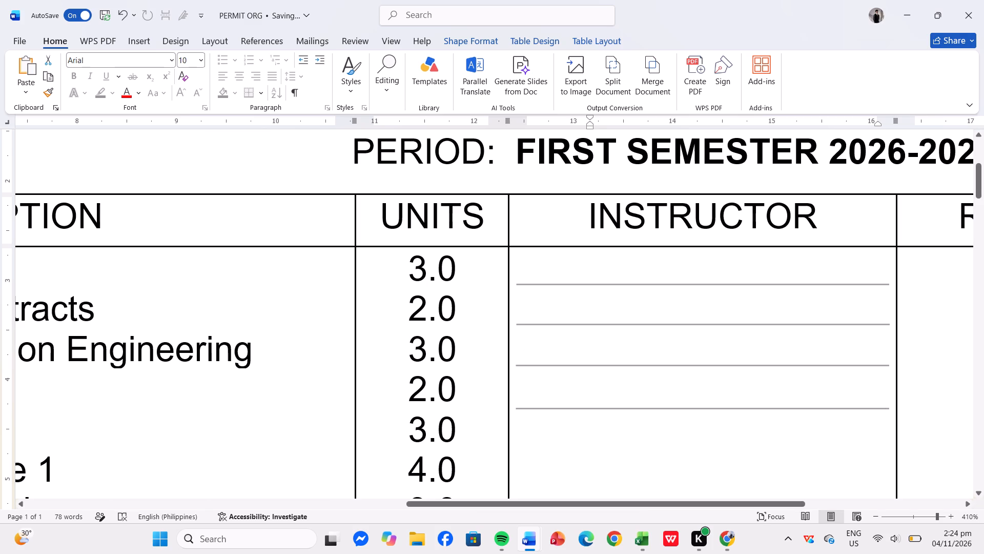
key("ctrl+v")
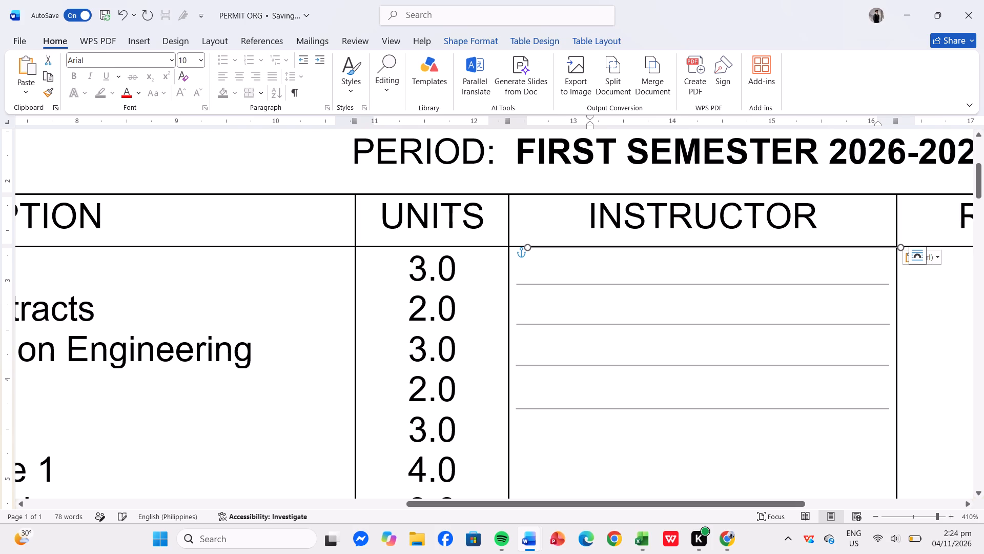
left_click_drag(540, 247, 526, 417)
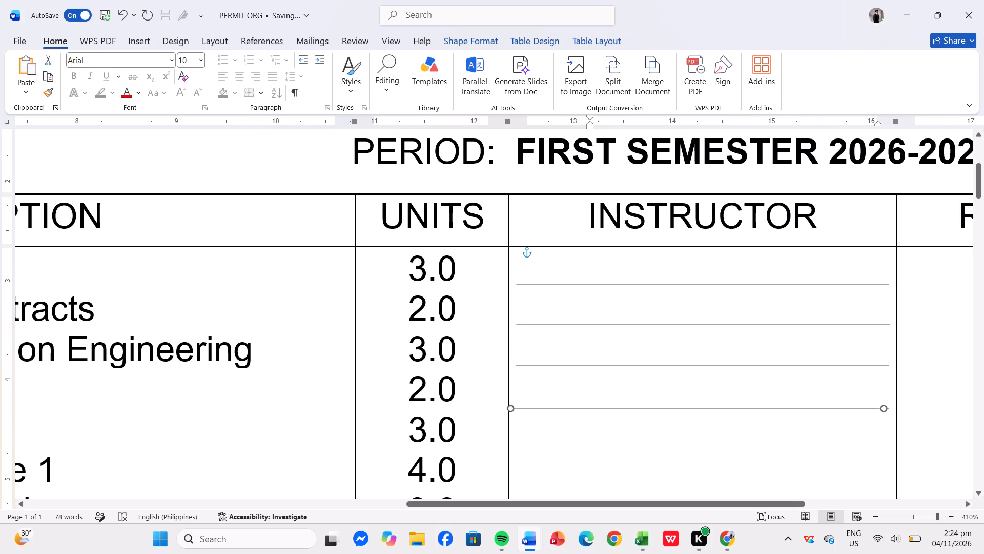
left_click_drag(526, 417, 525, 448)
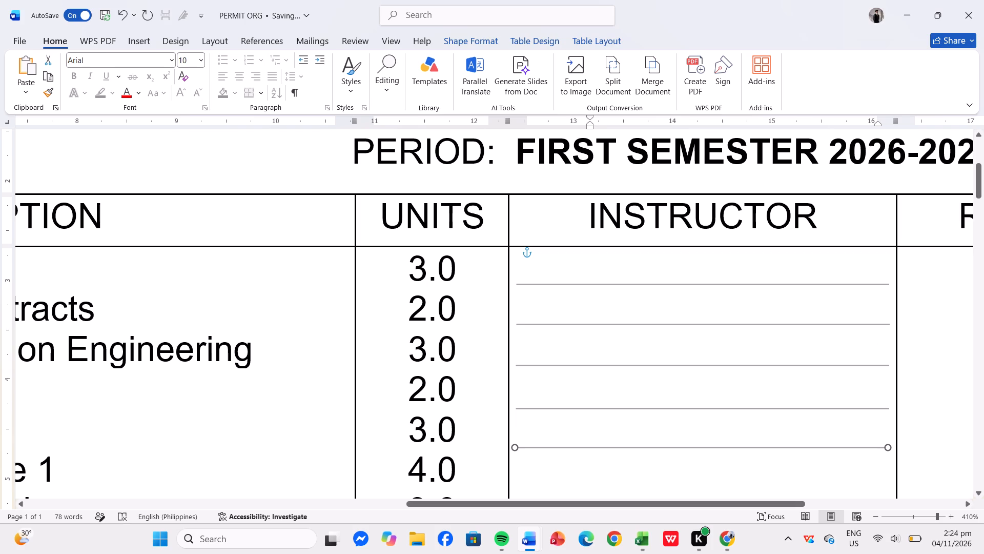
left_click_drag(525, 448, 528, 448)
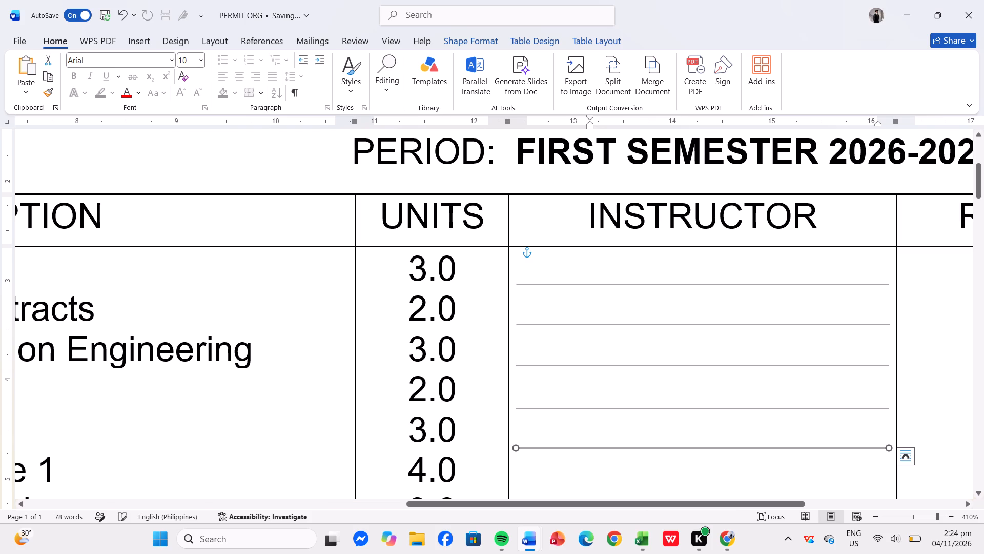
Paste another gray line and place it below the CE Enhancement Course 1 row, aligned with the INSTRUCTOR lines above it.
left_click(540, 478)
key("ctrl+v")
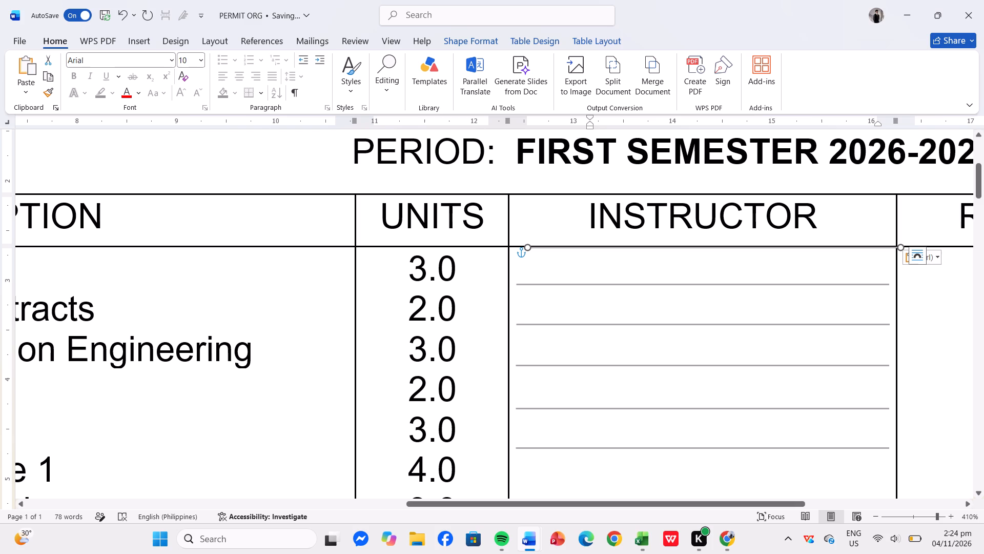
left_click_drag(535, 247, 518, 446)
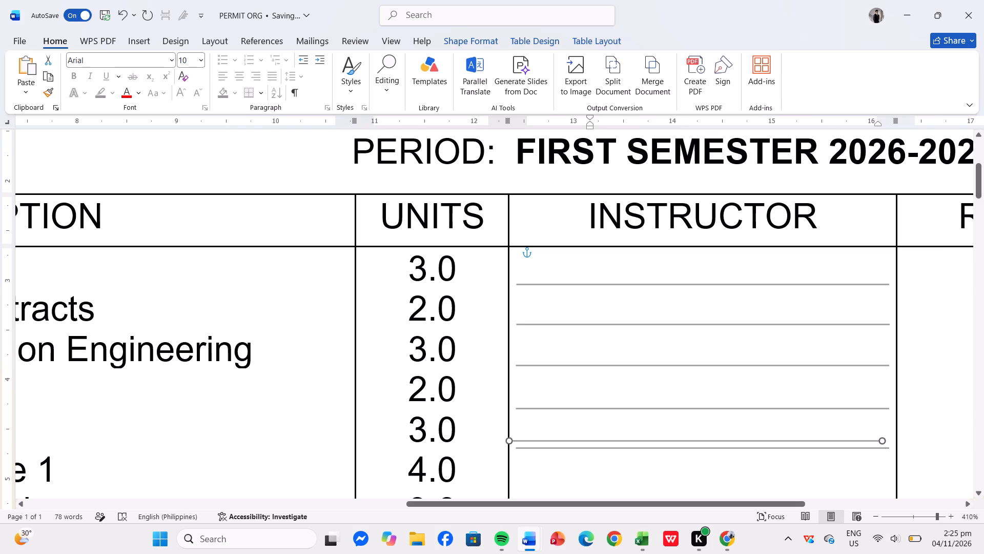
left_click_drag(518, 446, 521, 483)
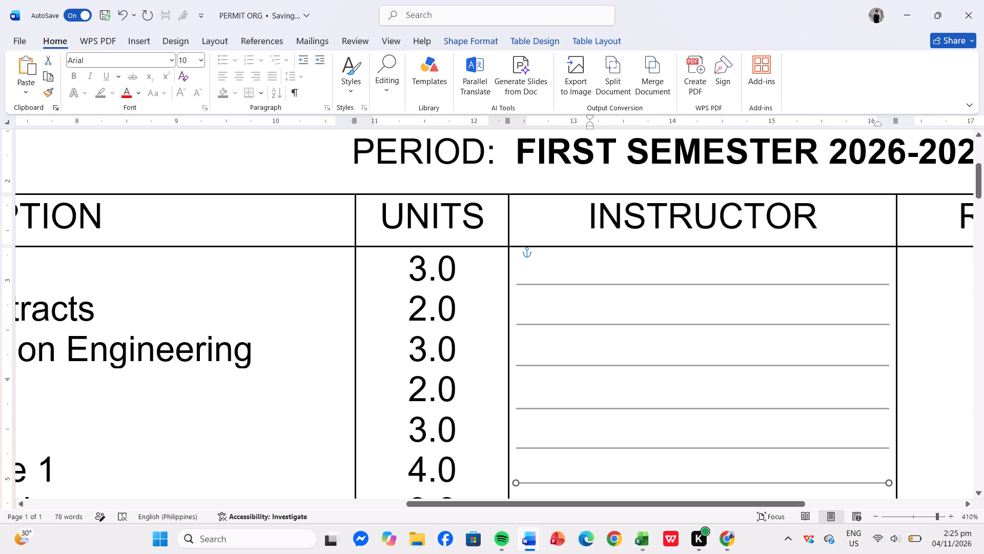
left_click_drag(521, 483, 519, 486)
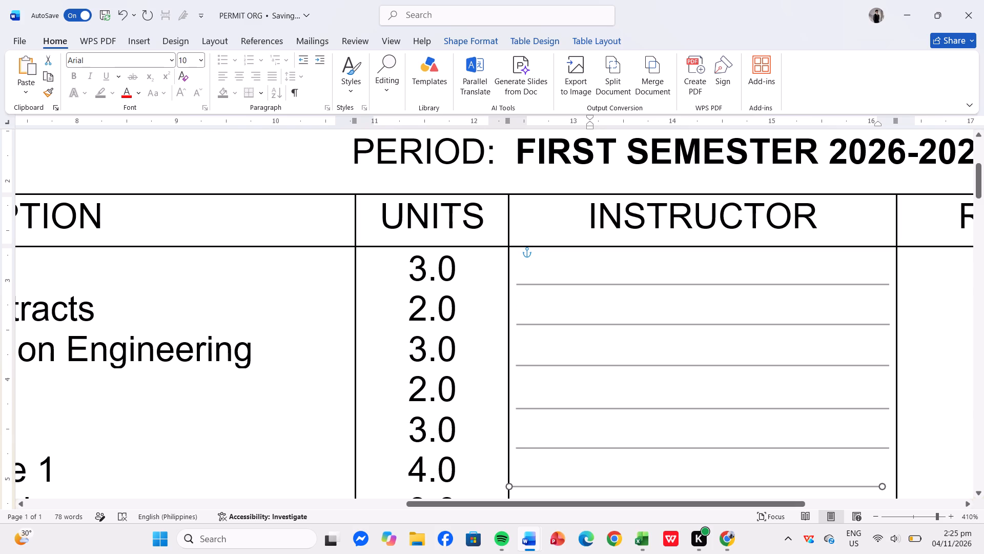
left_click_drag(519, 486, 534, 502)
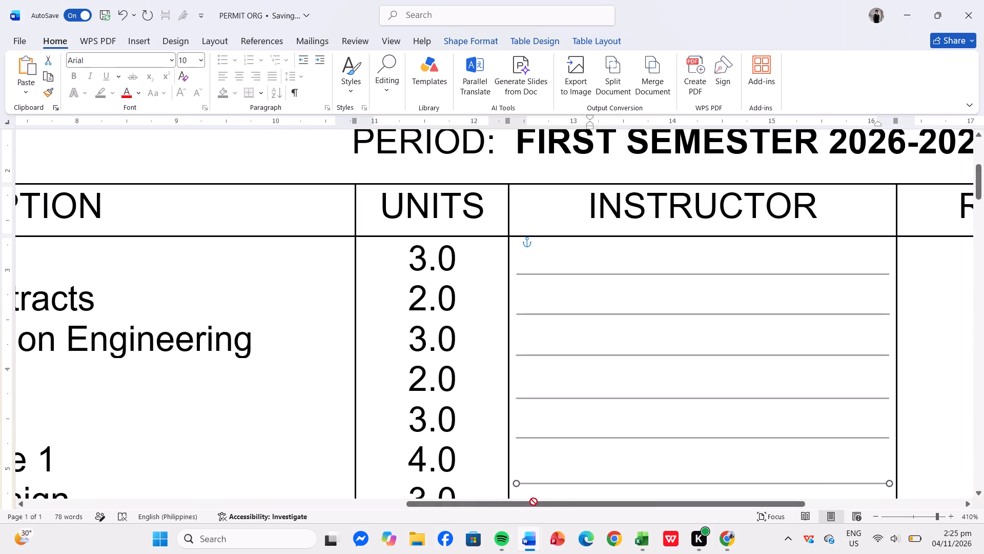
left_click_drag(534, 502, 524, 466)
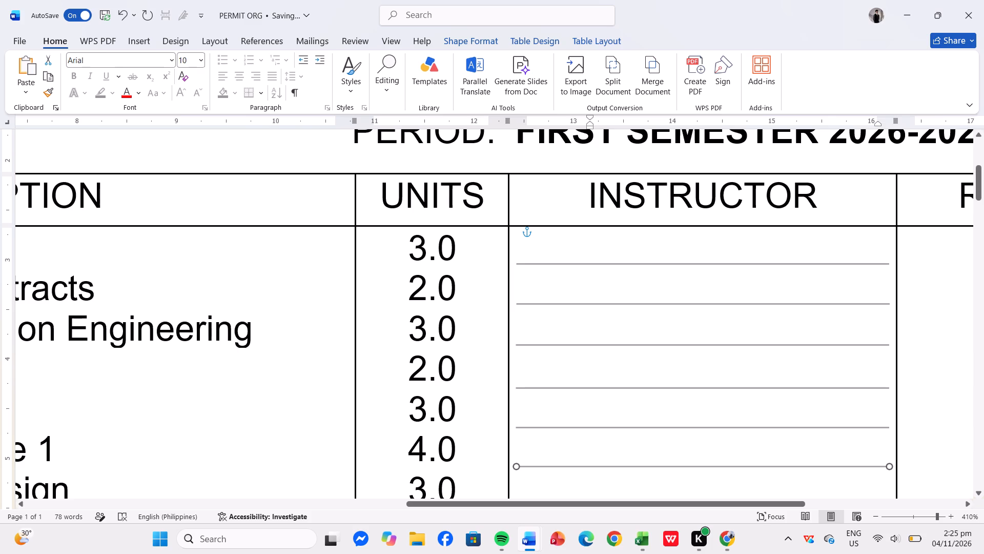
left_click_drag(524, 466, 524, 466)
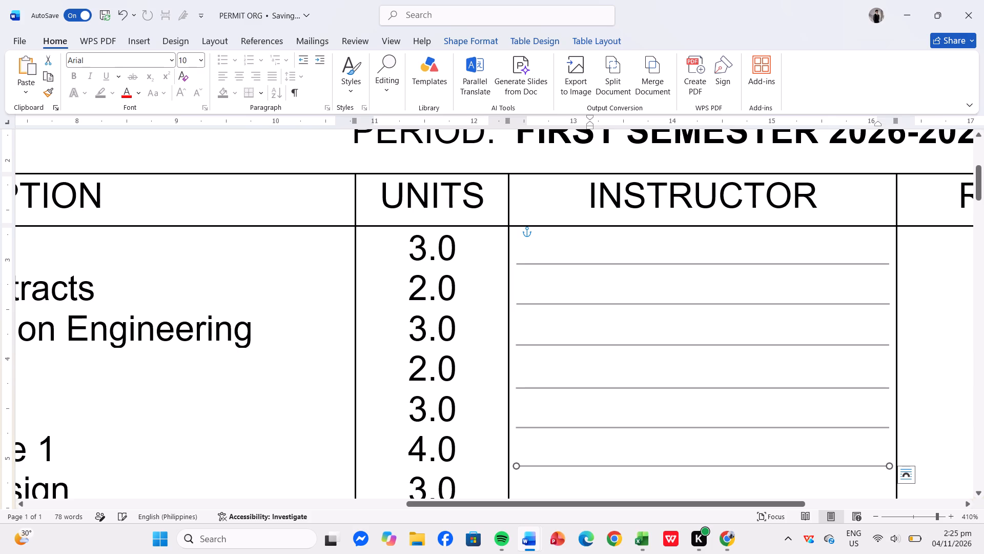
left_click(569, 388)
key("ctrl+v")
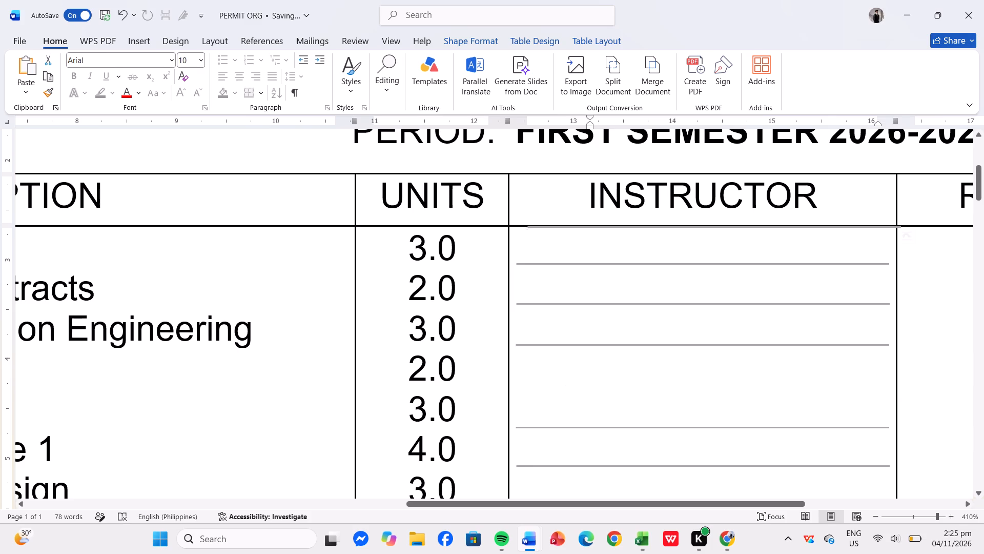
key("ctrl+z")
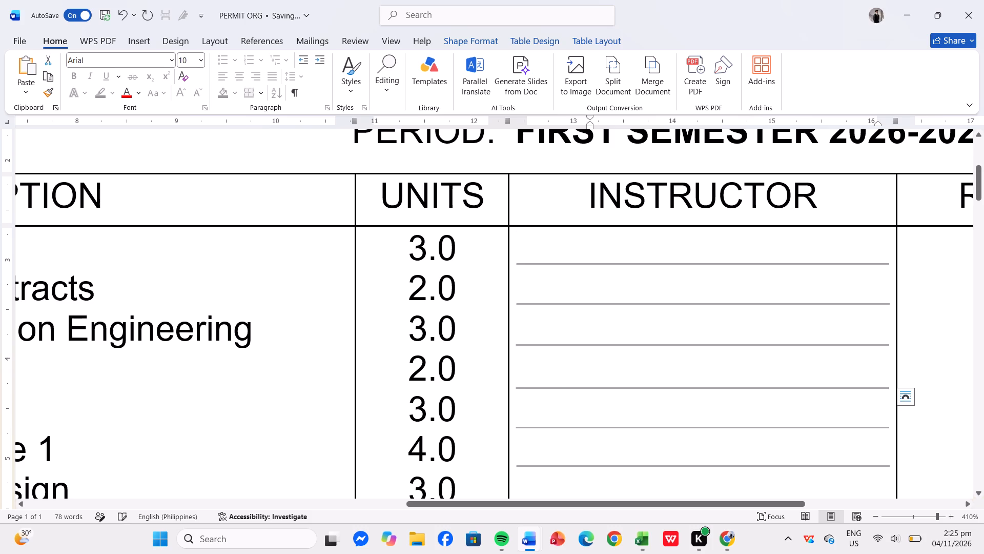
Paste another duplicate gray line into the INSTRUCTOR column without replacing any existing line.
left_click(586, 479)
key("ctrl+c")
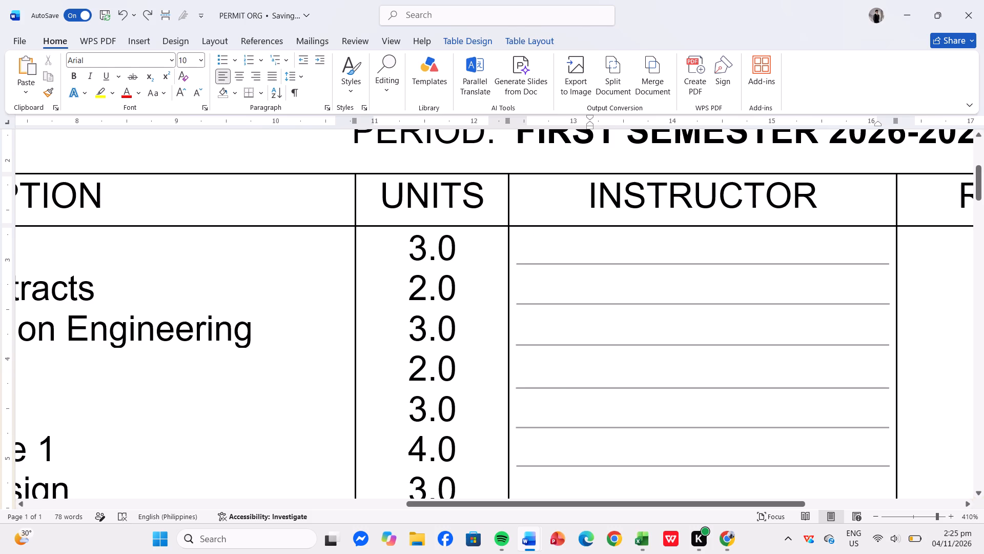
key("ctrl+v")
left_click(586, 479, "ctrl")
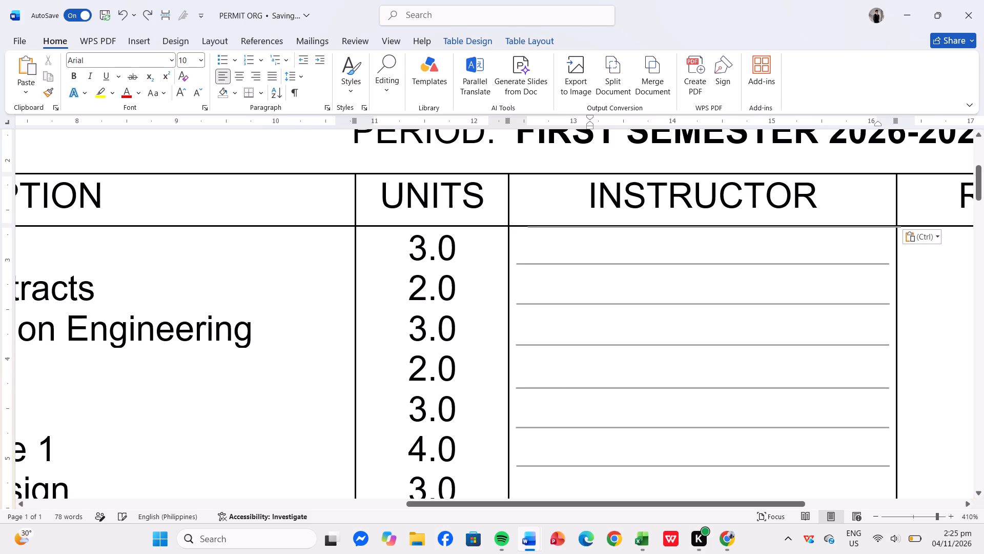
Move the pasted line below the Reinforced Concrete Design row, aligned with the INSTRUCTOR lines above it.
left_click(544, 241)
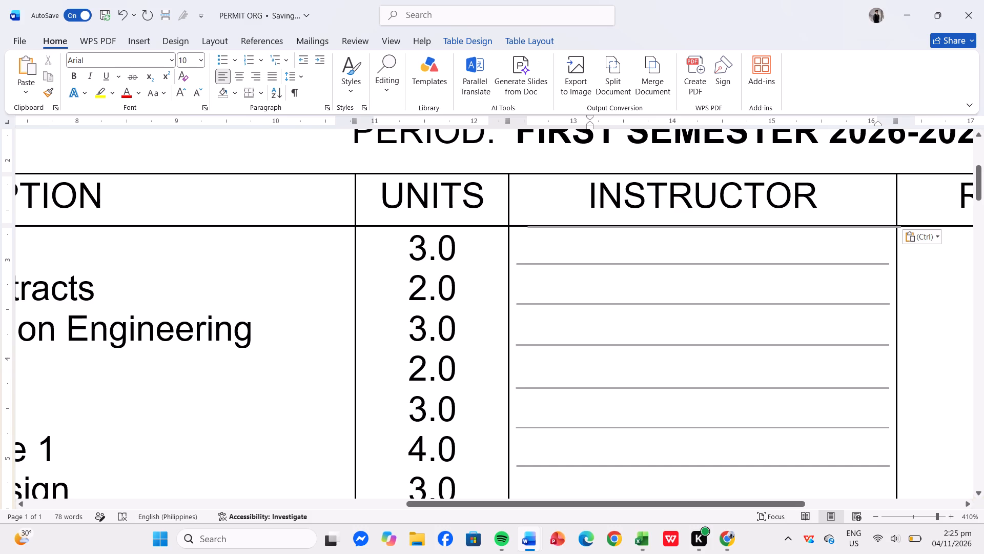
left_click(545, 229)
scroll(535, 243, "up", 5, "ctrl")
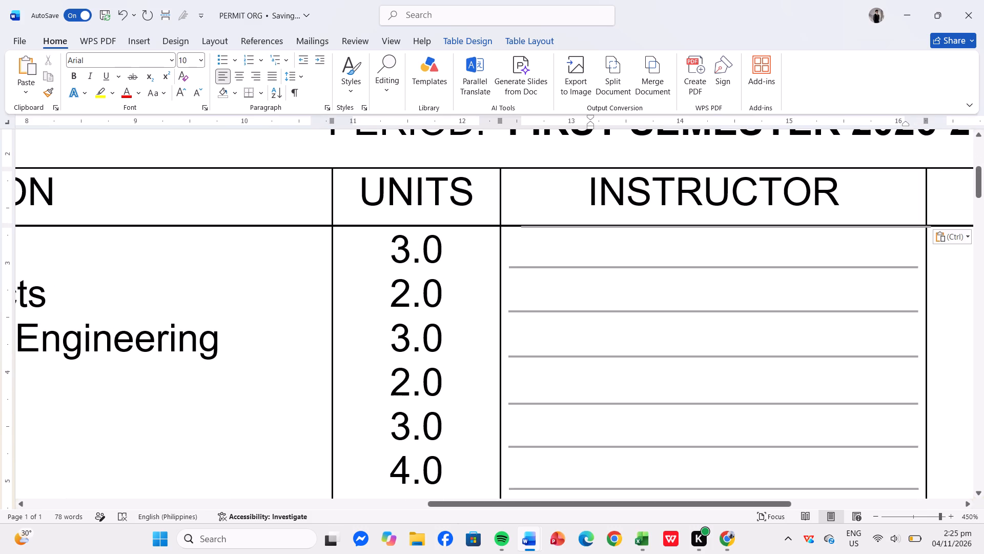
left_click(526, 226)
left_click_drag(526, 226, 524, 241)
key("ctrl+z")
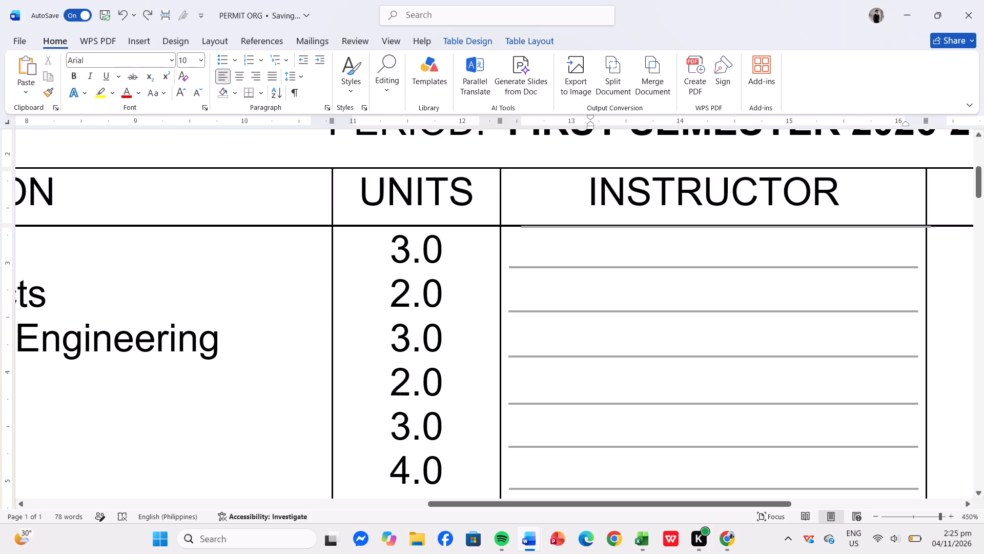
left_click(537, 226)
left_click_drag(537, 227, 543, 461)
scroll(543, 461, "down", 1)
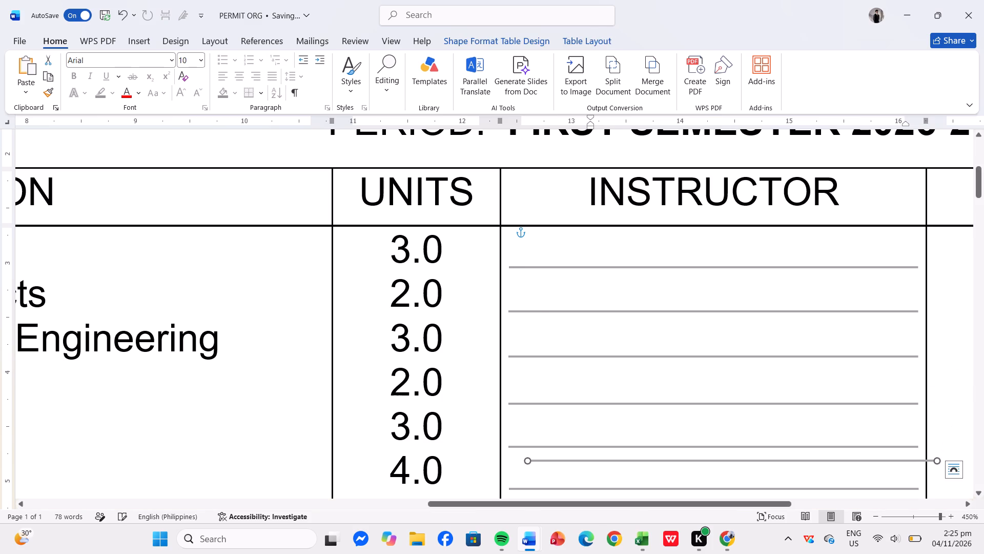
scroll(543, 461, "down", 1)
scroll(543, 461, "up", 3)
scroll(543, 461, "down", 1)
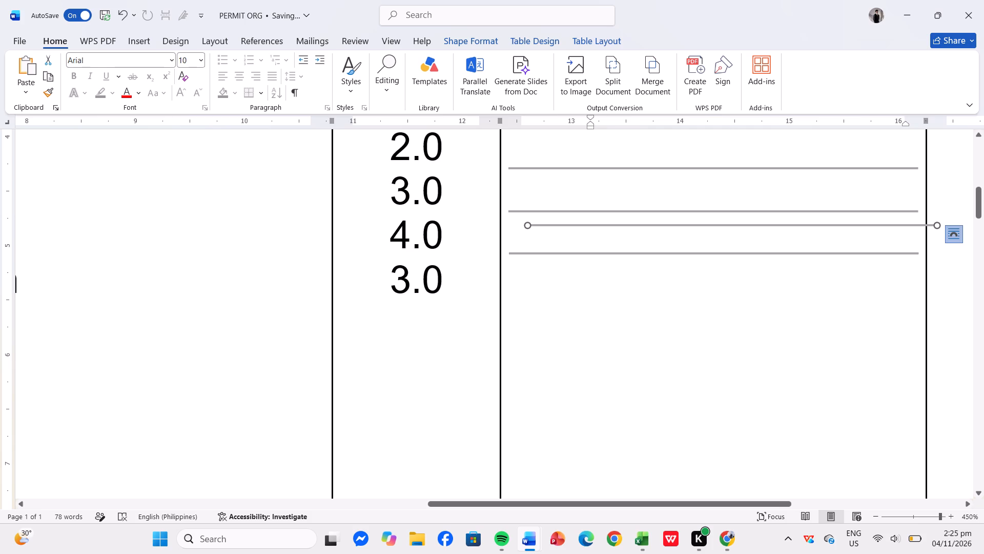
left_click_drag(539, 225, 539, 231)
left_click_drag(539, 231, 520, 300)
Examine the alignment and spacing of the gray INSTRUCTOR lines against the subject rows across the whole permit.
scroll(520, 300, "down", 4, "ctrl")
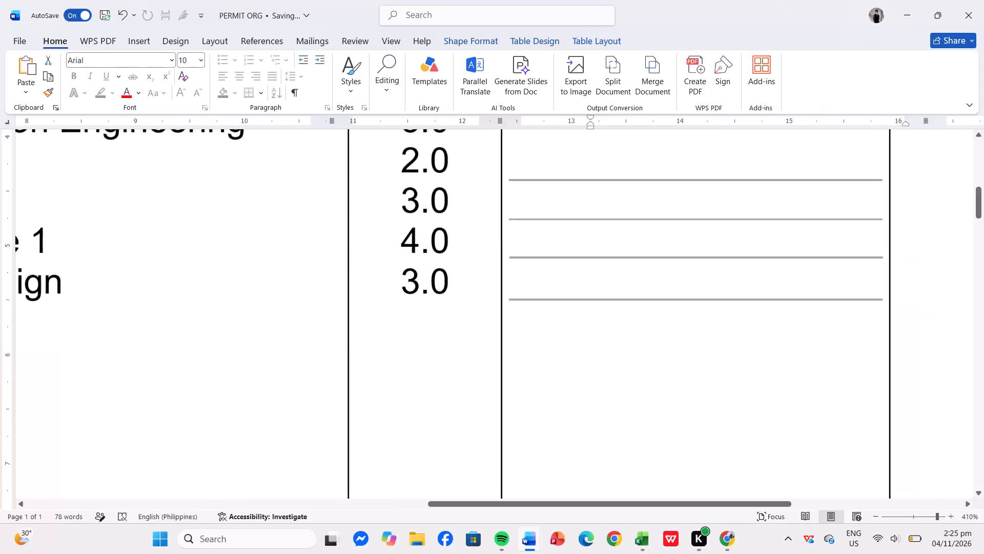
scroll(520, 300, "down", 12, "ctrl")
scroll(520, 300, "down", 9, "ctrl")
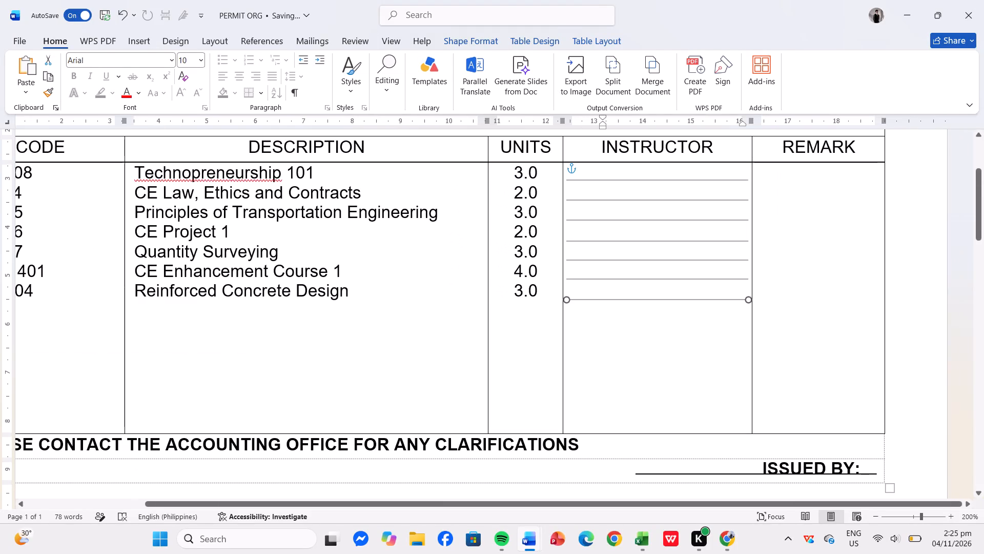
scroll(520, 300, "left", 1)
scroll(520, 300, "down", 3, "ctrl")
scroll(854, 209, "left", 1)
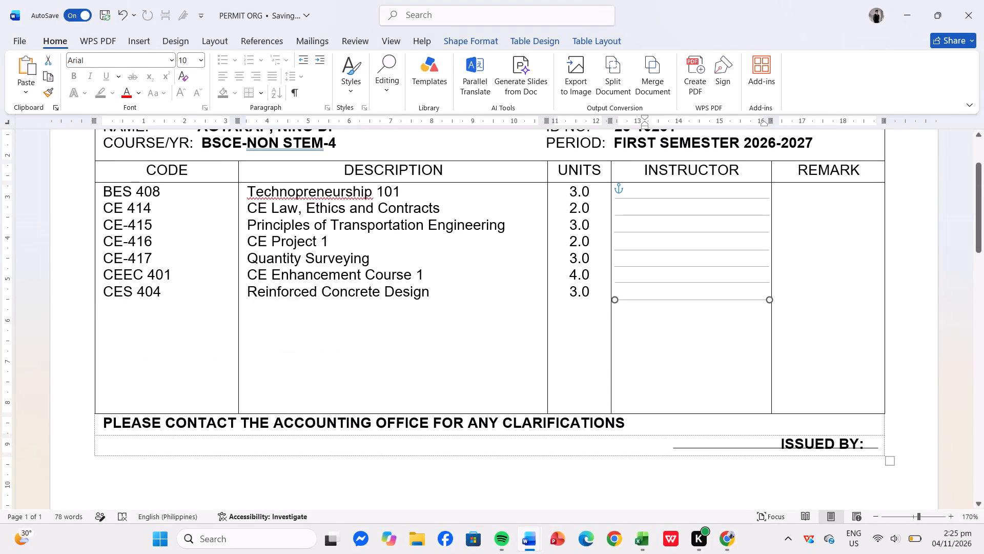
scroll(854, 209, "left", 1)
scroll(854, 209, "down", 1)
scroll(854, 209, "up", 2, "ctrl")
scroll(854, 209, "right", 1, "ctrl")
scroll(854, 209, "up", 1, "ctrl")
scroll(854, 209, "right", 1, "ctrl")
scroll(854, 209, "up", 1, "ctrl")
scroll(854, 209, "right", 1, "ctrl")
scroll(854, 209, "up", 1, "ctrl")
scroll(854, 209, "right", 1, "ctrl")
scroll(854, 209, "up", 1, "ctrl")
scroll(854, 209, "right", 1, "ctrl")
scroll(854, 209, "up", 1, "ctrl")
scroll(854, 209, "right", 1, "ctrl")
scroll(854, 209, "up", 1, "ctrl")
scroll(854, 209, "right", 1, "ctrl")
scroll(854, 209, "up", 1, "ctrl")
scroll(854, 209, "right", 1, "ctrl")
scroll(854, 209, "up", 1, "ctrl")
scroll(854, 209, "right", 1, "ctrl")
scroll(854, 209, "left", 2)
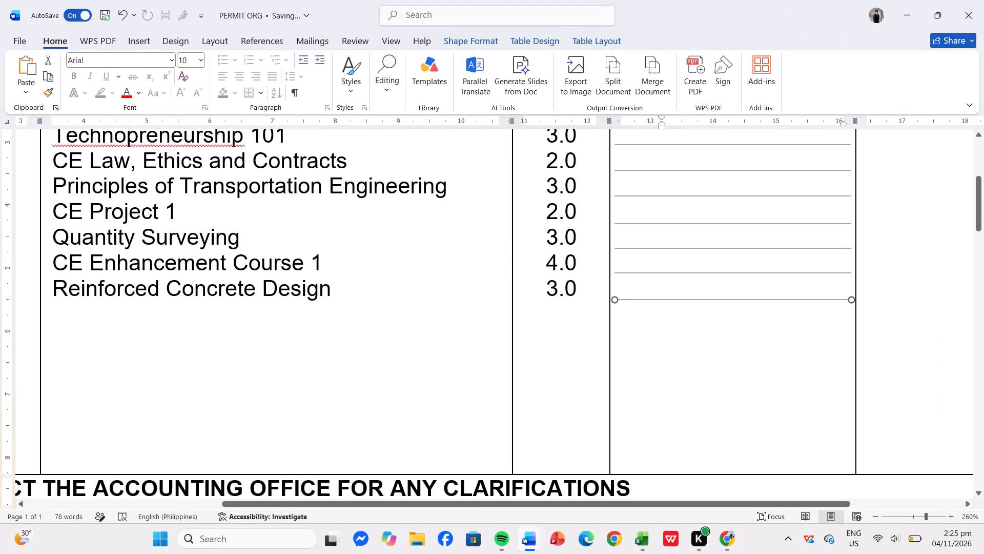
scroll(852, 209, "down", 14, "ctrl")
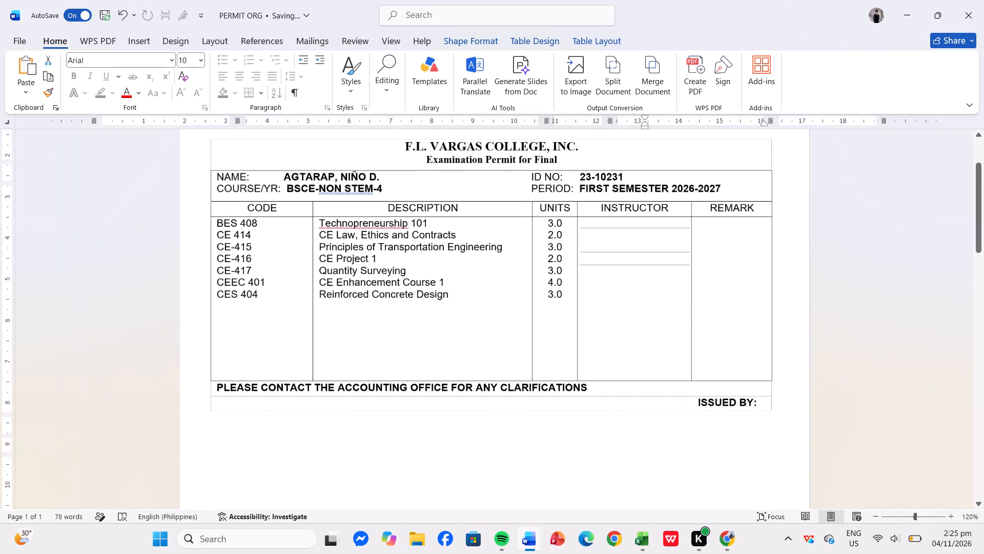
scroll(852, 209, "up", 4, "ctrl")
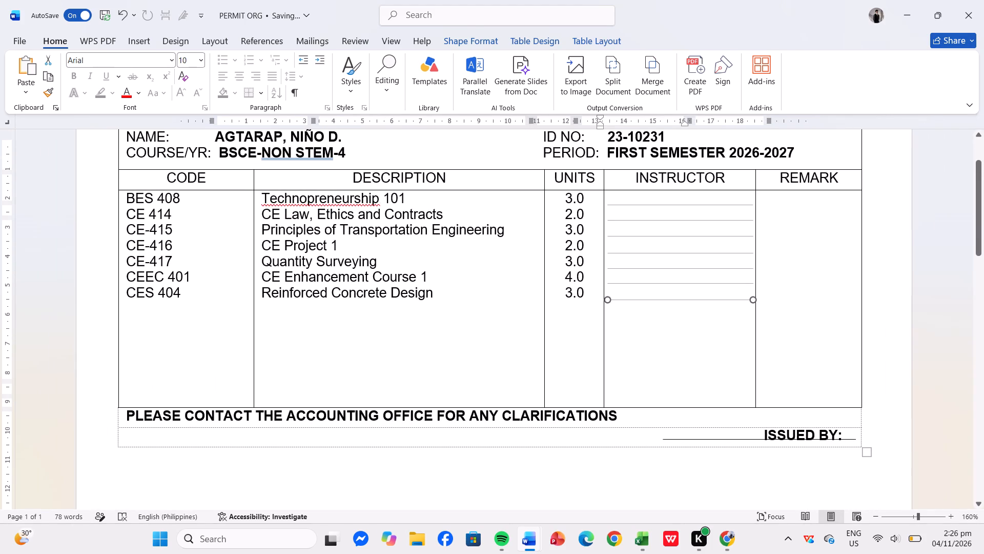
scroll(937, 177, "up", 4, "ctrl")
scroll(937, 177, "left", 2)
scroll(937, 177, "up", 5, "ctrl")
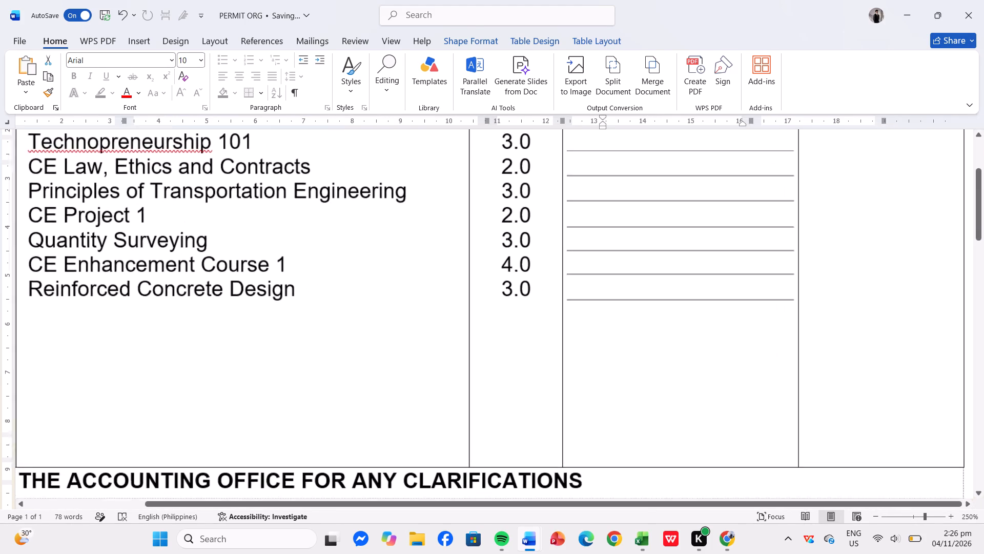
scroll(937, 177, "up", 3)
scroll(937, 177, "down", 1)
scroll(937, 177, "up", 1)
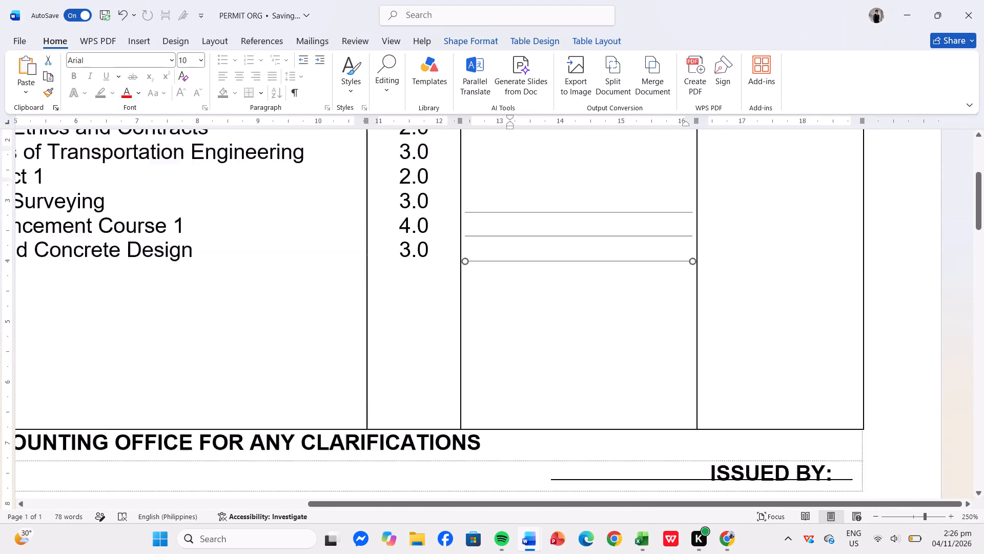
scroll(937, 177, "up", 1)
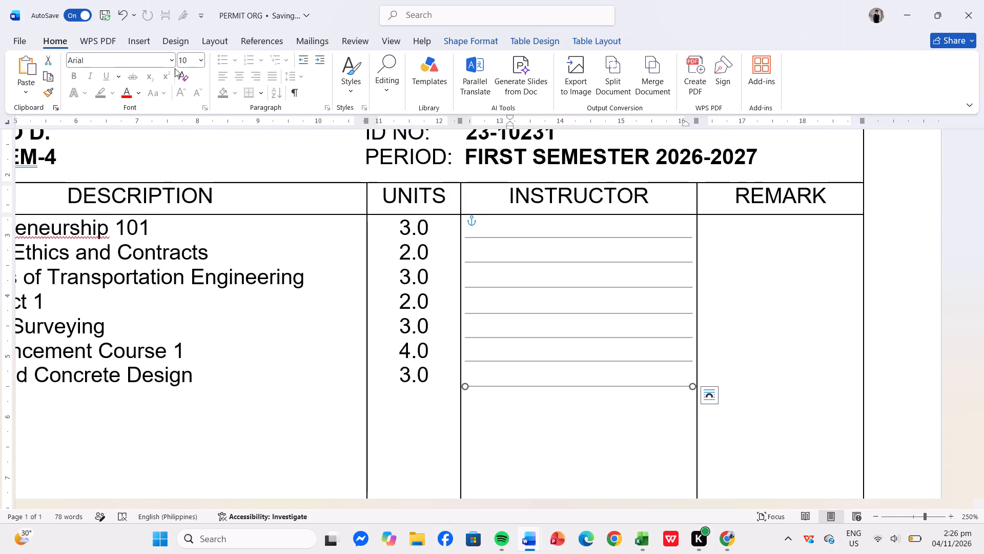
Draw a straight horizontal line about 2.58 cm long in the REMARK column, level with the first INSTRUCTOR line.
left_click(172, 43)
left_click(137, 38)
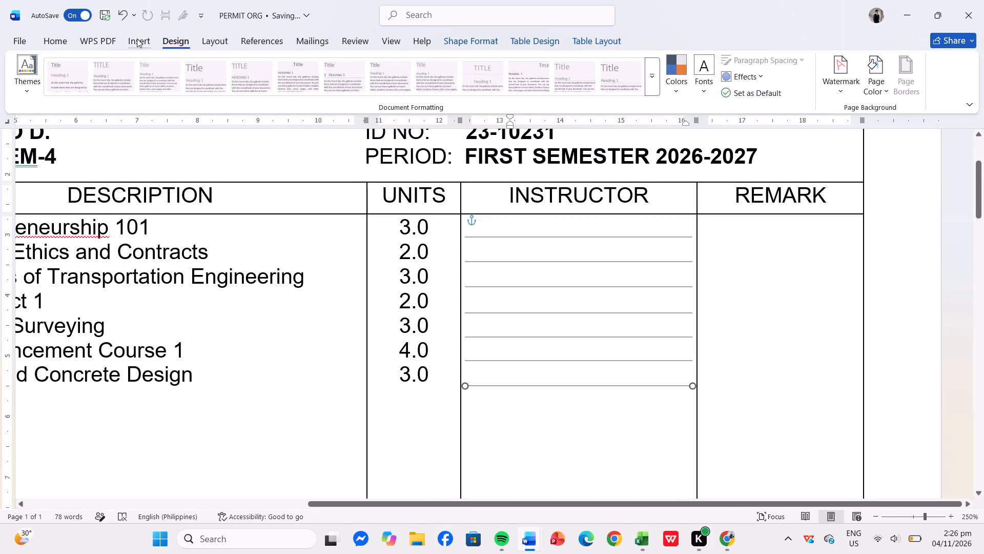
left_click(81, 34)
left_click(66, 35)
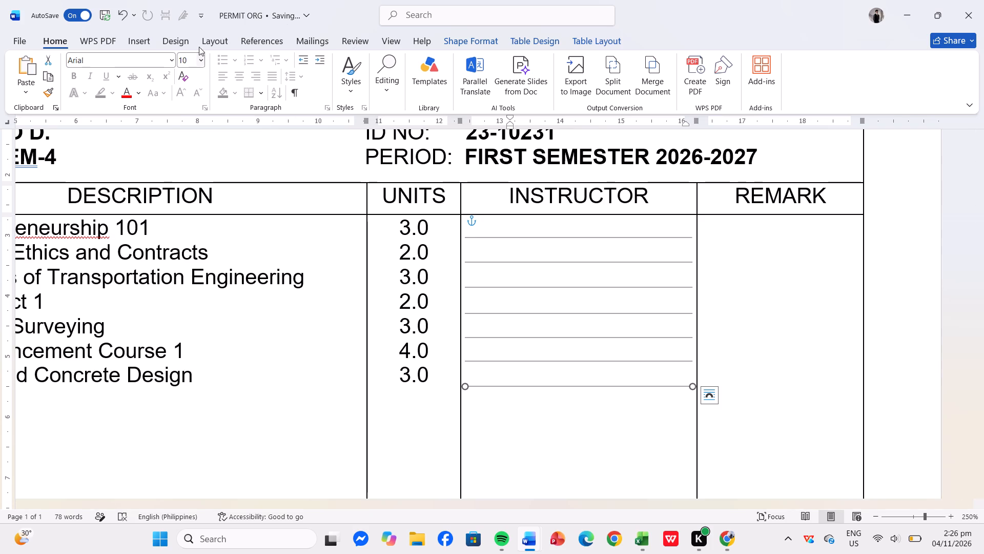
left_click(463, 41)
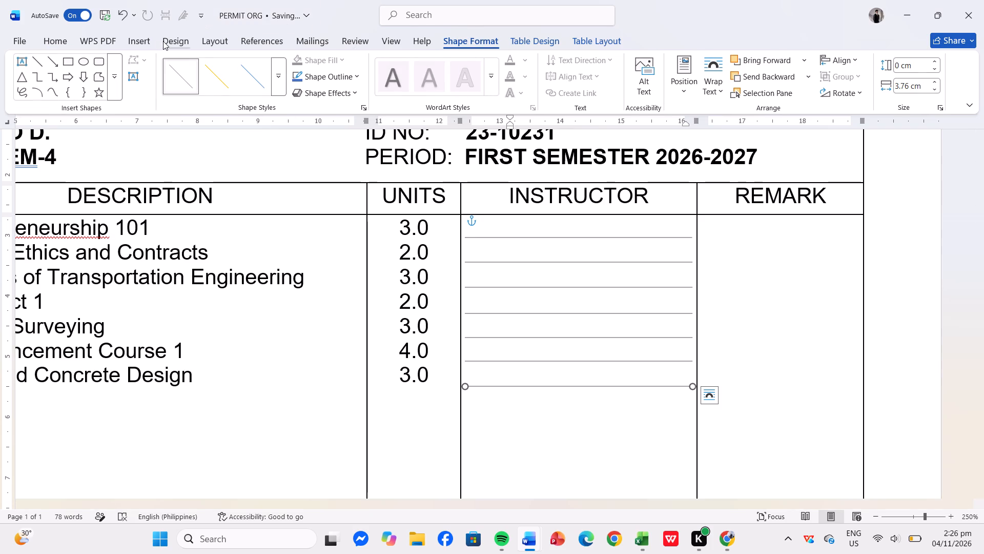
left_click(153, 43)
left_click(172, 74)
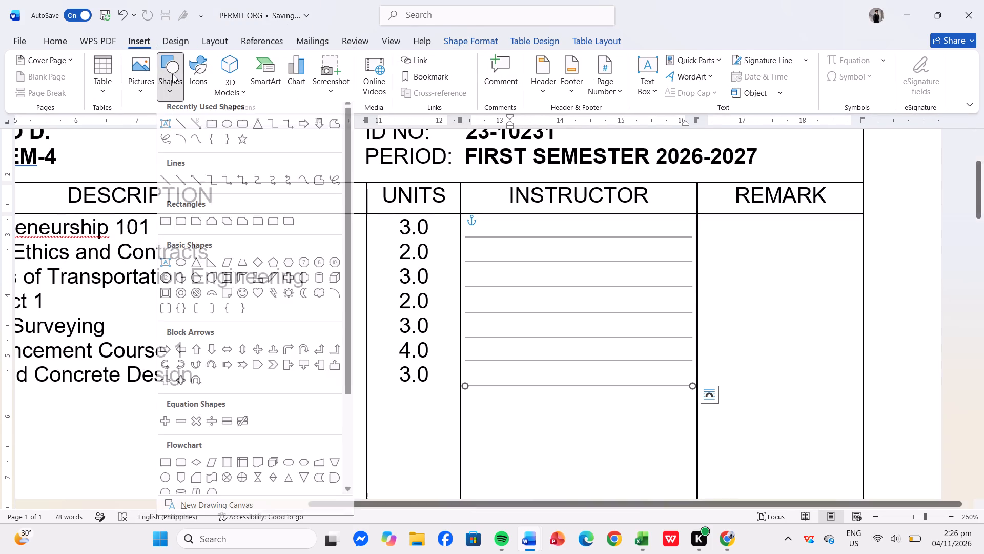
left_click(179, 127)
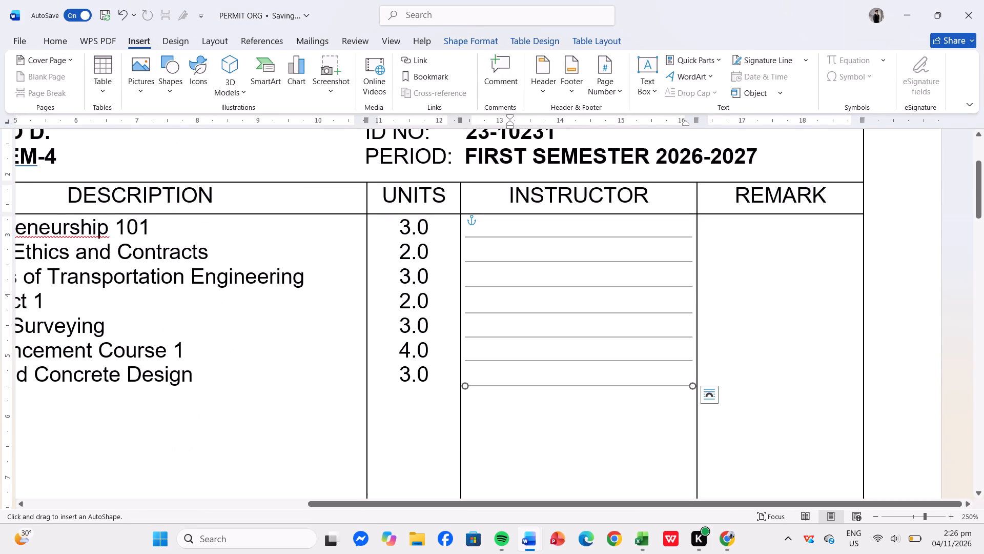
scroll(728, 230, "up", 5, "ctrl")
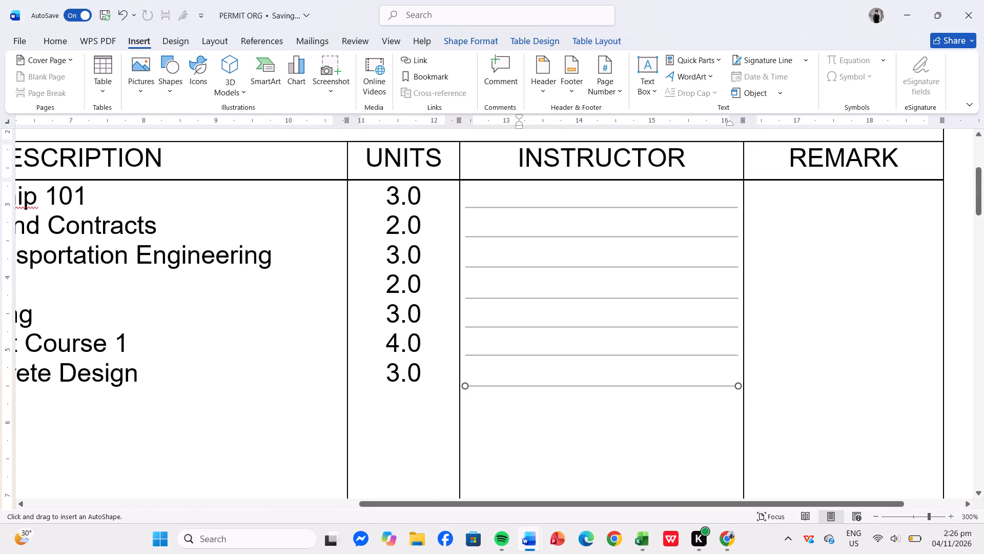
left_click_drag(750, 207, 892, 208)
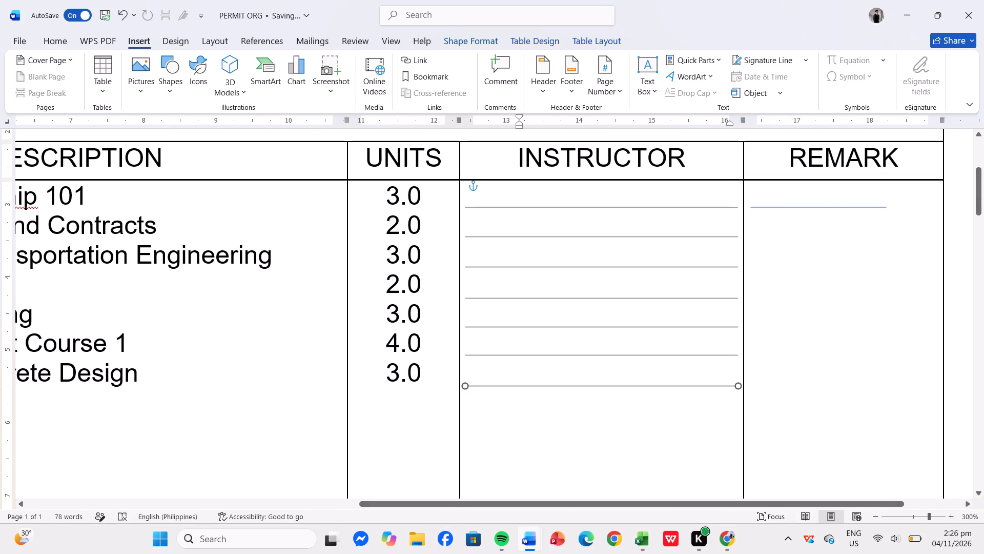
left_click_drag(892, 208, 936, 206)
left_click_drag(936, 206, 938, 206)
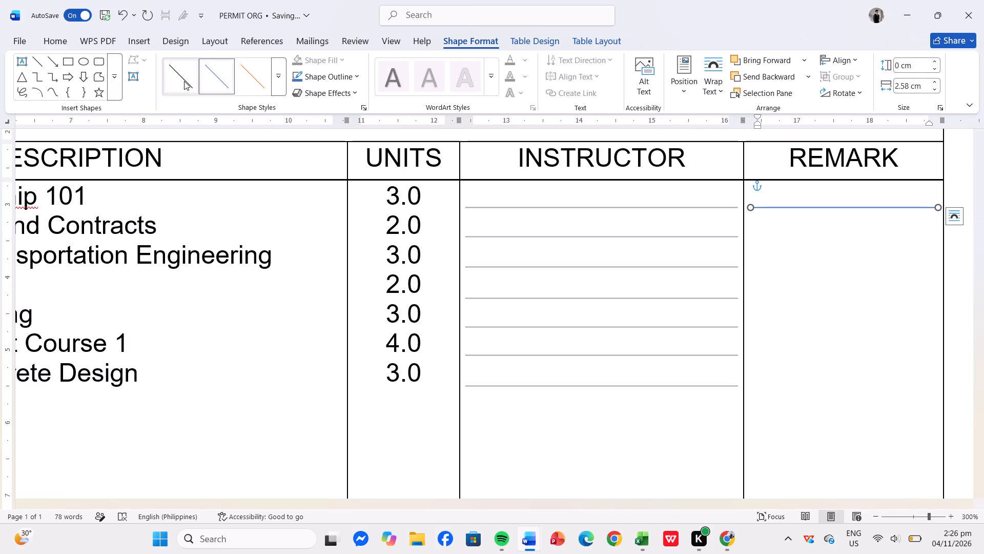
Apply the thin gray theme line style to the new REMARK line.
left_click(184, 81)
left_click(277, 90)
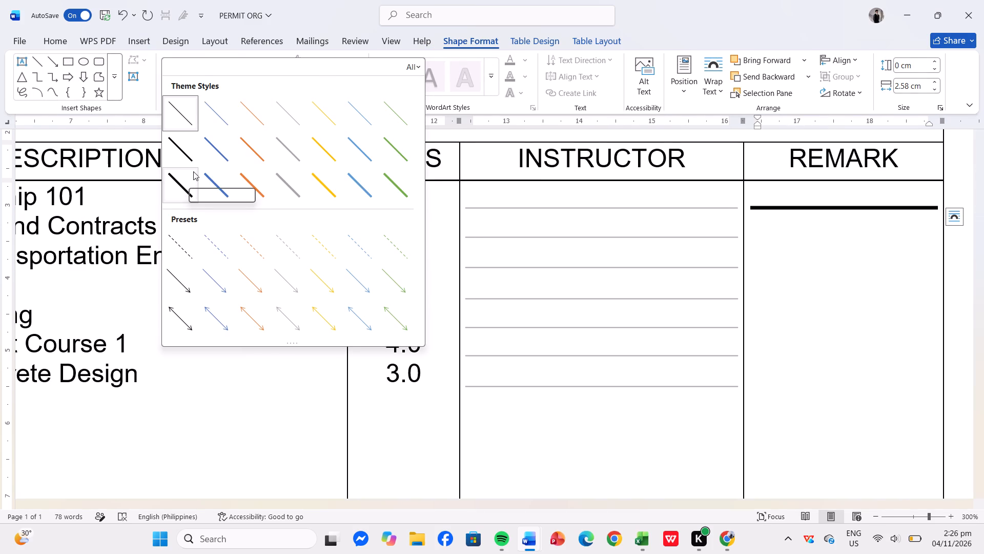
left_click(289, 108)
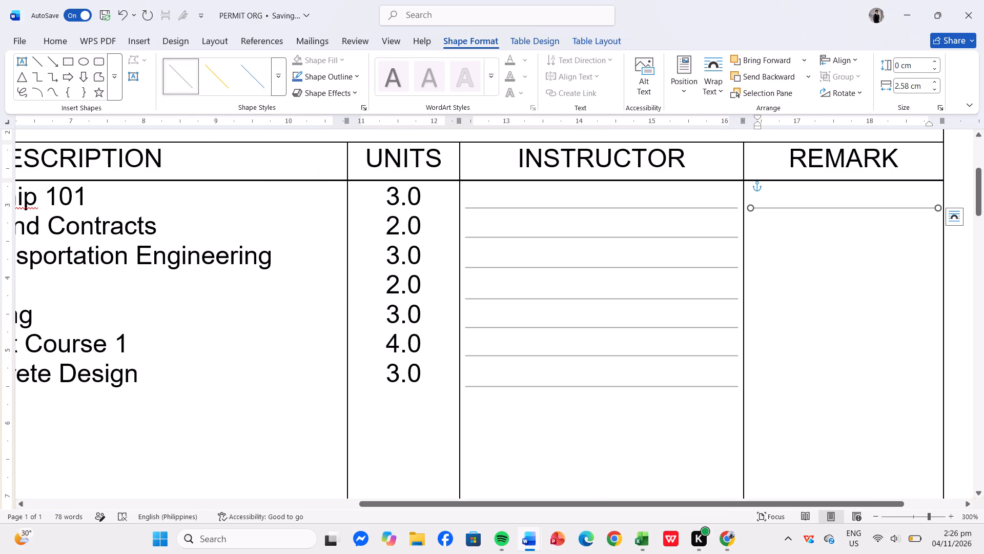
left_click(821, 255)
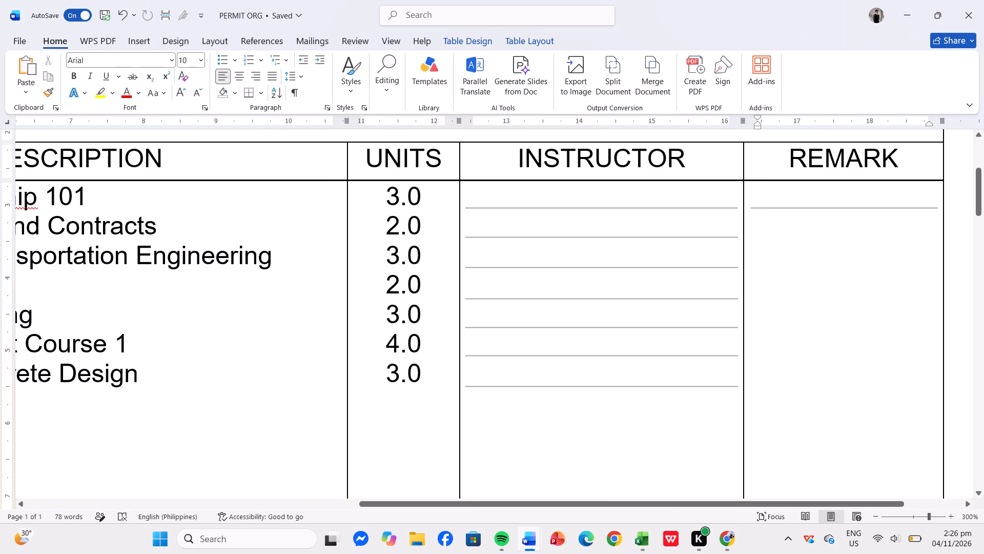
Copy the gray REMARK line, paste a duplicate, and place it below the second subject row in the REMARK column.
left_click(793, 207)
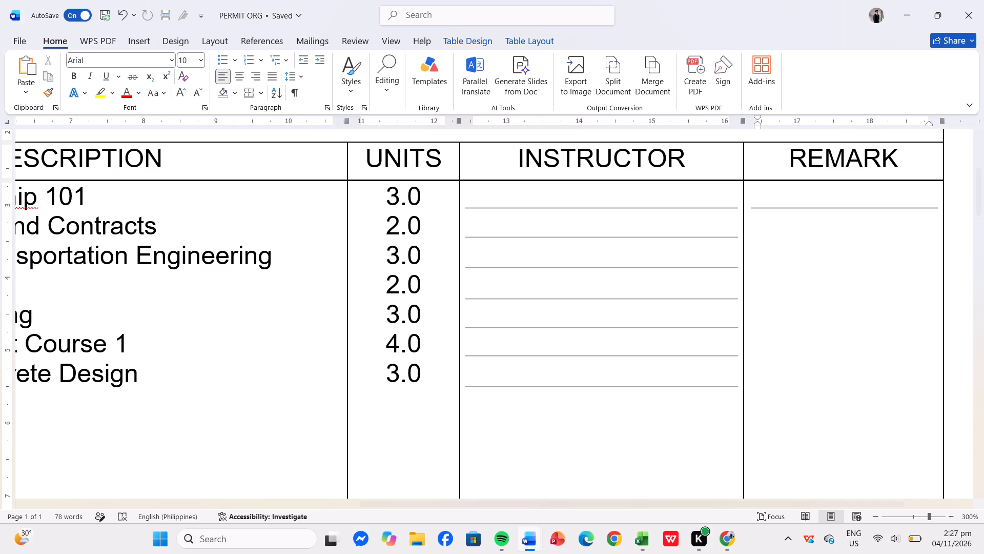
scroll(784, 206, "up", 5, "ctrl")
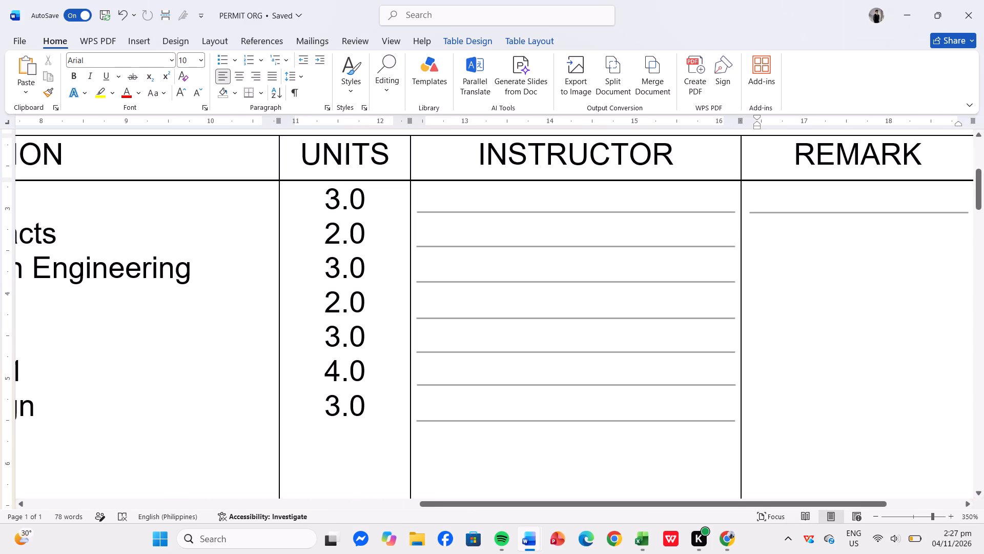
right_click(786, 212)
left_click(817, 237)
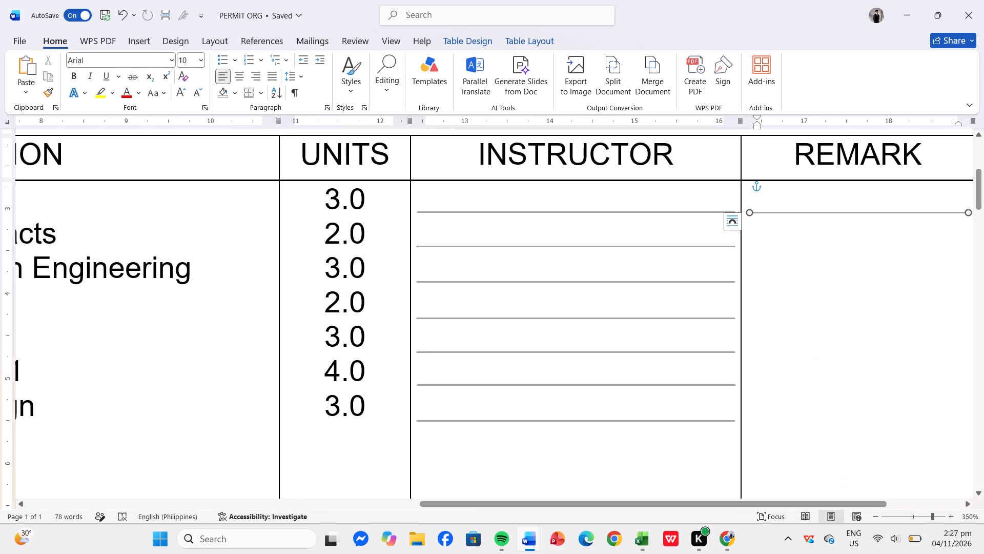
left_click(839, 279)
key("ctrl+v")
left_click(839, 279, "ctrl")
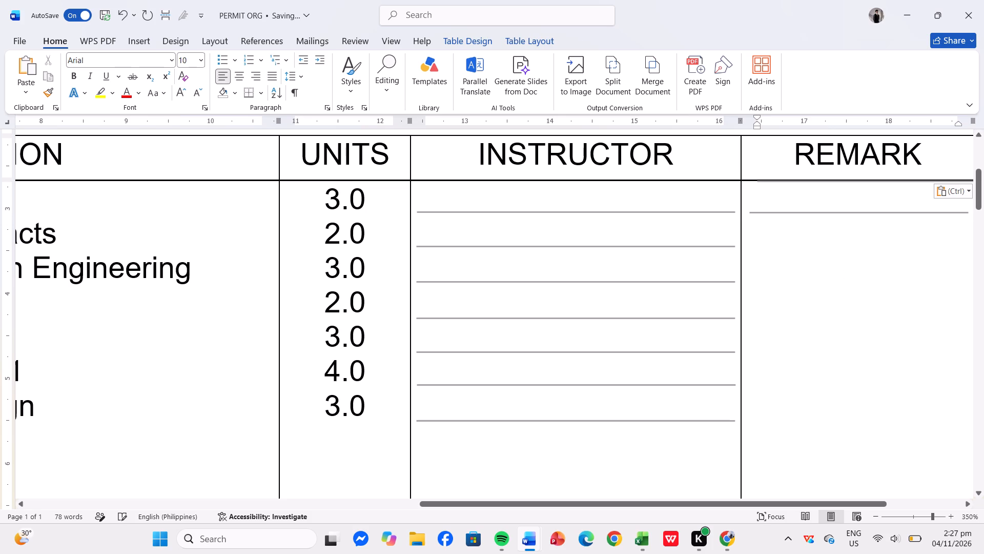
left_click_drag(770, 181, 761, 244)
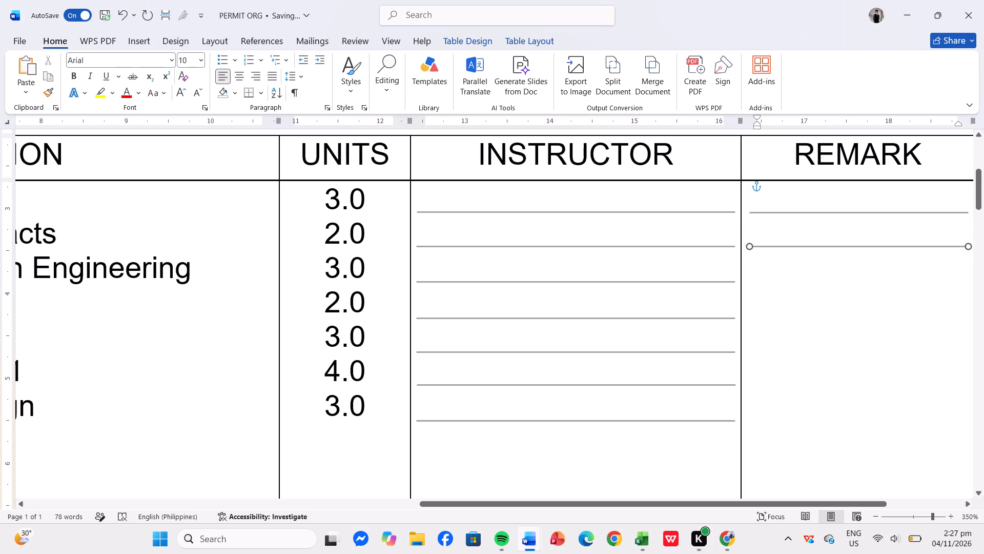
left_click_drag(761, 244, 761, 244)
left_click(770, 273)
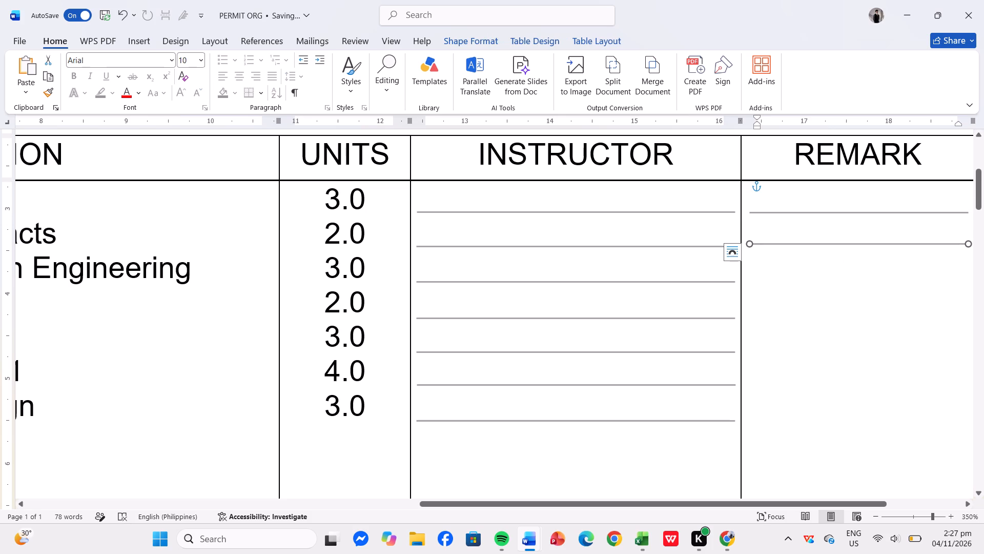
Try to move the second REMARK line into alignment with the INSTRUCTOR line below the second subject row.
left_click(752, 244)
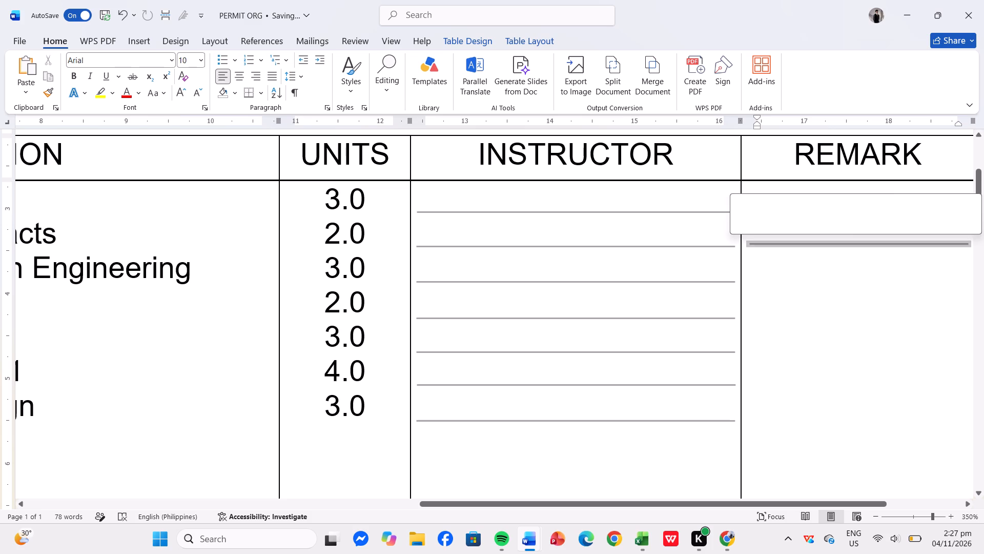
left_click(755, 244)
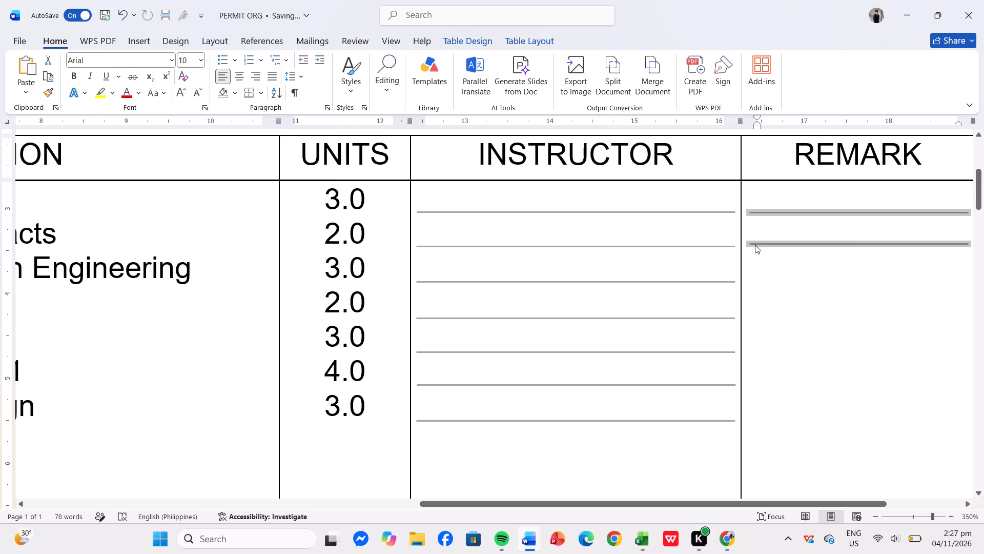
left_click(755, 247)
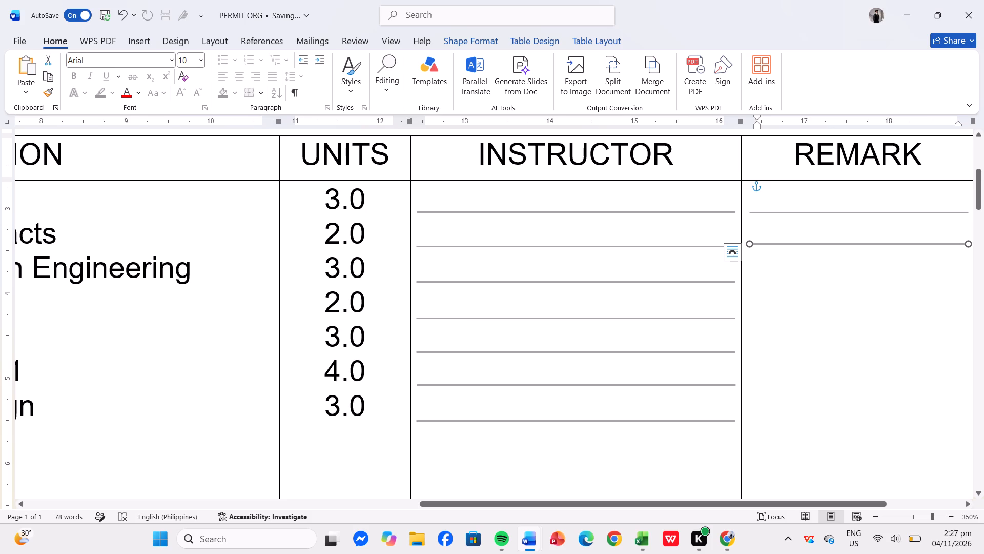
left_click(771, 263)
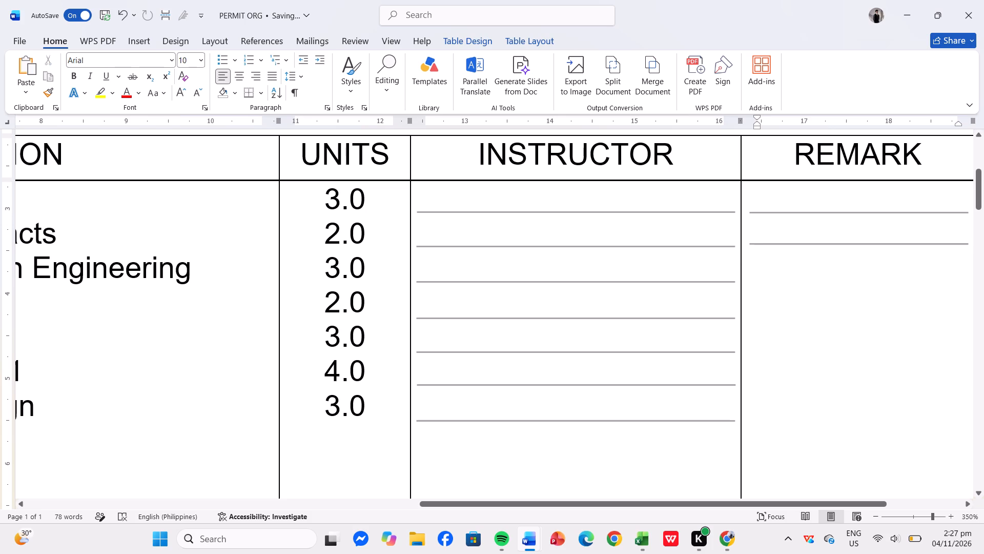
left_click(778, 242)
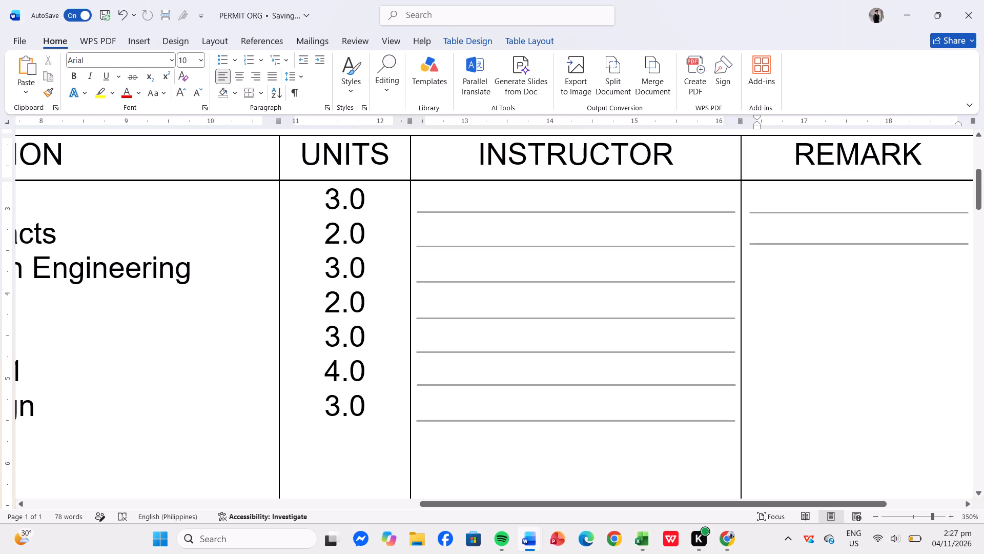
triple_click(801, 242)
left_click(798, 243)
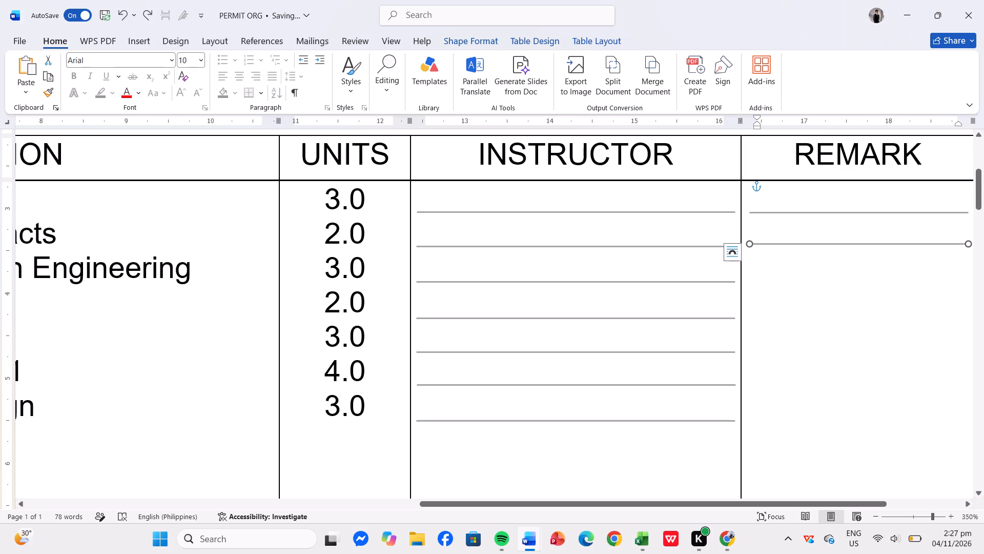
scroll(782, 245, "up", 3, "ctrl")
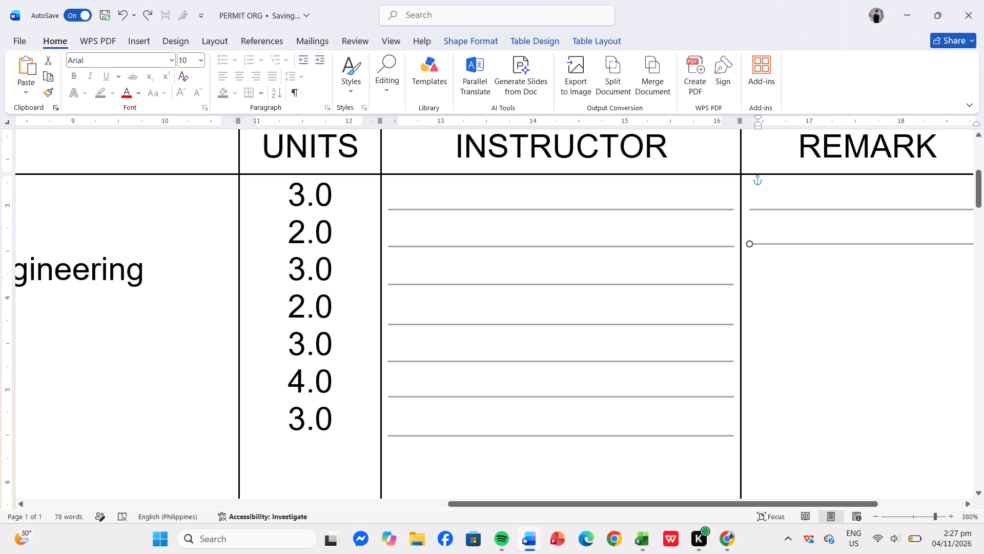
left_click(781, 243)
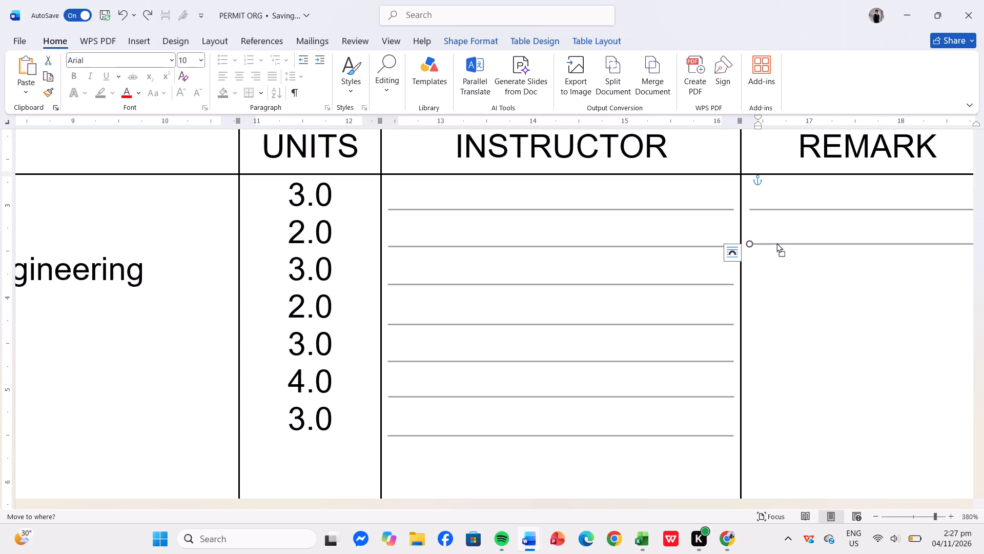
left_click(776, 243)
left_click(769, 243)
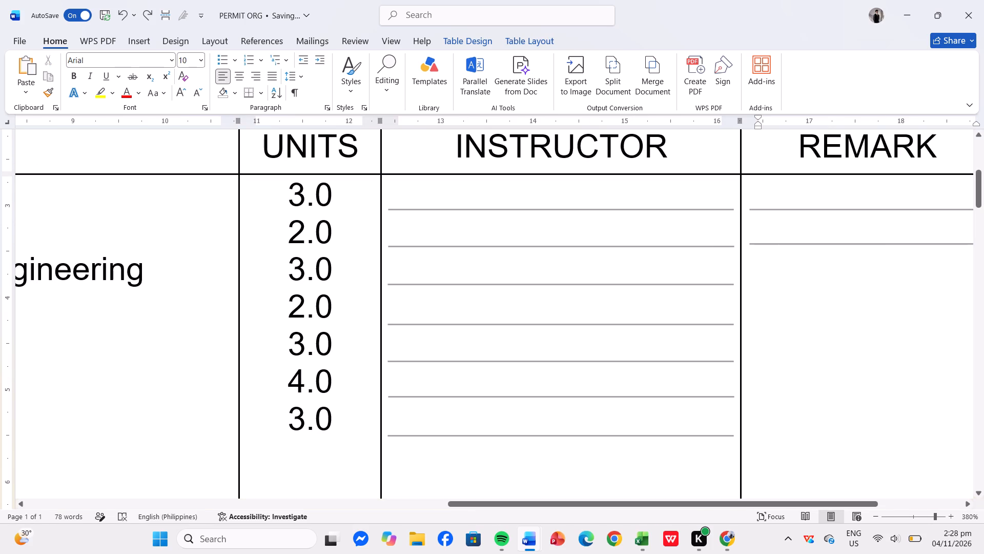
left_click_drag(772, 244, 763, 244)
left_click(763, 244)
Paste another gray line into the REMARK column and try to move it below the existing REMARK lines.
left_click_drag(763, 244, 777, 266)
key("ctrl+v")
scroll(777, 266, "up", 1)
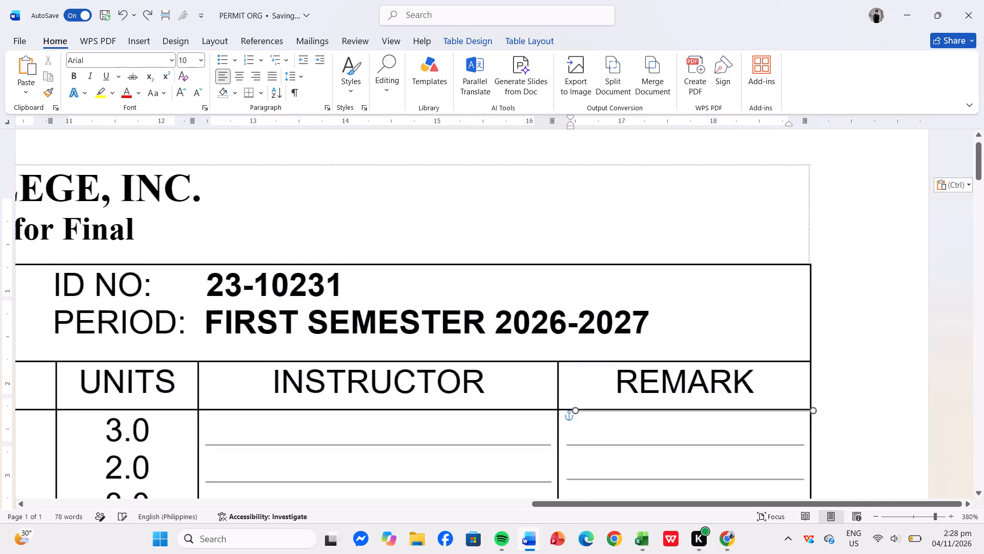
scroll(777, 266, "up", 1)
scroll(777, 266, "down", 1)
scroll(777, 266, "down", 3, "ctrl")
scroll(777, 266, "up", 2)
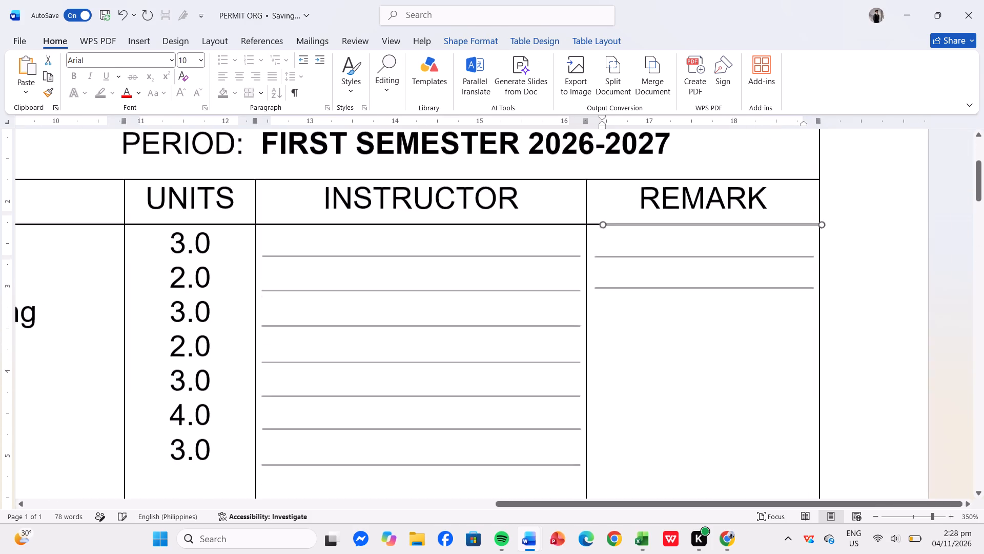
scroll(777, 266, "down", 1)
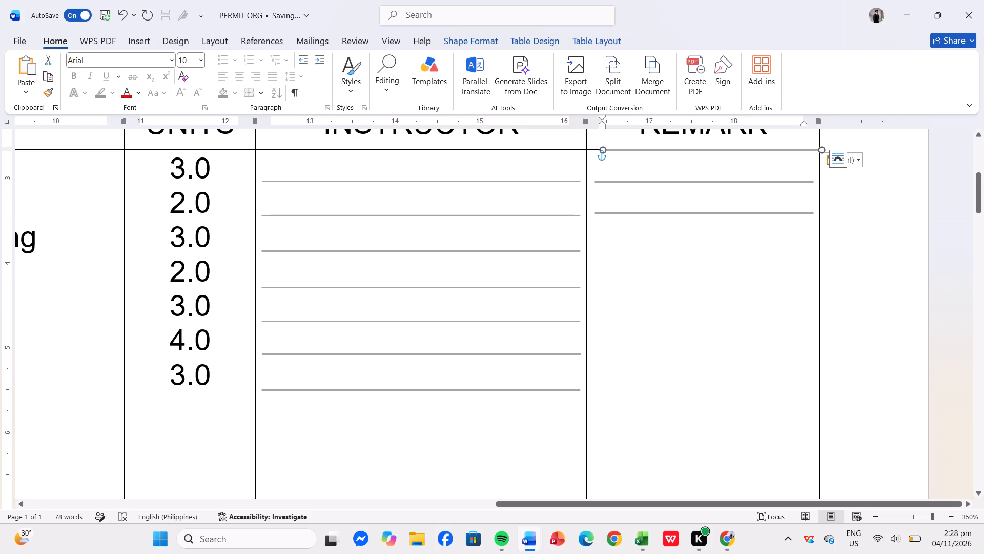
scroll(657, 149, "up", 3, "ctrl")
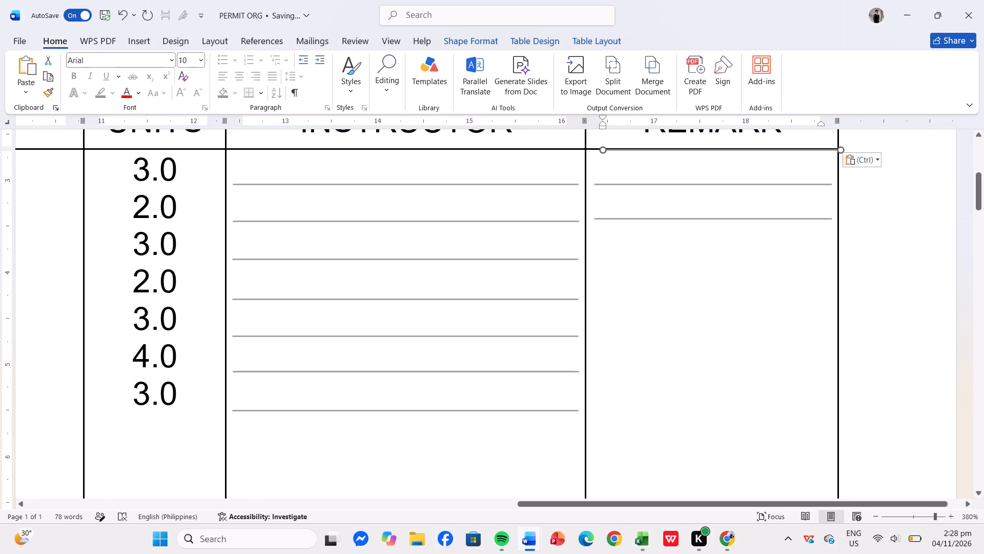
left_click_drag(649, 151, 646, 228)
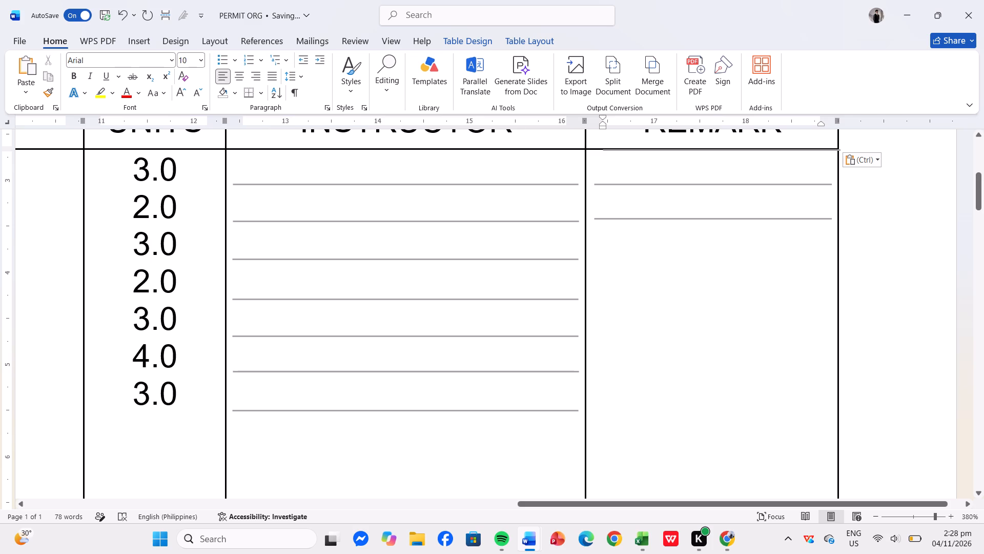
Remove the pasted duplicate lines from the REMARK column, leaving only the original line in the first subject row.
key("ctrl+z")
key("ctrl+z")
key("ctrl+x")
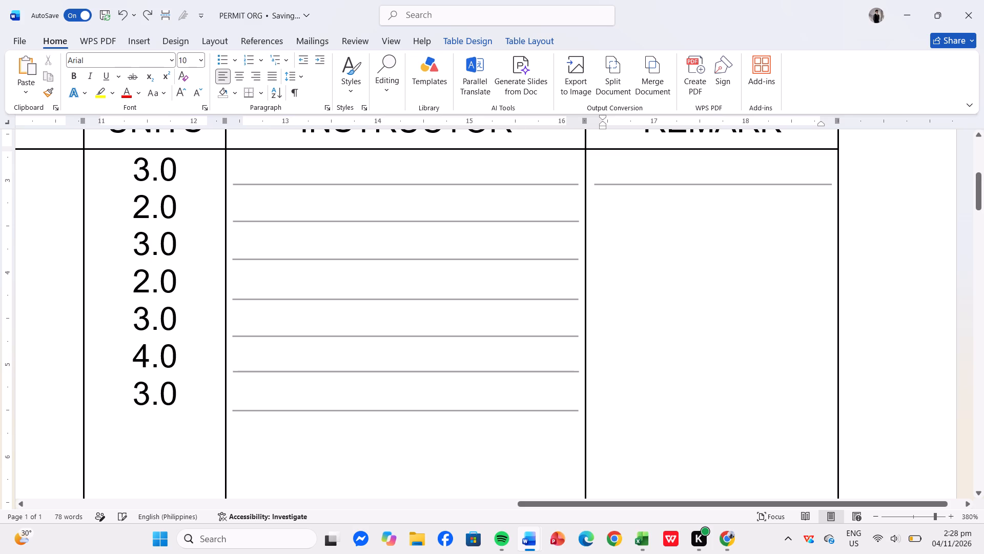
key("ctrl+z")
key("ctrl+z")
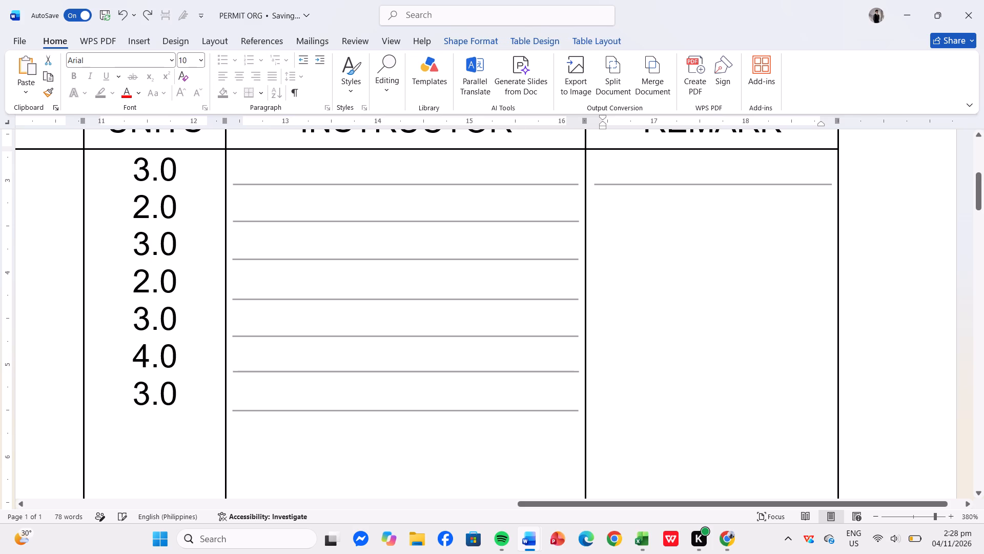
Set the accounting office notice and the ISSUED BY row below the subject table to 8 pt.
left_click(622, 182)
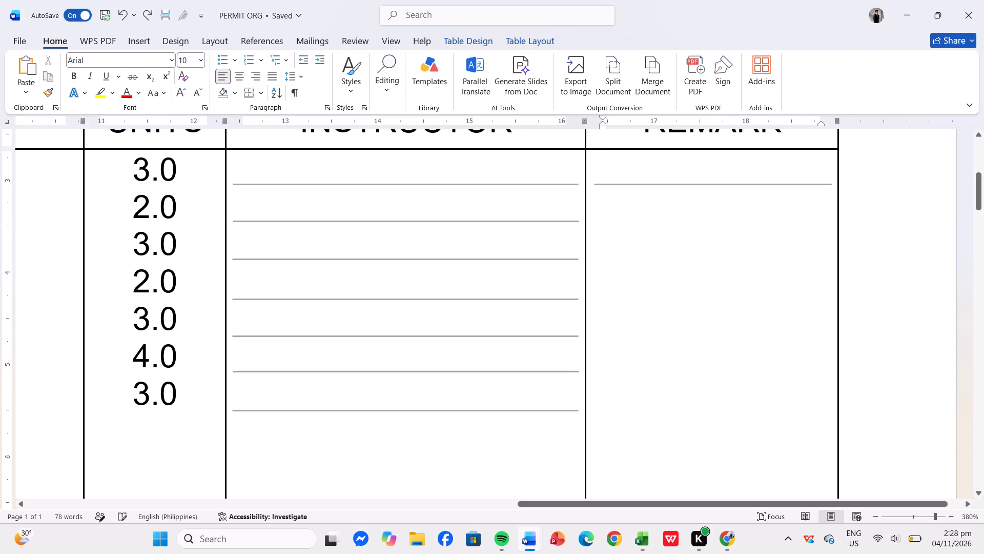
scroll(559, 170, "down", 4, "ctrl")
scroll(559, 170, "left", 1)
scroll(559, 170, "down", 15, "ctrl")
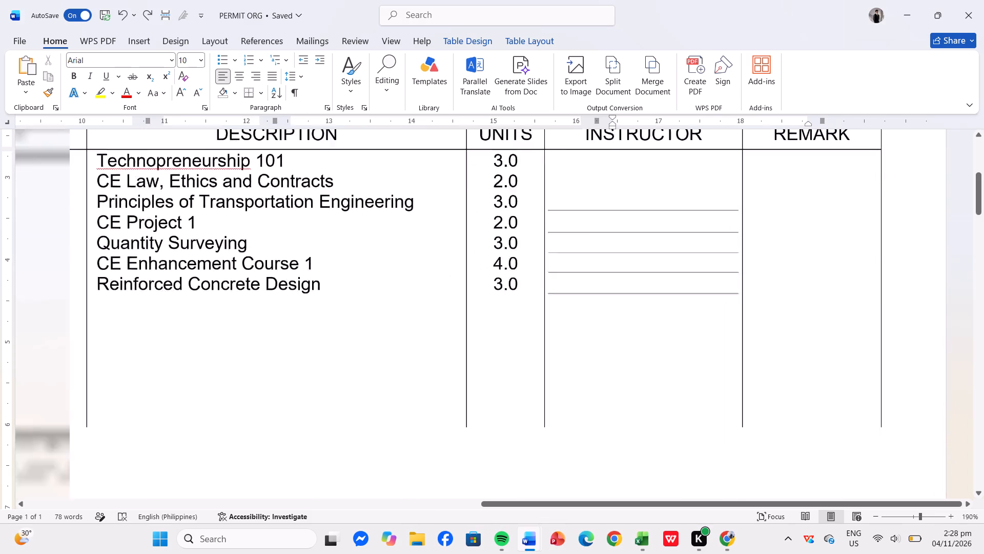
scroll(559, 170, "down", 4, "ctrl")
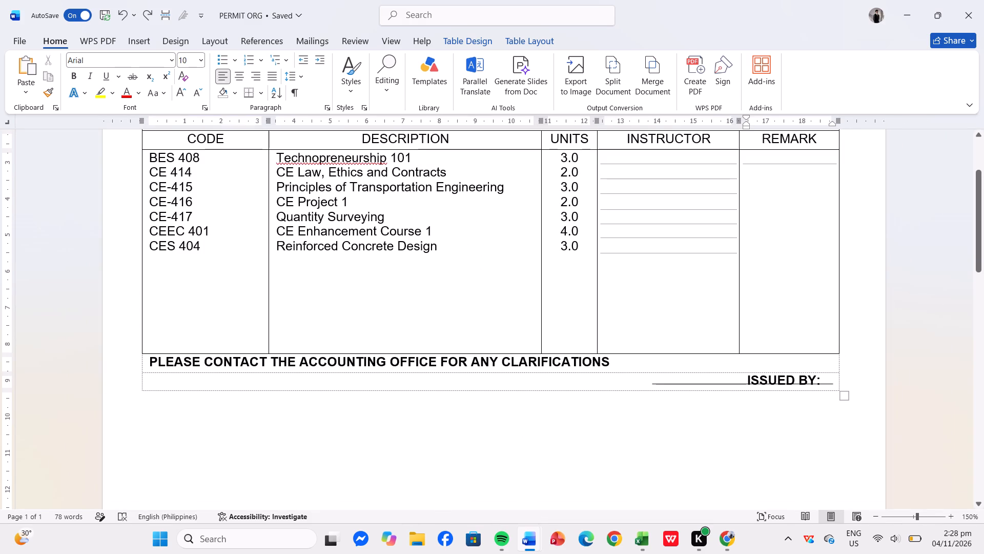
left_click(627, 360)
left_click_drag(151, 363, 477, 384)
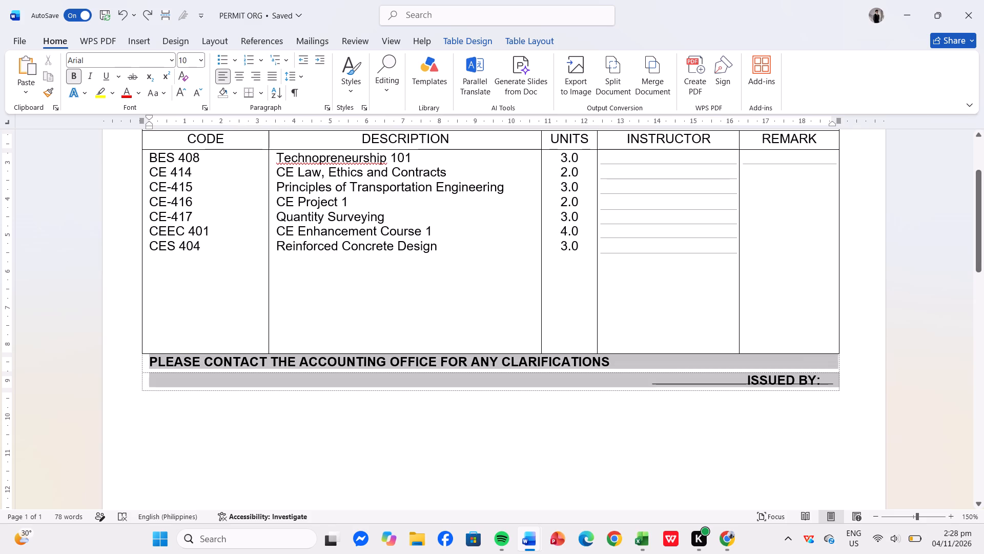
left_click_drag(477, 384, 550, 377)
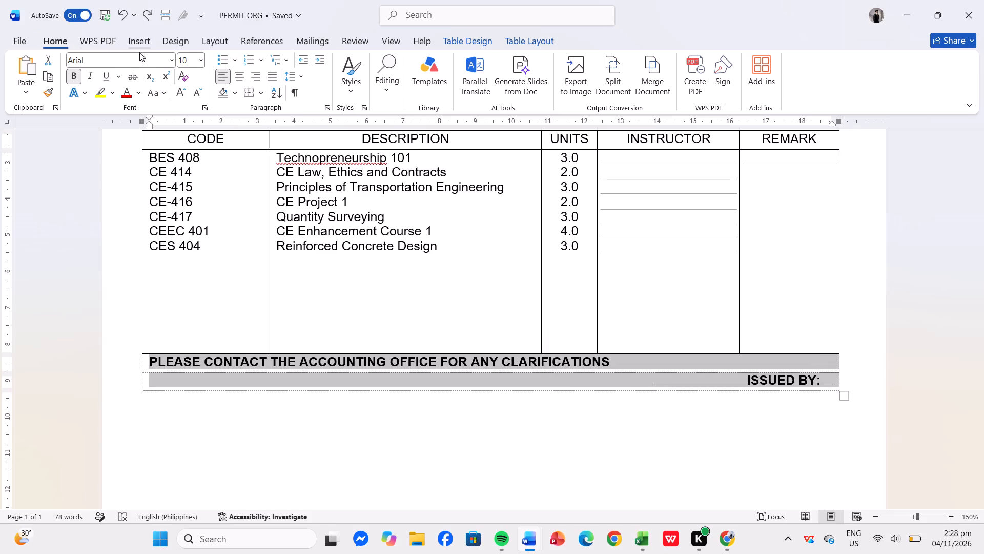
left_click(197, 94)
left_click(197, 94)
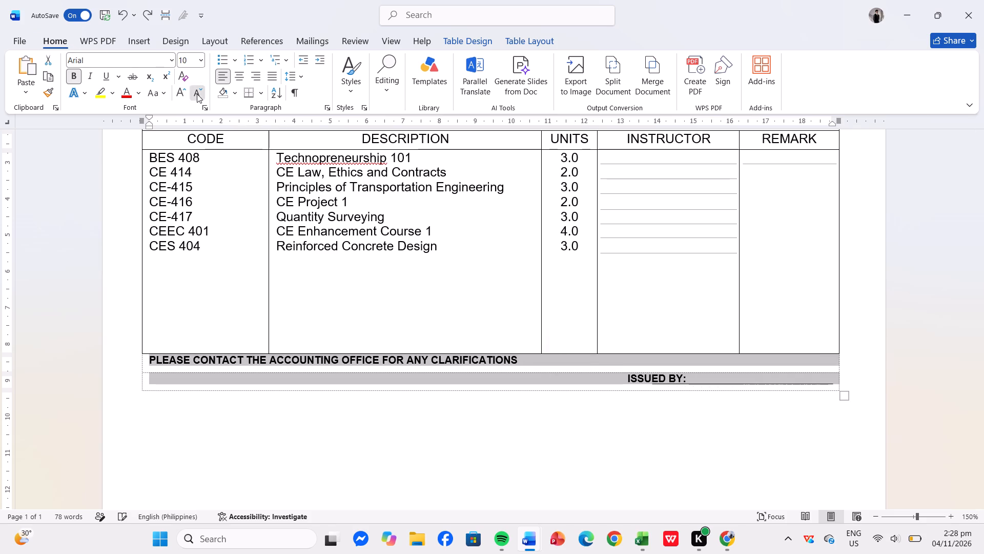
left_click(197, 94)
left_click(197, 94)
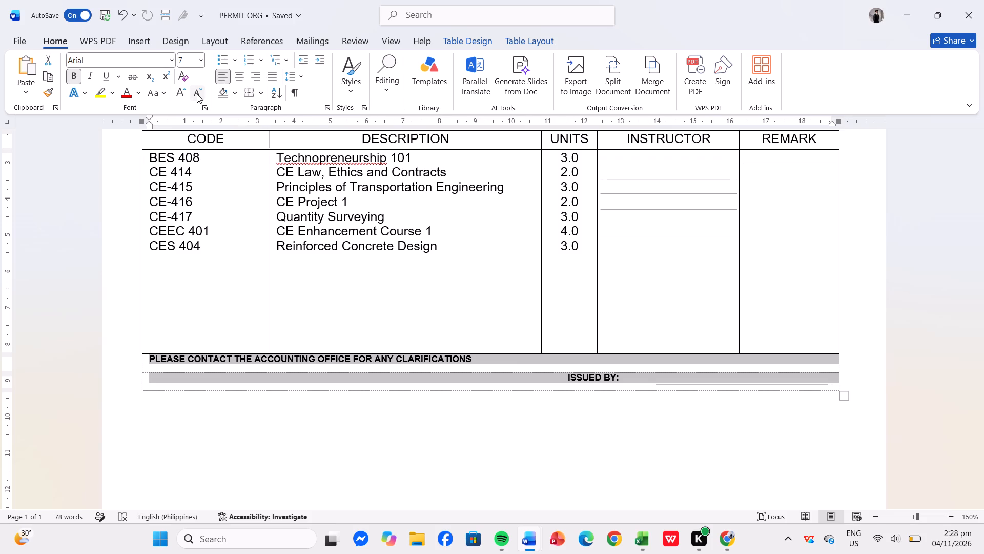
left_click(178, 91)
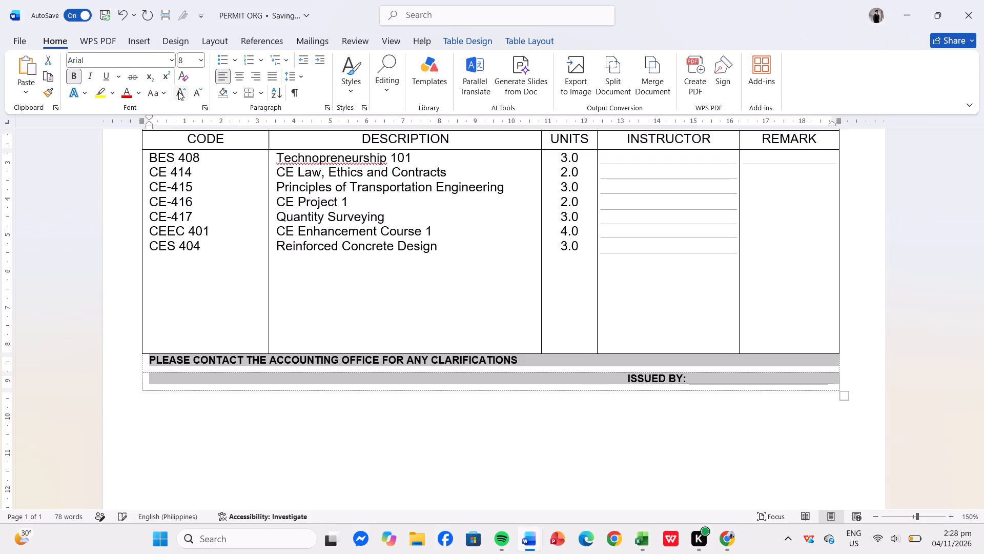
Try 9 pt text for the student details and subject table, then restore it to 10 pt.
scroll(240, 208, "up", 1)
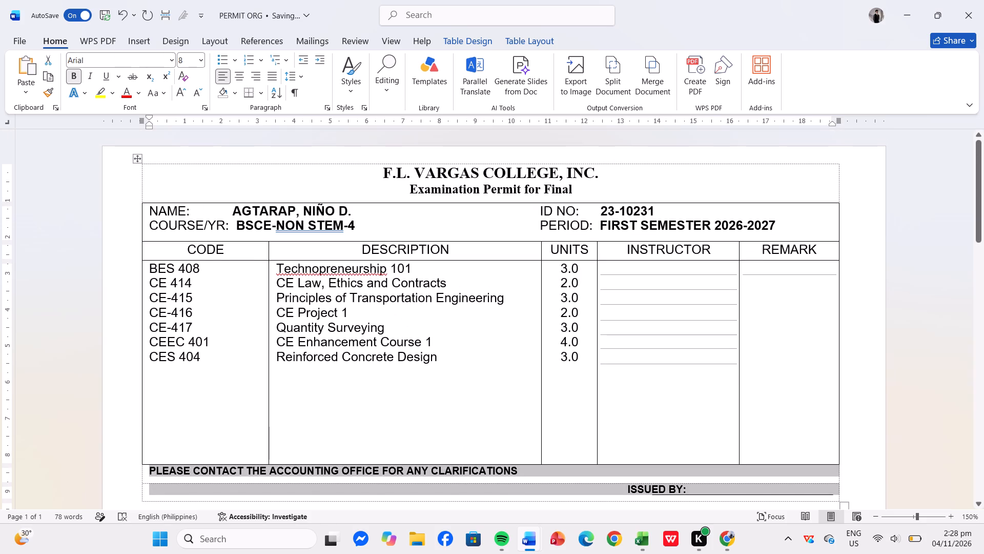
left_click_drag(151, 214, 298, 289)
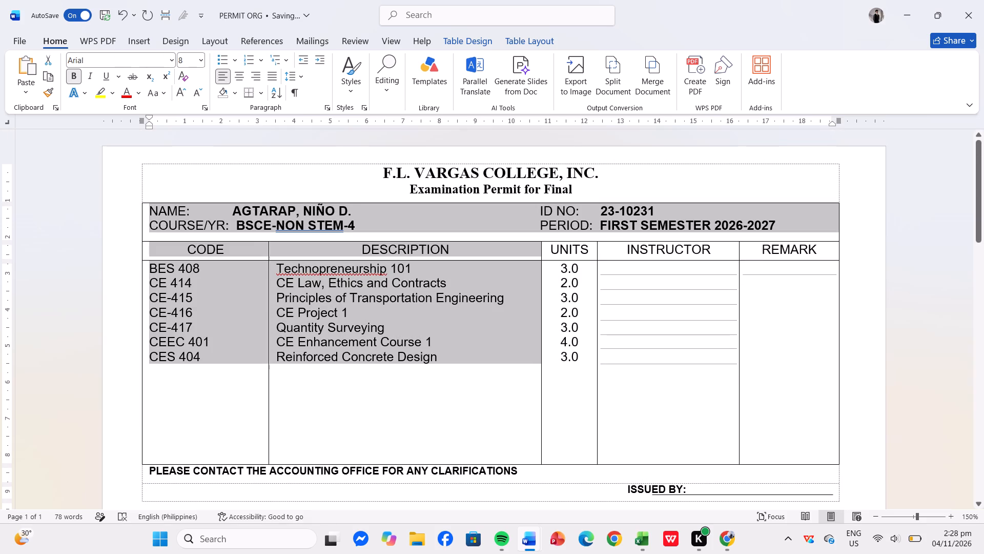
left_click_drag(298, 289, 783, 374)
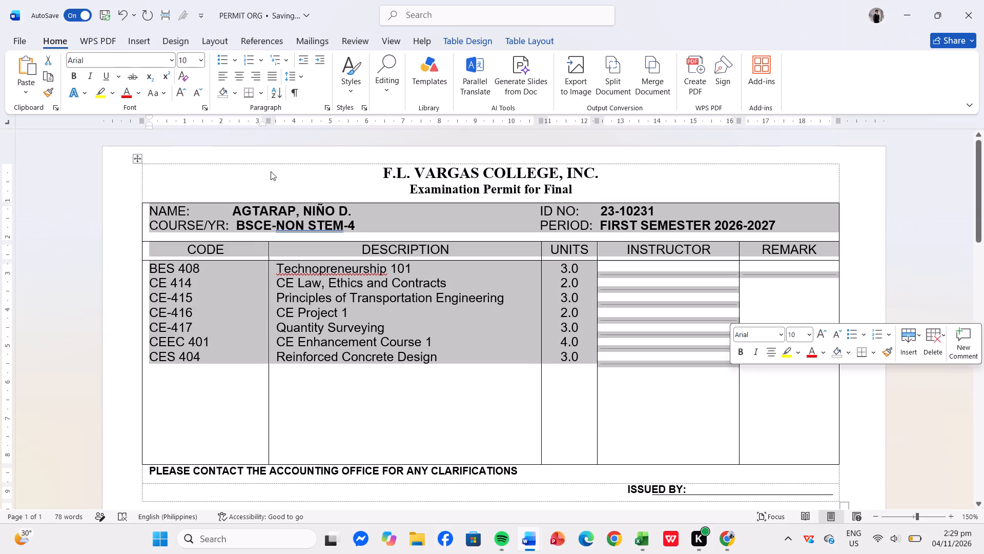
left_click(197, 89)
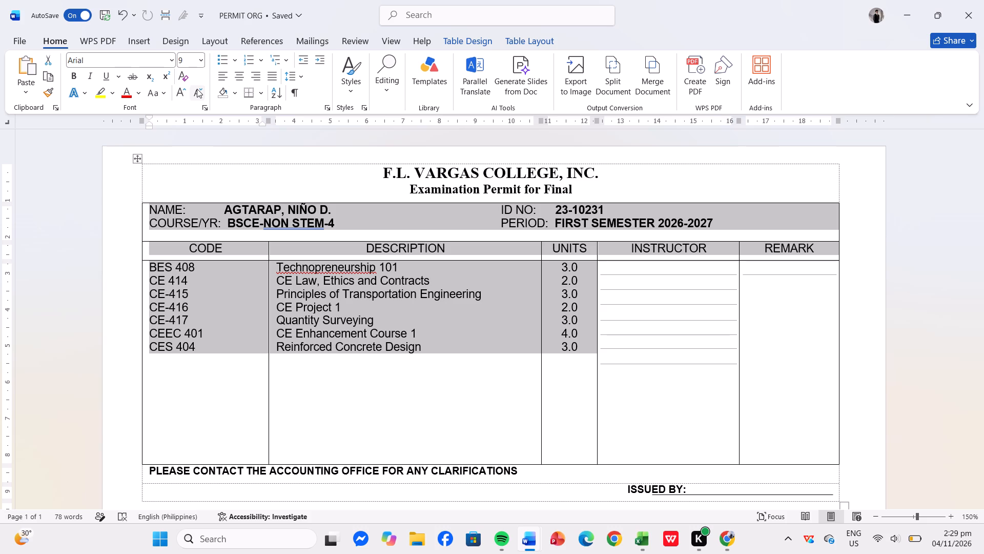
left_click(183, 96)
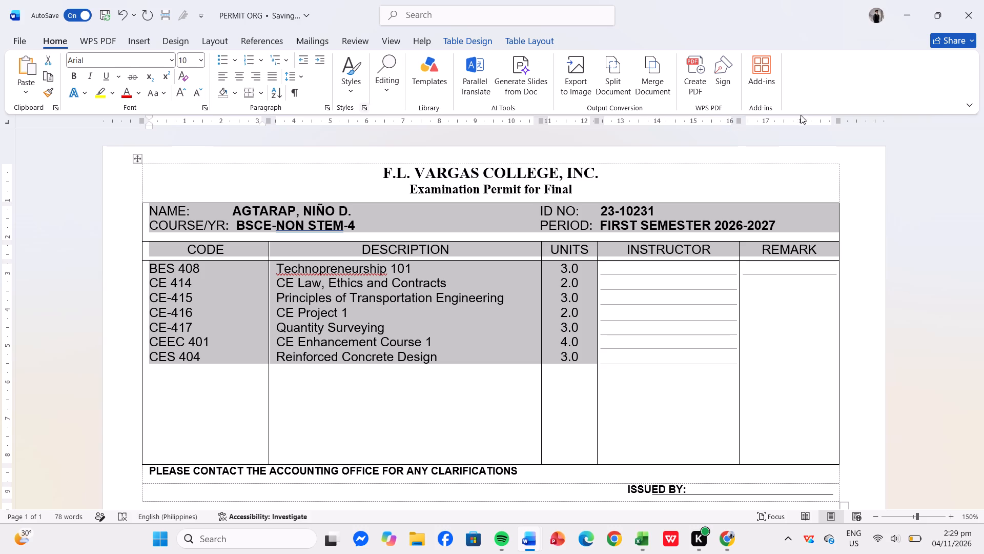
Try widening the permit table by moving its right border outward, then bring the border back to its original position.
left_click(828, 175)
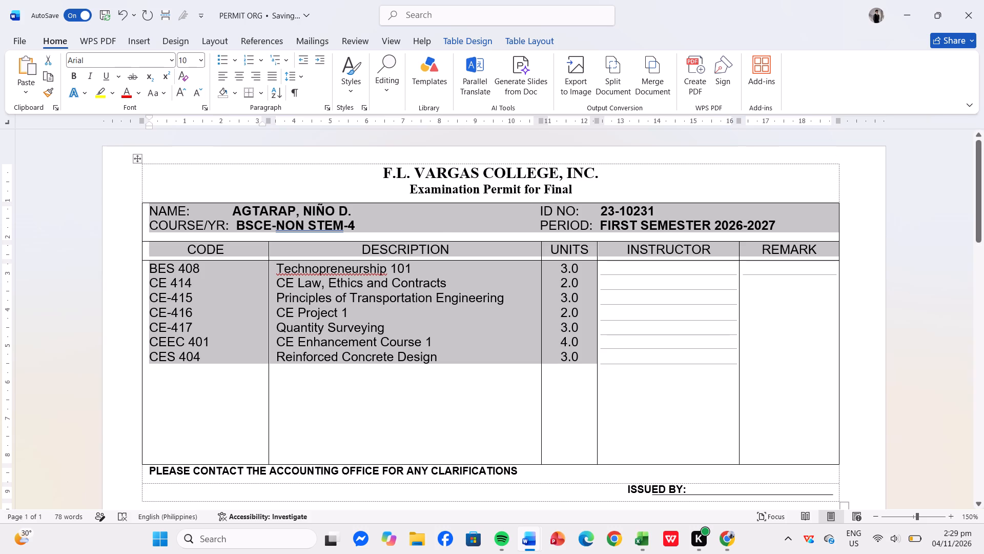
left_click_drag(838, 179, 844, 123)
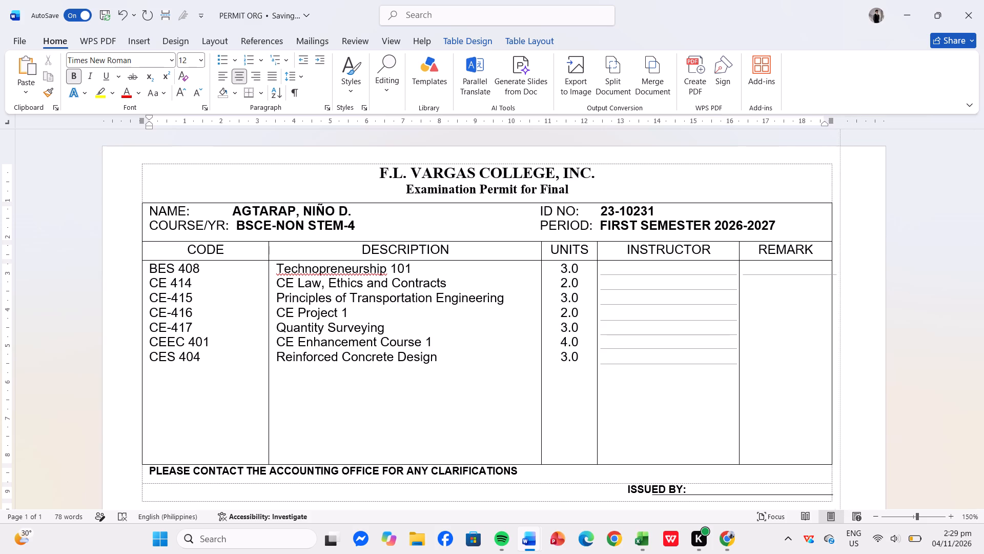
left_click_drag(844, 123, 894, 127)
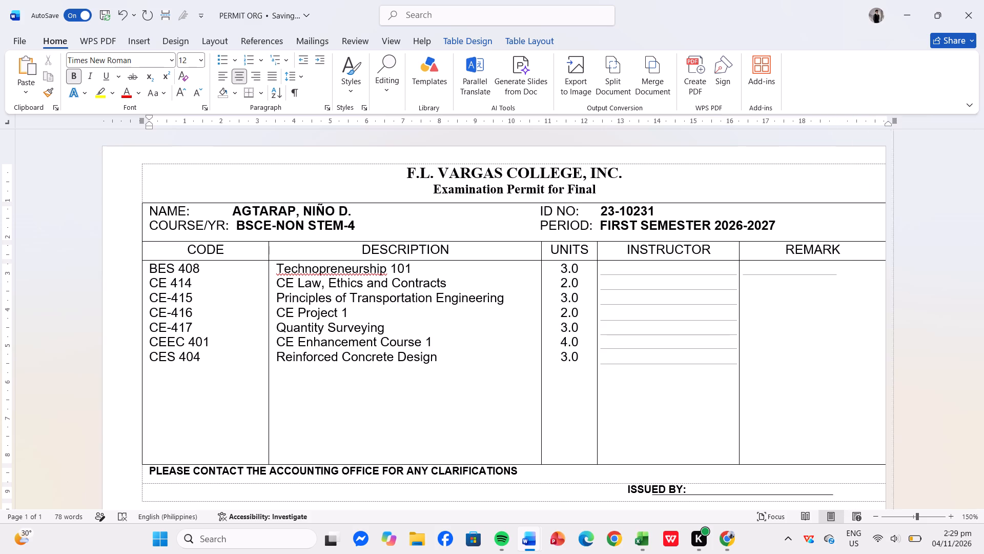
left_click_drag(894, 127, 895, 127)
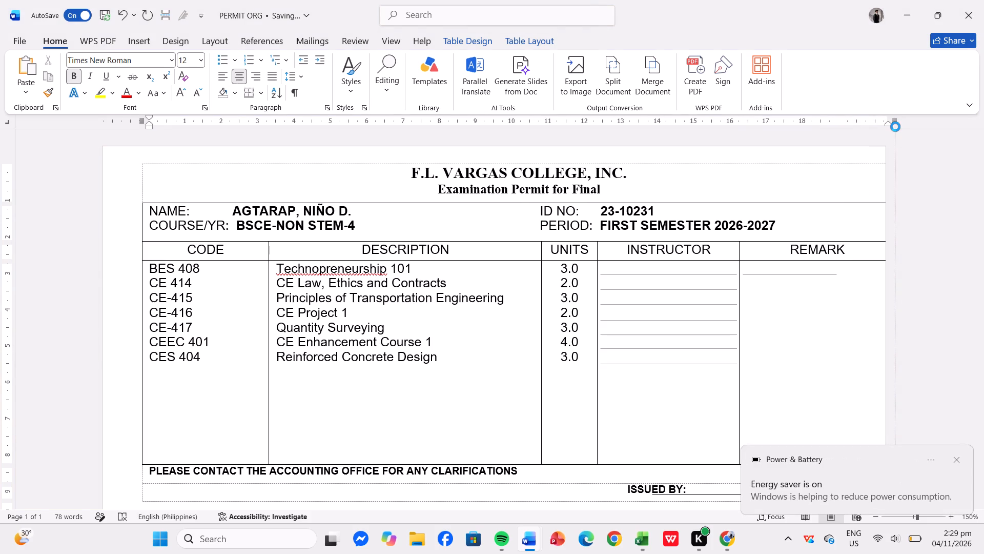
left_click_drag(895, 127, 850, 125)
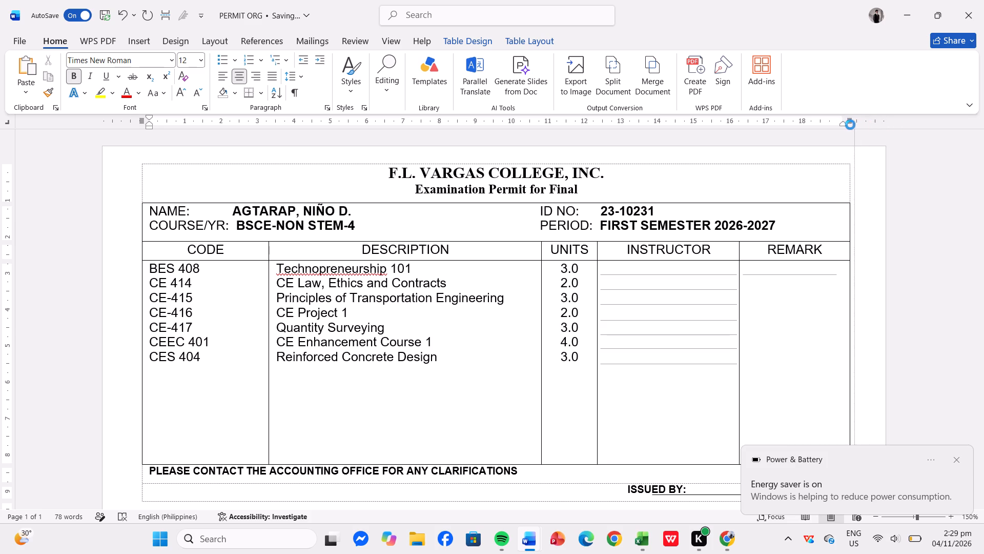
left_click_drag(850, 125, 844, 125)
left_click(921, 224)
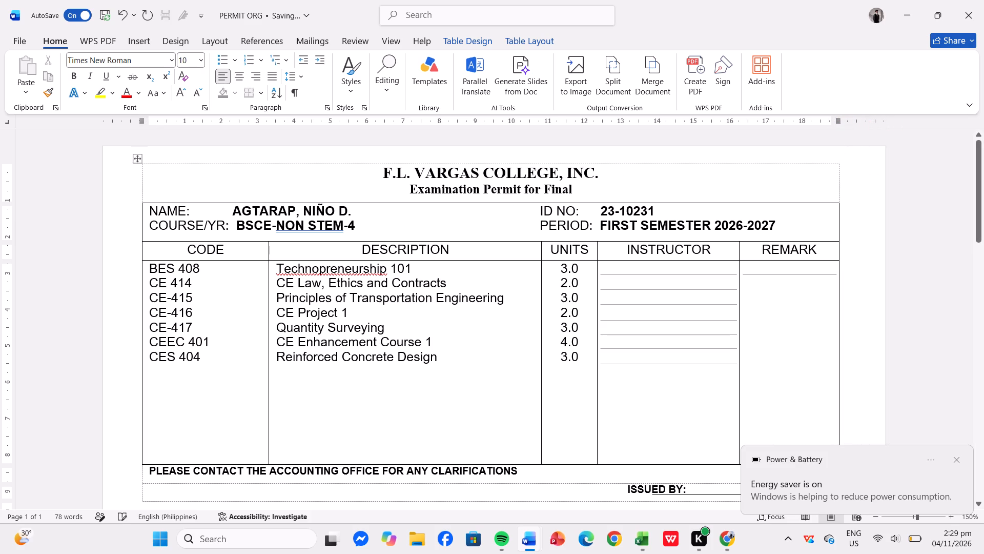
Remove spaces before the ISSUED BY: label so that it ends where the signature line begins.
scroll(738, 251, "down", 1)
scroll(738, 251, "up", 1)
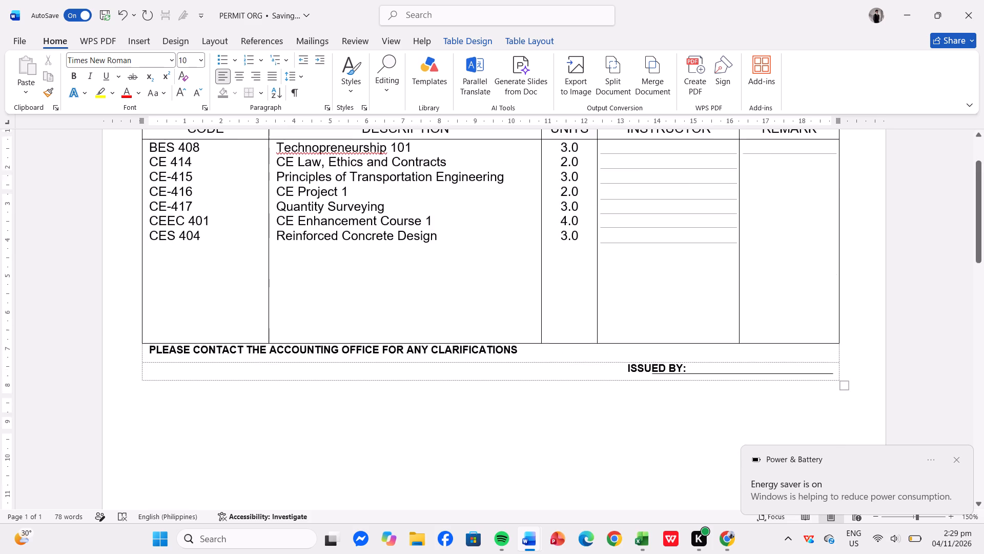
scroll(738, 251, "up", 1)
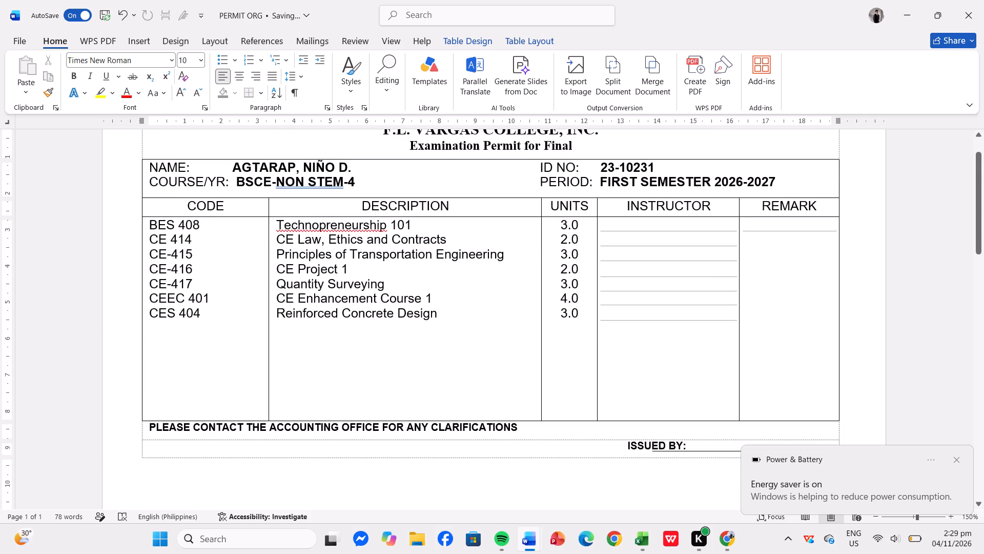
left_click(627, 442)
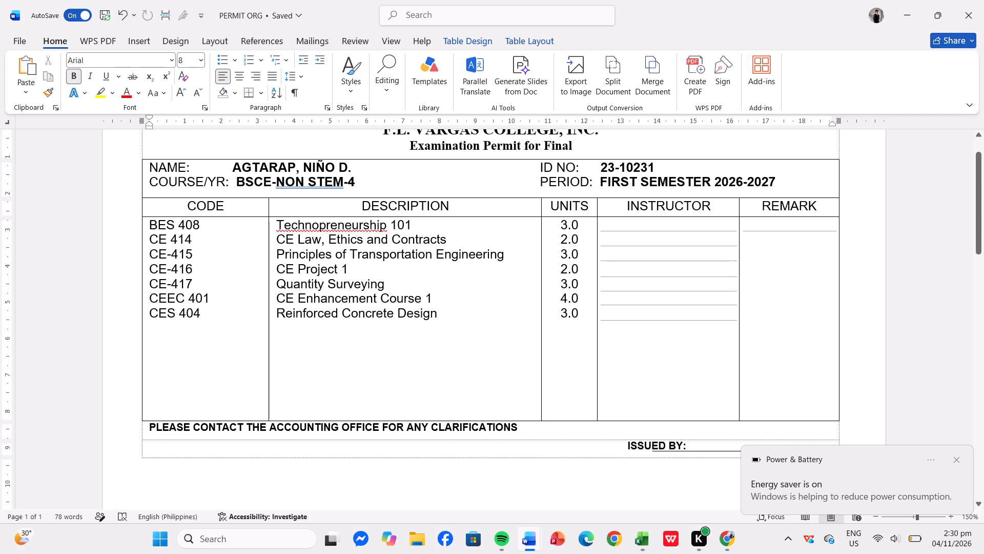
key("BackSpace")
key("BackSpace")
key("BackSpace")
key("BackSpace")
key("BackSpace")
key("BackSpace")
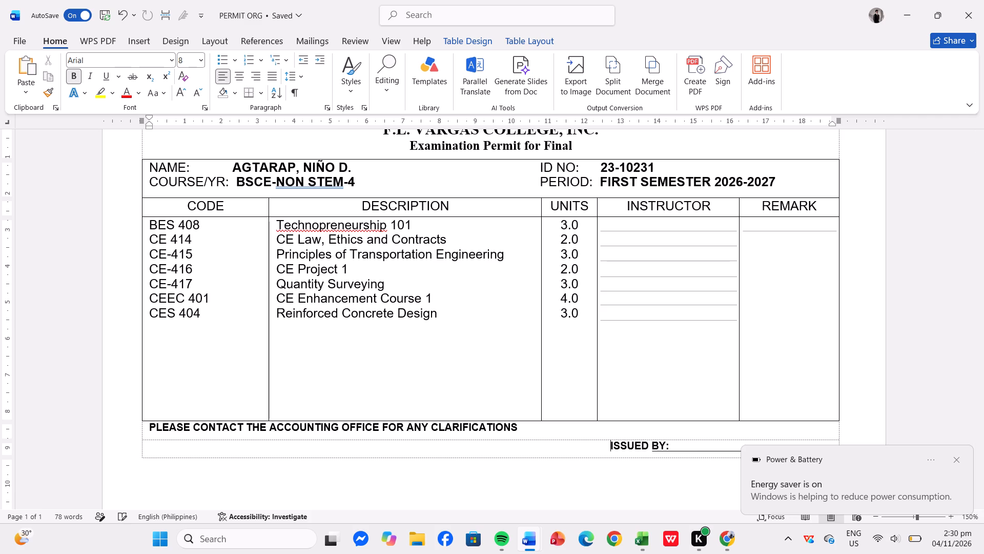
key("BackSpace")
key("BackSpace")
key("BackSpace")
key("BackSpace")
key("BackSpace")
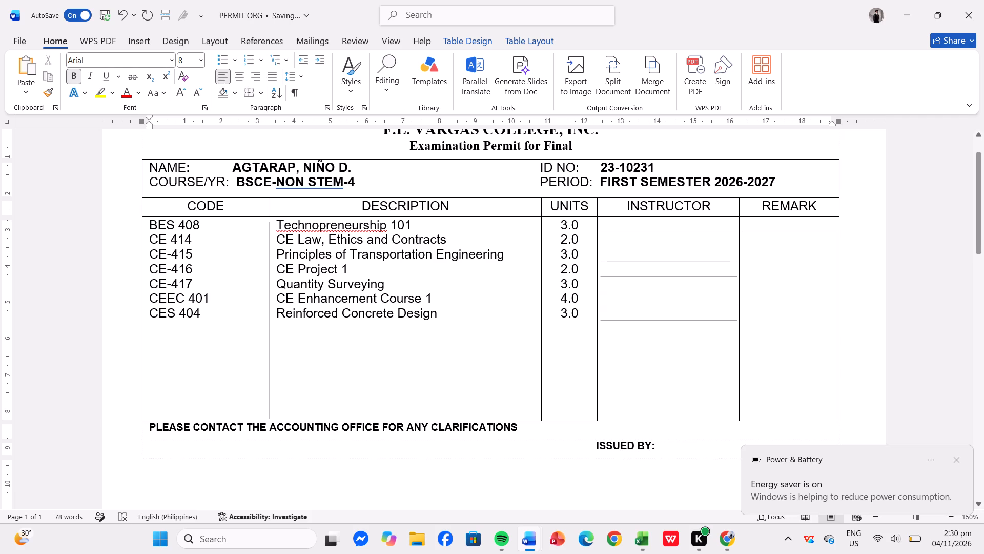
left_click(895, 402)
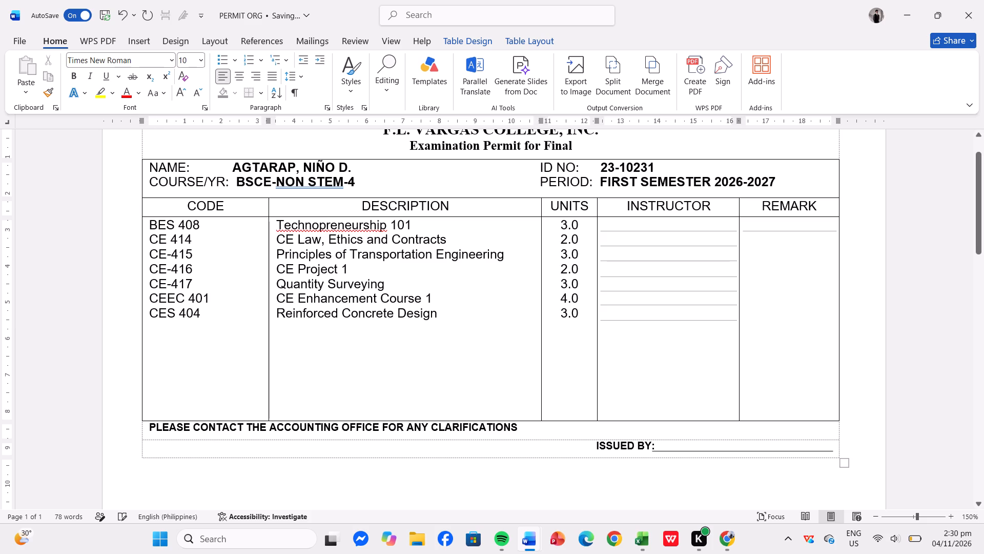
left_click(882, 403)
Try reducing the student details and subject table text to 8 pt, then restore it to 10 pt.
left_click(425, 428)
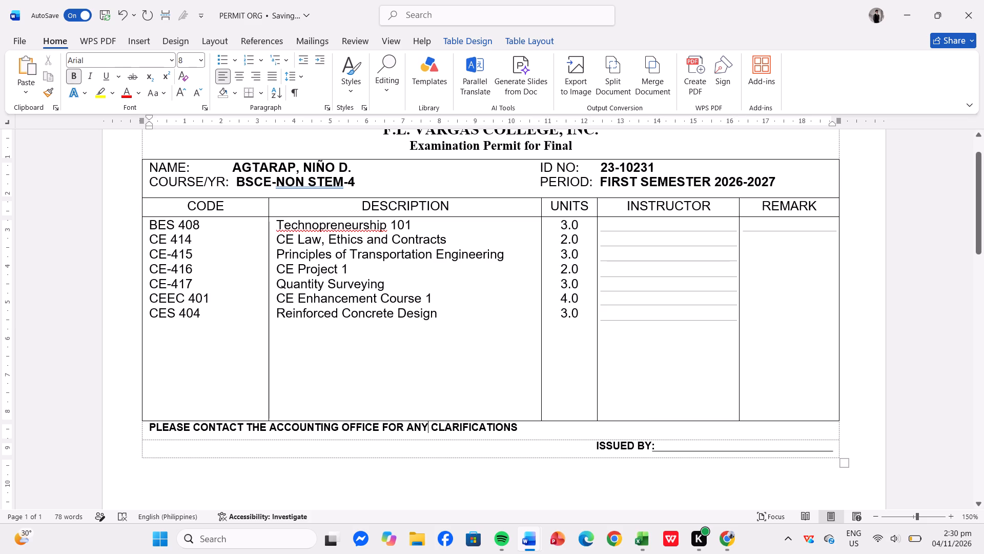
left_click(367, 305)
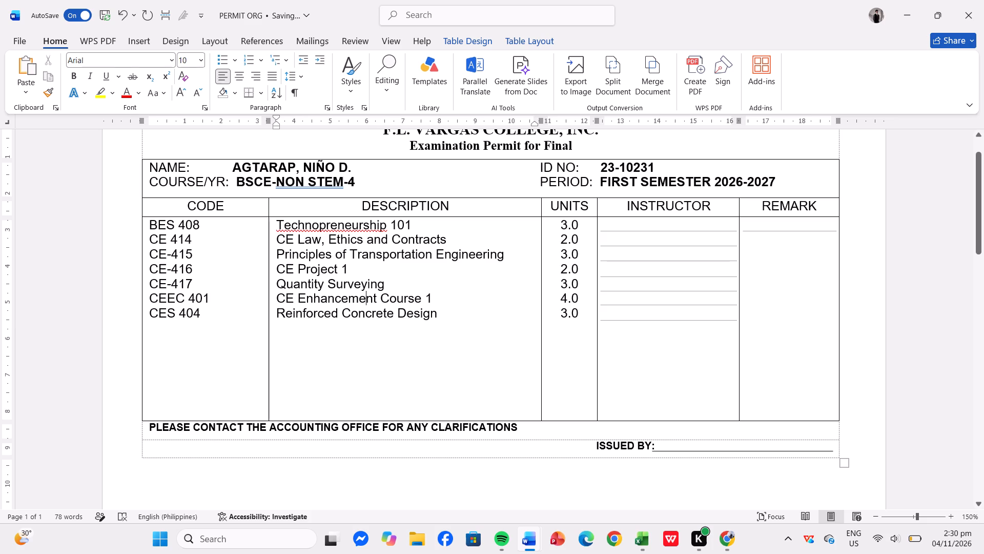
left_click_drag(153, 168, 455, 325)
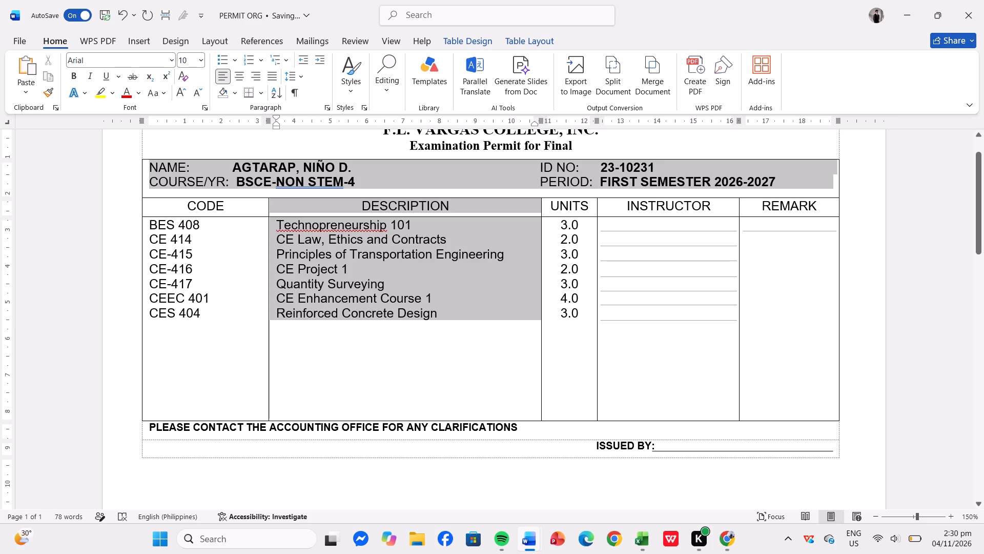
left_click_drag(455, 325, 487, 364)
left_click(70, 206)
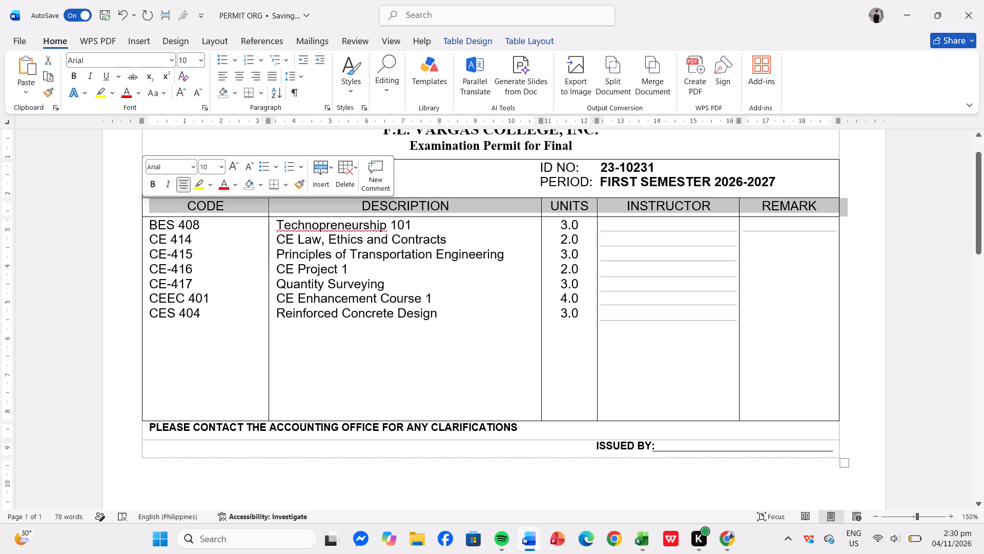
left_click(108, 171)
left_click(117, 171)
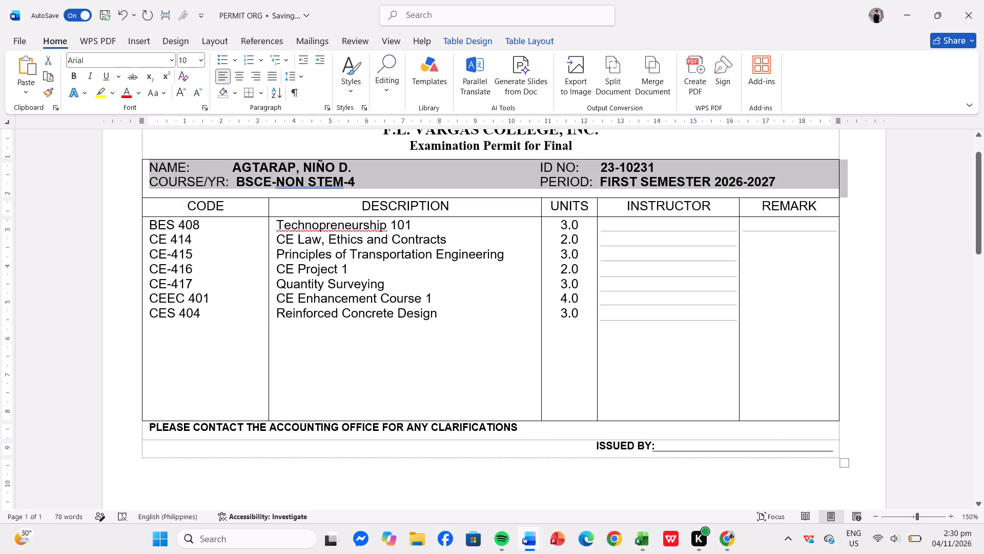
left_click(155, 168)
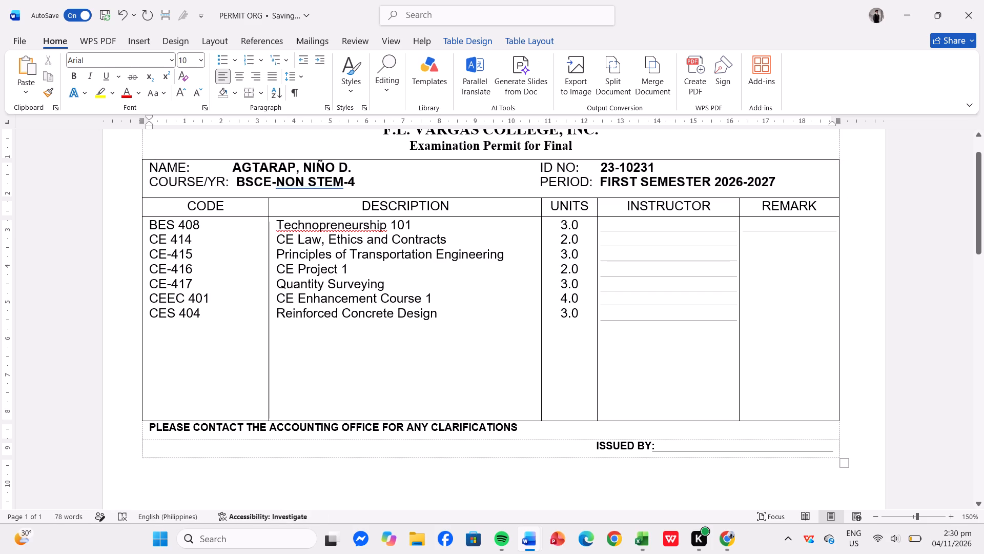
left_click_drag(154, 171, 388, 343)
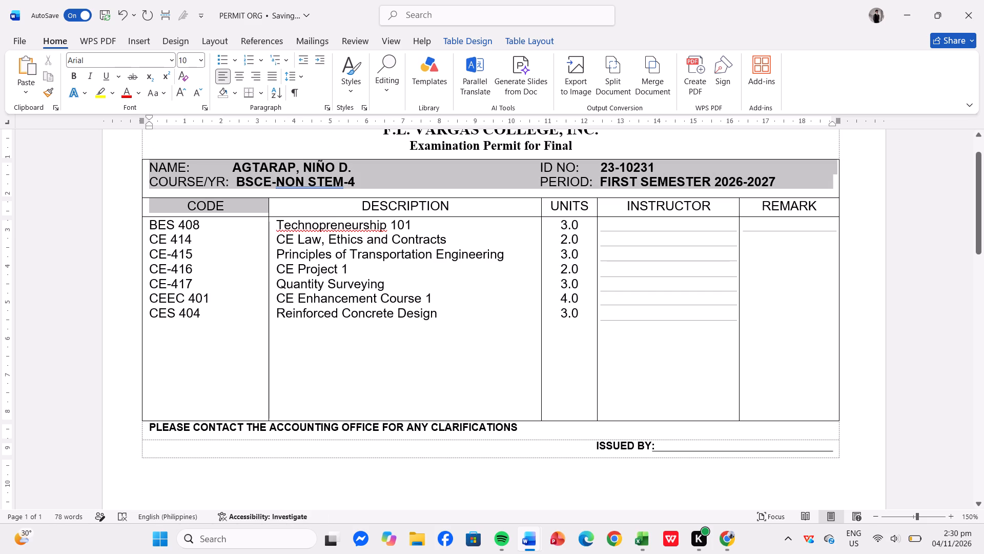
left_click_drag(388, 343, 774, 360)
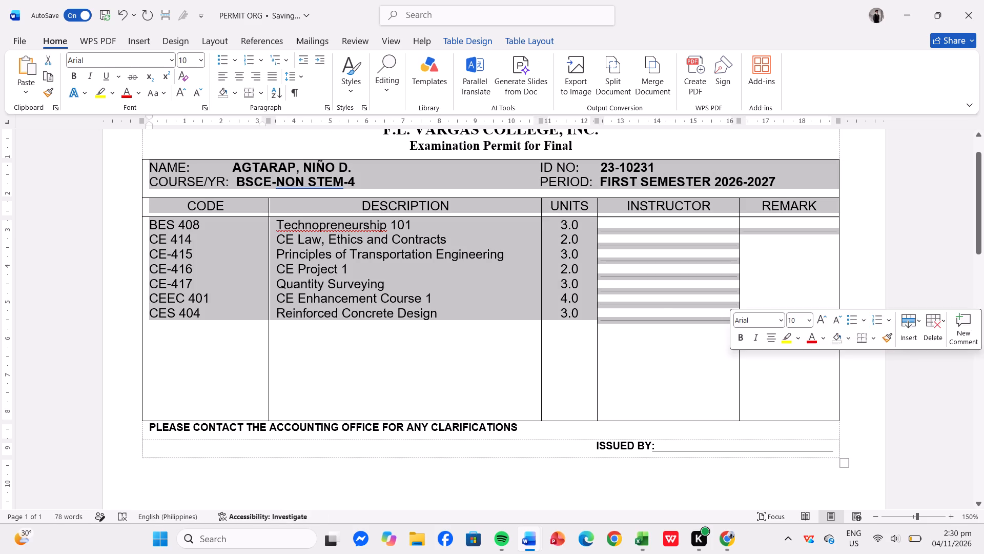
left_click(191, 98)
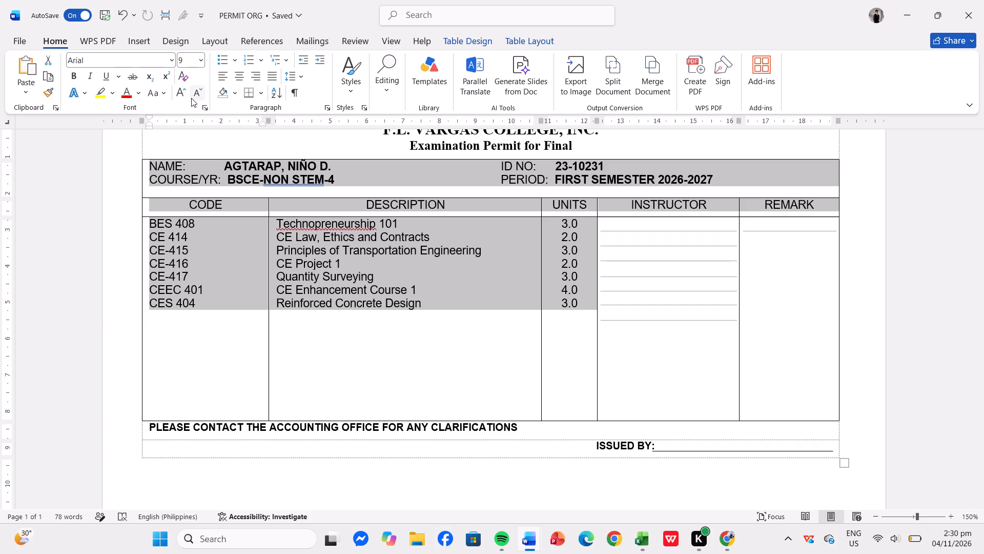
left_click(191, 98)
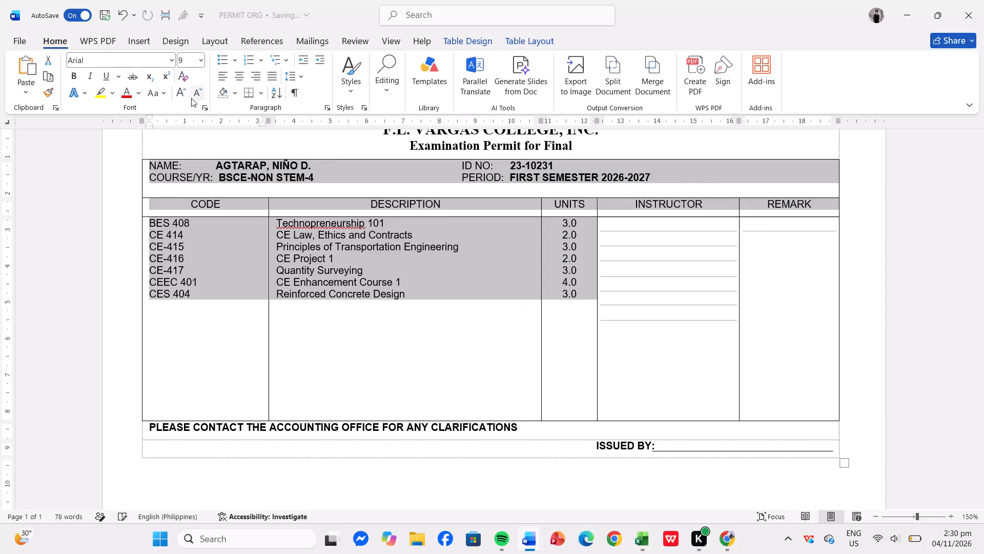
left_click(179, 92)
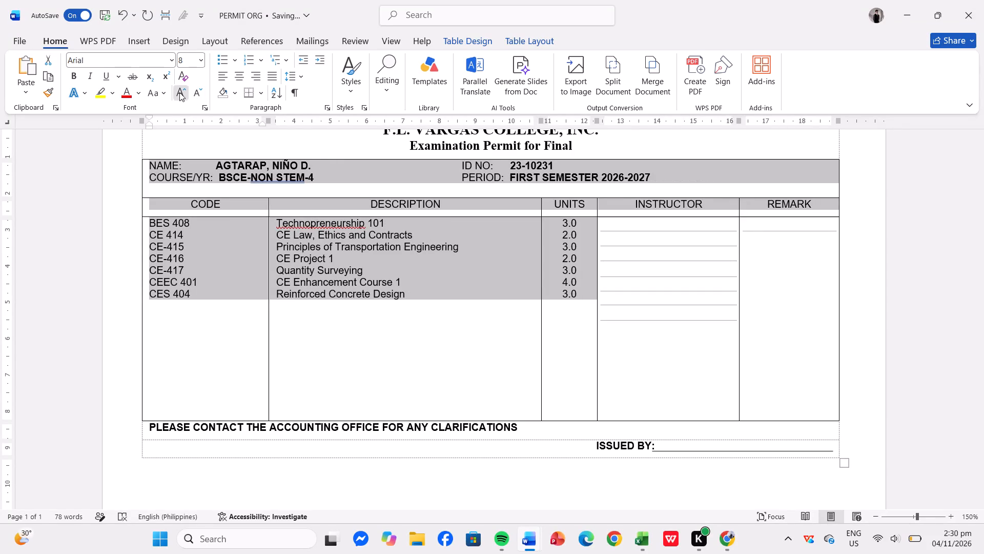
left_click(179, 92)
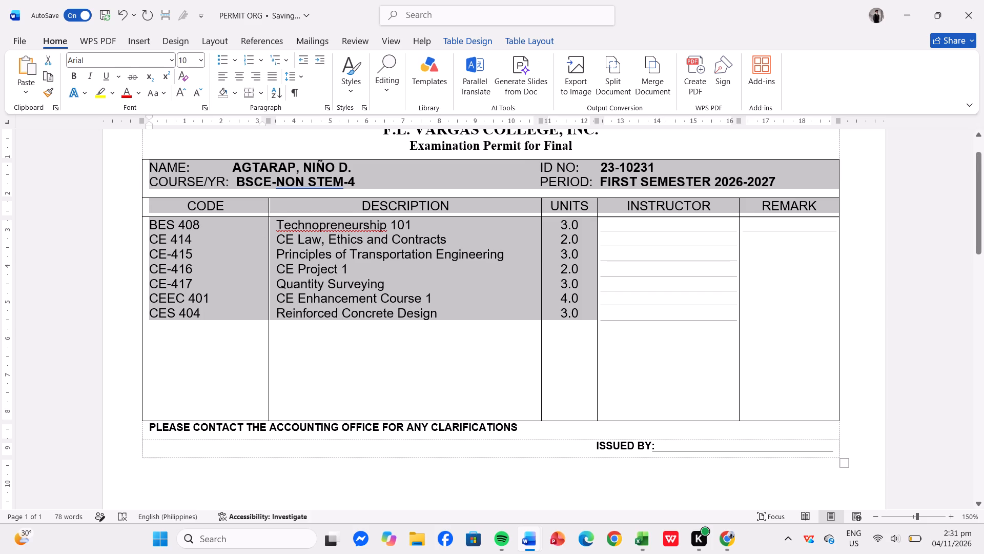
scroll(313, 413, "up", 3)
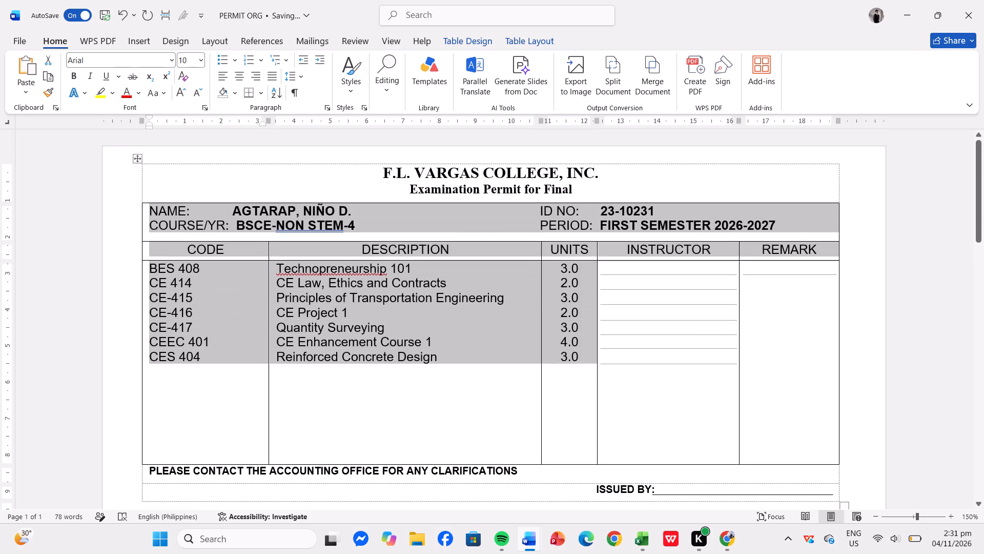
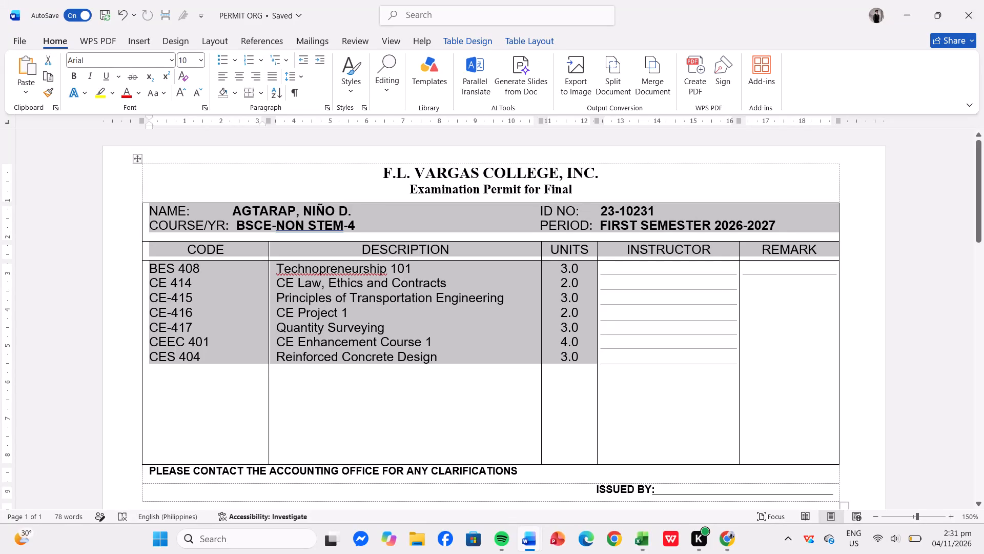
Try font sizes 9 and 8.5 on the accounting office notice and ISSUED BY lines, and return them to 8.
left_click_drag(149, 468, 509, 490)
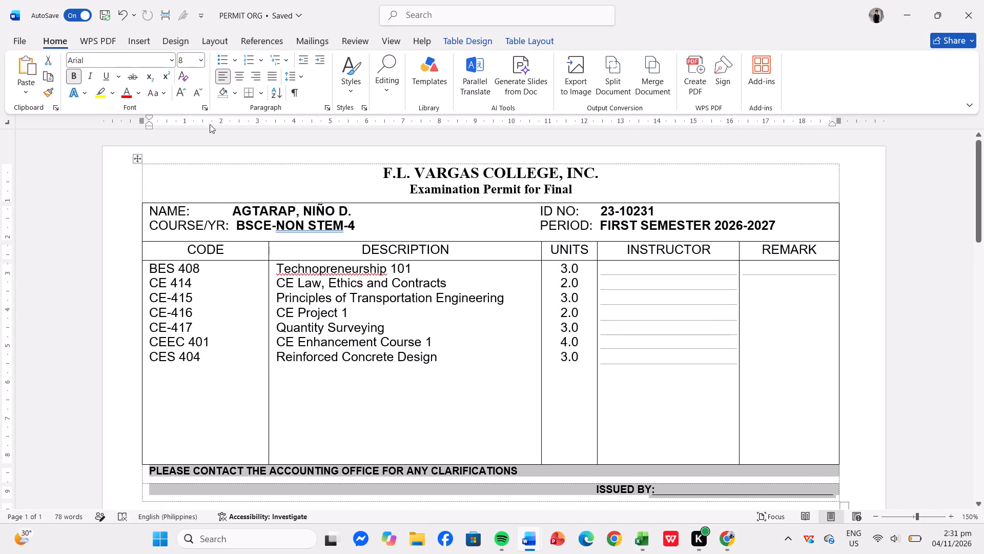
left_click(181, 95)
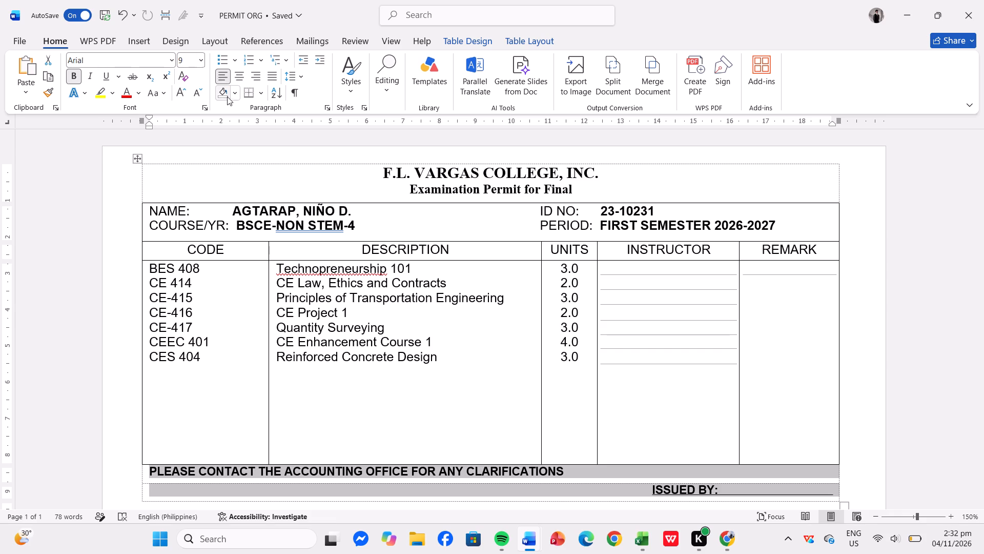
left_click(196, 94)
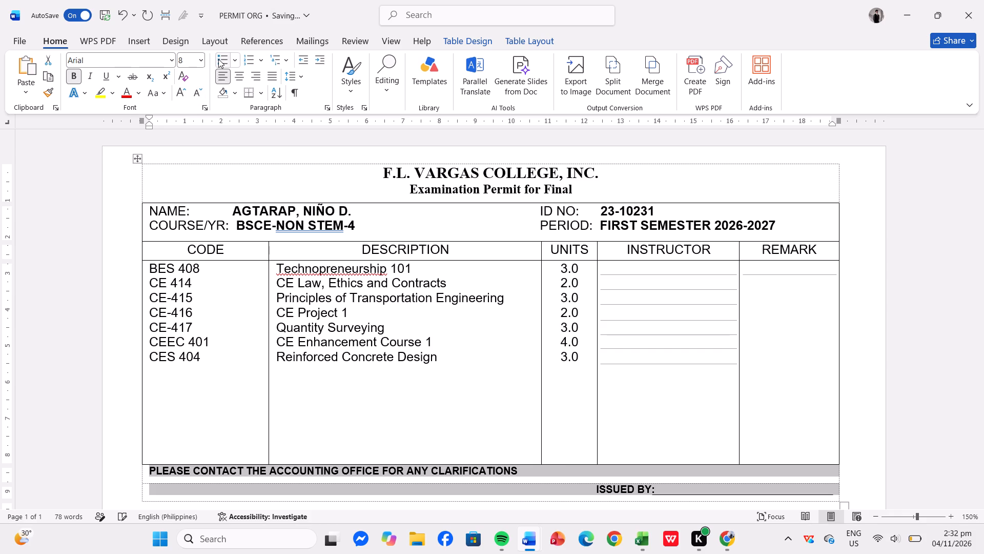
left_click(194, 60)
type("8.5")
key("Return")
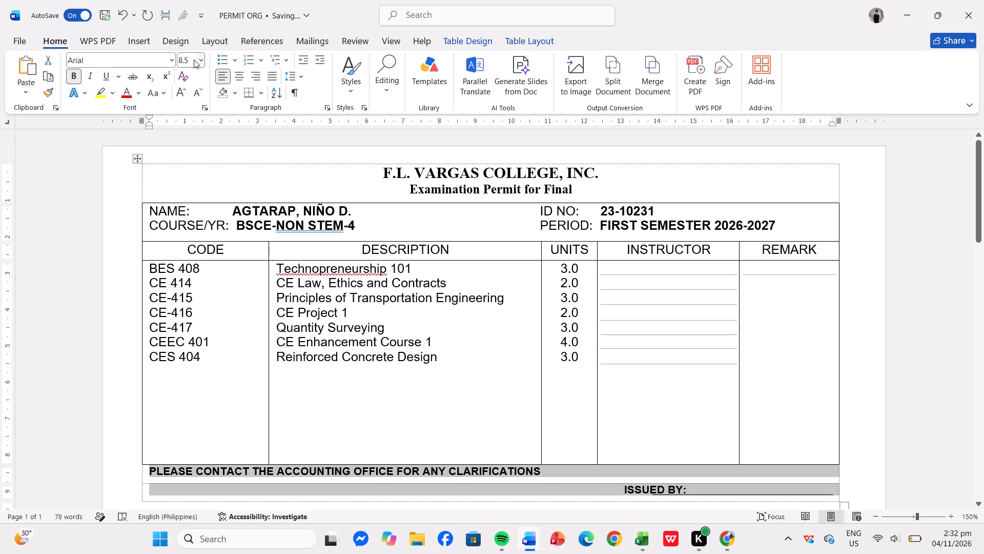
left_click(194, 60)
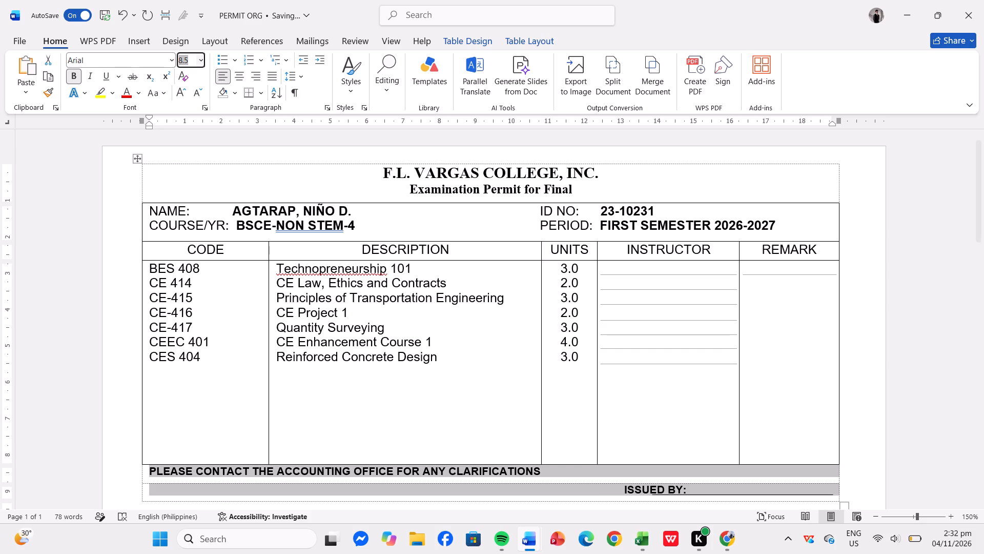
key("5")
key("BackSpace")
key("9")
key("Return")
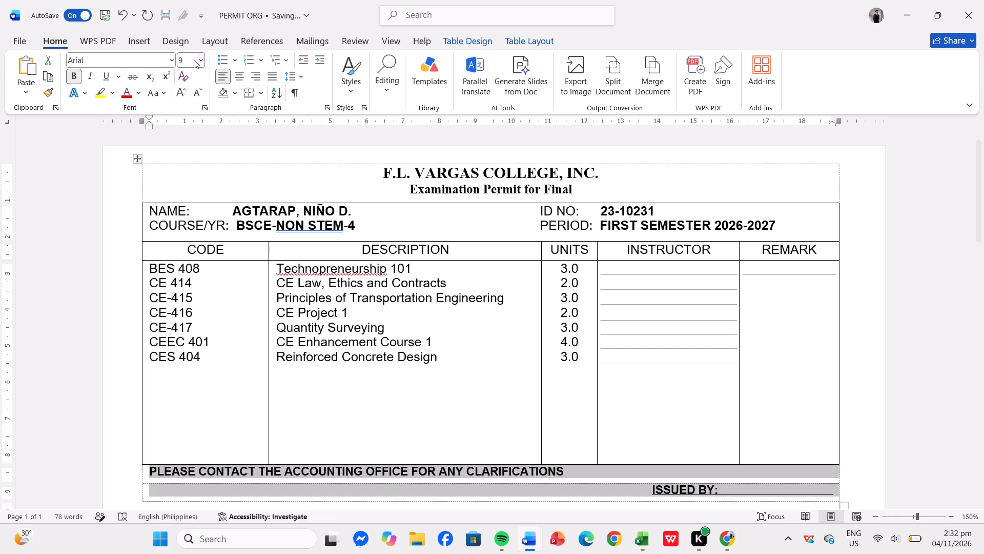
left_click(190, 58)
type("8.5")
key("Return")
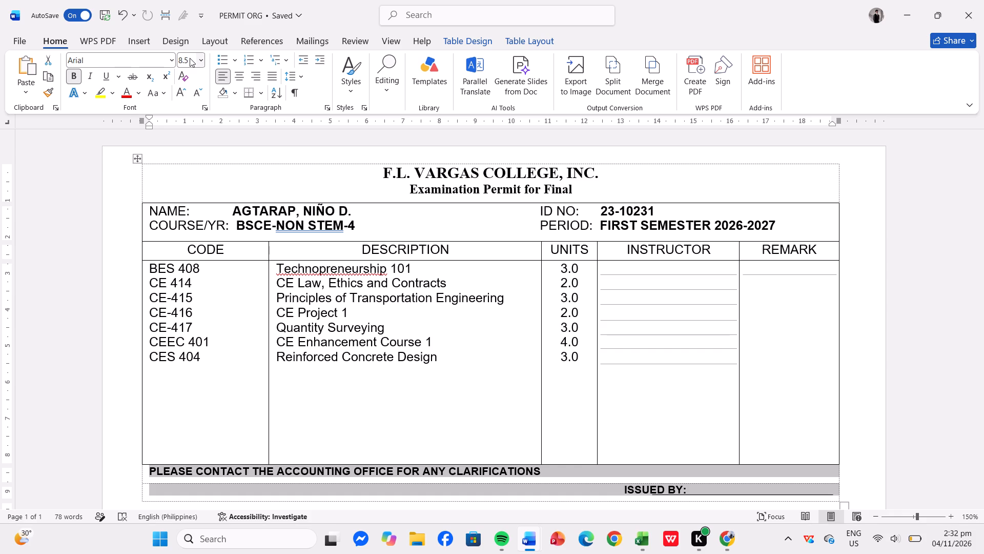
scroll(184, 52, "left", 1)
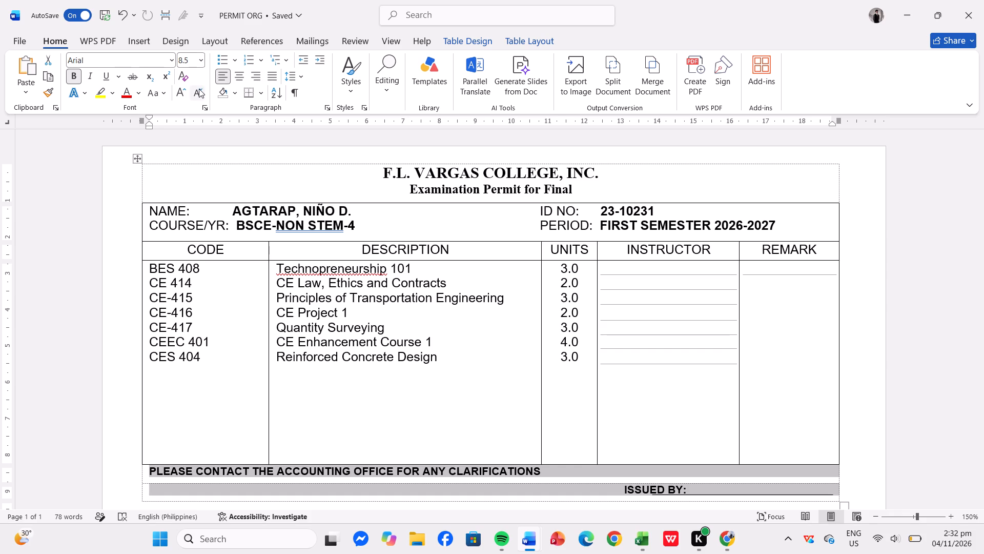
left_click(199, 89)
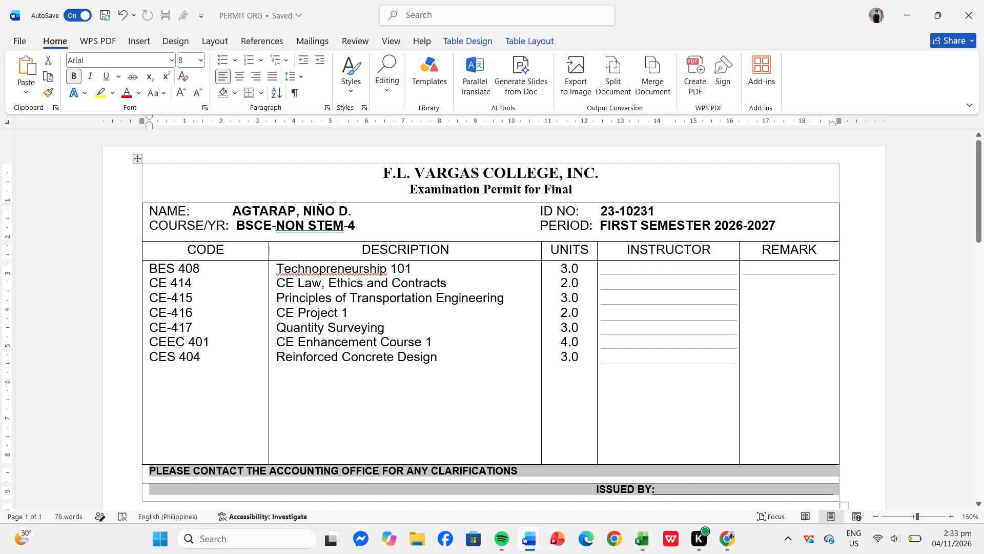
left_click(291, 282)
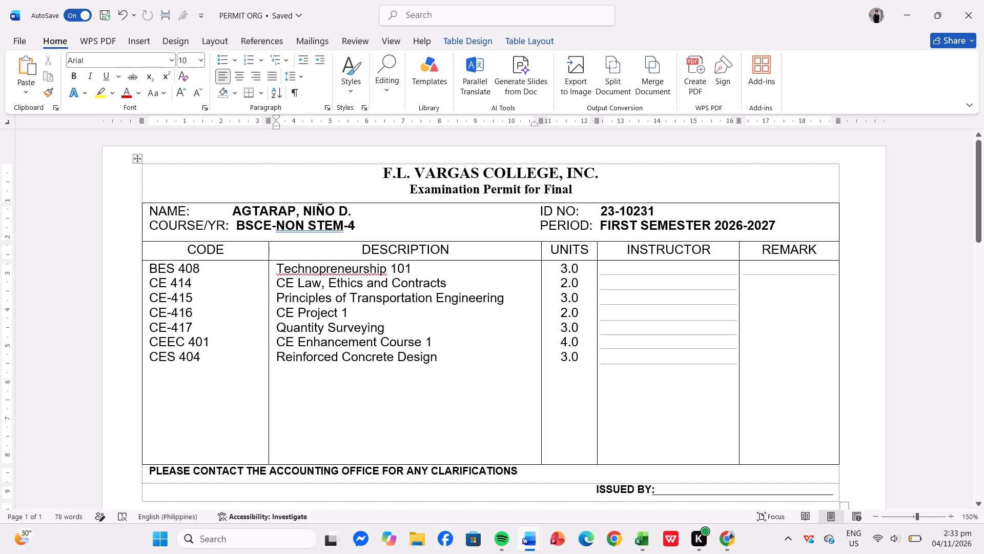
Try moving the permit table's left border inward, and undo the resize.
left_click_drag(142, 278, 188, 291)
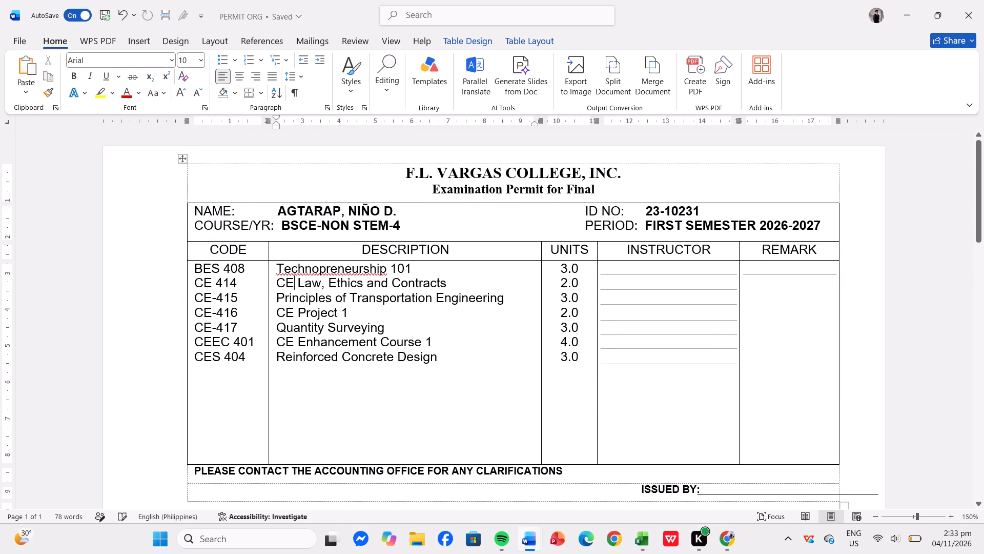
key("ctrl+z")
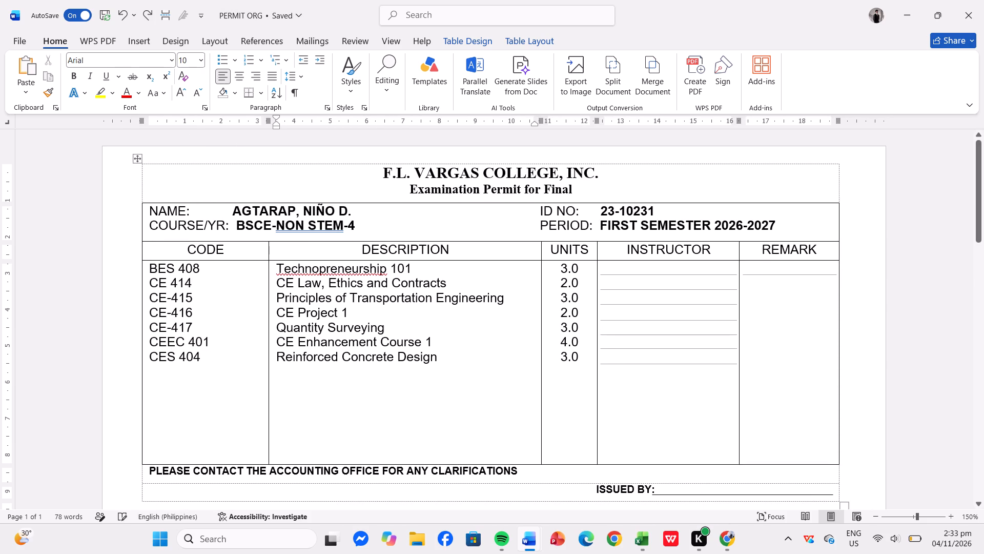
Set the font size of the subject entries in the CODE, DESCRIPTION and UNITS columns to 8.5.
left_click_drag(149, 268, 448, 333)
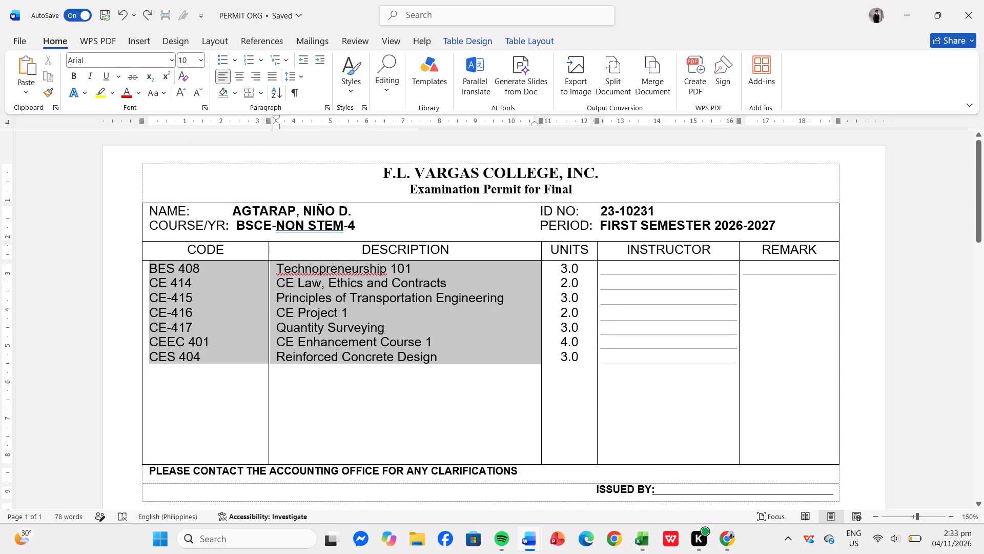
left_click_drag(448, 333, 555, 351)
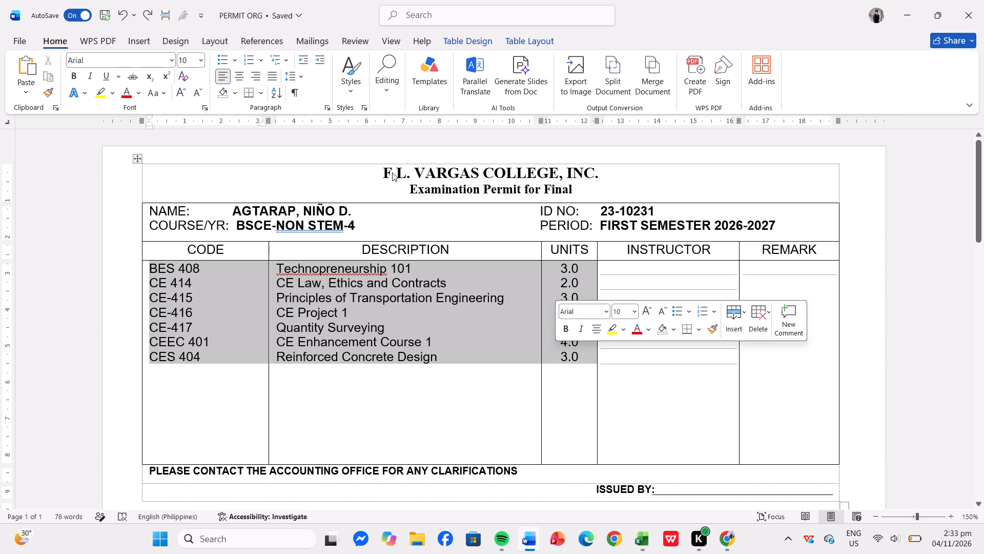
left_click(201, 91)
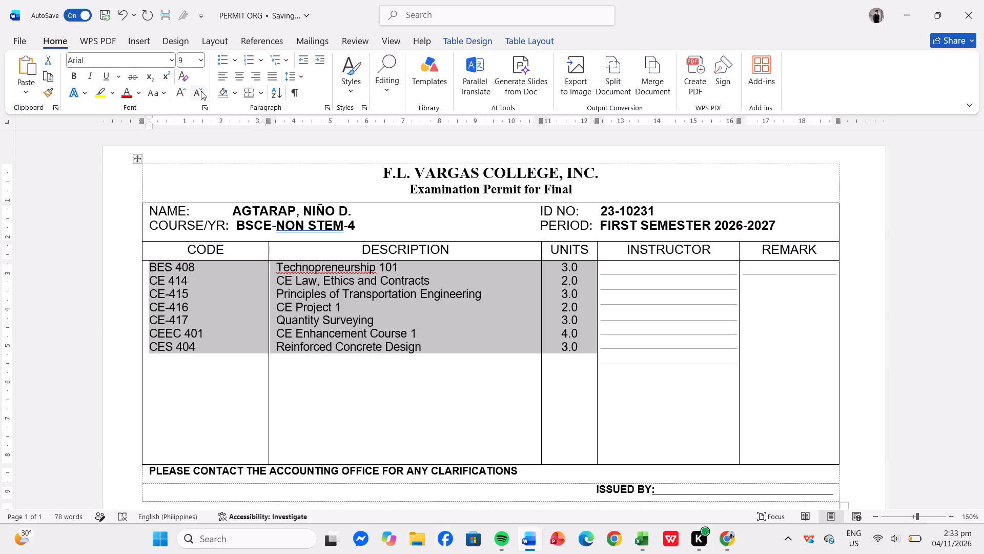
left_click(201, 91)
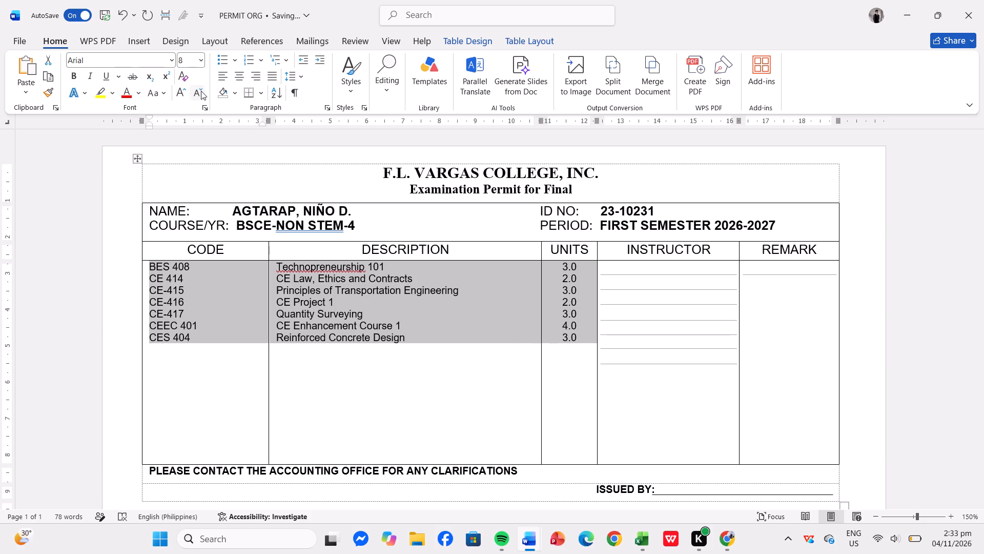
left_click(183, 93)
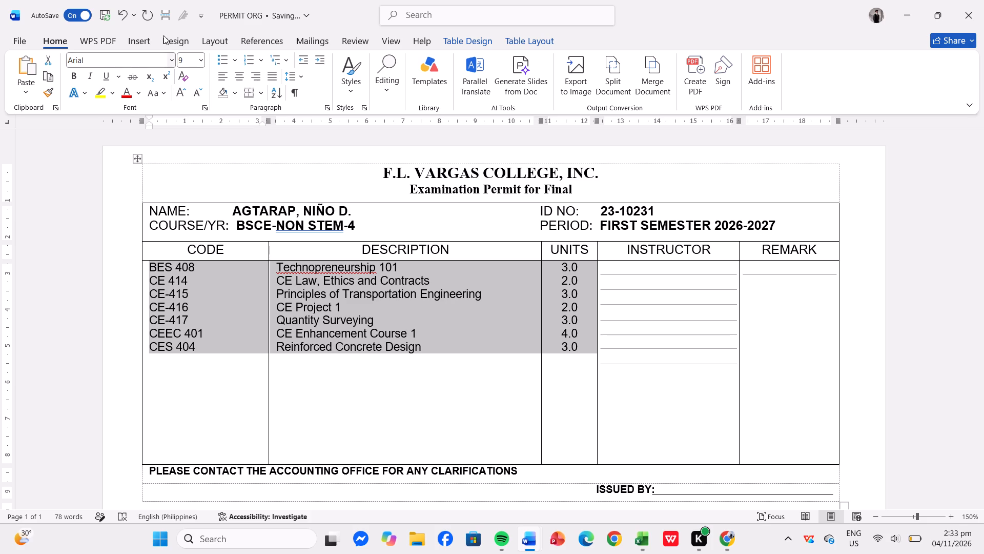
left_click(187, 52)
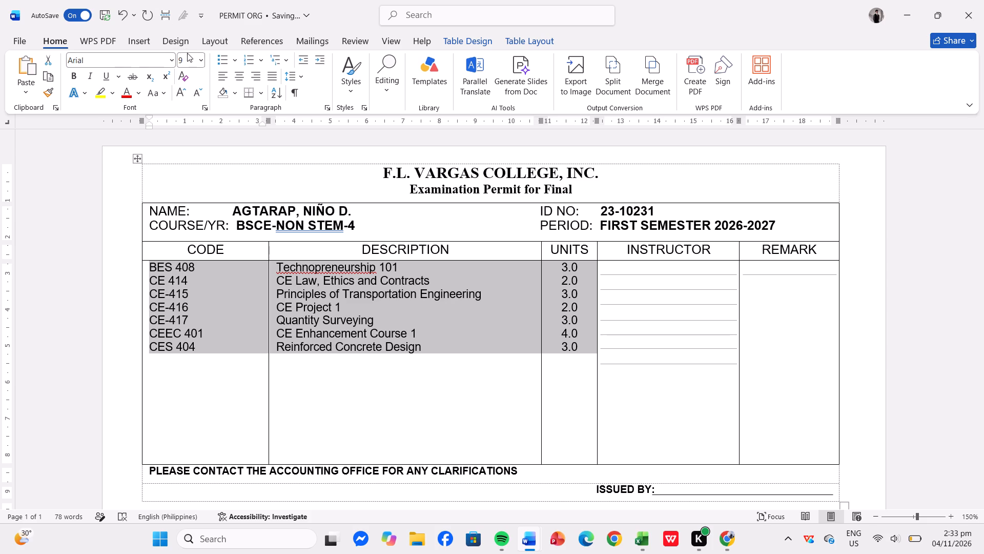
left_click(191, 60)
type("8.5")
key("Return")
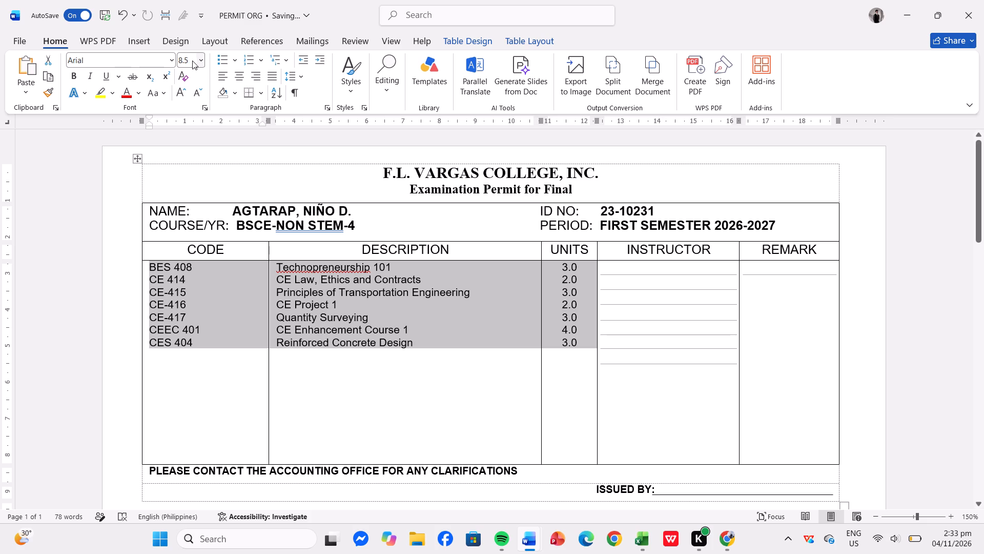
left_click(395, 406)
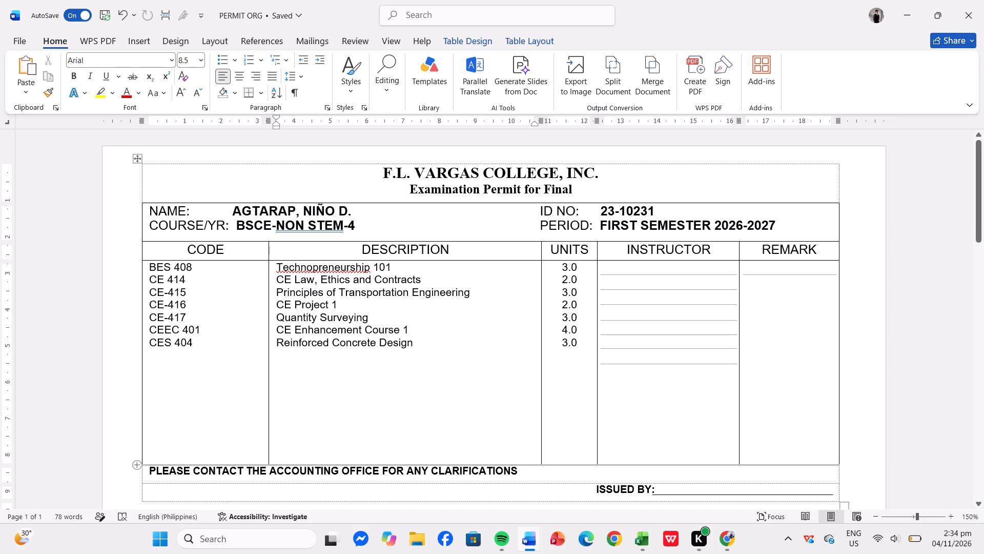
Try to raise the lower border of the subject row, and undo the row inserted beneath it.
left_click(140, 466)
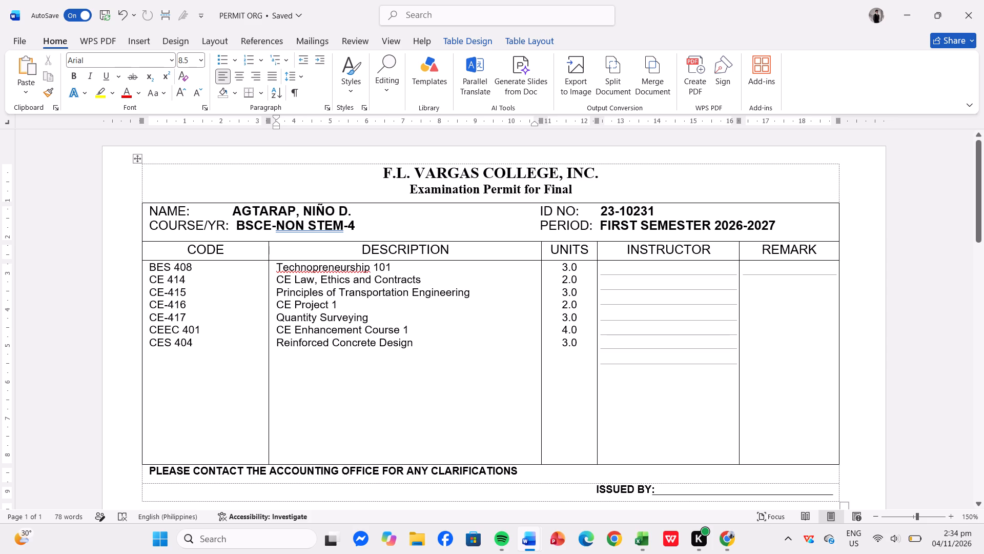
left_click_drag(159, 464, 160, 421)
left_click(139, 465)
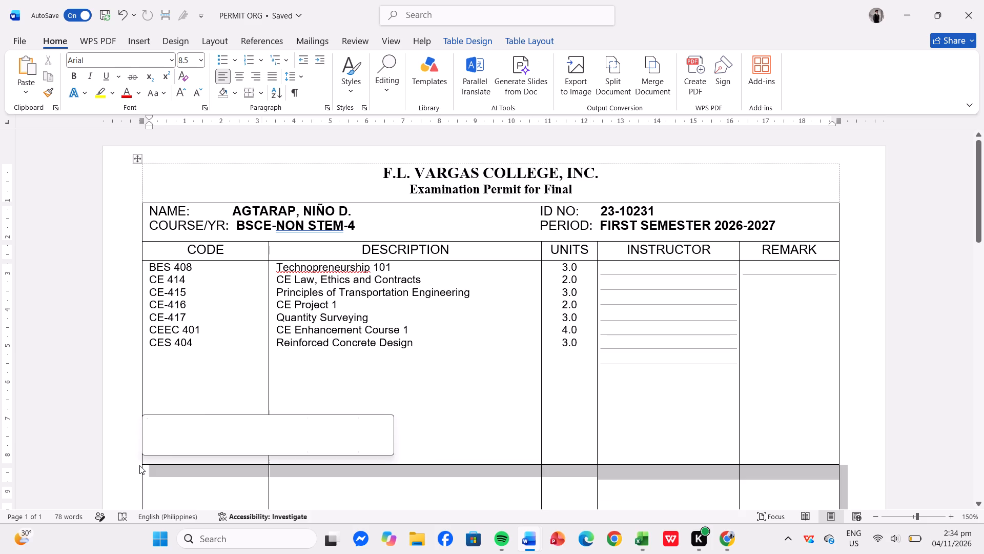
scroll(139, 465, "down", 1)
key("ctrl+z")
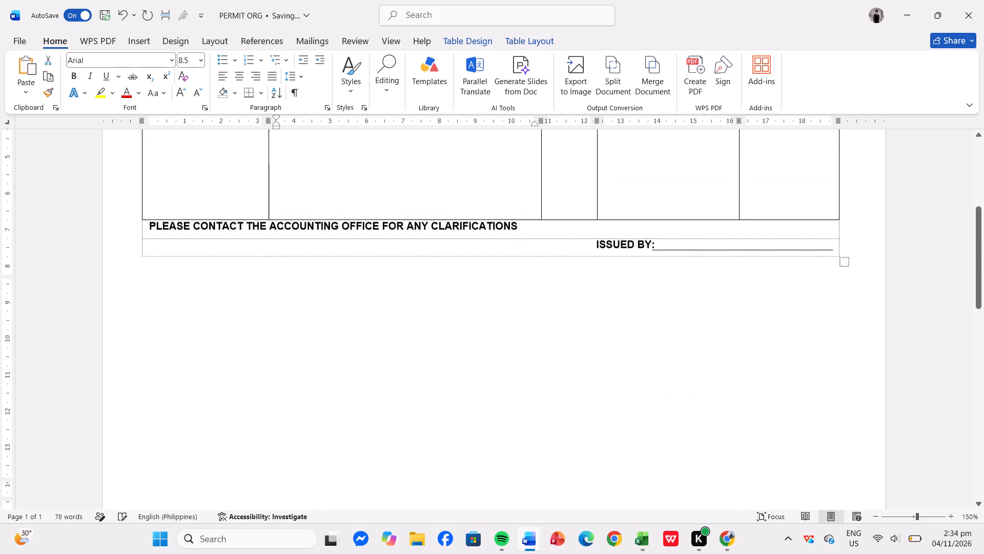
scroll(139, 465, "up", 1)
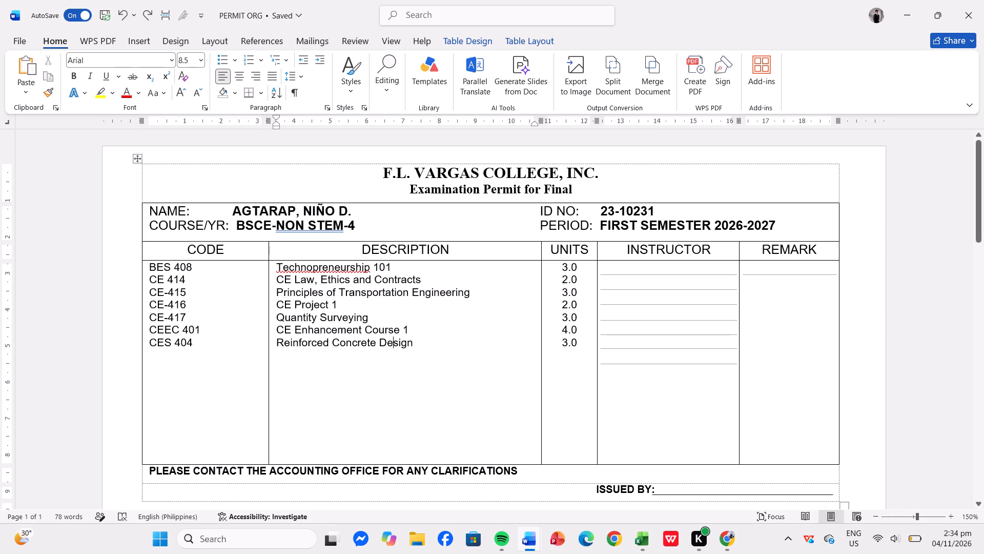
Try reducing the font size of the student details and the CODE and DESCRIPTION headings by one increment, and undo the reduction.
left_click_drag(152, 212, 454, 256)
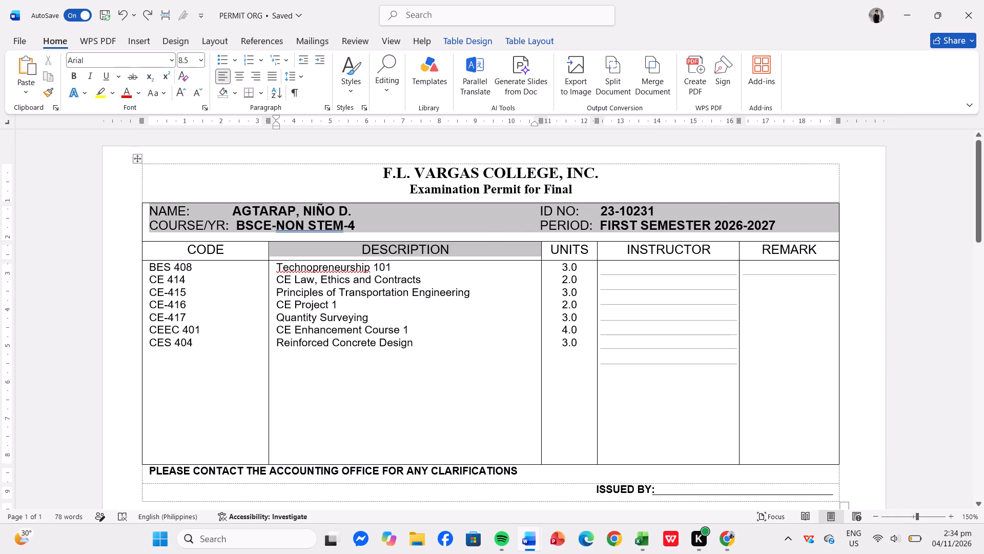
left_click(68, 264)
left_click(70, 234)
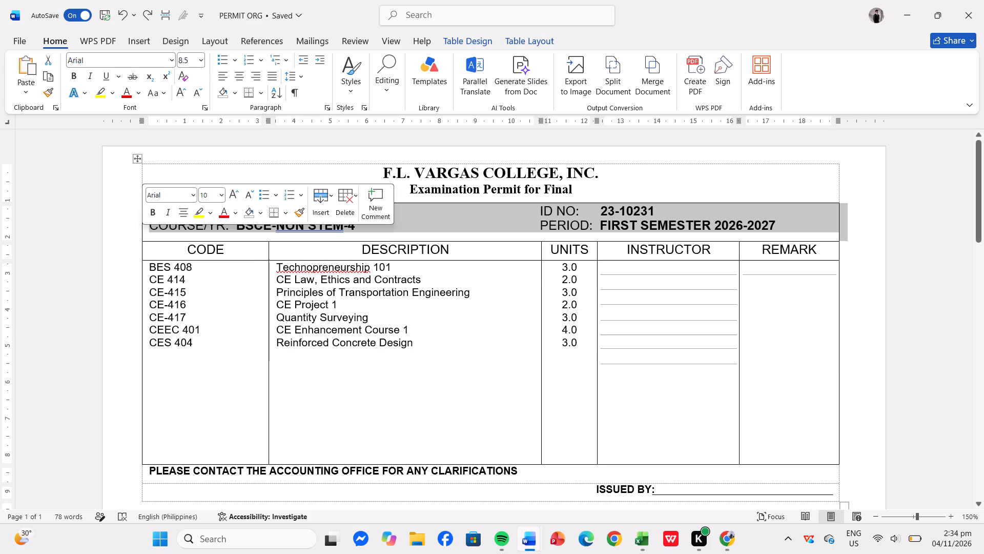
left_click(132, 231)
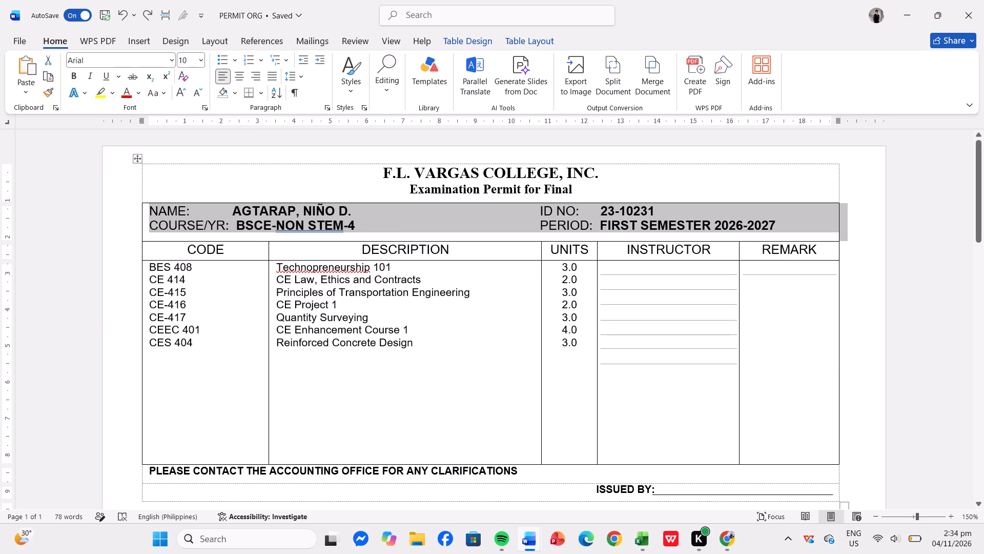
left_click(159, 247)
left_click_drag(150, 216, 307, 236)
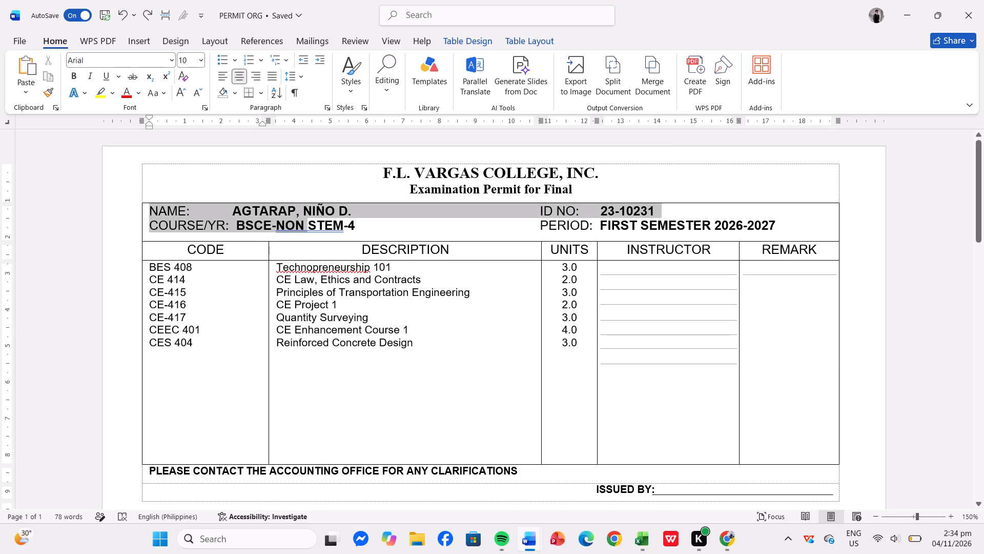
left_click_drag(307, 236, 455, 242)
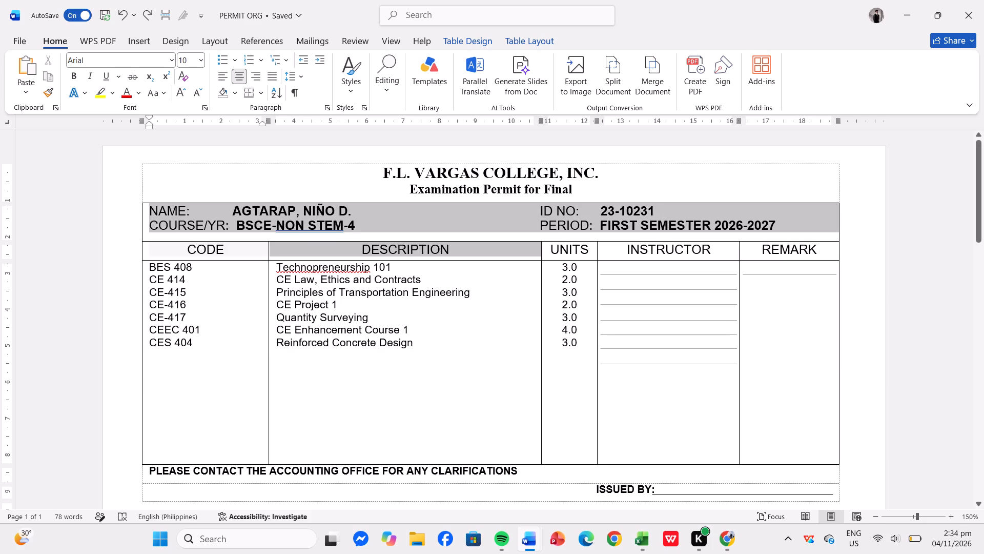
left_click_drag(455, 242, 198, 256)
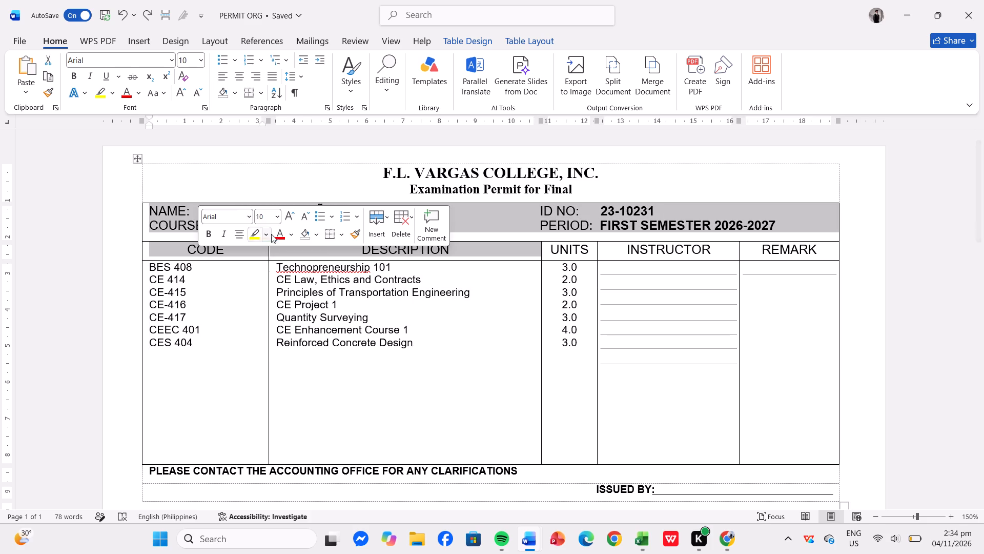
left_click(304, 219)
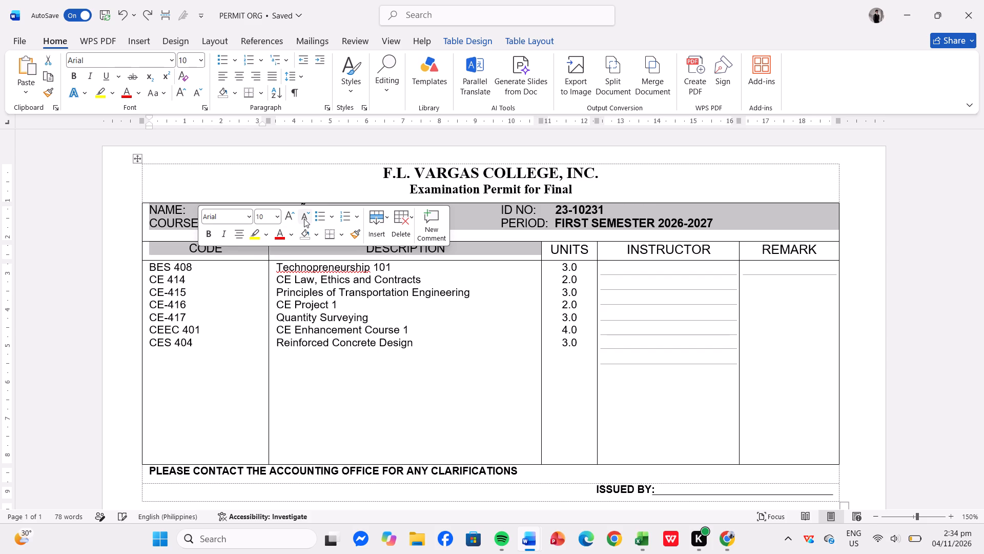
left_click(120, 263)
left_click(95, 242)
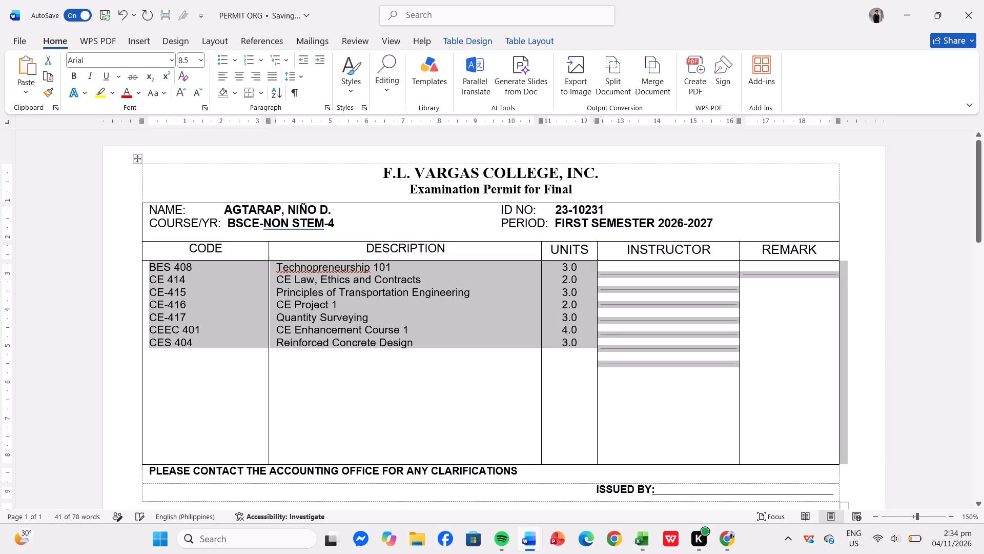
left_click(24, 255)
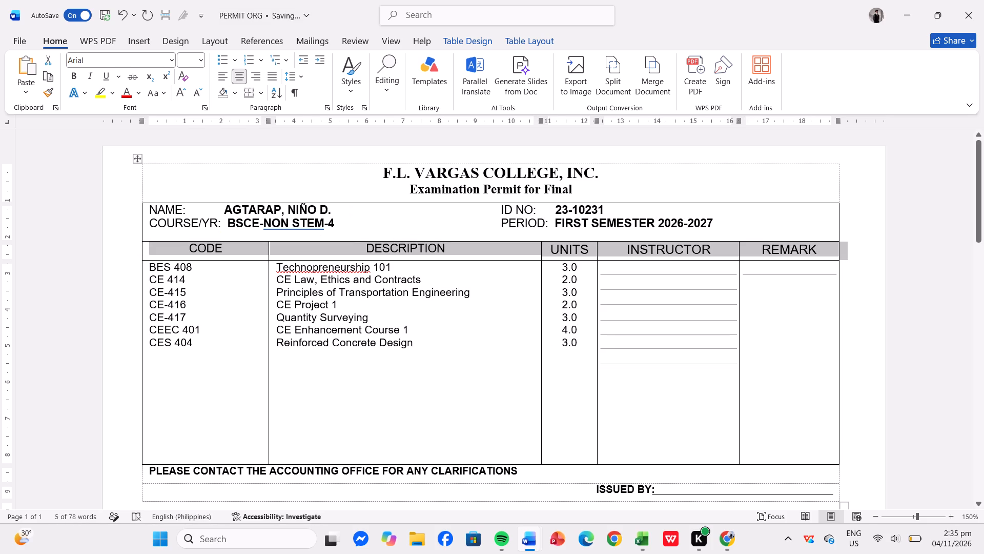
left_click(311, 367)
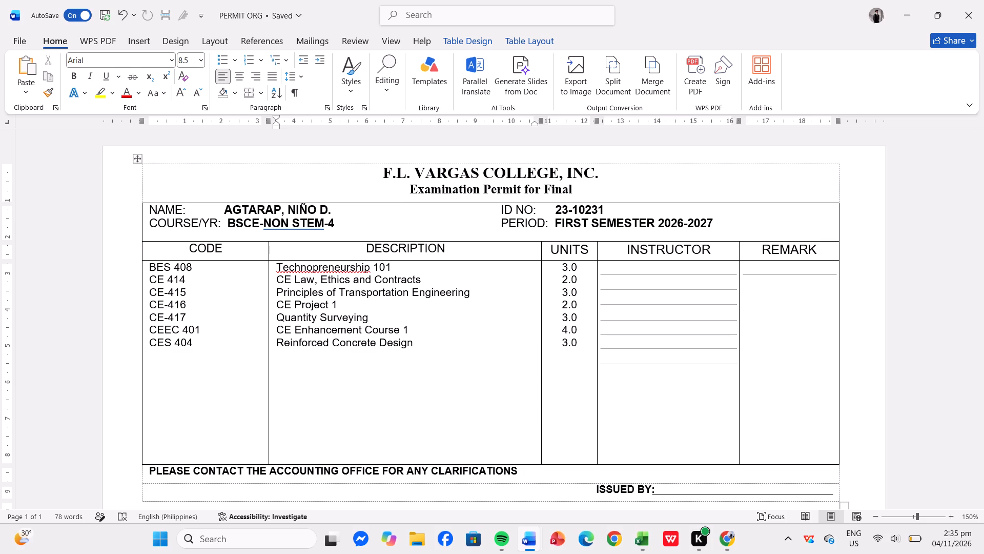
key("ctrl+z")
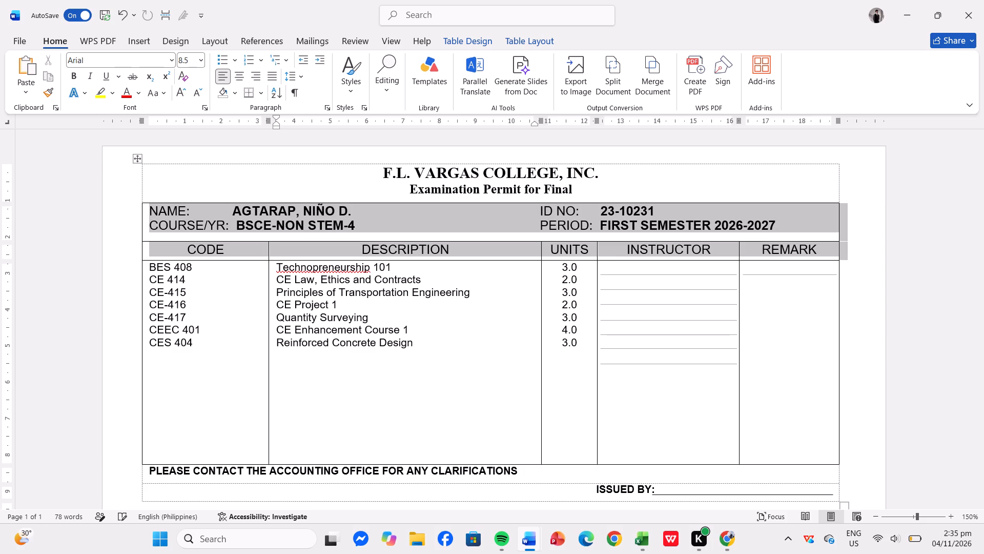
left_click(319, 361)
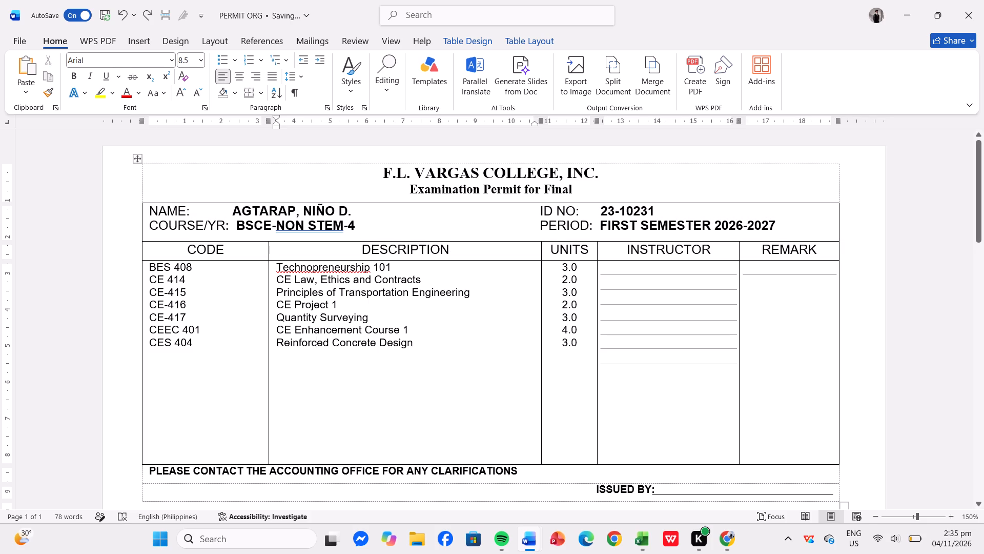
Set the font size of the subject codes in the CODE column to 10.
scroll(180, 230, "left", 1)
scroll(180, 230, "down", 7, "ctrl")
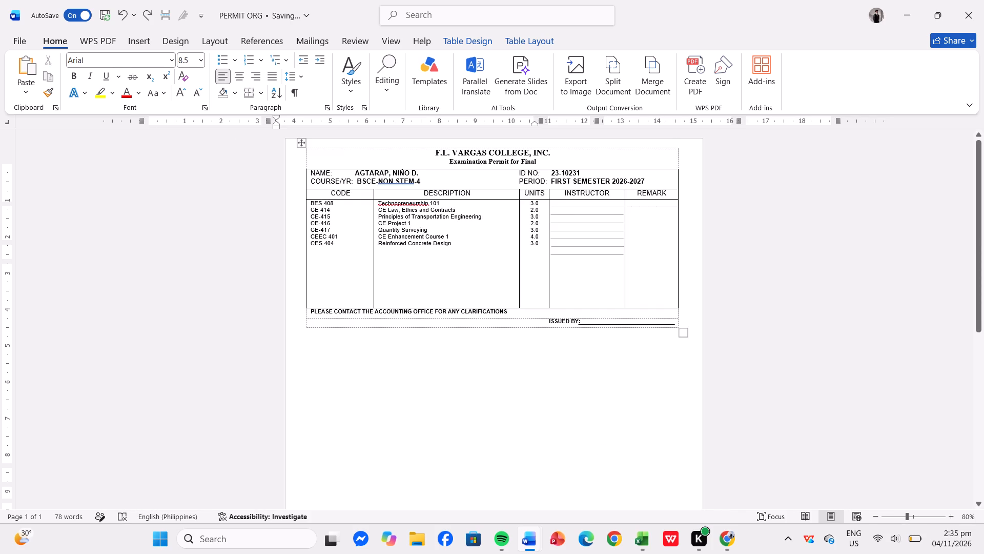
scroll(178, 281, "up", 6, "ctrl")
scroll(178, 281, "up", 1)
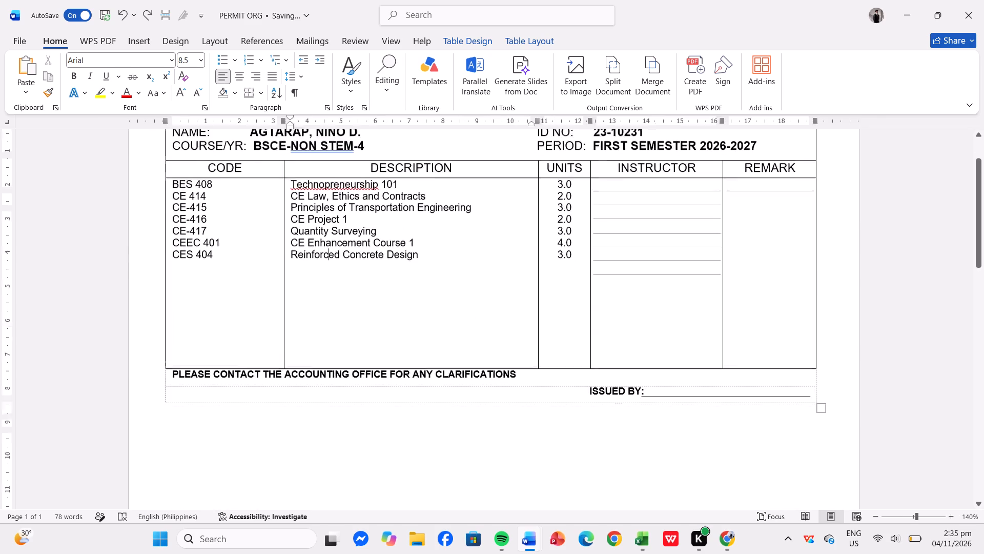
scroll(178, 281, "up", 2)
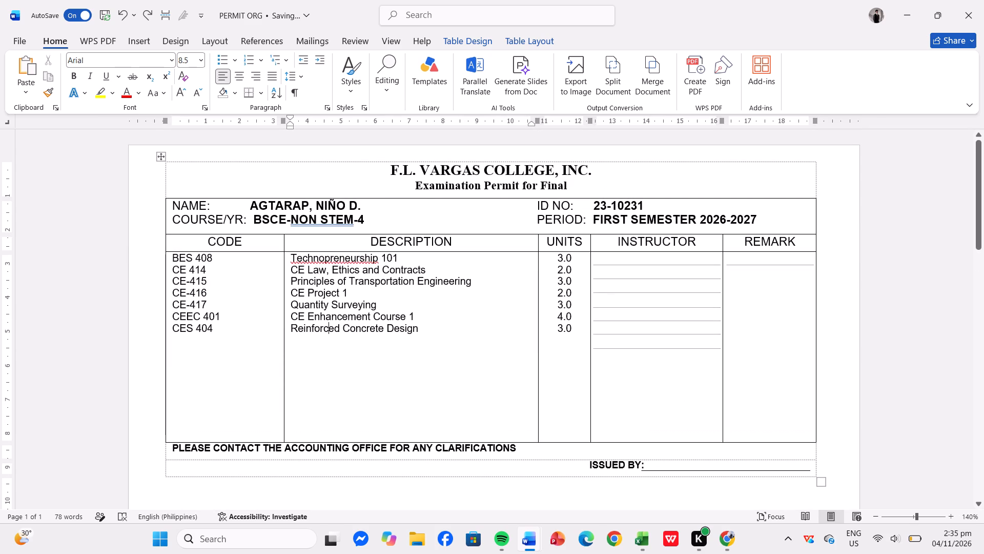
left_click(172, 210)
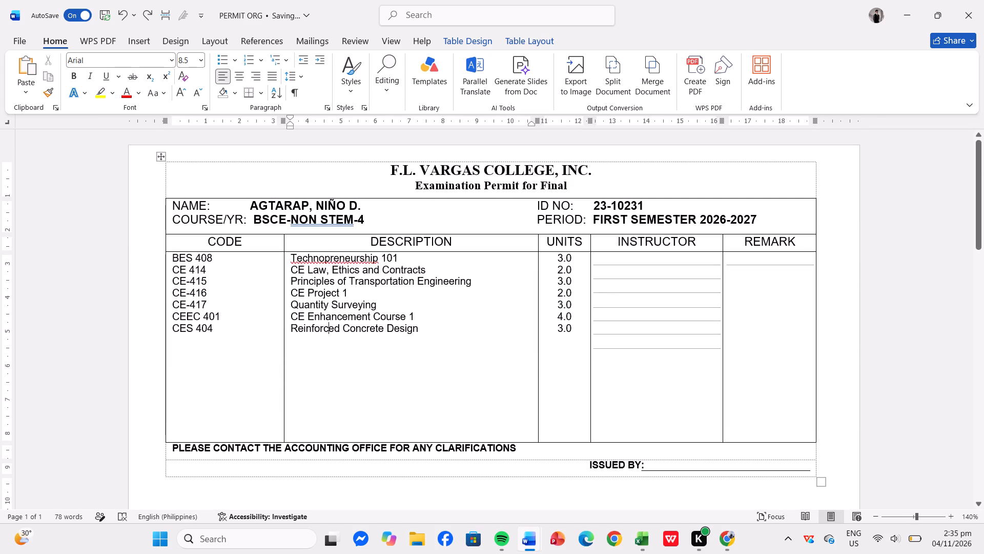
left_click(172, 210)
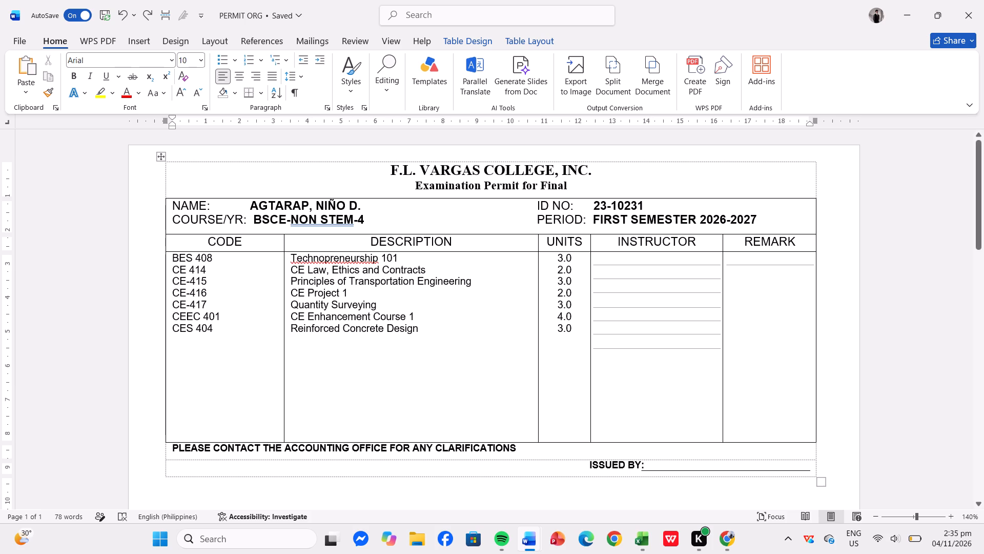
left_click_drag(174, 257, 219, 325)
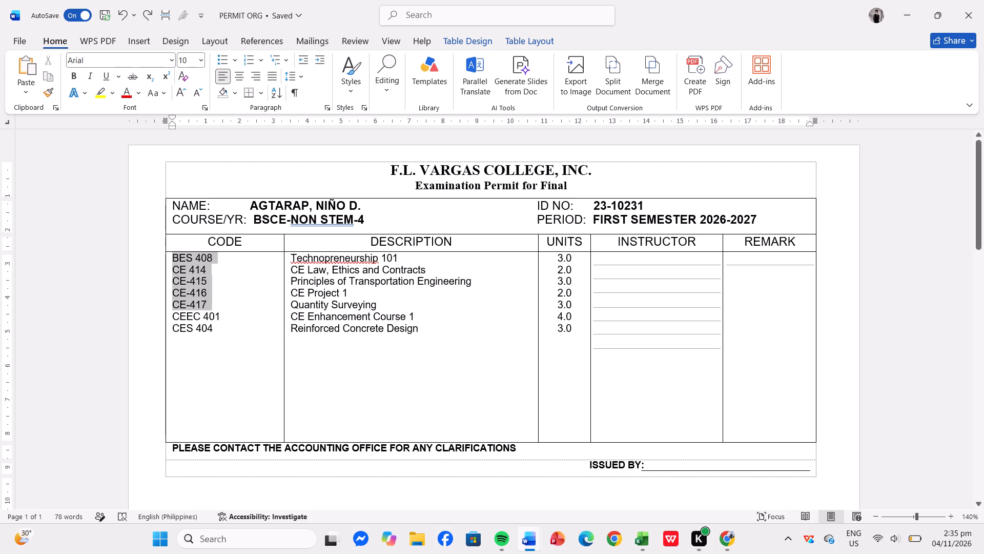
left_click_drag(219, 325, 223, 338)
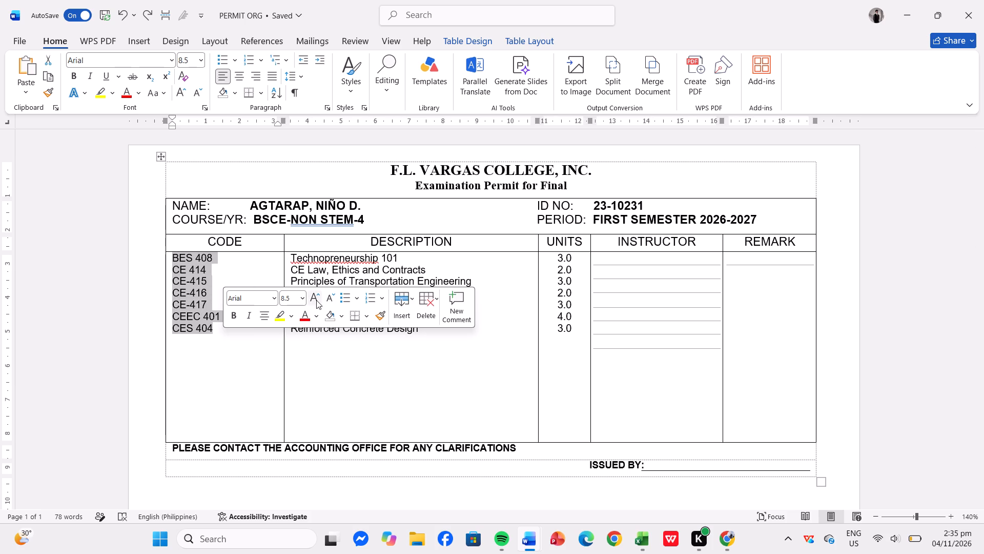
left_click(316, 300)
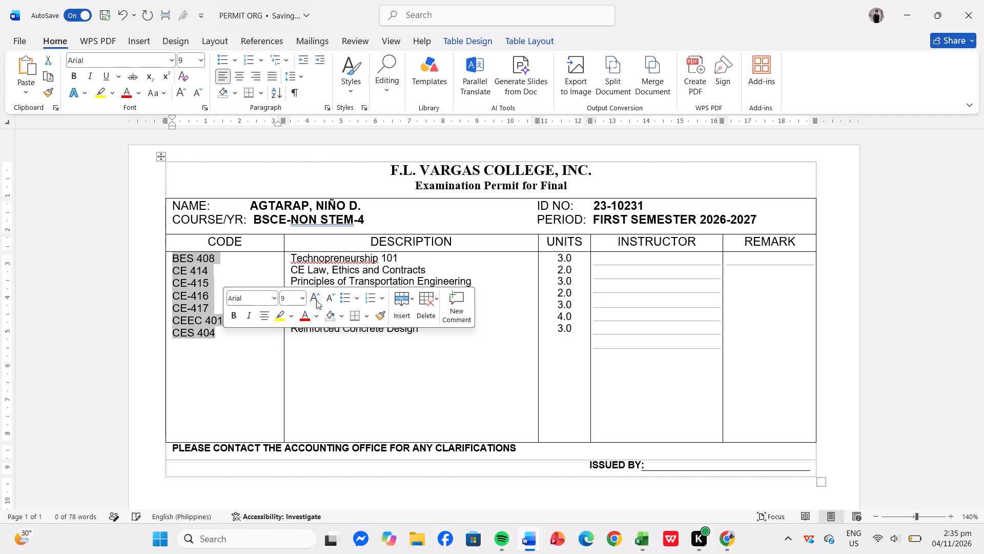
left_click(316, 299)
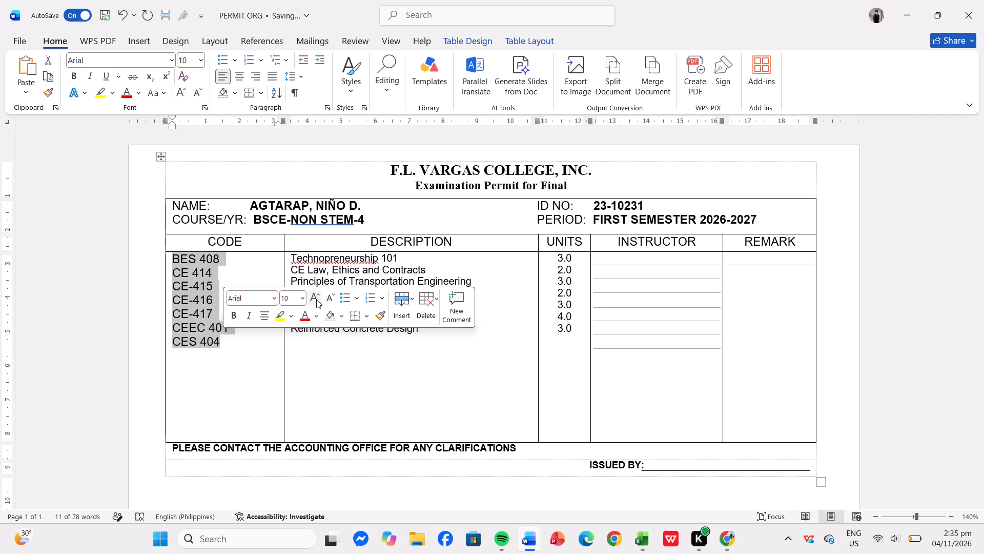
left_click(393, 343)
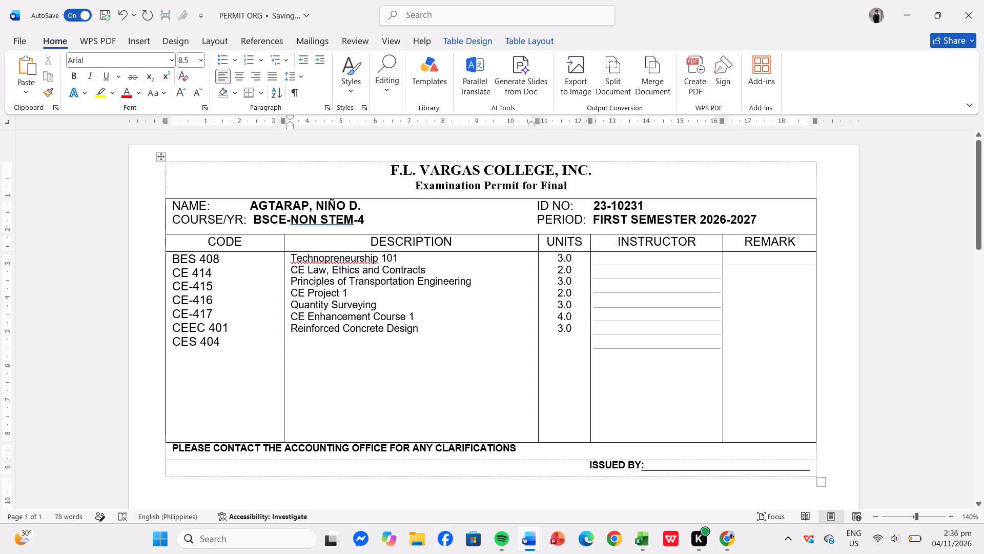
Set the font size of the subject entries in the DESCRIPTION and UNITS columns to 10.
left_click_drag(292, 259, 558, 346)
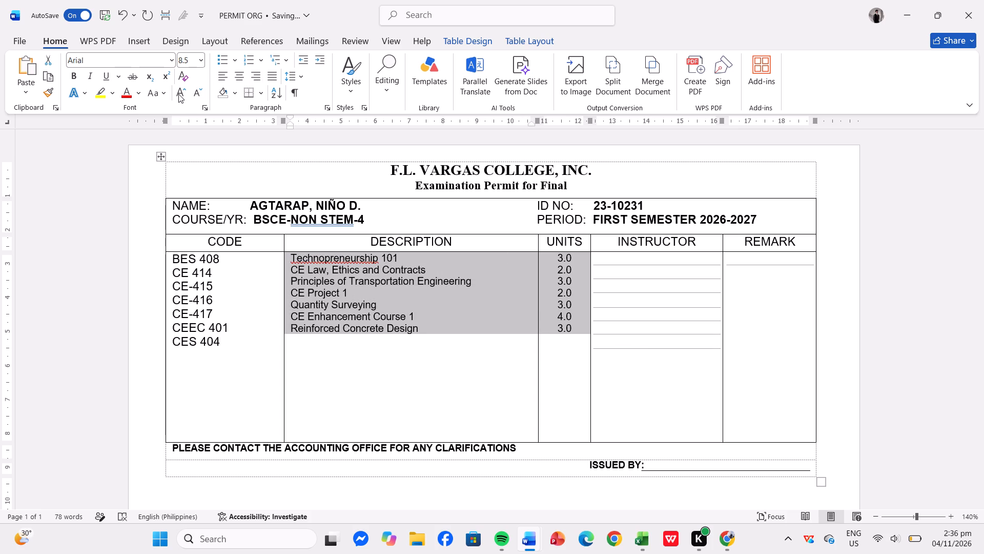
left_click(178, 94)
left_click(178, 94)
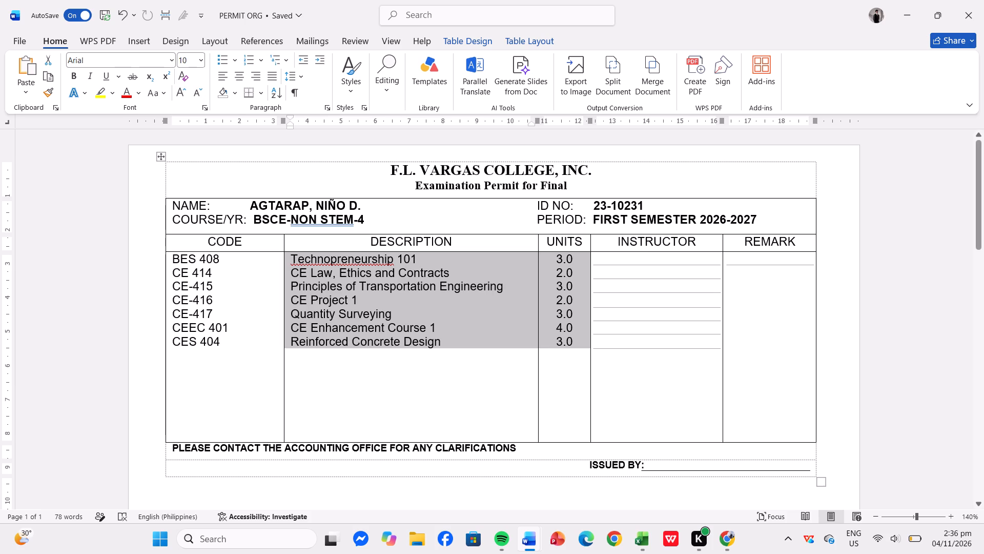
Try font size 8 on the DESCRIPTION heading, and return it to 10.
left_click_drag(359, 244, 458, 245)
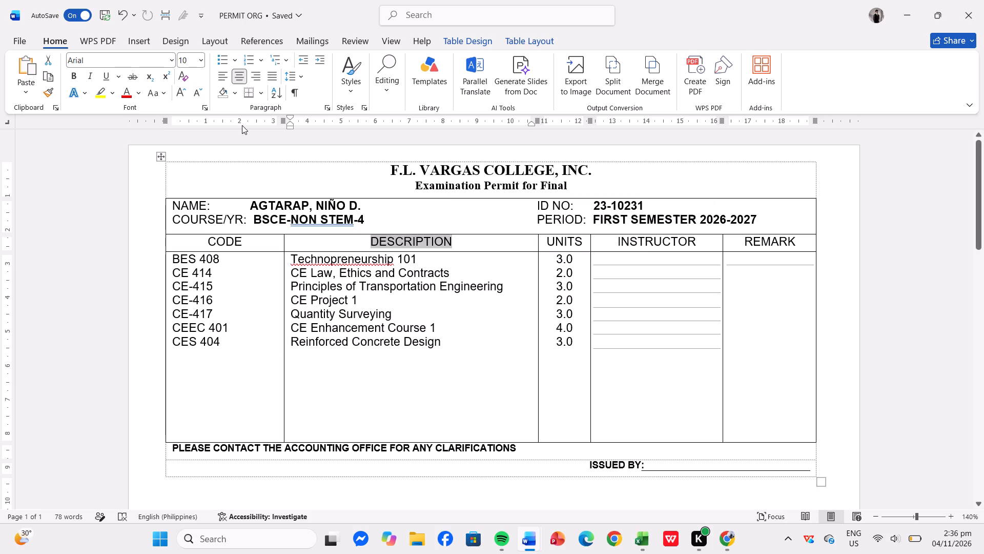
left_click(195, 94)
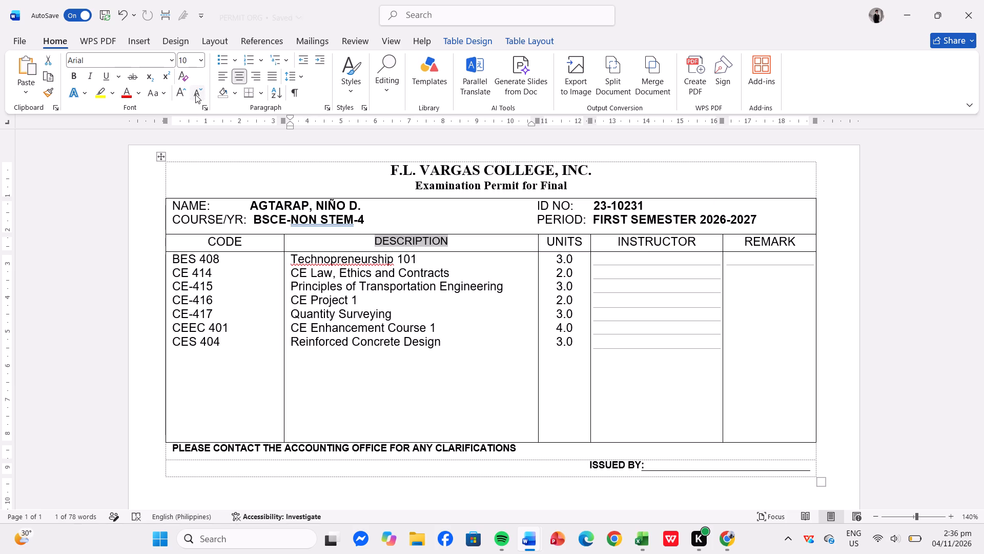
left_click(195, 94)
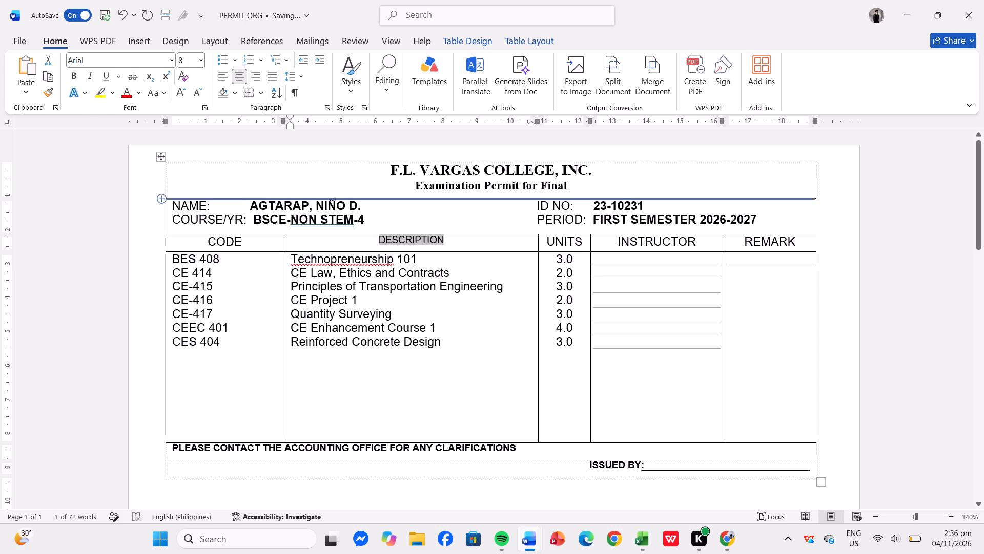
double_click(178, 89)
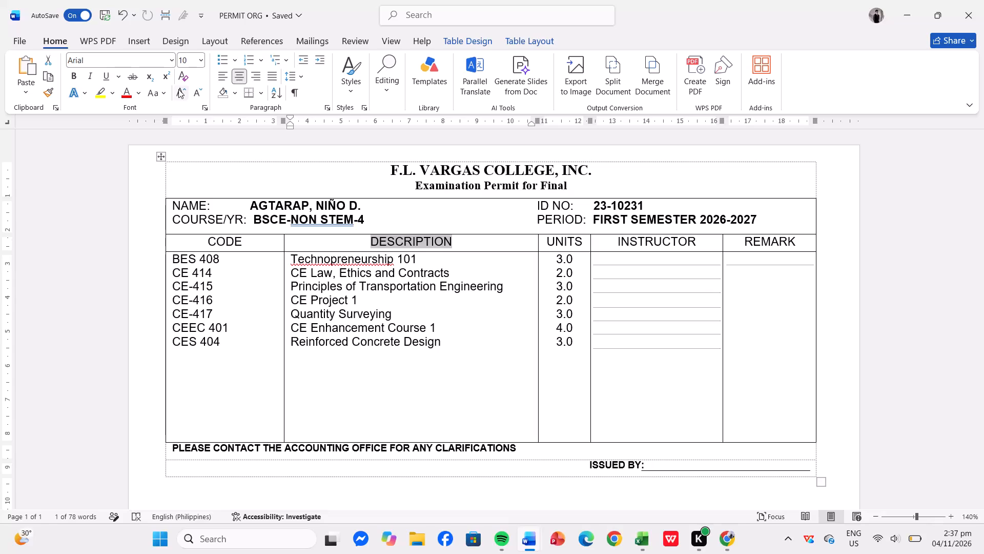
Cut the whole subject row, from the subject codes through the REMARK cell, out of the permit table.
scroll(225, 266, "down", 1)
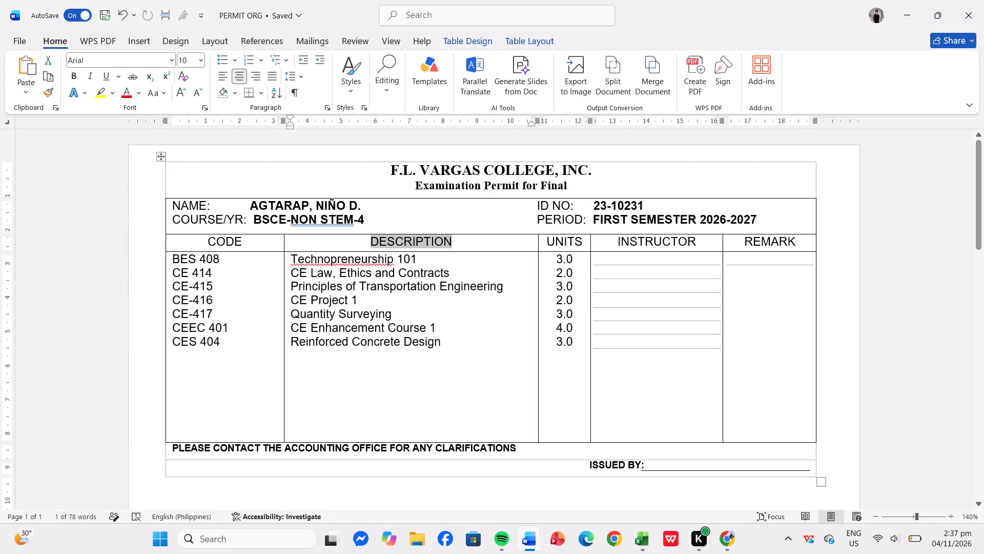
left_click(184, 389)
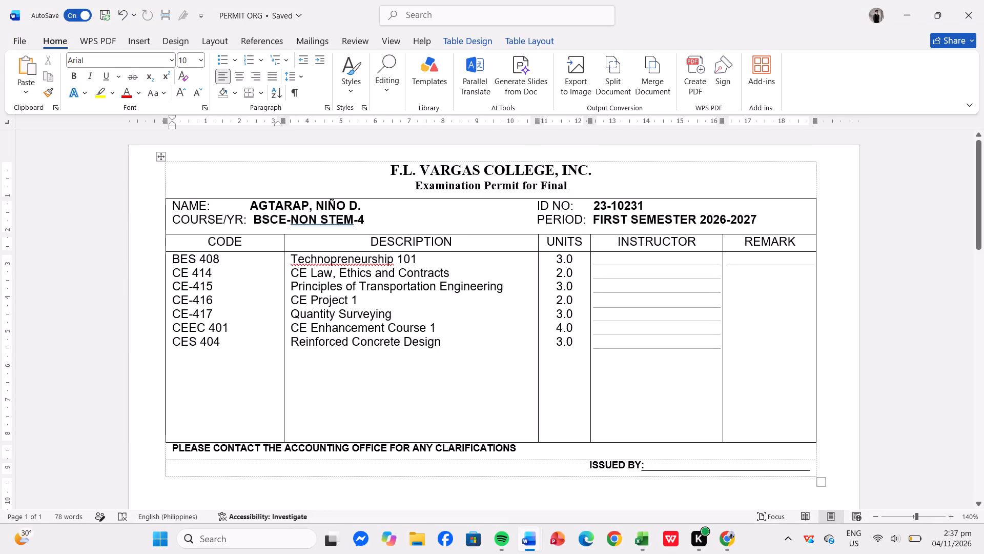
left_click(167, 425)
left_click(161, 412)
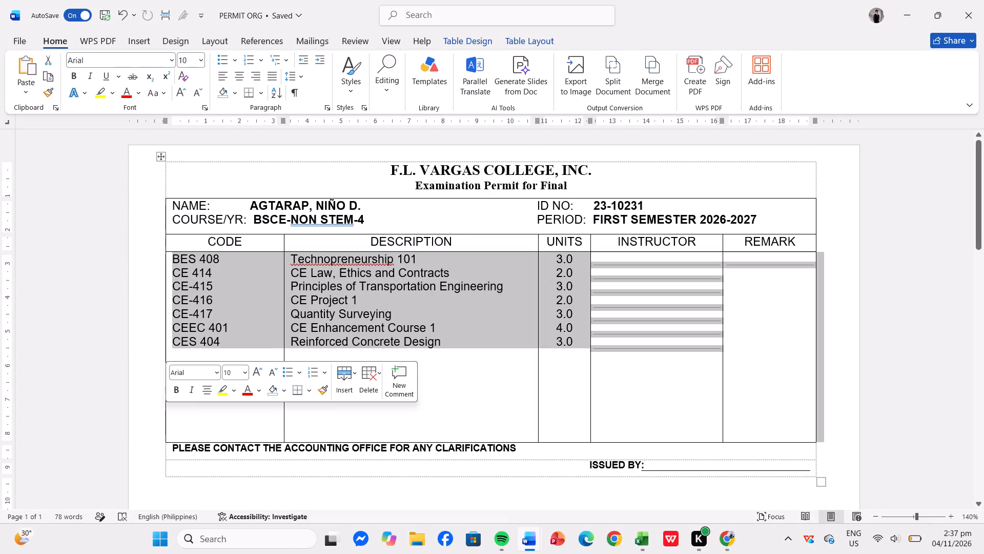
left_click(137, 393)
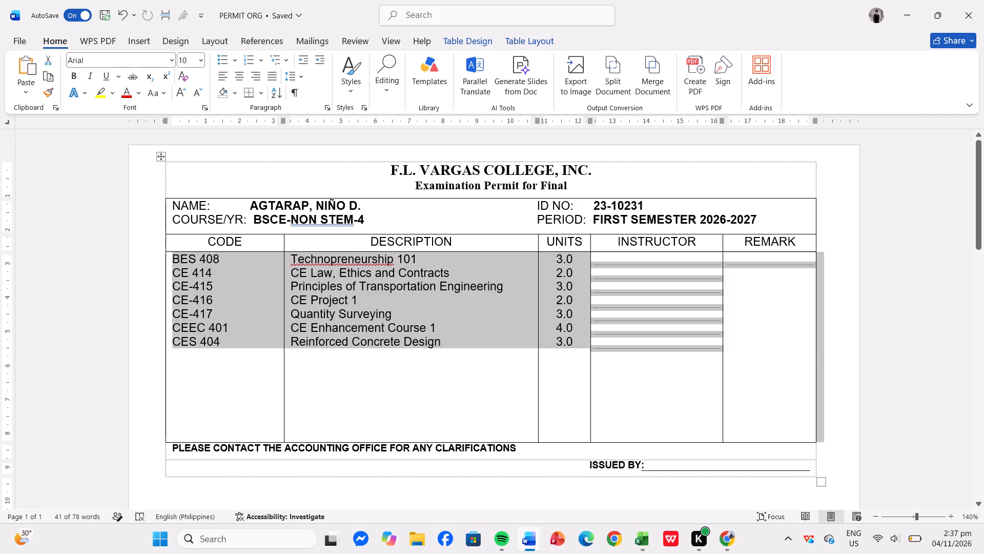
right_click(161, 156)
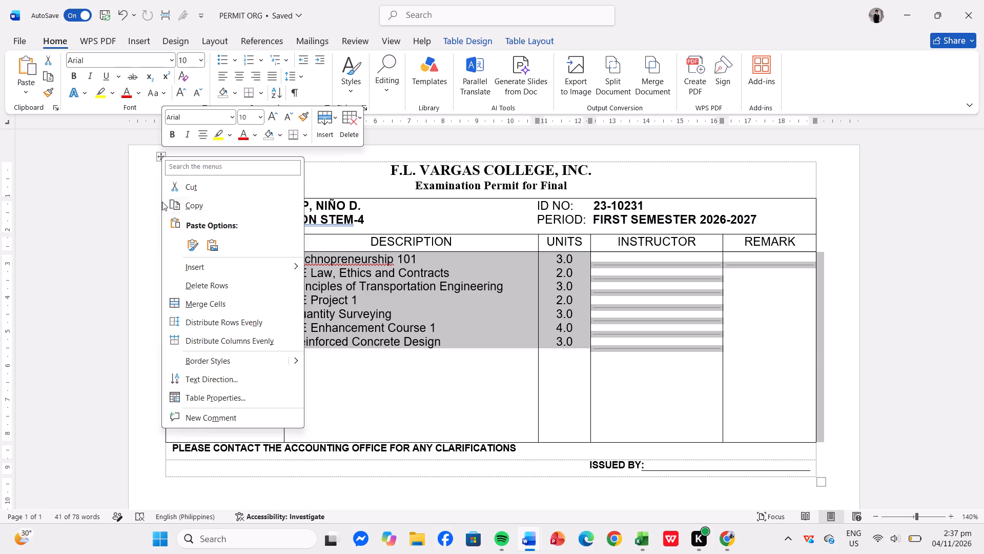
left_click(175, 190)
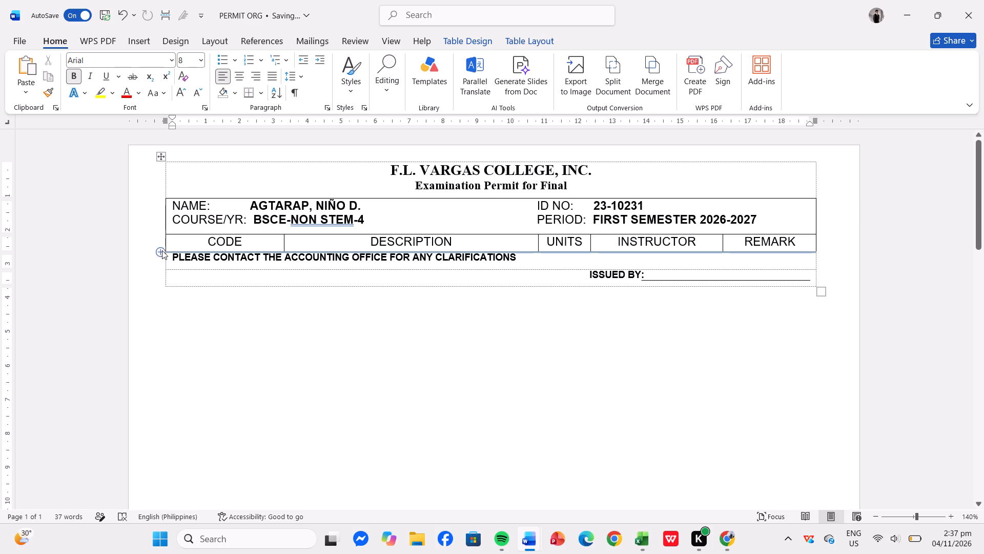
Insert ten blank table rows directly below the CODE, DESCRIPTION, UNITS, INSTRUCTOR and REMARK heading row.
left_click(162, 250)
left_click(162, 250)
left_click(162, 250)
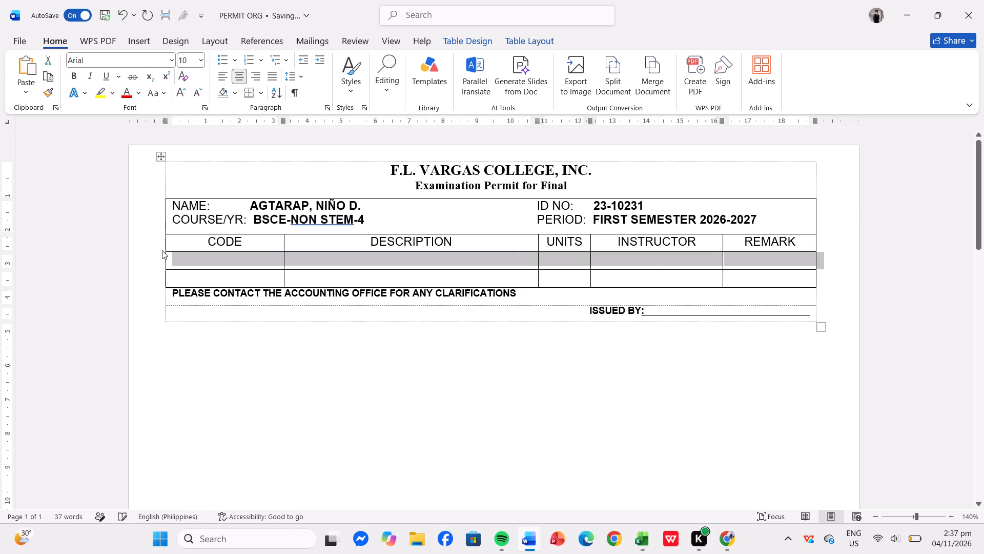
left_click(162, 250)
left_click(162, 250)
left_click(162, 250)
left_click(162, 250)
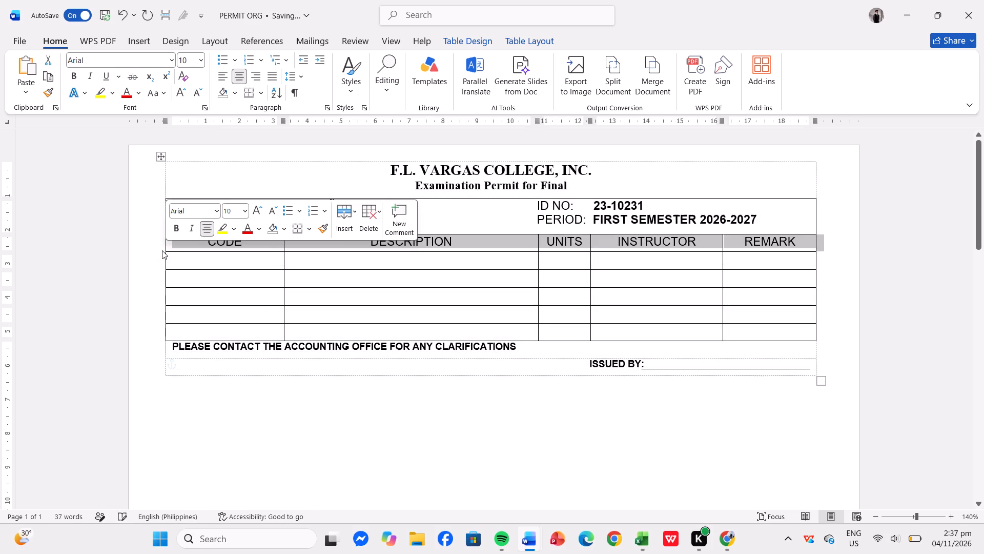
left_click(158, 251)
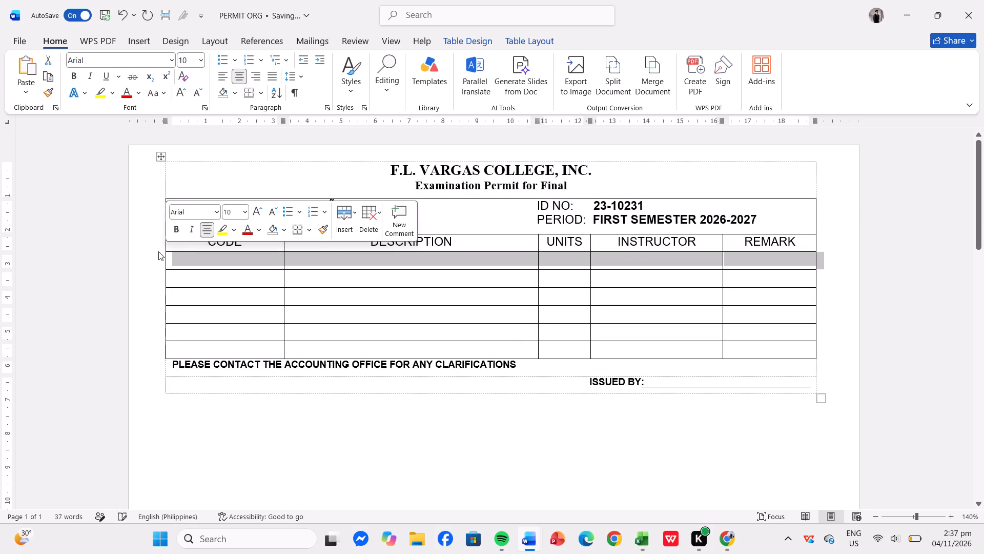
left_click(158, 251)
left_click(158, 251)
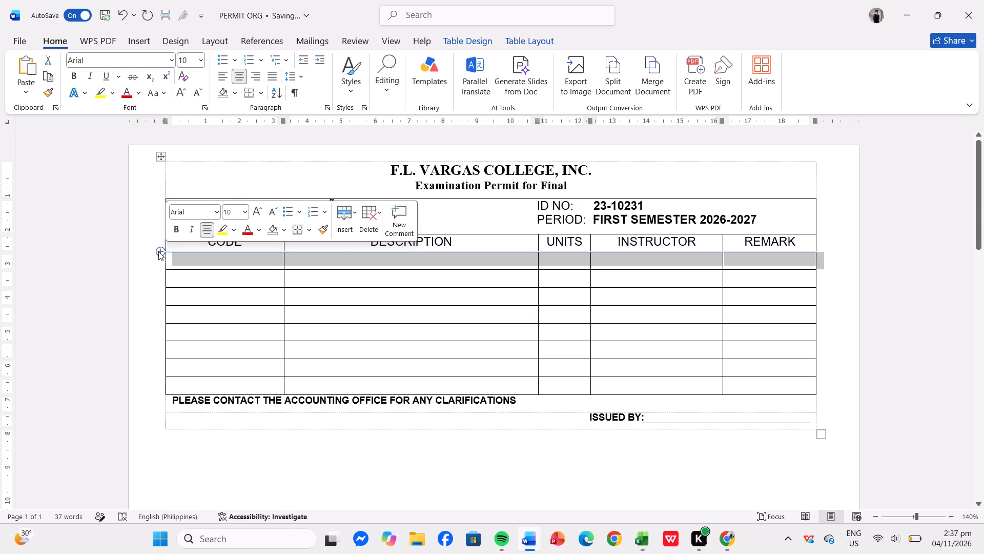
left_click(158, 251)
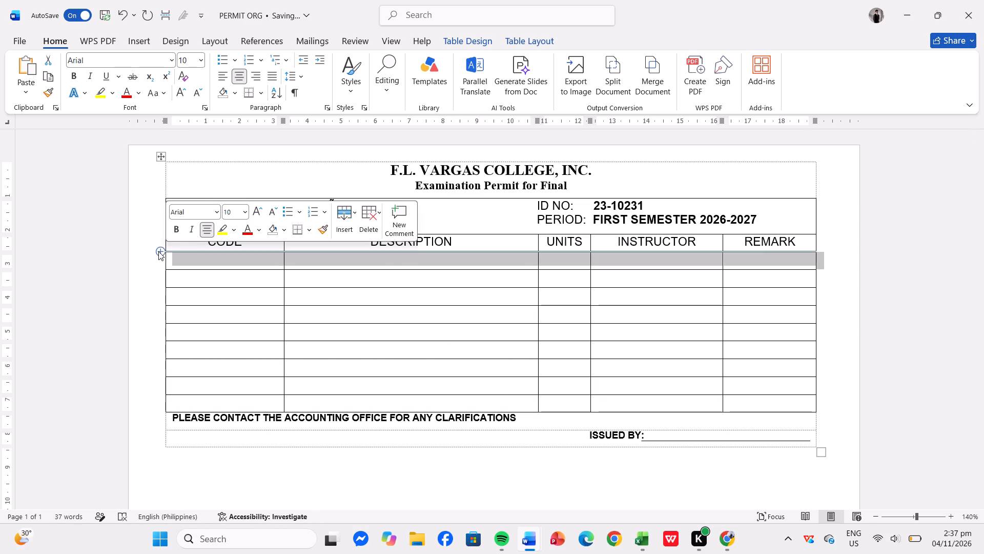
left_click(158, 251)
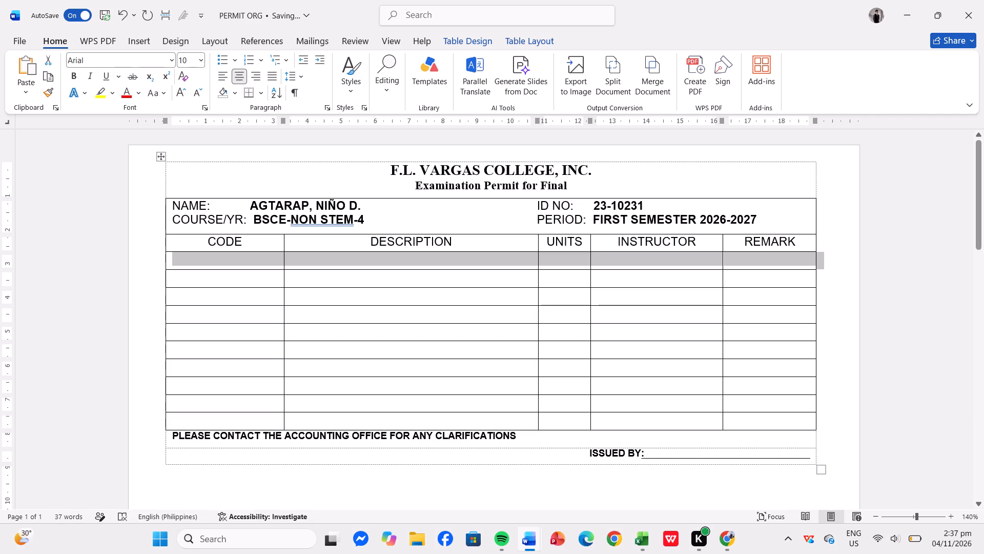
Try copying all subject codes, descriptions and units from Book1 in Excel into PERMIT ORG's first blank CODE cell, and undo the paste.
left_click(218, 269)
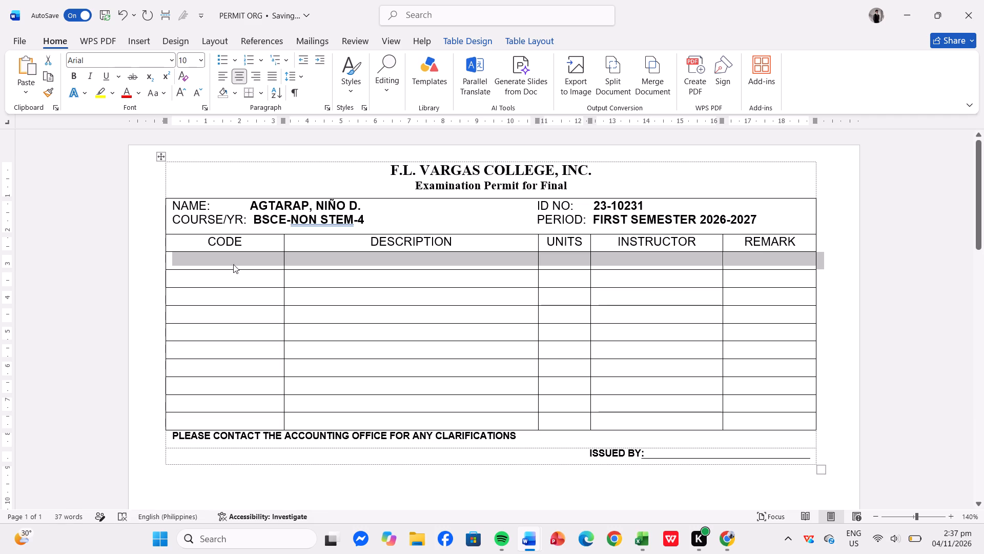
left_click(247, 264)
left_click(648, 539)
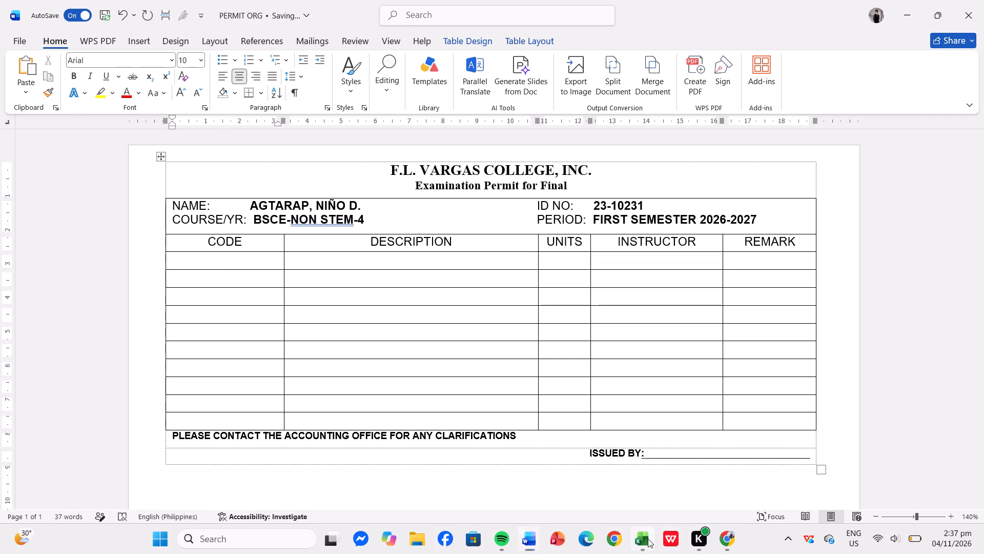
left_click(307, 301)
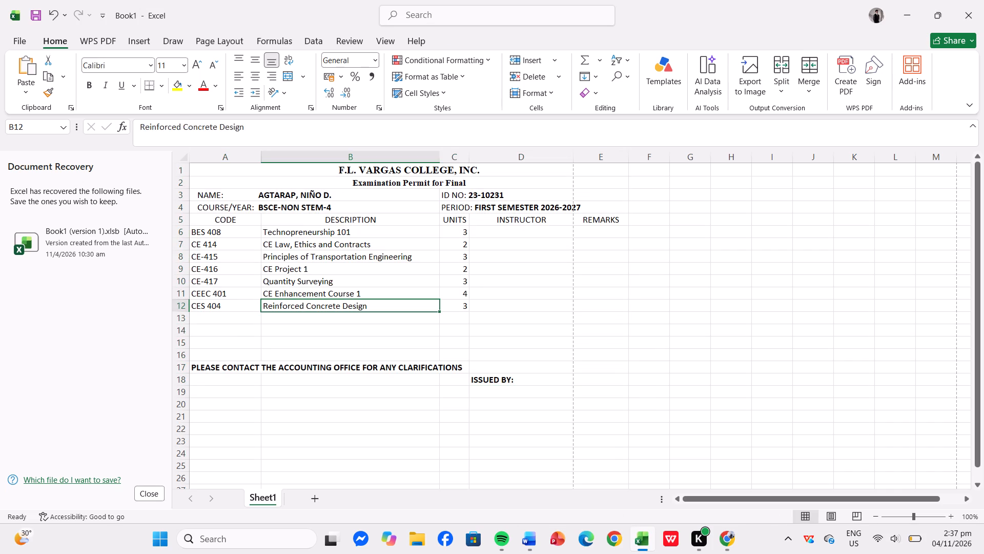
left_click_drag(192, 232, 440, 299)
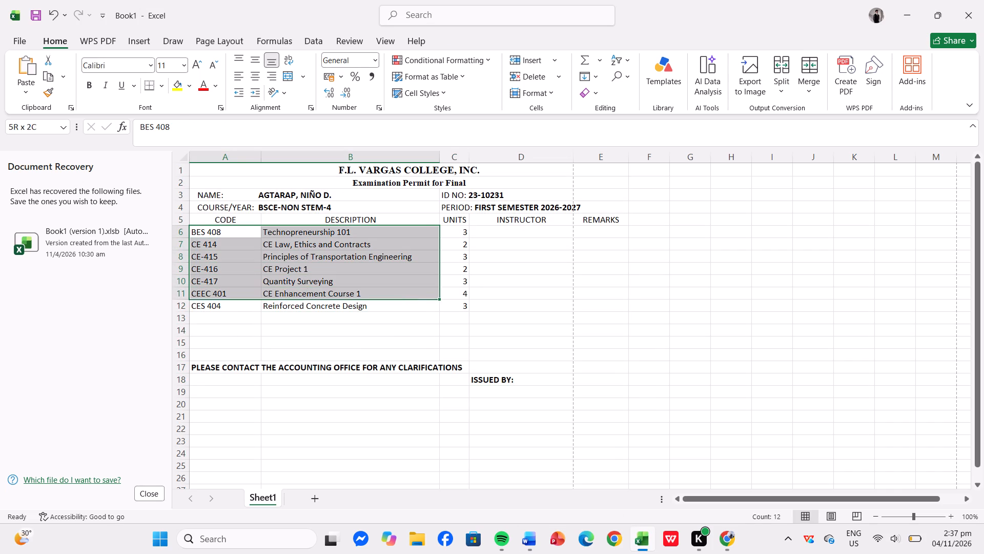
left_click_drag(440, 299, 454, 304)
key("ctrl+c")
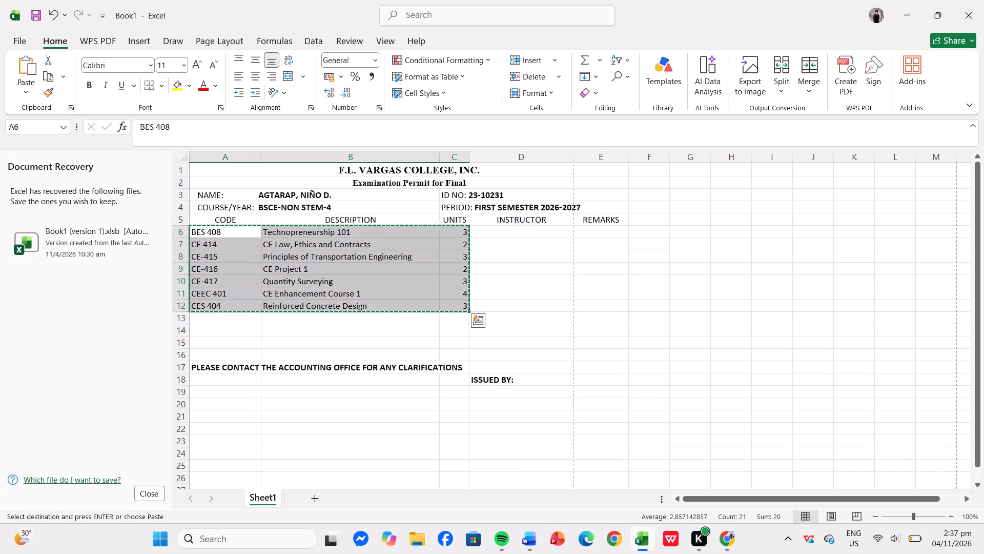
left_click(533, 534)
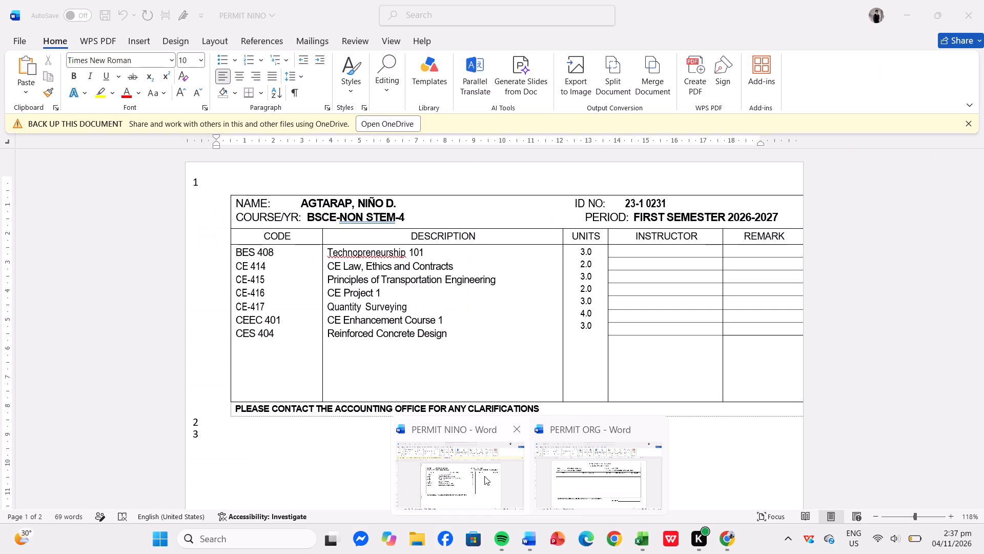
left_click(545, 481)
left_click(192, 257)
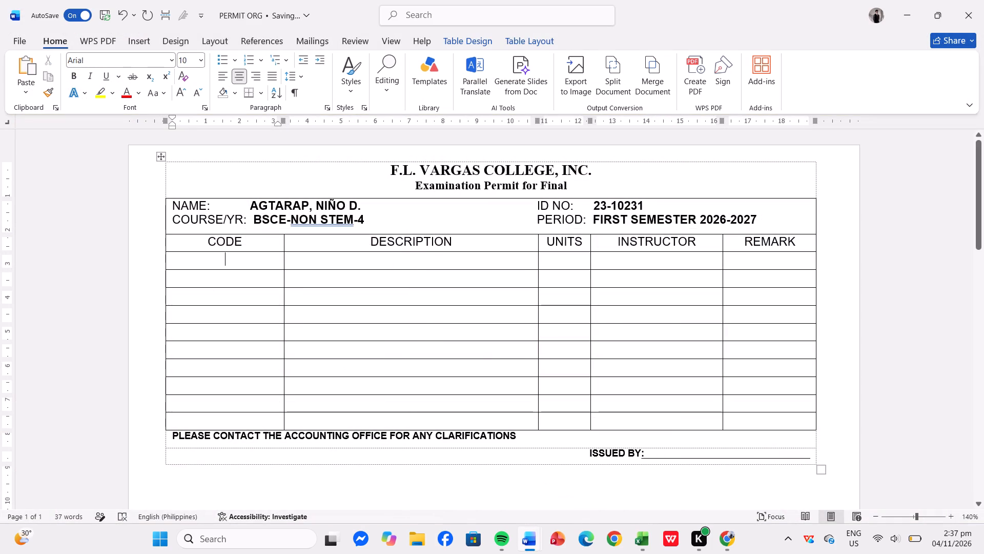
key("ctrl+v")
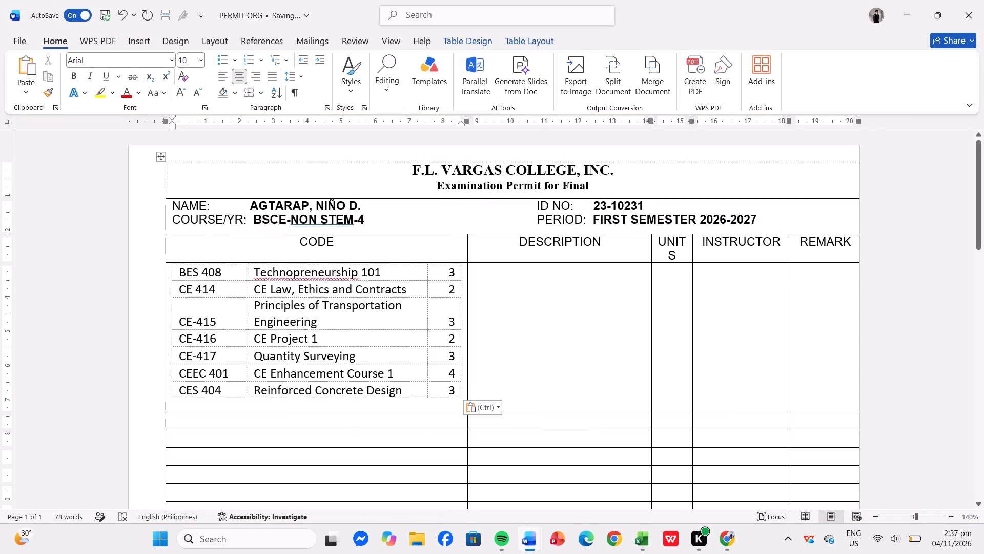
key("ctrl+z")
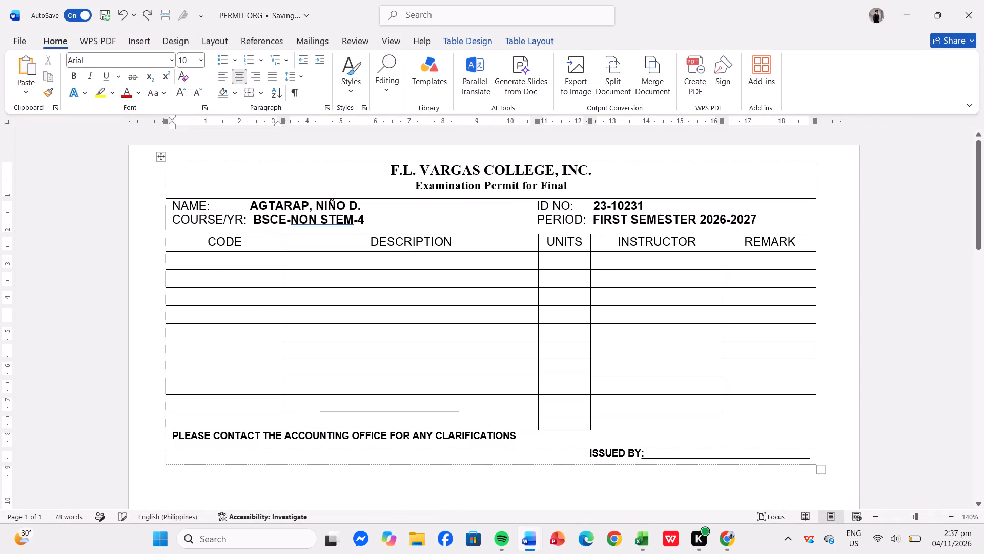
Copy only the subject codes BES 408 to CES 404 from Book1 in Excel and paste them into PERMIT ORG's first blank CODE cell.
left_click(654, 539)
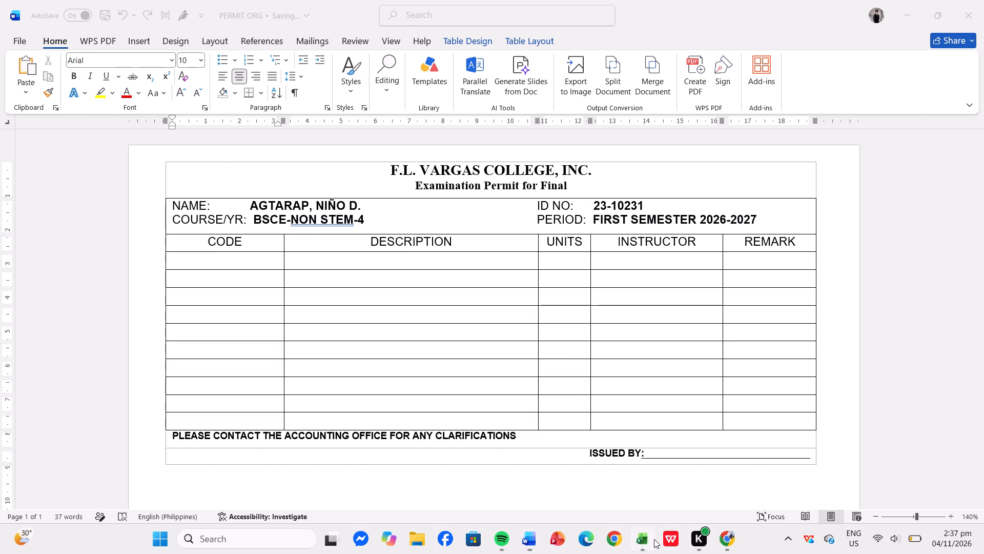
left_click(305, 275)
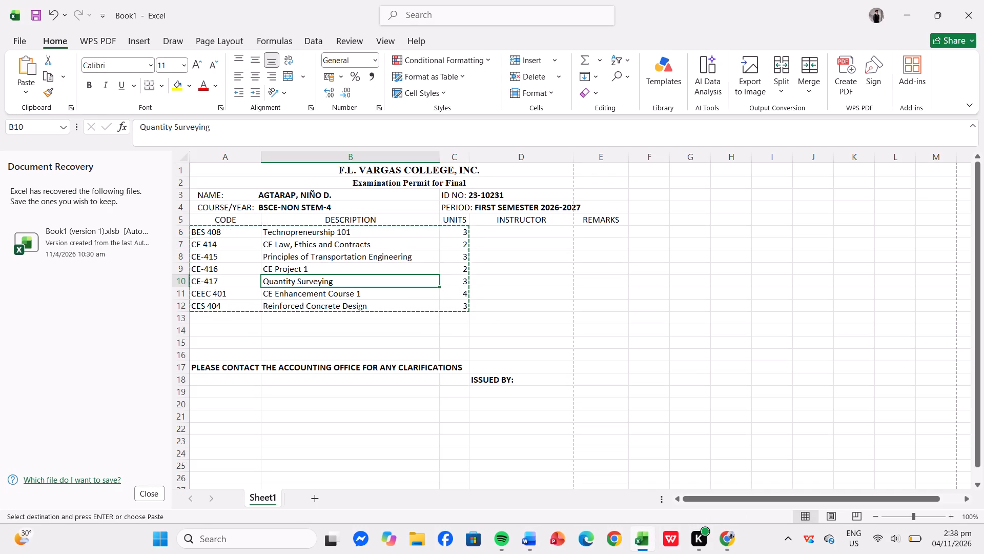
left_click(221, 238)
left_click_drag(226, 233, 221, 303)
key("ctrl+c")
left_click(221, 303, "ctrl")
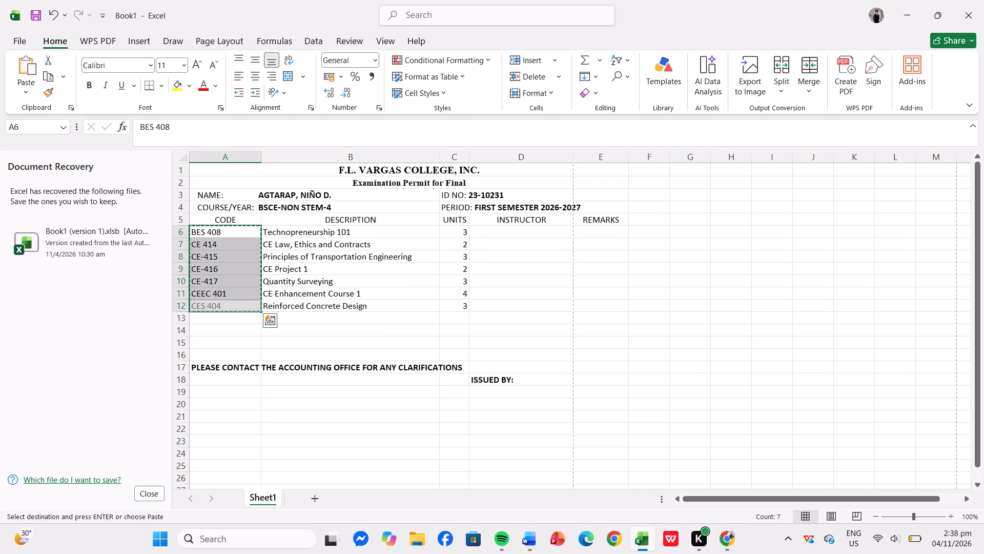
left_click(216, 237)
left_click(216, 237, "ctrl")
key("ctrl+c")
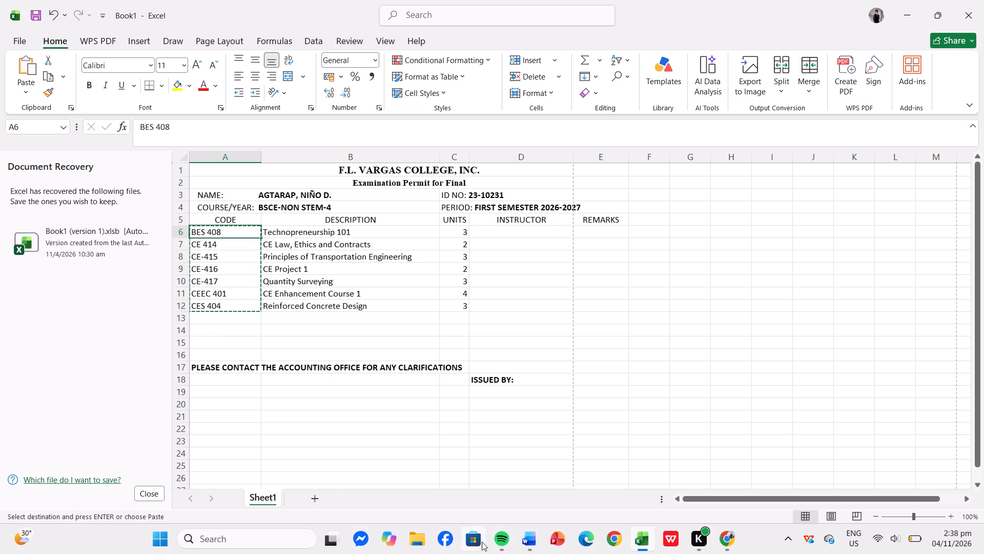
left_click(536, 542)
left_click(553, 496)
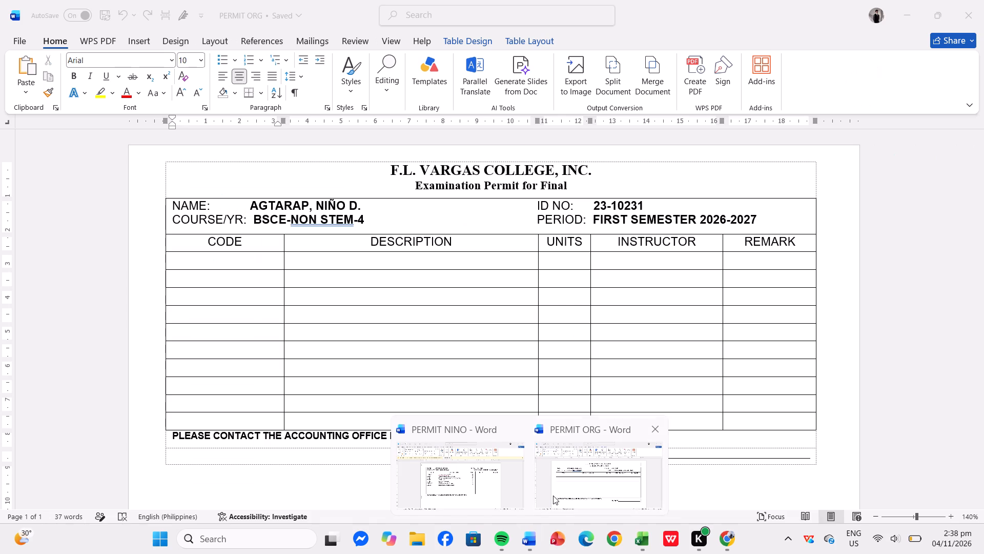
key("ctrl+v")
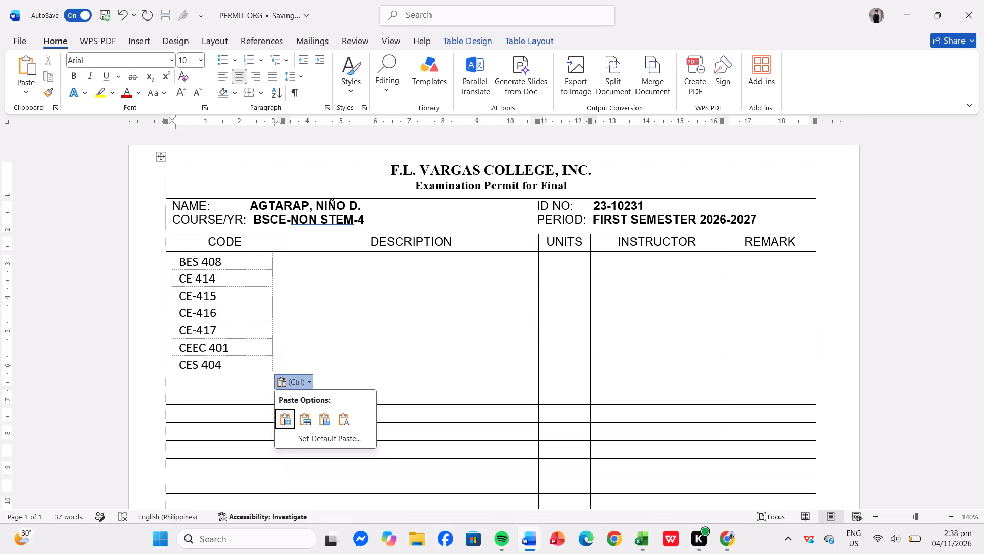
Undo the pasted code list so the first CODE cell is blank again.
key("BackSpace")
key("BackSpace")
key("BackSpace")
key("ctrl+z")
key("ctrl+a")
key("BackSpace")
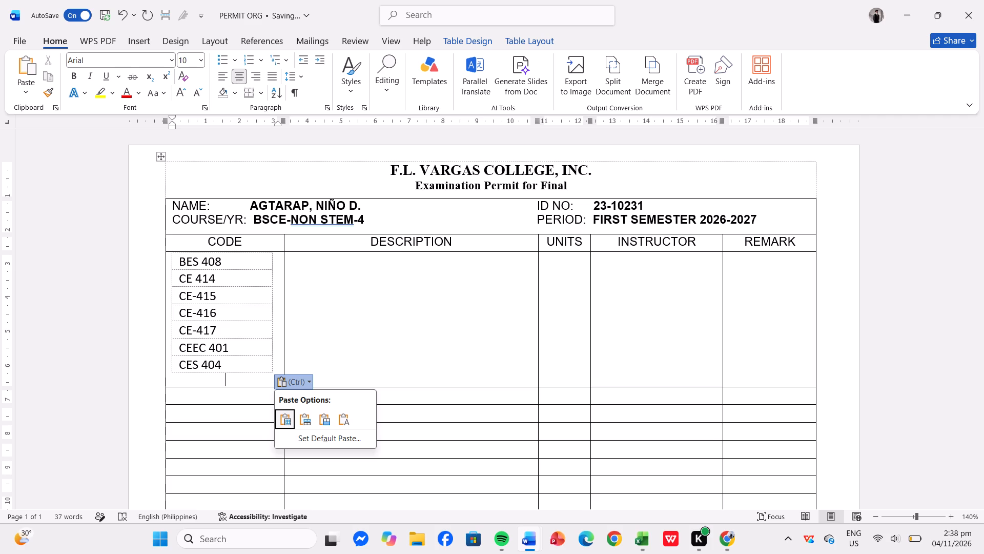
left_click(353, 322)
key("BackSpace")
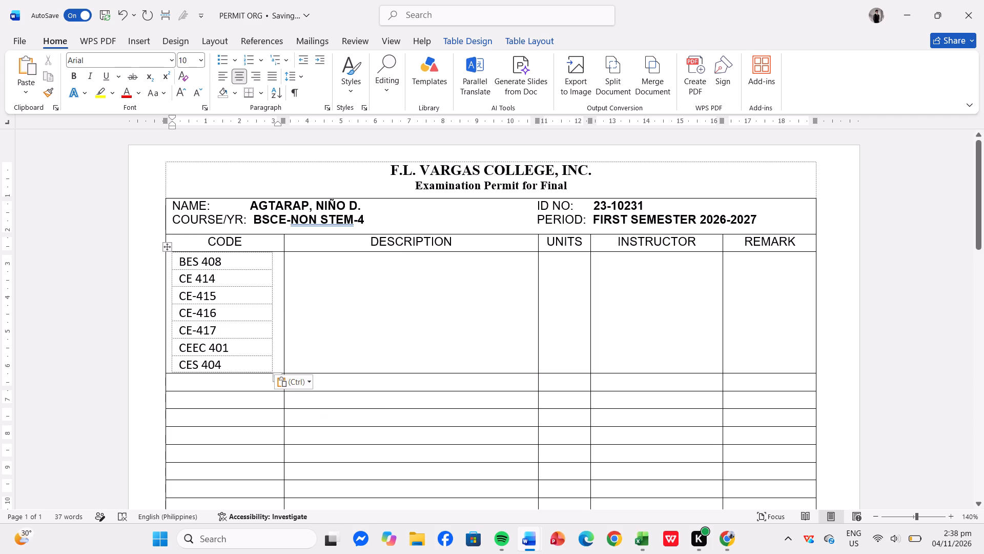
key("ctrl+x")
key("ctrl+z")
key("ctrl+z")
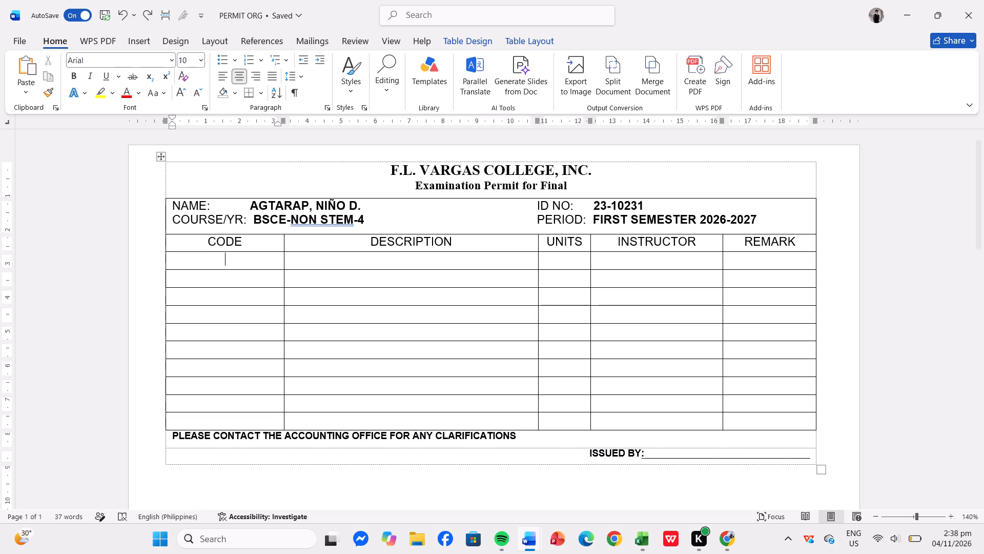
Enter the subject codes BES 408, CE 414 and CE-415 in the first three blank CODE cells, one per row.
type("BES")
key("space")
type("408")
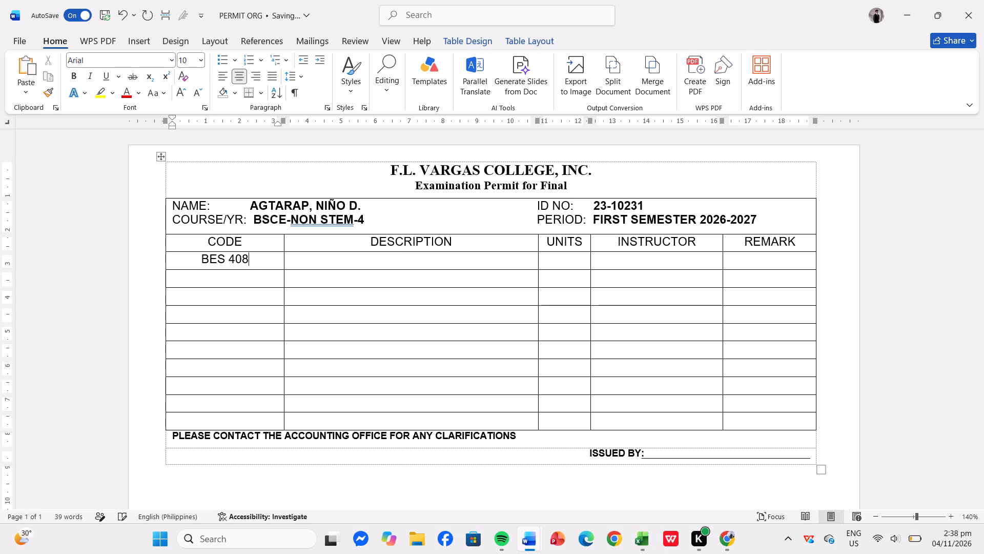
key("Down")
type("CE")
key("space")
type("414")
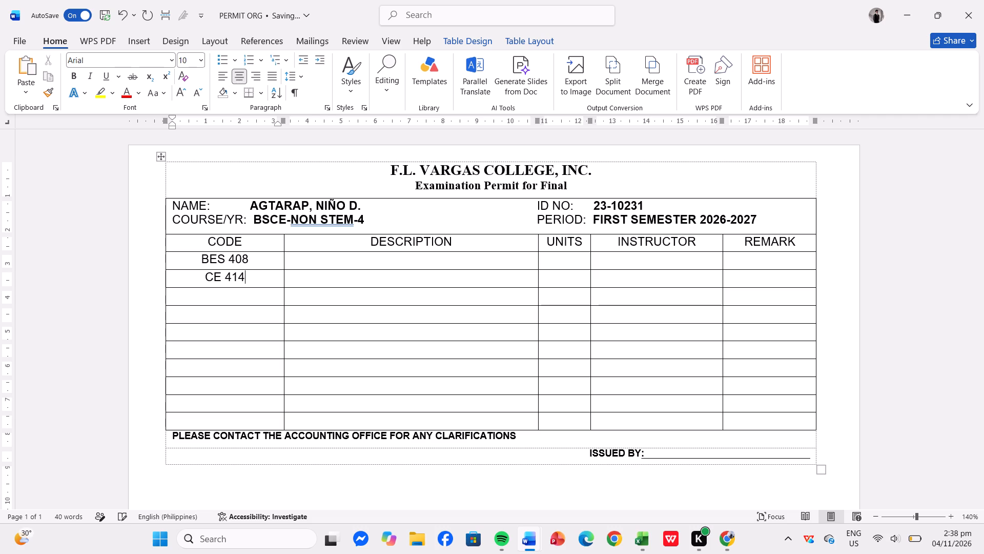
key("Down")
type("CE")
key("minus")
type("45")
key("BackSpace")
type("15")
Enter the subject codes CE-416, CE-417, CEEC 401 and CES 404 in the following four CODE cells, one per row.
key("Down")
type("CE")
key("minus")
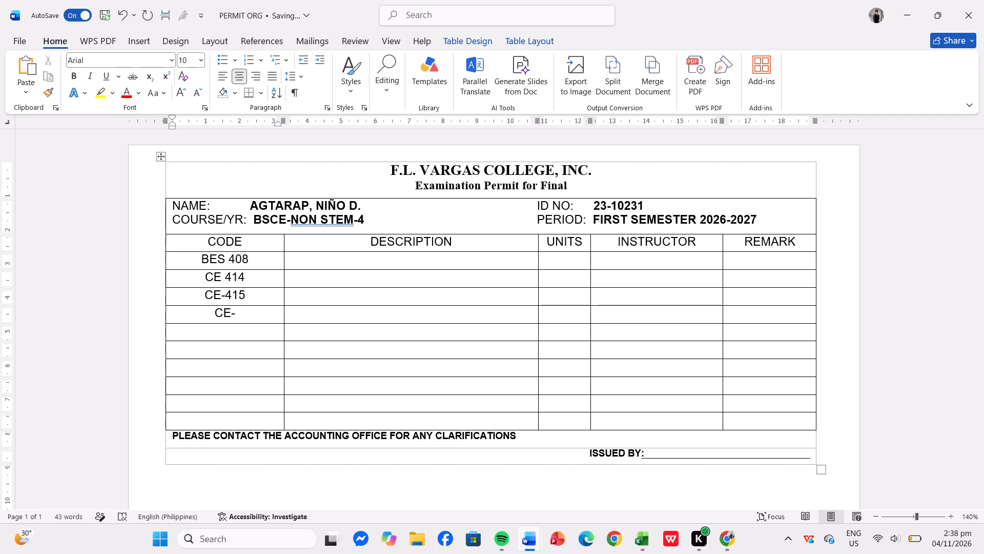
type("416")
key("Down")
type("CE")
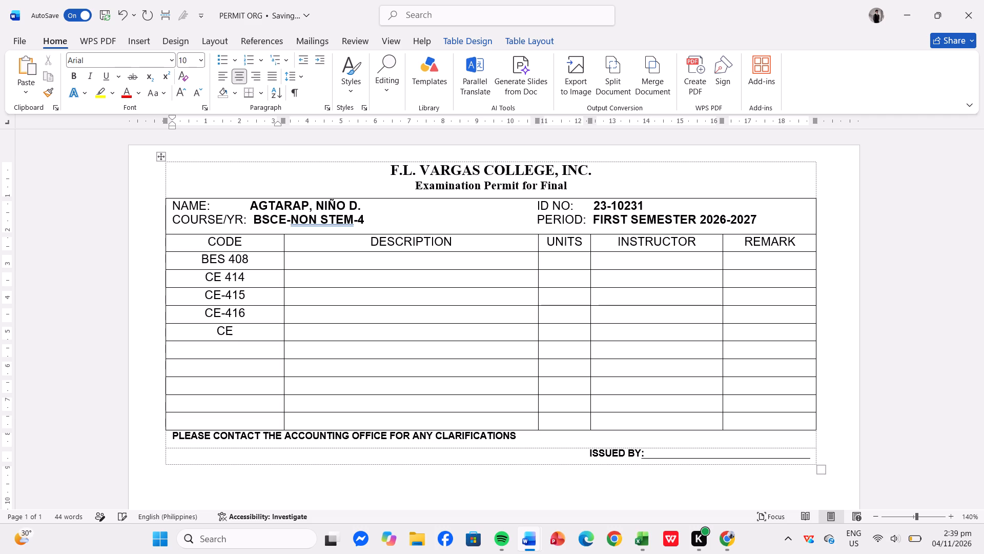
type("-417")
key("Down")
type("CEEC")
key("space")
type("401")
key("Down")
type("CES")
key("space")
type("404")
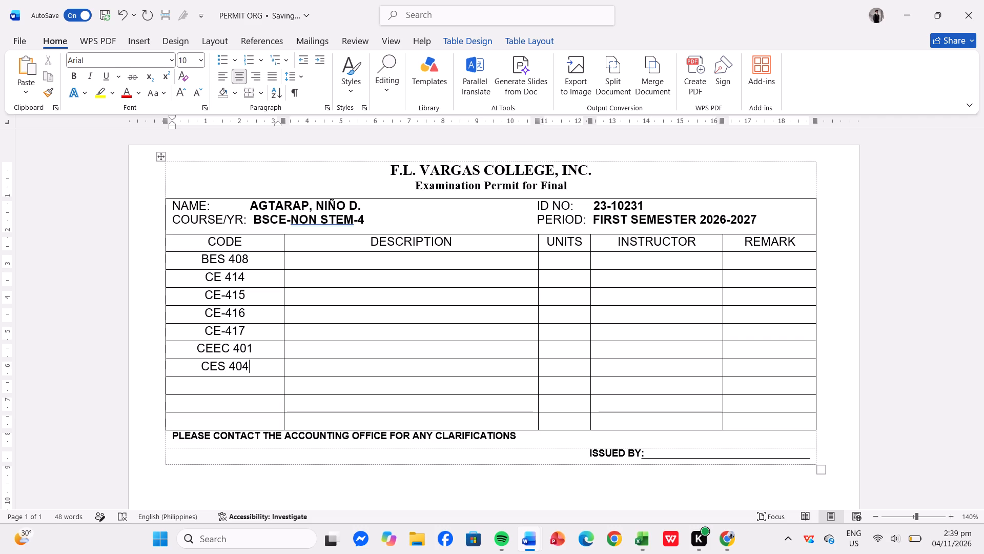
Left-align the seven subject codes from BES 408 to CES 404 in the CODE column.
key("Right")
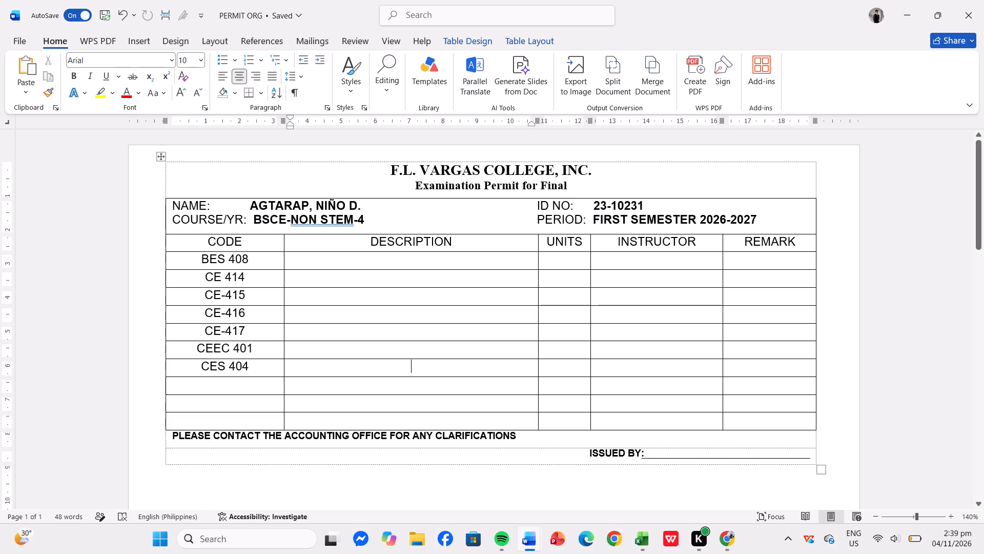
left_click_drag(195, 259, 245, 373)
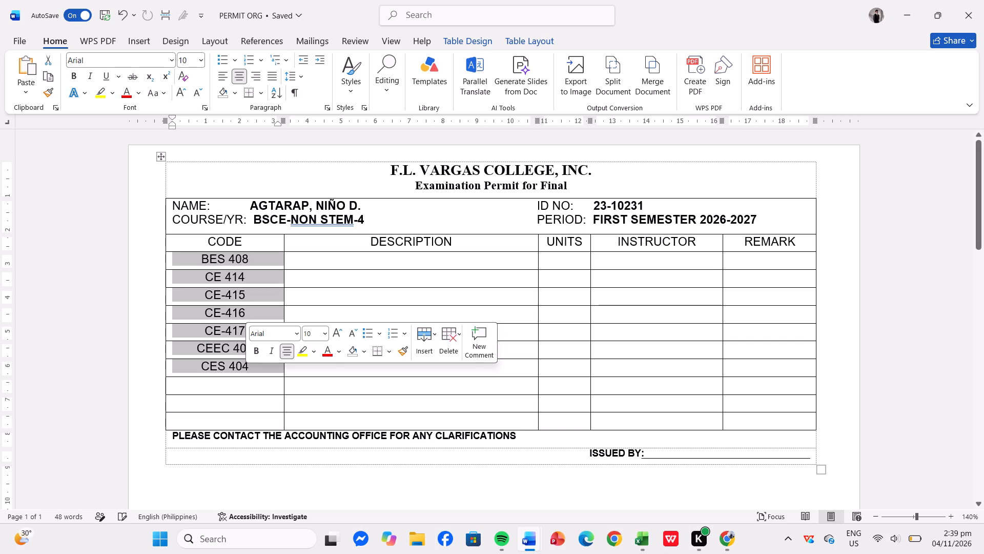
left_click(219, 78)
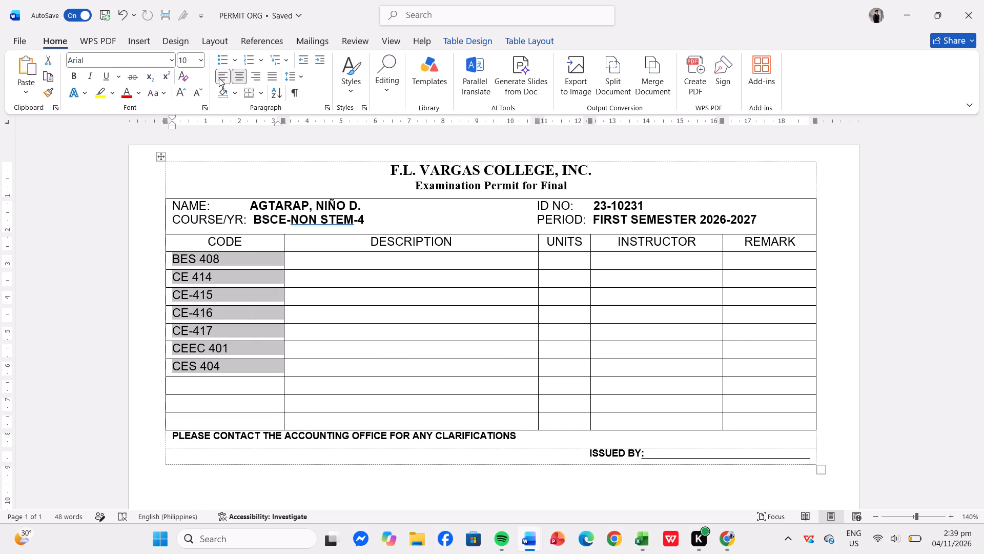
Enter "Technopreneurship 101" as the description for BES 408 and left-align it.
left_click(343, 272)
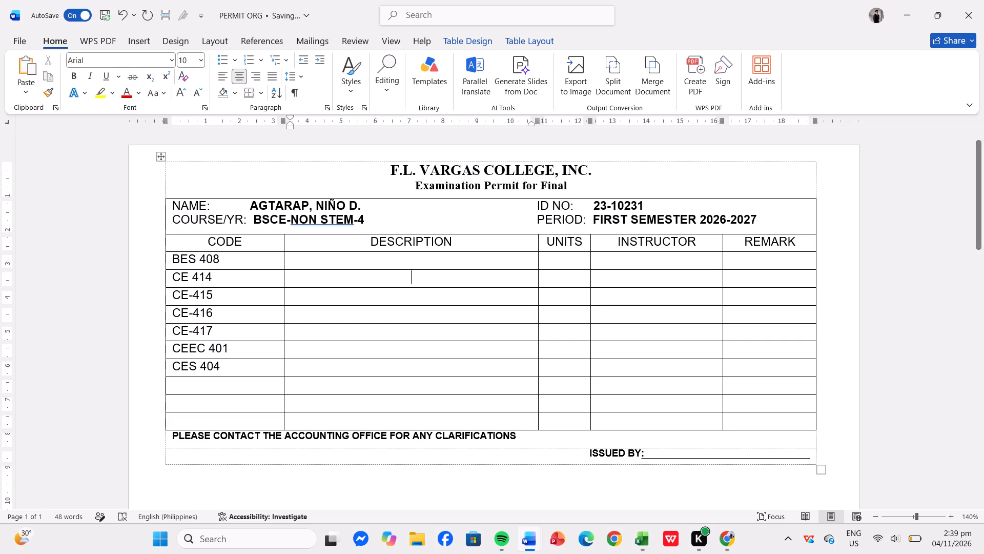
left_click(333, 265)
key("t")
type("ec")
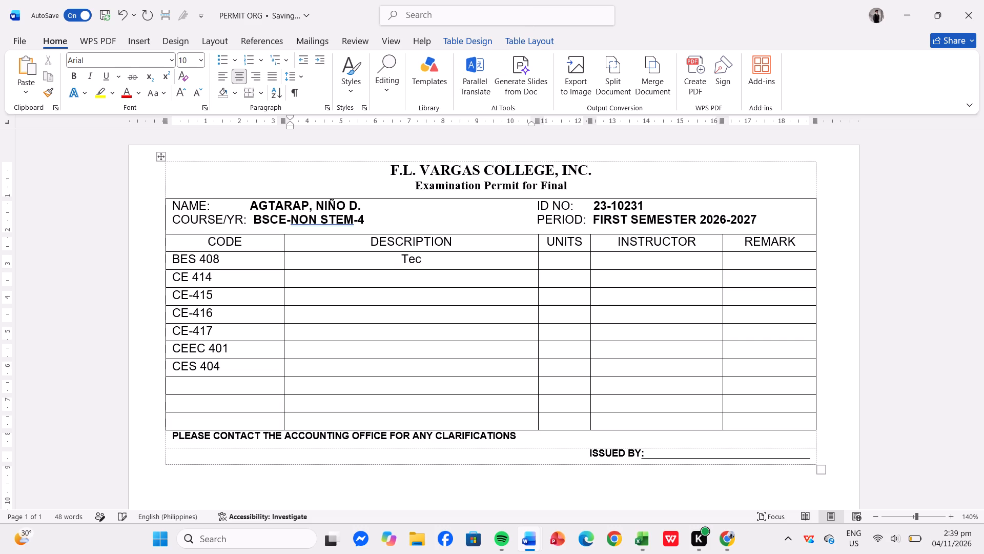
type("hno")
type("pre")
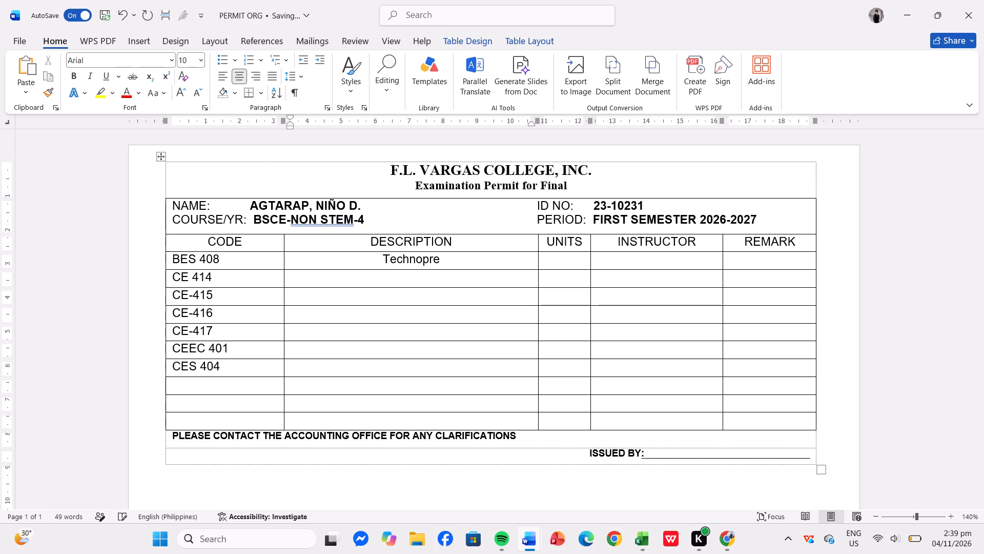
type("neur")
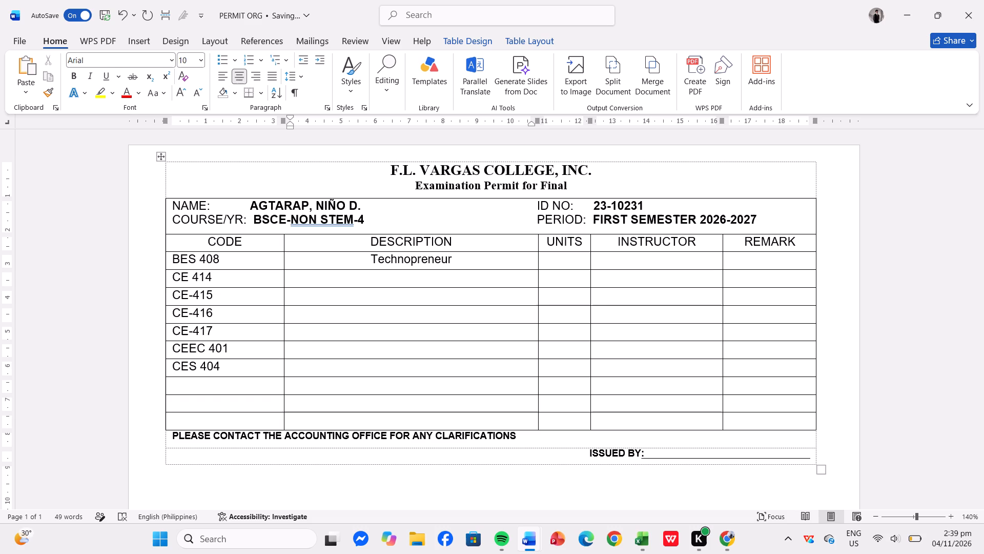
type("ship 101")
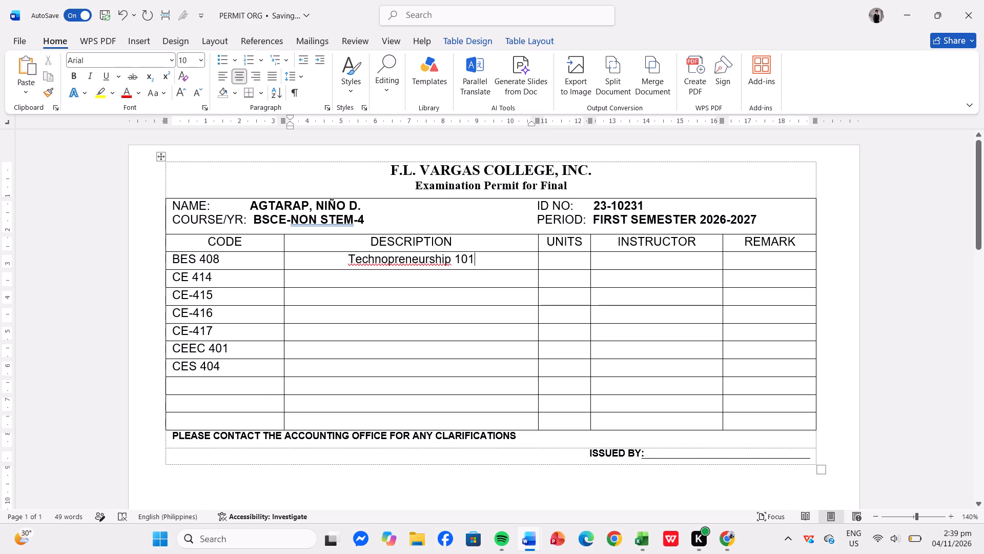
left_click(222, 83)
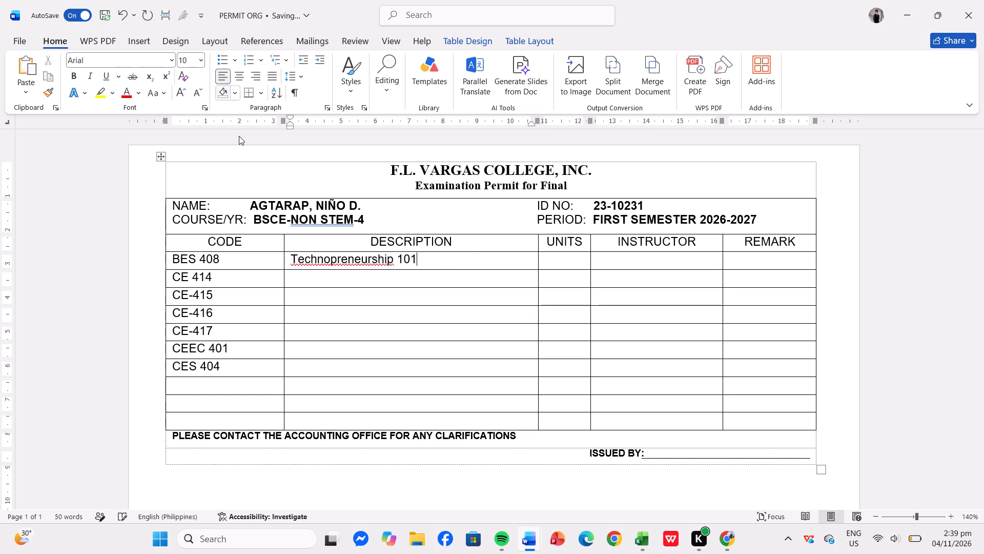
Enter "CE Law, Ethics and Contracts" as the description for CE 414.
left_click(300, 272)
left_click(307, 277)
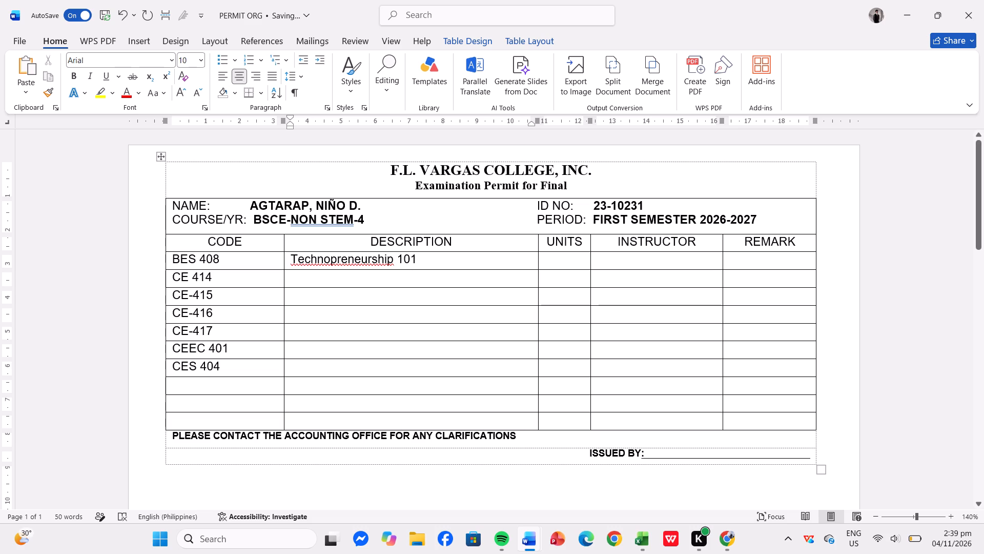
type("CE law")
key("BackSpace")
key("BackSpace")
key("BackSpace")
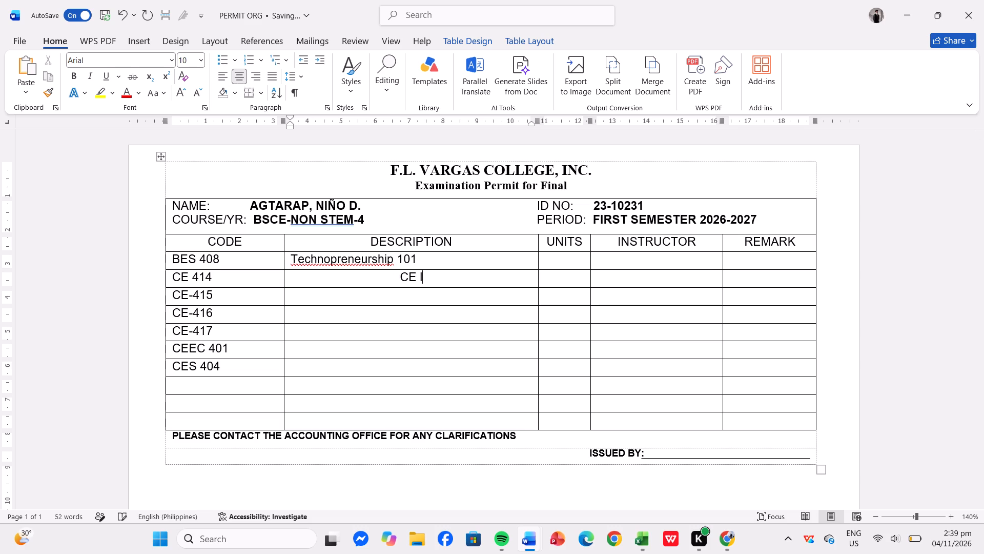
type("Law")
key("space")
key("BackSpace")
type(", Ethi")
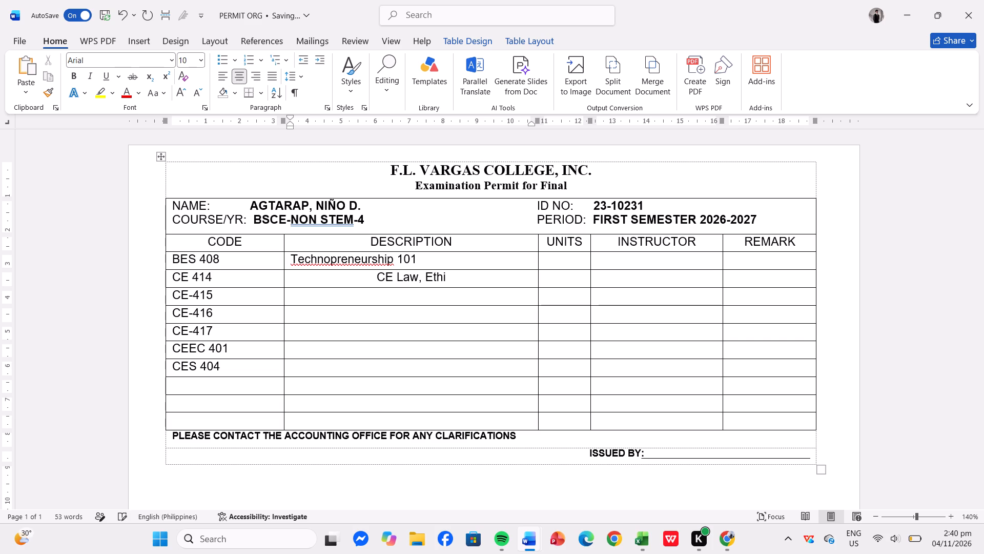
type("cs")
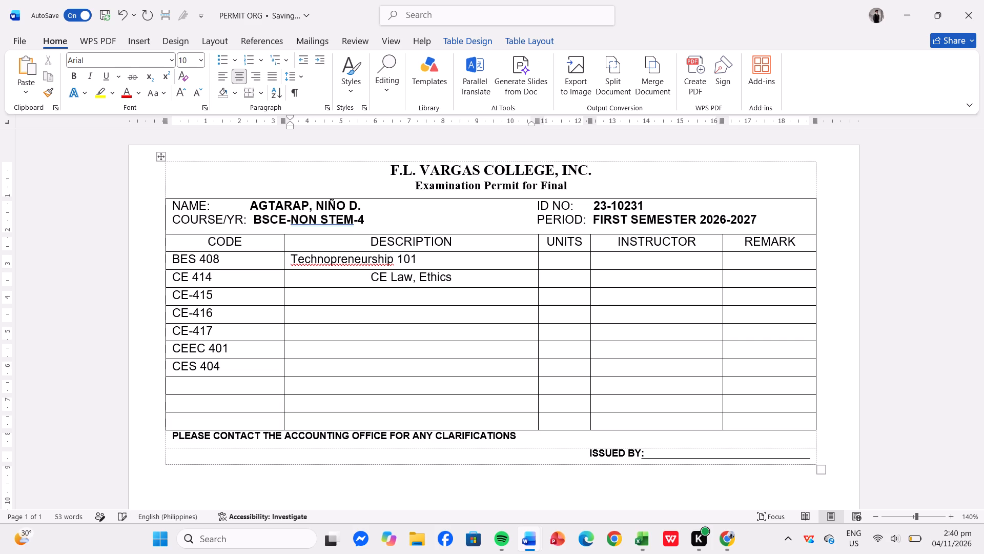
key("space")
type("and")
key("space")
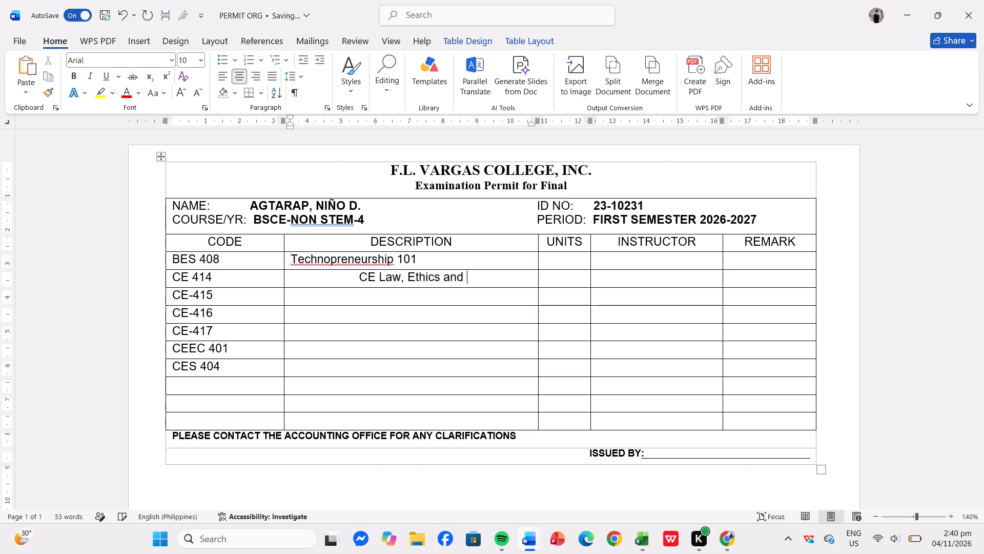
type("Con")
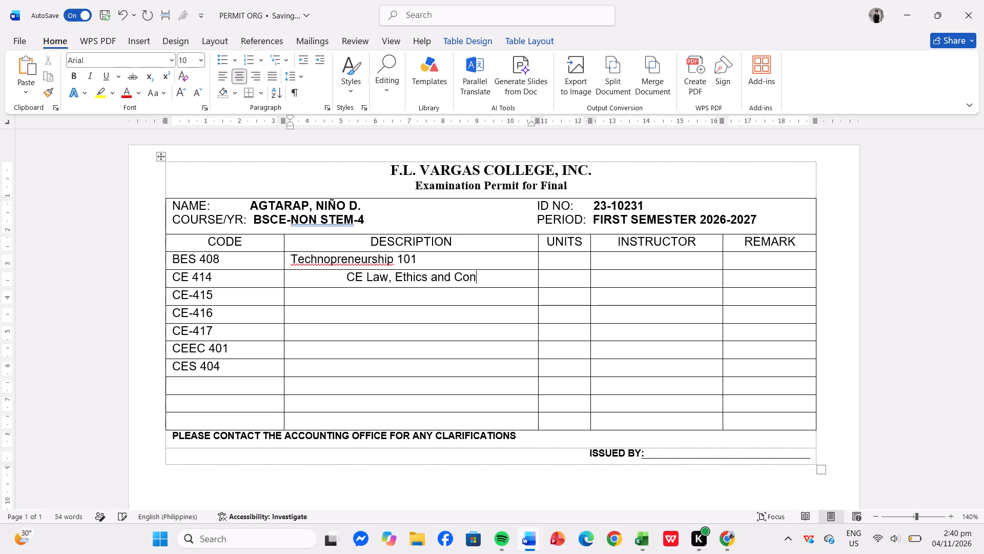
key("r")
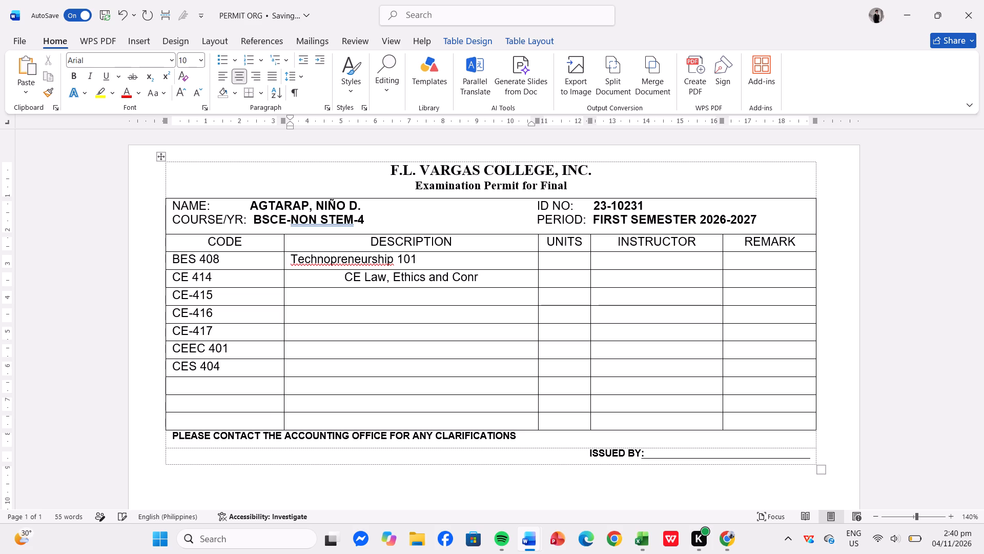
key("BackSpace")
type("tracts")
Enter "Principles of Transportation Engineering" as the description for CE-415.
key("Down")
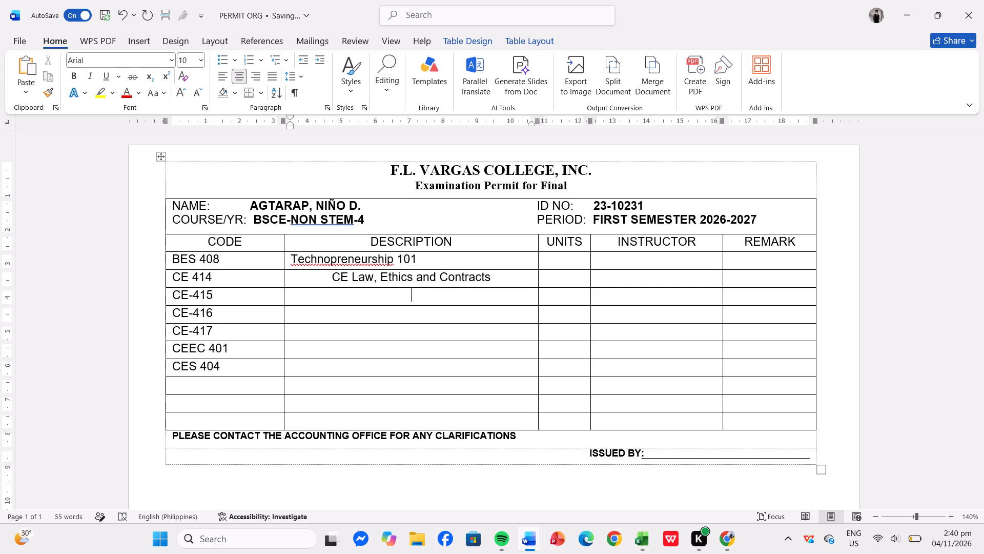
type("pr")
key("BackSpace")
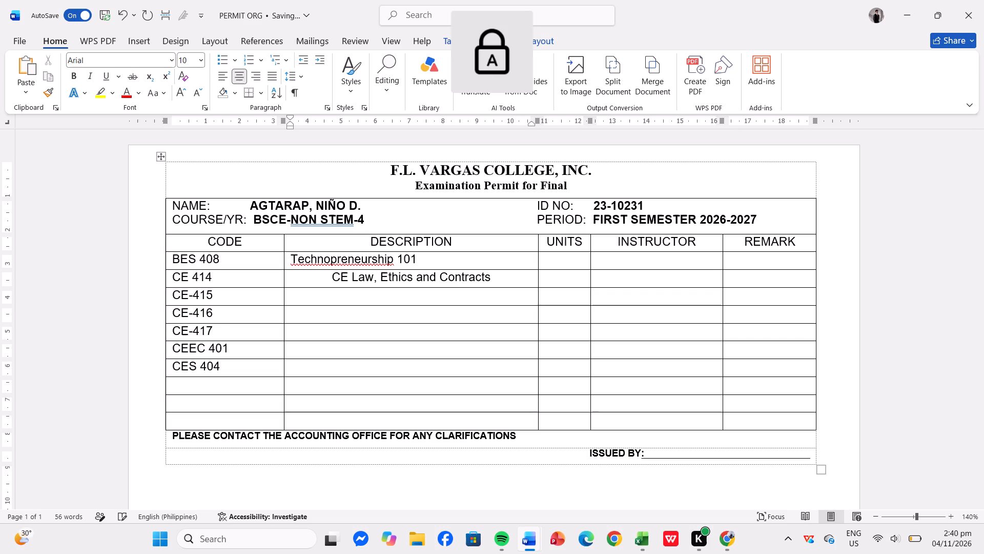
type("rinciples")
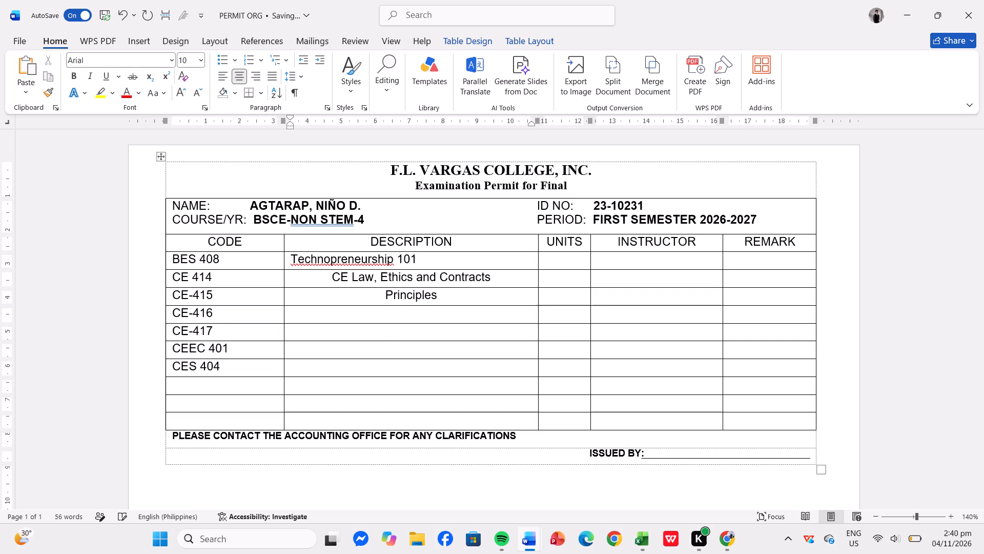
key("space")
type("of Trans")
type("portation")
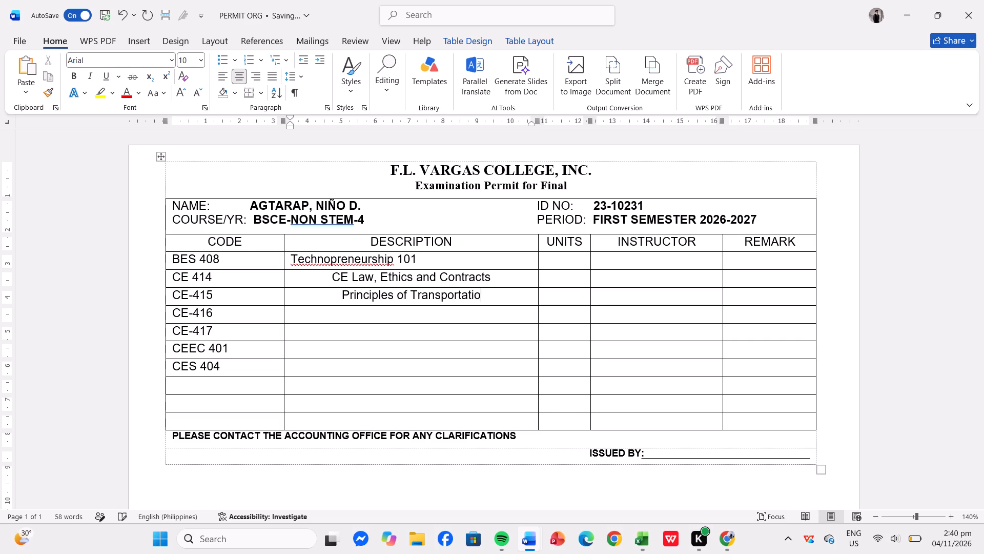
key("space")
type("Engineering")
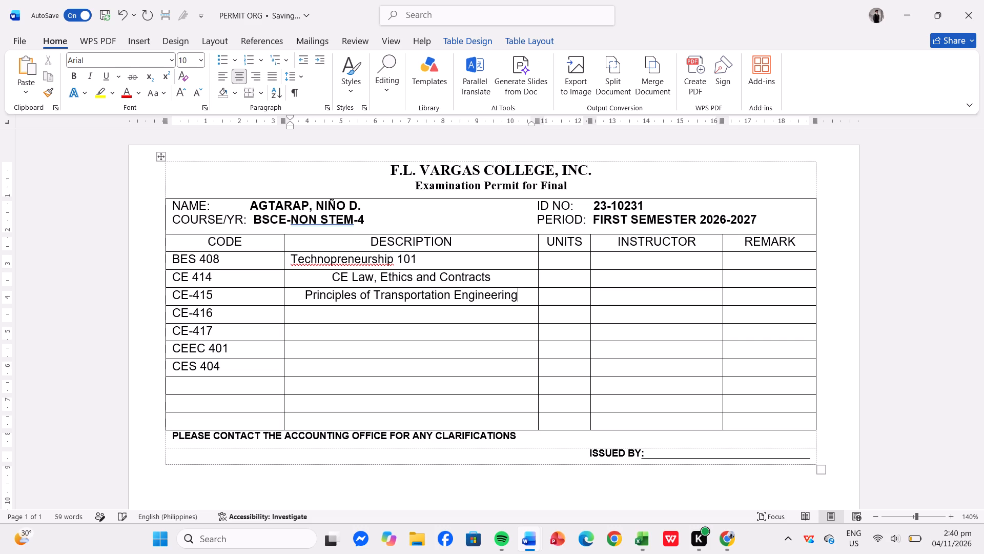
Enter "CE Project 1" as the description for CE-416.
key("Down")
key("shift+c")
type("E Pro")
type("ject")
key("space")
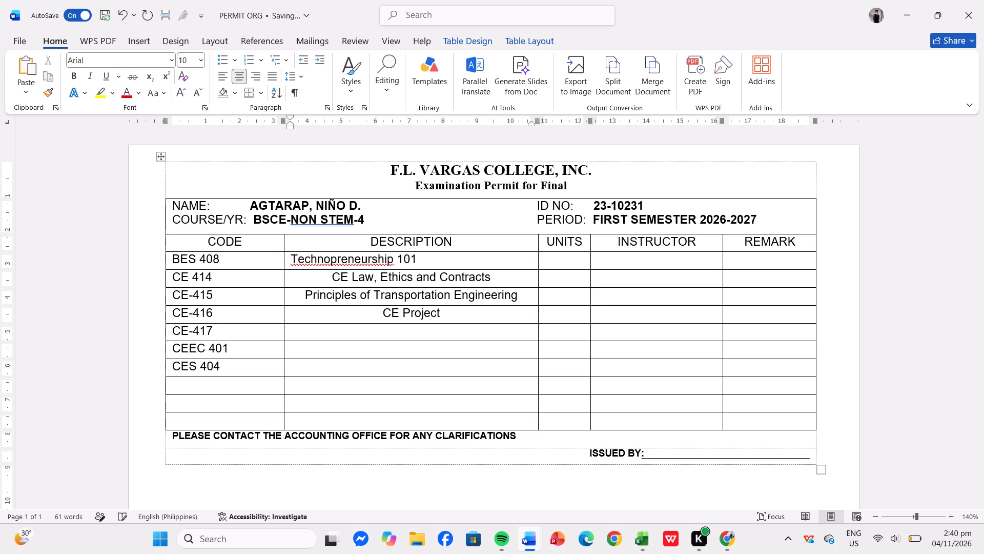
type("1")
Enter "Quantity Surveying" as the description for CE-417.
key("Down")
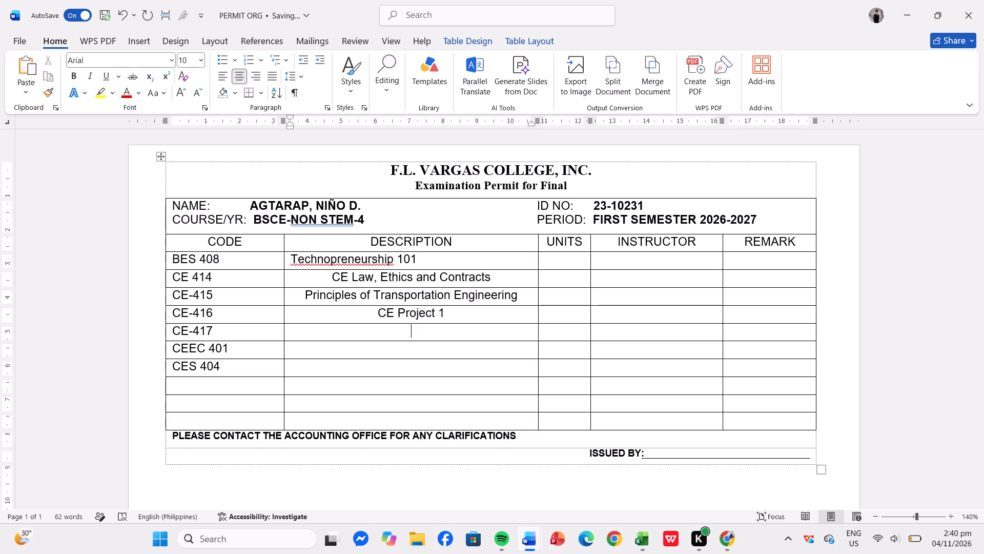
type("Quan")
type("tity")
key("space")
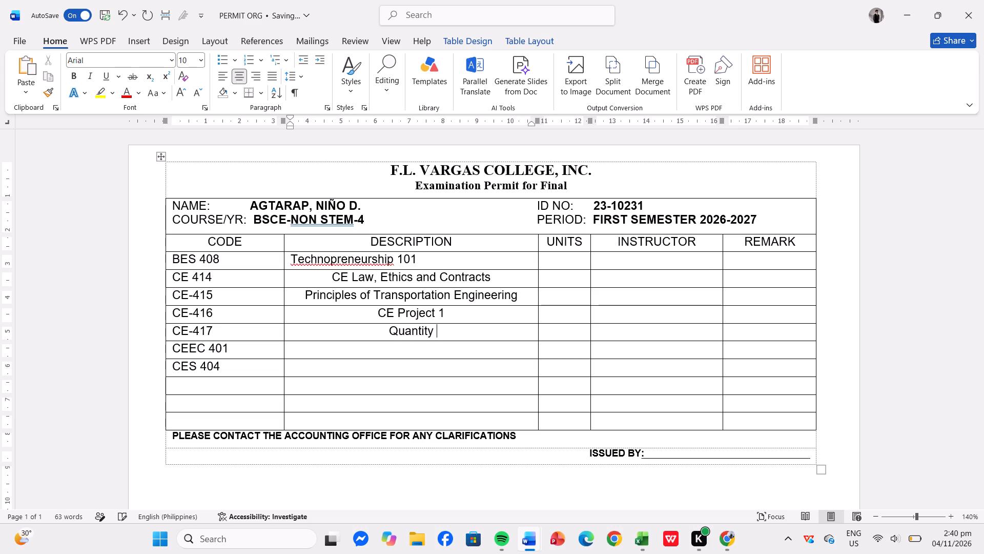
type("Surve")
type("ying")
Enter "CE Enhancement Course 1" as the description for CEEC 401.
key("Down")
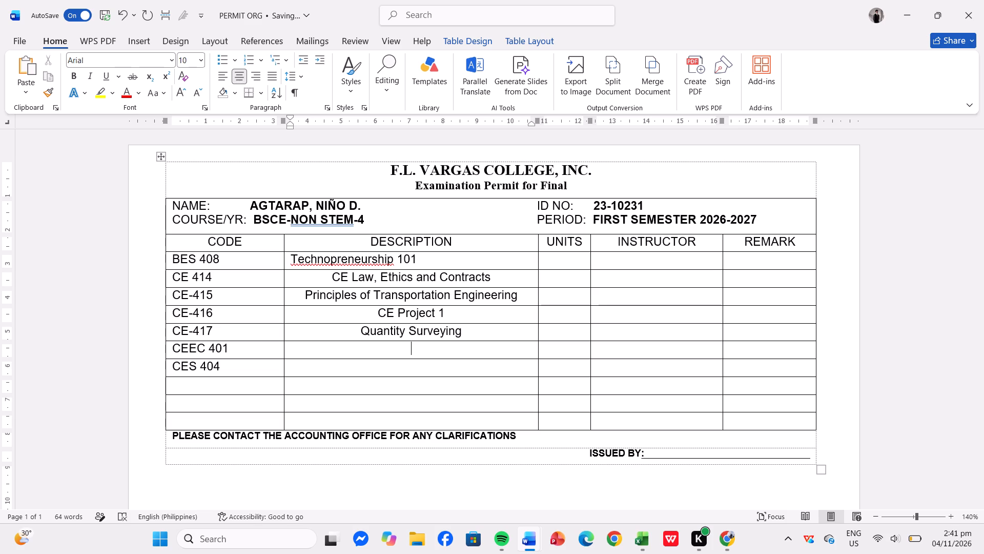
type("CE")
key("space")
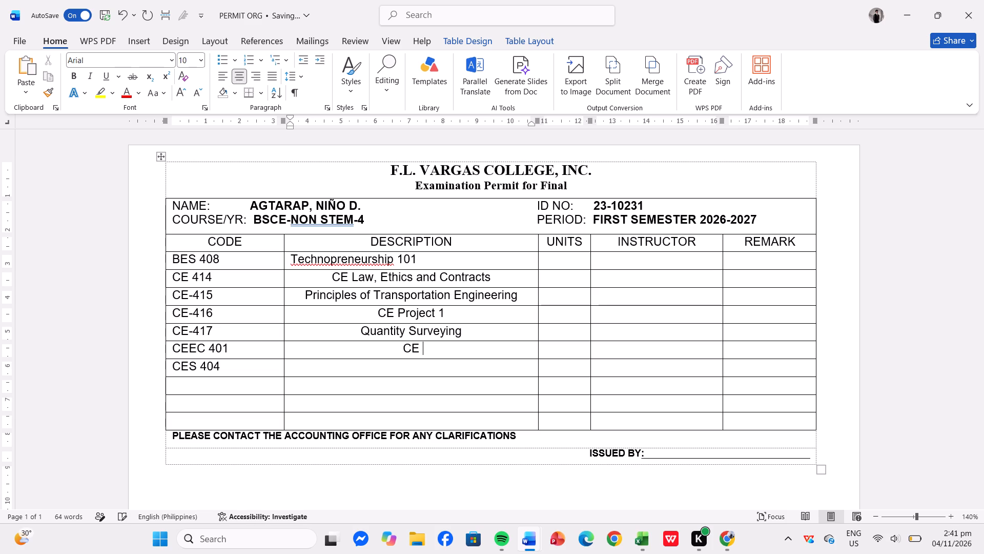
type("Enhancement")
key("space")
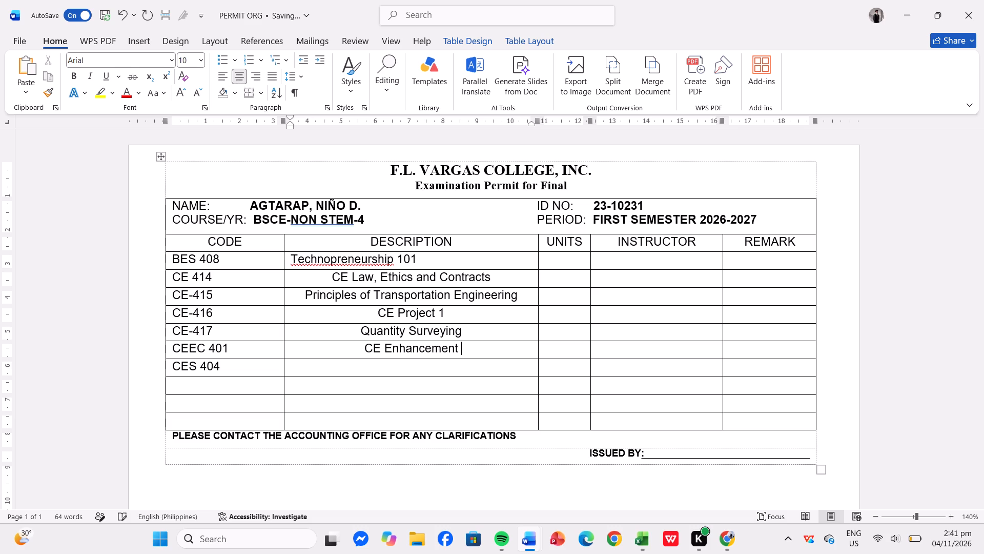
type("Coures")
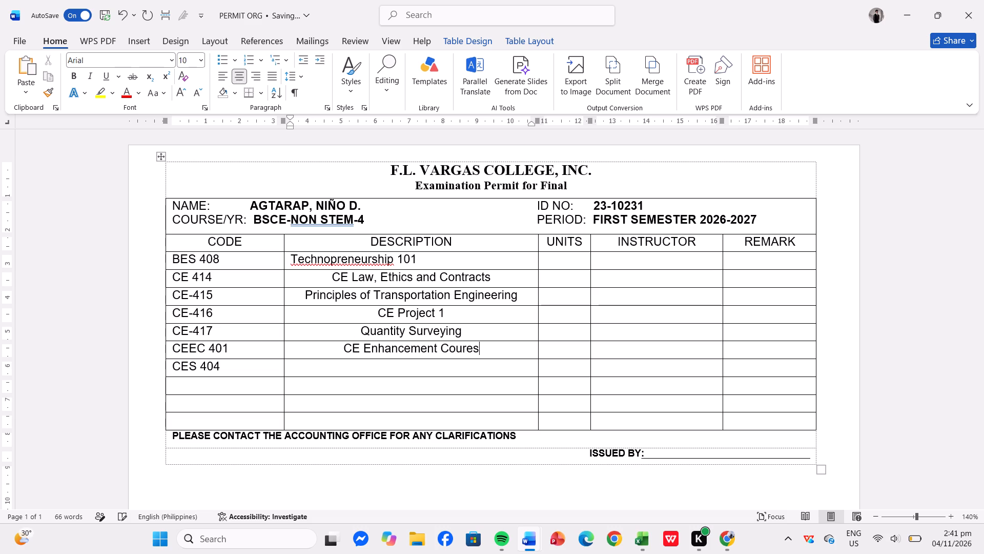
key("BackSpace")
key("space")
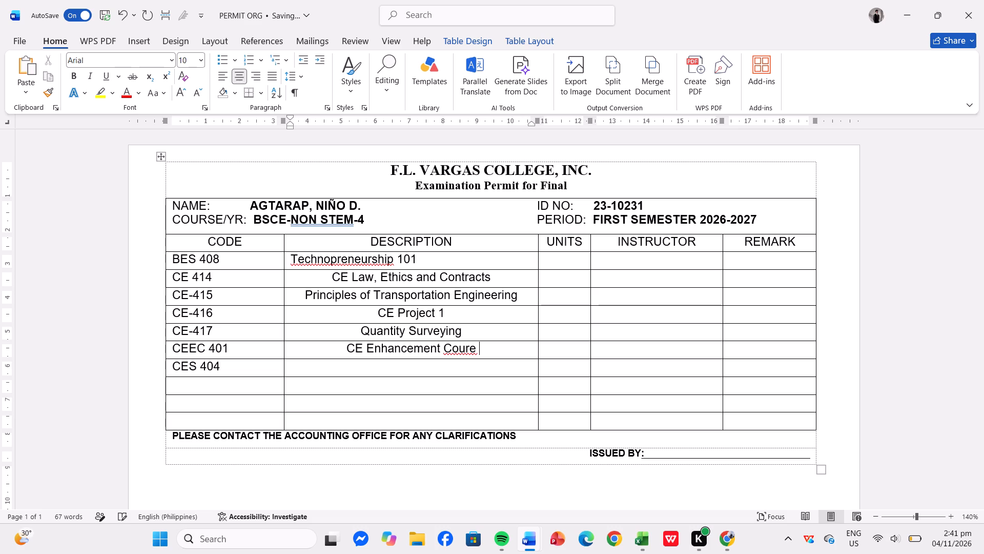
key("BackSpace")
key("BackSpace")
type("se 1")
Enter "Reinforced Concrete Design" as the description for CES 404.
key("Down")
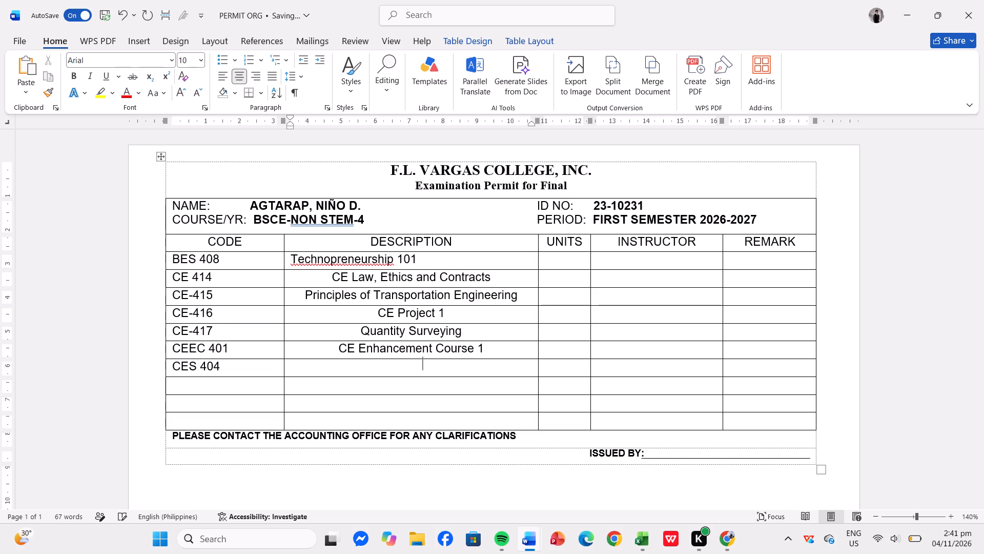
type("Peinford")
key("BackSpace")
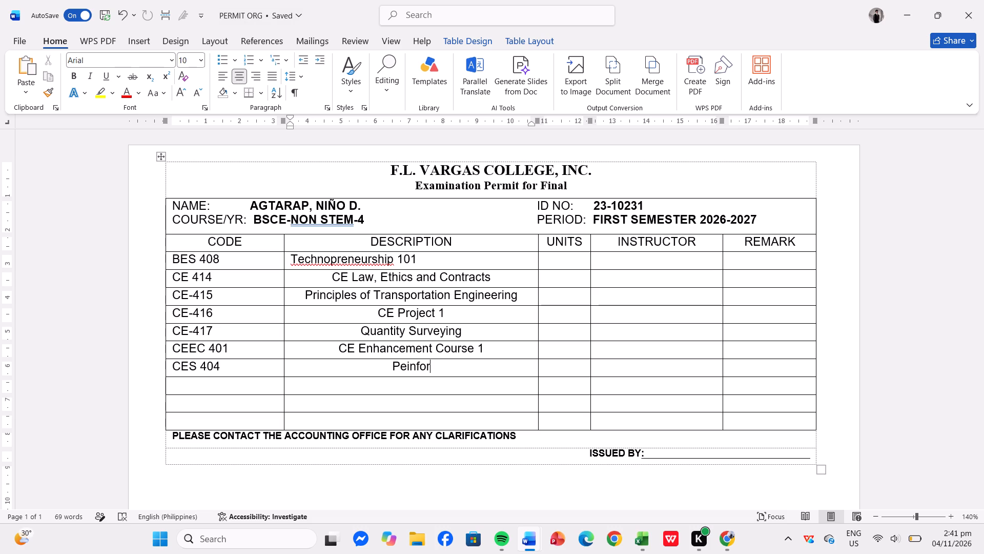
key("BackSpace")
key("BackSpace")
key("BackSpace")
key("BackSpace")
key("BackSpace")
key("BackSpace")
key("BackSpace")
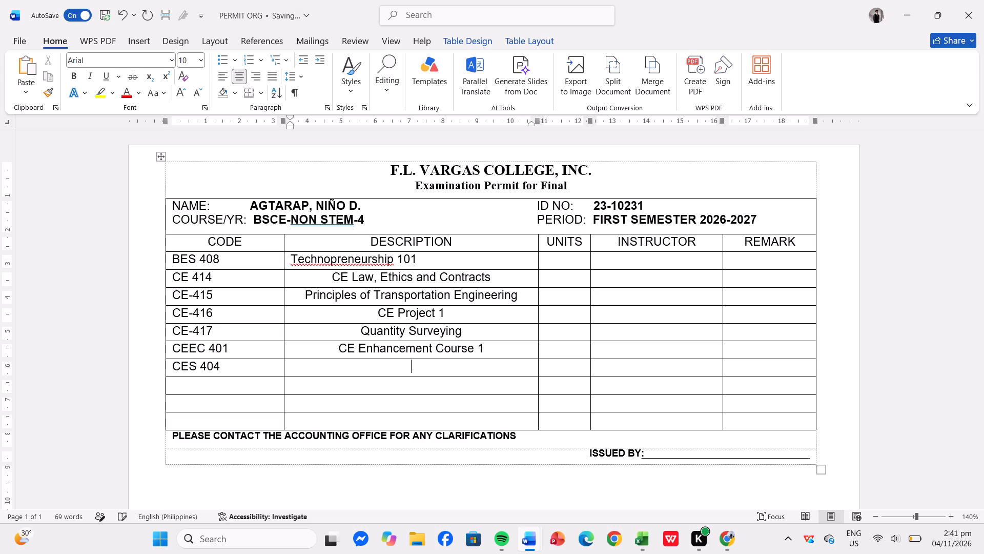
type("re")
key("BackSpace")
key("BackSpace")
type("Rein")
type("forced")
key("space")
type("Concrete")
key("space")
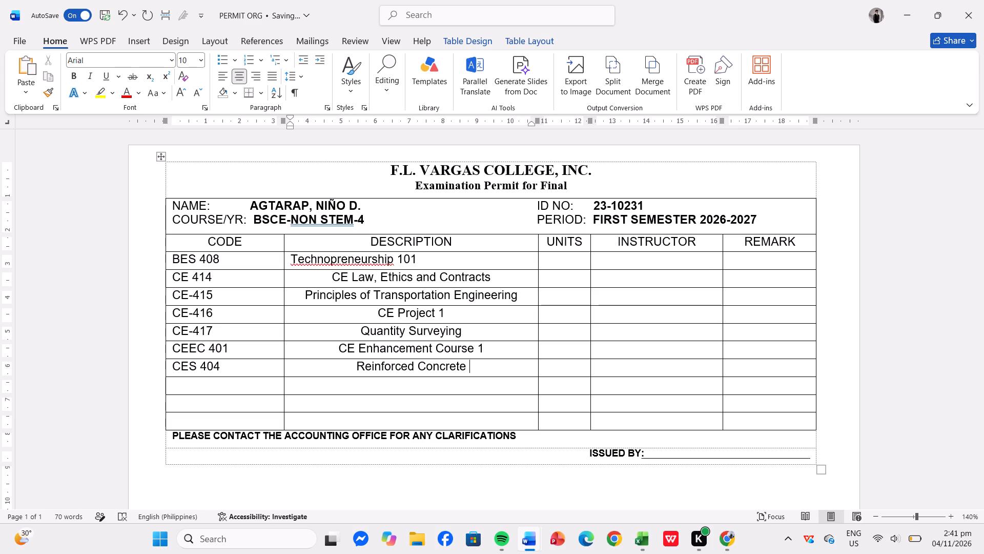
type("Design")
Left-align the six descriptions from CE 414 to CES 404 in the DESCRIPTION column.
left_click(310, 272)
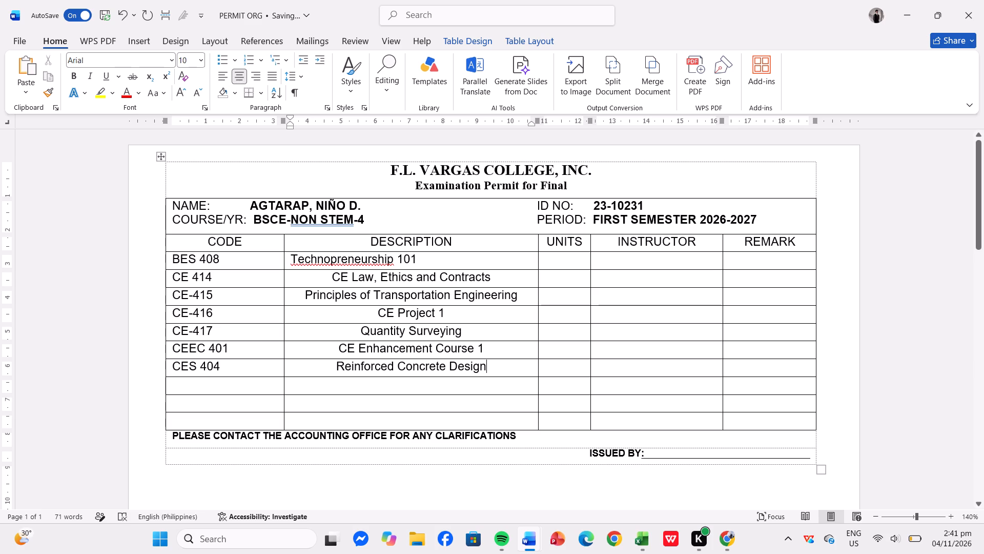
left_click_drag(310, 272, 447, 367)
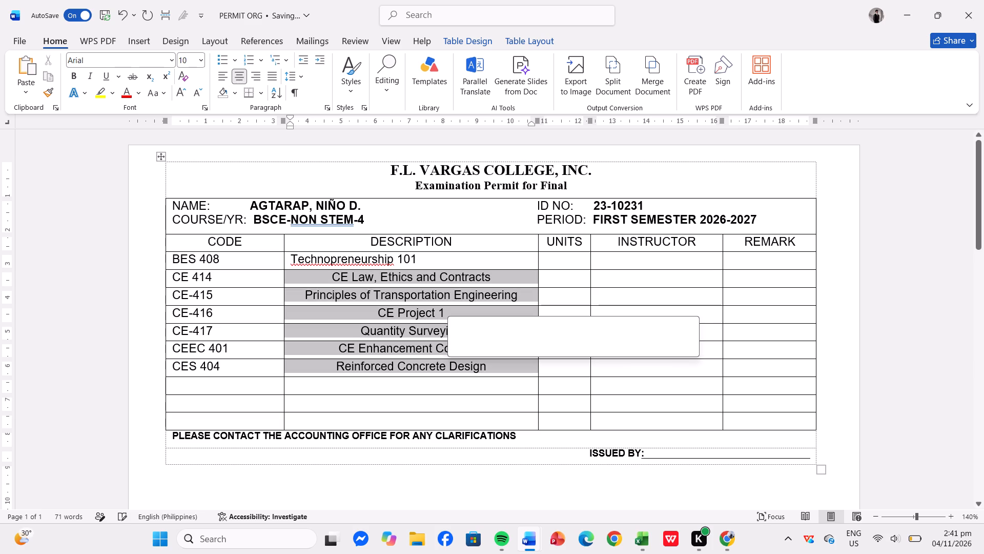
left_click(226, 78)
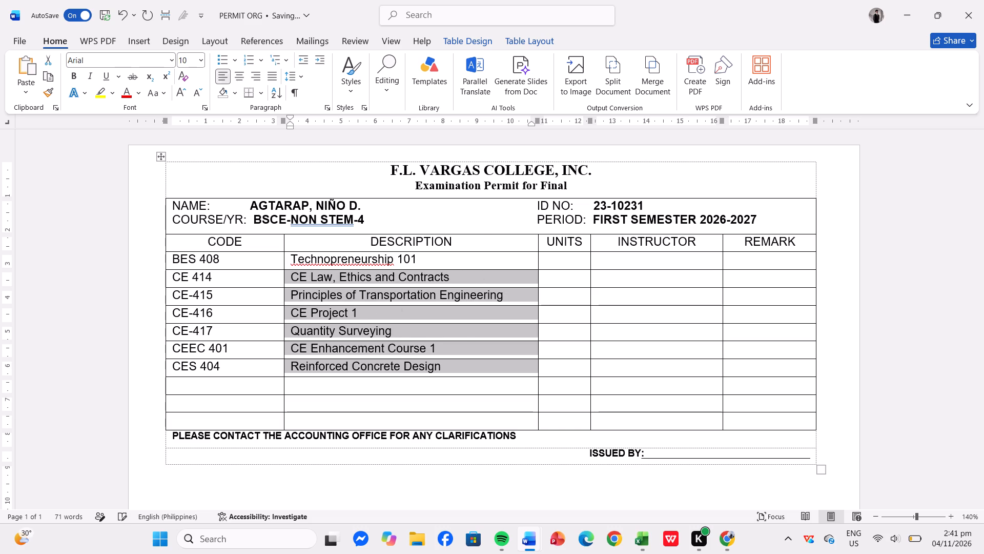
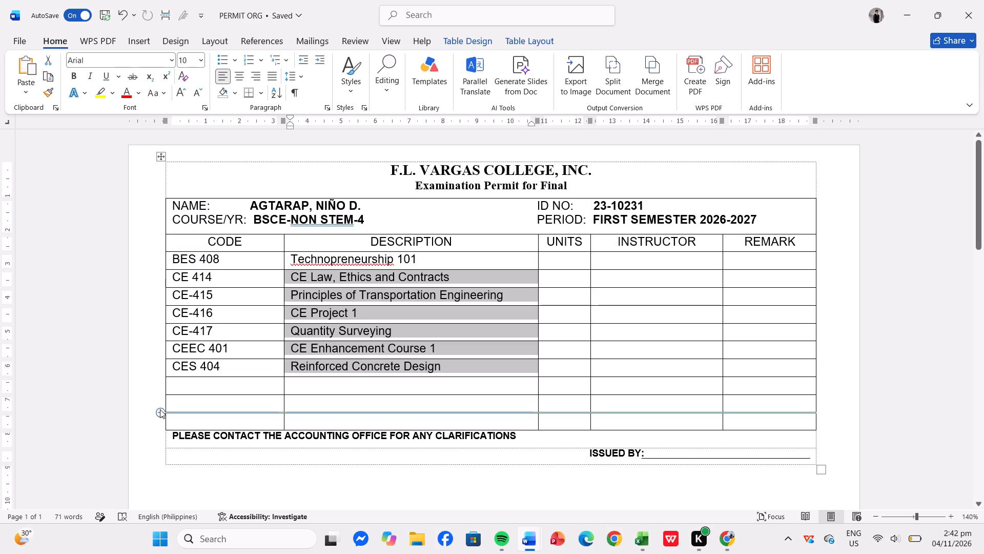
Insert one empty row near the bottom of the subject table, among the blank rows below CES 404.
left_click(161, 408)
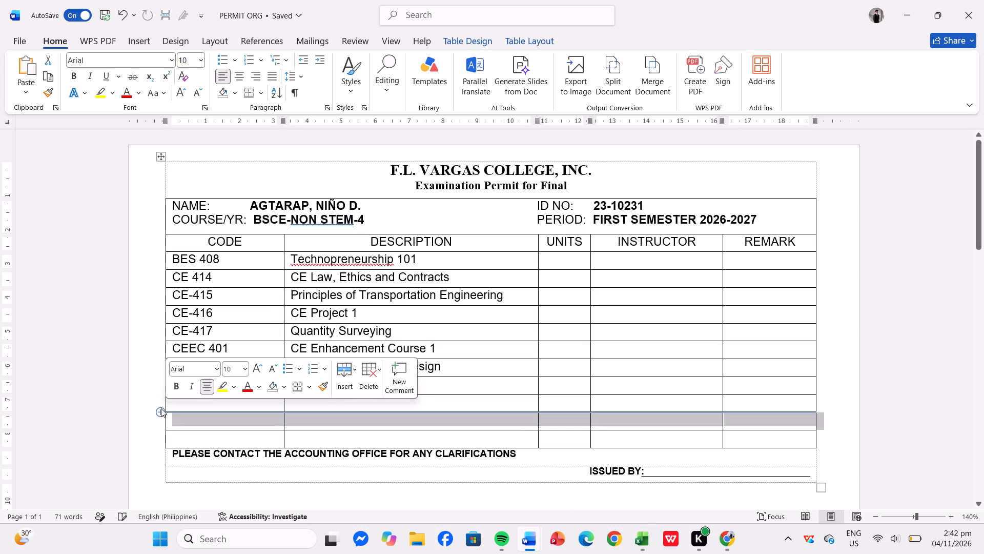
left_click(135, 378)
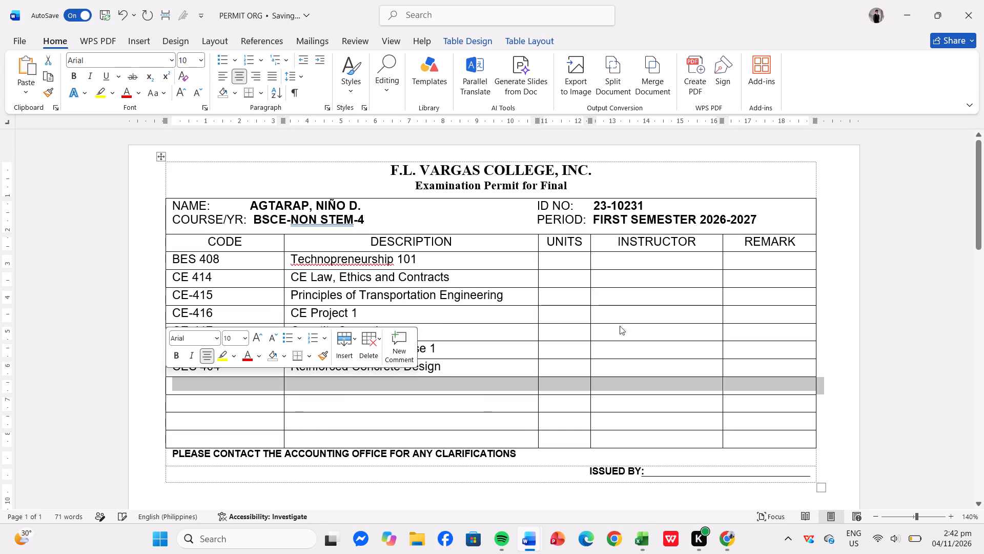
left_click(870, 313)
scroll(870, 313, "down", 1)
scroll(870, 313, "up", 1)
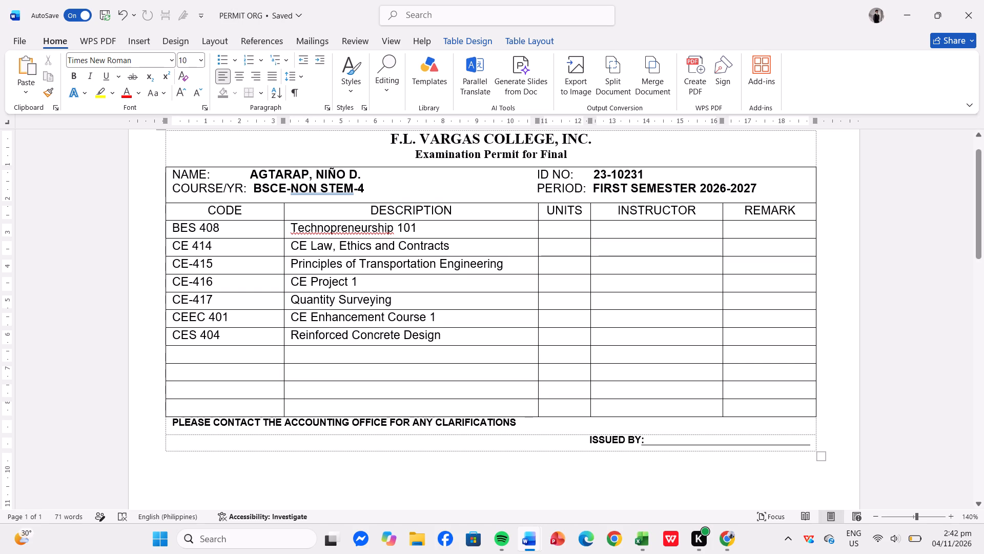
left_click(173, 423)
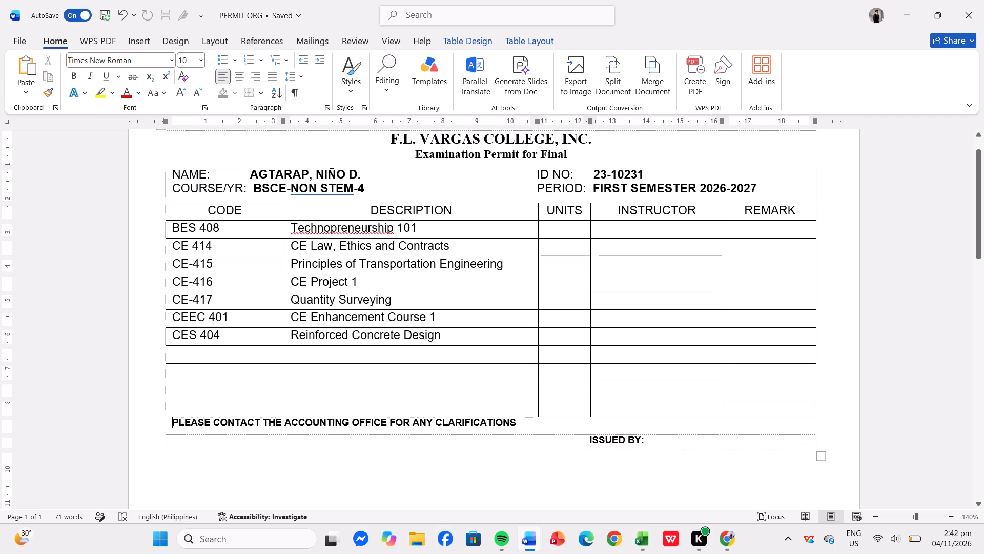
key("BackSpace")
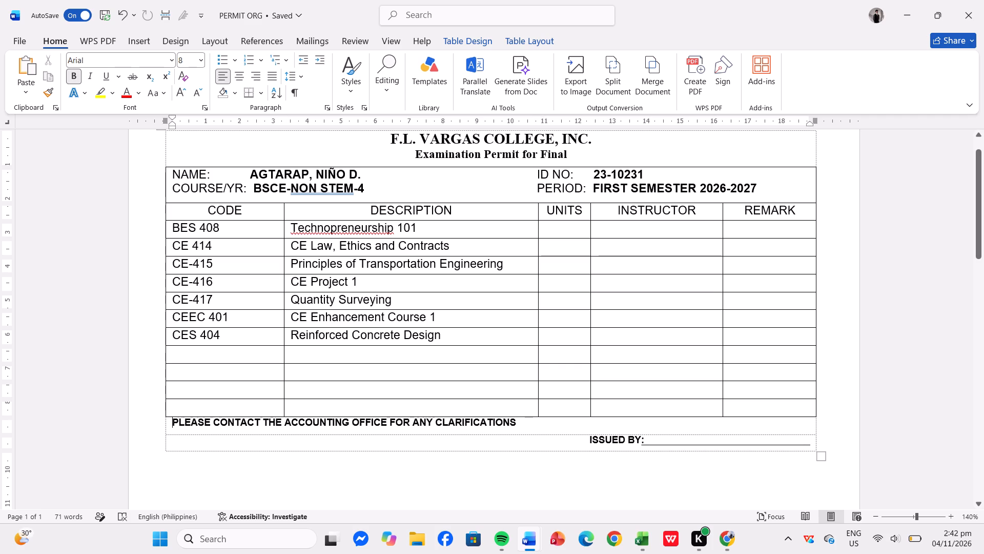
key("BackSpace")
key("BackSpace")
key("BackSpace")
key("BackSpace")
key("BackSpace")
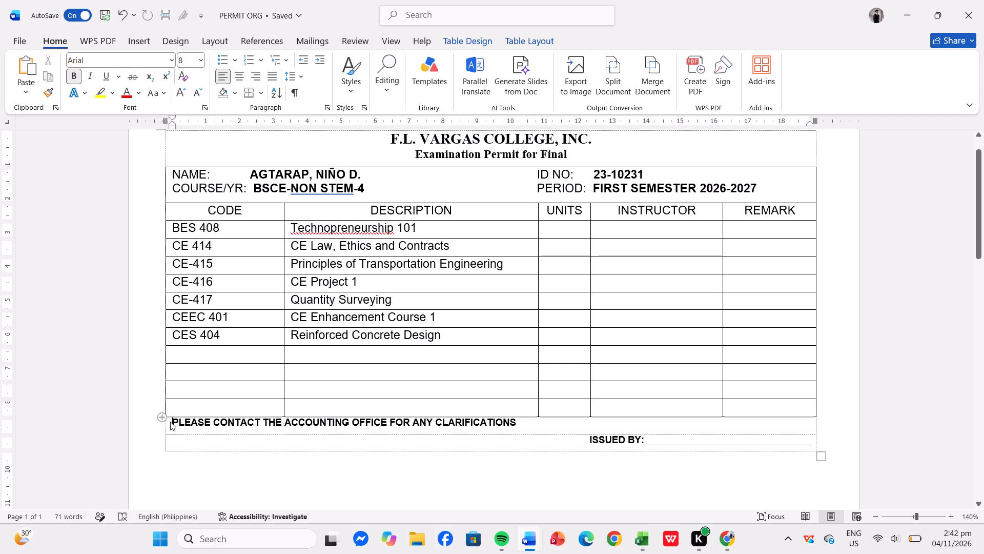
Set the font size of the accounting office note and the ISSUED BY line to 7.5.
left_click_drag(171, 422, 474, 441)
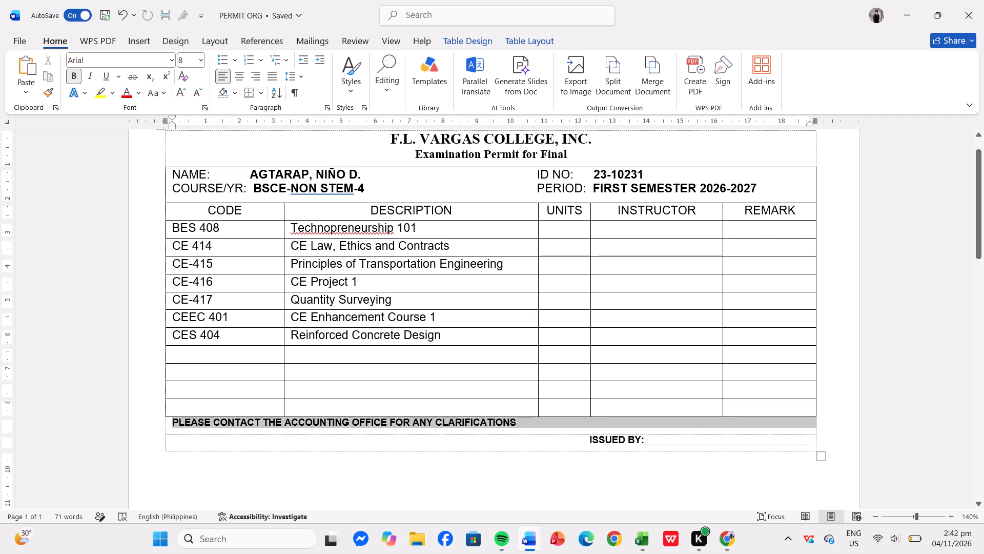
left_click_drag(474, 441, 589, 449)
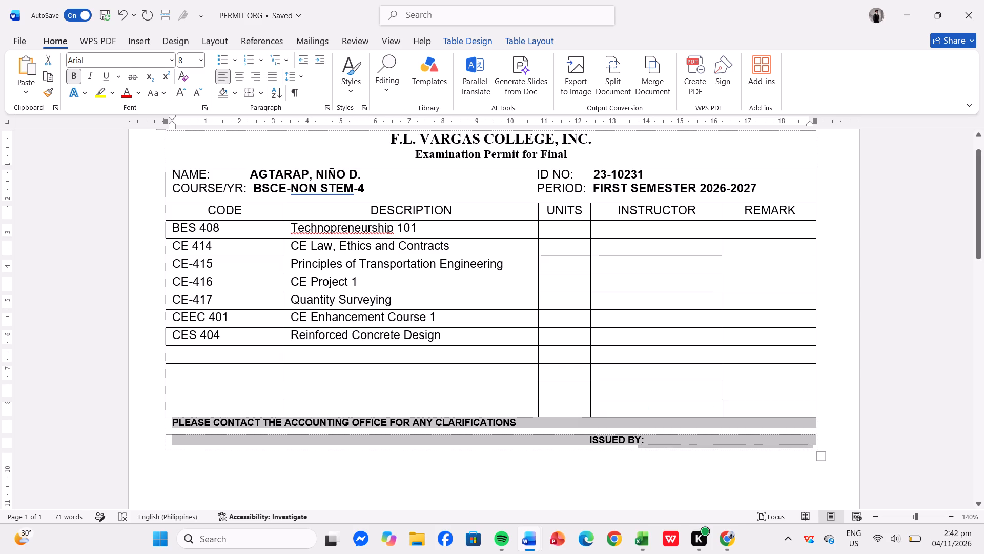
left_click(196, 95)
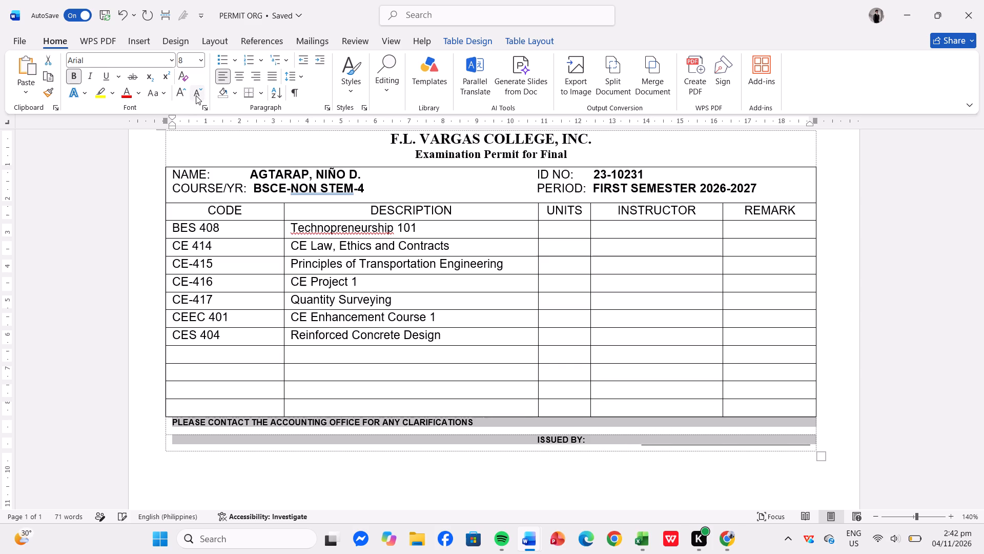
left_click(186, 62)
type("7.5")
key("Return")
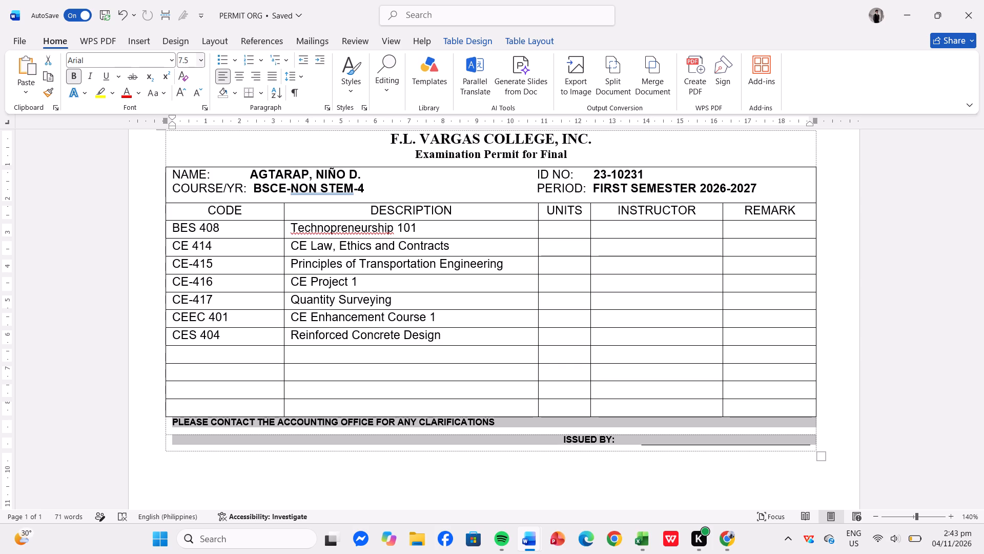
key("BackSpace")
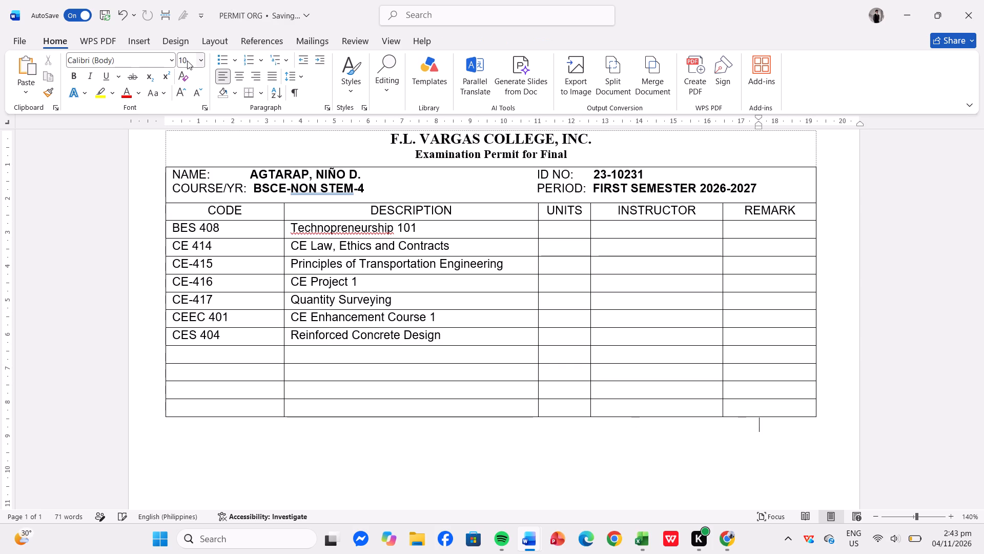
key("ctrl+z")
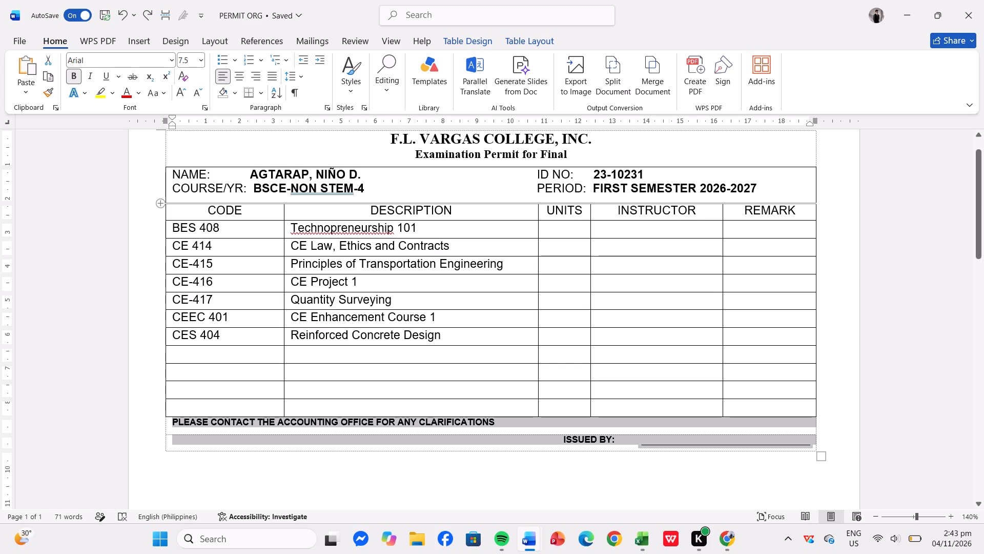
Reduce the font size of the student details and subject rows to 9, through the second blank row.
left_click_drag(173, 177, 457, 344)
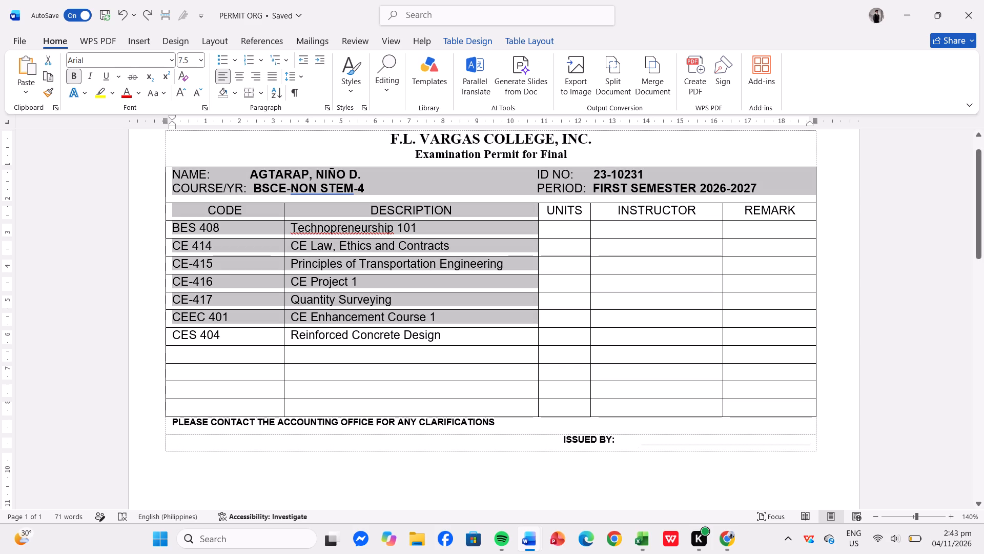
left_click_drag(457, 344, 767, 367)
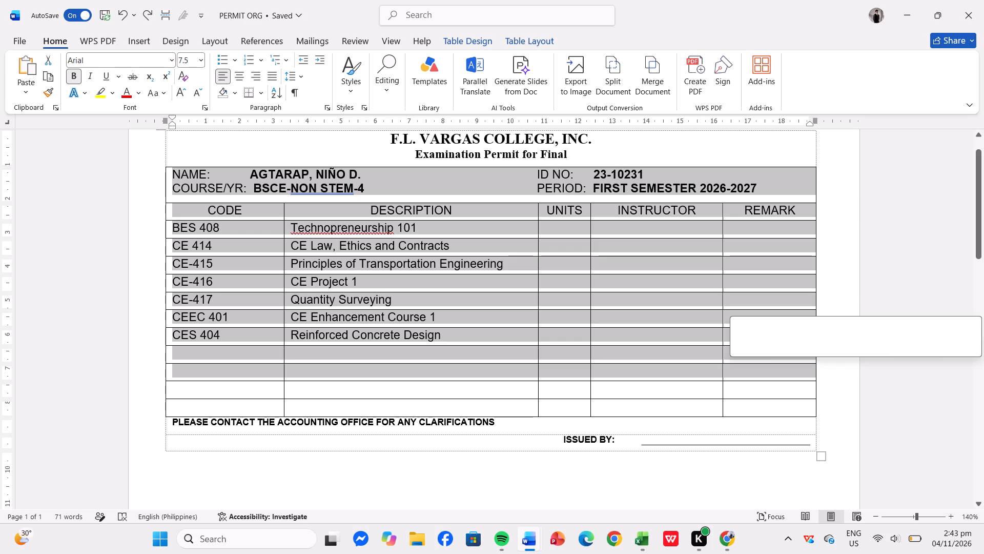
left_click(197, 95)
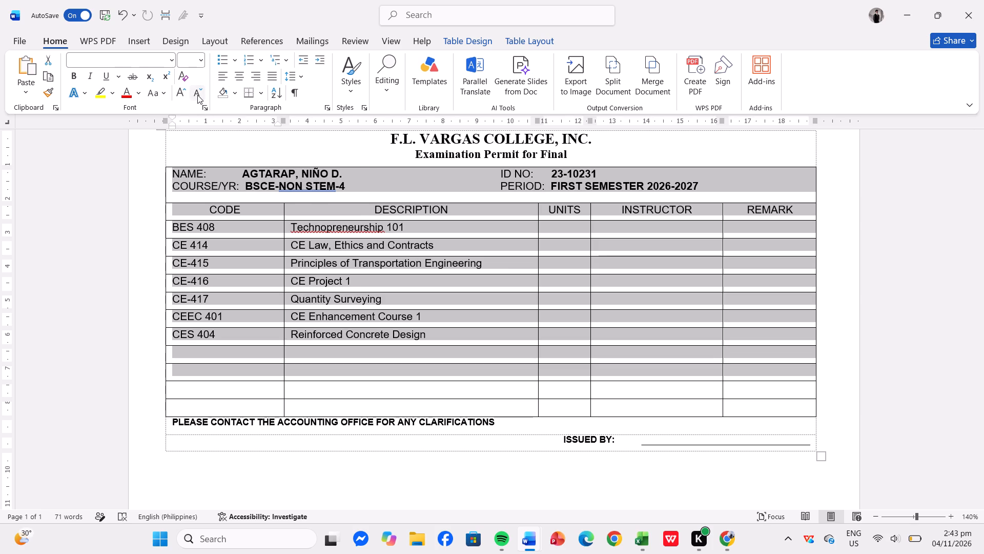
left_click(197, 95)
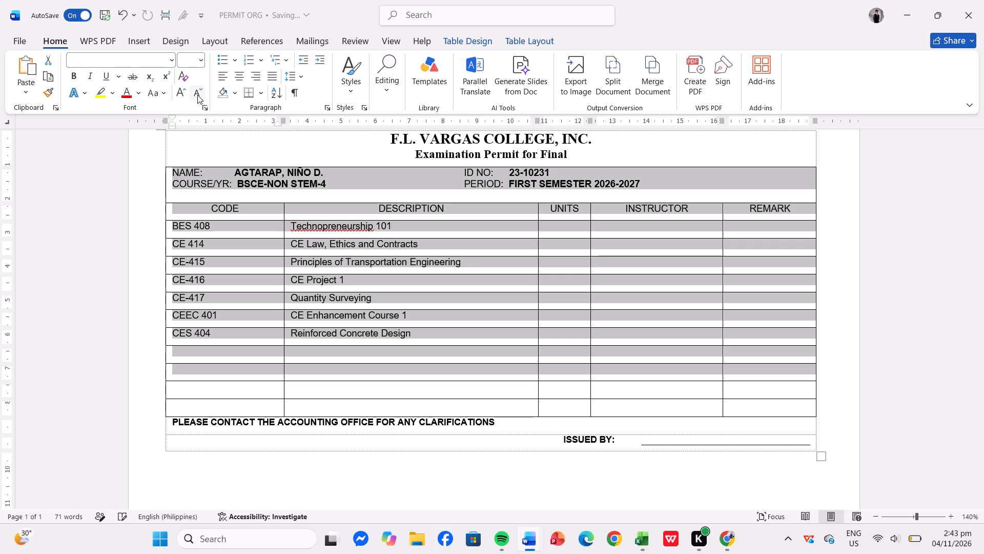
key("ctrl+z")
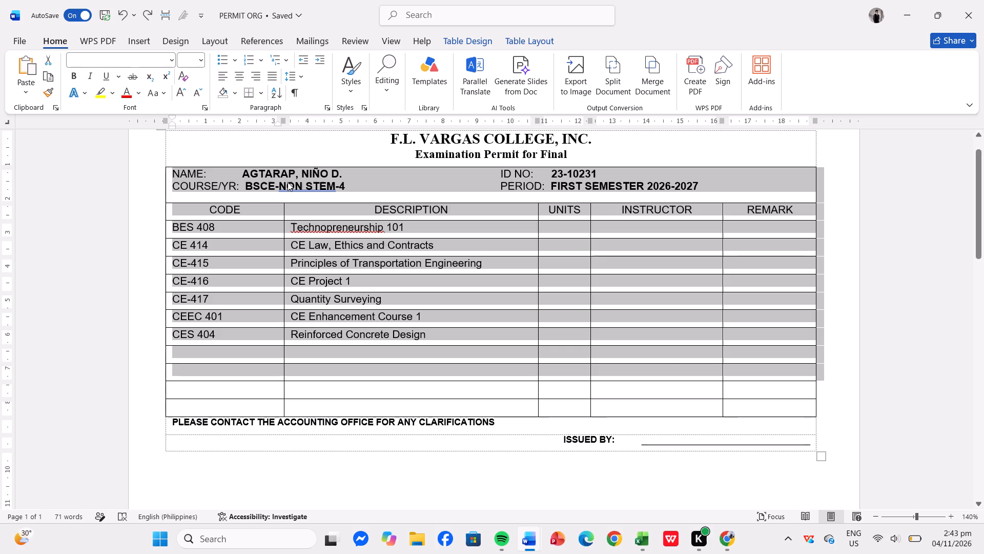
Narrow the CODE column slightly and align its divider with DESCRIPTION through the last two blank rows.
left_click(283, 205)
left_click_drag(283, 205, 282, 205)
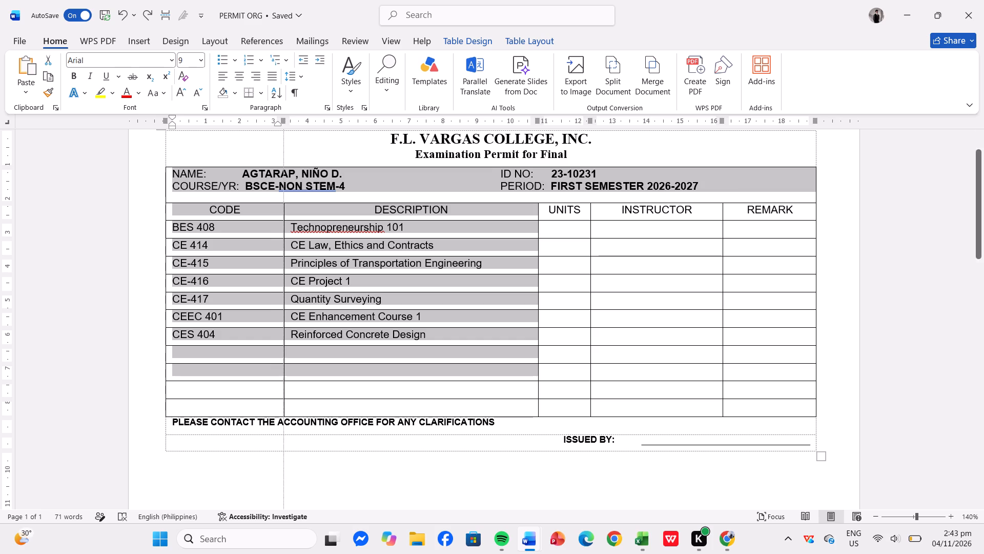
left_click_drag(282, 205, 275, 205)
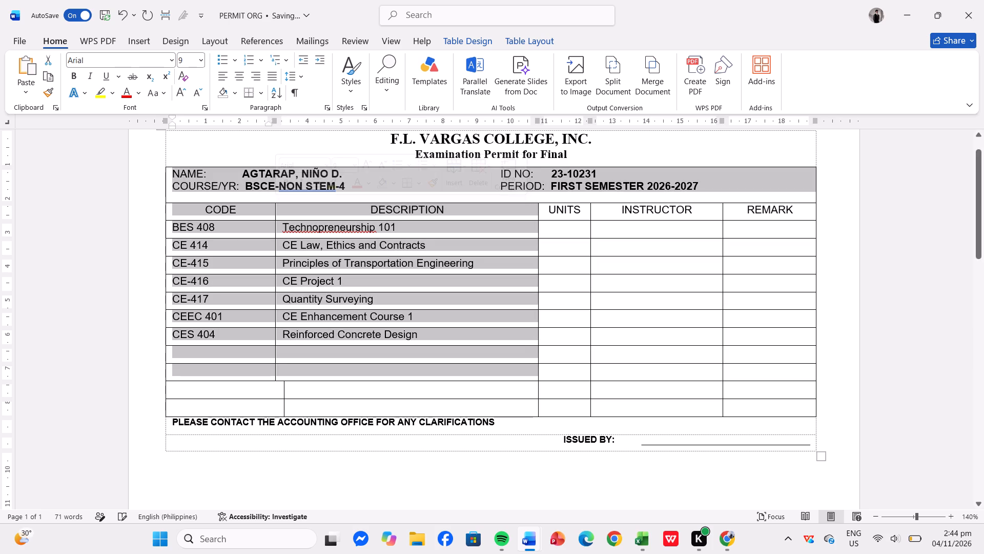
left_click(150, 257)
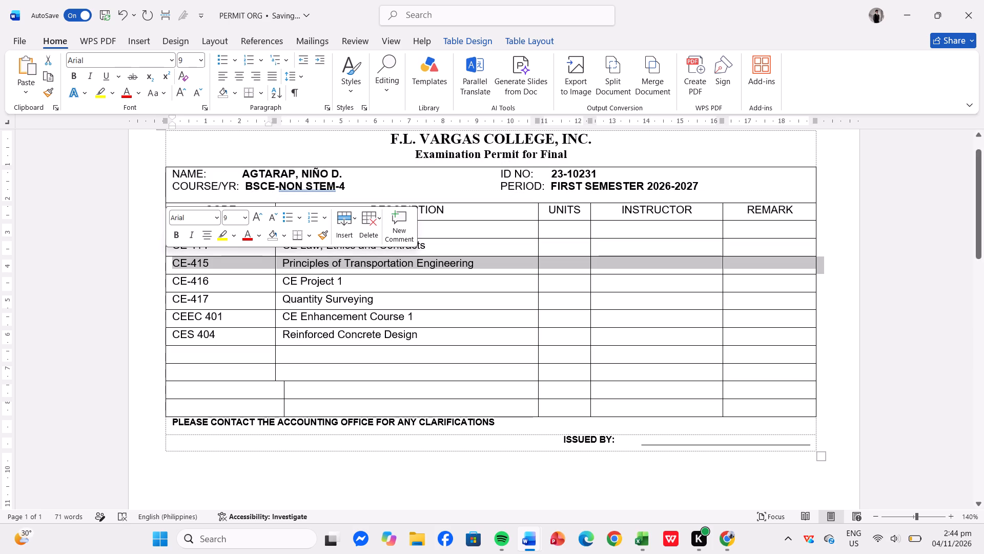
left_click_drag(282, 393, 280, 393)
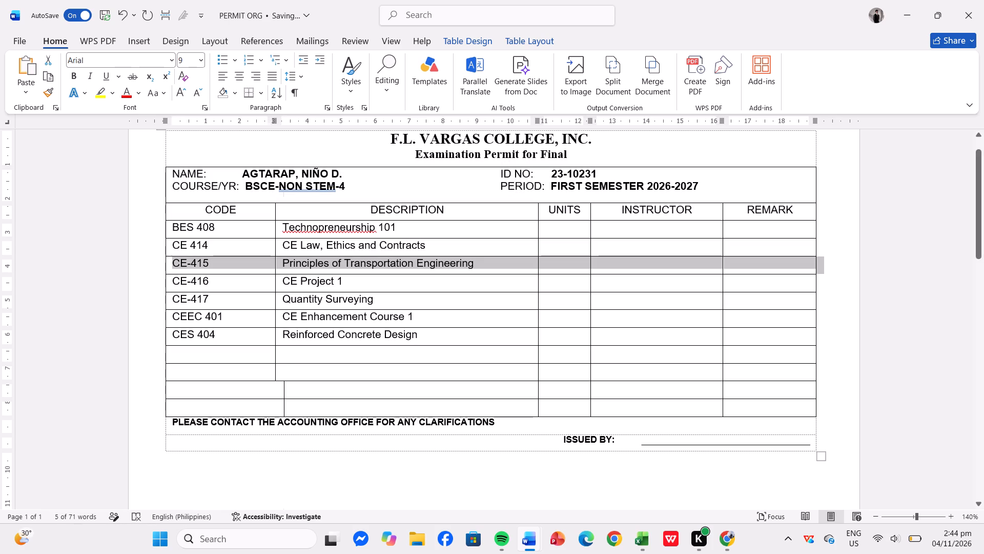
left_click_drag(280, 393, 274, 393)
Set the line spacing of the name, course, ID number and period lines to 1.5.
left_click_drag(174, 174, 266, 189)
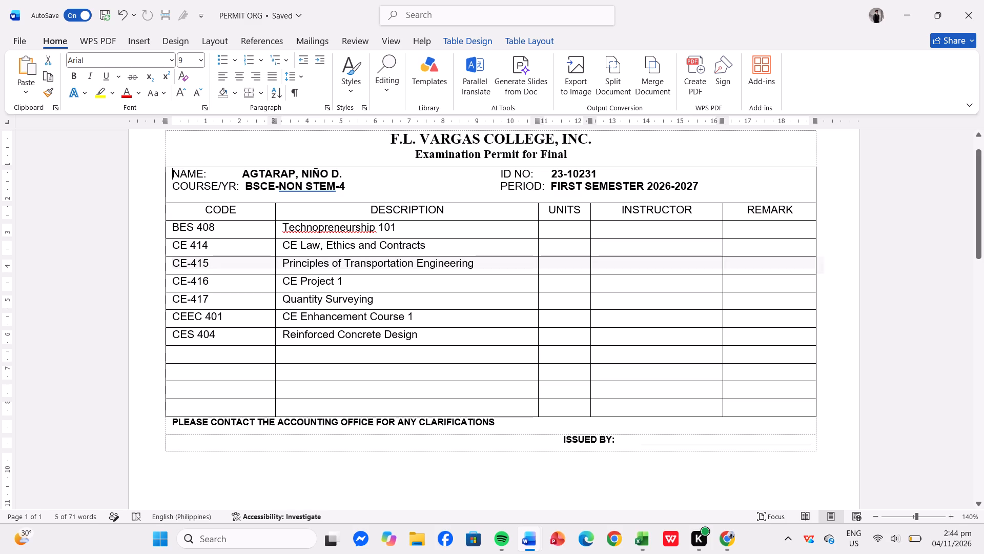
left_click_drag(266, 189, 681, 194)
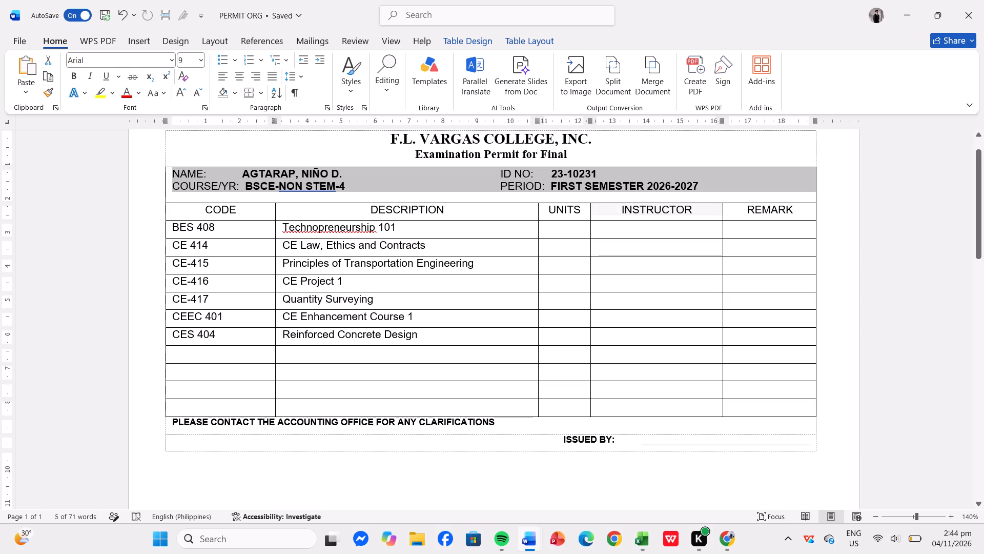
left_click_drag(681, 194, 688, 193)
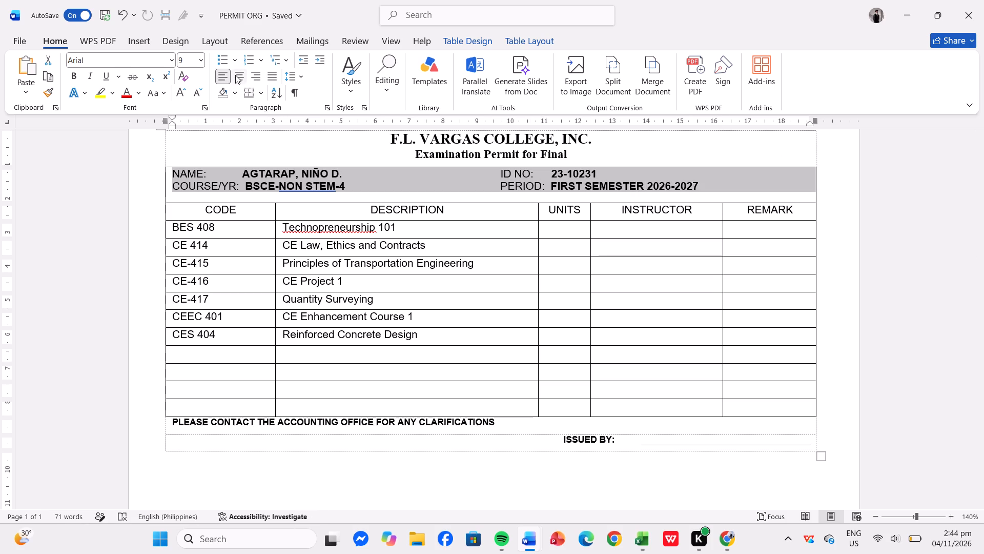
left_click(302, 76)
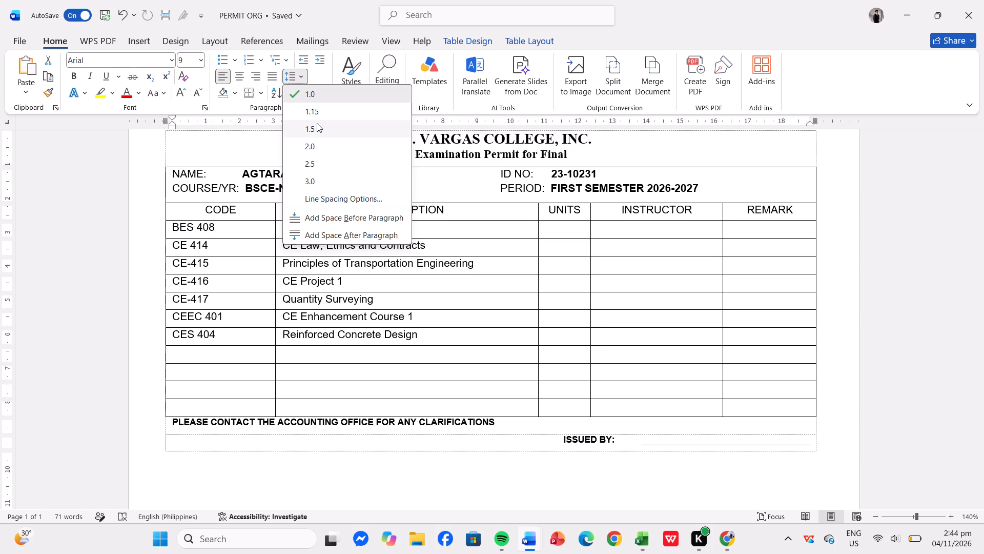
left_click(317, 123)
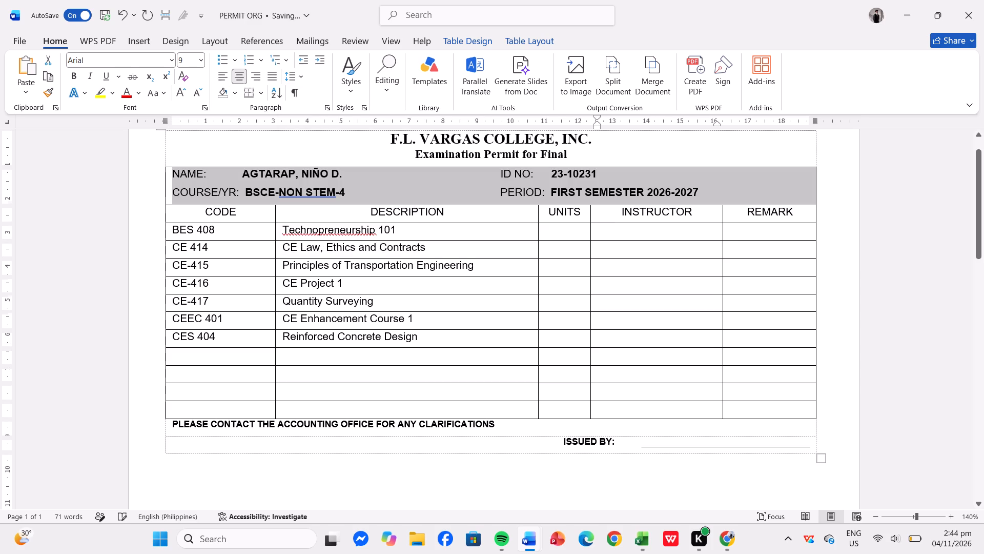
left_click(280, 259)
left_click(269, 220)
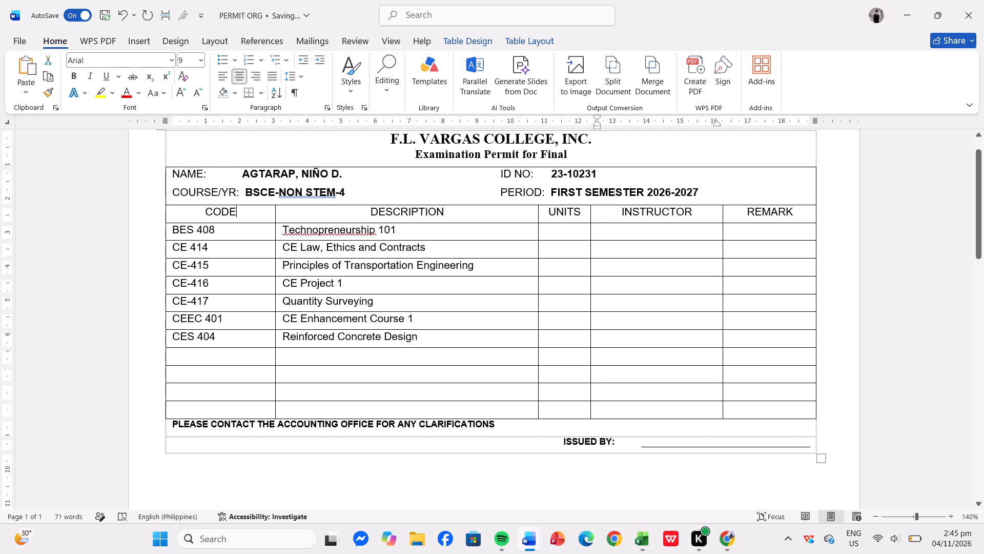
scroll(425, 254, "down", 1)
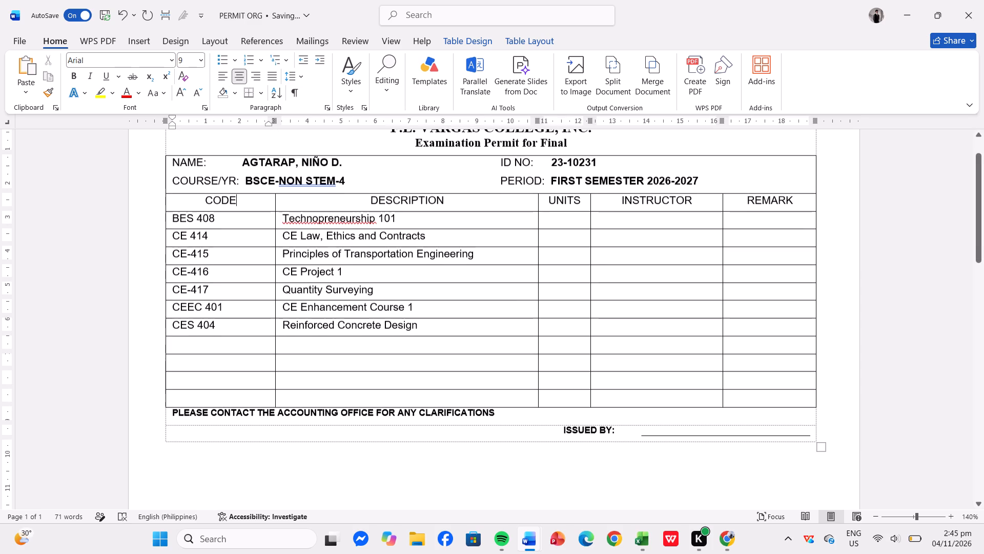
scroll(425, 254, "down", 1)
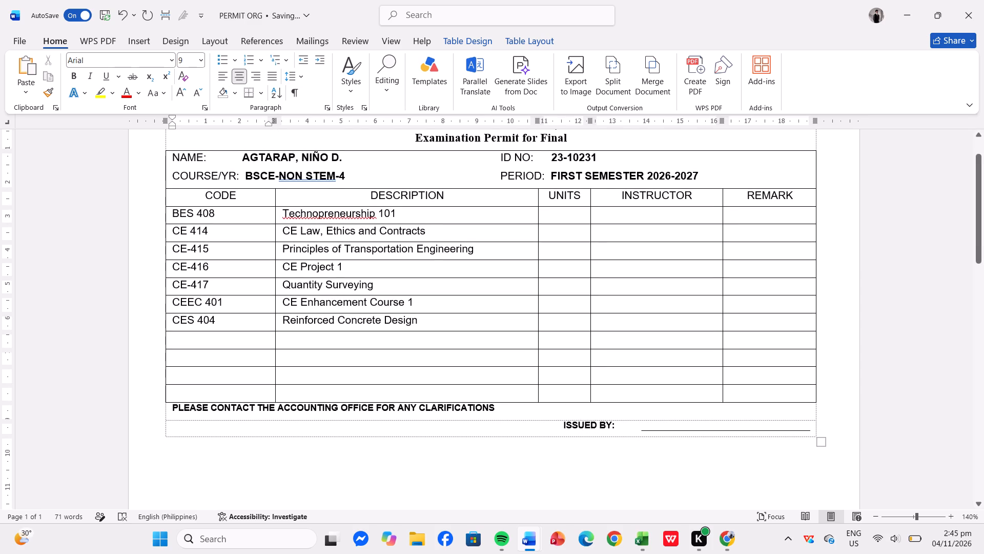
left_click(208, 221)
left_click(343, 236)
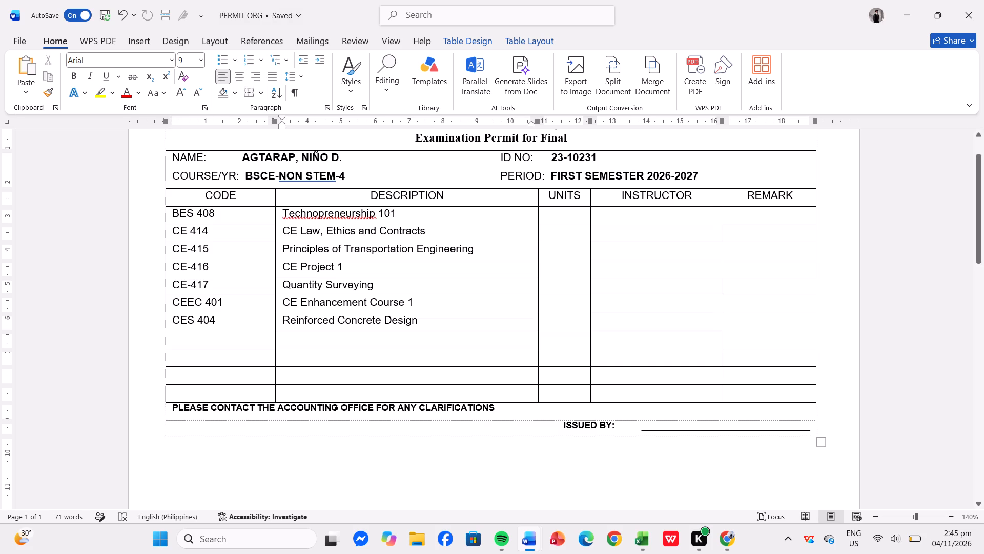
Switch to the PERMIT NINO document and examine the text formatting of its descriptions and accounting office note.
left_click(488, 489)
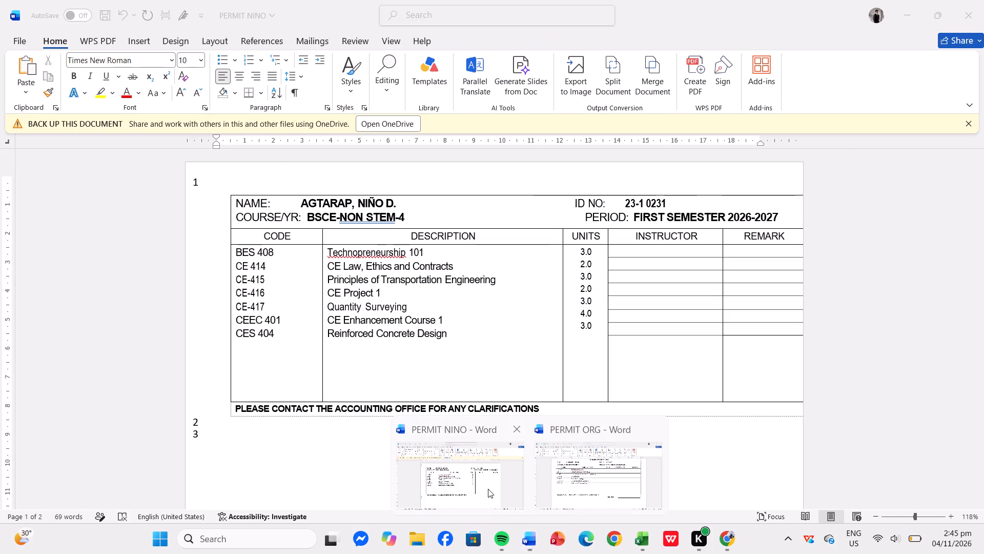
left_click(381, 280)
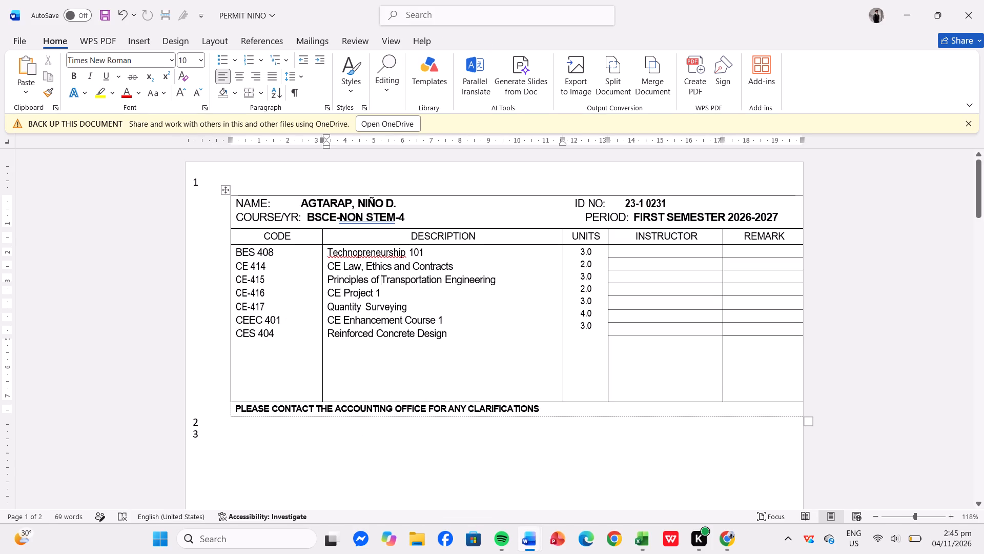
left_click_drag(418, 298, 441, 414)
left_click(441, 414)
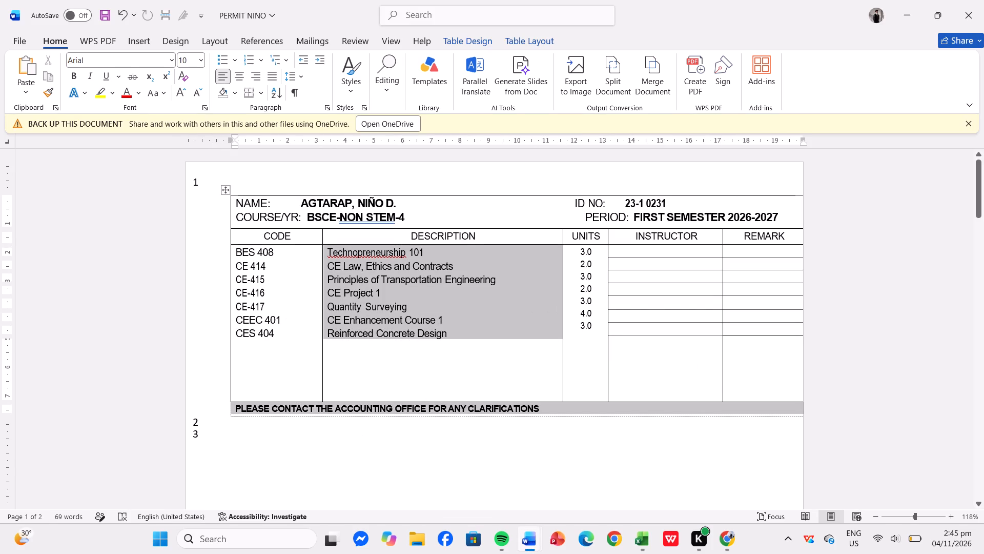
left_click(441, 414)
left_click(551, 413)
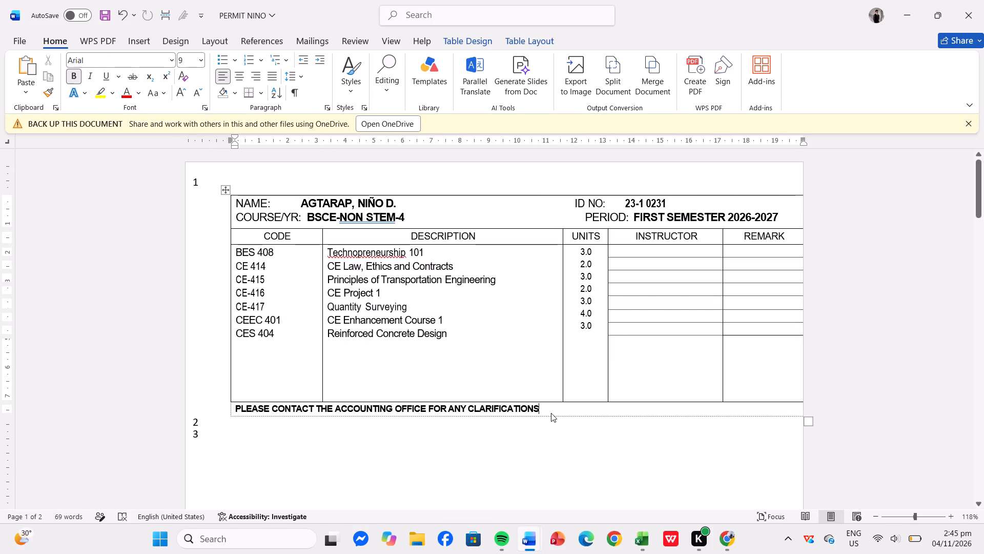
Check the font formatting of the accounting office note and the Reinforced Concrete Design description in PERMIT NINO.
left_click(551, 413)
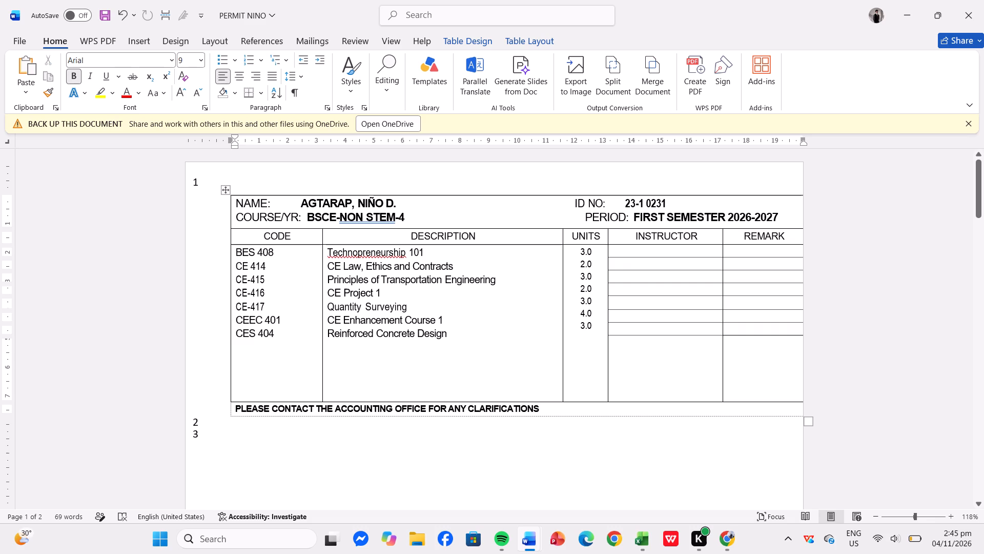
left_click(455, 345)
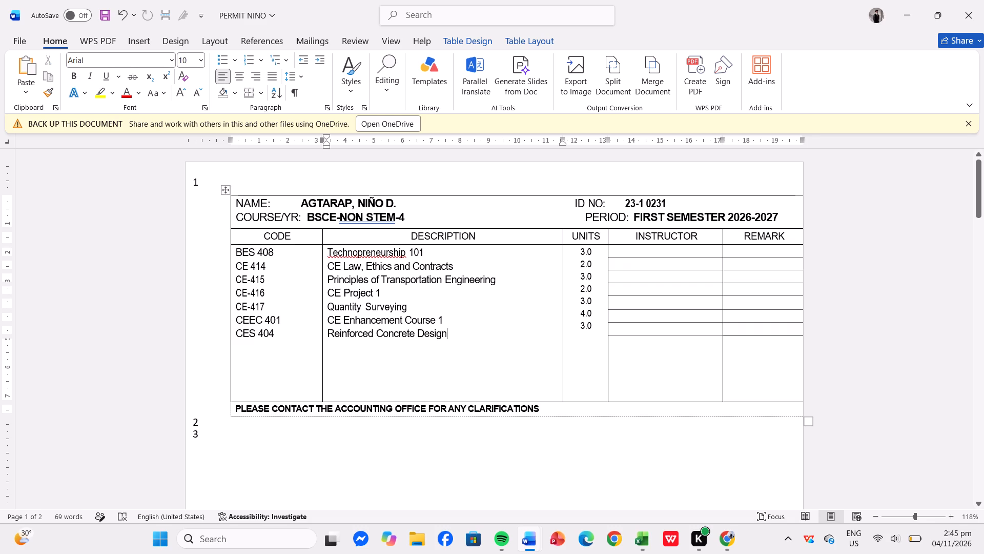
Increase the font size of the Technopreneurship 101 description to 12.
left_click_drag(429, 253, 359, 258)
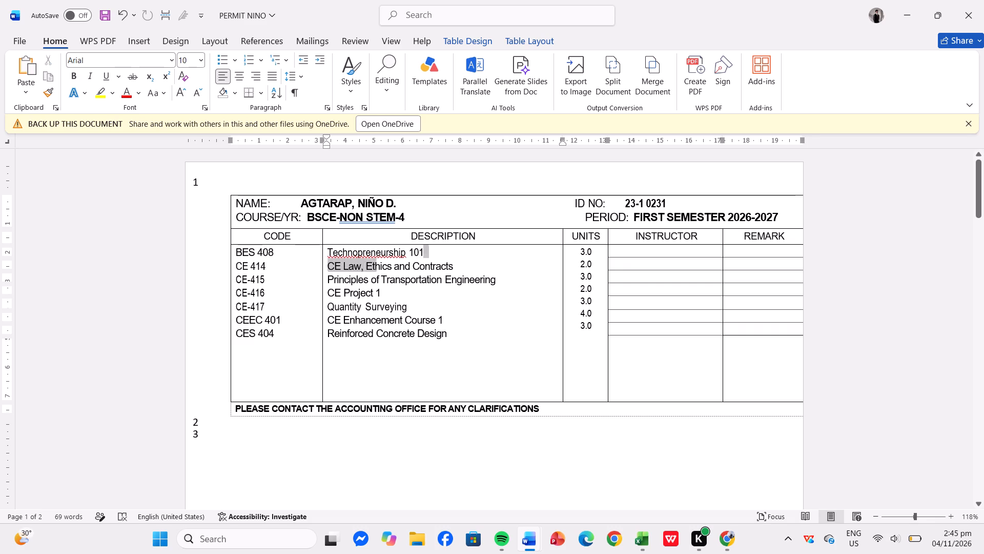
left_click_drag(359, 258, 348, 256)
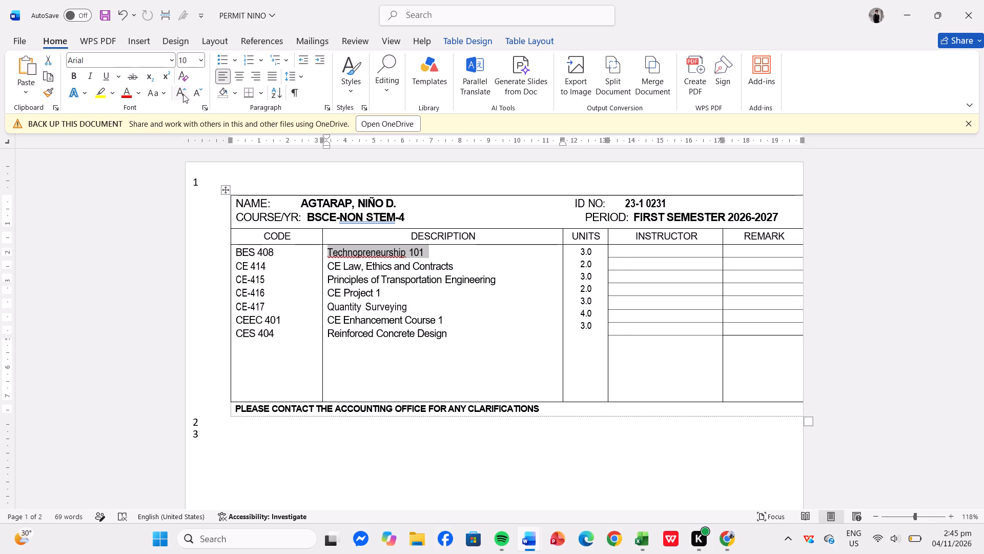
left_click(183, 94)
left_click(183, 94)
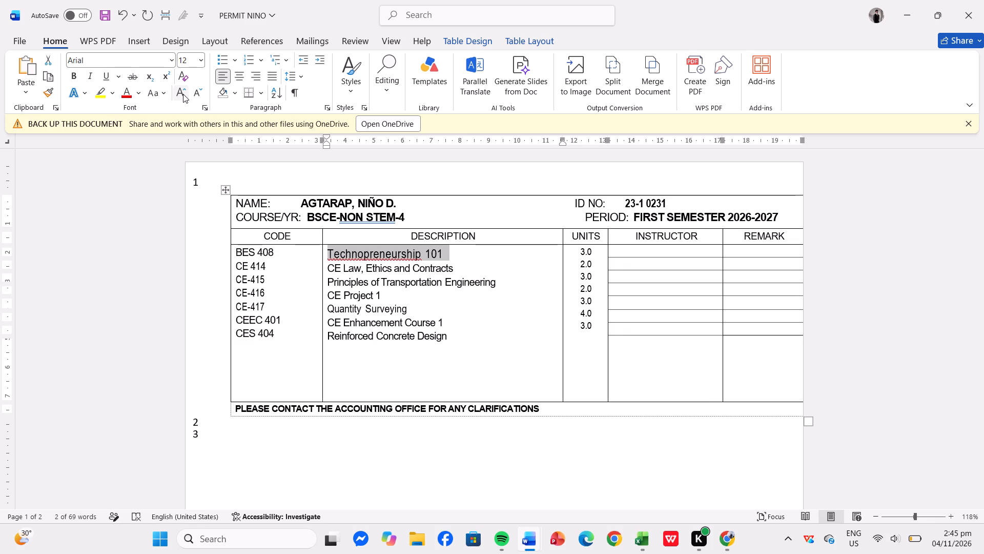
Check the DESCRIPTION header's font size and return to the PERMIT ORG document.
left_click(428, 237)
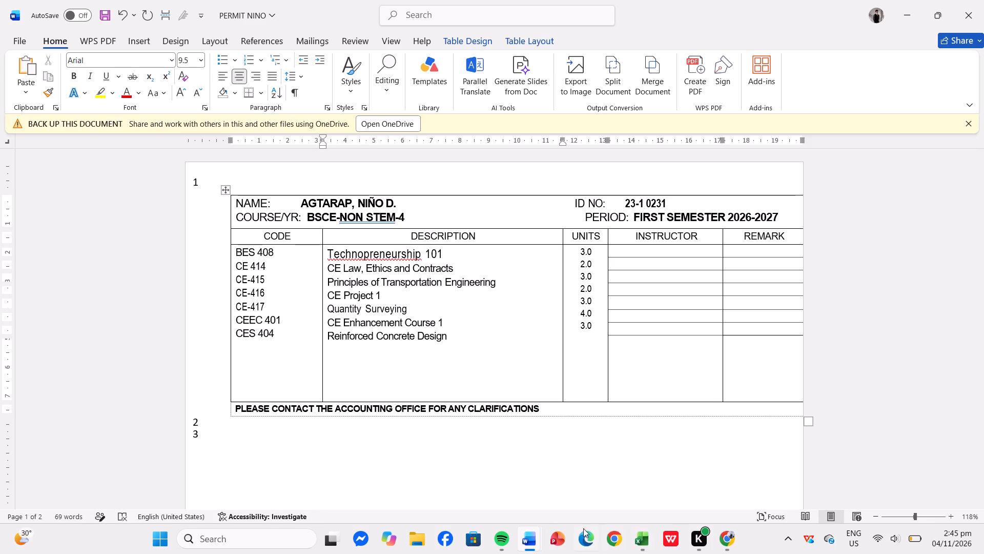
left_click(562, 478)
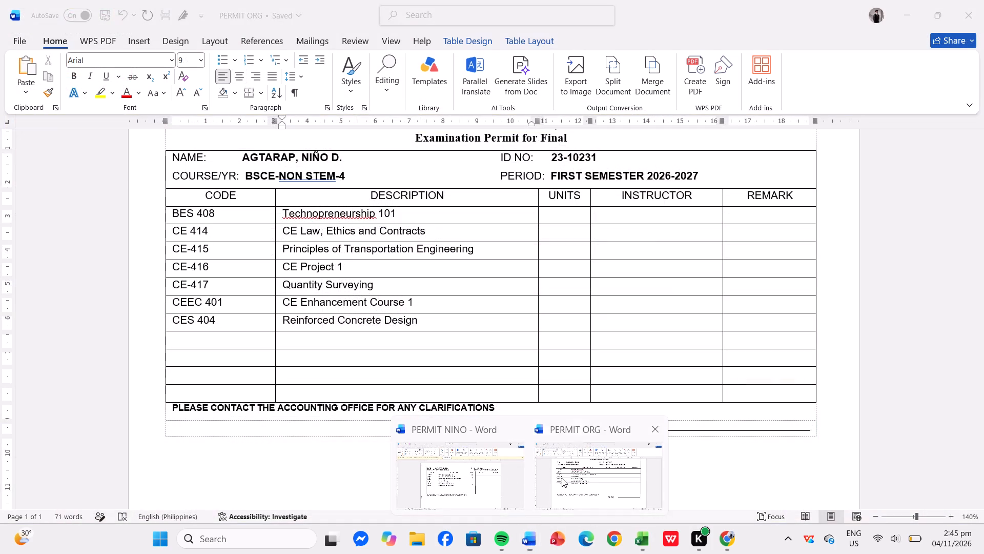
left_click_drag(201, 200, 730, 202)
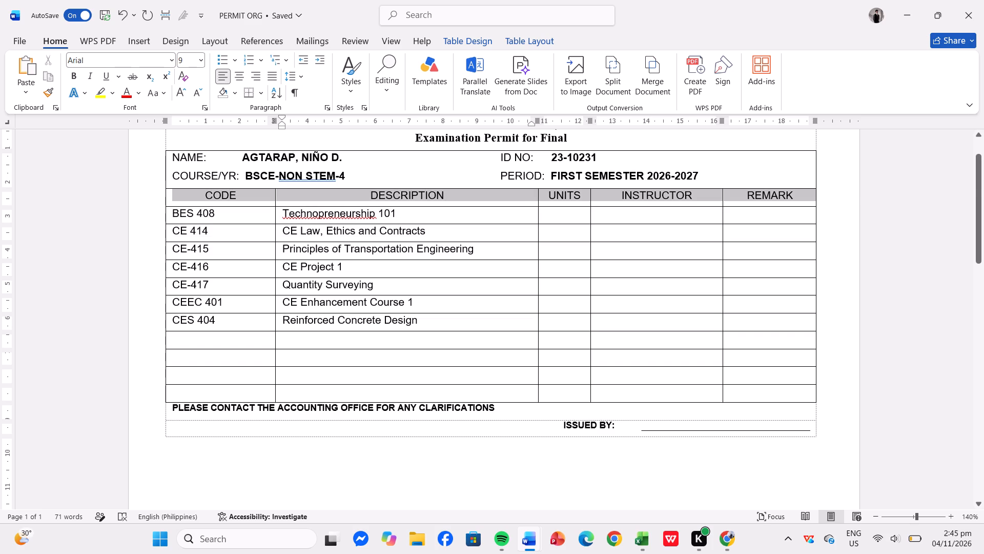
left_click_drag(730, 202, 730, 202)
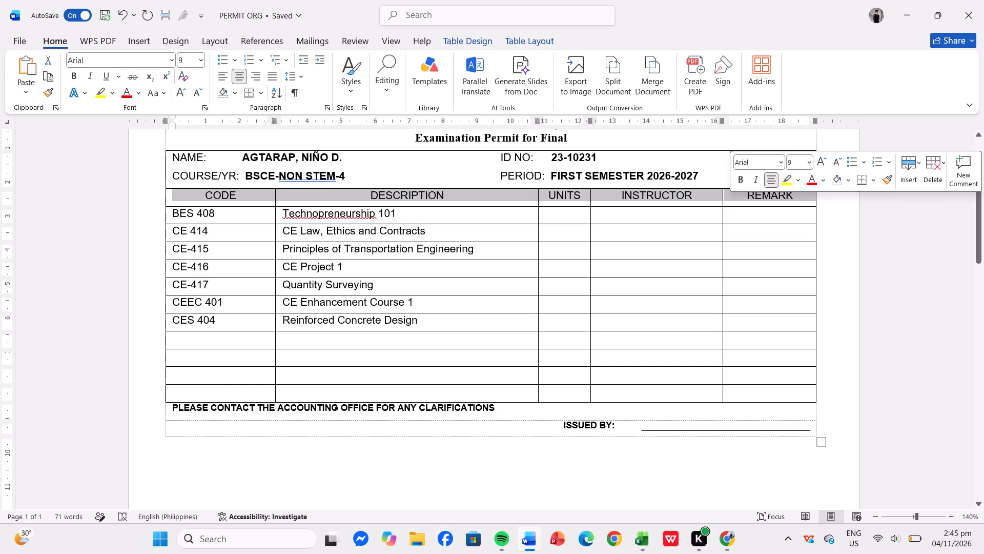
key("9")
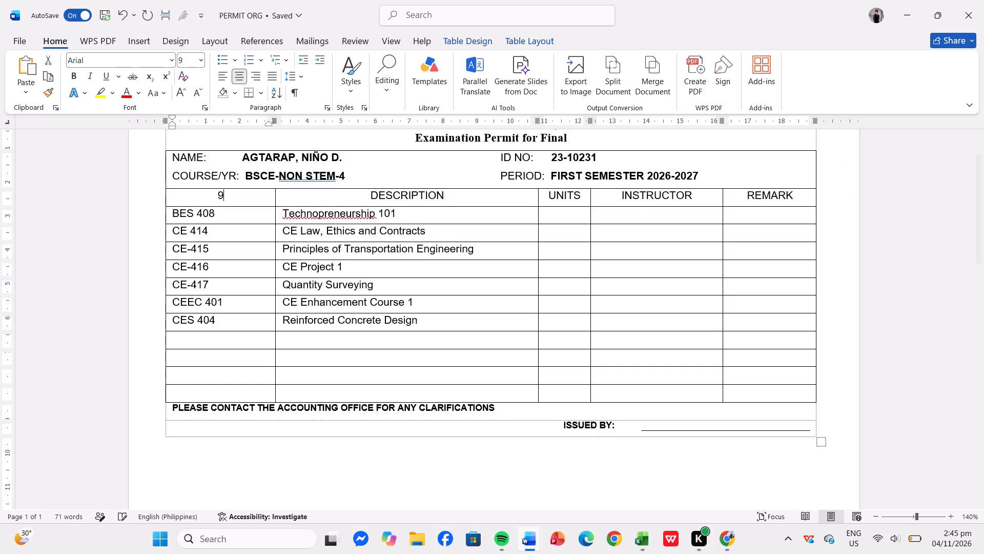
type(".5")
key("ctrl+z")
Undo the last line spacing change on the name, course, ID number and period lines.
key("ctrl+z")
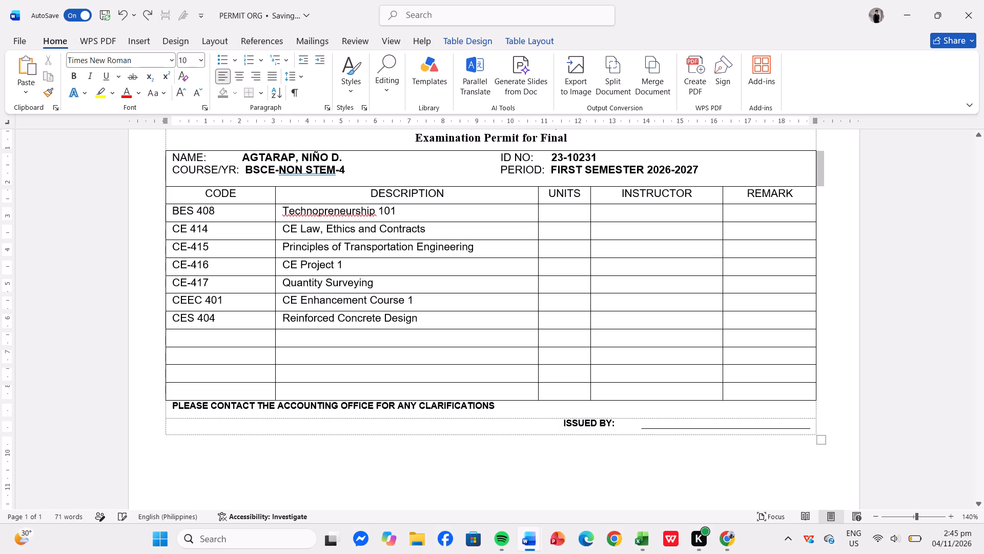
Set the font size of the table's header row, from CODE through REMARK, to 9.5.
left_click_drag(204, 194, 225, 194)
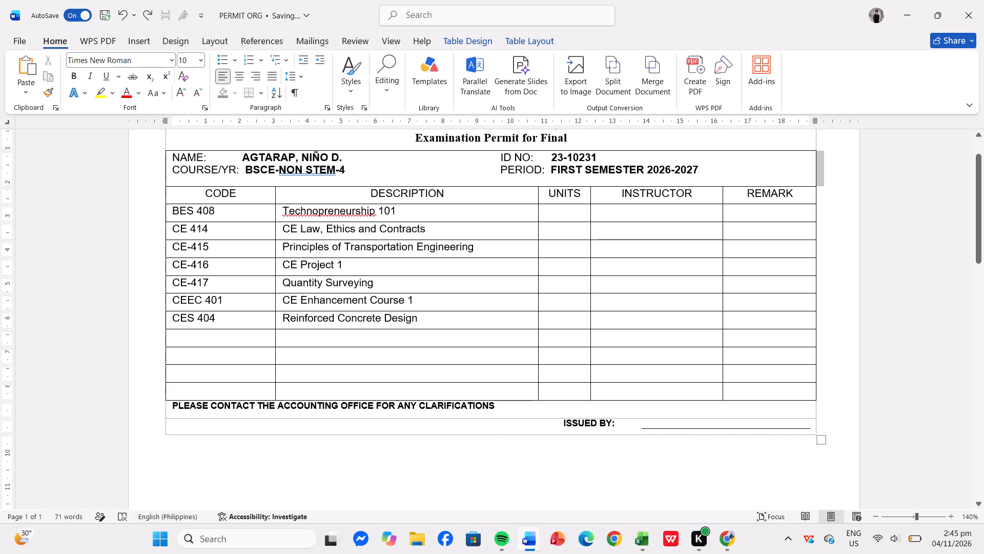
left_click_drag(225, 194, 777, 194)
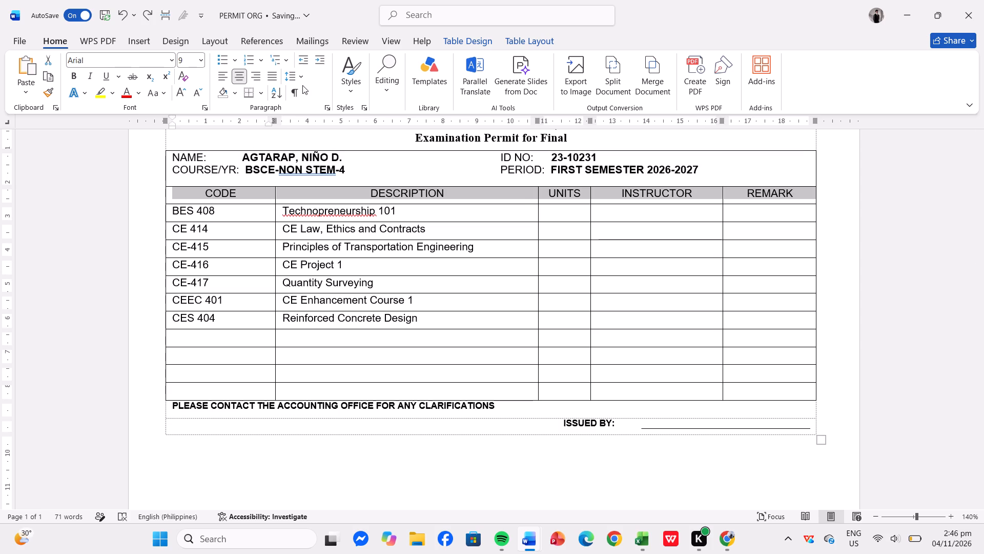
left_click(190, 60)
type("9.5")
key("Return")
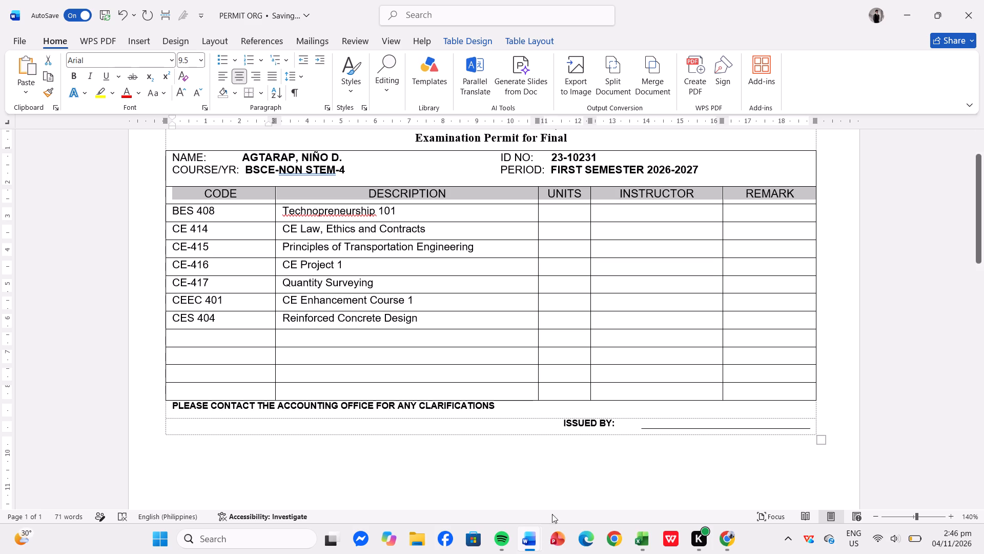
Check the font size of the name and course lines in PERMIT NINO and return to PERMIT ORG.
left_click_drag(533, 535, 490, 496)
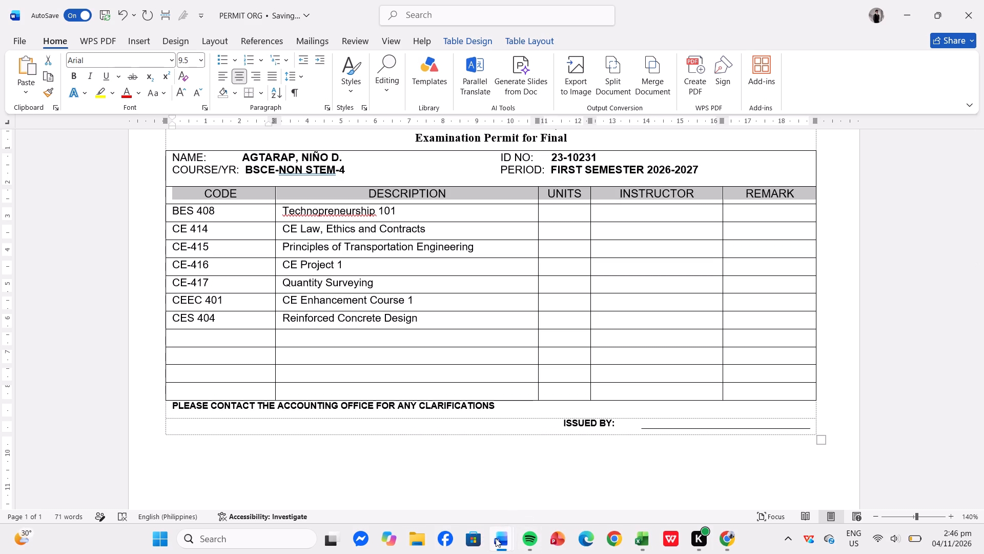
left_click(466, 506)
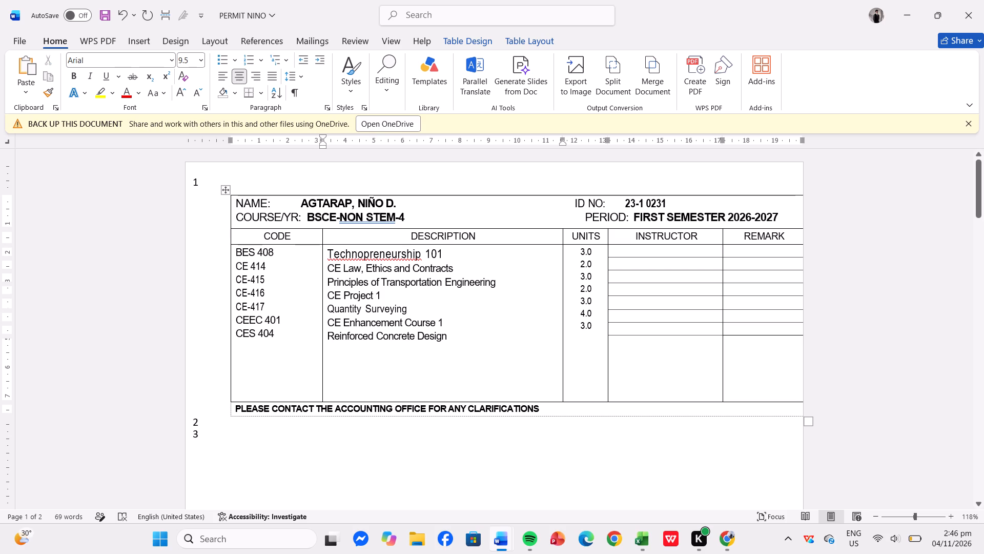
left_click(249, 228)
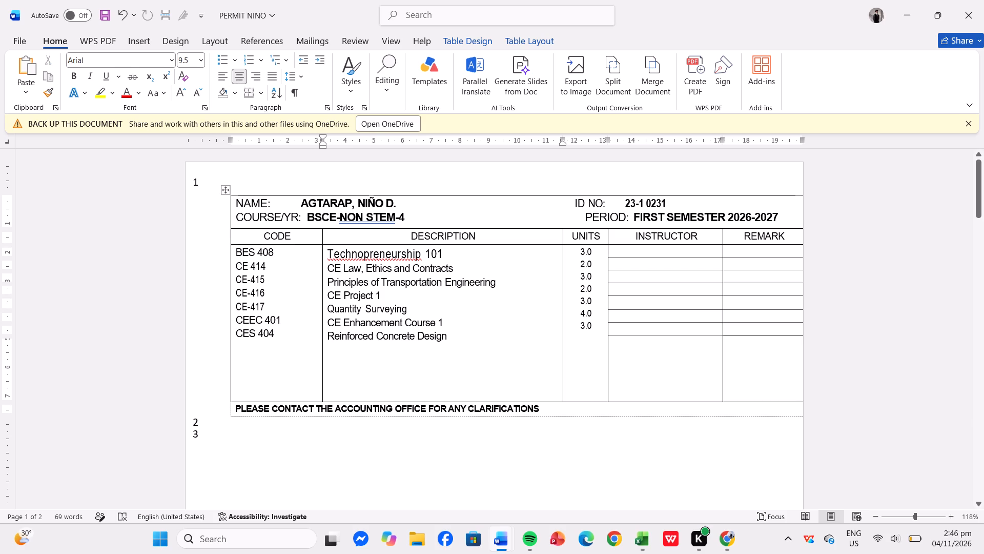
left_click(412, 217)
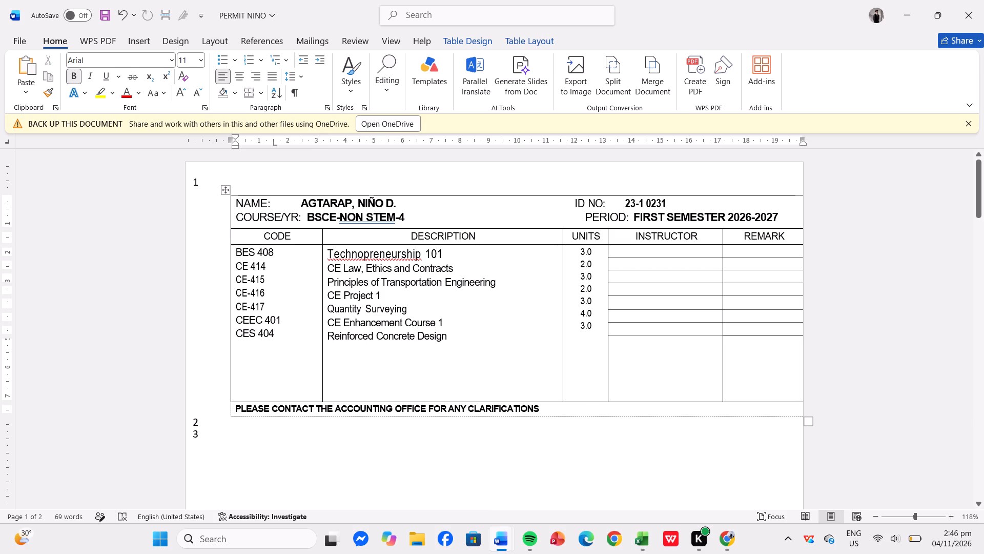
left_click(408, 199)
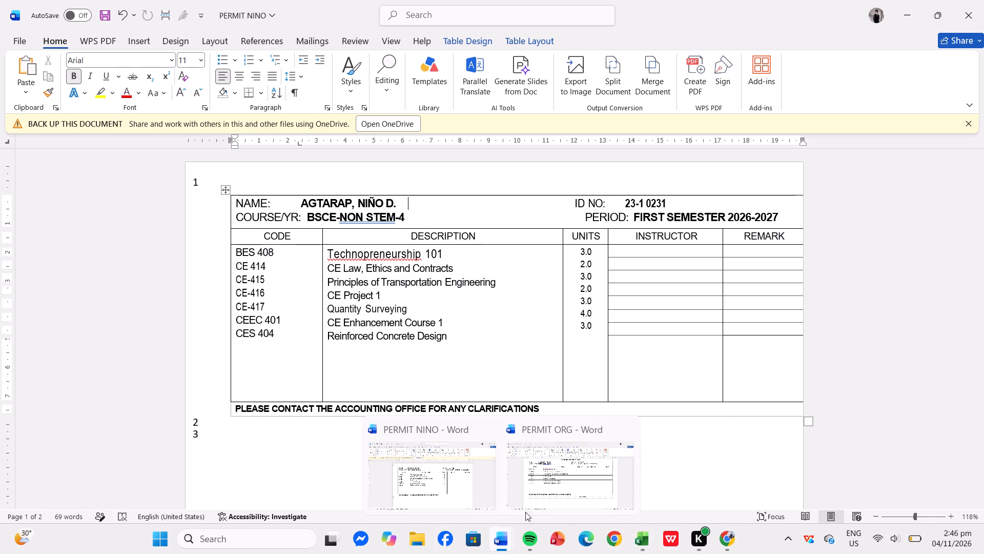
left_click(560, 482)
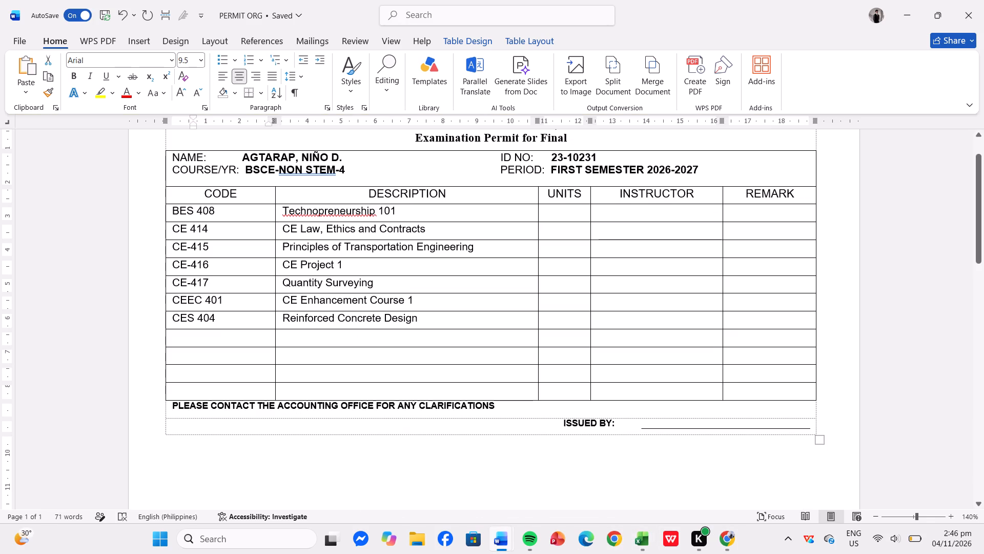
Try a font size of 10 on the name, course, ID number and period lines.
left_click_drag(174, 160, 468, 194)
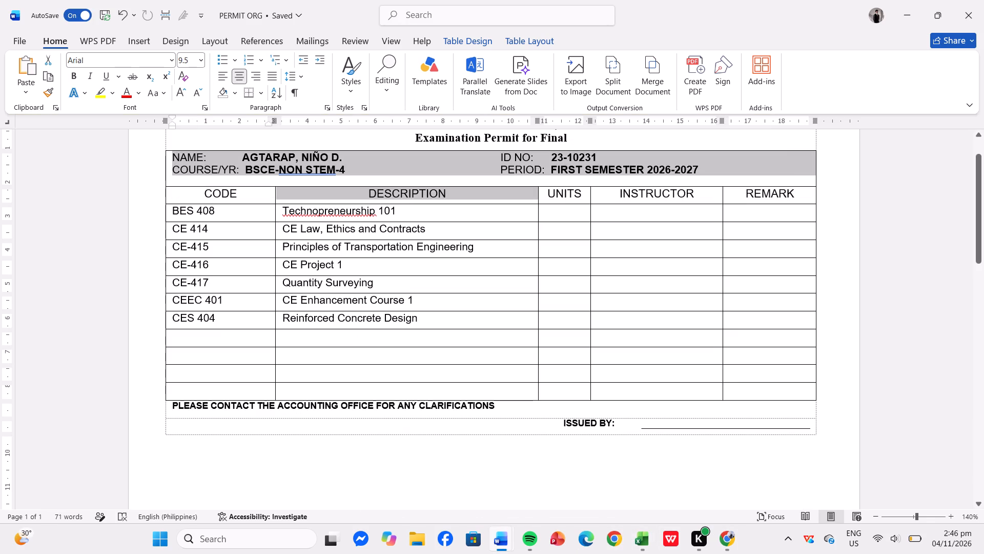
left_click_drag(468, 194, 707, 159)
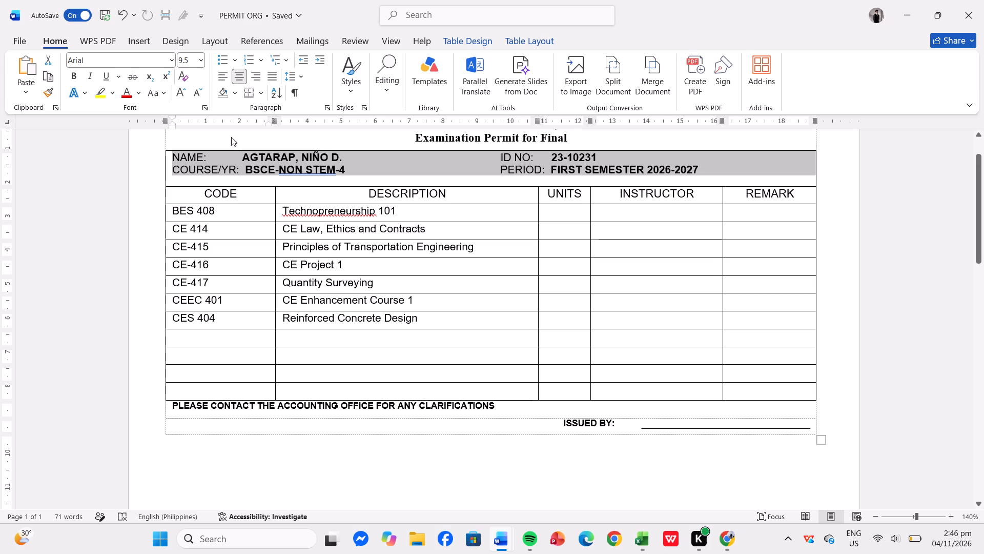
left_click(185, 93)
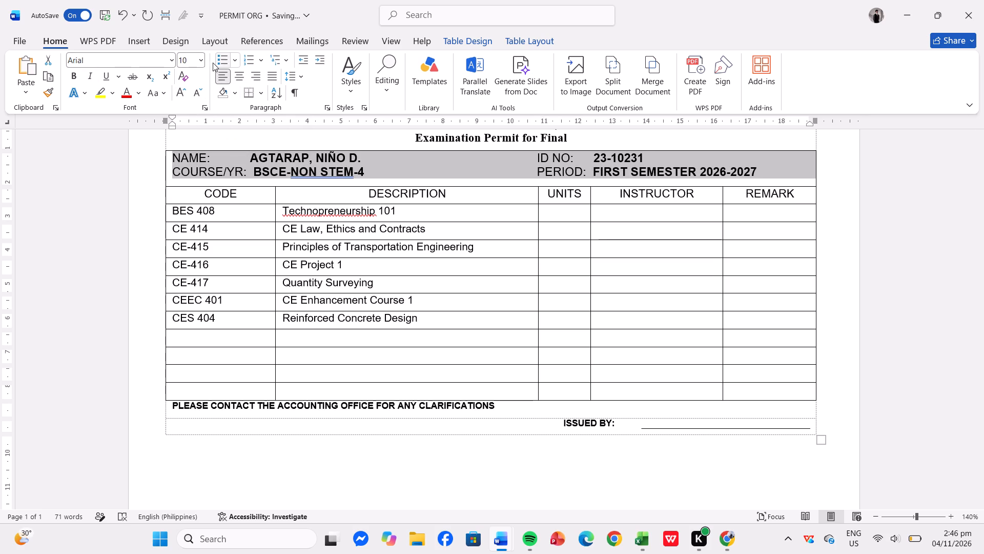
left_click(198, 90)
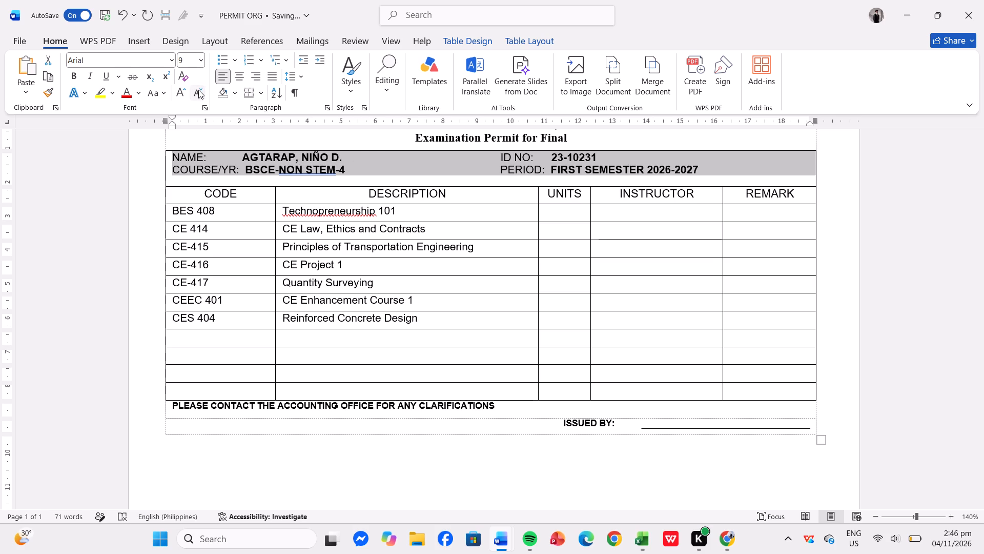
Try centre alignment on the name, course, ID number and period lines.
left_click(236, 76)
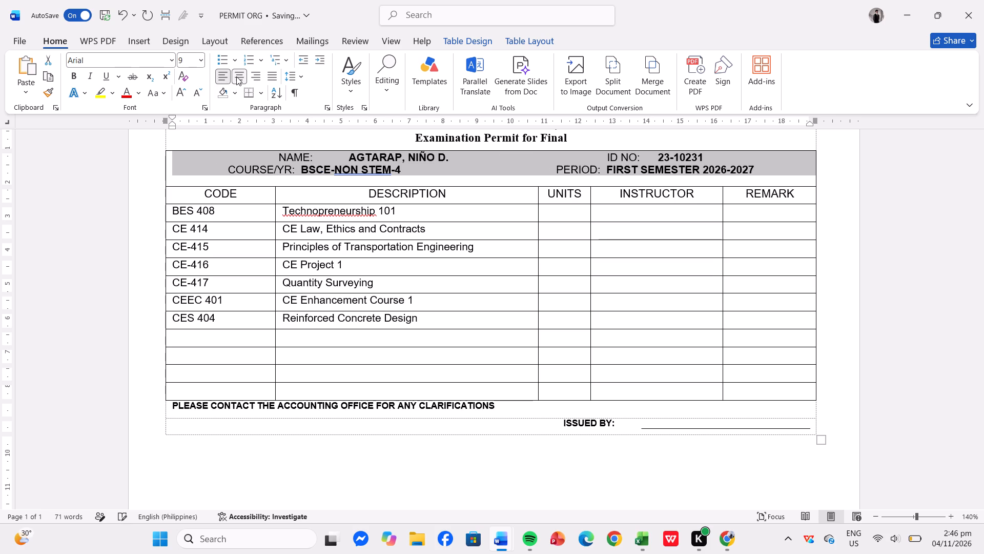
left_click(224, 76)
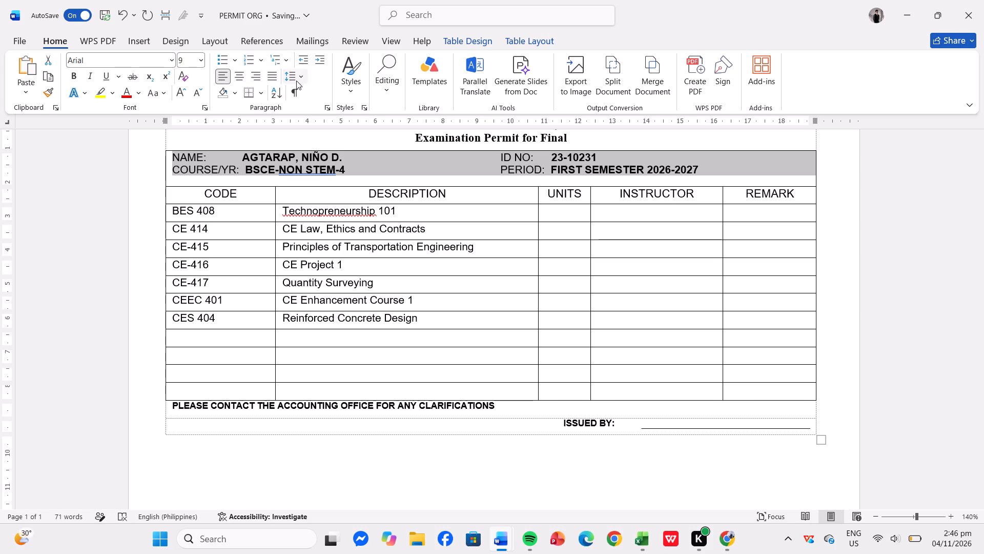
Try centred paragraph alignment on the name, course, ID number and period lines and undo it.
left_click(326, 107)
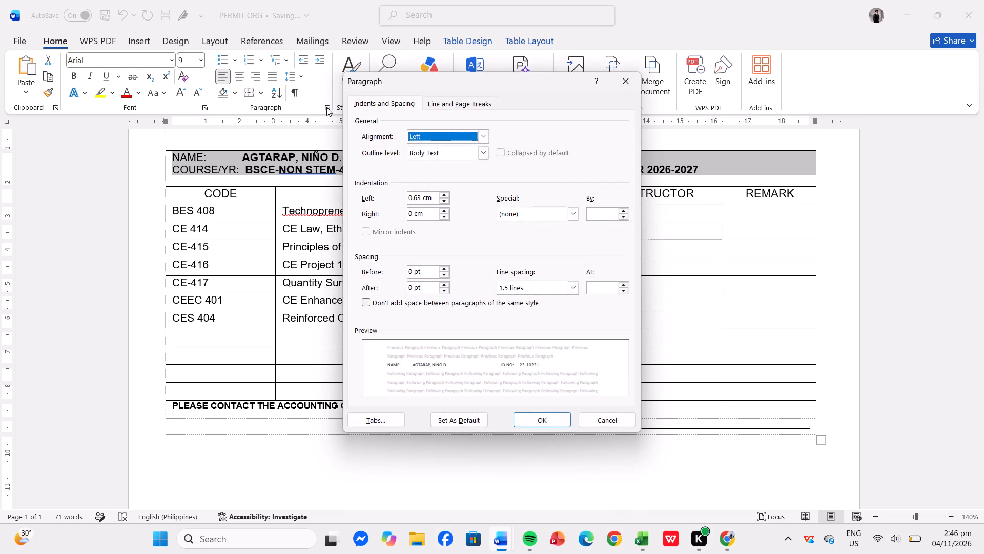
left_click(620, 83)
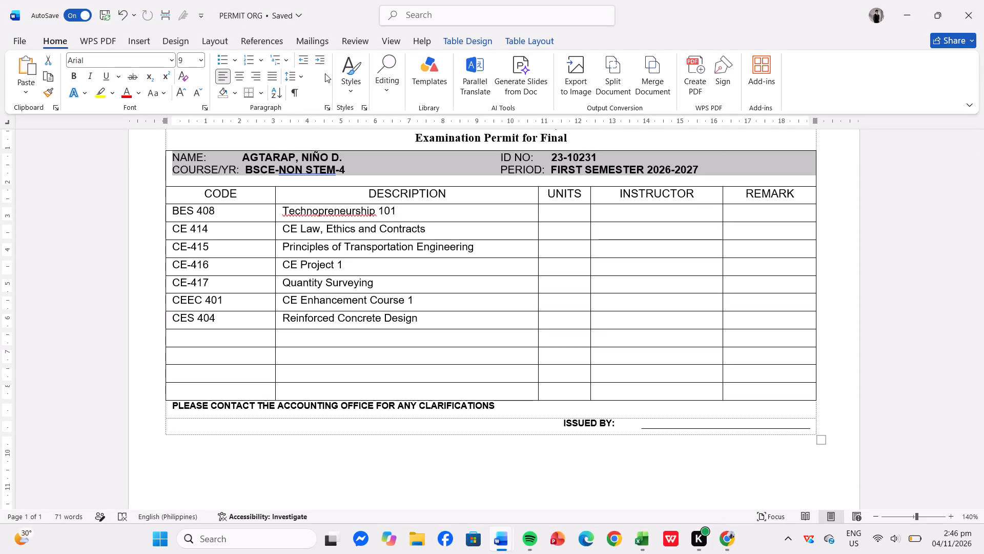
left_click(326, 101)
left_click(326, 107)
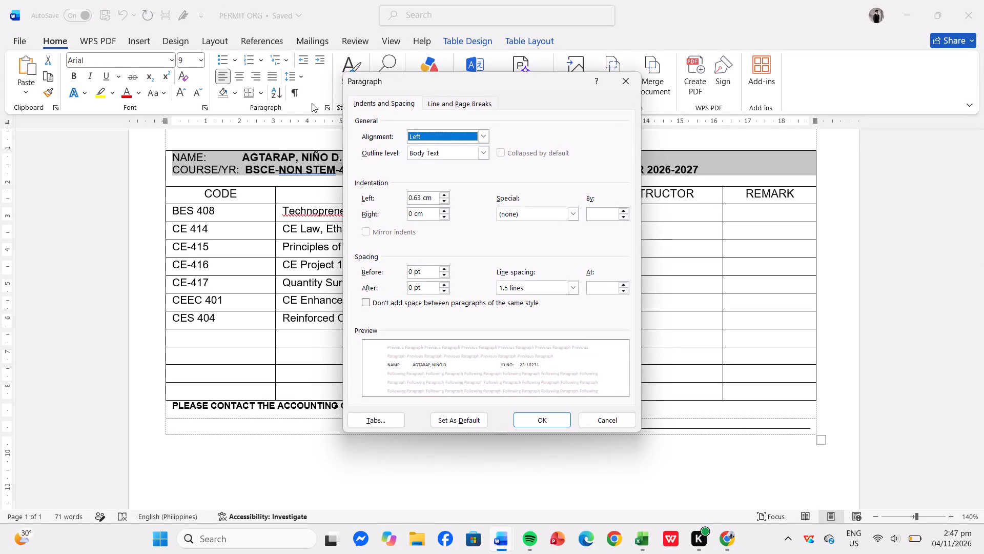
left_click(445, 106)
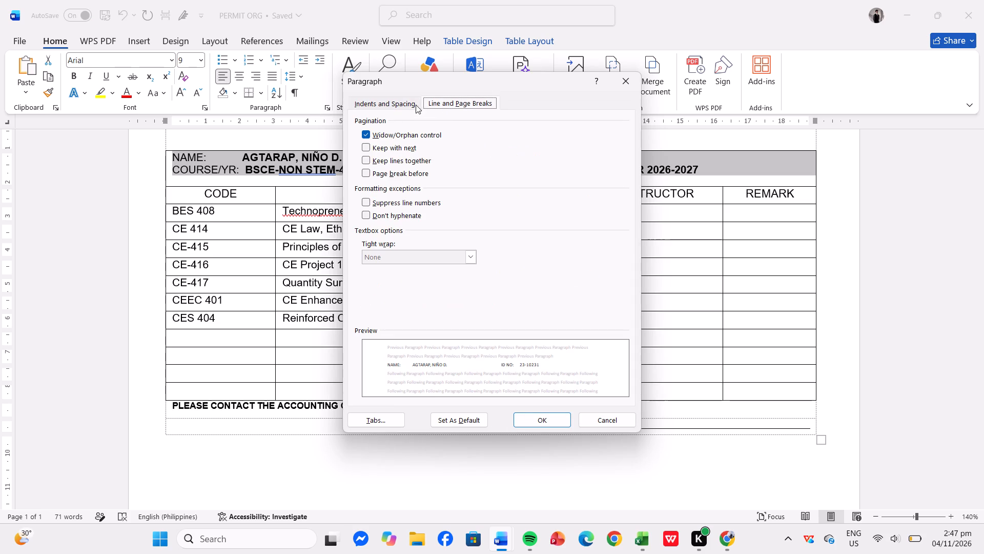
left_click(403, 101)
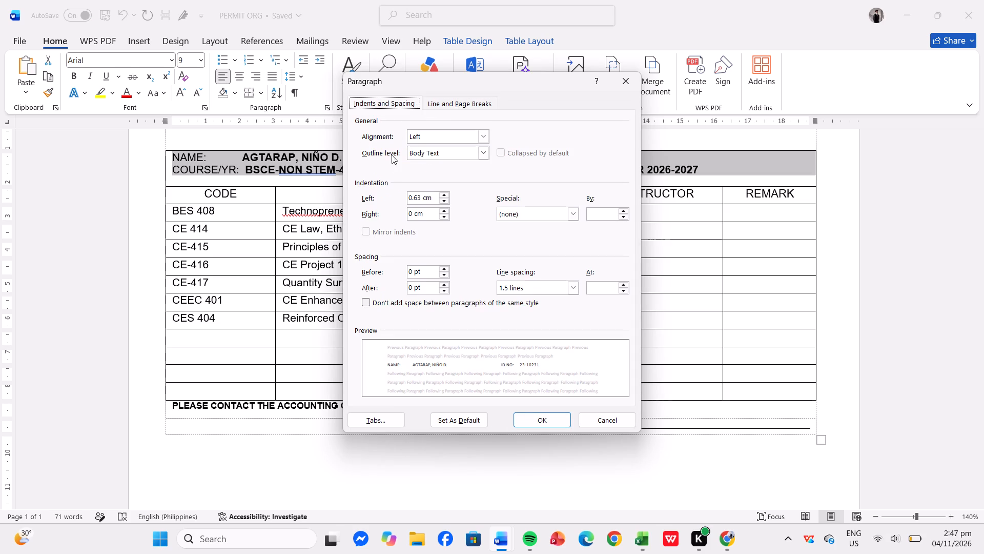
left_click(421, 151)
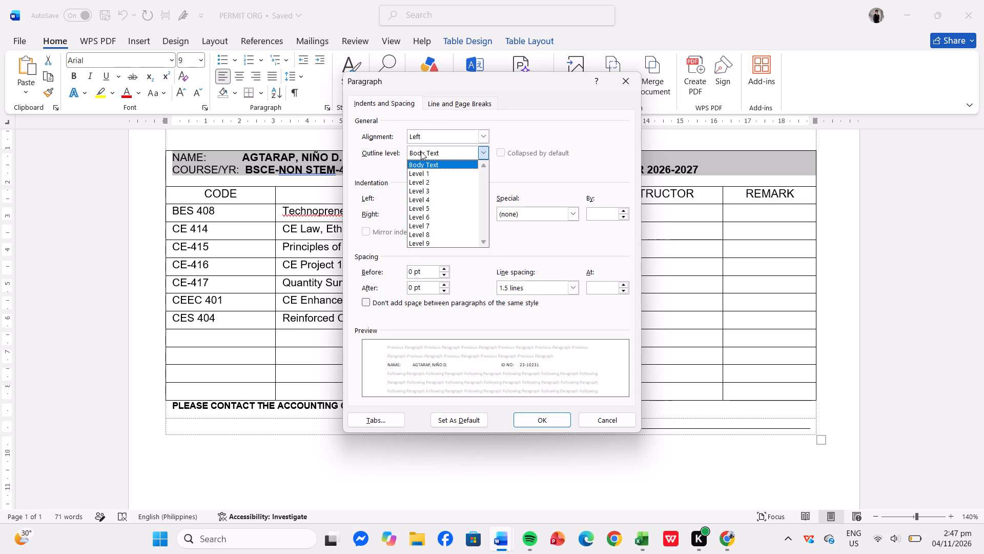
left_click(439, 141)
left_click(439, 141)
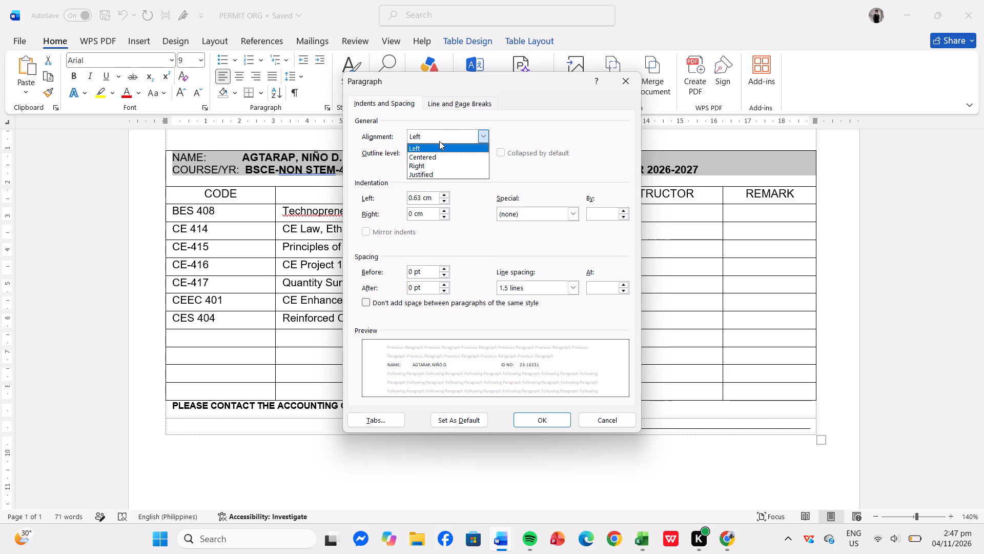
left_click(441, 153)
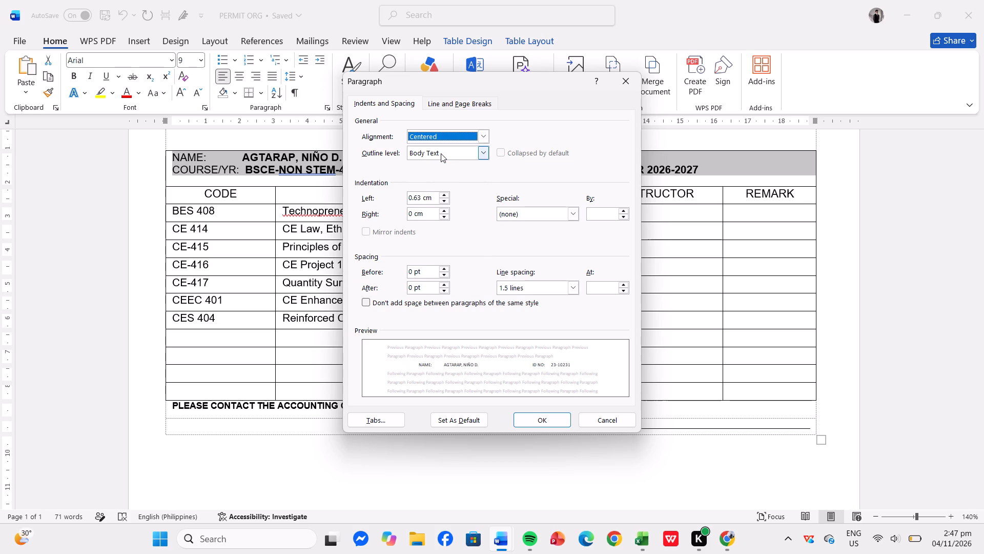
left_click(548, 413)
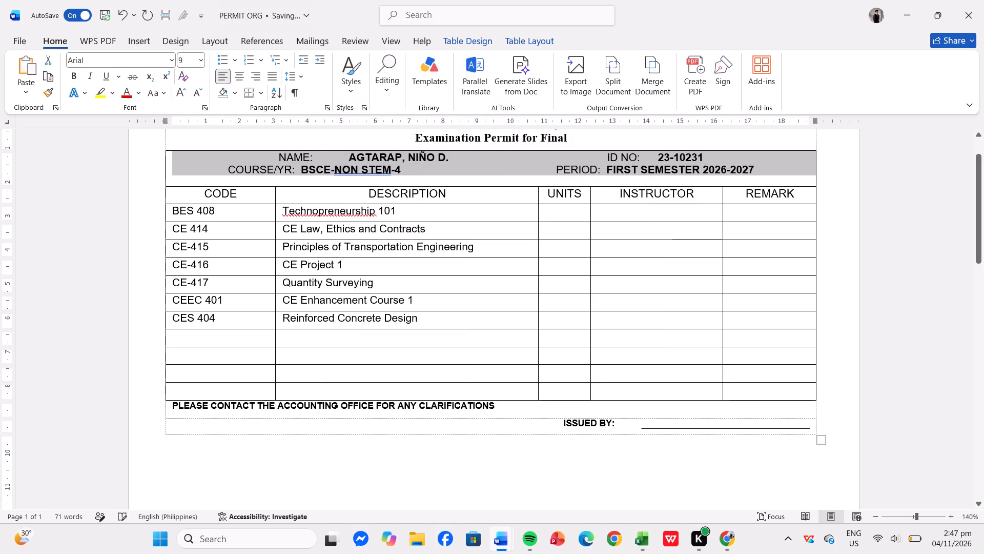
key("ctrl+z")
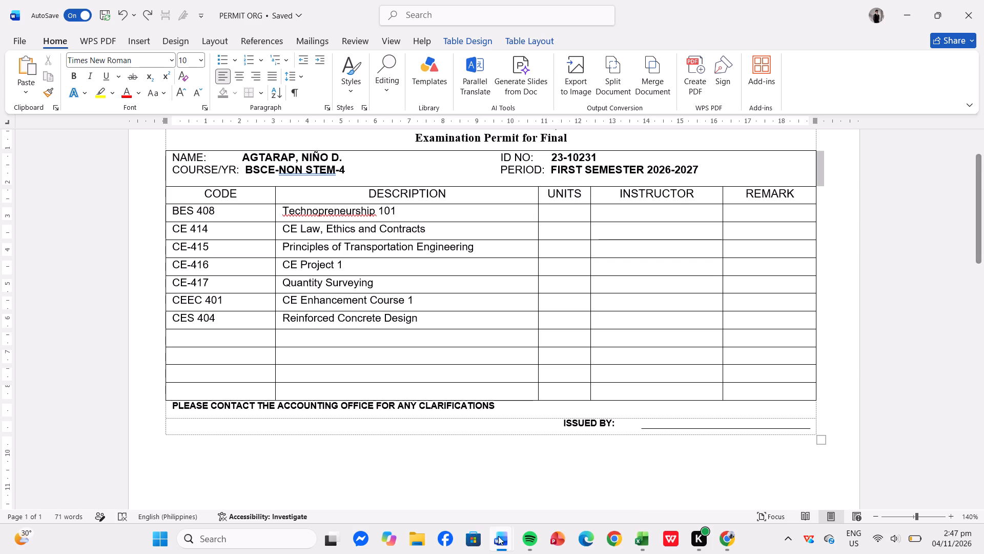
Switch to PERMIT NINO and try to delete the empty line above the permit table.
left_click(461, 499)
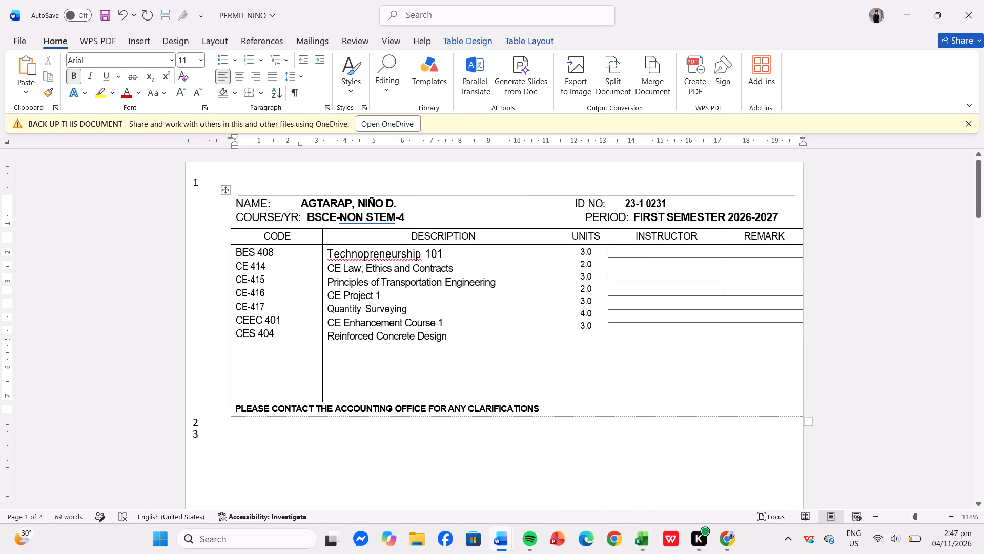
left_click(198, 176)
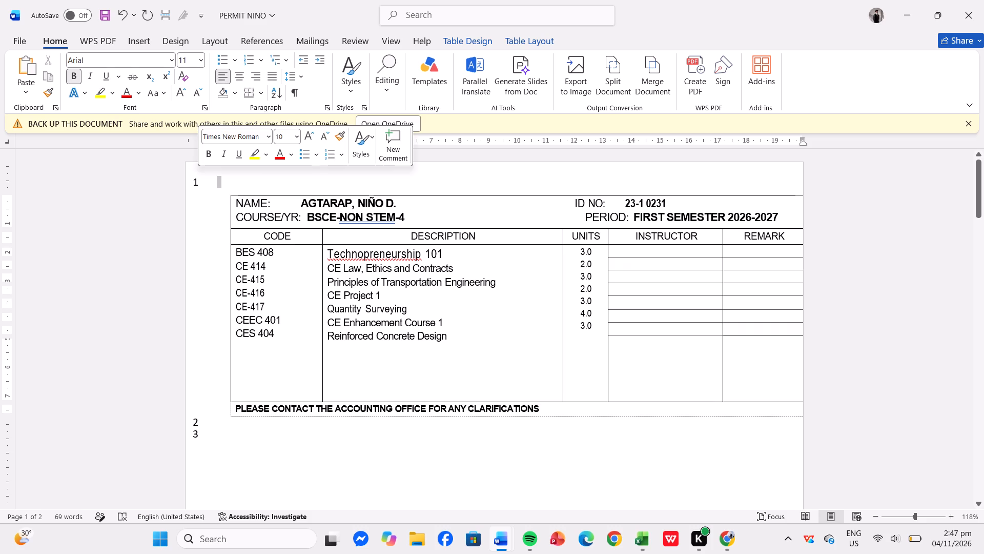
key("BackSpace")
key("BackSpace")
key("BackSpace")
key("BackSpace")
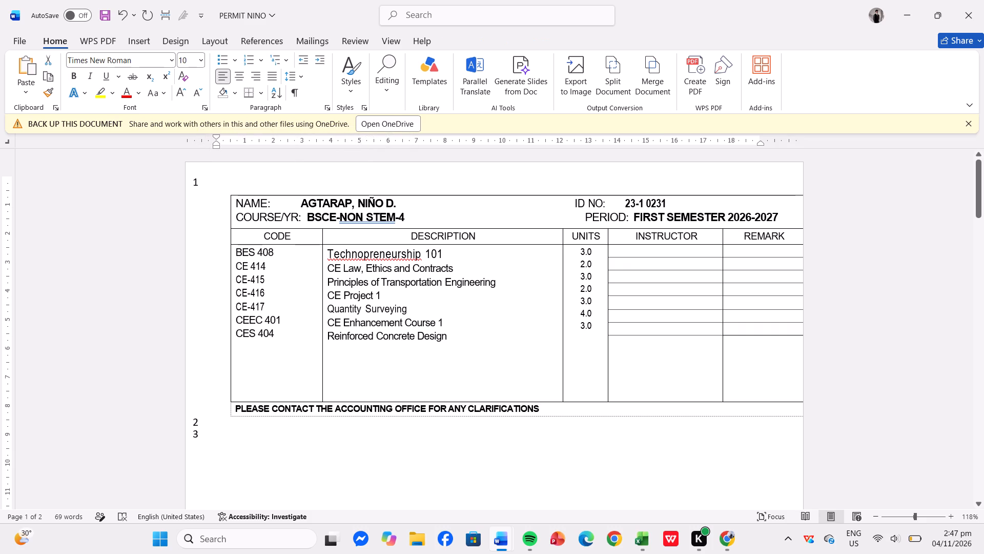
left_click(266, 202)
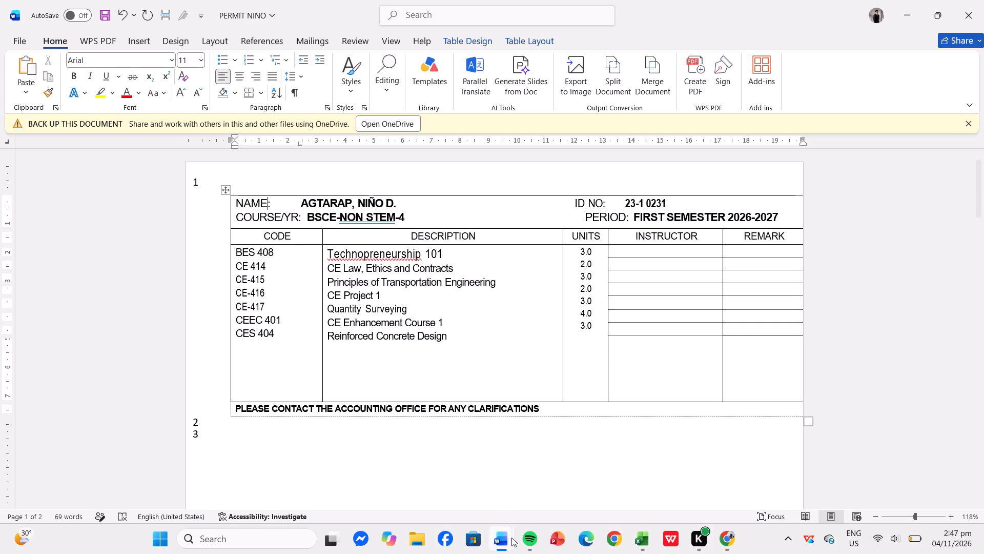
Return to PERMIT ORG and insert a blank page below the permit.
left_click(555, 482)
scroll(408, 355, "down", 3)
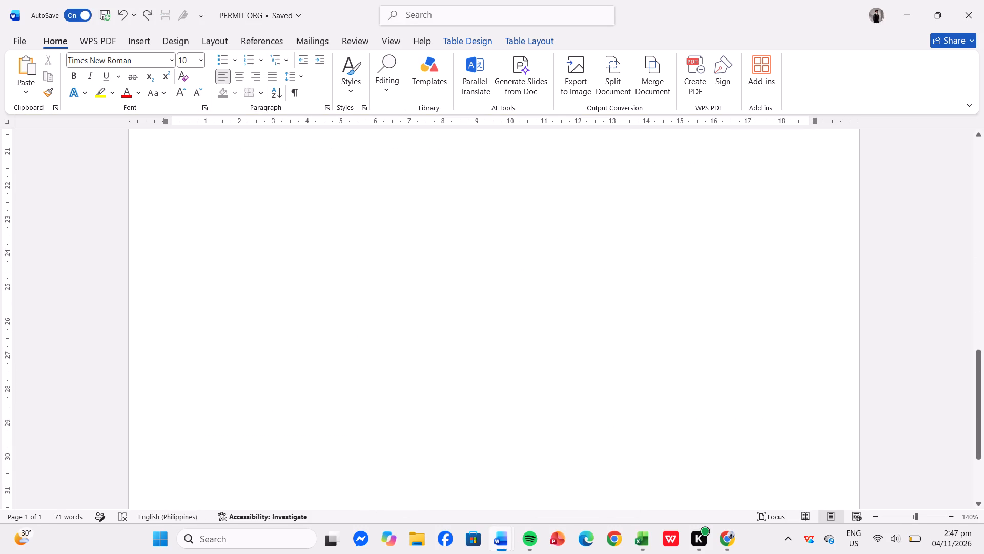
scroll(408, 355, "up", 3)
scroll(334, 394, "down", 1)
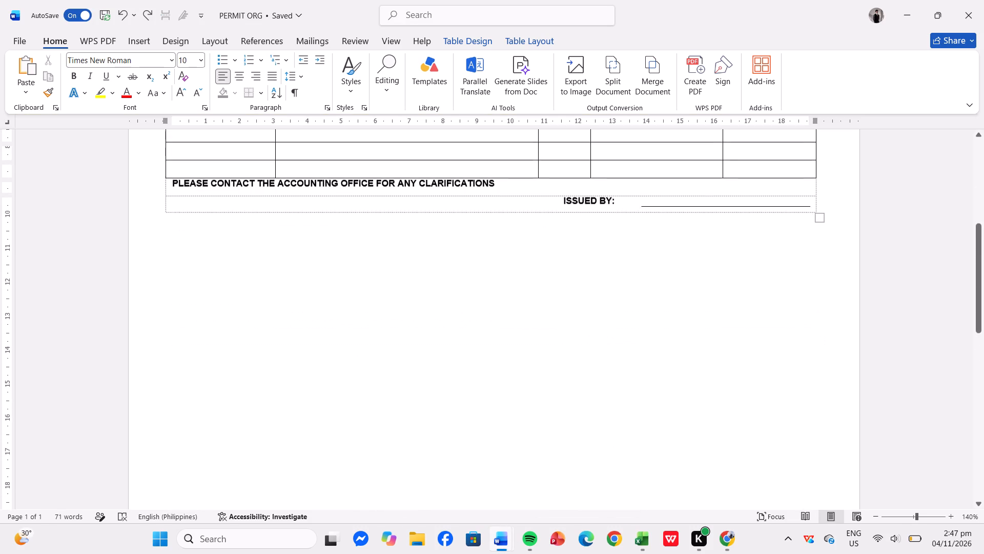
double_click(284, 340)
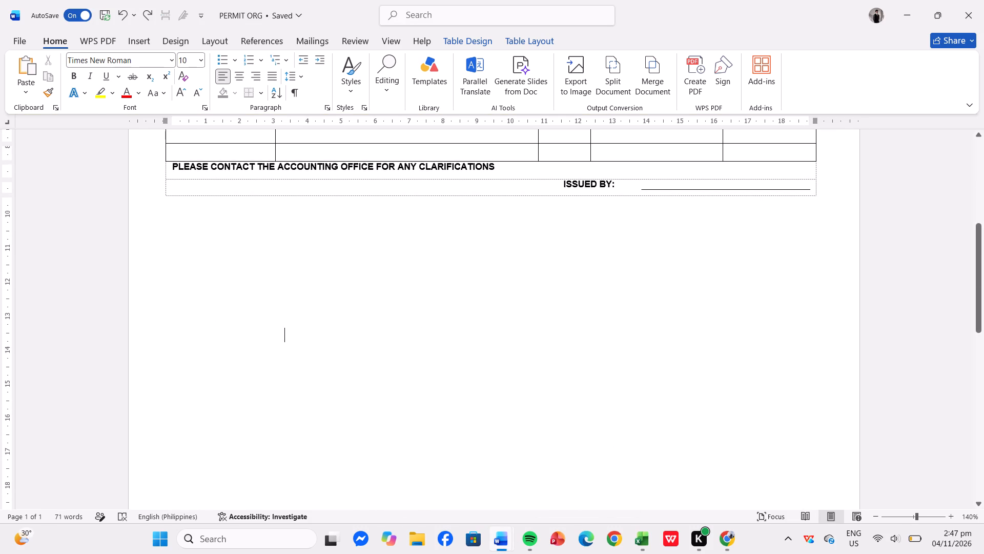
left_click(211, 42)
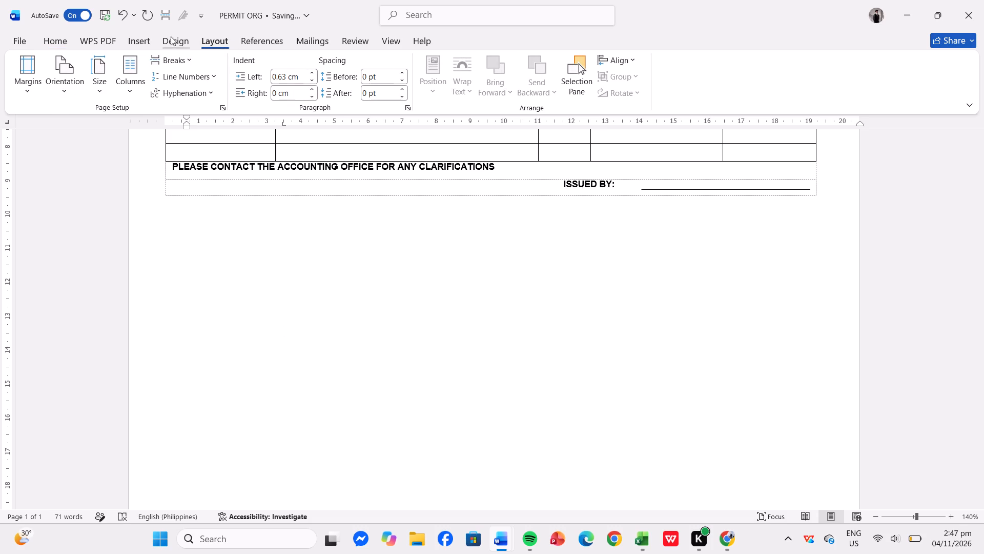
left_click(136, 38)
left_click(44, 74)
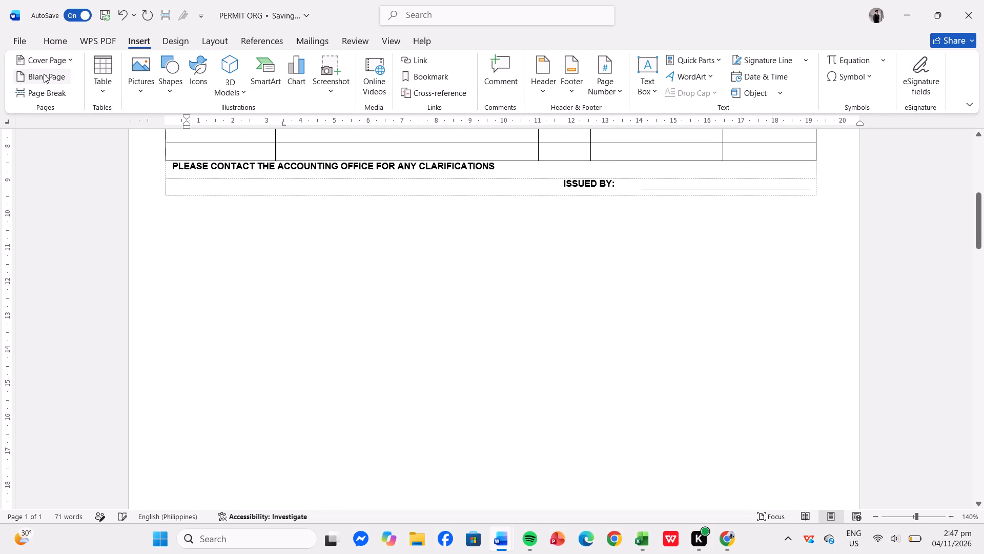
scroll(280, 328, "down", 4)
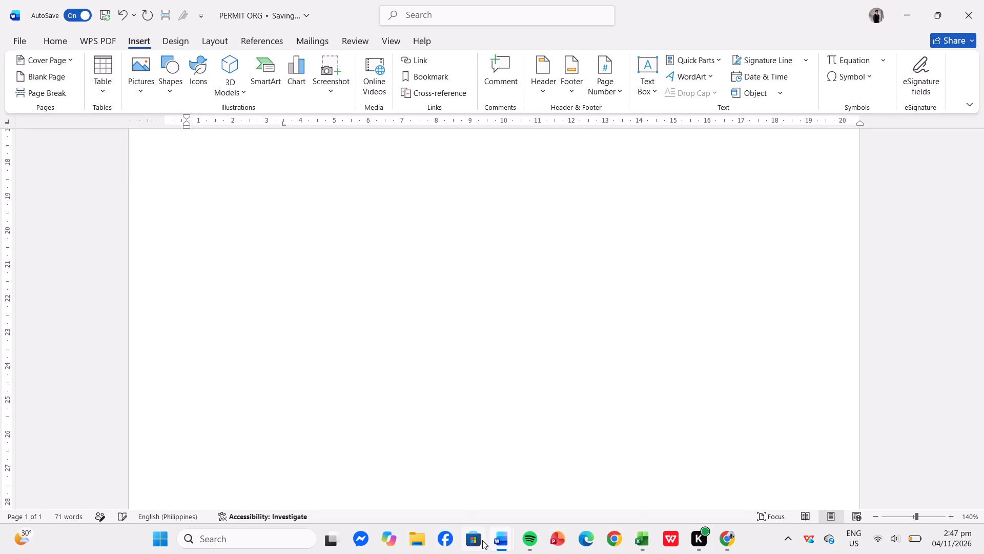
Close PERMIT NINO without saving its changes and reopen it from the recent documents.
left_click(495, 543)
left_click(482, 427)
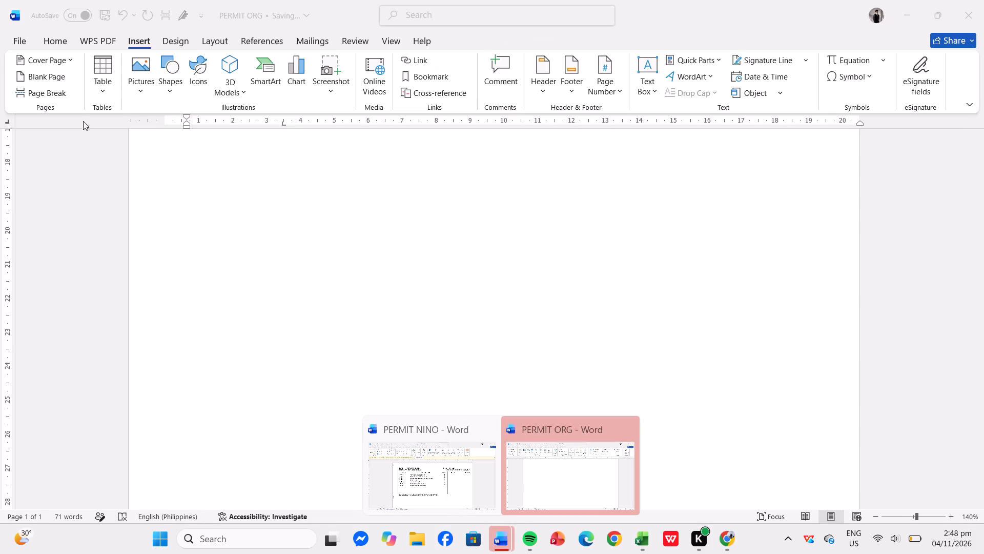
left_click(22, 49)
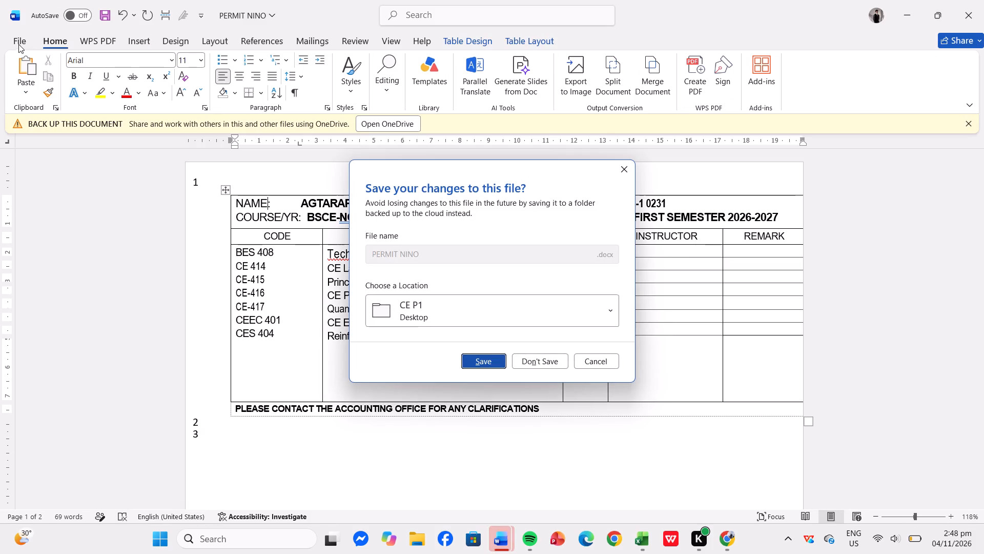
left_click(545, 352)
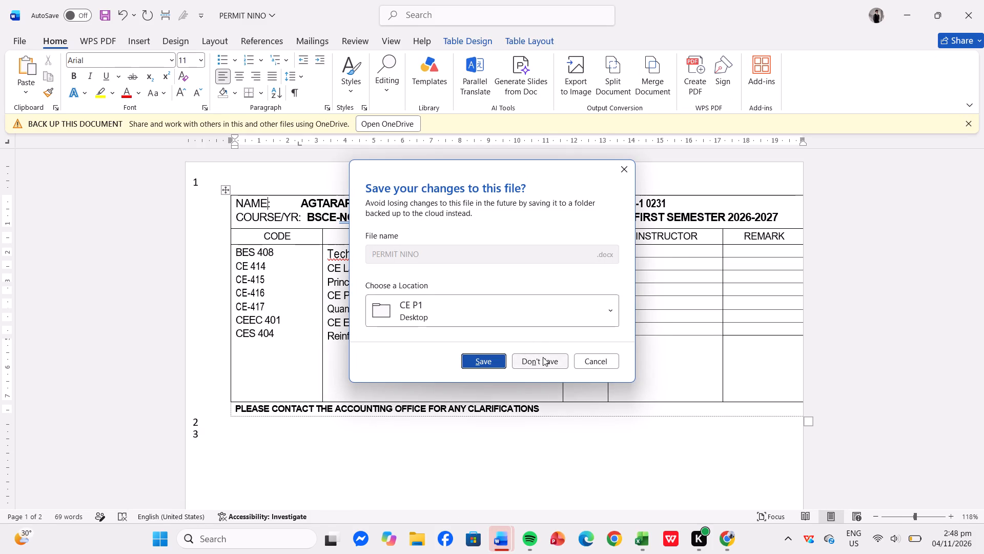
left_click(543, 357)
left_click(24, 38)
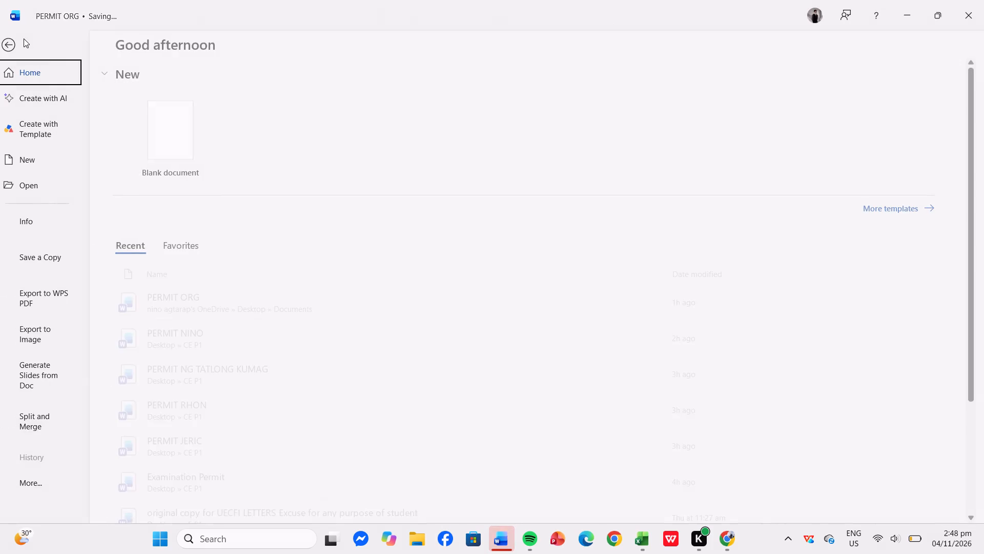
left_click(206, 322)
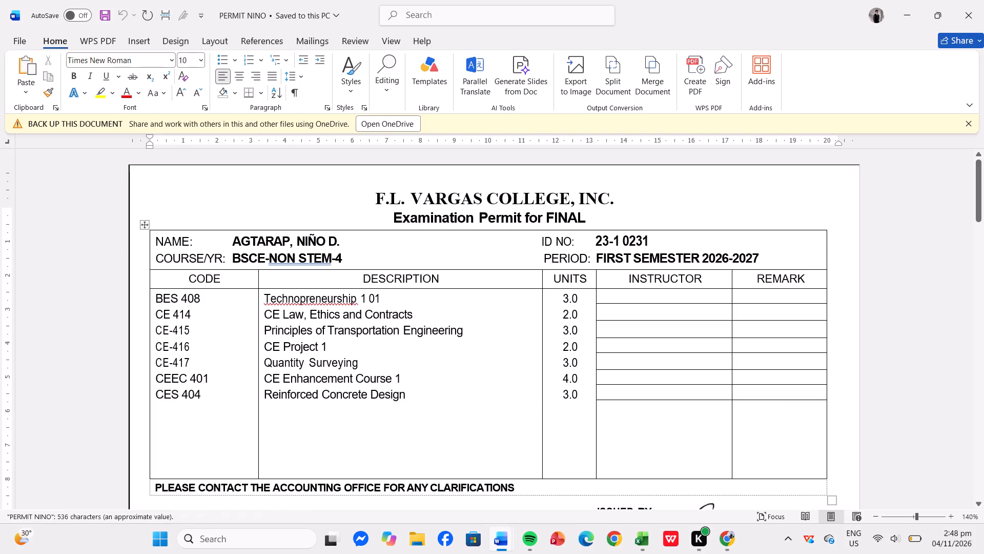
Copy the whole permit table from PERMIT NINO and paste it onto the blank second page of PERMIT ORG.
right_click(146, 226)
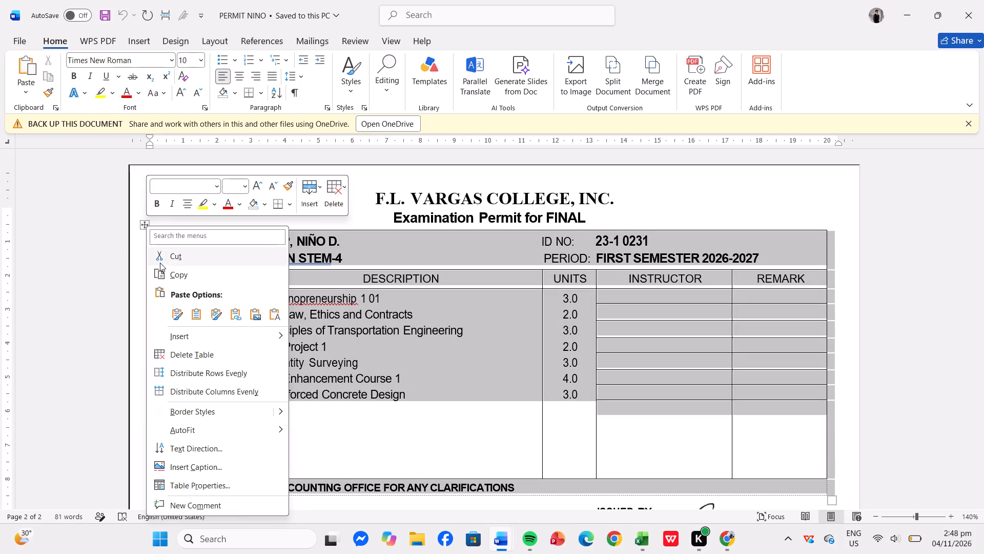
left_click(174, 277)
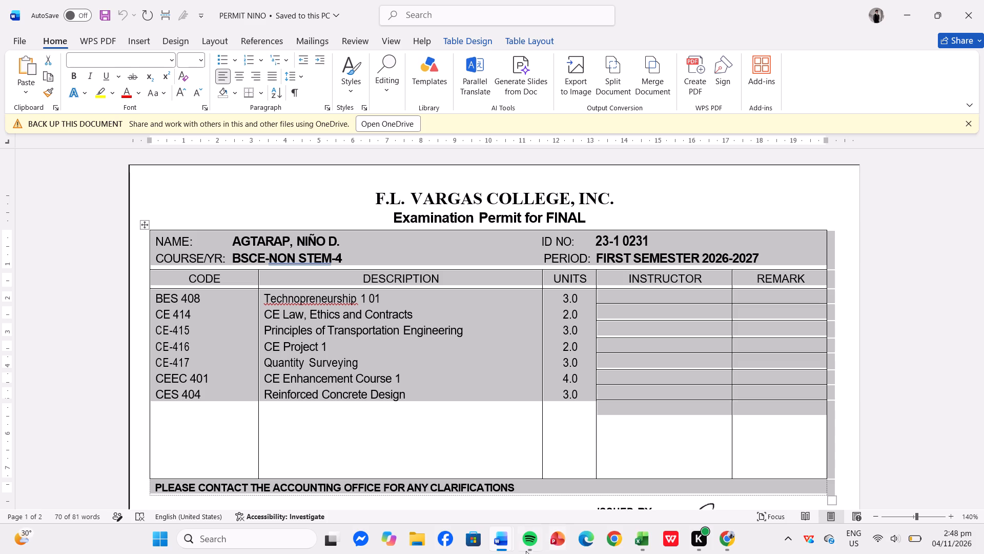
left_click(514, 491)
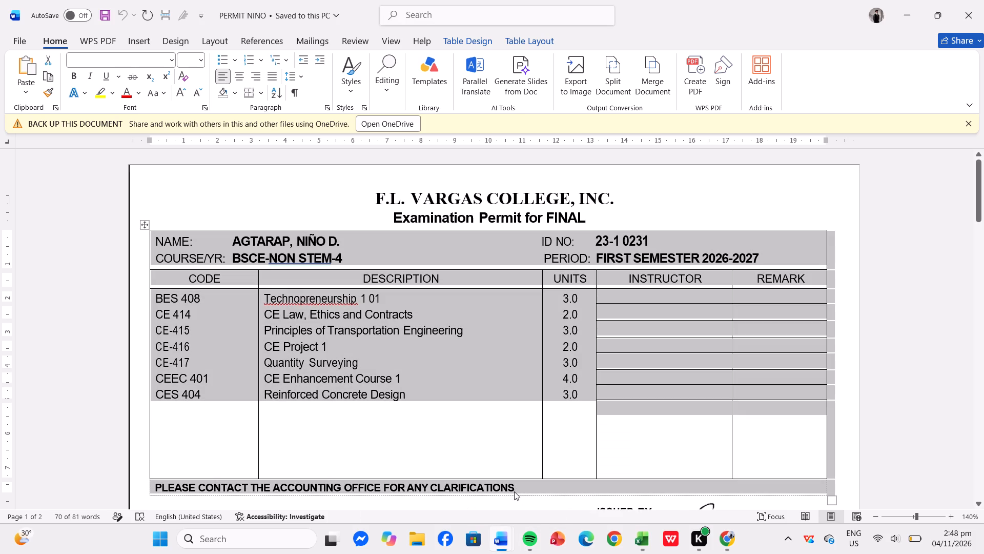
left_click(484, 483)
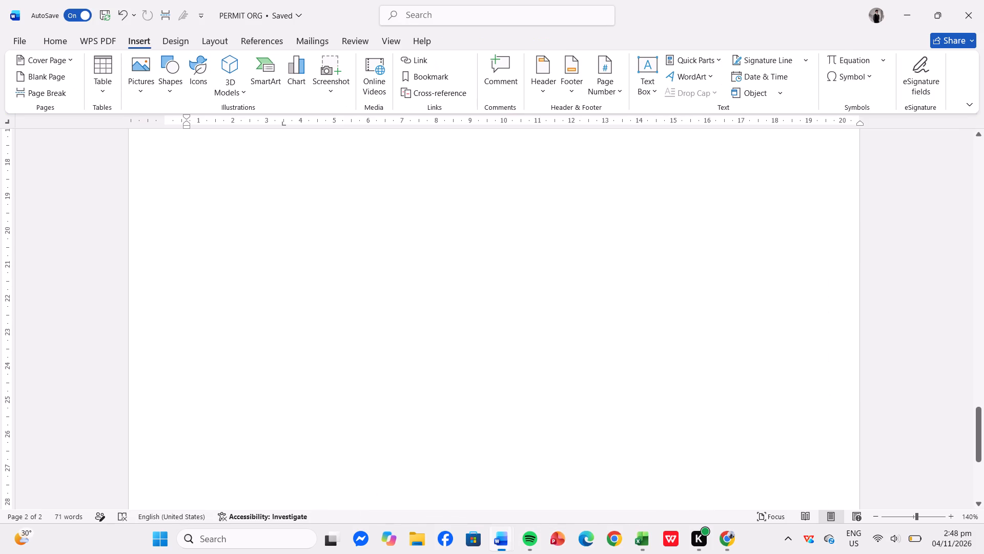
scroll(484, 483, "up", 5)
scroll(484, 483, "down", 1)
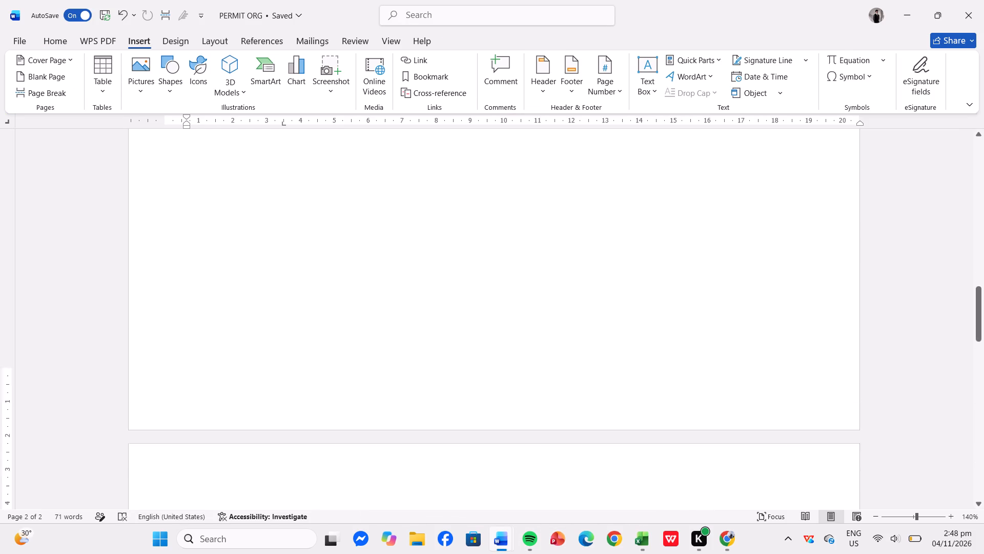
scroll(484, 483, "down", 1)
key("ctrl+v")
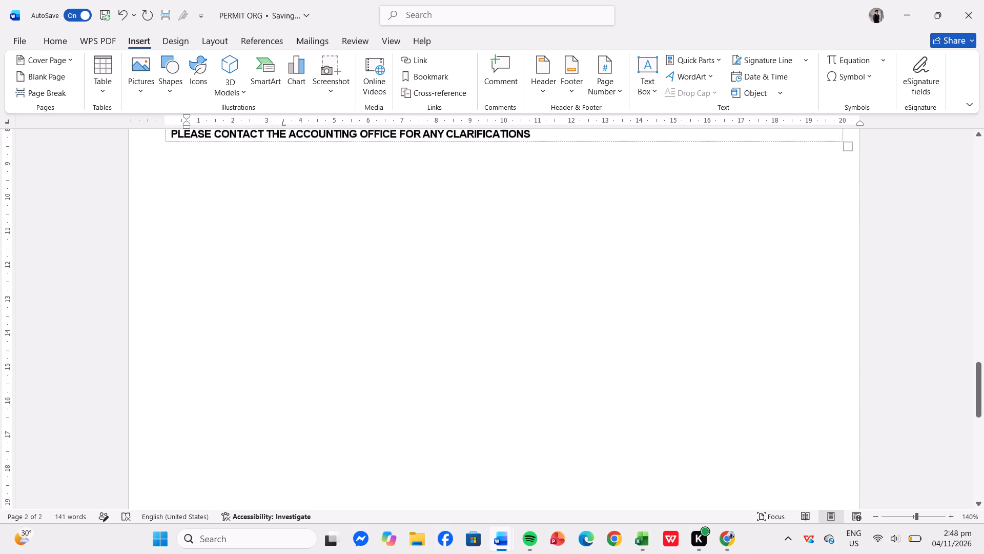
Move the pasted permit table lower on the second page, leaving space above it.
scroll(253, 344, "up", 1)
scroll(198, 286, "down", 1)
scroll(197, 282, "up", 1, "ctrl")
scroll(197, 282, "down", 1, "ctrl")
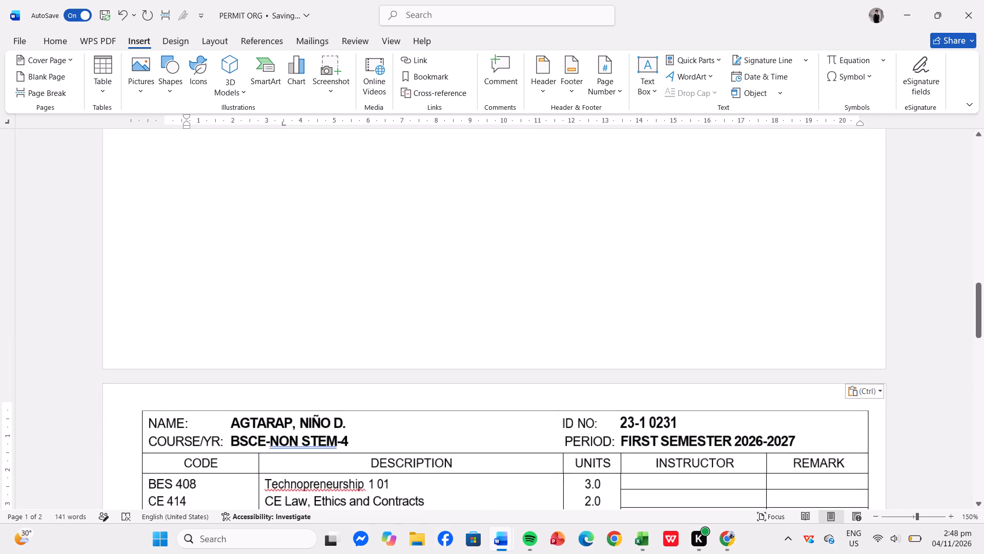
scroll(197, 282, "down", 1)
left_click_drag(135, 273, 125, 361)
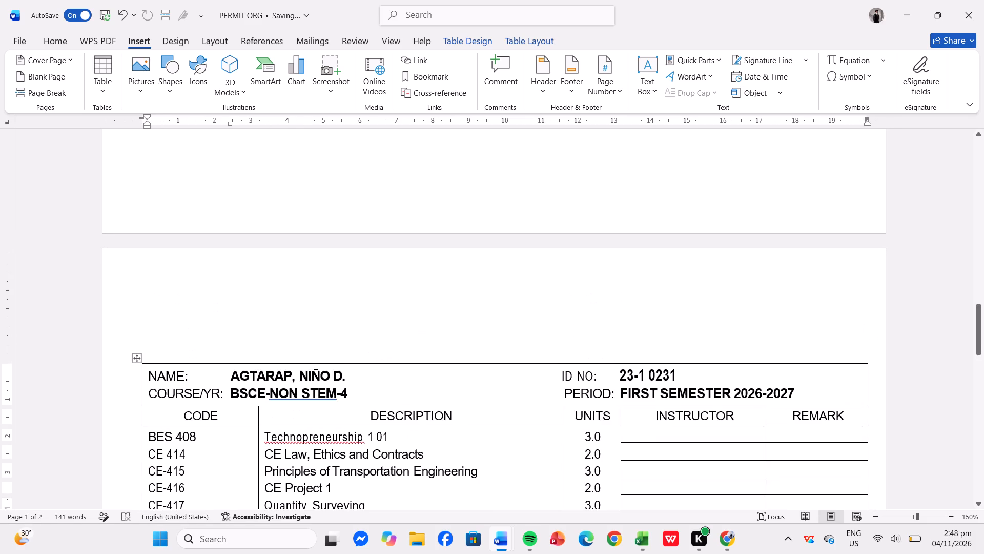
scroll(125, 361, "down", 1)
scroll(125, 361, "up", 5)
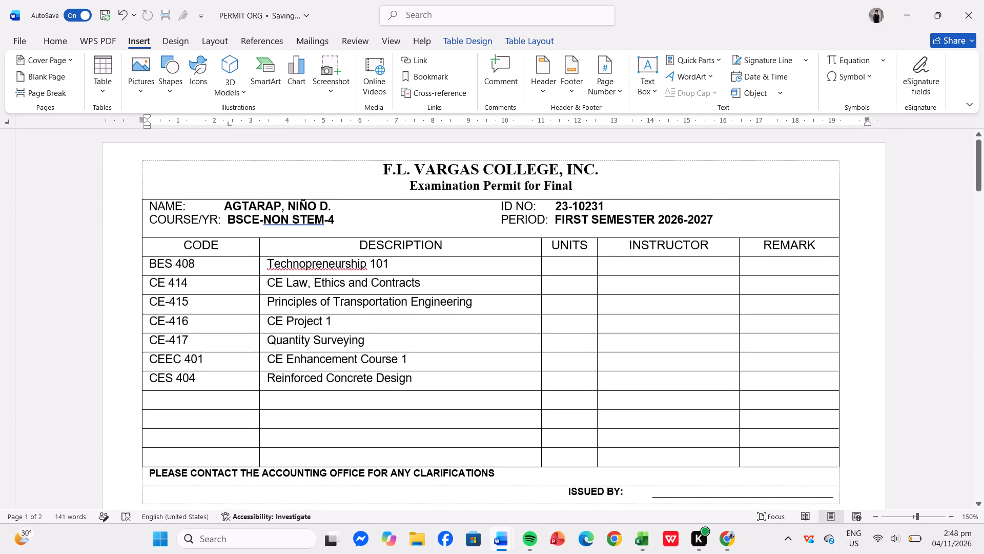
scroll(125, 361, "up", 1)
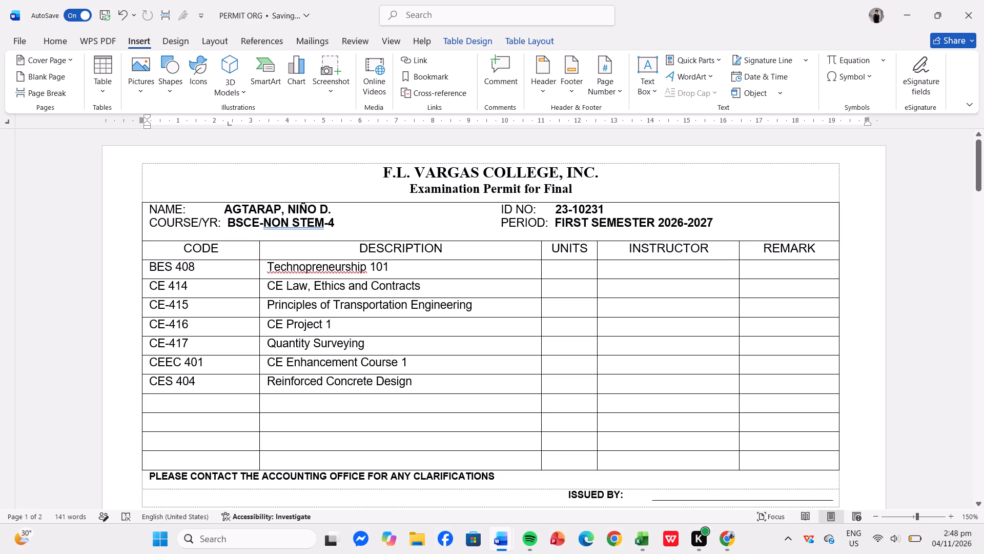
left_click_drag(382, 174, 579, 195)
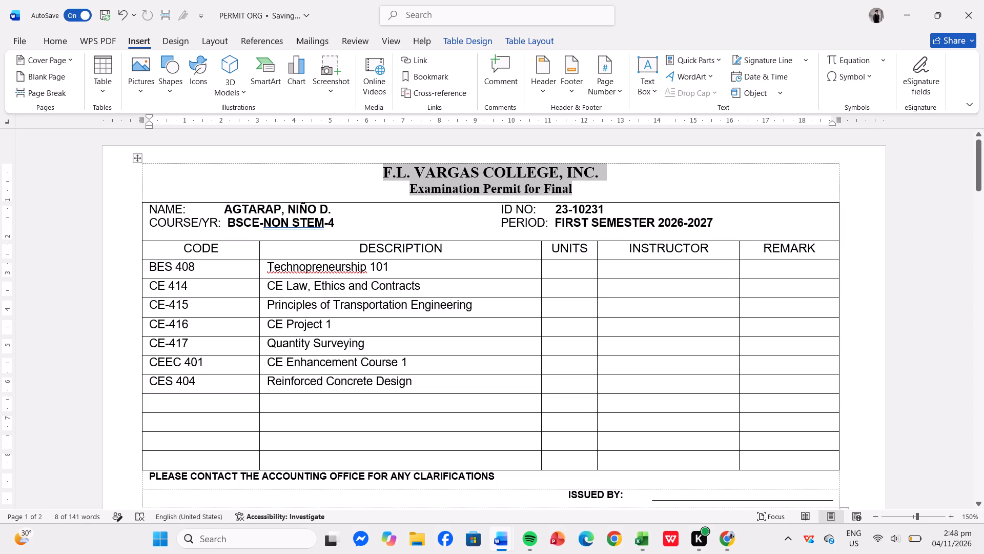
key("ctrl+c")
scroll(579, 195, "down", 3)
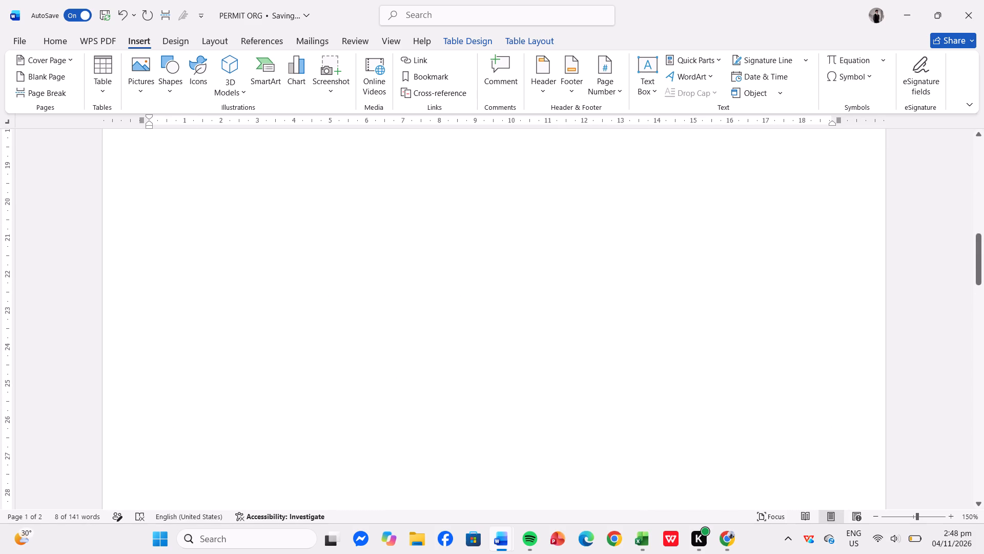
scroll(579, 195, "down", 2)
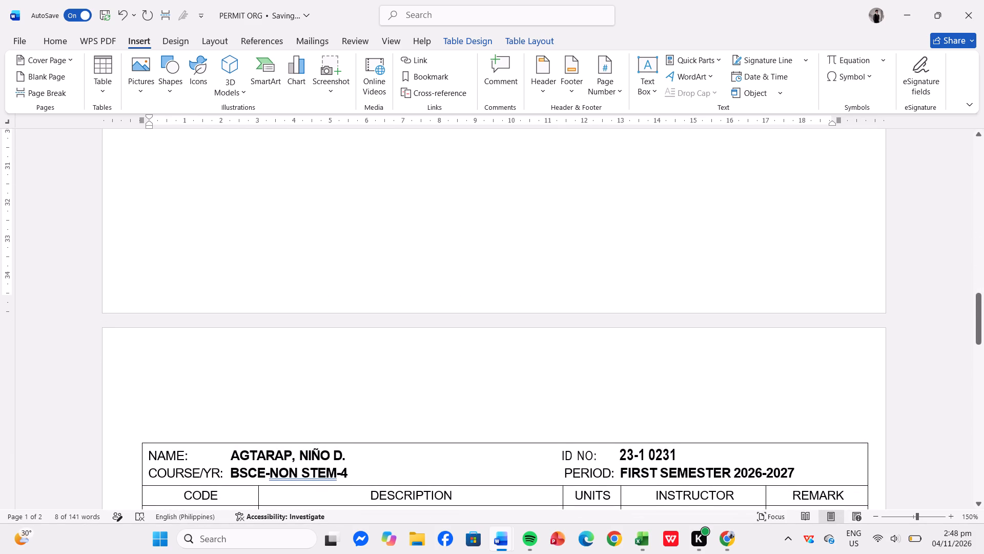
Undo the repositioning and pasting of the permit table, leaving the second page blank.
key("ctrl+a")
key("ctrl+a")
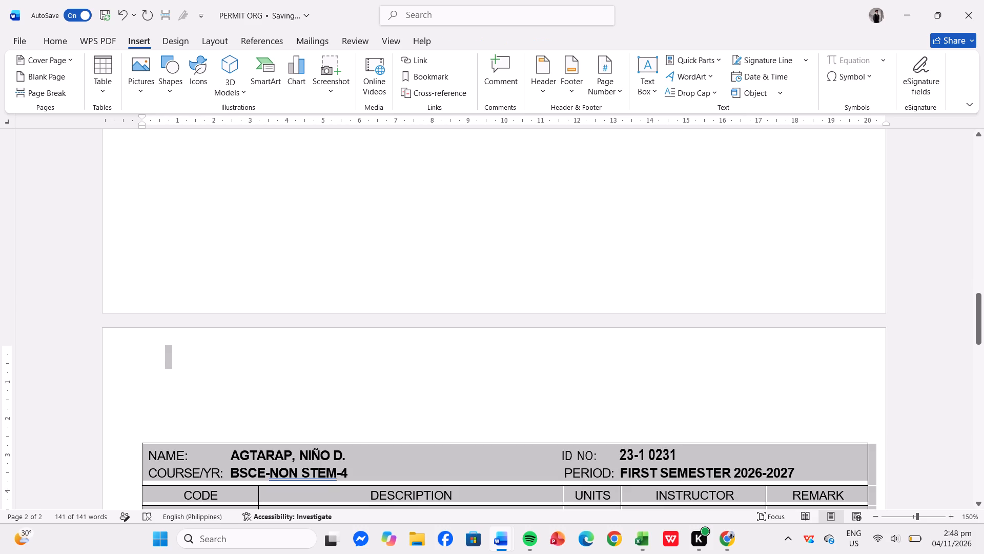
key("ctrl+z")
key("ctrl+z")
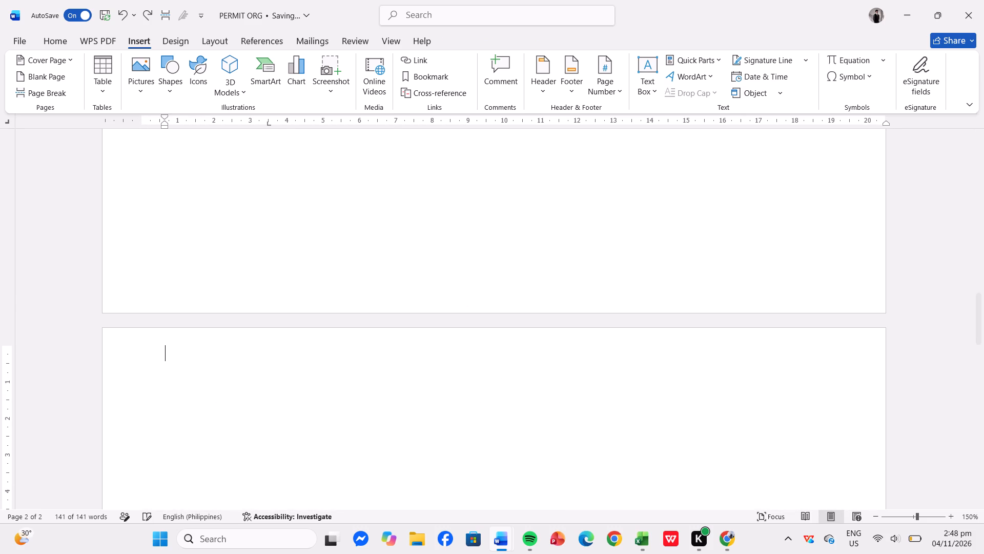
Insert the full text of the PERMIT NINO document from the CE P1 folder onto the blank second page.
left_click(779, 93)
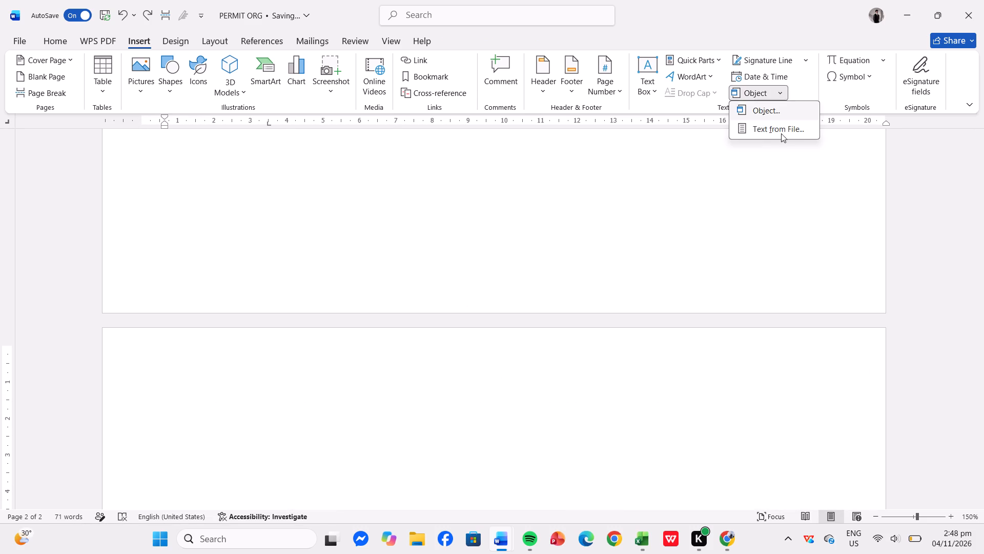
left_click(789, 130)
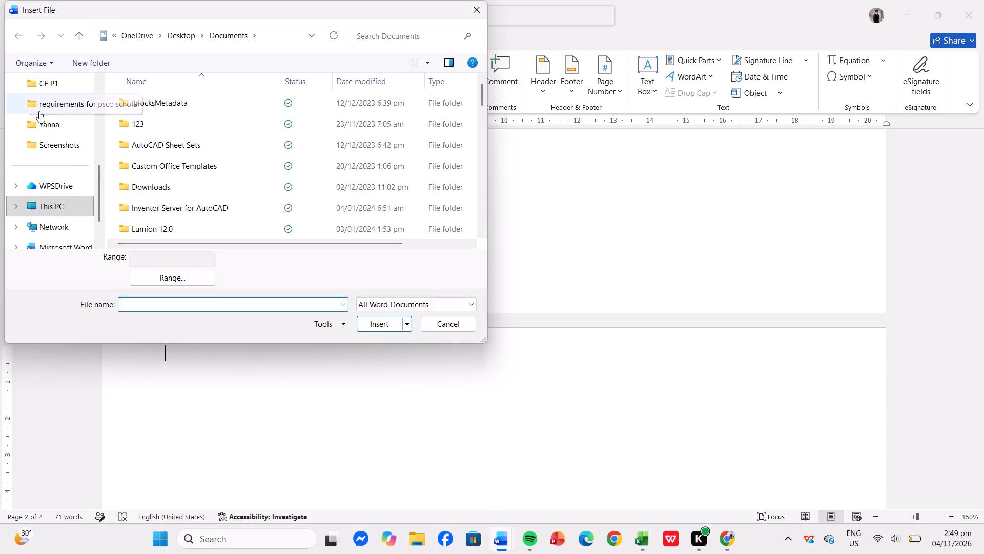
left_click(49, 86)
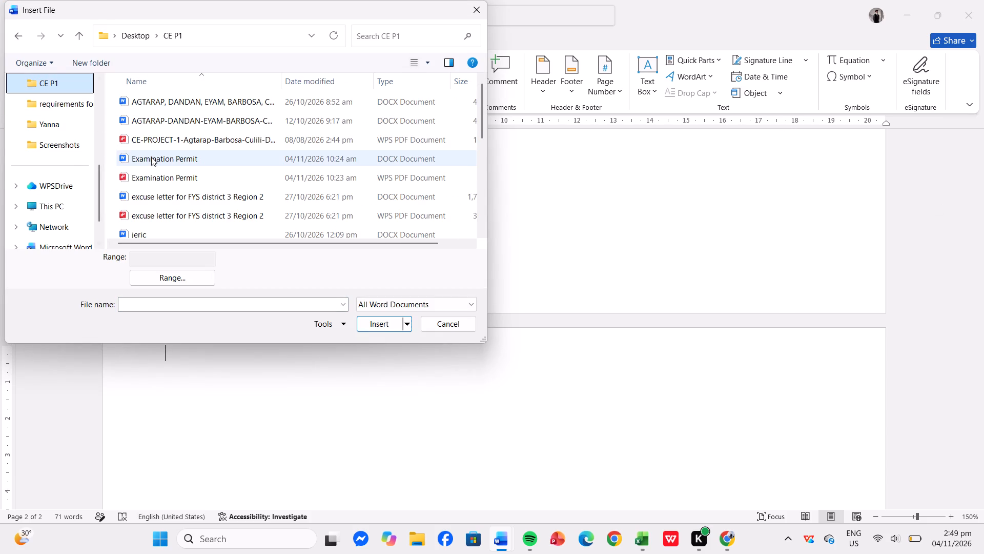
scroll(151, 157, "down", 2)
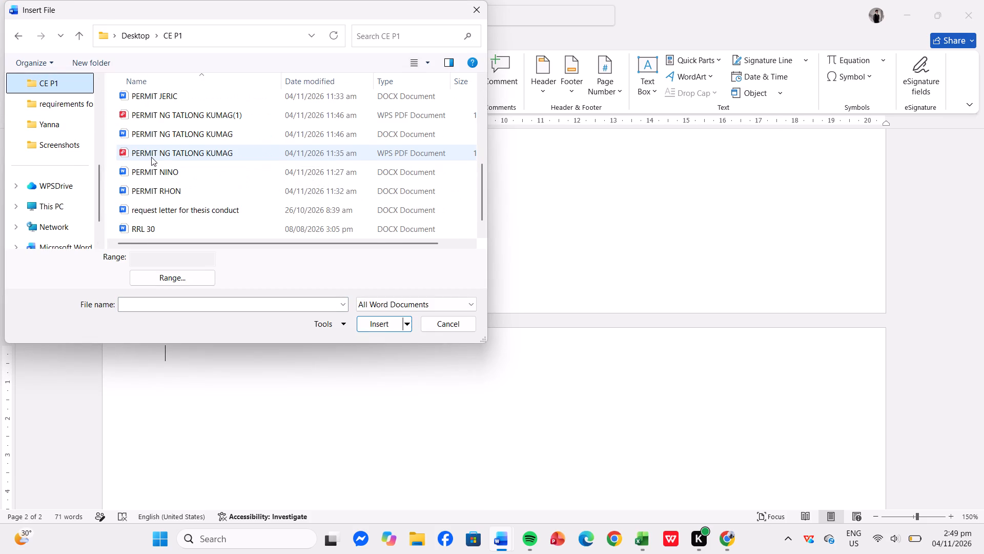
left_click(154, 163)
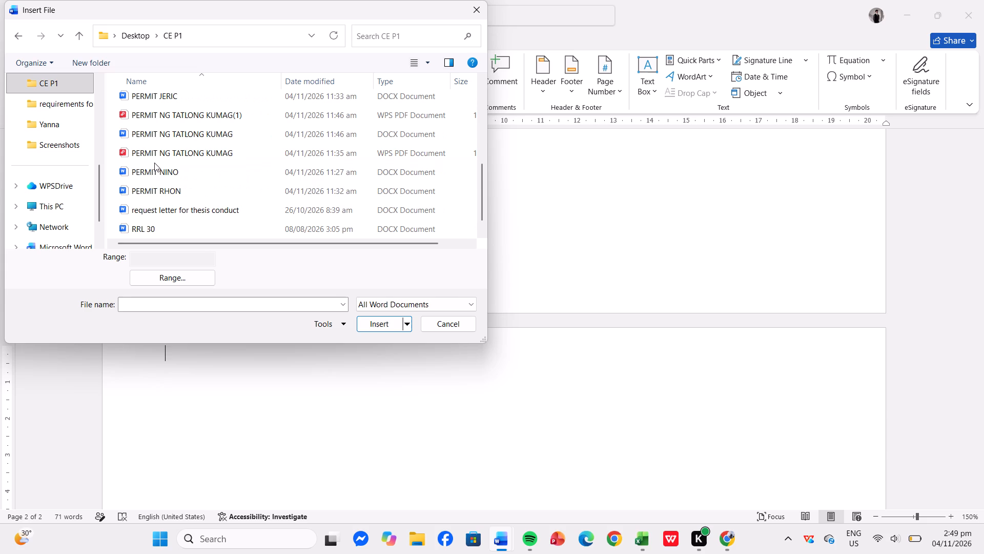
left_click(162, 168)
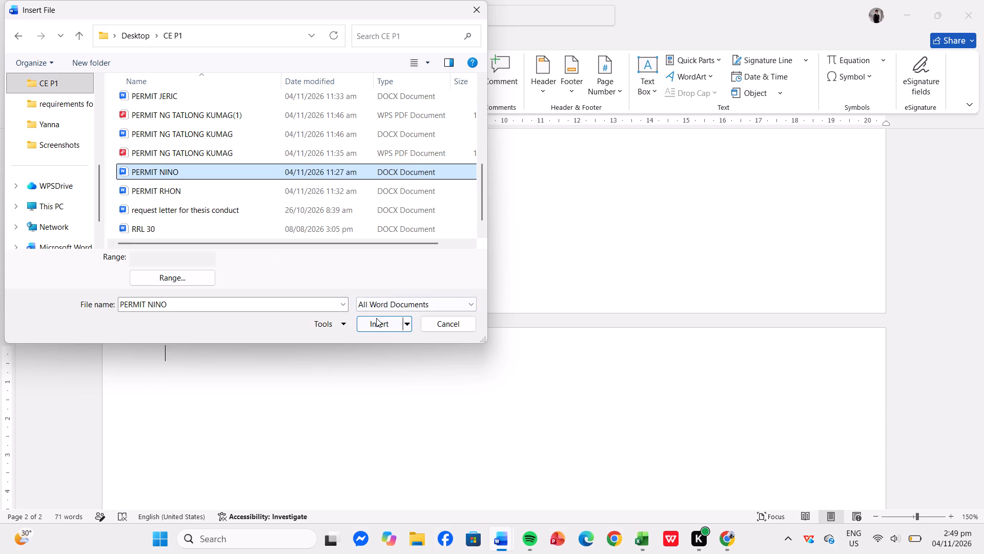
left_click(376, 318)
scroll(376, 318, "up", 5)
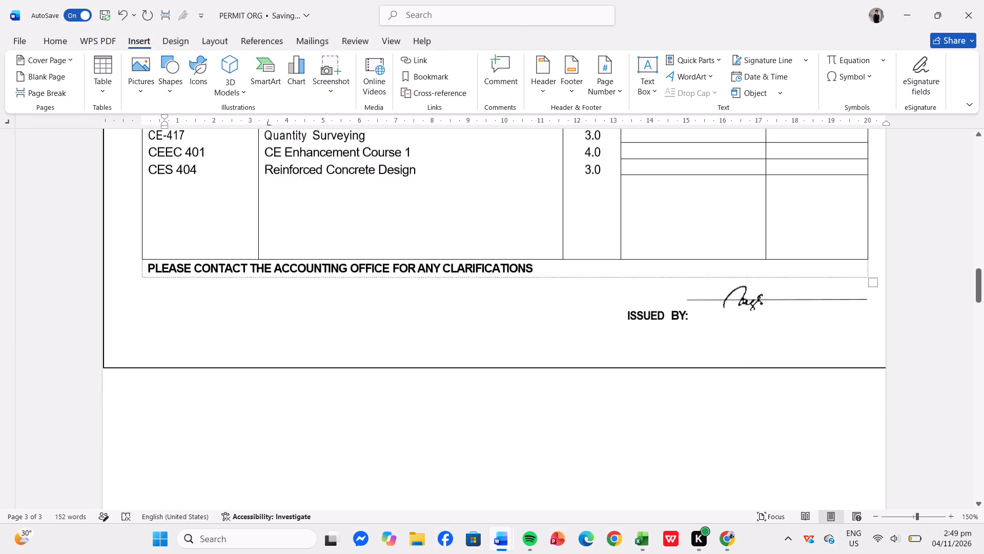
scroll(376, 318, "up", 1)
scroll(376, 318, "down", 1)
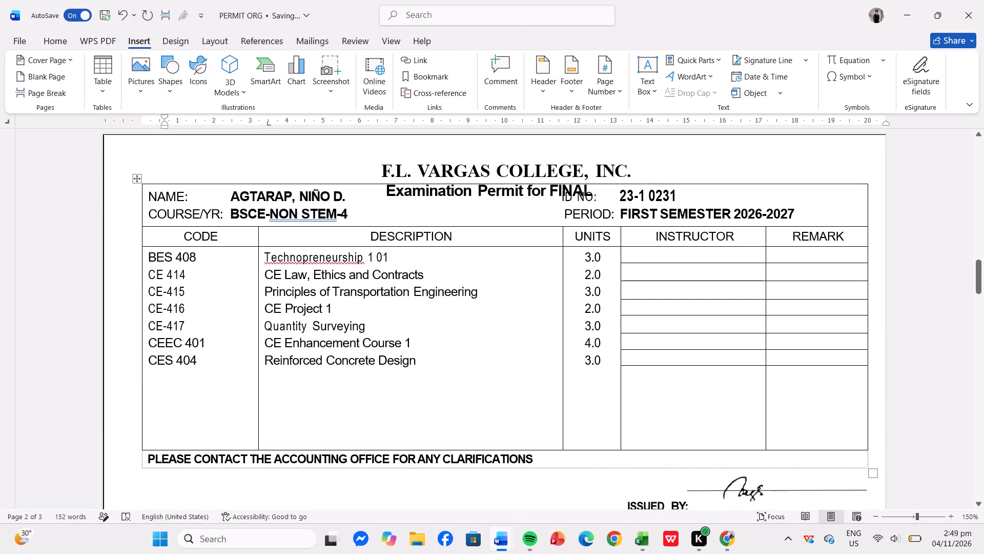
Shift the framed college heading slightly so its top edge lines up with the top of the second page.
left_click(170, 209)
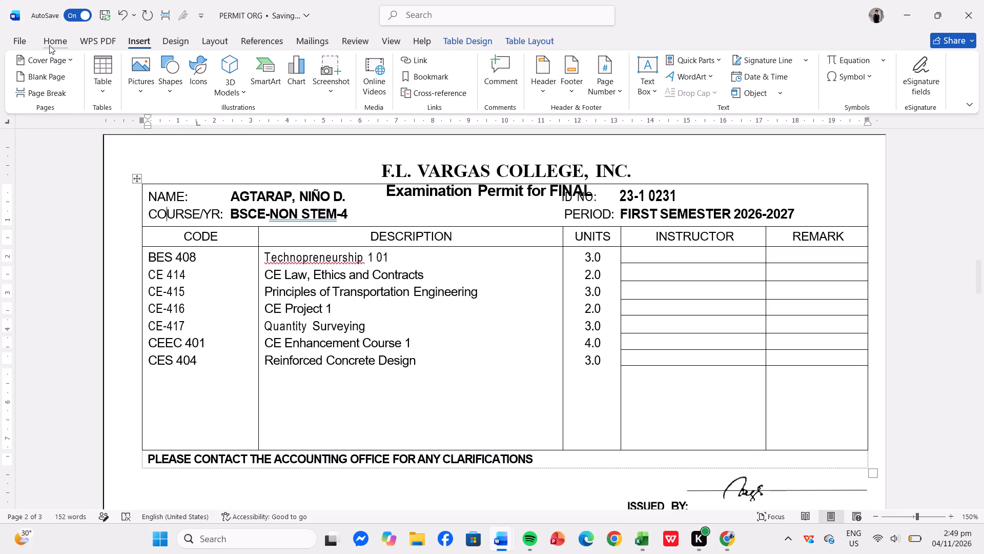
left_click(49, 45)
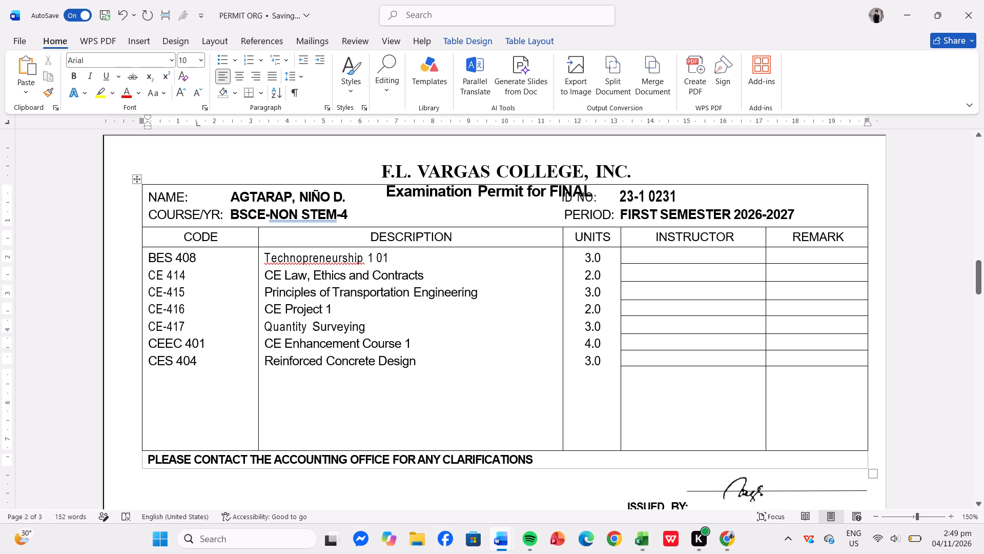
left_click_drag(220, 137, 219, 159)
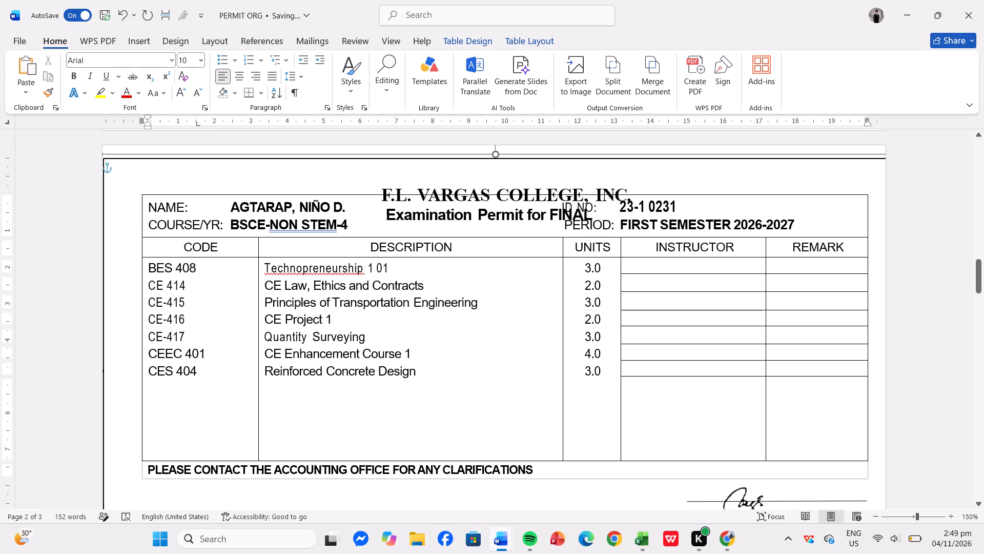
left_click_drag(219, 159, 220, 145)
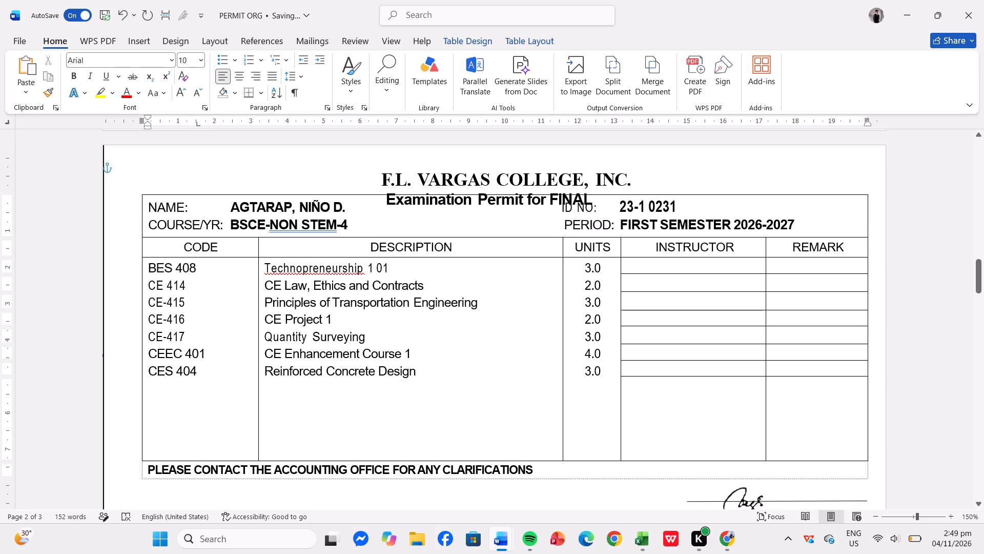
left_click_drag(220, 145, 218, 145)
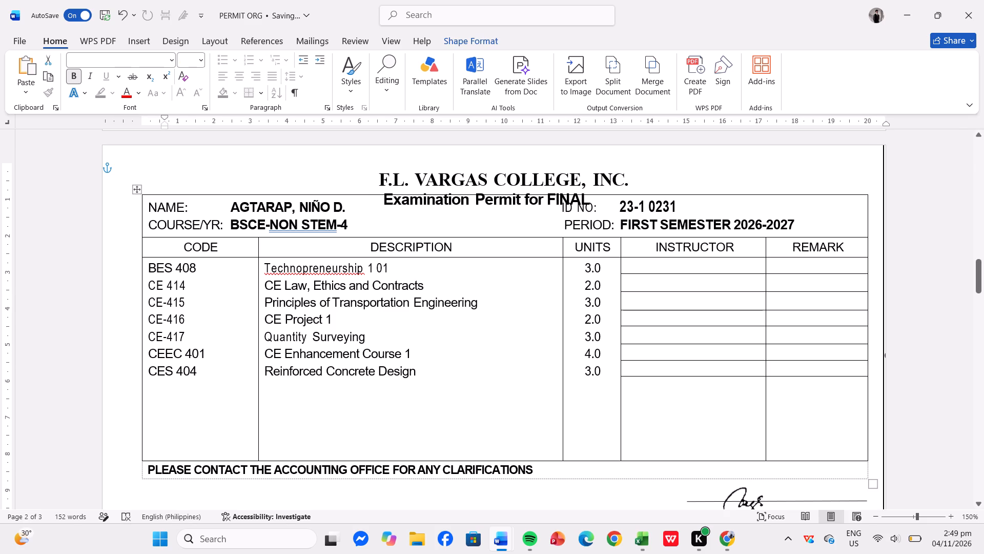
Move the inserted permit table down so it starts just below the Examination Permit for FINAL line.
left_click_drag(138, 190, 142, 228)
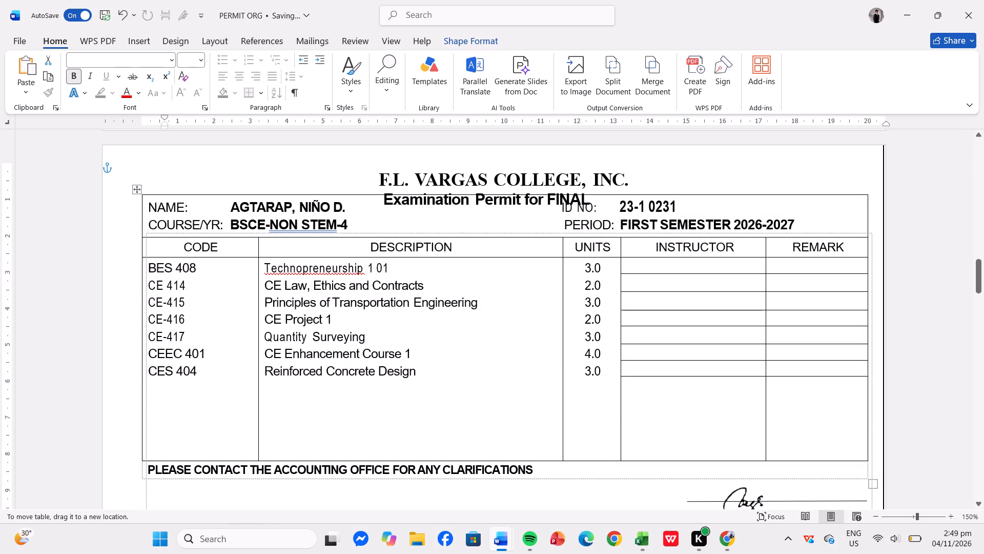
left_click_drag(142, 228, 132, 206)
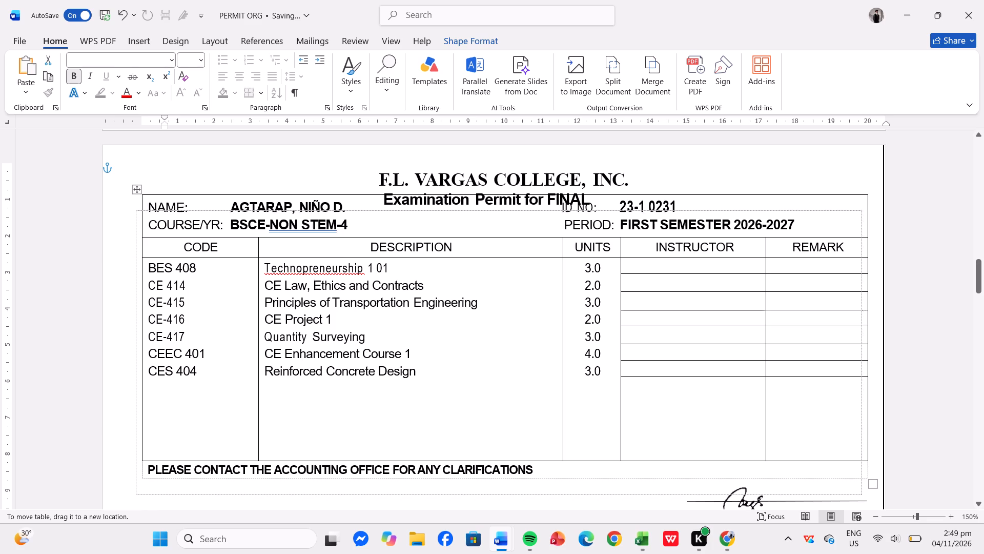
left_click_drag(132, 206, 139, 206)
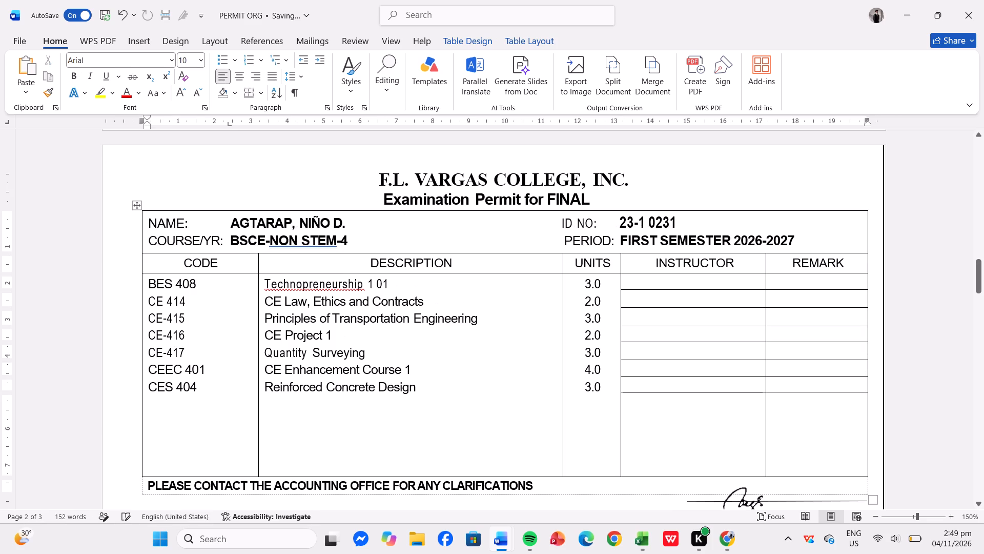
scroll(243, 202, "up", 1)
scroll(243, 202, "down", 1)
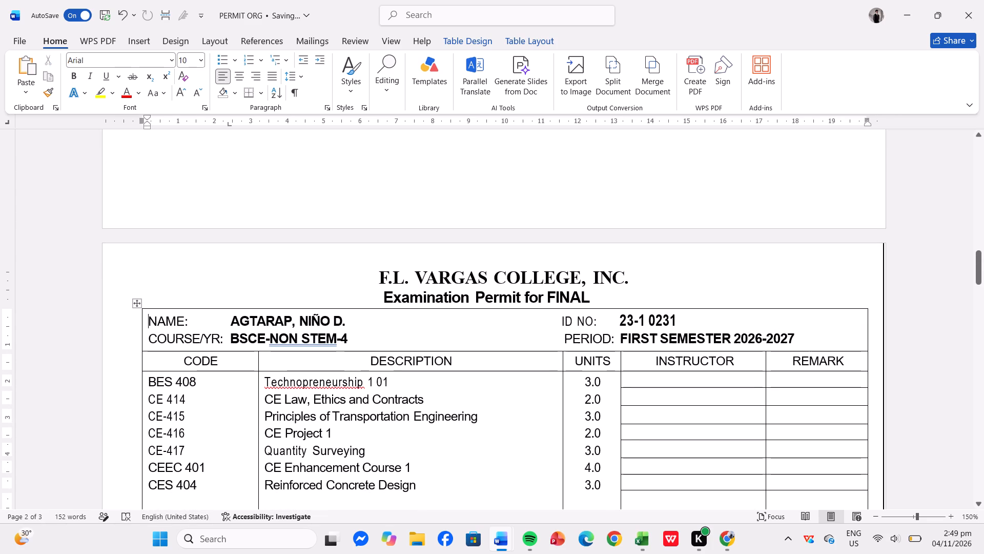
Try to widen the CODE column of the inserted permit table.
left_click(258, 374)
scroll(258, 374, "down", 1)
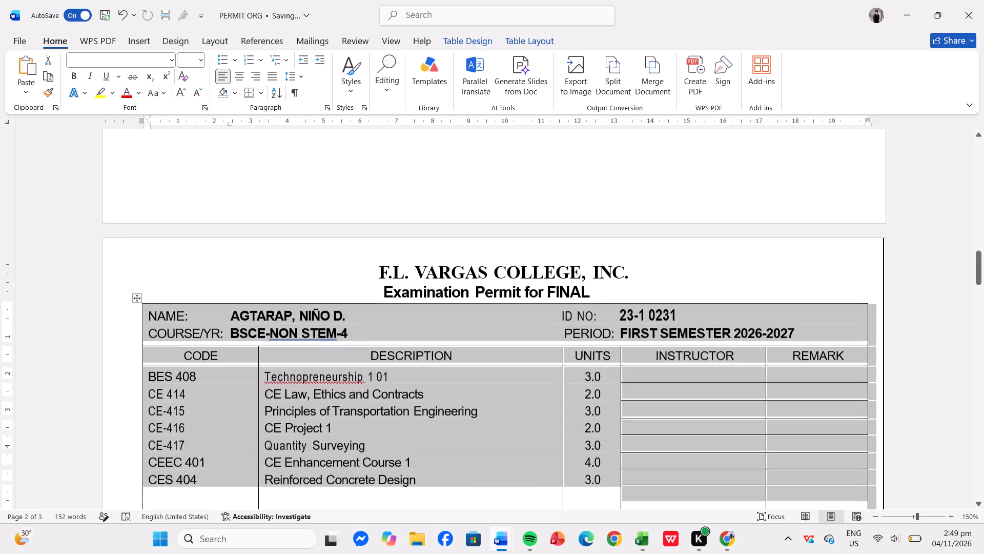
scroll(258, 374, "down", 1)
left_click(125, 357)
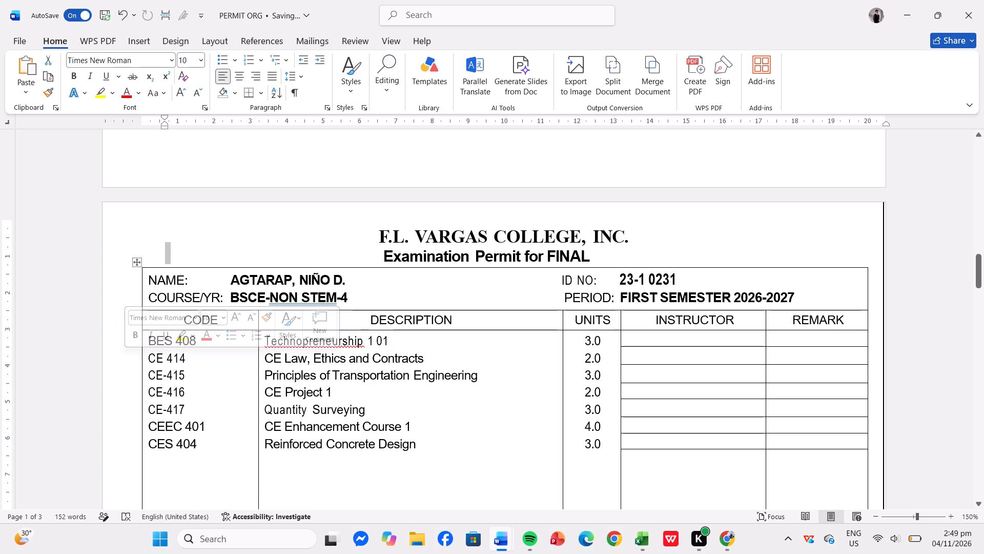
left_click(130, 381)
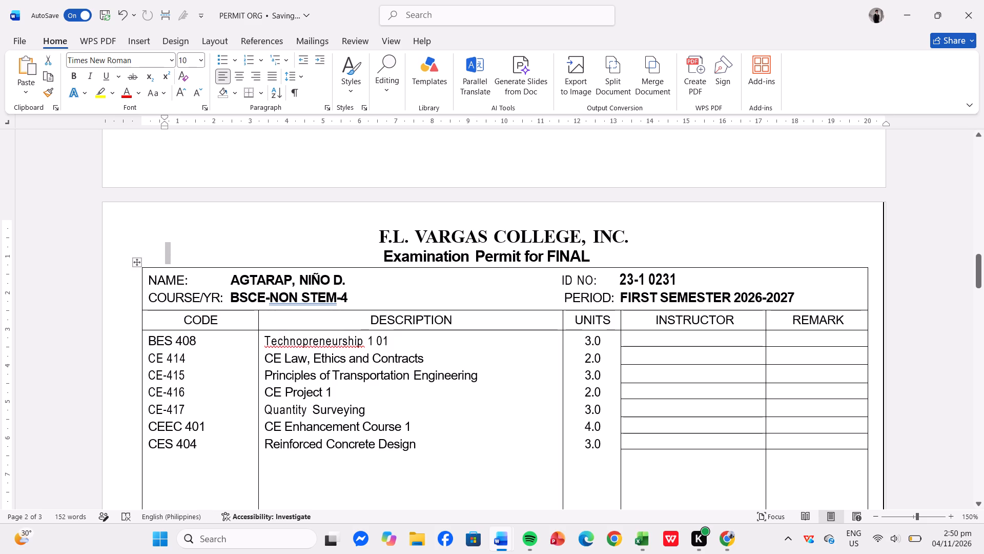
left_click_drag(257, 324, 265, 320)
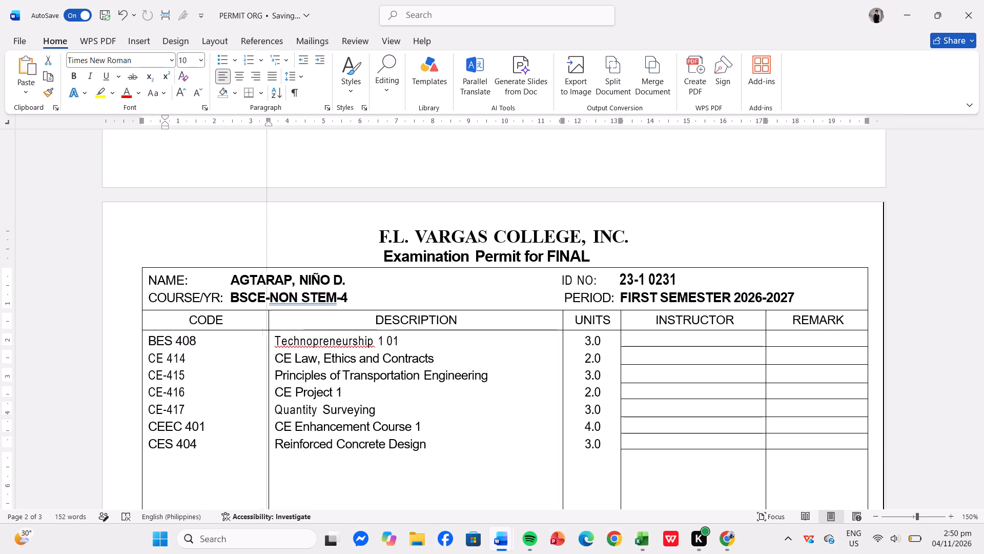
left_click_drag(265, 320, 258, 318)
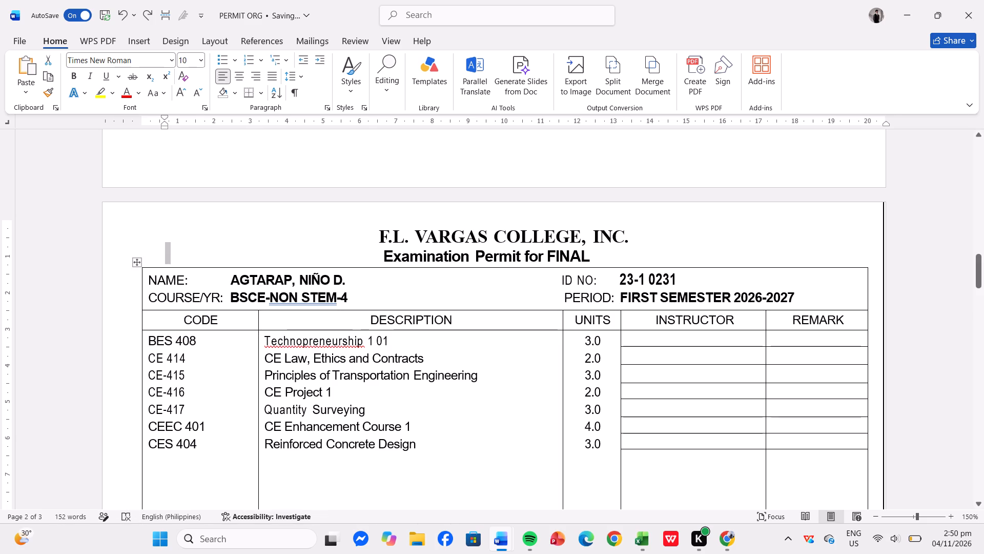
Narrow the DESCRIPTION column so its border with UNITS sits near 10.8 on the horizontal ruler.
left_click_drag(563, 319, 567, 319)
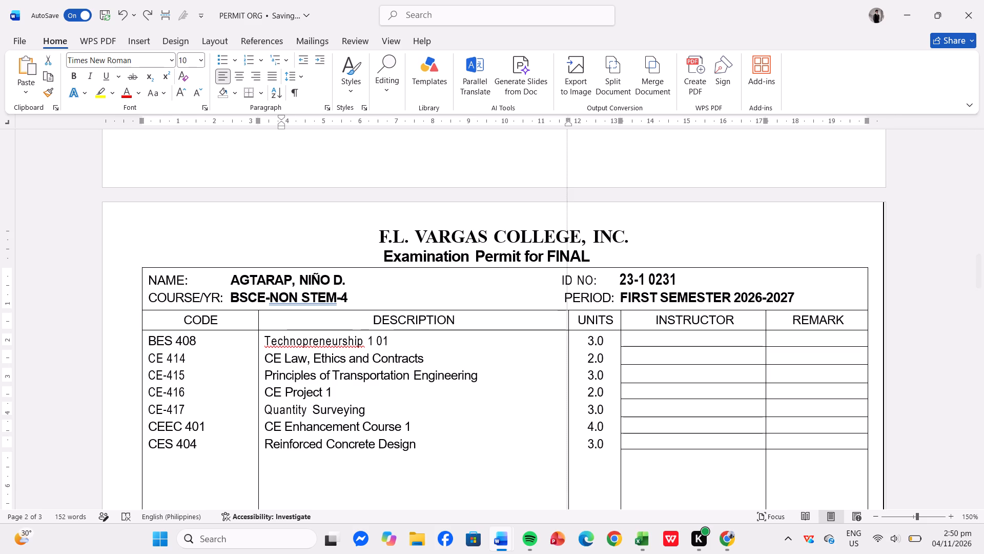
left_click_drag(567, 319, 550, 319)
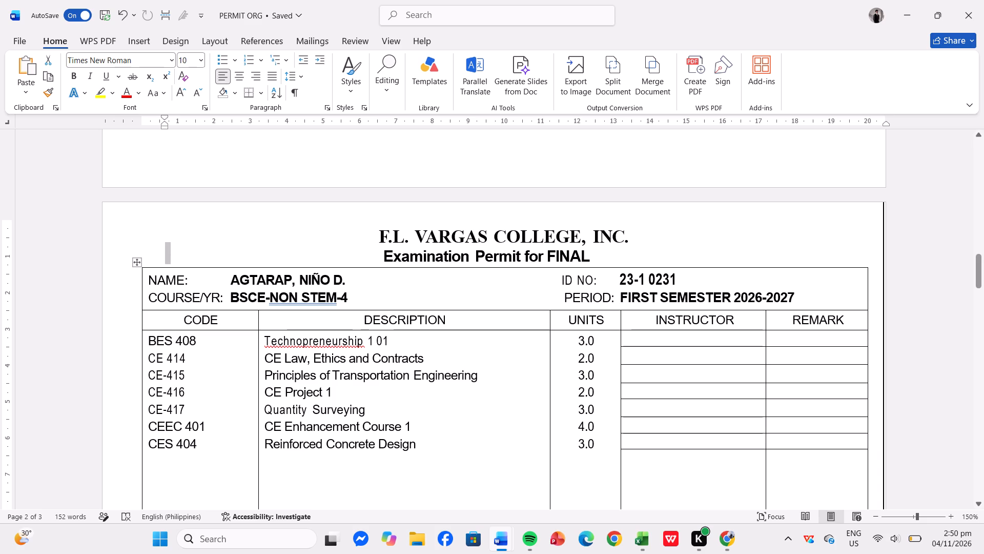
left_click_drag(548, 324, 541, 324)
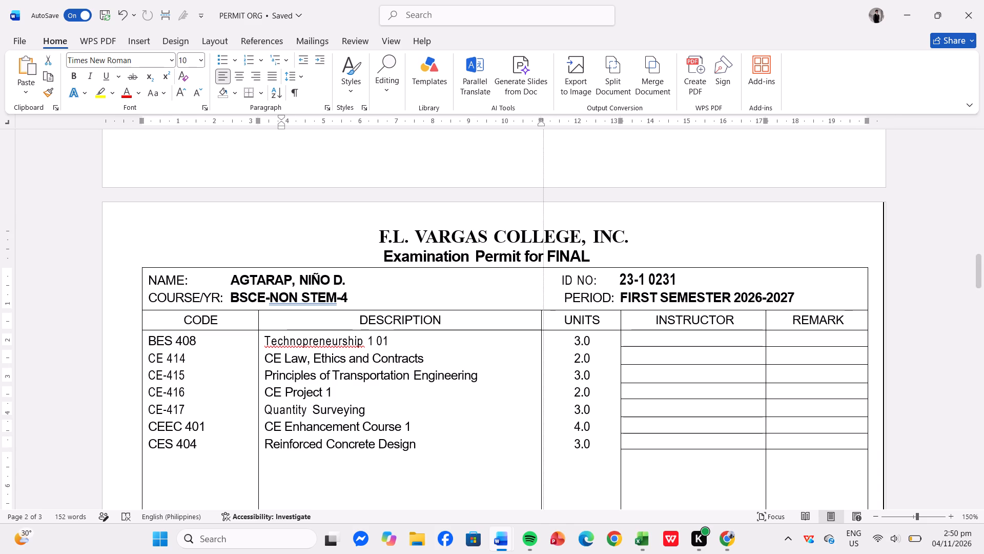
left_click_drag(541, 324, 535, 322)
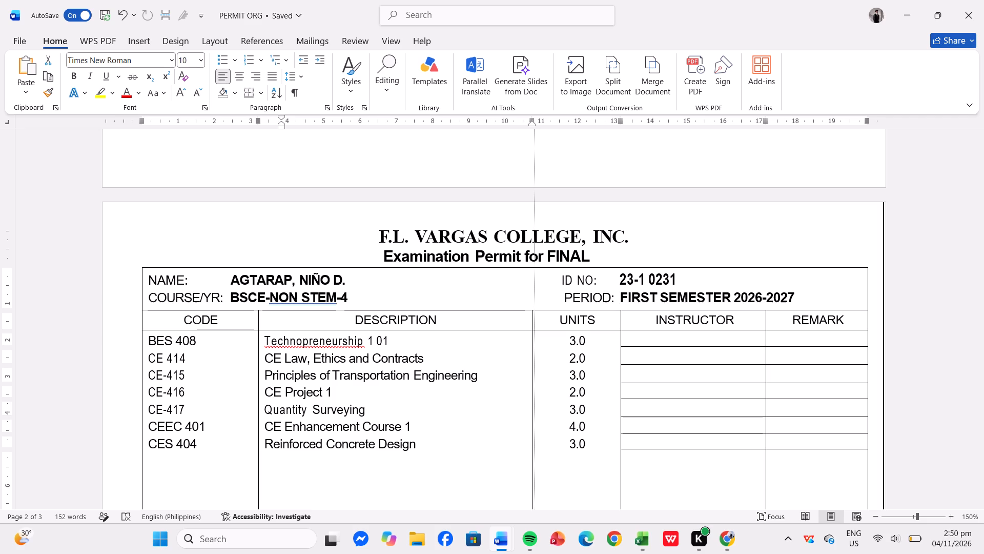
left_click_drag(535, 322, 538, 322)
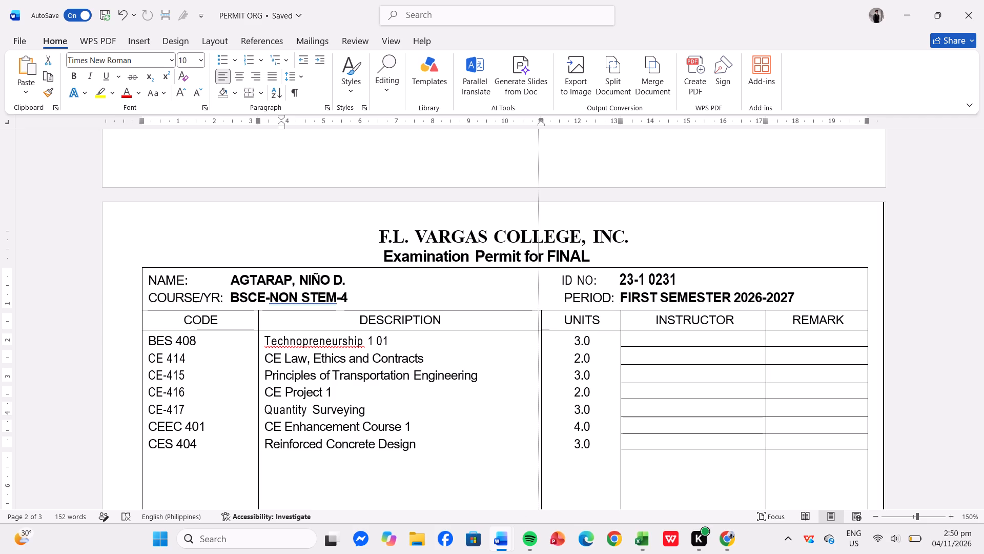
left_click_drag(538, 322, 533, 322)
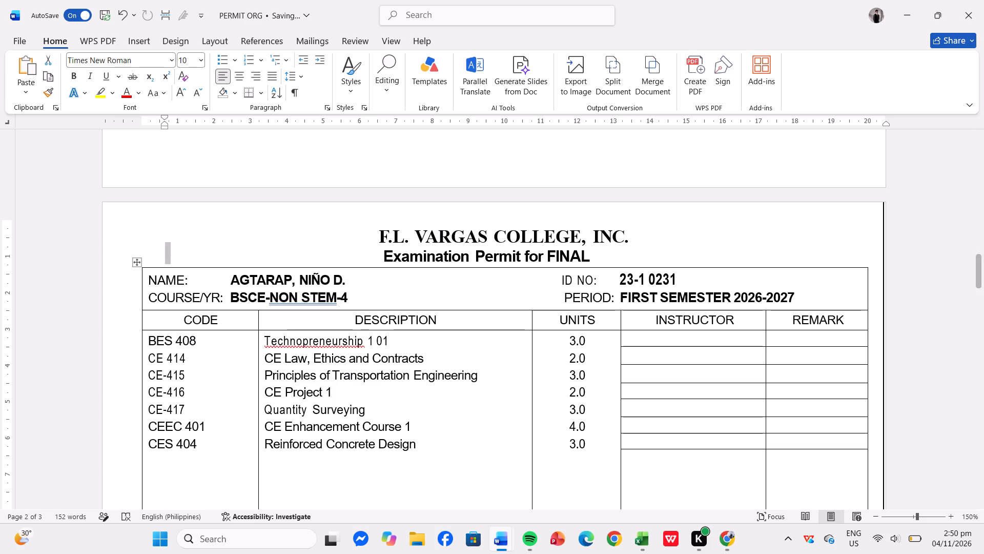
Narrow the UNITS column of the permit table so its border with INSTRUCTOR sits near 12 on the horizontal ruler.
left_click_drag(621, 319, 606, 313)
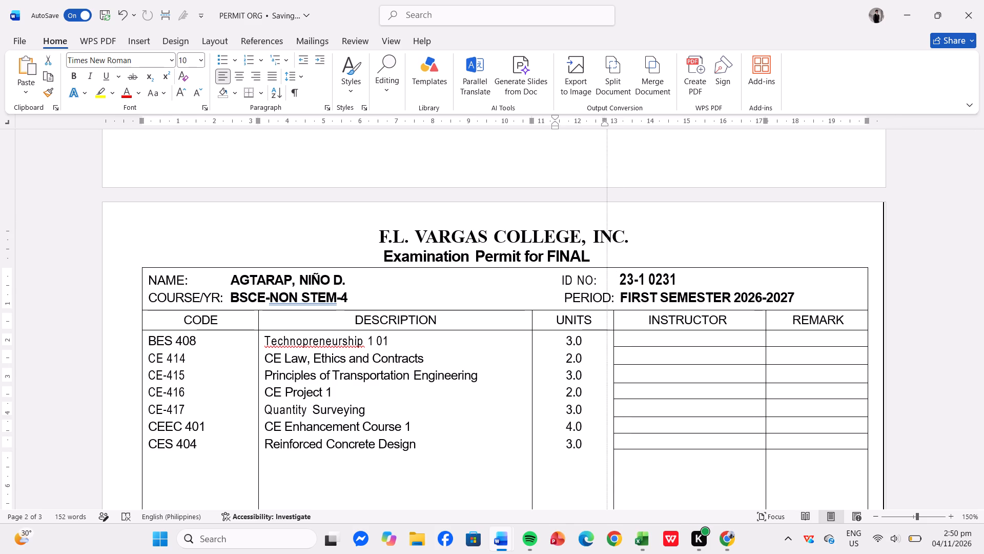
left_click_drag(606, 313, 581, 306)
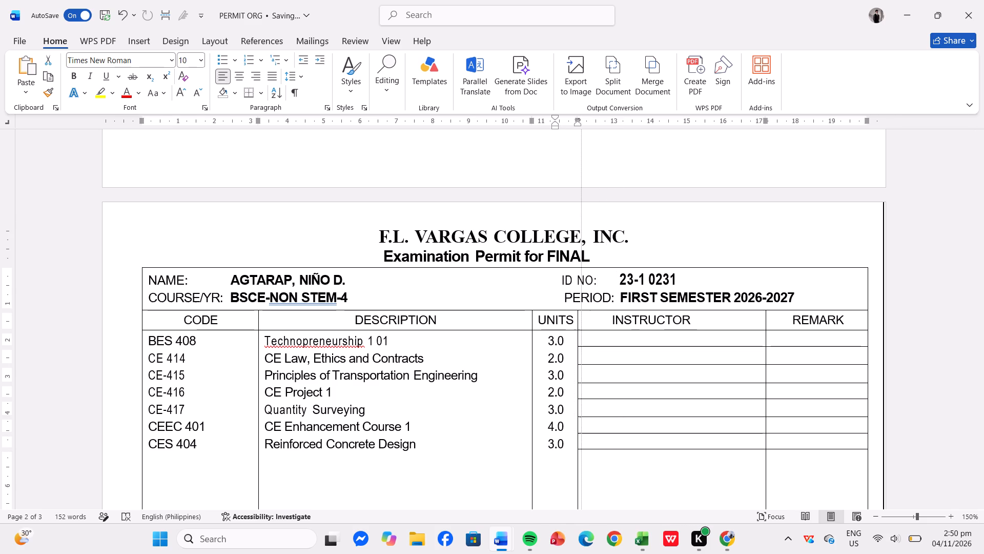
left_click_drag(581, 306, 582, 306)
left_click_drag(582, 306, 583, 305)
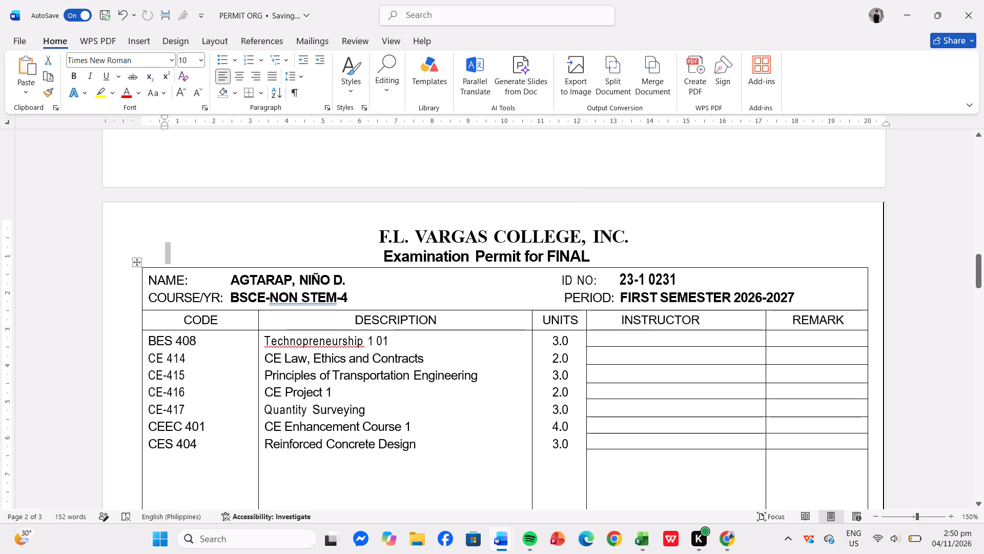
left_click_drag(586, 318, 580, 316)
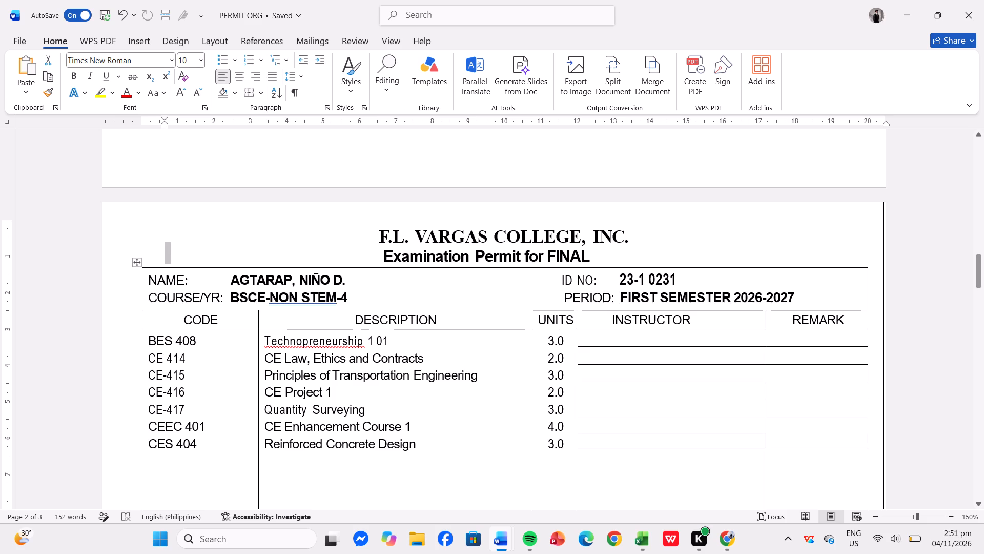
Move the border between the INSTRUCTOR and REMARK columns inward to near 16.5 on the horizontal ruler.
left_click_drag(764, 359, 720, 346)
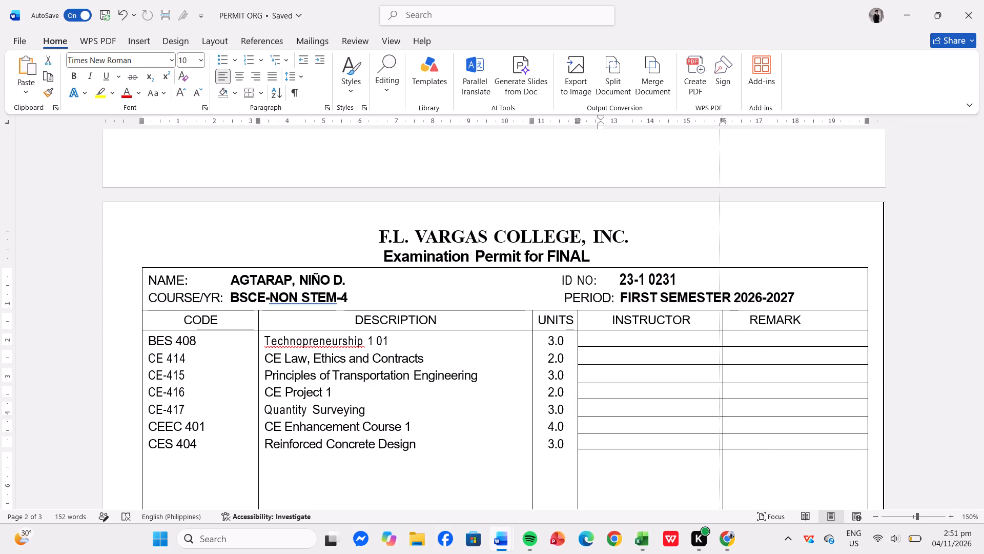
left_click_drag(720, 346, 720, 346)
left_click_drag(720, 346, 743, 339)
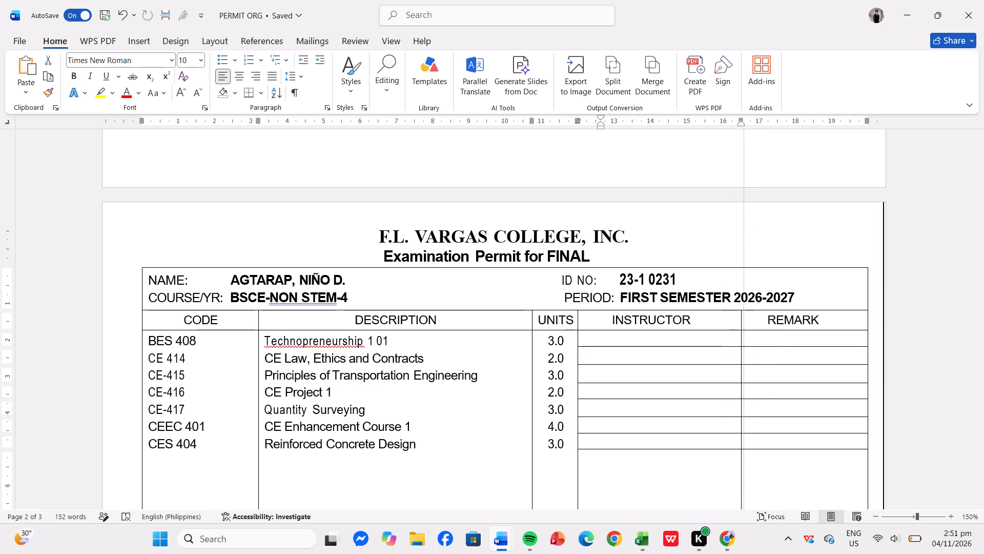
left_click_drag(743, 339, 741, 340)
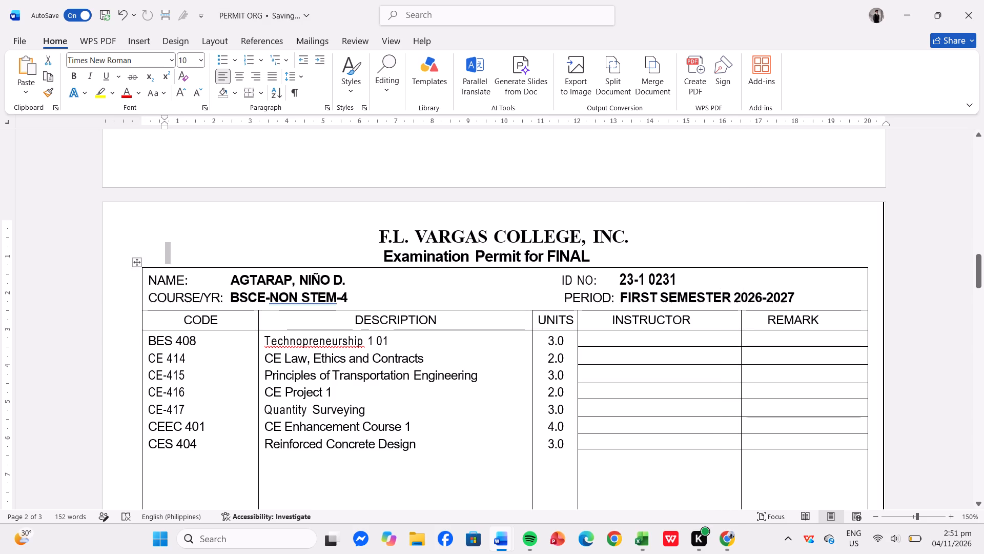
Narrow the REMARK column by bringing the table's outer edge in to about 19 on the horizontal ruler.
left_click_drag(868, 295, 855, 295)
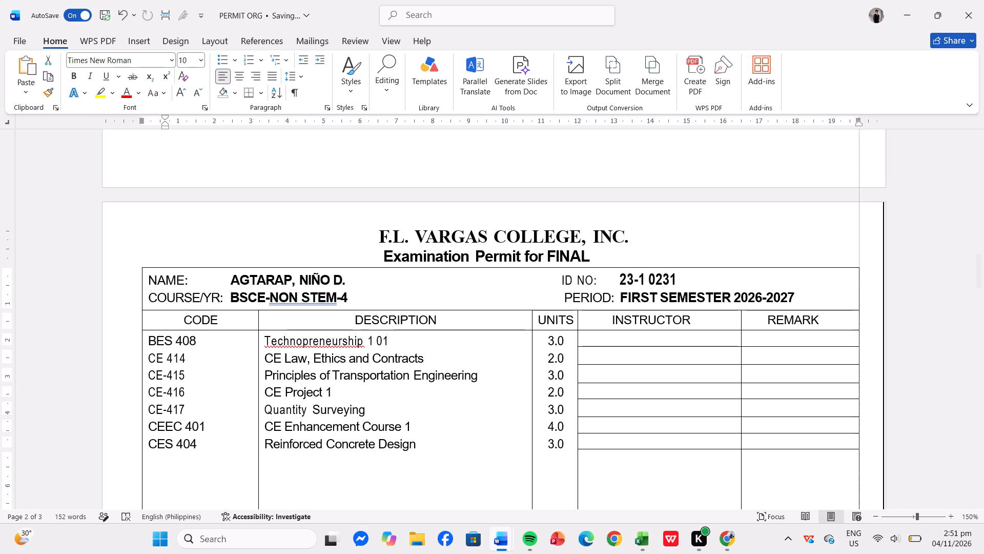
left_click_drag(855, 295, 837, 292)
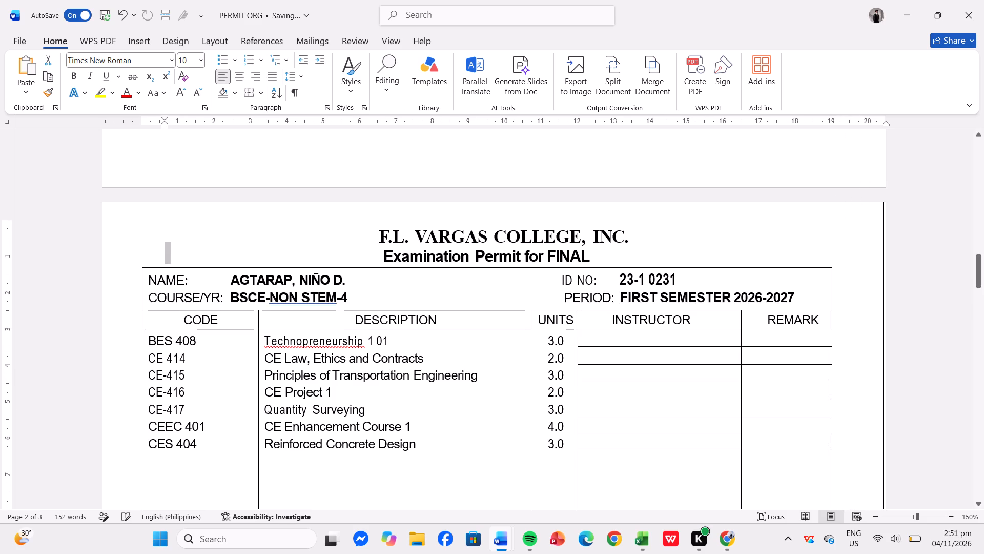
Dismiss the low-battery warning covering the document.
scroll(852, 314, "down", 2)
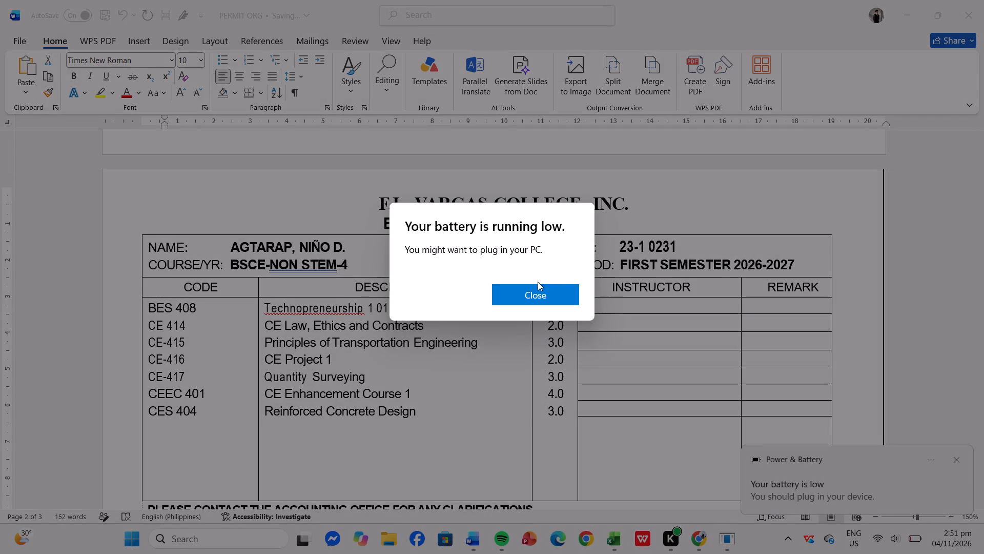
left_click(546, 293)
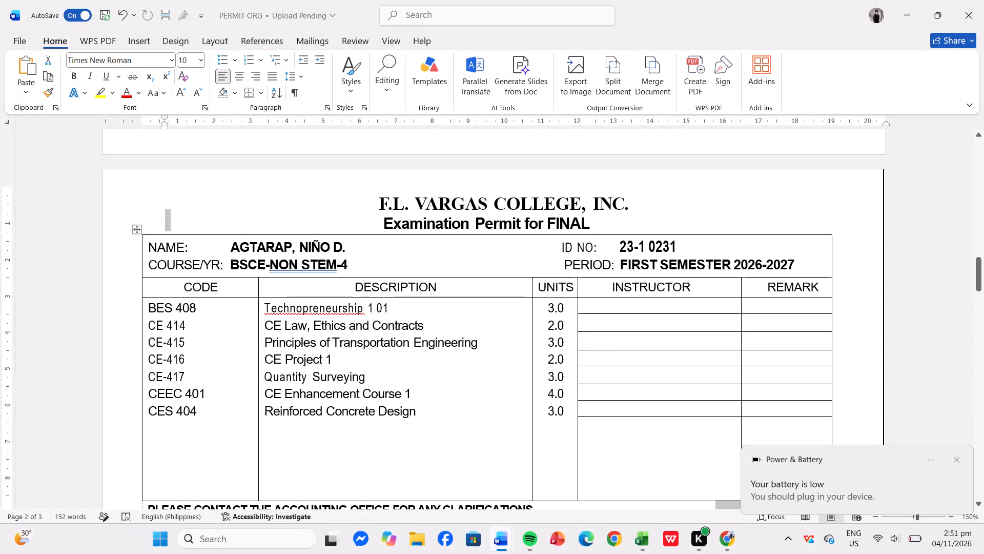
Narrow the INSTRUCTOR column slightly more so its border with REMARK sits near 16.3 on the horizontal ruler.
left_click(832, 240)
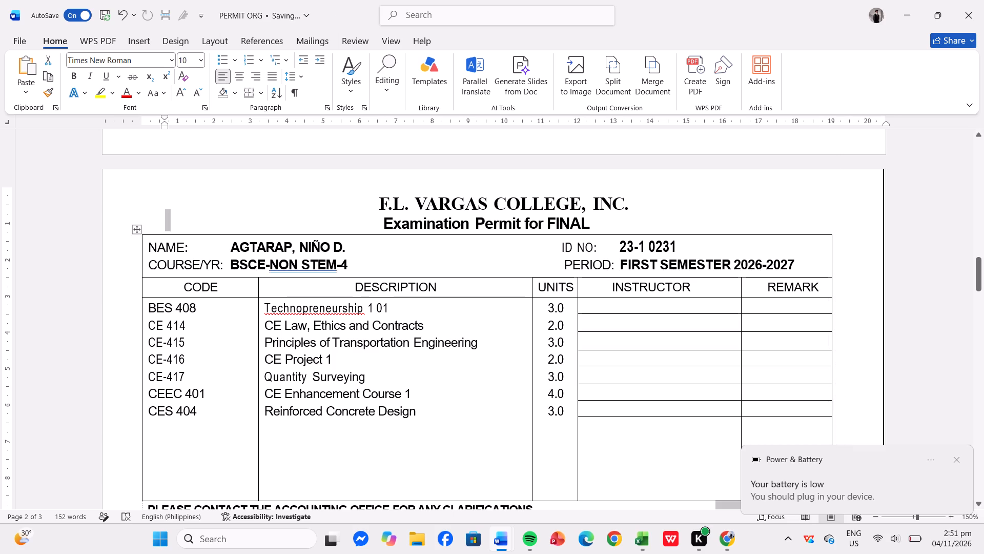
left_click_drag(740, 283, 735, 282)
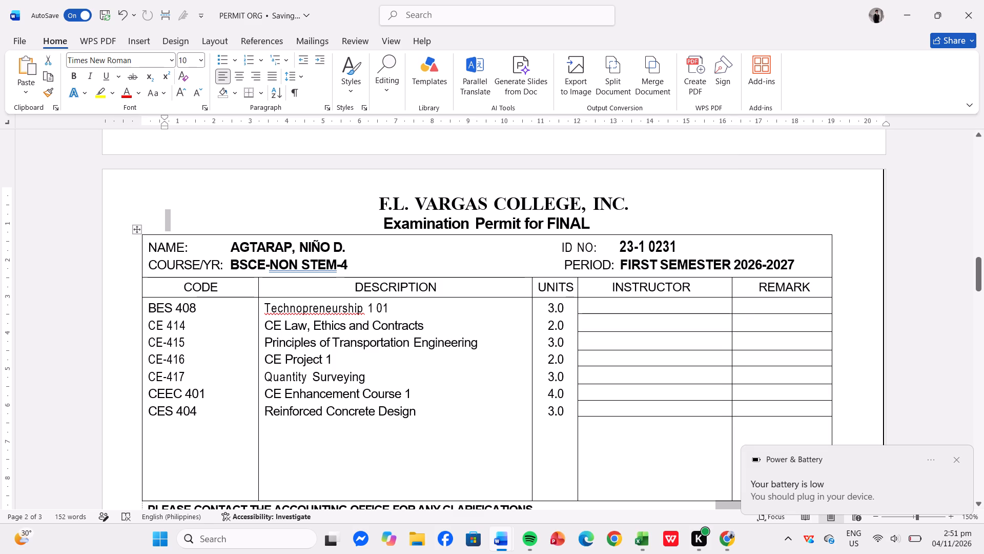